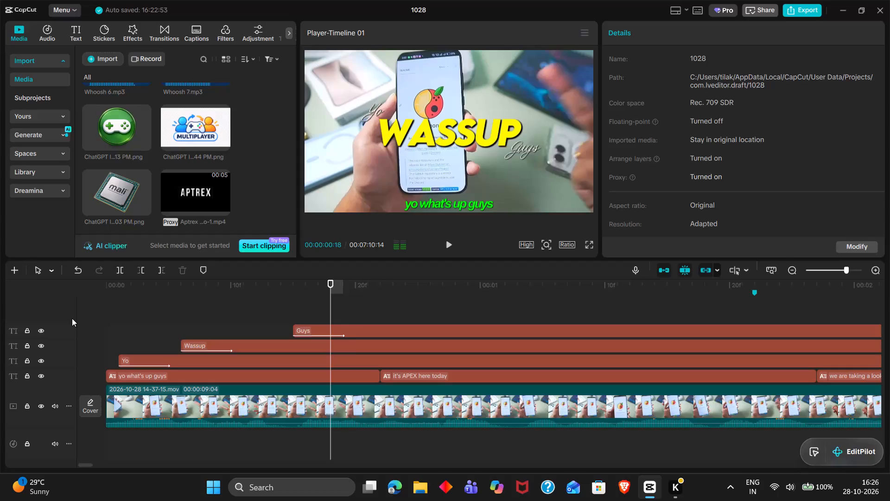
Search the sound effects for "pop" and place "pop! (tapping the mouth with a hand)" at the start of the Yo title, 00:00:00:01.
key("space")
key("space")
triple_click(119, 327)
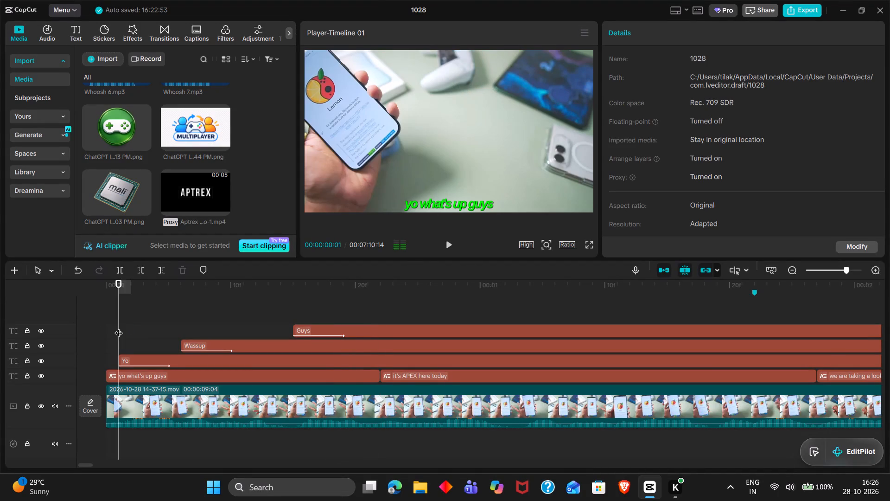
double_click(51, 40)
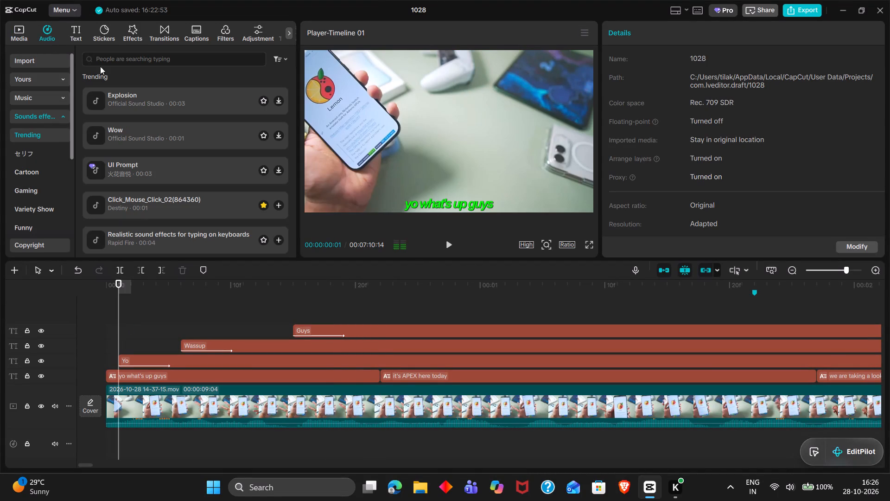
double_click(120, 58)
type("pop")
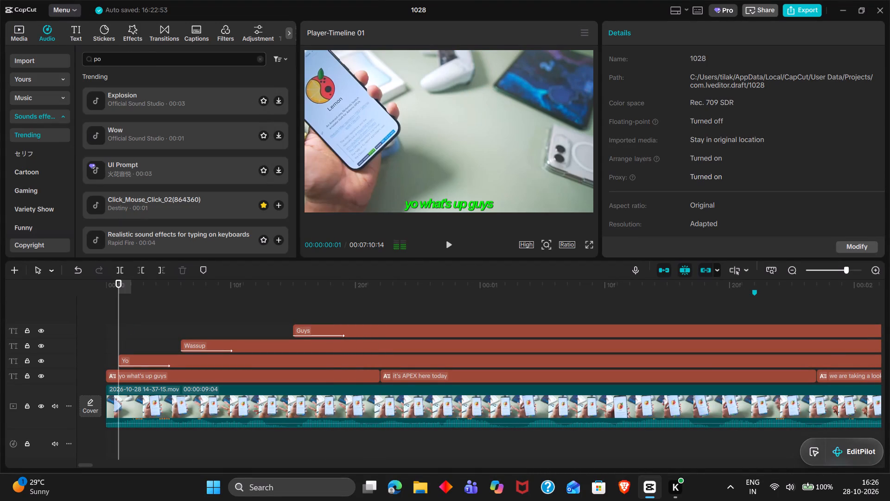
key("Return")
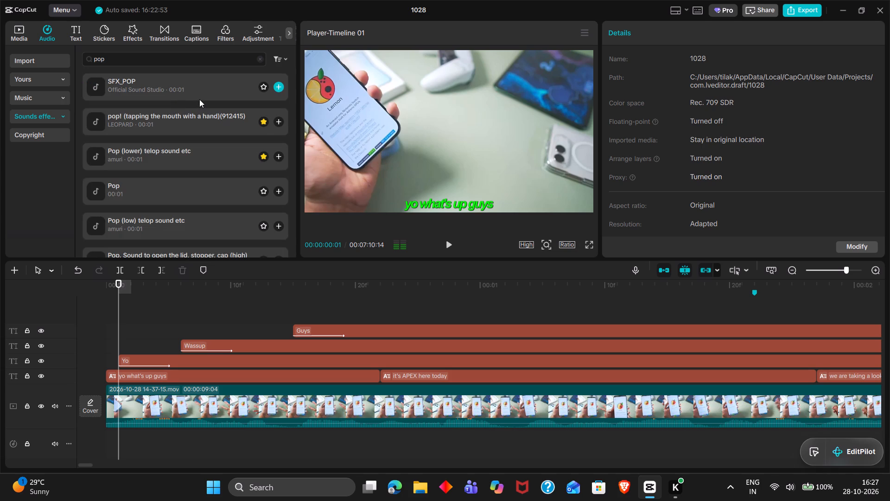
double_click(199, 99)
double_click(210, 128)
left_click_drag(210, 128, 223, 154)
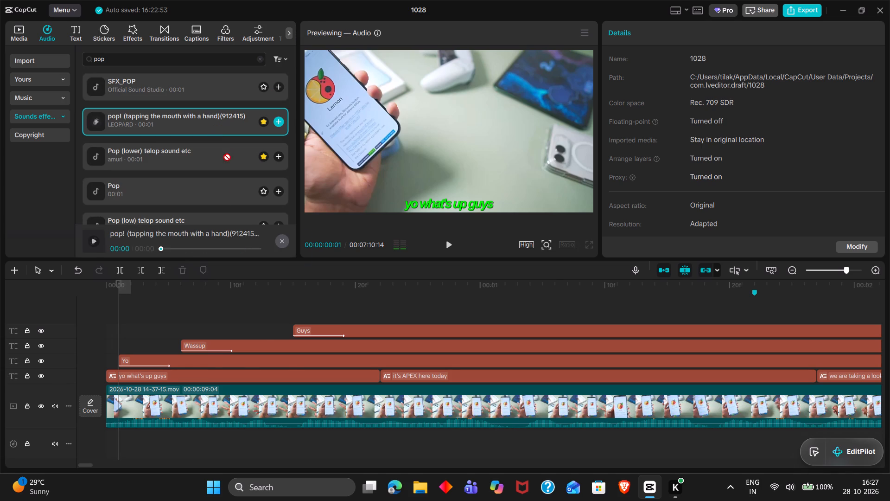
left_click_drag(223, 154, 119, 437)
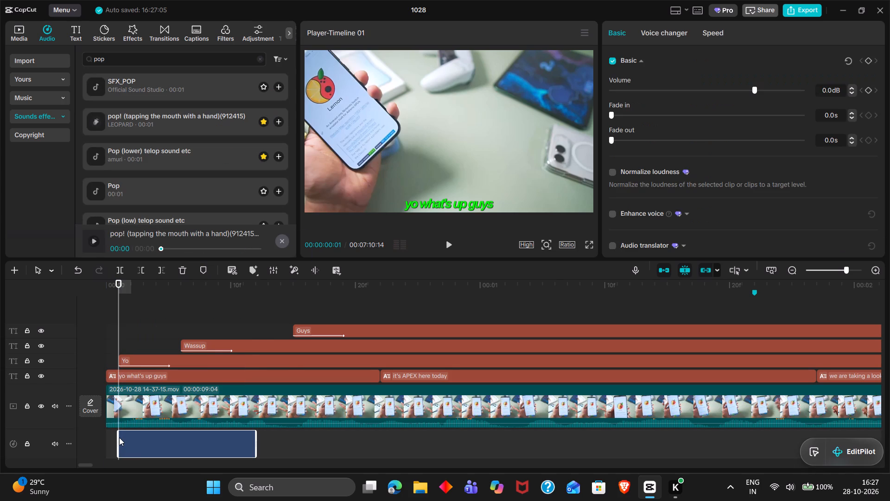
Trim the end of the pop sound clip to 00:00:00:04.
key("space")
key("space")
key("w")
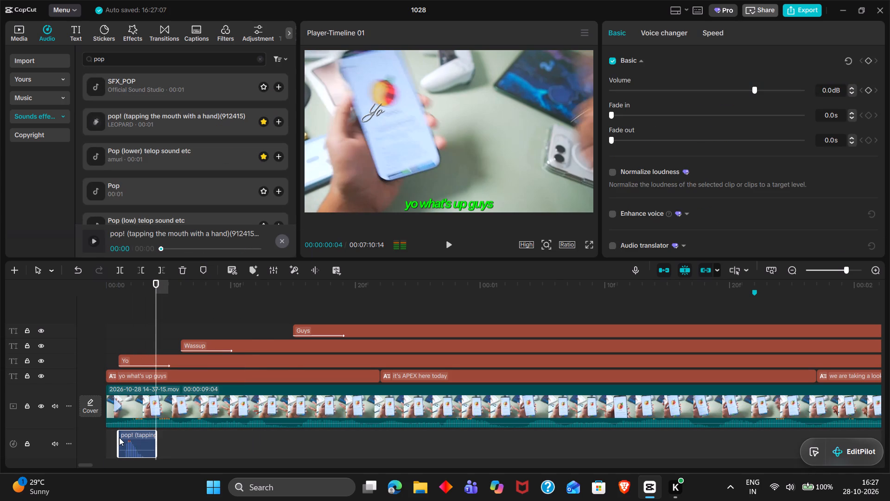
Copy the trimmed pop sound to the starts of the Wassup and Guys titles, and play back the intro.
key("ctrl+c")
double_click(178, 326)
key("ctrl+v")
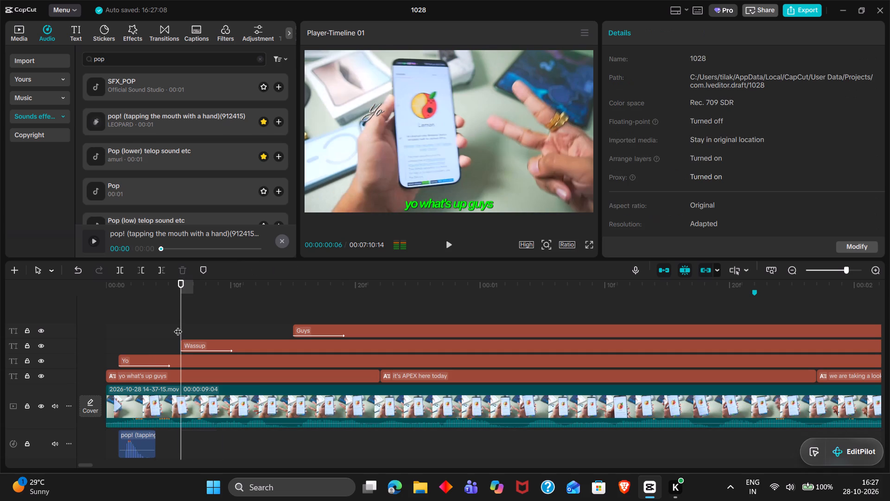
left_click(281, 315)
left_click_drag(281, 315, 294, 318)
key("ctrl+v")
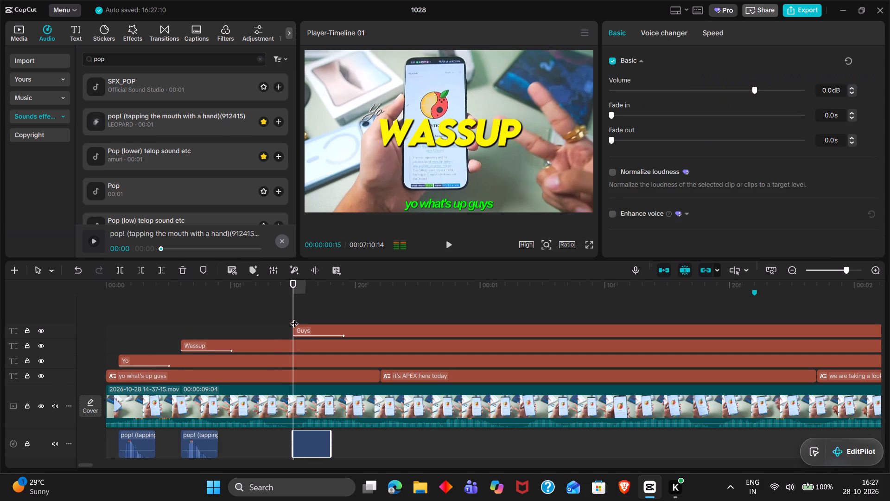
left_click(230, 316)
left_click_drag(230, 316, 76, 315)
key("space")
key("space")
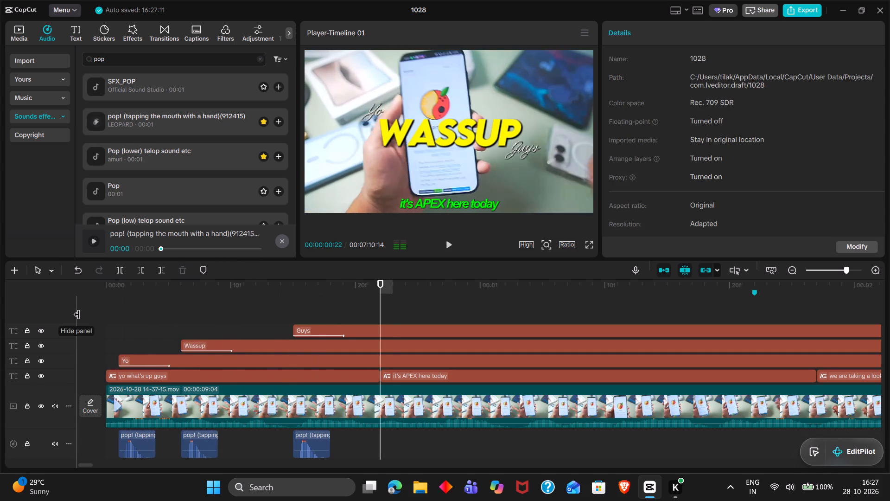
Place the Aptrex logo video on a track above the titles at 00:00:00:27 and scale it down slightly in the frame.
scroll(319, 373, "left", 1)
key("space")
key("space")
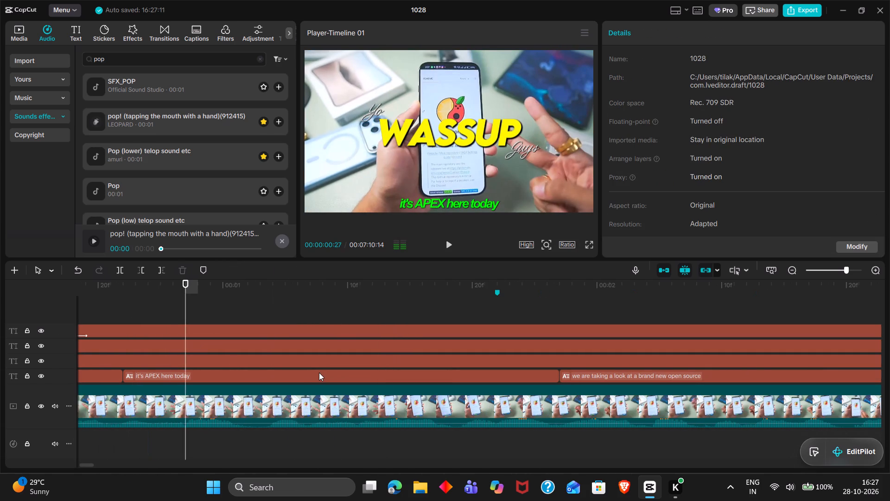
scroll(274, 366, "right", 1)
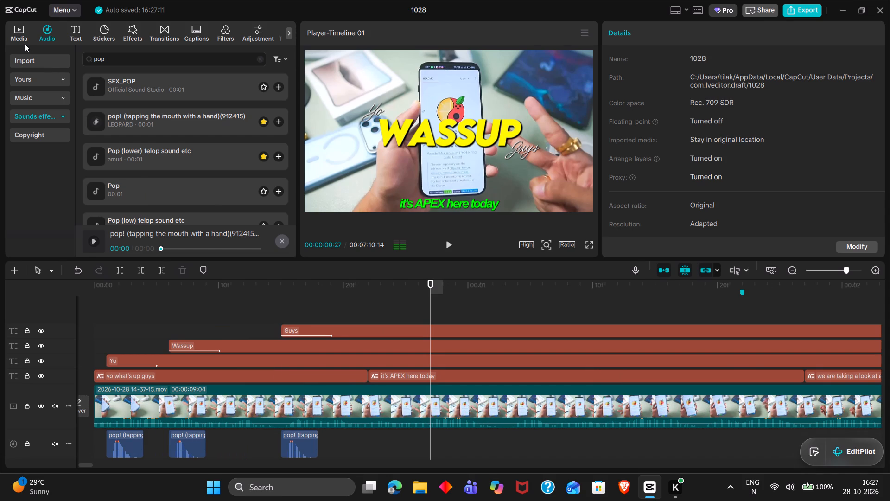
left_click(25, 44)
scroll(293, 367, "up", 1)
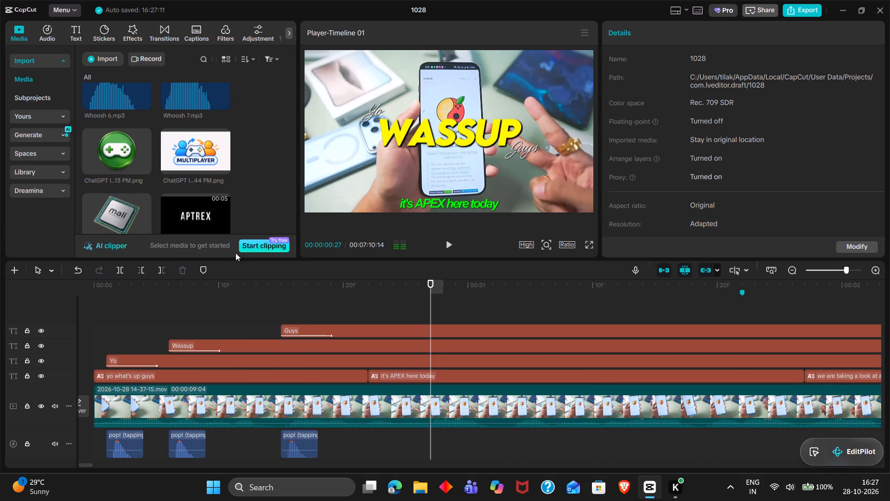
left_click_drag(210, 208, 428, 309)
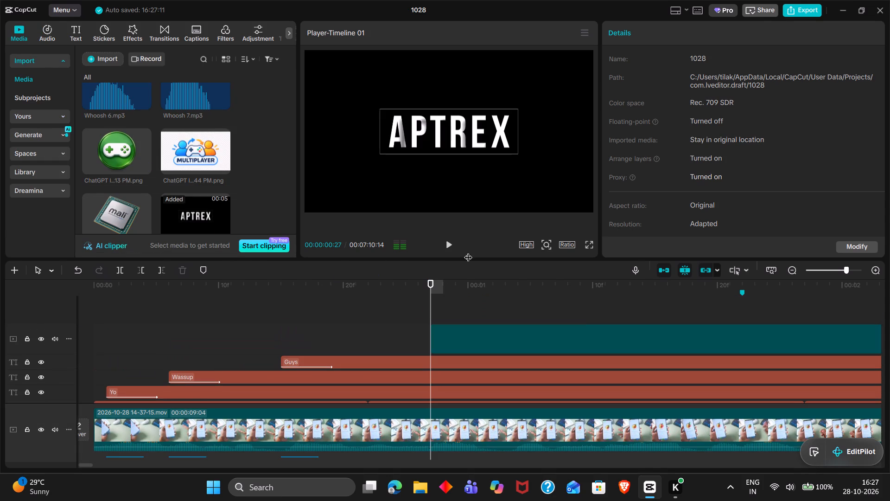
left_click_drag(591, 212, 566, 195)
Remove the Aptrex logo's black background with Chroma key, using black as the key colour and an intensity of 26.
left_click(713, 59)
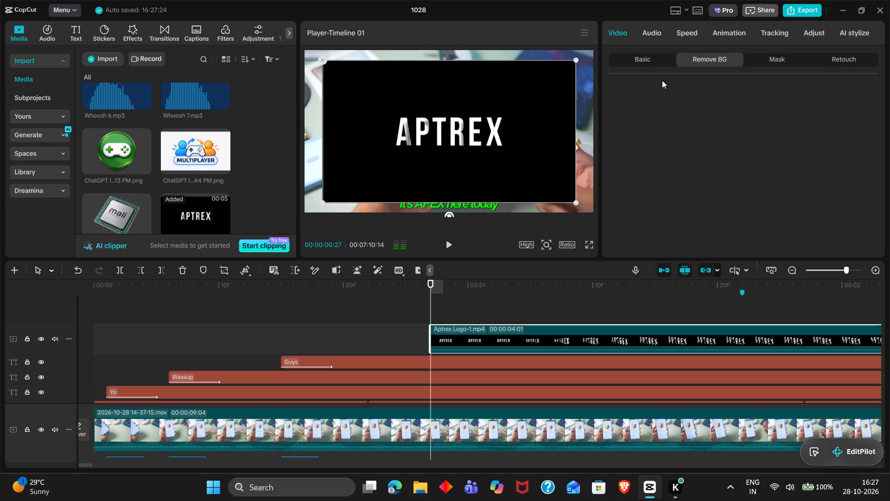
left_click(613, 145)
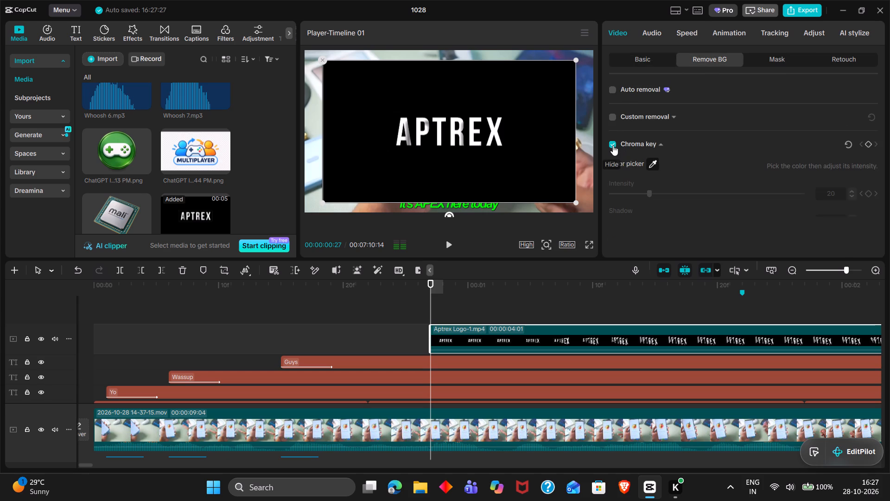
left_click(545, 176)
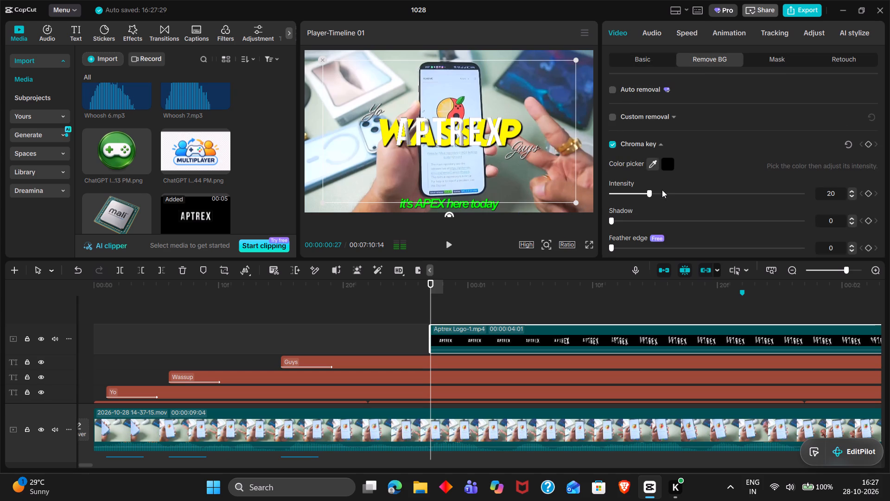
left_click(662, 190)
scroll(644, 250, "down", 1)
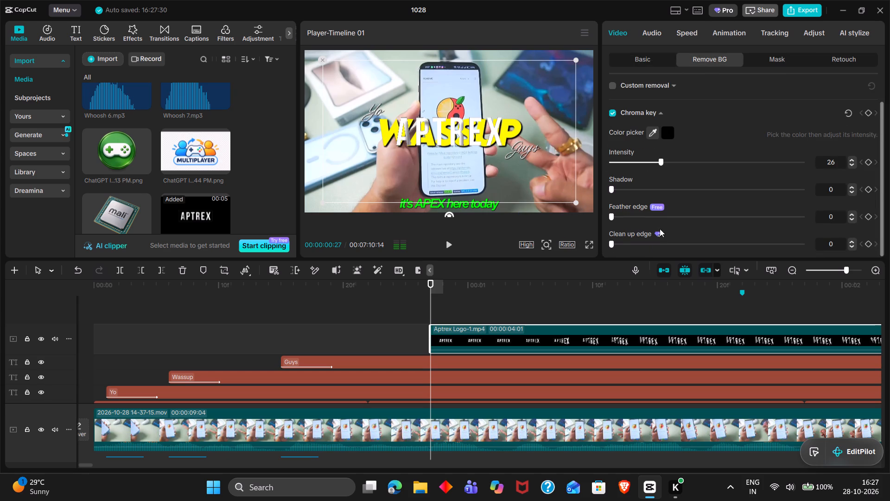
left_click(659, 249)
Set the Aptrex logo clip's playback speed to 5.00x.
double_click(666, 34)
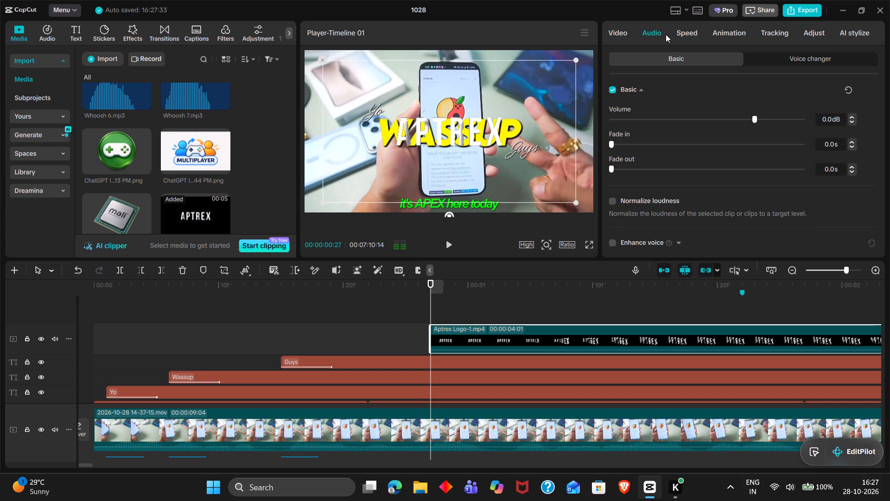
double_click(688, 34)
left_click(736, 106)
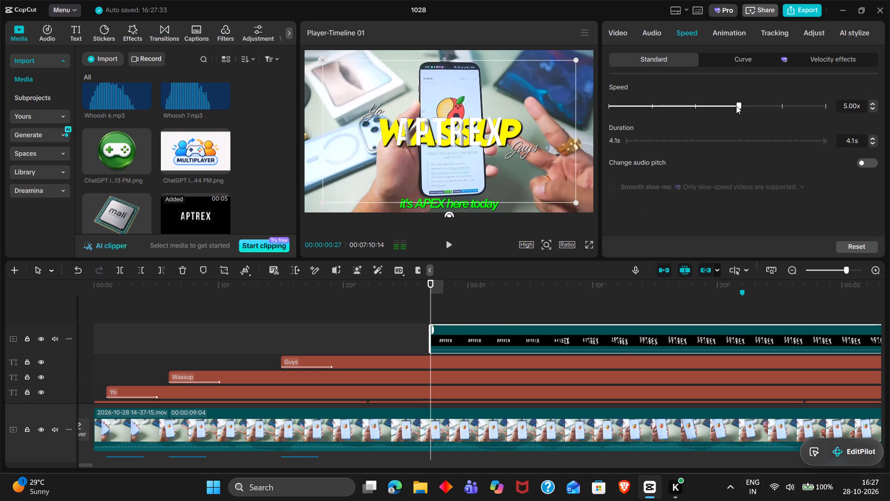
Trim the Yo, Wassup and Guys titles to end at 00:00:00:28, one frame past the start of the Aptrex logo clip.
scroll(468, 339, "down", 1)
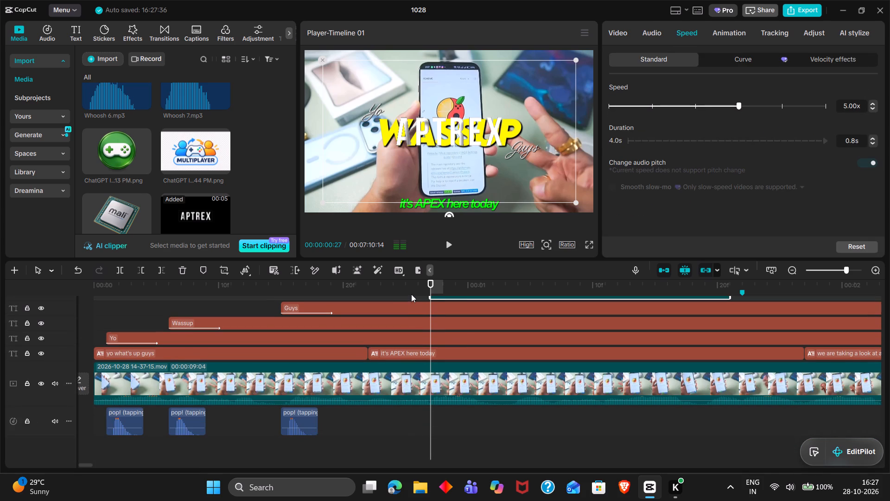
left_click_drag(411, 294, 431, 320)
scroll(472, 337, "up", 1)
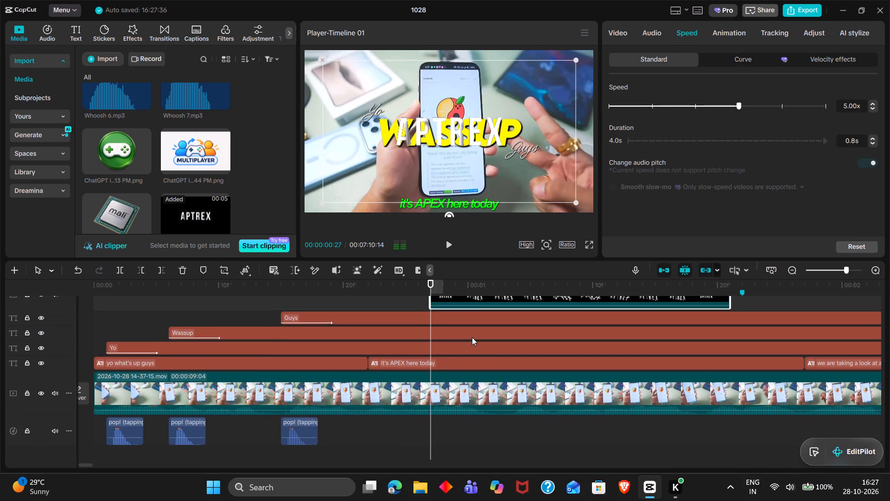
scroll(472, 337, "up", 1)
left_click_drag(404, 317, 440, 363)
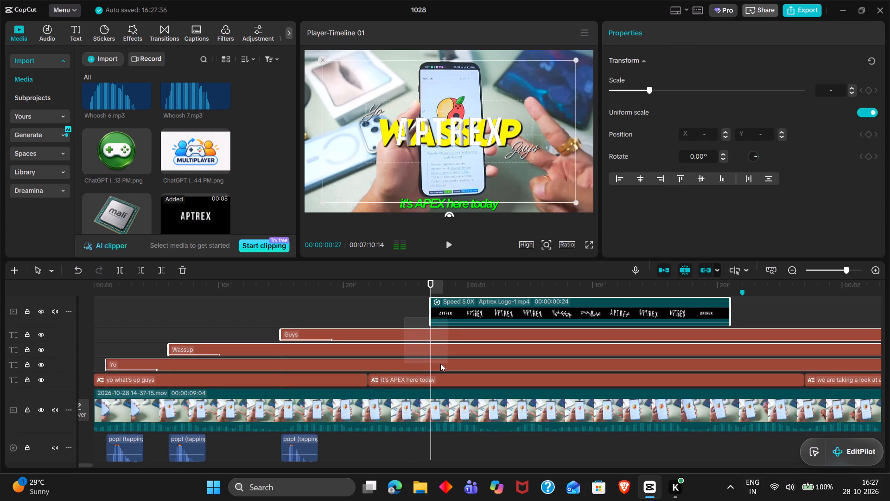
left_click_drag(440, 363, 425, 370)
key("w")
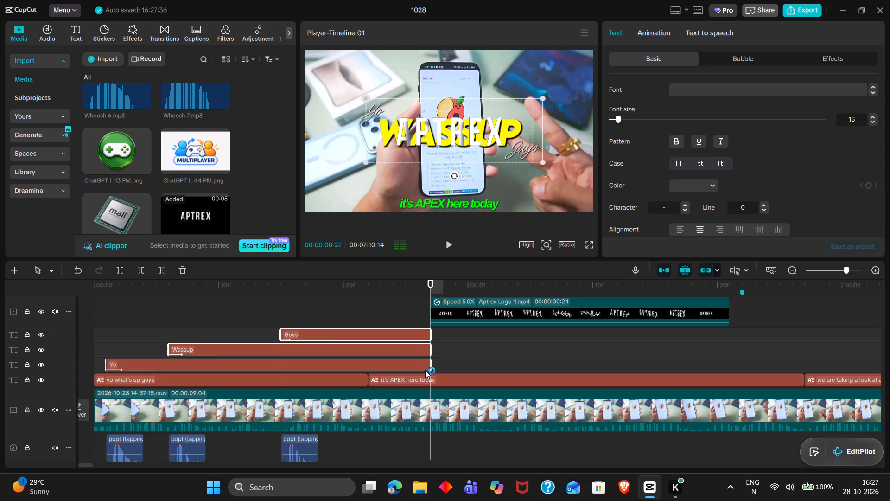
left_click(432, 338)
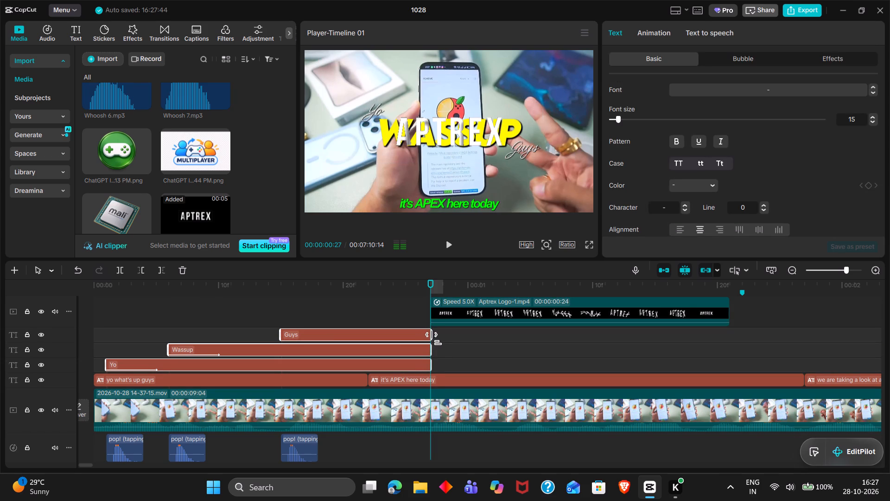
Apply the Fade Out exit animation with a 0.2 s duration to the three titles and play back the transition into the logo.
double_click(656, 37)
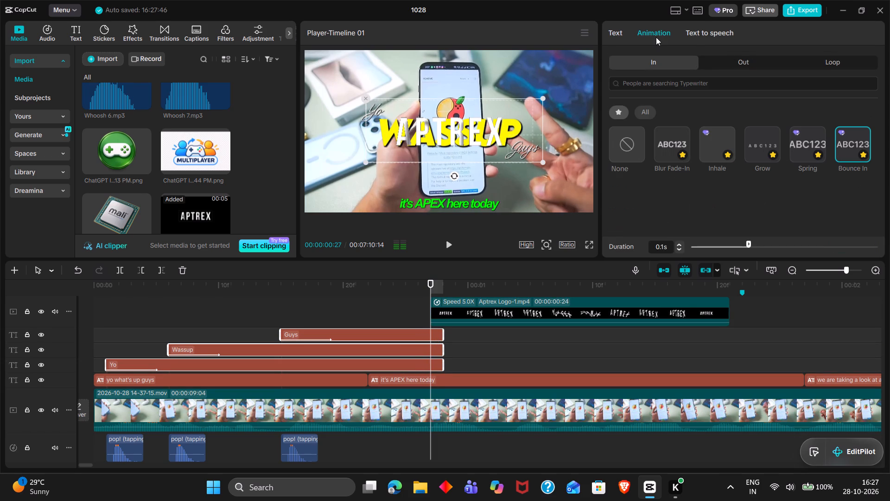
double_click(746, 61)
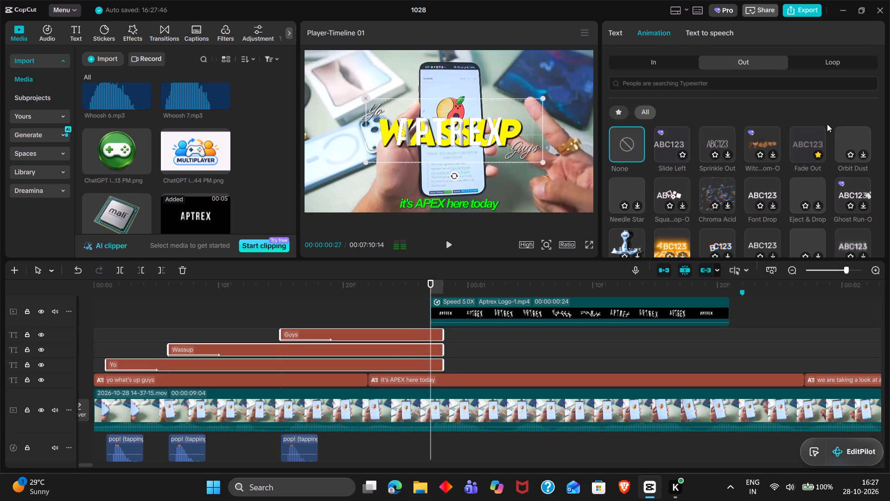
double_click(841, 135)
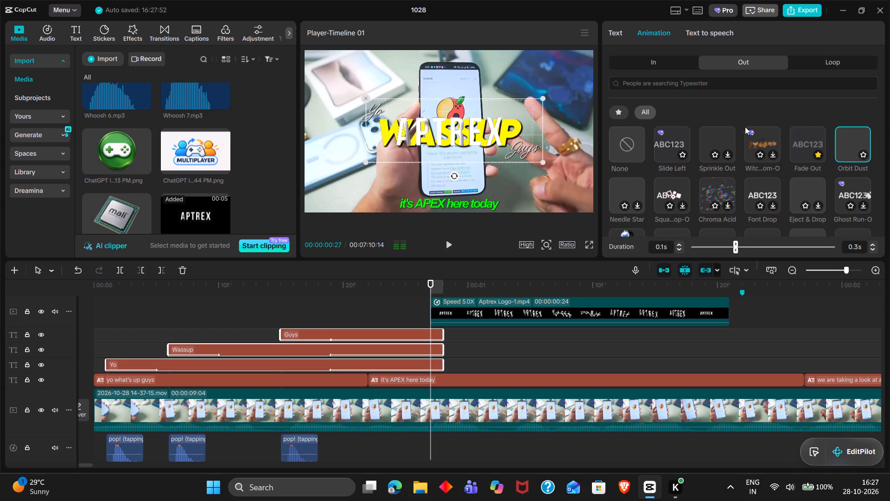
double_click(803, 133)
left_click(792, 249)
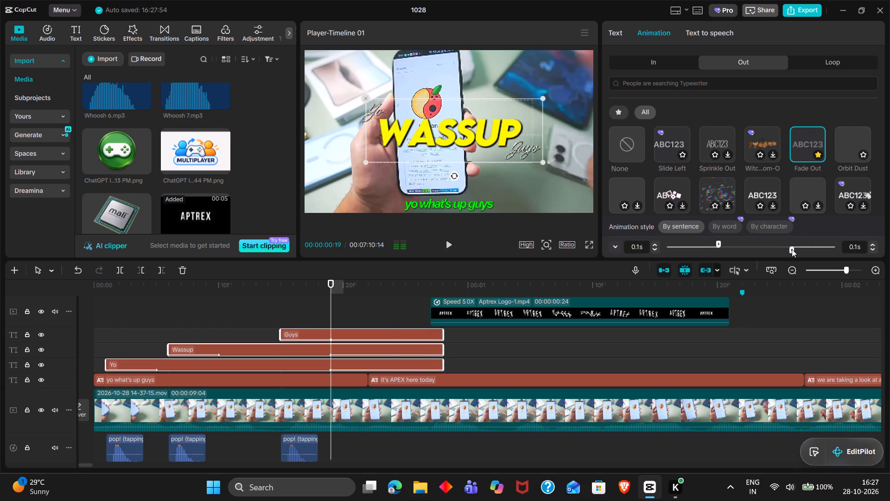
left_click(773, 245)
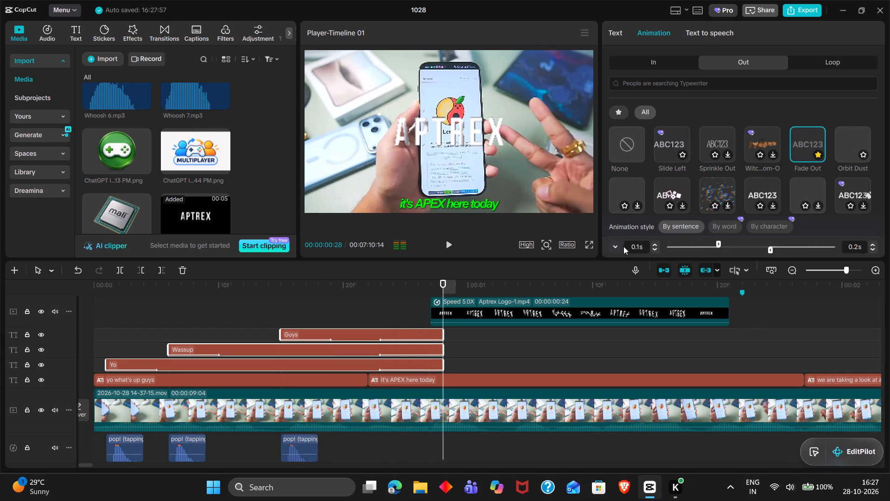
double_click(371, 315)
key("space")
key("space")
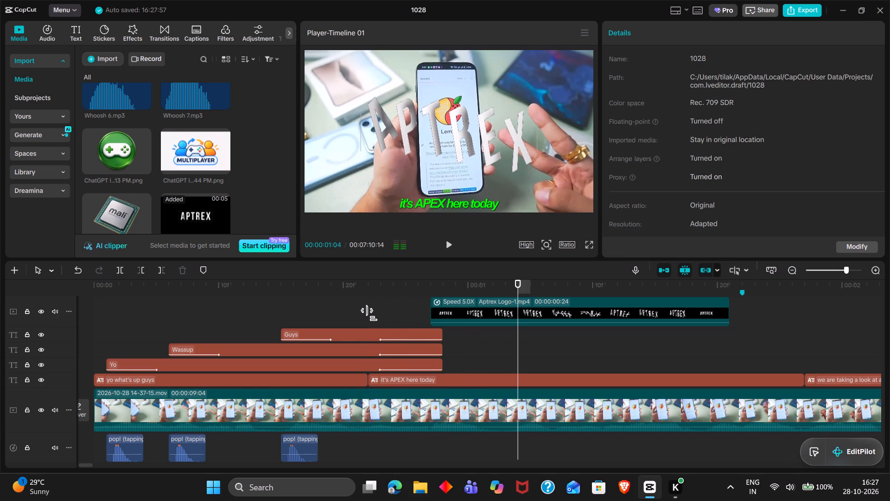
Add the favourited swish_whoosh (large)(794558) sound to the audio track at 00:00:00:27, where the Aptrex logo clip starts.
double_click(432, 293)
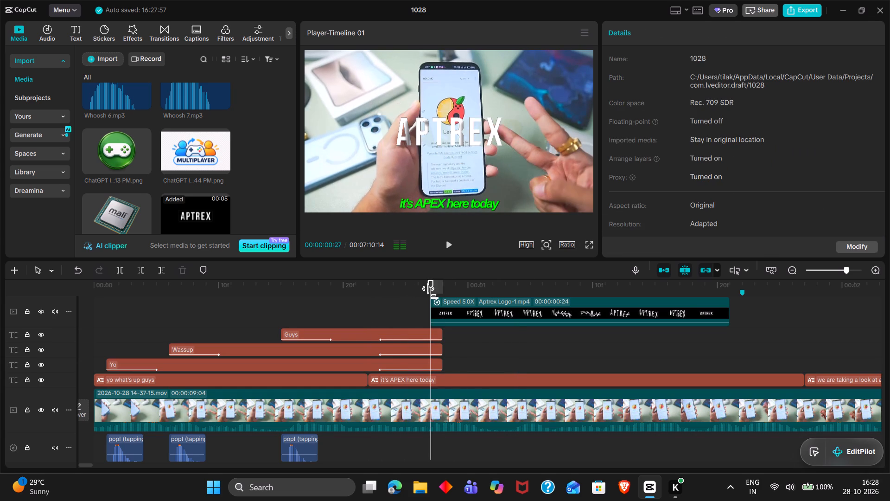
double_click(44, 30)
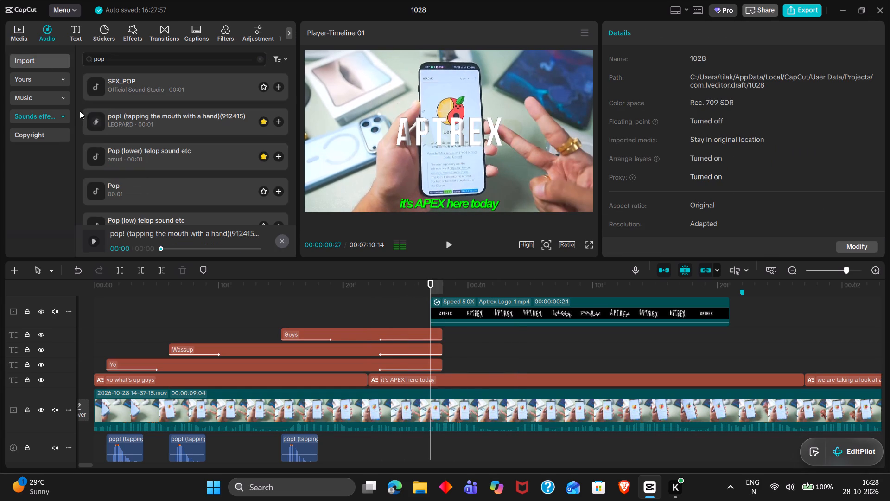
double_click(46, 81)
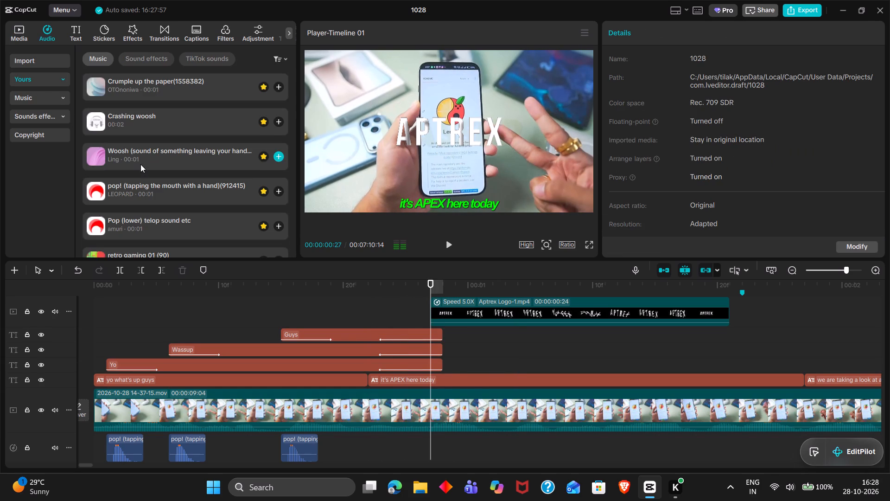
scroll(140, 164, "down", 5)
scroll(140, 164, "up", 2)
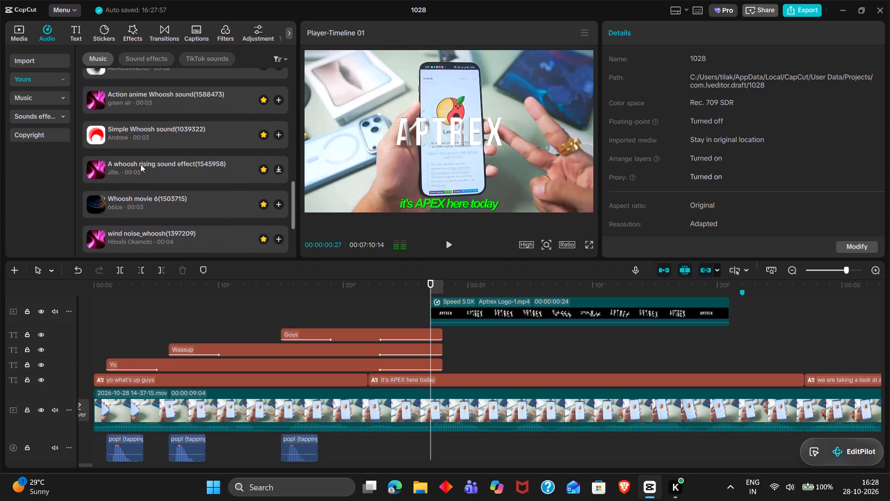
scroll(140, 164, "up", 1)
scroll(140, 164, "down", 1)
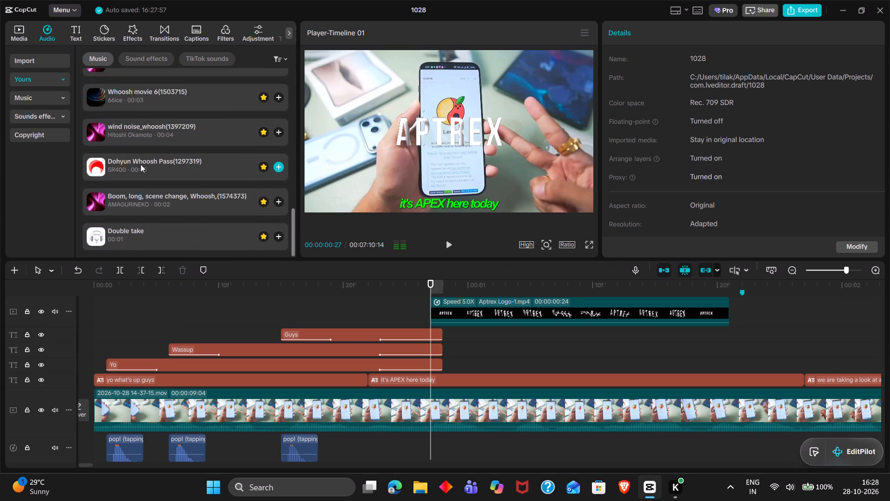
scroll(140, 164, "down", 1)
scroll(140, 164, "up", 1)
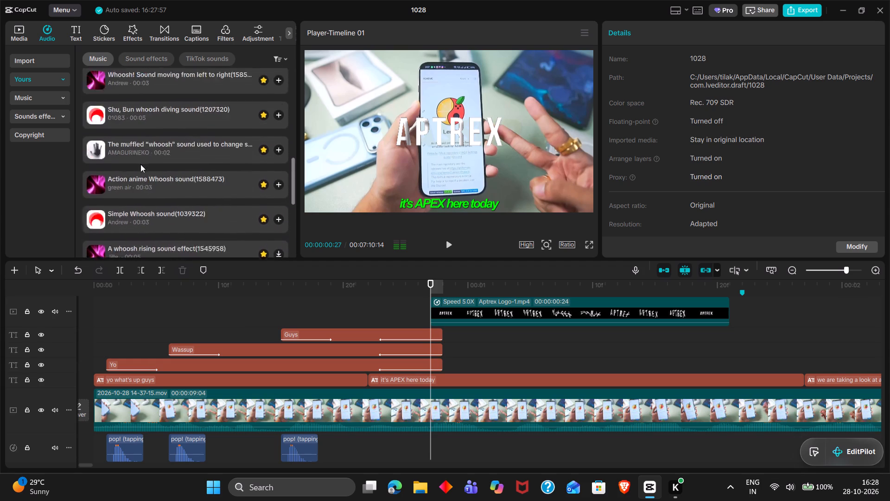
scroll(140, 164, "up", 2)
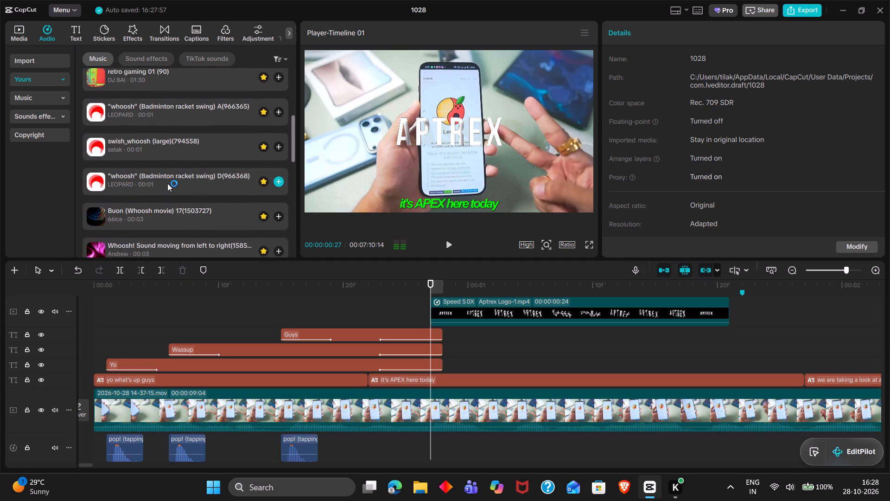
left_click_drag(199, 147, 428, 437)
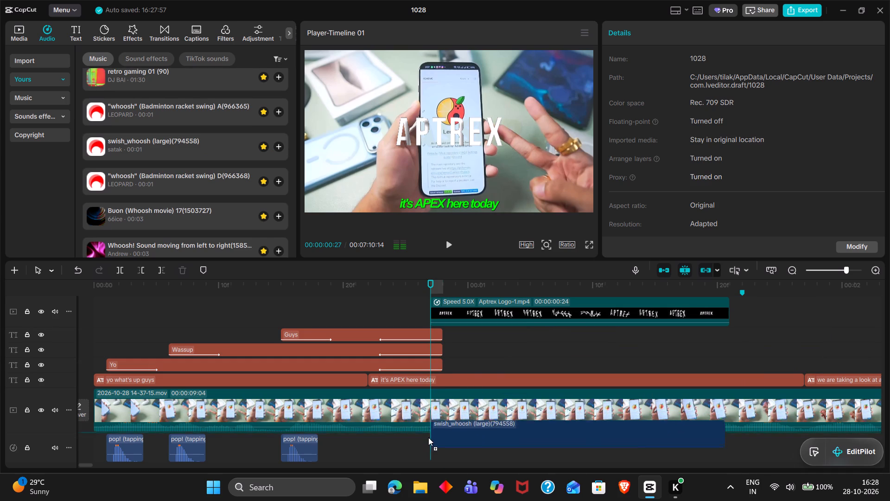
left_click_drag(428, 437, 430, 440)
Shift the swish_whoosh sound about one frame earlier and trim its start to 00:00:00:27, in line with the Aptrex logo clip.
scroll(430, 440, "down", 1)
scroll(480, 419, "up", 1)
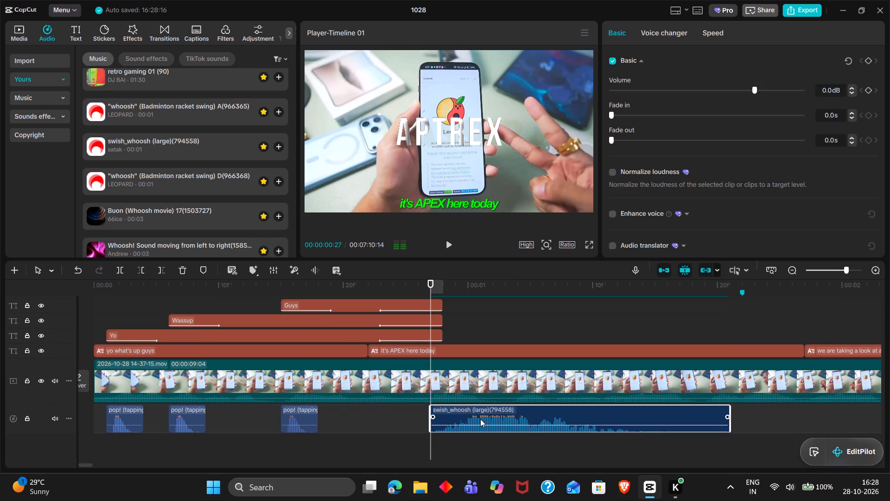
scroll(480, 419, "up", 1)
scroll(480, 419, "down", 5, "ctrl")
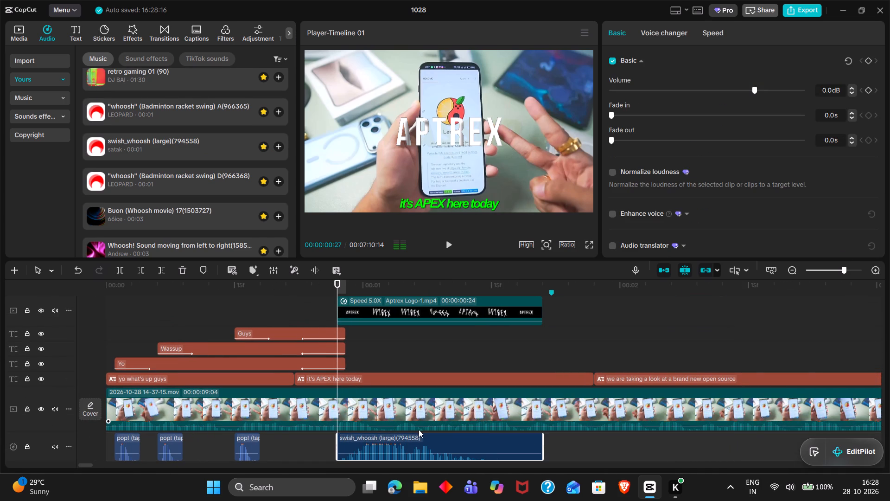
left_click_drag(410, 442, 403, 441)
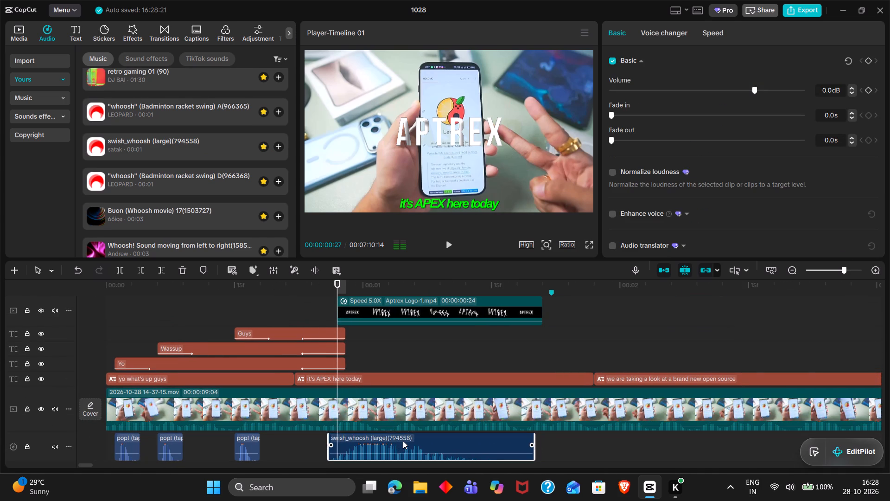
key("q")
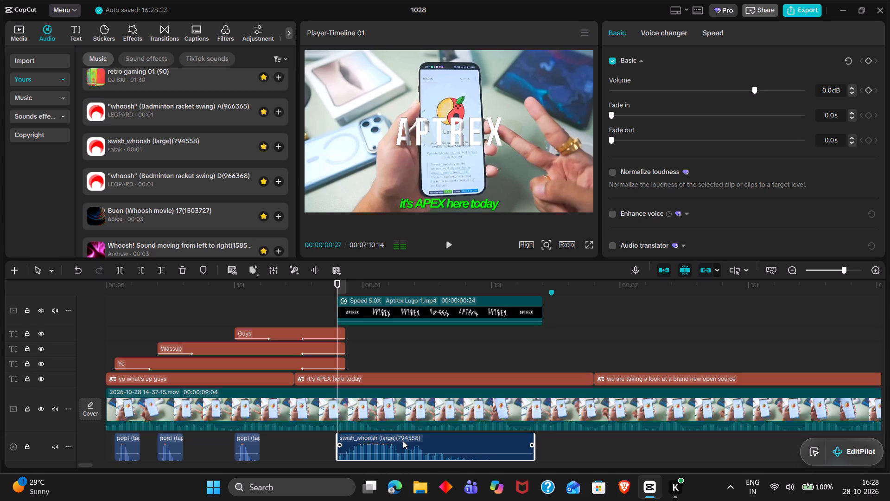
Play back the intro from its beginning and check the whoosh sound and the end of the Aptrex logo clip.
left_click(304, 449)
left_click_drag(304, 449, 76, 441)
key("space")
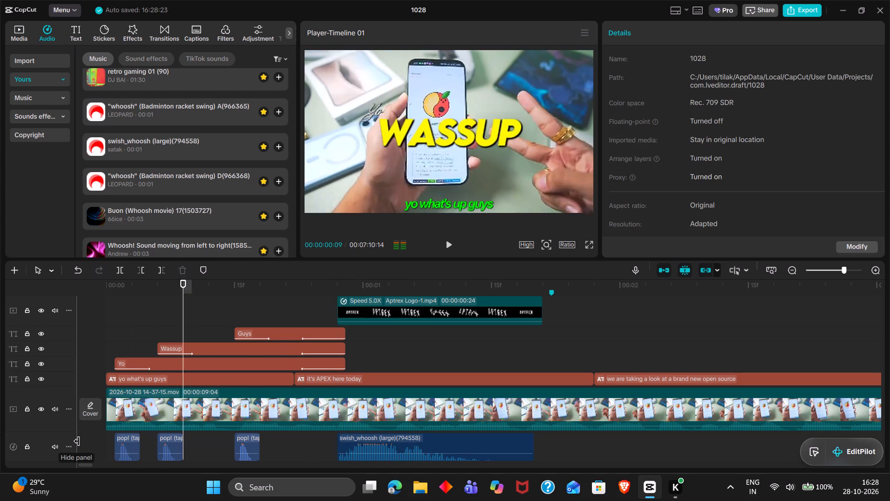
key("space")
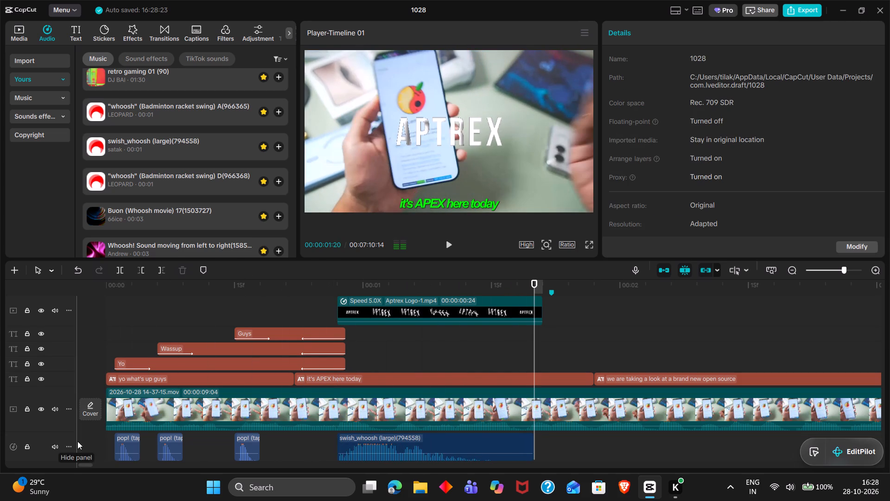
left_click(561, 343)
left_click_drag(561, 343, 532, 341)
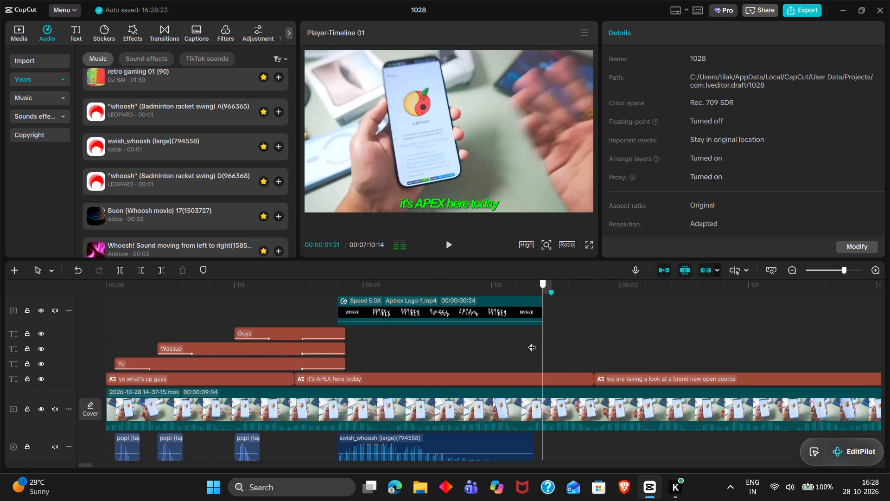
left_click_drag(532, 341, 517, 340)
key("space")
key("space")
Skim the captioned part of the timeline up to about 00:01:05, sampling frames of the footage along the way.
left_click(561, 339)
left_click_drag(561, 339, 554, 337)
scroll(554, 337, "left", 9)
double_click(554, 337)
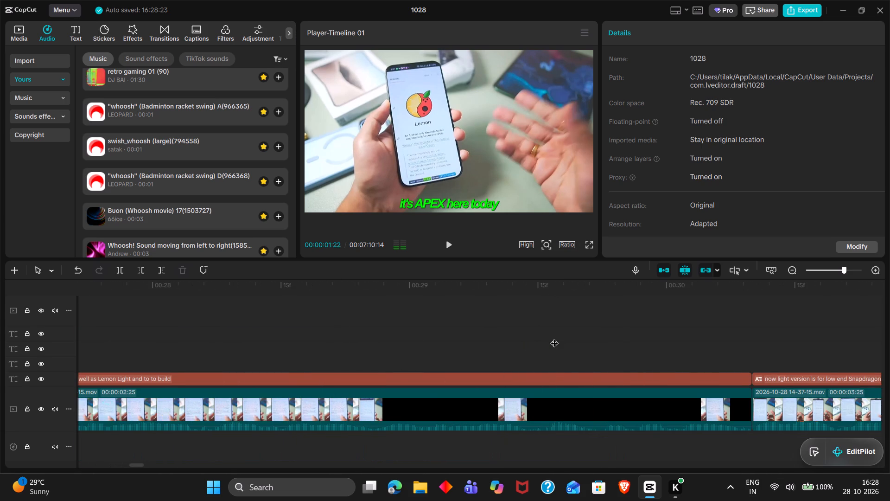
scroll(554, 337, "left", 4)
triple_click(554, 337)
scroll(554, 337, "left", 3)
double_click(554, 337)
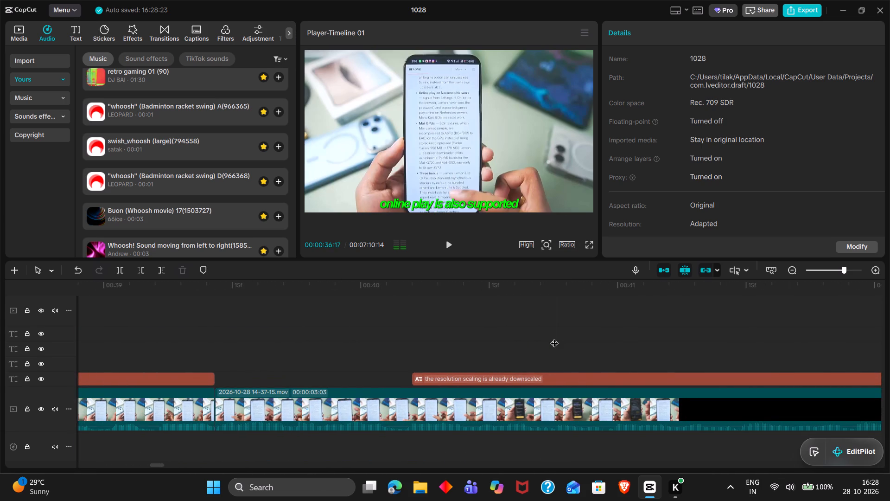
scroll(554, 337, "left", 2)
left_click(554, 337)
scroll(554, 337, "left", 2)
left_click(554, 337)
scroll(554, 337, "left", 2)
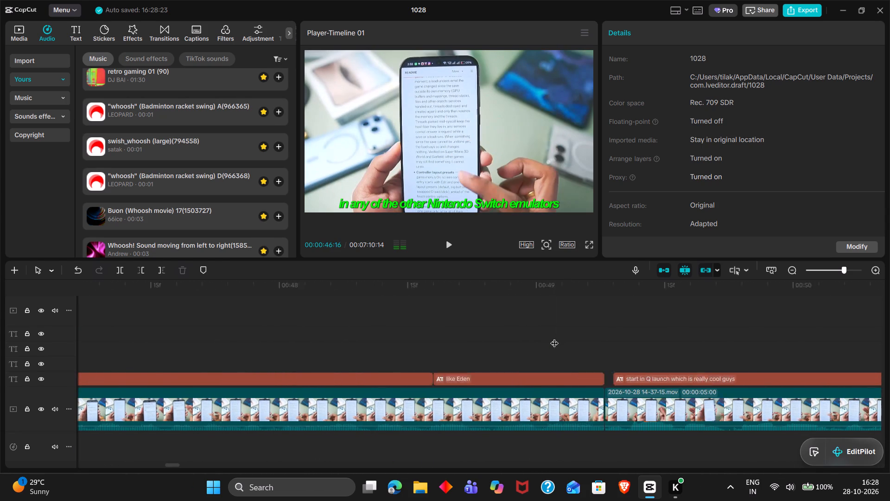
double_click(554, 337)
scroll(554, 337, "left", 1)
double_click(554, 337)
scroll(554, 337, "left", 3)
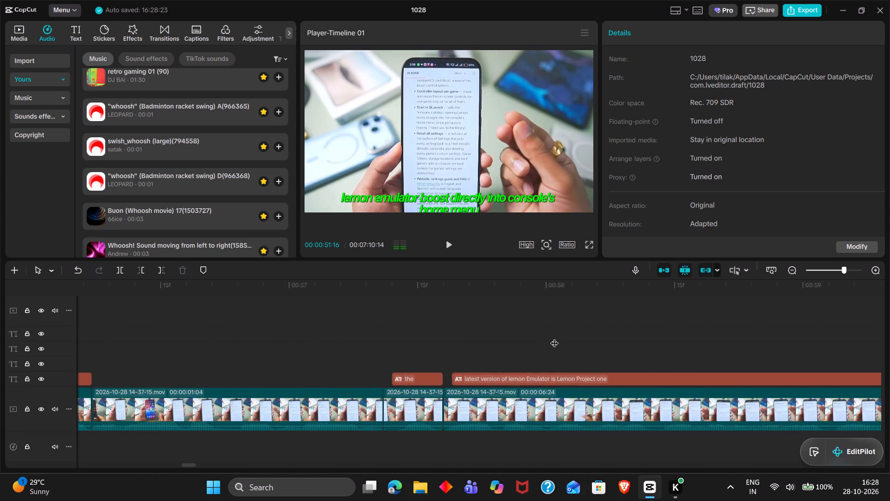
triple_click(554, 337)
scroll(554, 337, "left", 2)
double_click(554, 337)
scroll(554, 337, "left", 3)
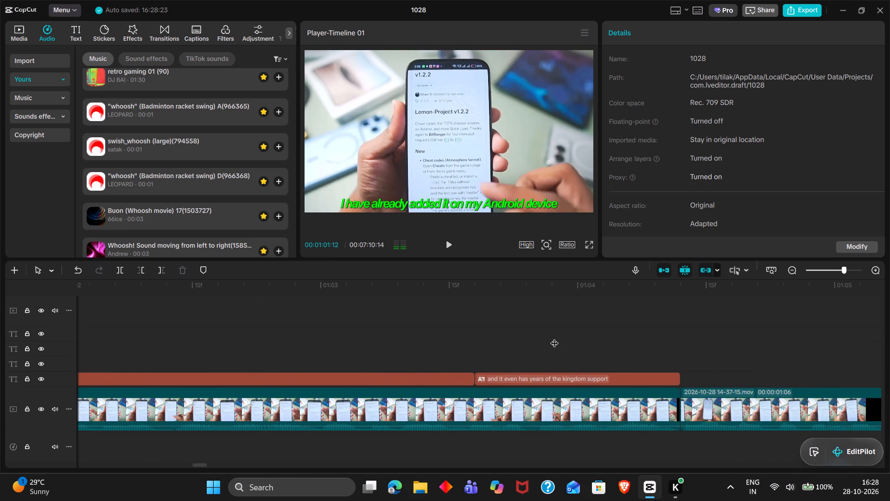
double_click(554, 337)
scroll(554, 337, "left", 2)
double_click(554, 337)
scroll(554, 337, "left", 11)
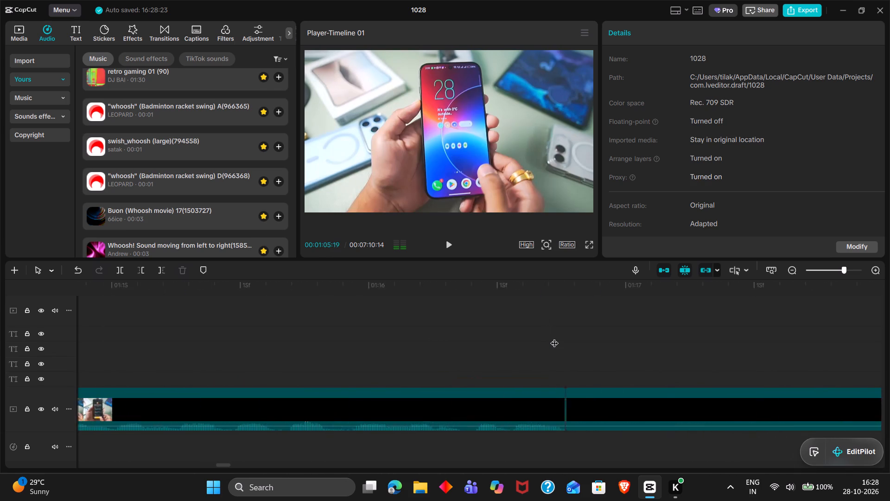
Skim the graphics and GPU driver settings footage between about 00:02:56 and 00:04:00, sampling frames.
scroll(554, 337, "left", 15)
double_click(554, 337)
scroll(554, 337, "left", 1)
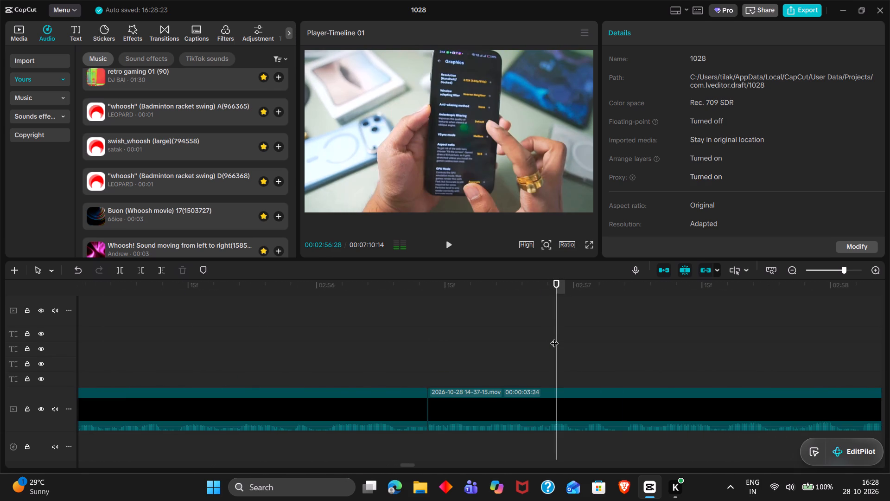
scroll(554, 337, "left", 2)
double_click(554, 337)
scroll(554, 337, "left", 4)
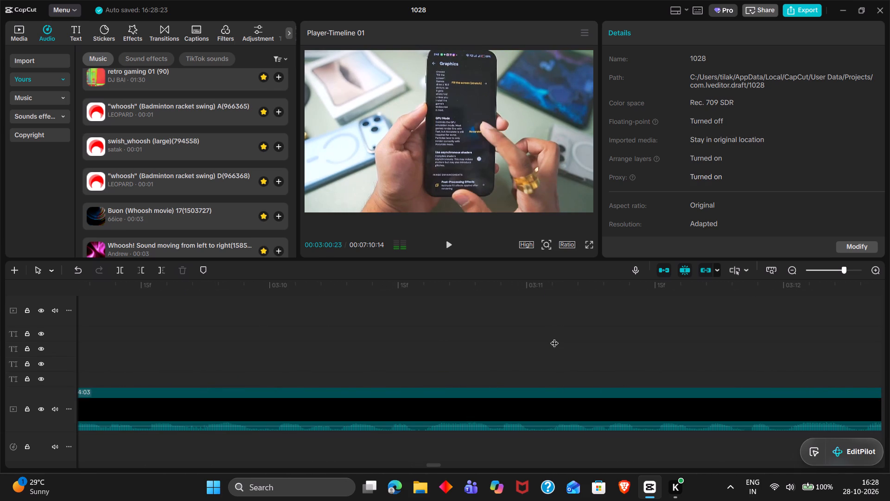
triple_click(554, 337)
scroll(554, 337, "left", 5)
triple_click(554, 337)
scroll(554, 337, "left", 1)
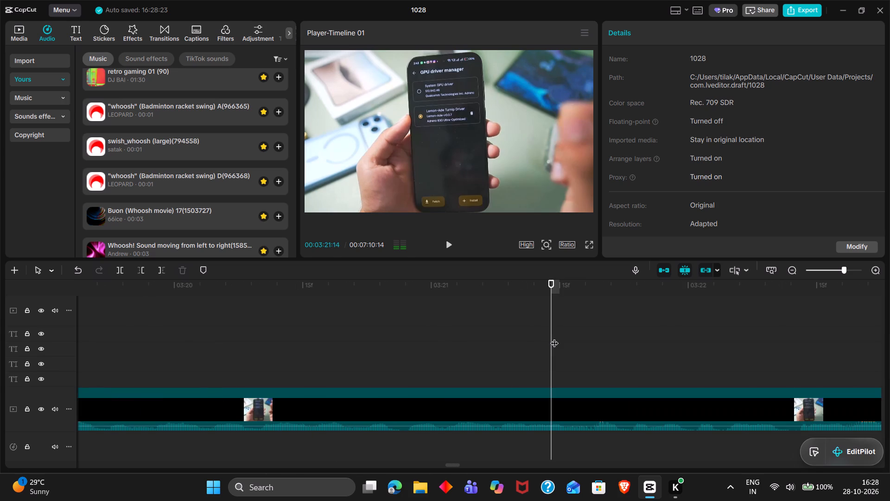
scroll(554, 337, "left", 3)
triple_click(554, 337)
scroll(554, 337, "left", 7)
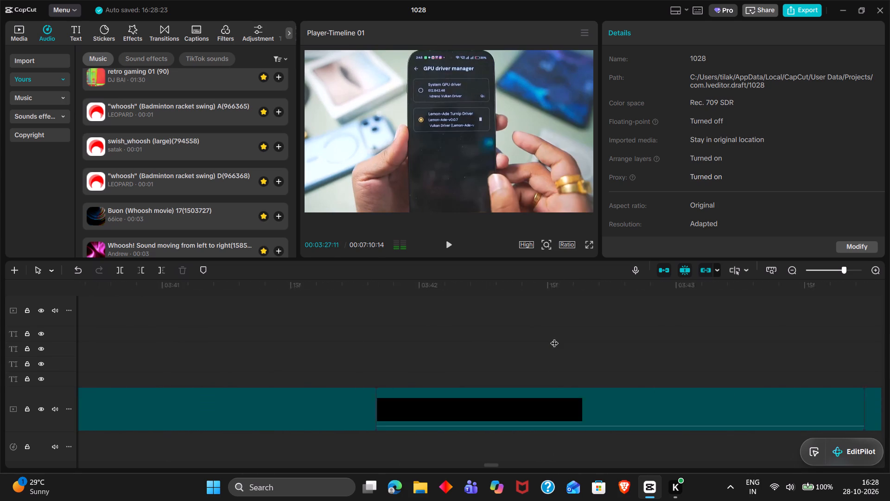
scroll(554, 337, "left", 2)
double_click(554, 337)
scroll(554, 337, "left", 20)
scroll(554, 337, "left", 1)
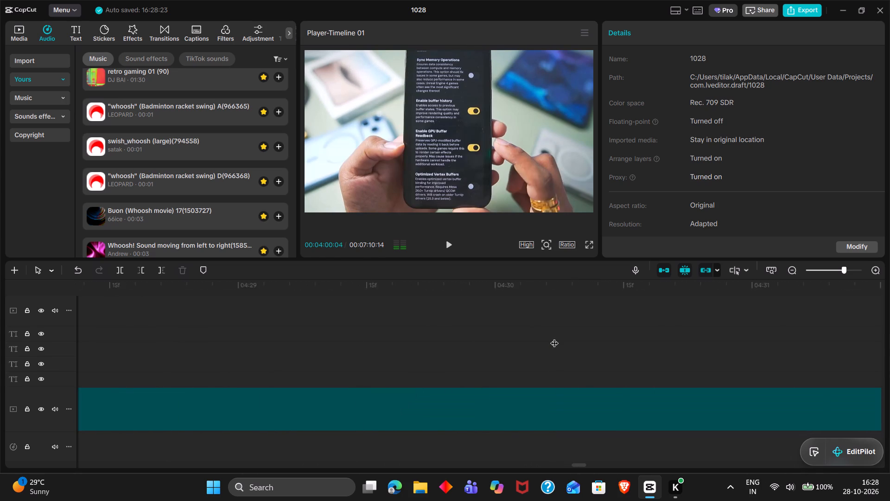
Skim the game loading and gameplay footage from about 00:04:31 to 00:05:45, sampling frames.
triple_click(554, 337)
double_click(438, 336)
scroll(438, 336, "left", 8)
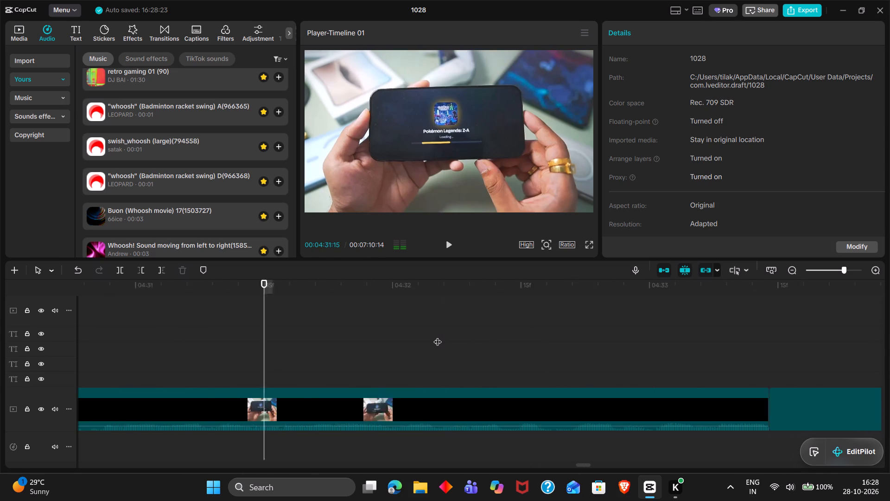
scroll(438, 336, "left", 12)
triple_click(438, 336)
scroll(438, 336, "left", 3)
triple_click(438, 336)
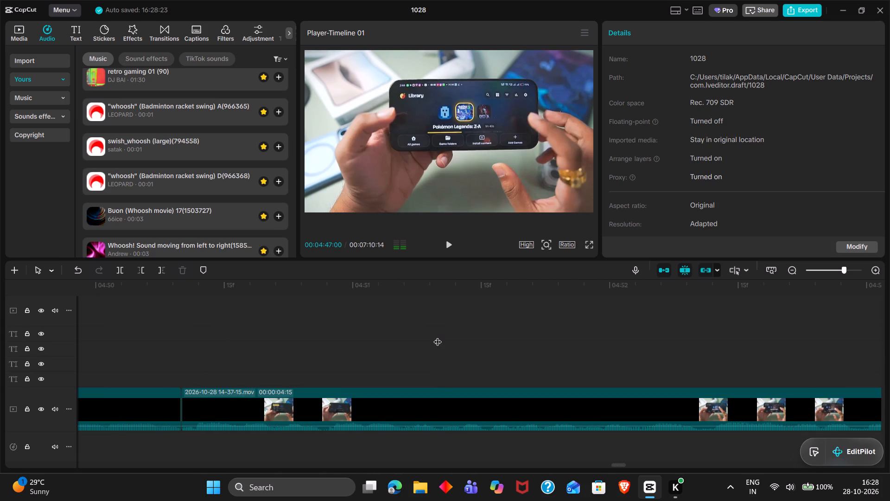
scroll(438, 336, "left", 6)
triple_click(438, 336)
scroll(438, 336, "left", 6)
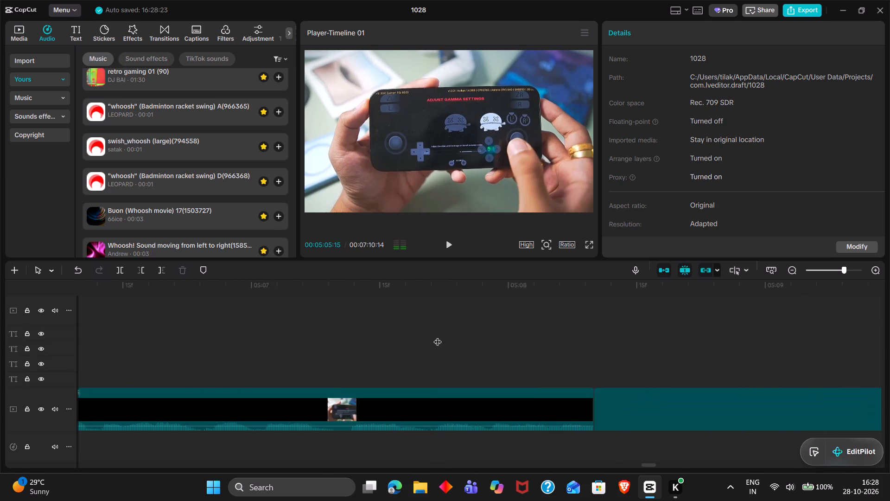
scroll(438, 336, "left", 9)
triple_click(438, 336)
scroll(438, 336, "left", 3)
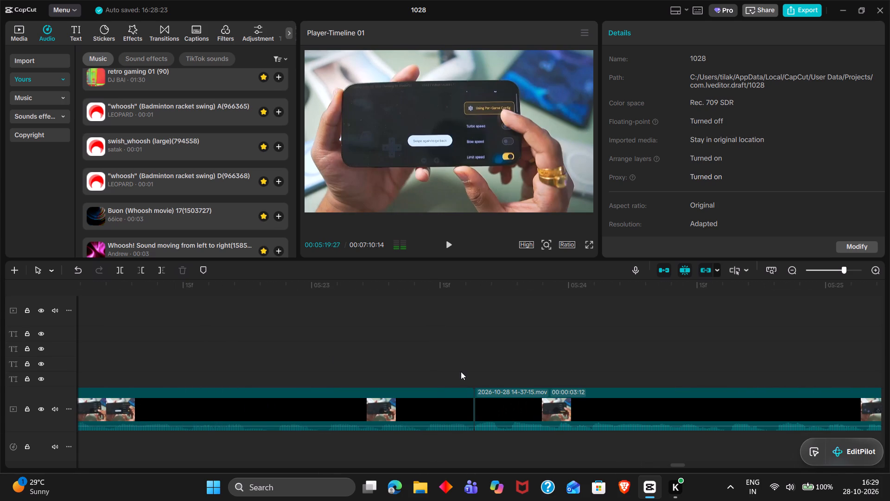
double_click(461, 372)
double_click(549, 373)
scroll(549, 373, "left", 2)
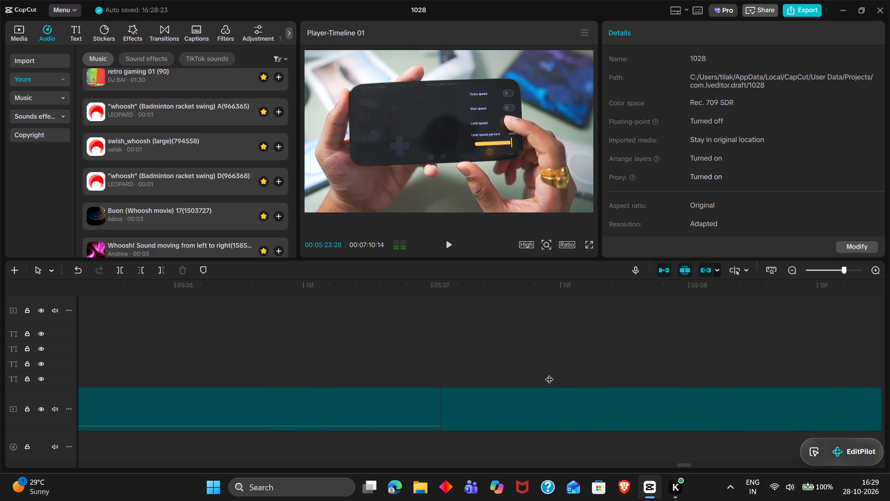
scroll(549, 373, "left", 7)
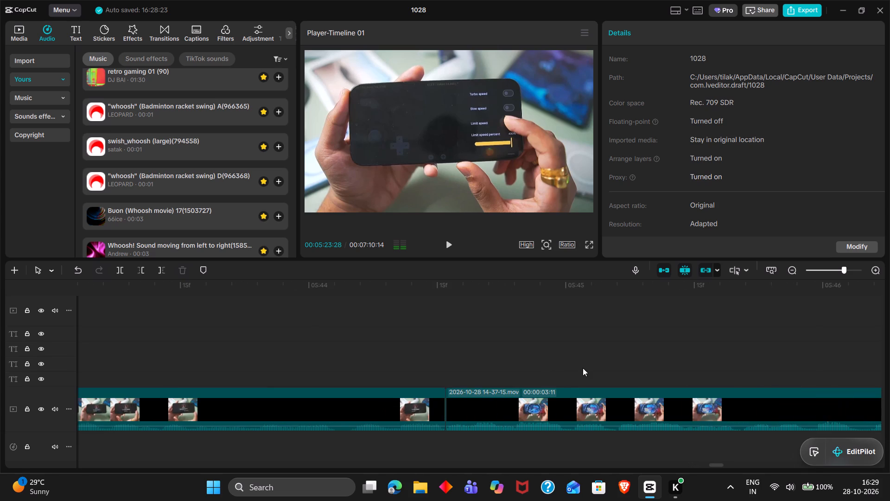
double_click(583, 368)
left_click_drag(583, 368, 617, 371)
Play and skim the phone gameplay footage between about 00:05:44:16 and 00:05:46:14 to judge which section is usable.
double_click(449, 354)
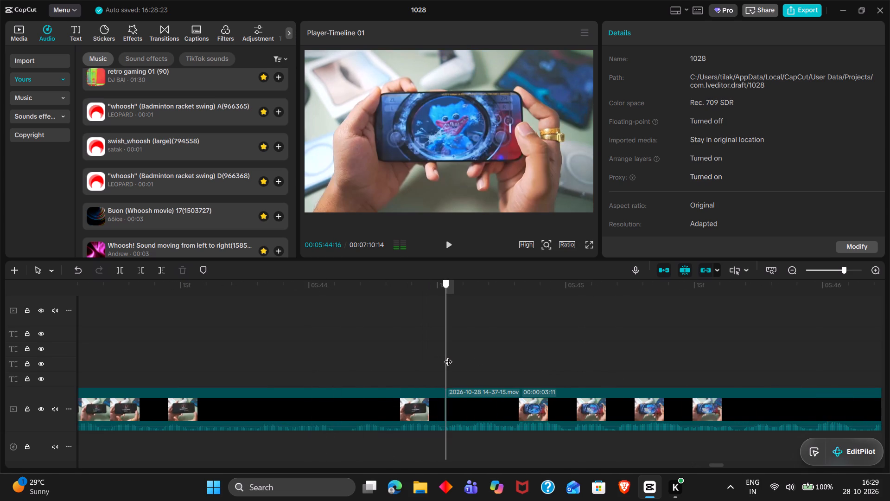
key("space")
key("space")
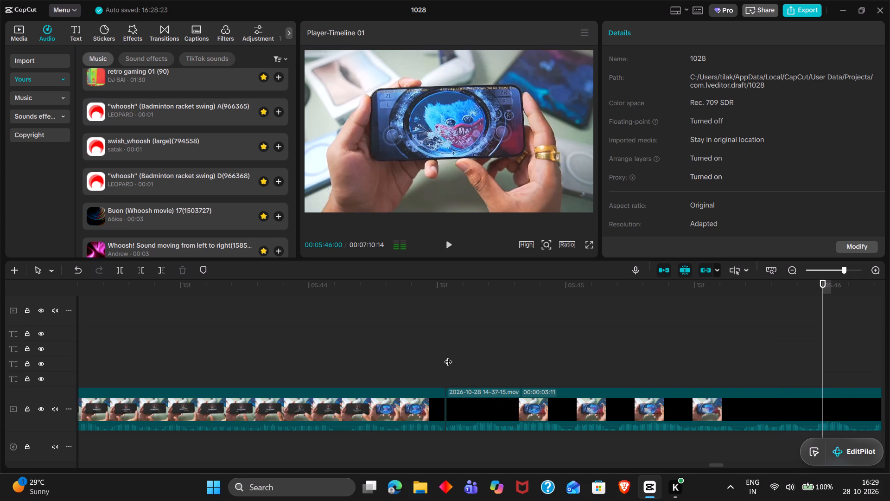
triple_click(448, 356)
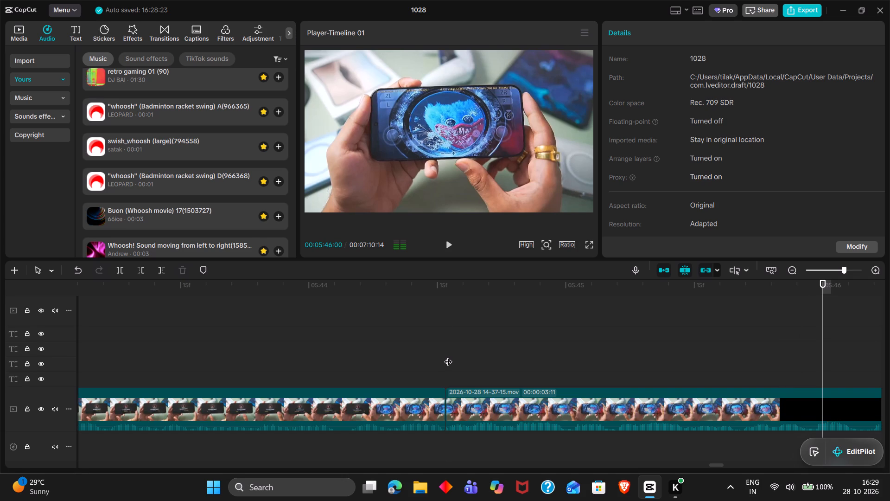
left_click_drag(448, 356, 707, 368)
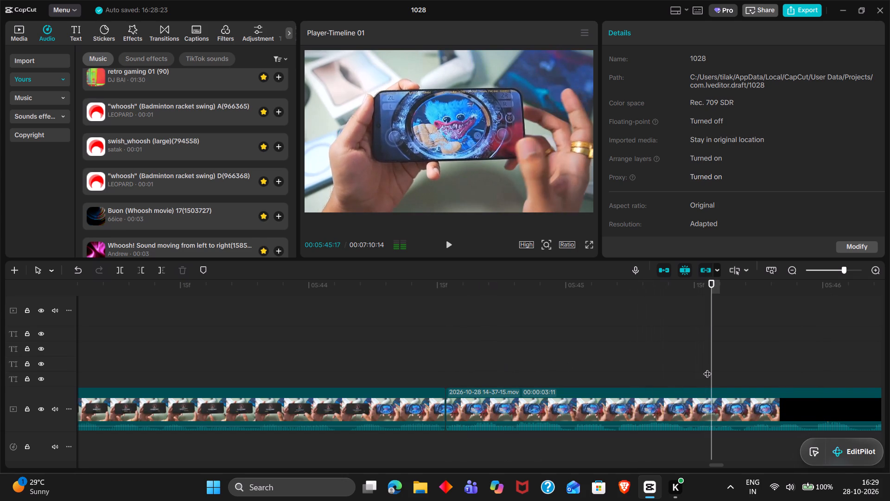
scroll(707, 368, "left", 1)
double_click(583, 340)
left_click_drag(583, 340, 600, 343)
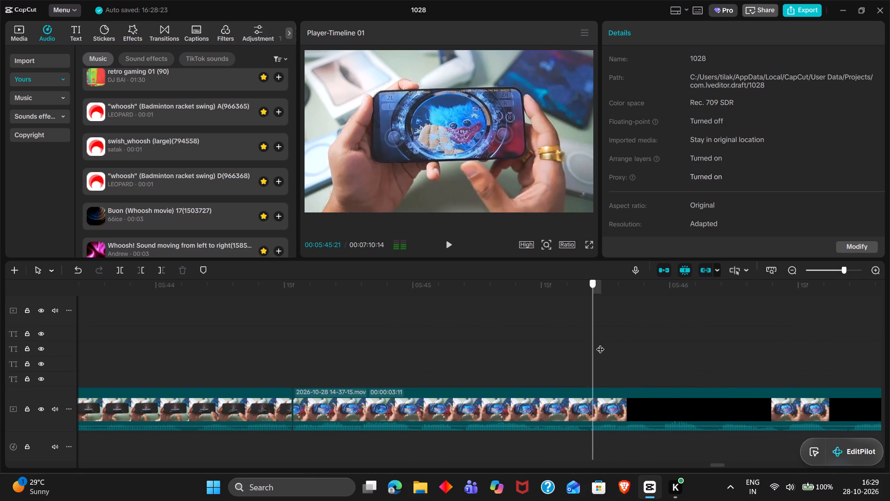
left_click_drag(600, 343, 662, 353)
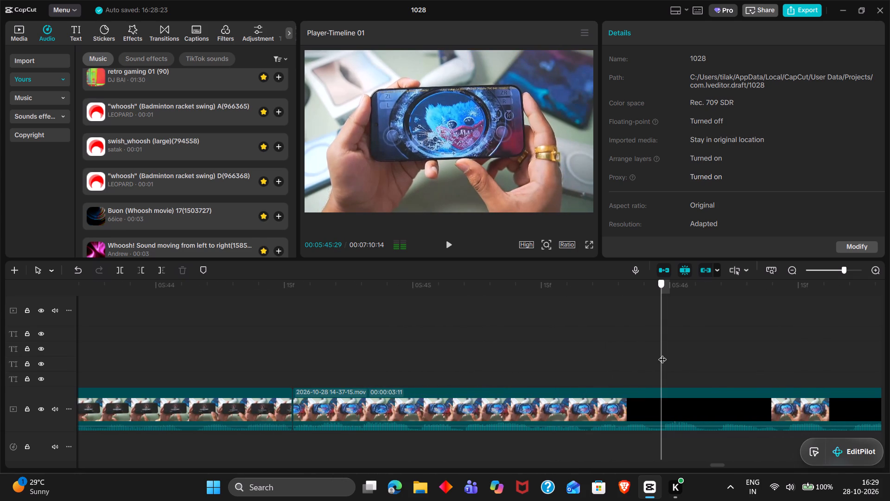
left_click_drag(662, 353, 564, 340)
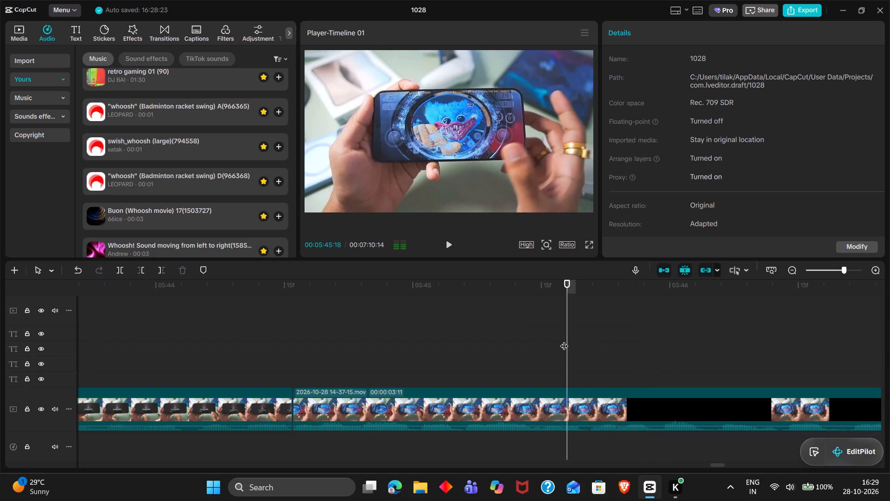
left_click_drag(564, 340, 337, 363)
left_click_drag(337, 363, 505, 340)
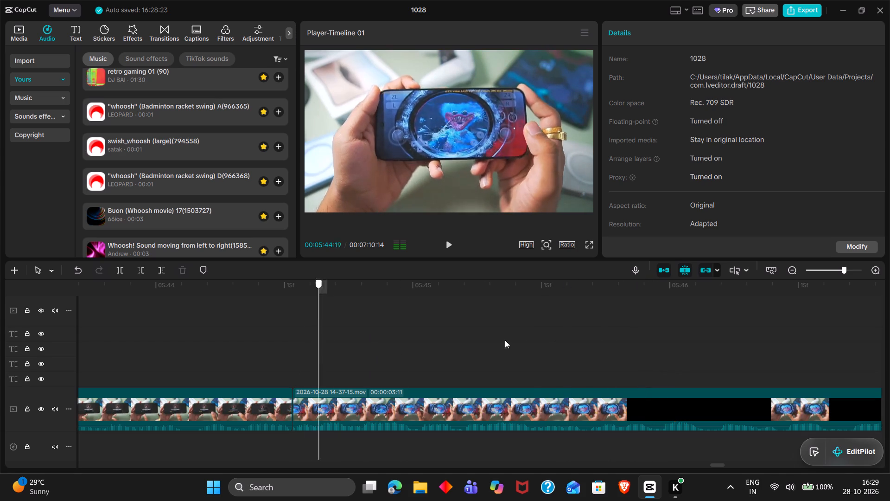
left_click_drag(505, 340, 601, 344)
left_click_drag(601, 344, 716, 352)
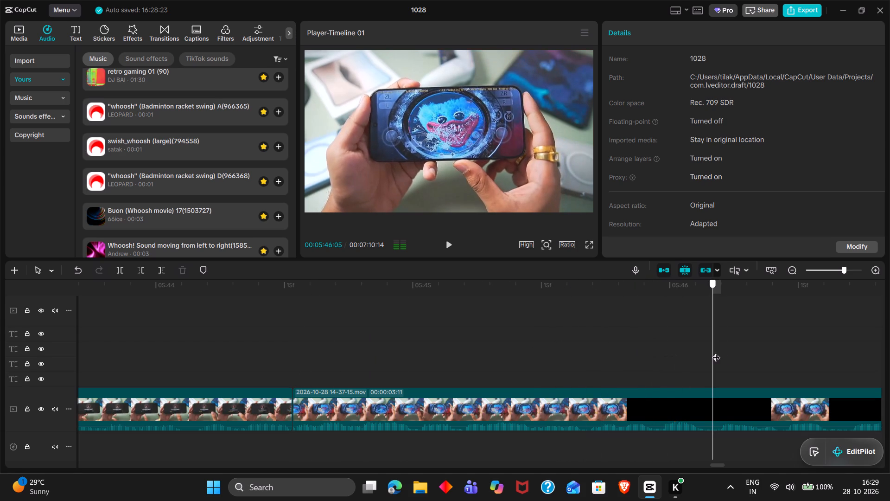
left_click_drag(716, 352, 725, 353)
scroll(725, 353, "left", 1)
left_click(603, 349)
left_click_drag(603, 349, 525, 362)
left_click(525, 362)
left_click_drag(525, 362, 186, 357)
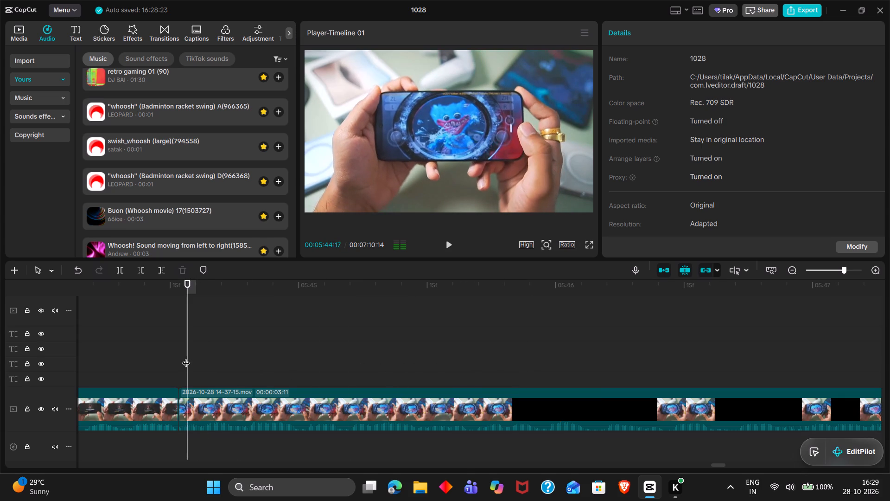
key("space")
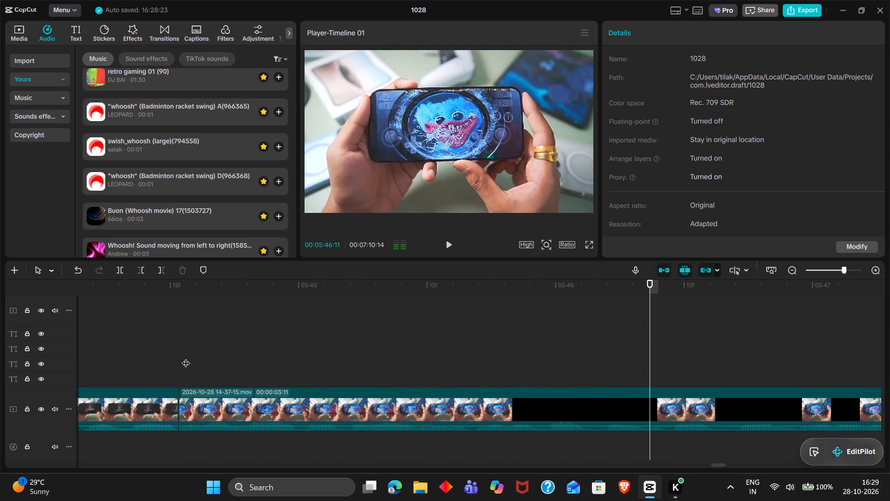
key("space")
Split the phone gameplay clip at 00:05:46:12.
left_click(584, 399)
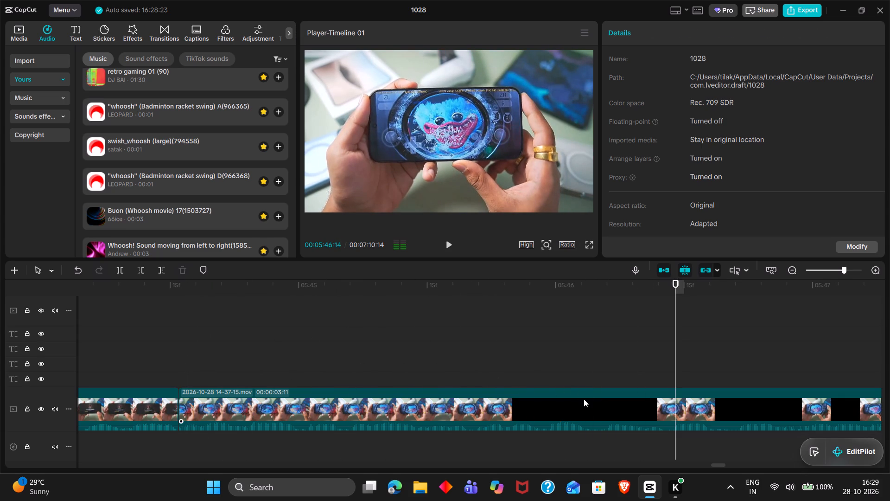
double_click(623, 340)
left_click_drag(623, 340, 656, 339)
left_click(655, 396)
key("ctrl+b")
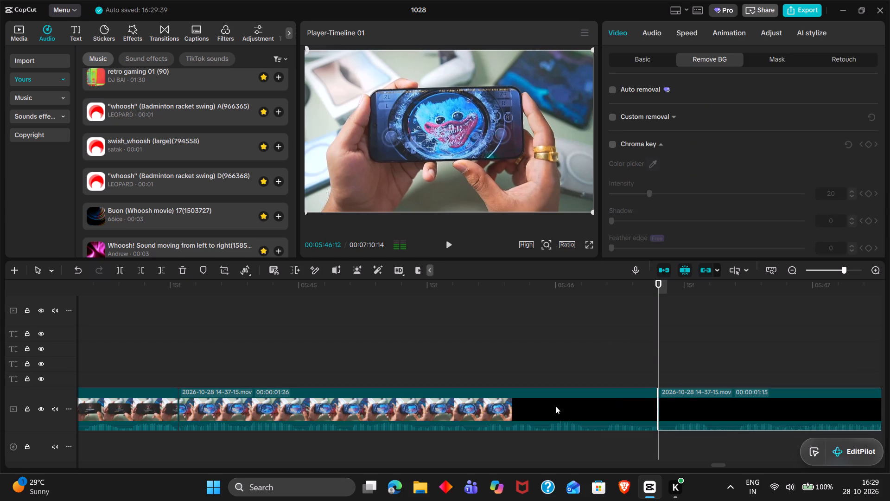
Copy the gameplay piece before the split and paste it above the main intro footage at the 00:00:01:22 marker.
left_click(555, 406)
key("ctrl+c")
key("ctrl+c")
scroll(555, 406, "right", 20)
scroll(555, 406, "right", 4)
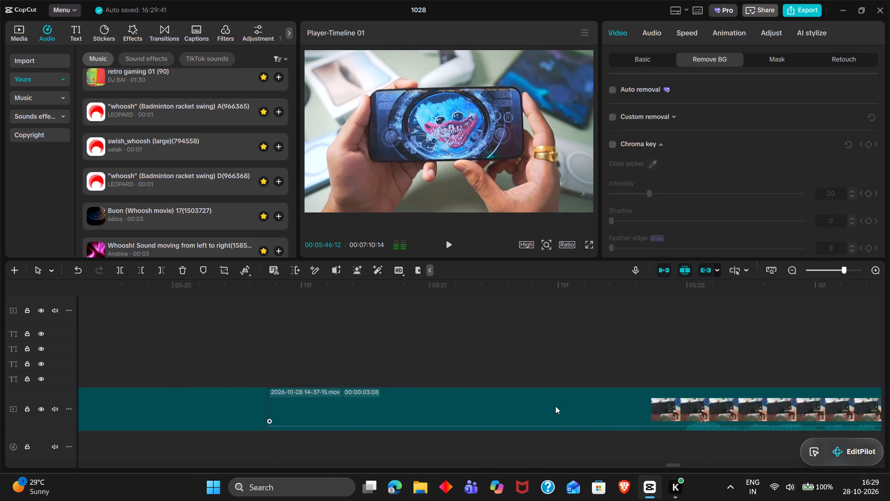
scroll(555, 406, "right", 19)
scroll(555, 406, "right", 20)
scroll(555, 406, "right", 20)
scroll(555, 406, "right", 20)
scroll(555, 406, "down", 1, "ctrl")
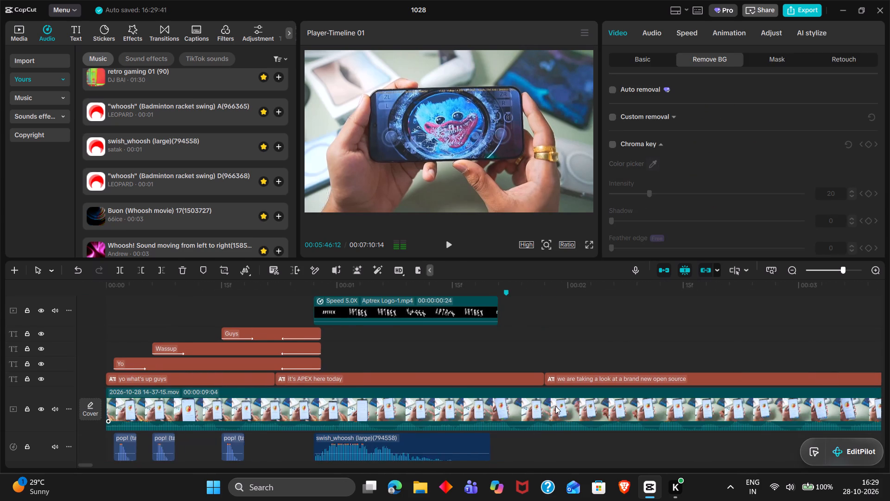
scroll(555, 406, "down", 8, "ctrl")
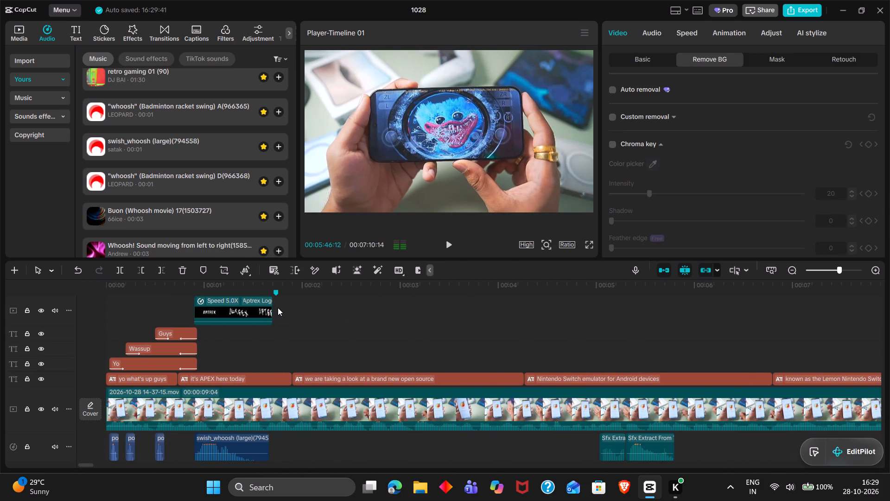
double_click(278, 307)
key("ctrl+v")
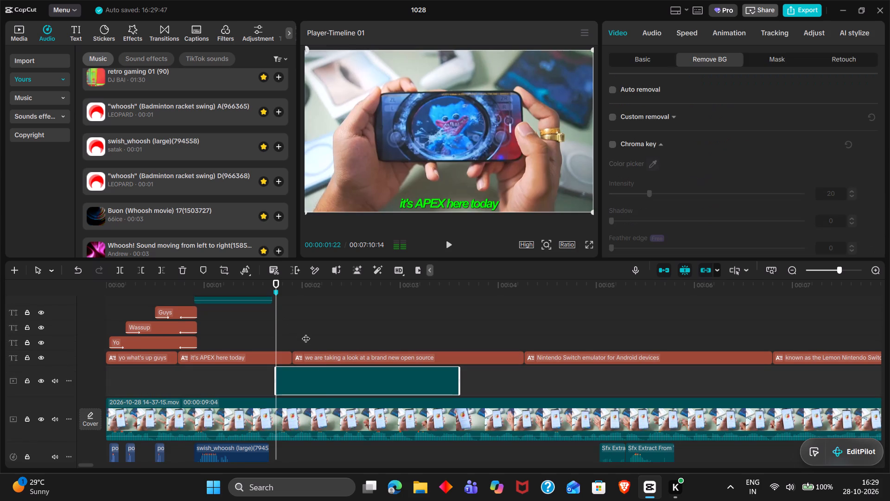
left_click_drag(331, 391, 332, 421)
Apply the favourite Click Open entrance animation to the pasted gameplay clip with a duration of 0.5 s.
double_click(726, 30)
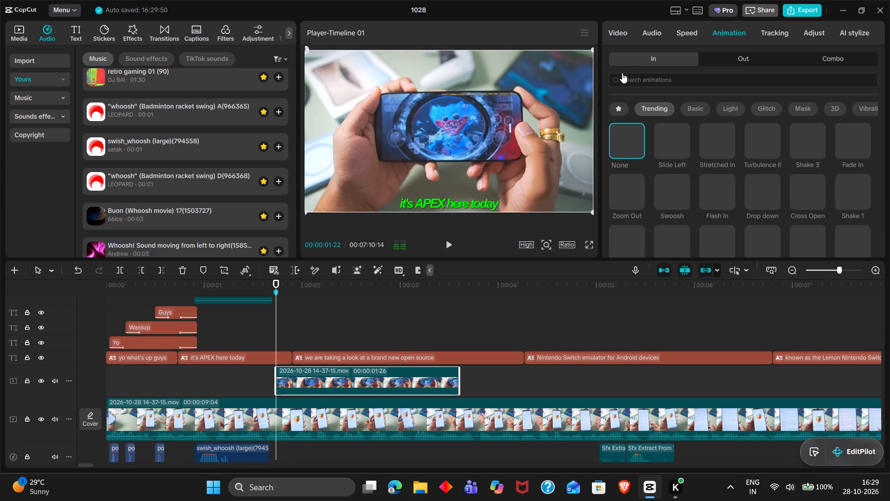
left_click(617, 113)
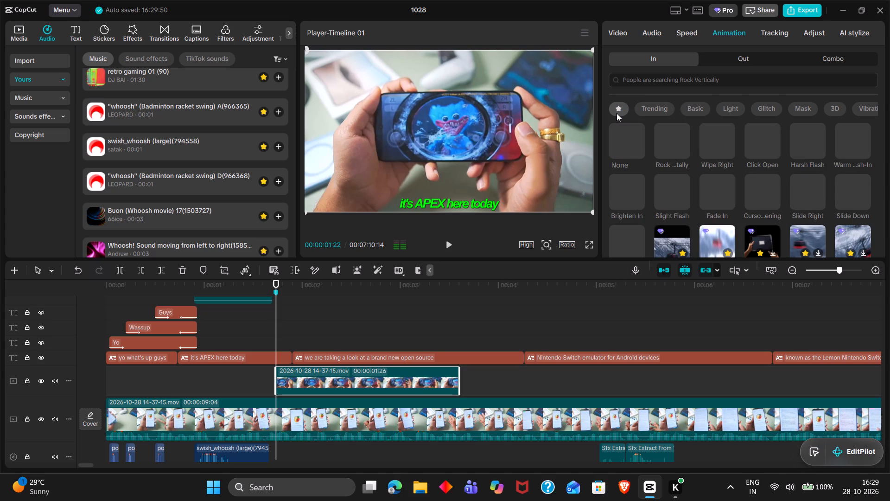
double_click(617, 113)
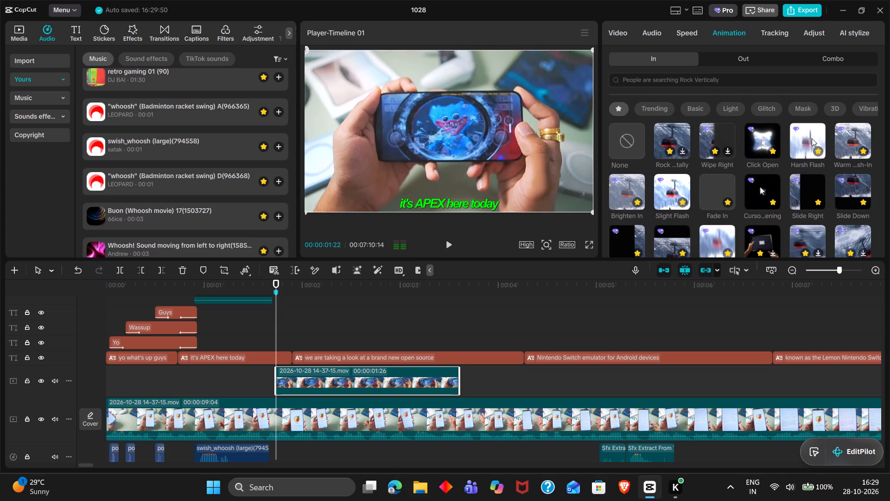
double_click(757, 135)
left_click(726, 247)
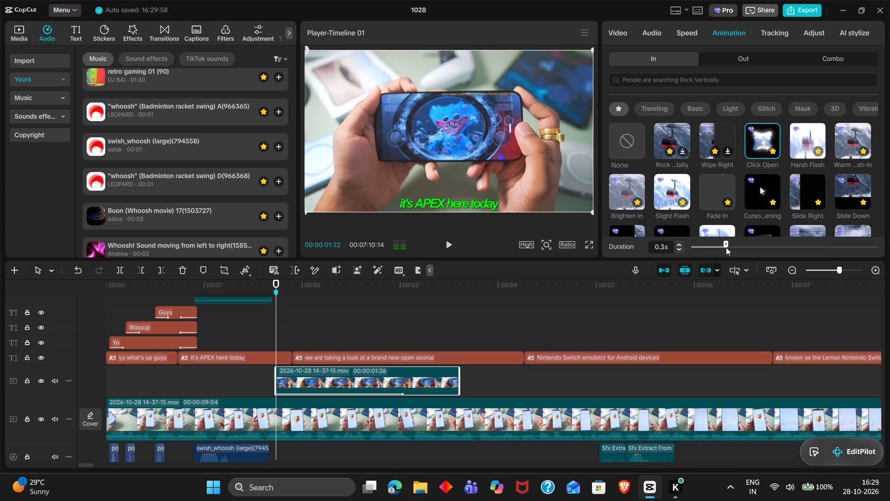
left_click_drag(726, 247, 741, 248)
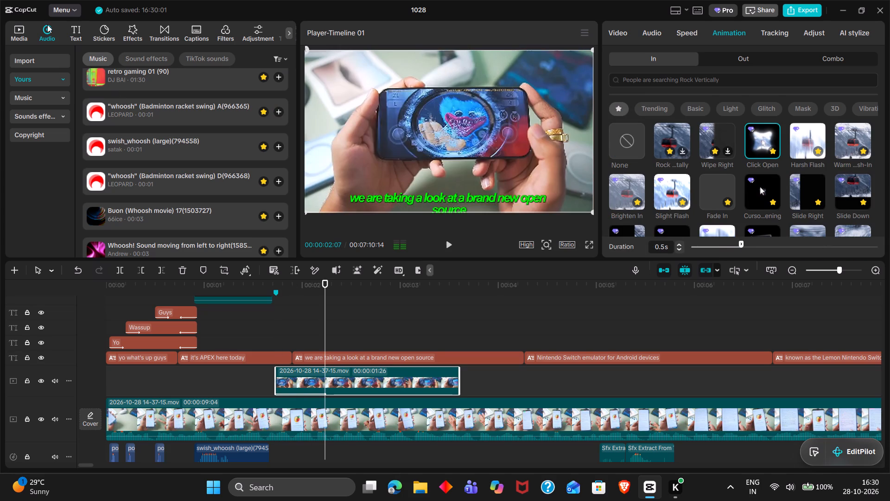
Search the sound effects for "click" and place Mouse click 1 on the audio track at the start of the gameplay overlay.
left_click(41, 119)
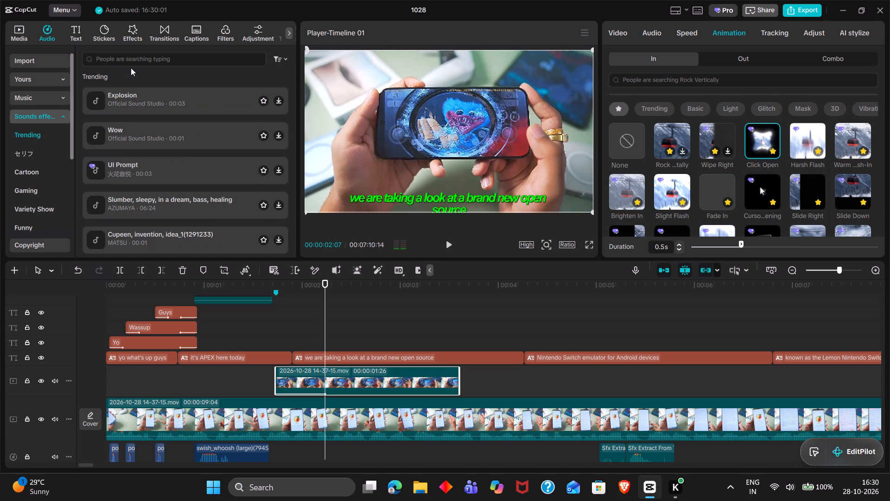
left_click(138, 64)
type("click")
key("Return")
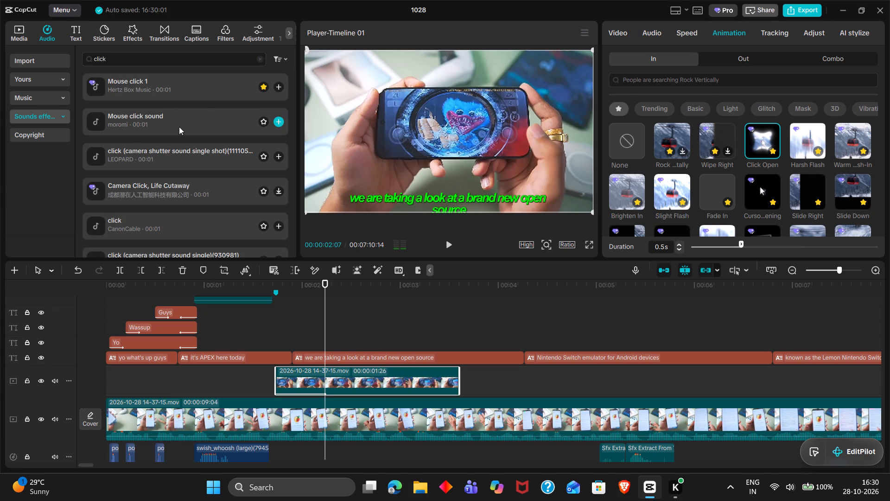
double_click(204, 97)
left_click_drag(204, 97, 298, 151)
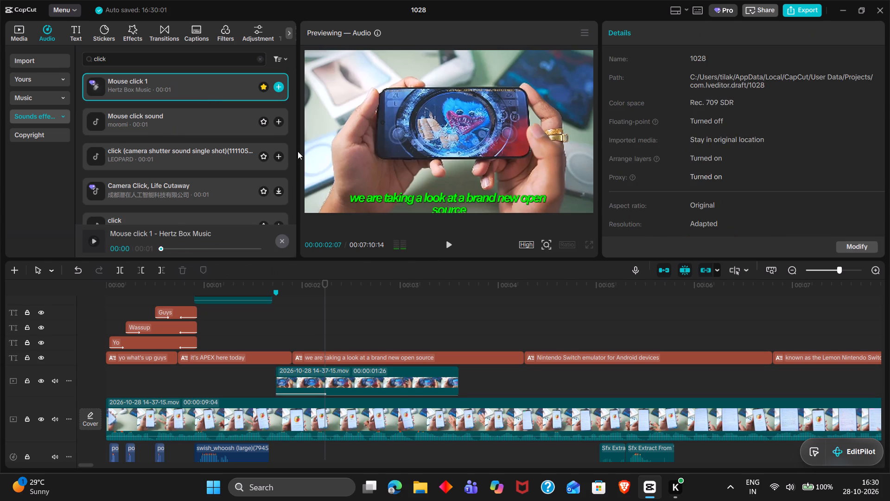
left_click_drag(298, 151, 276, 449)
Shift the Mouse click 1 sound slightly earlier and trim off its beginning up to 00:00:01:28.
scroll(276, 449, "down", 1)
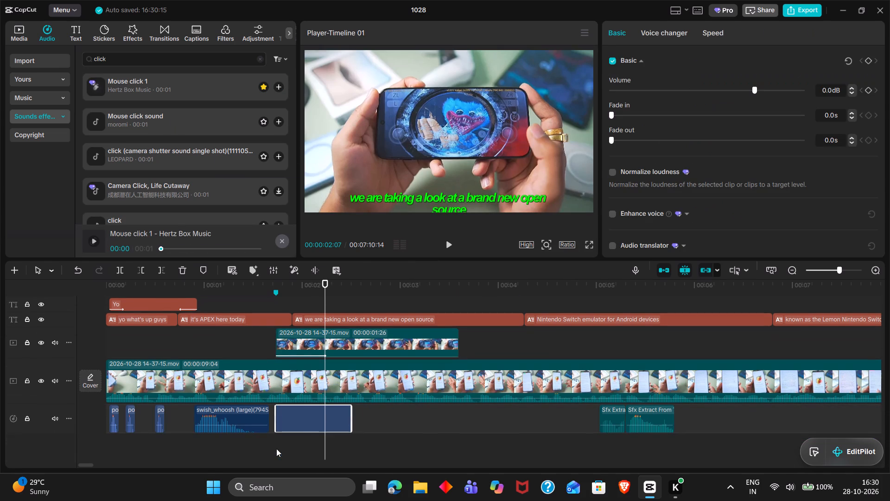
scroll(276, 449, "down", 1)
left_click(290, 300)
left_click_drag(290, 300, 297, 300)
left_click_drag(298, 414, 289, 413)
key("q")
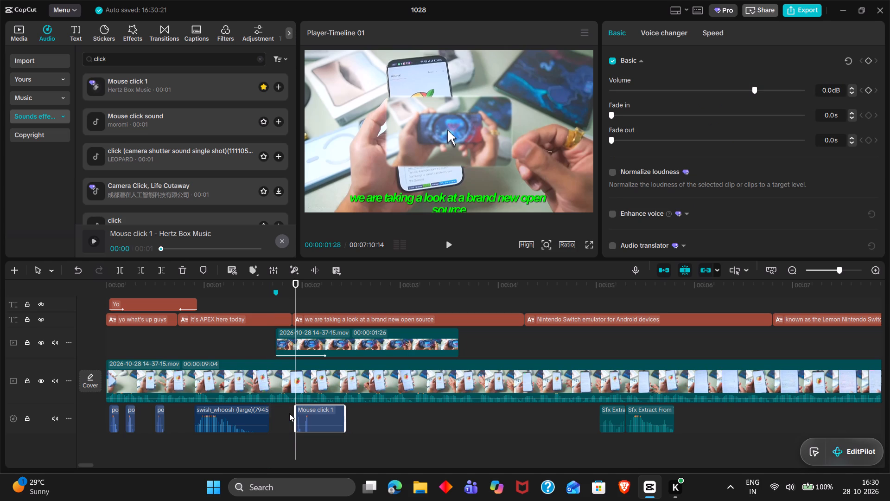
Play back the intro from its beginning to check the click sound against the overlay's Click Open animation.
left_click(231, 332)
left_click_drag(231, 332, 78, 328)
key("space")
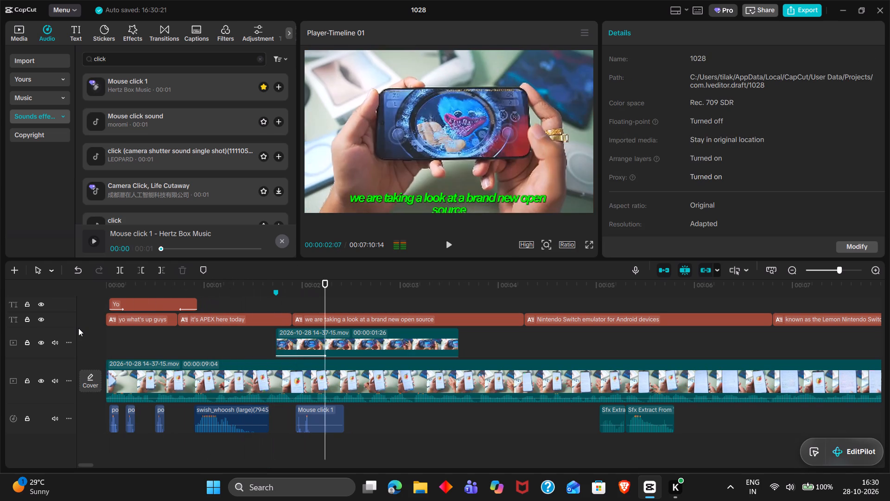
key("space")
Add a Blend keyframe to the main intro clip at the 00:00:01:22 marker.
double_click(276, 302)
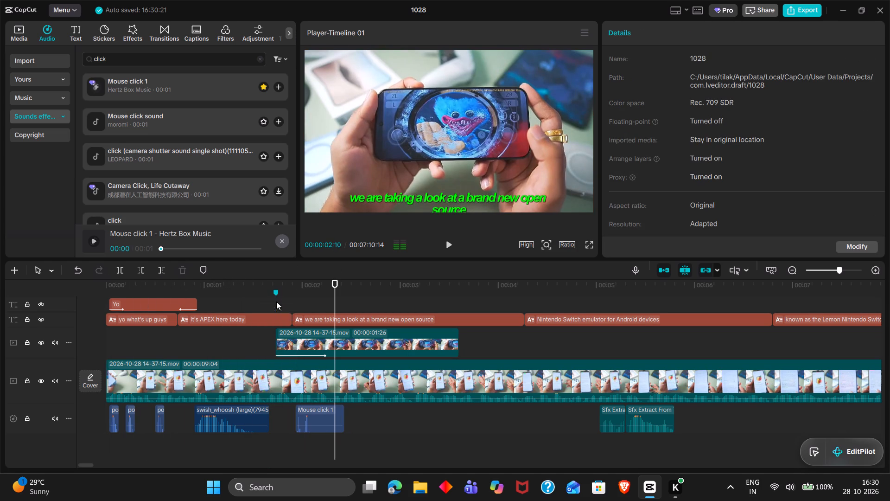
left_click(282, 366)
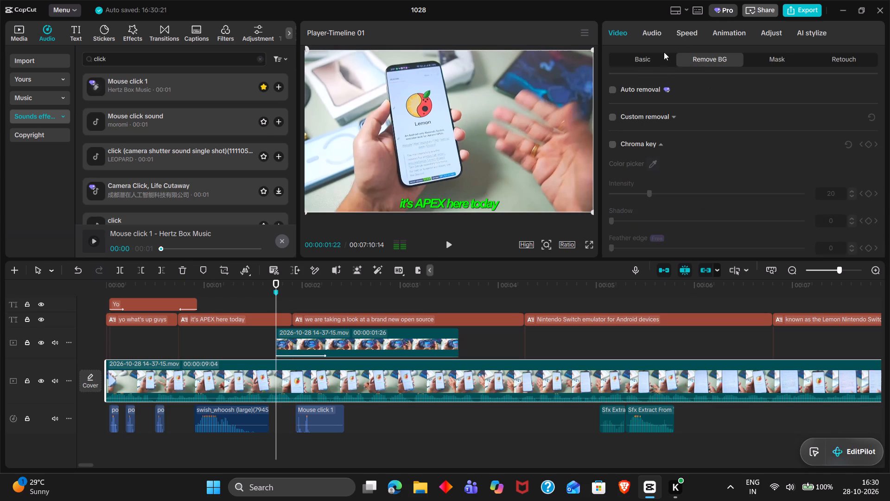
left_click(641, 61)
left_click(864, 239)
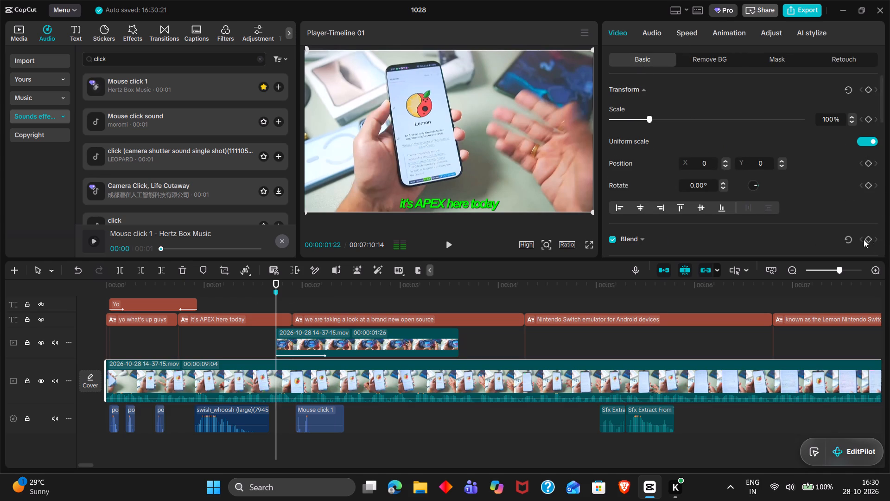
left_click(870, 241)
Add a Transform keyframe to the main intro clip at 00:00:00:00.
left_click(207, 347)
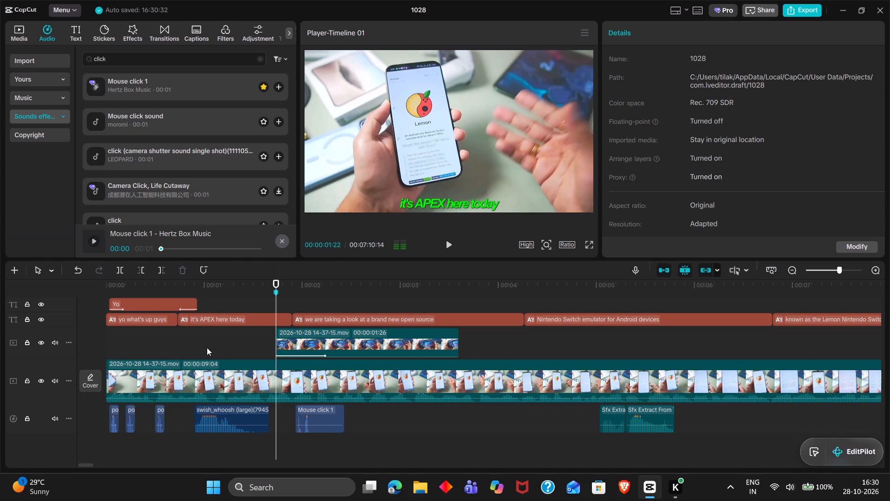
left_click_drag(207, 347, 86, 355)
left_click(142, 381)
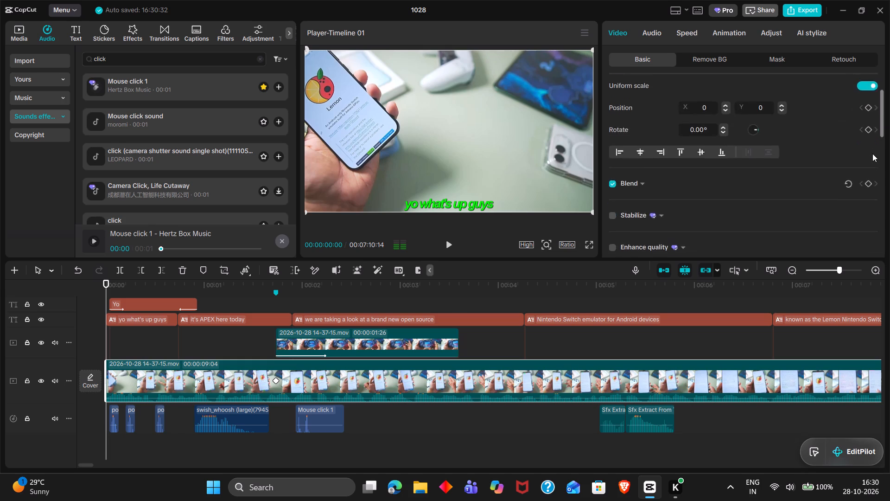
left_click(870, 86)
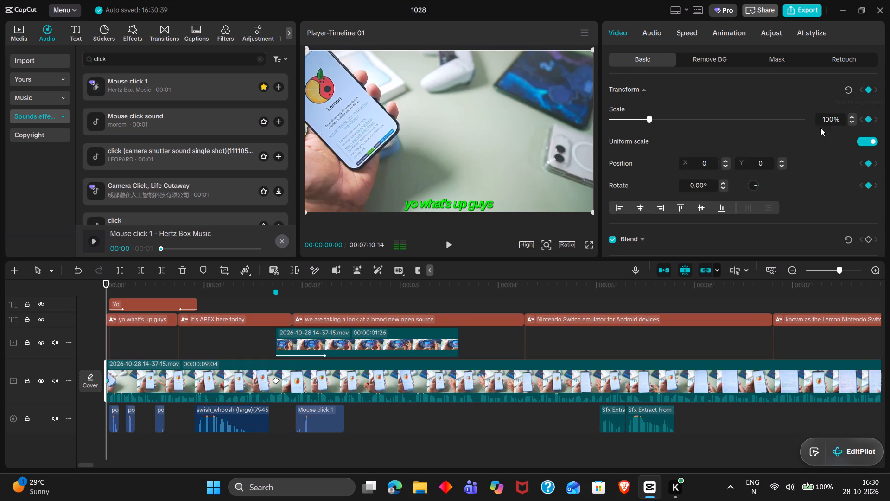
double_click(827, 121)
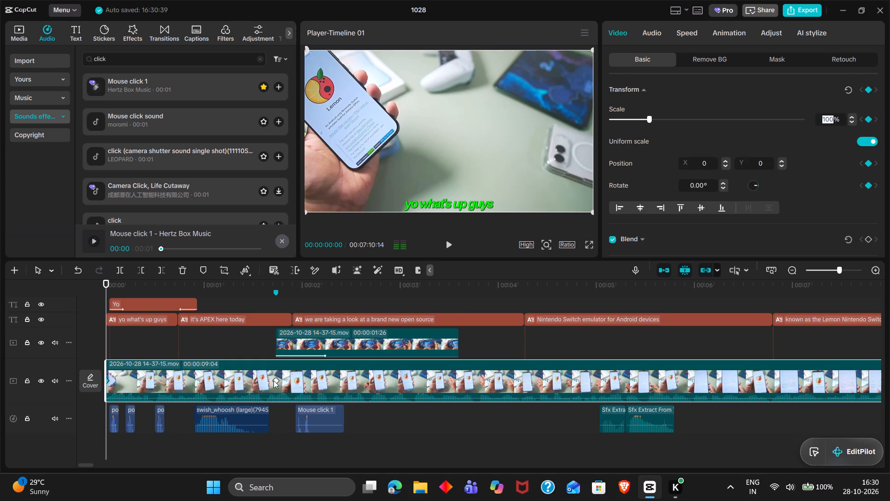
Replace the main clip's Blend keyframe at the 00:00:01:22 marker with a Transform keyframe.
left_click(273, 380)
left_click(866, 232)
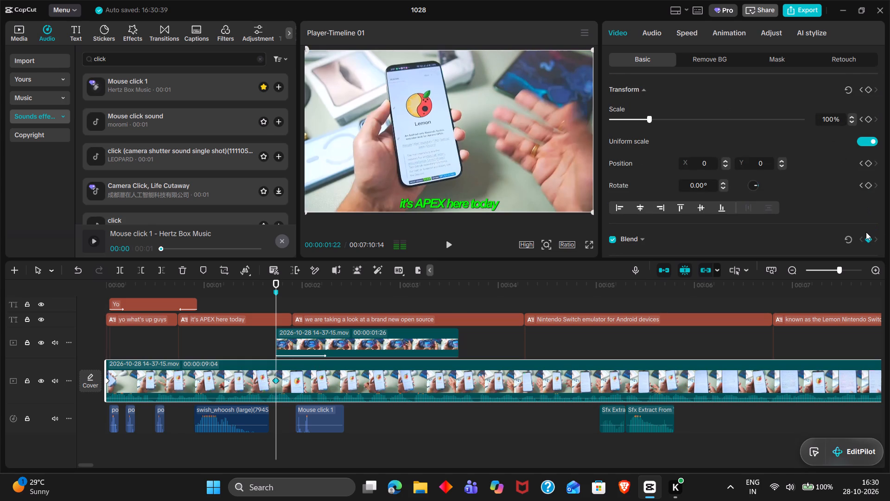
left_click(866, 237)
left_click(869, 88)
Split the main intro clip at 00:00:02:08, where the gameplay overlay's opening animation ends.
left_click(296, 289)
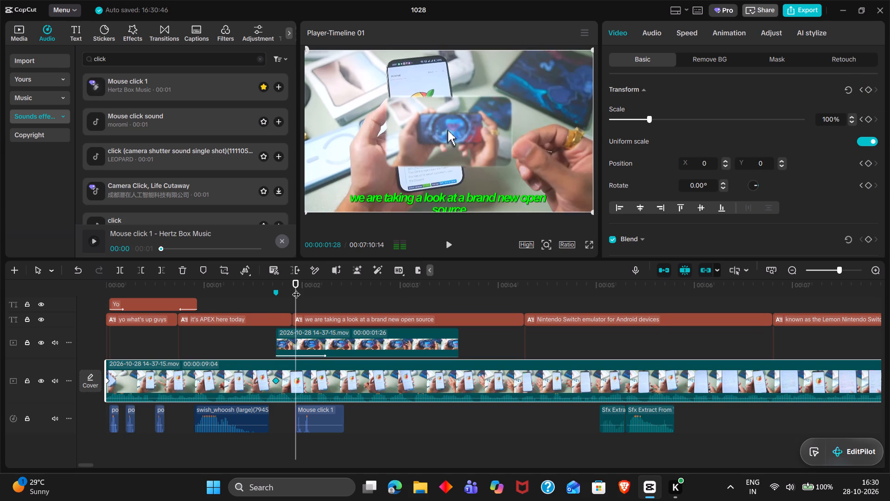
left_click_drag(296, 289, 322, 290)
left_click_drag(322, 290, 330, 294)
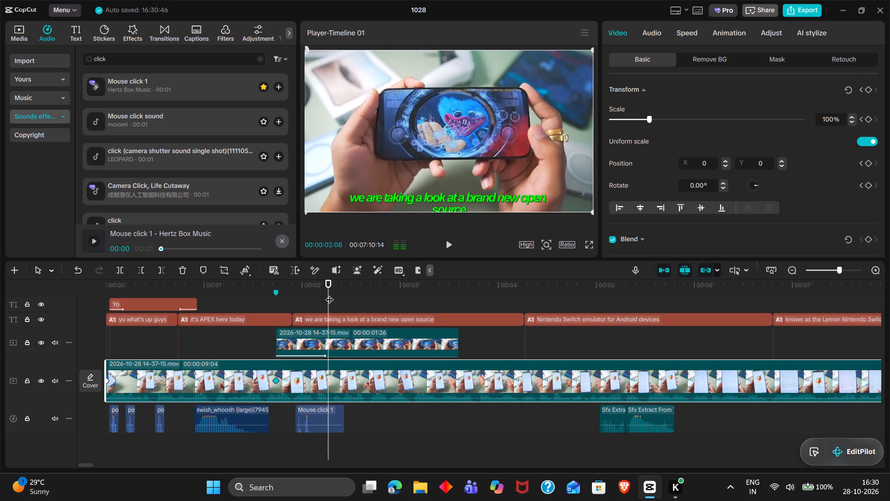
key("ctrl+b")
Set the first main clip's scale to 110% at its 00:00:01:22 keyframe.
left_click(270, 386)
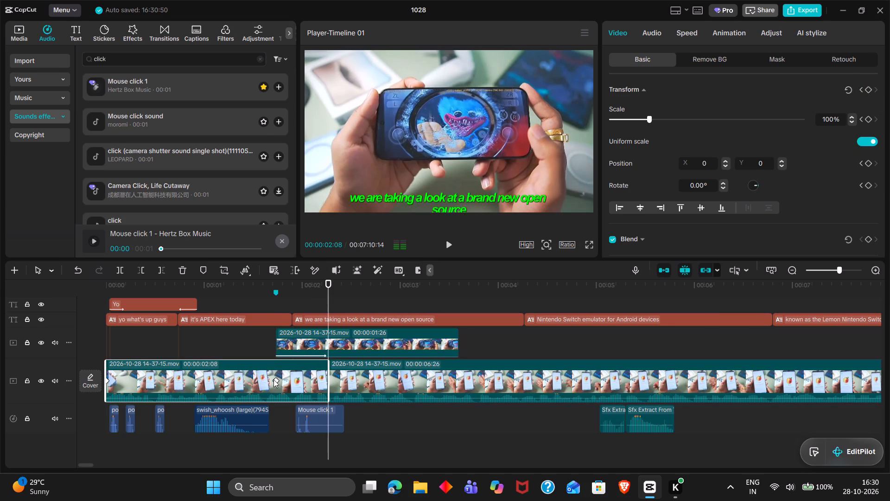
left_click(273, 379)
double_click(821, 116)
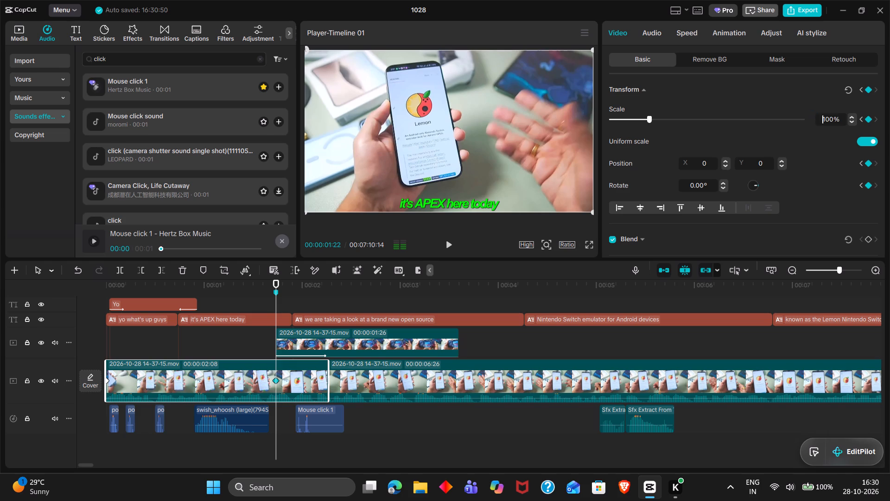
type("110")
key("Return")
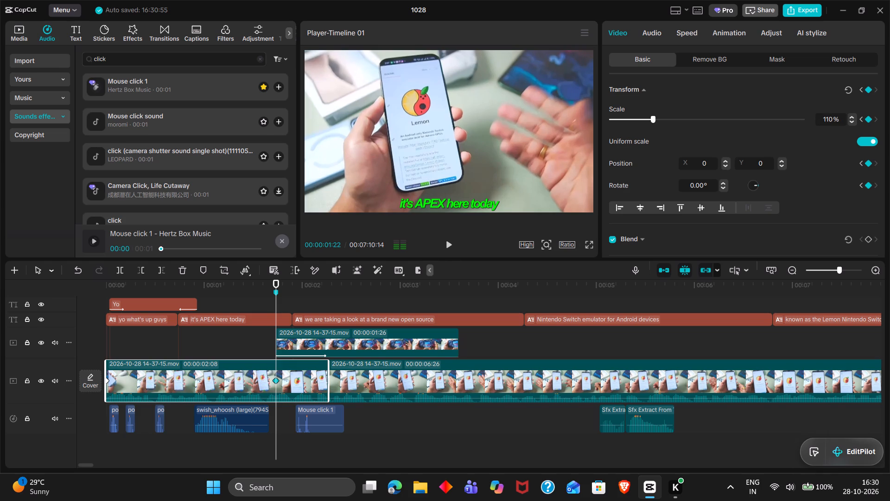
Play back the intro from its beginning through the overlay's end to check the main clip's zoom.
left_click(219, 340)
left_click_drag(219, 340, 57, 343)
key("space")
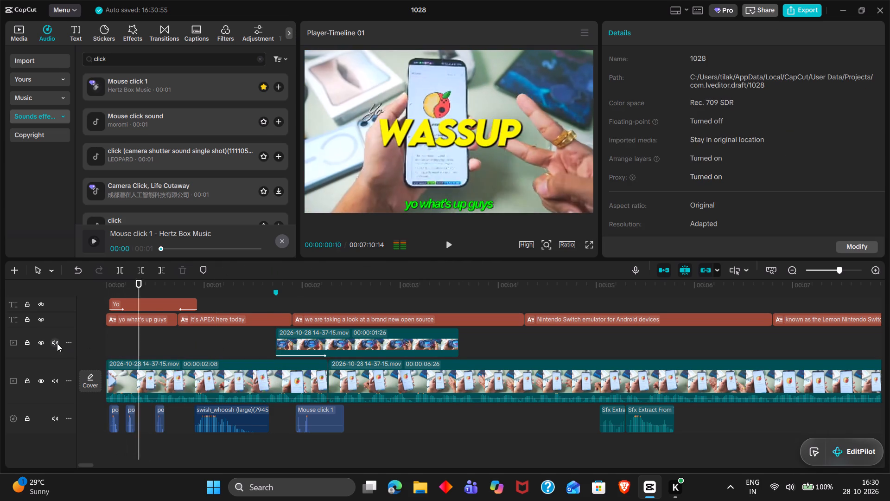
key("space")
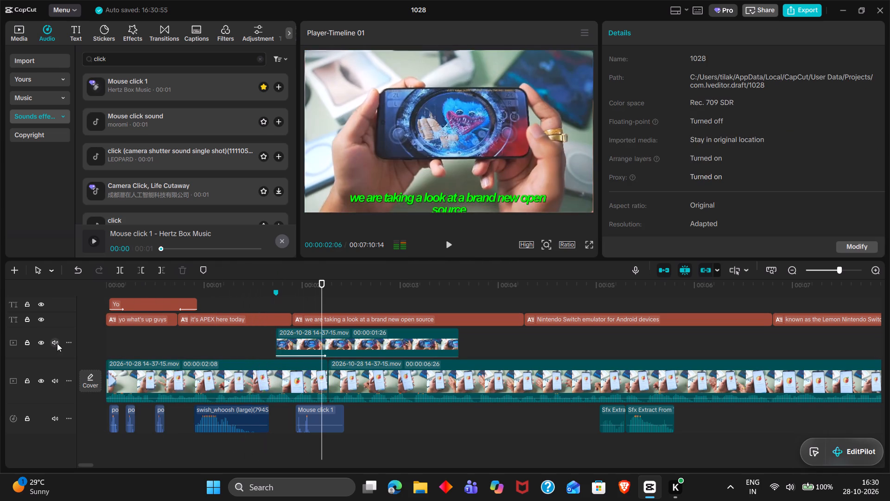
key("space")
key("space")
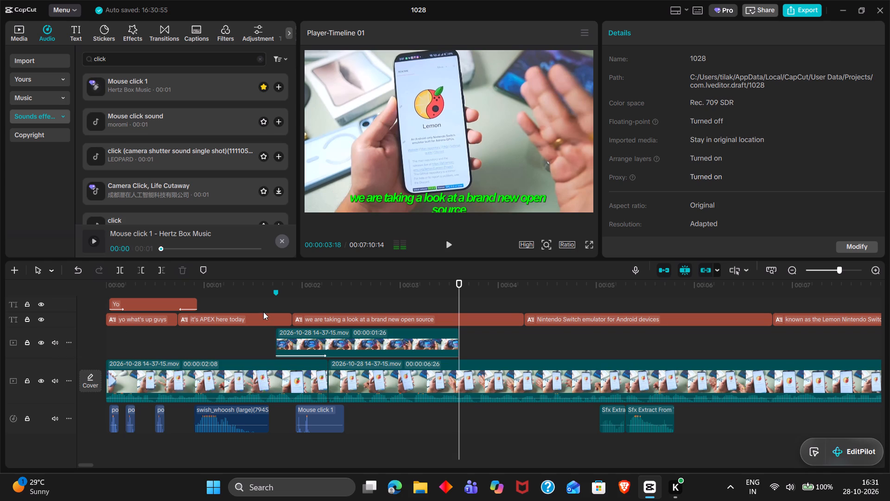
Add a Transform keyframe to the gameplay overlay clip at its start, 00:00:01:22.
left_click(299, 305)
left_click_drag(299, 305, 276, 302)
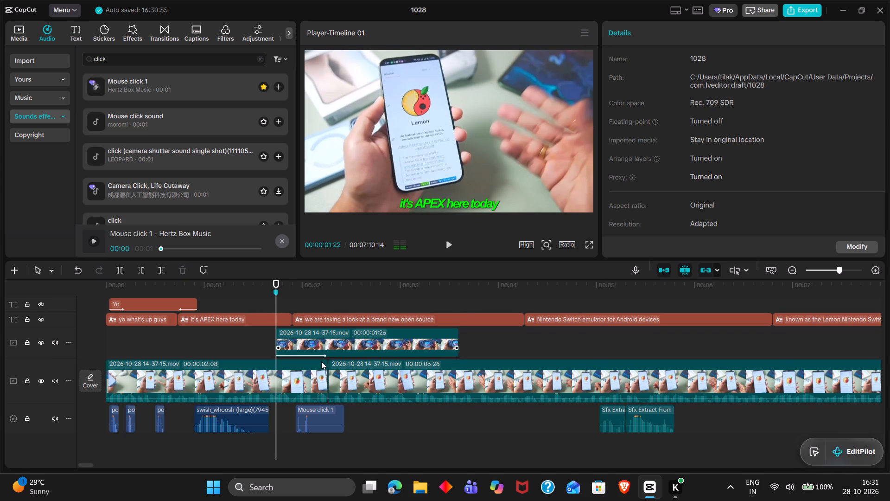
left_click(321, 361)
left_click(299, 342)
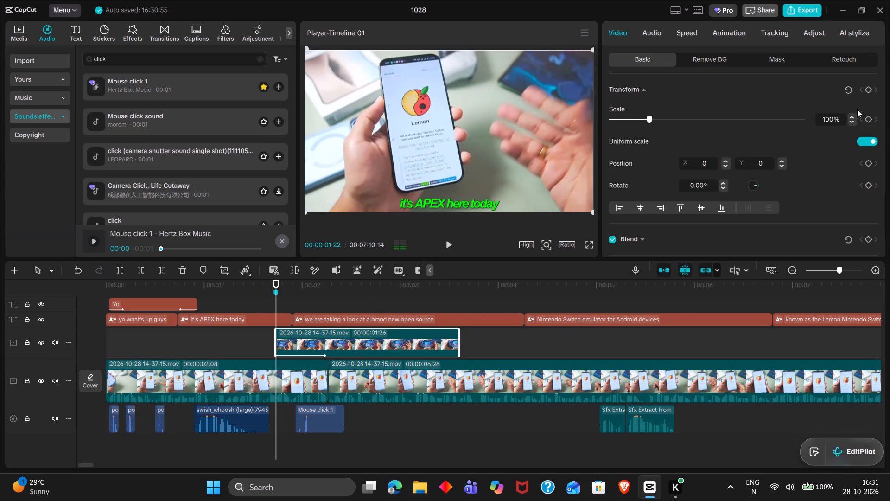
left_click(871, 91)
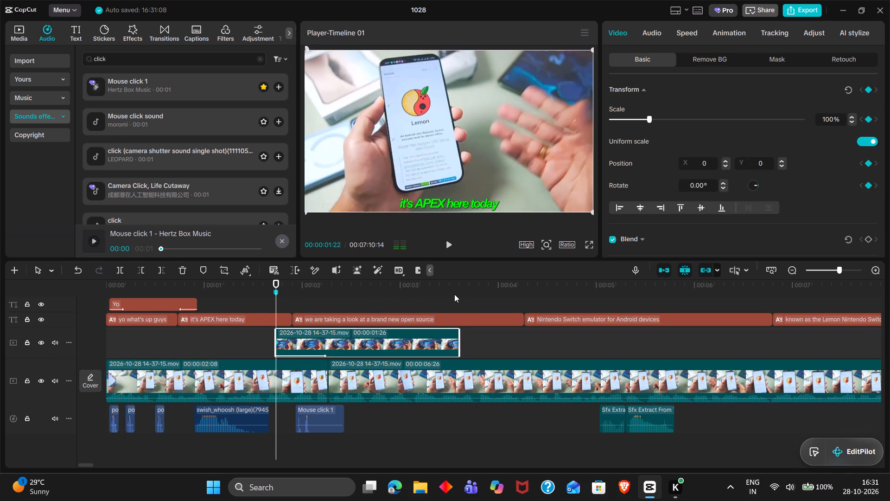
Add a Transform keyframe with 100% scale at the gameplay overlay's end, 00:00:03:18.
double_click(454, 294)
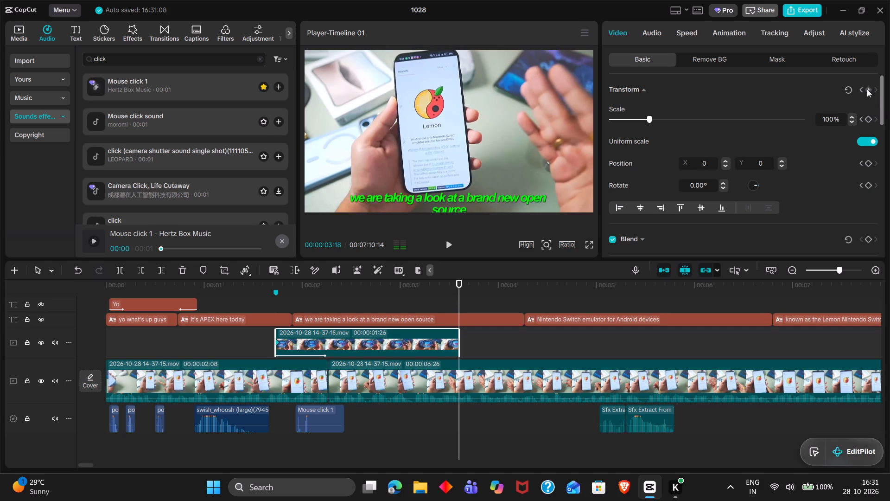
left_click(867, 89)
double_click(828, 119)
type("10")
key("BackSpace")
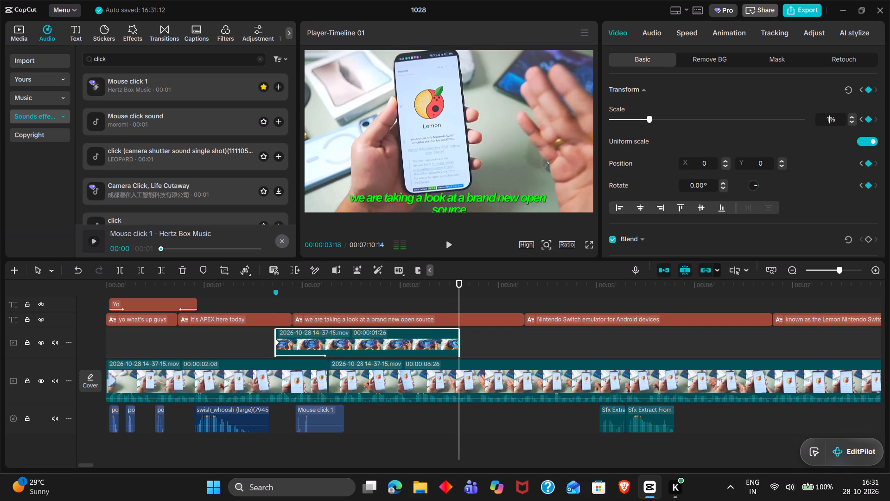
key("BackSpace")
type("100")
Set the gameplay overlay's scale to 110% at its starting Transform keyframe.
left_click(861, 90)
double_click(831, 120)
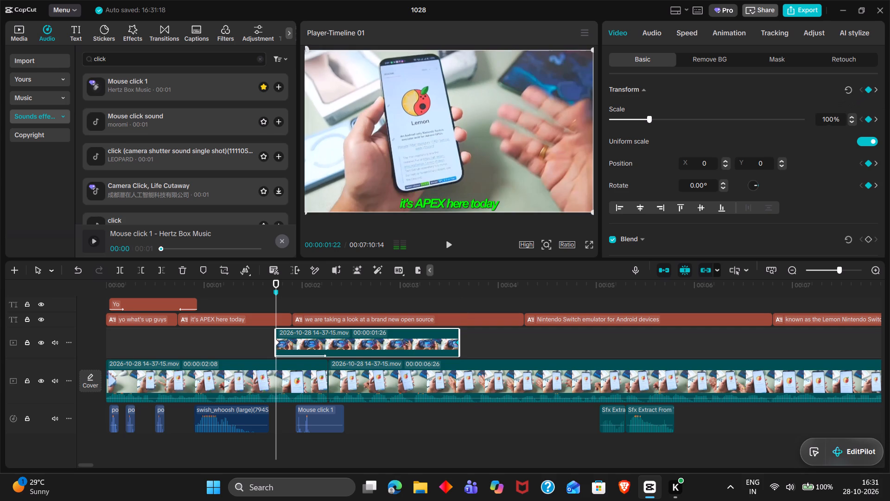
type("110")
key("Return")
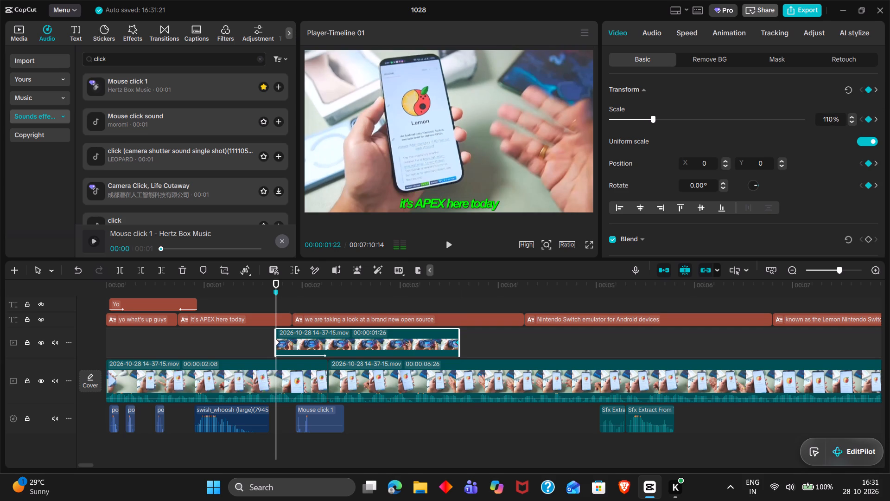
Play back the intro from its beginning to check the gameplay overlay's zoom-out.
left_click(263, 336)
left_click_drag(263, 336, 94, 329)
key("space")
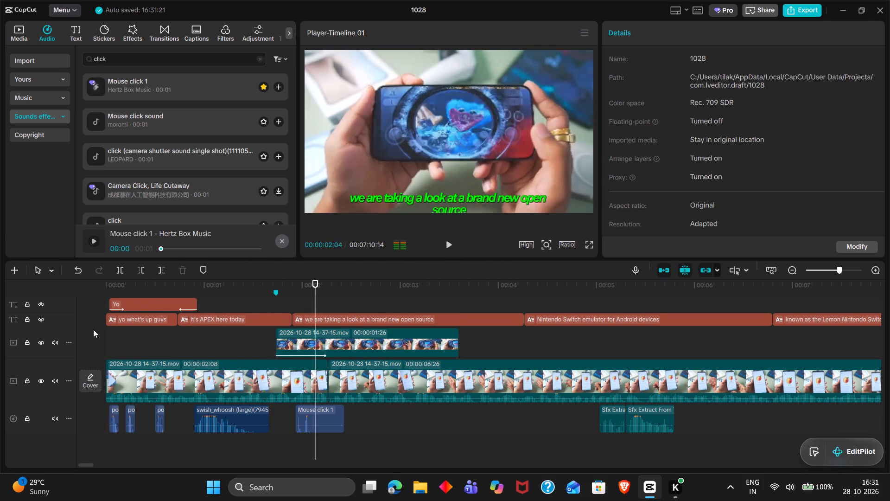
key("space")
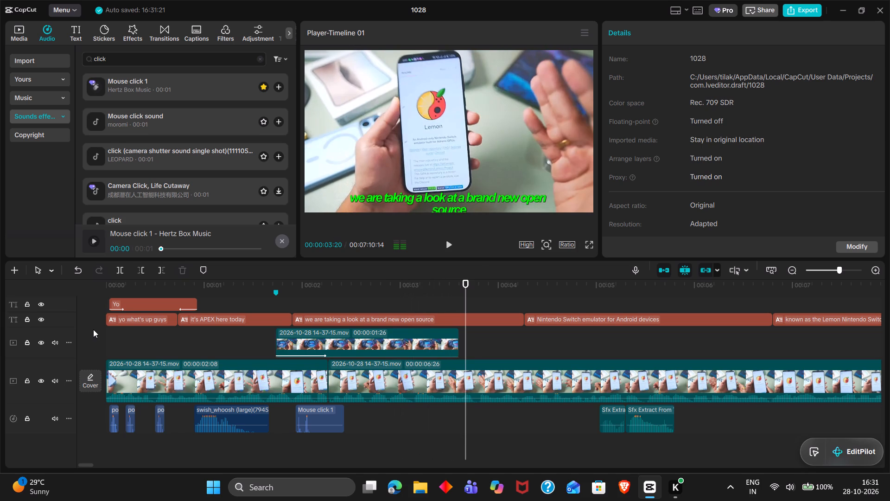
Look through the gameplay footage near the project's end for a clip that can follow the first intro overlay.
double_click(452, 299)
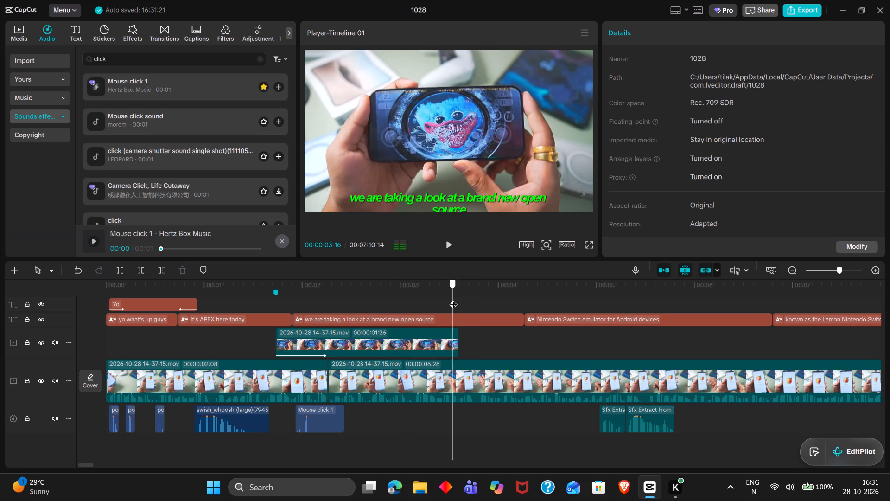
left_click(455, 299)
scroll(503, 445, "down", 5, "ctrl")
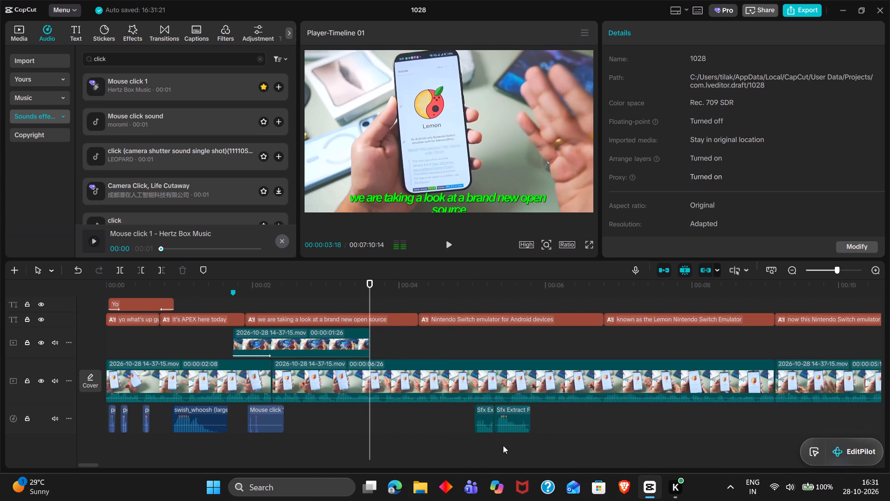
scroll(503, 445, "down", 6, "ctrl")
scroll(503, 445, "left", 16)
scroll(503, 445, "left", 20)
scroll(503, 445, "left", 2)
scroll(503, 445, "left", 20)
scroll(503, 445, "left", 20)
scroll(503, 445, "left", 20)
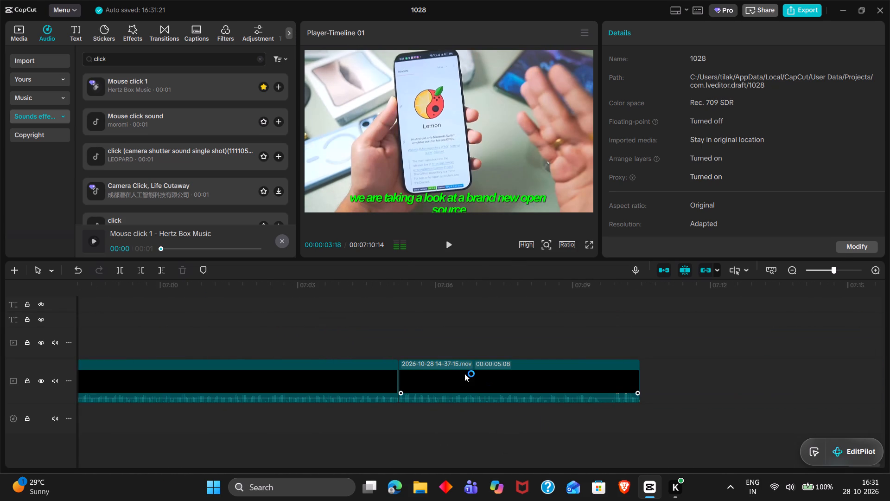
double_click(464, 373)
triple_click(337, 317)
scroll(337, 317, "right", 1)
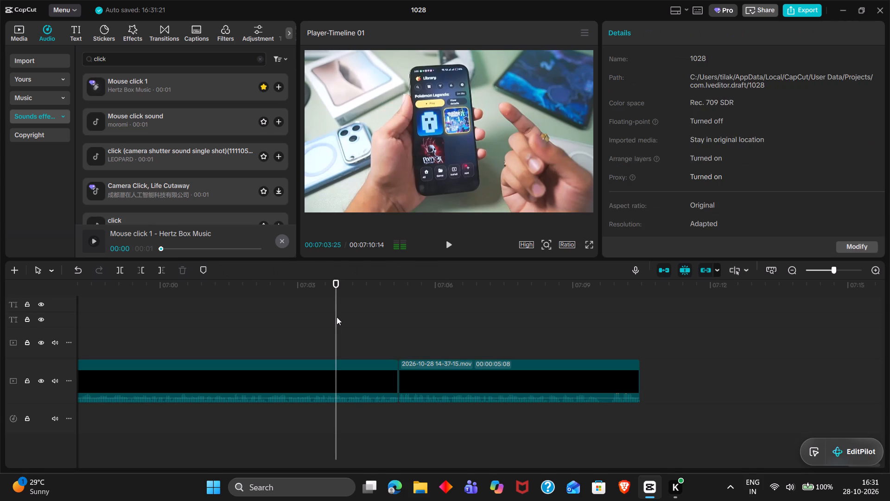
scroll(337, 317, "right", 1)
left_click(337, 317)
left_click_drag(337, 317, 454, 324)
scroll(454, 324, "right", 1)
left_click(454, 324)
left_click_drag(454, 324, 632, 323)
scroll(632, 323, "right", 1)
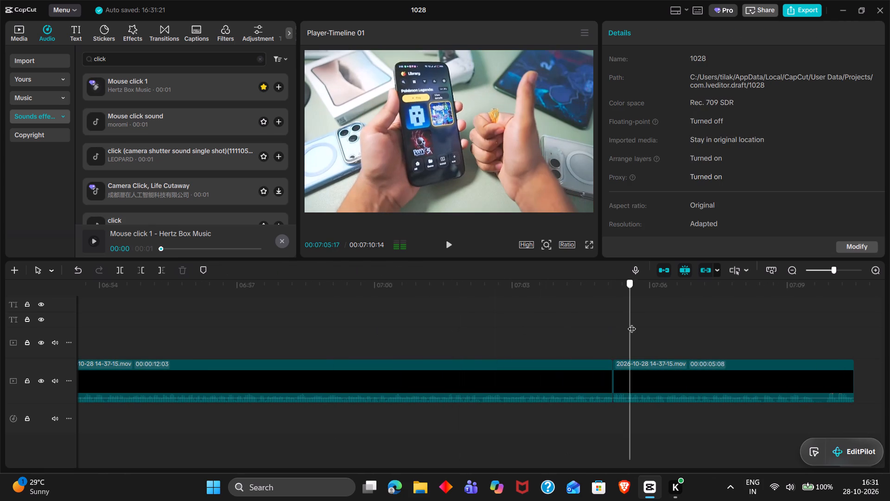
scroll(632, 323, "right", 1)
left_click(456, 324)
left_click_drag(456, 324, 466, 325)
left_click(466, 325)
left_click_drag(466, 325, 494, 328)
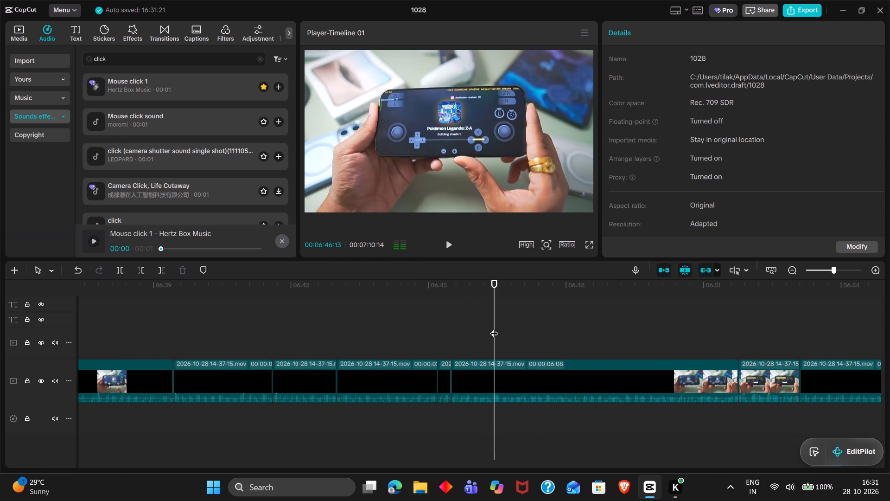
left_click_drag(494, 328, 610, 337)
scroll(610, 337, "right", 2)
double_click(480, 330)
left_click_drag(480, 330, 381, 319)
scroll(381, 319, "right", 1)
triple_click(381, 319)
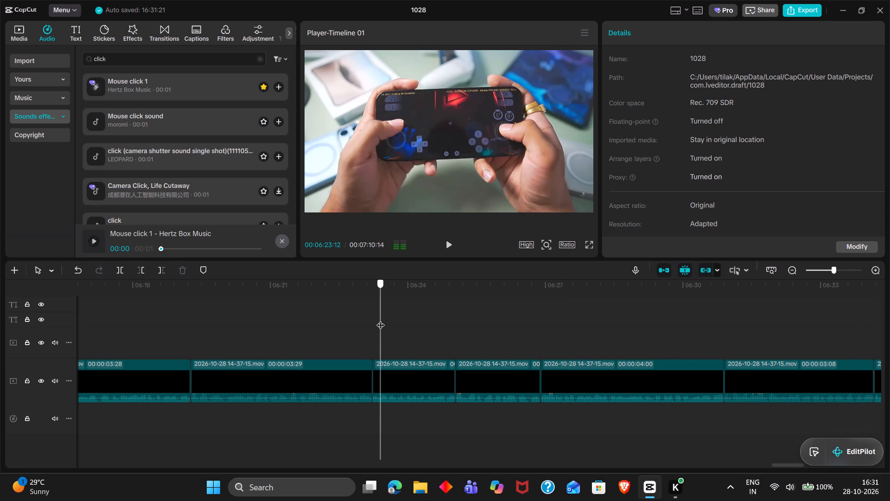
left_click_drag(381, 319, 397, 320)
scroll(397, 320, "right", 1)
double_click(397, 320)
left_click_drag(397, 320, 353, 319)
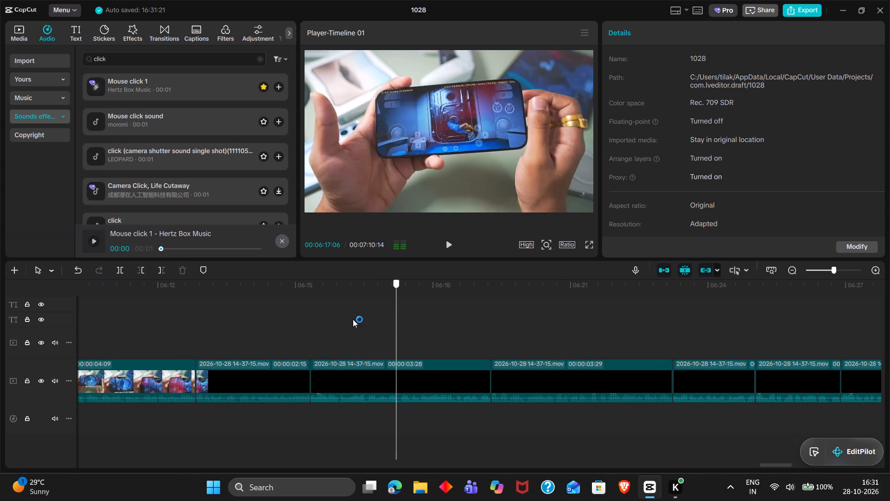
left_click_drag(353, 319, 320, 317)
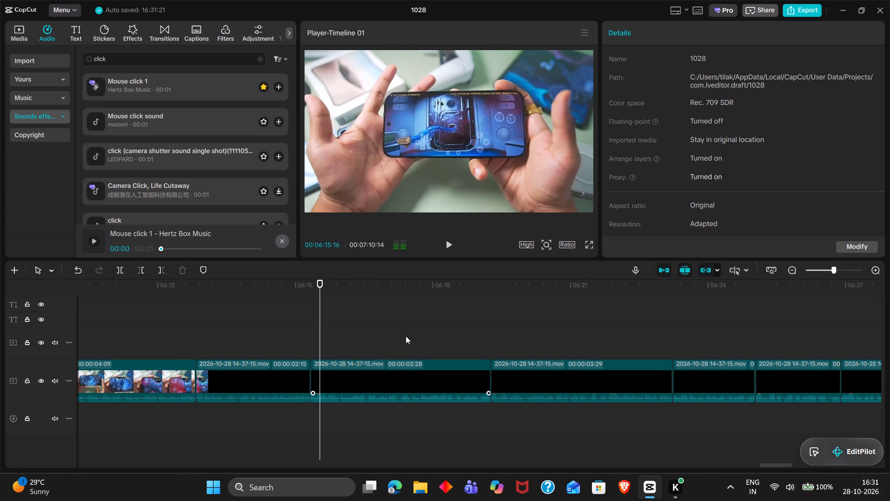
left_click(477, 313)
left_click_drag(477, 313, 503, 317)
left_click_drag(503, 317, 553, 319)
scroll(553, 319, "left", 1)
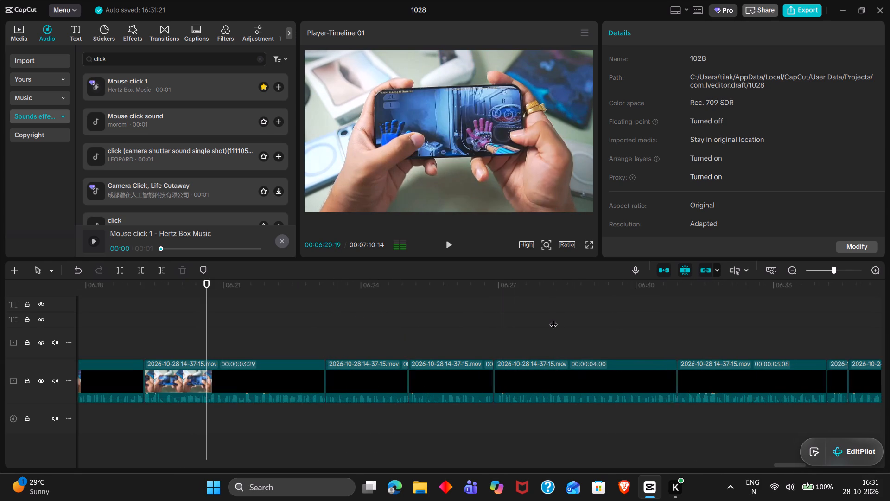
triple_click(553, 319)
left_click(553, 319)
key("space")
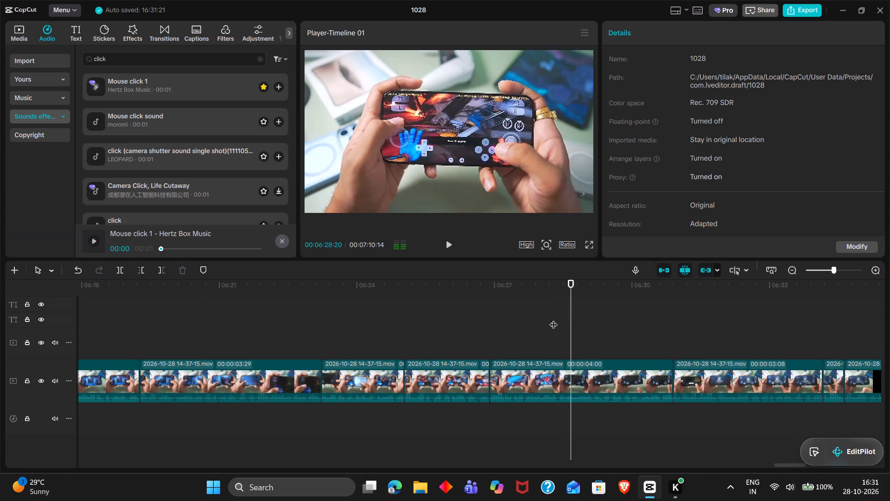
key("space")
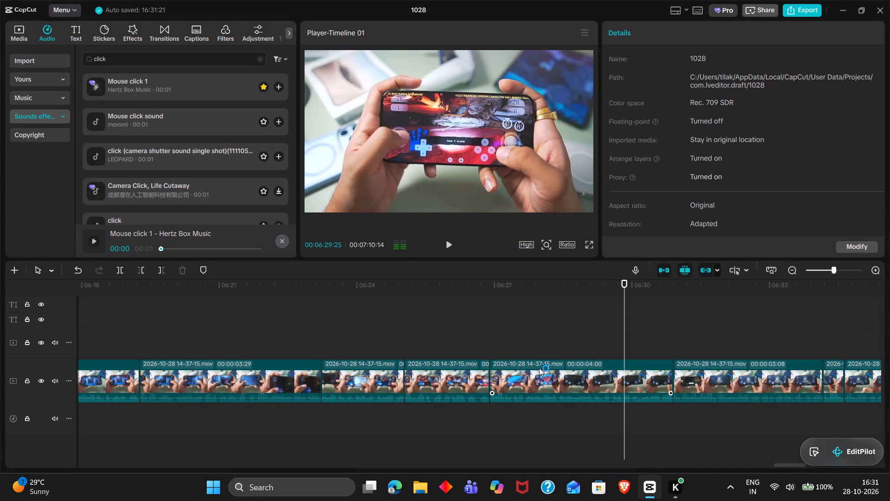
Copy the four-second gameplay clip starting near 00:06:27 and paste it on the overlay track at 00:00:03:18, right after the first overlay.
key("ctrl+c")
left_click(531, 366)
key("ctrl+c")
scroll(531, 366, "right", 20)
scroll(531, 366, "right", 14)
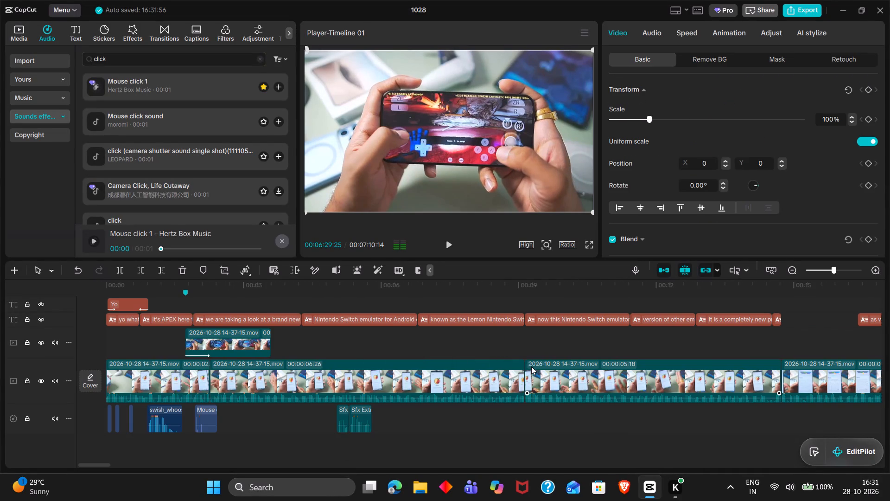
double_click(279, 301)
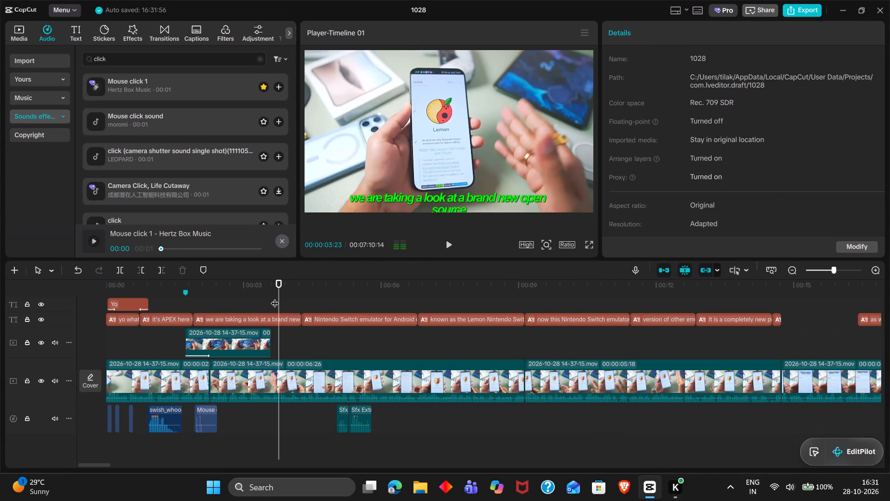
left_click(275, 297)
left_click_drag(275, 297, 271, 298)
key("ctrl+v")
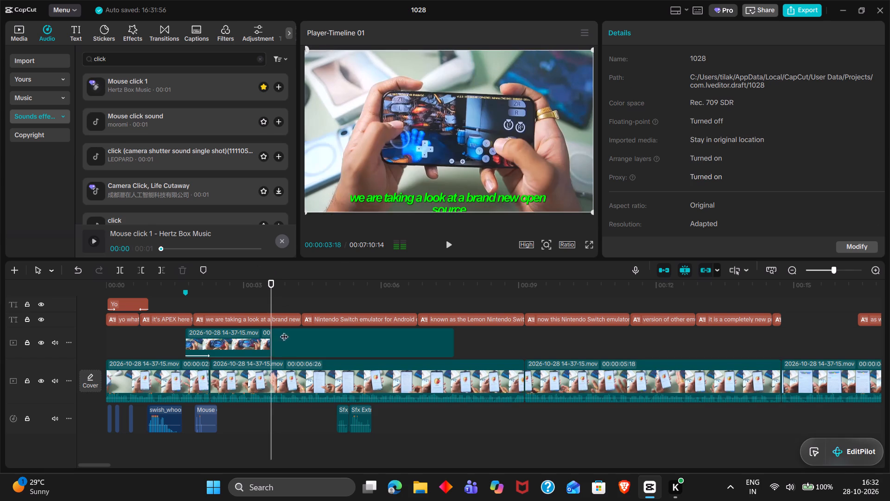
Lower the pasted gameplay overlay's audio volume all the way down on its volume line.
left_click(295, 352)
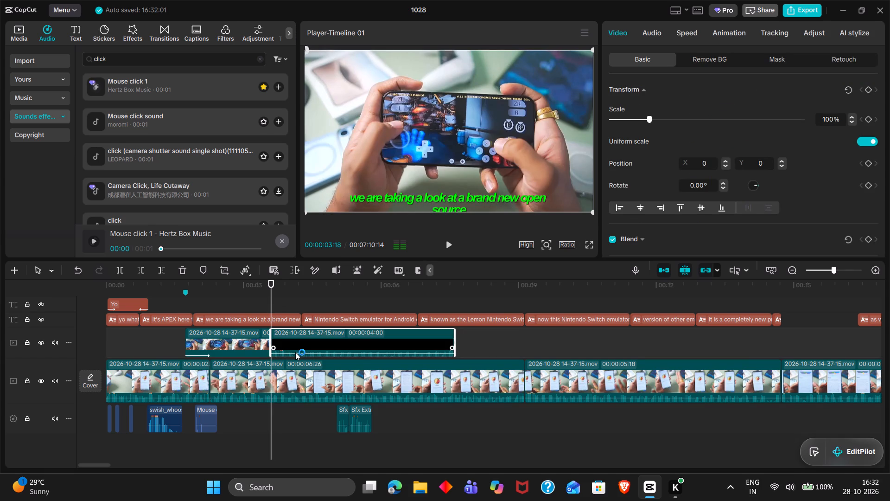
left_click(295, 352)
left_click_drag(299, 354, 299, 365)
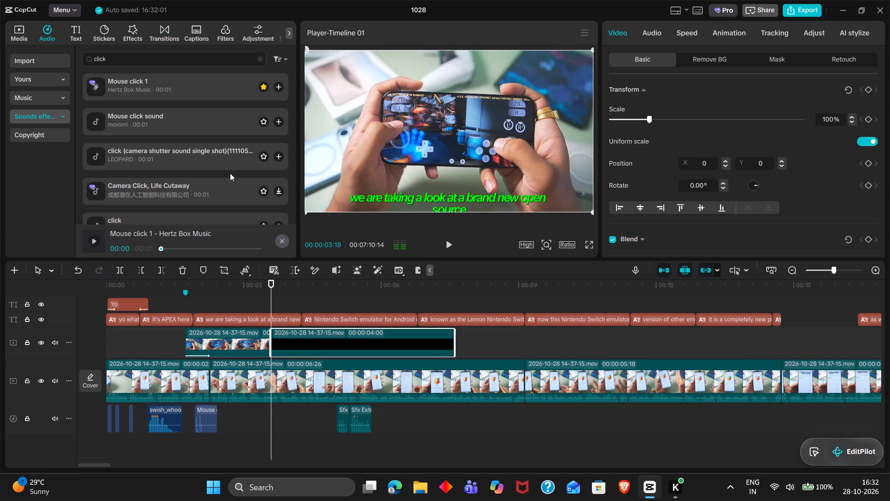
Apply the favorite Glare II transition between the two gameplay overlay clips.
double_click(175, 35)
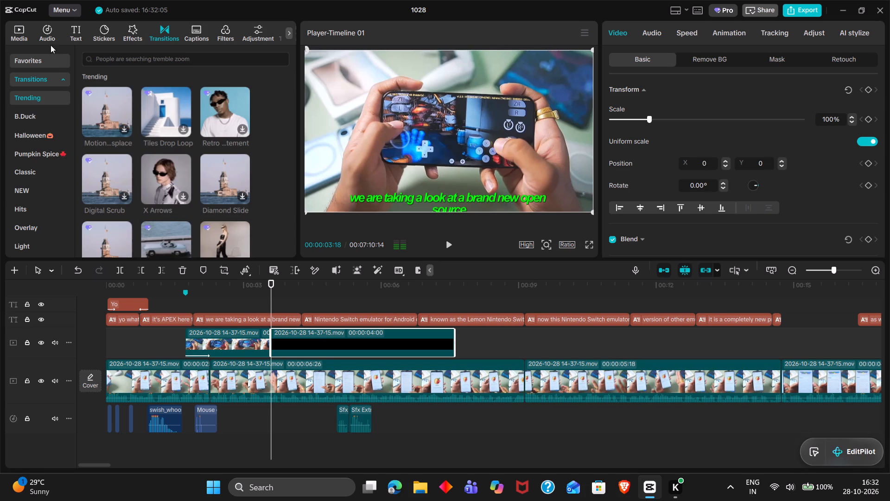
left_click_drag(51, 52, 54, 64)
left_click(54, 64)
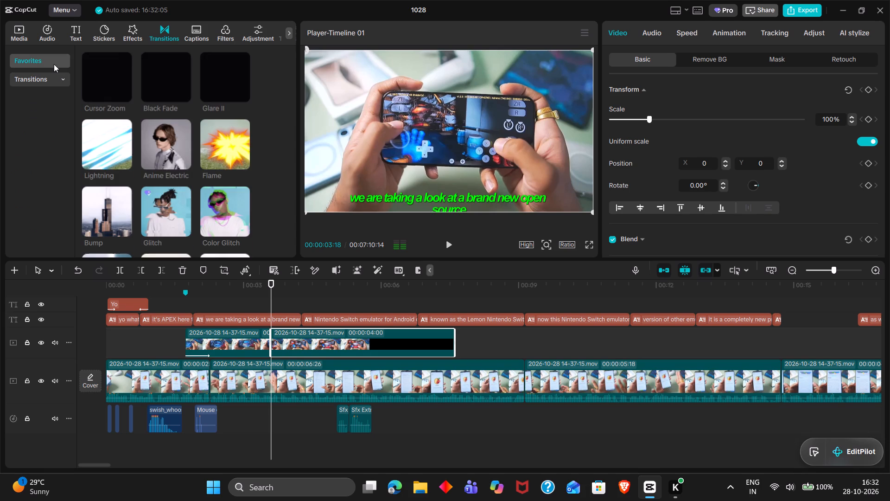
left_click_drag(212, 81, 256, 349)
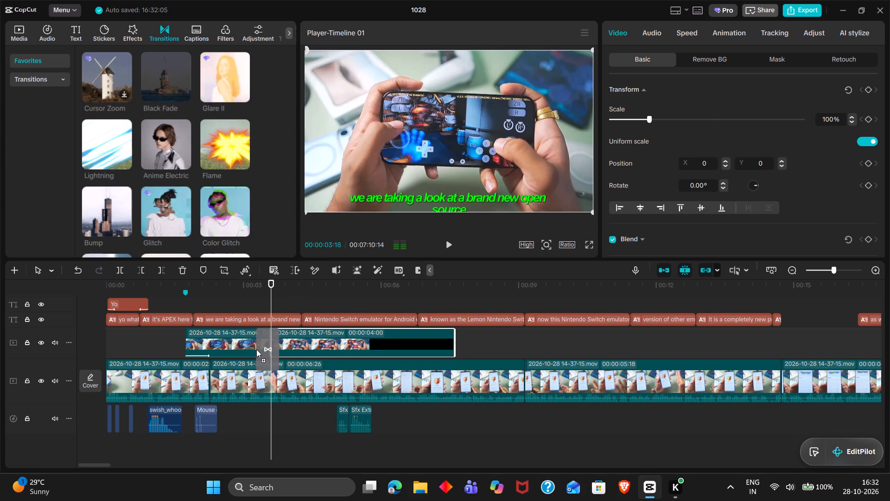
Move the longer extracted sound effect to 00:00:03:11, at the start of the overlay transition.
triple_click(261, 298)
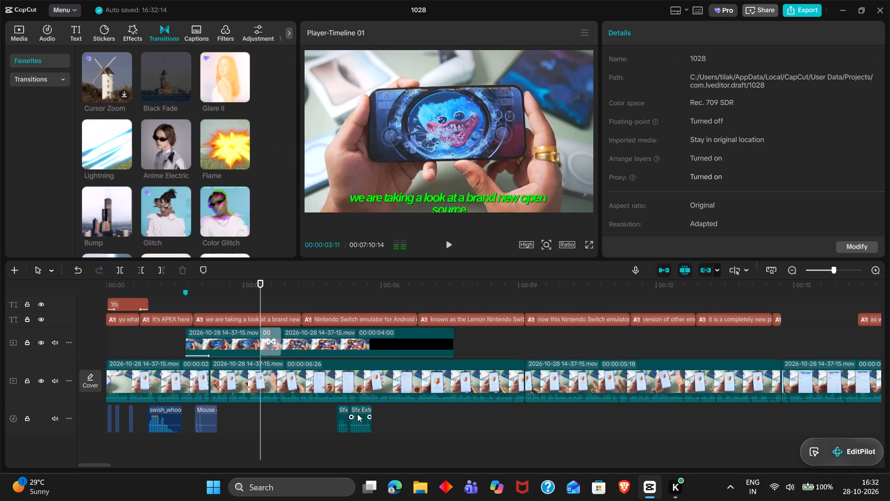
left_click_drag(359, 414, 272, 411)
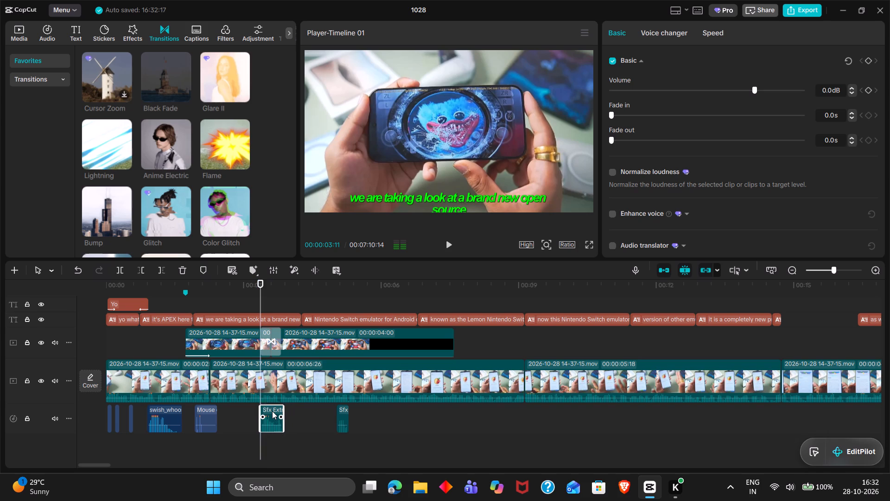
key("space")
key("space")
key("space")
key("space")
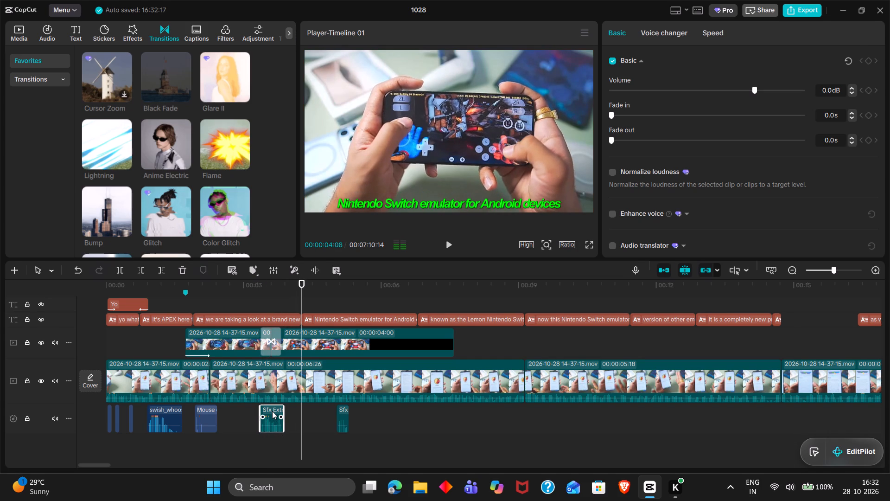
Move the shorter extracted sound effect along the audio track to about 8.7 seconds.
left_click(346, 416)
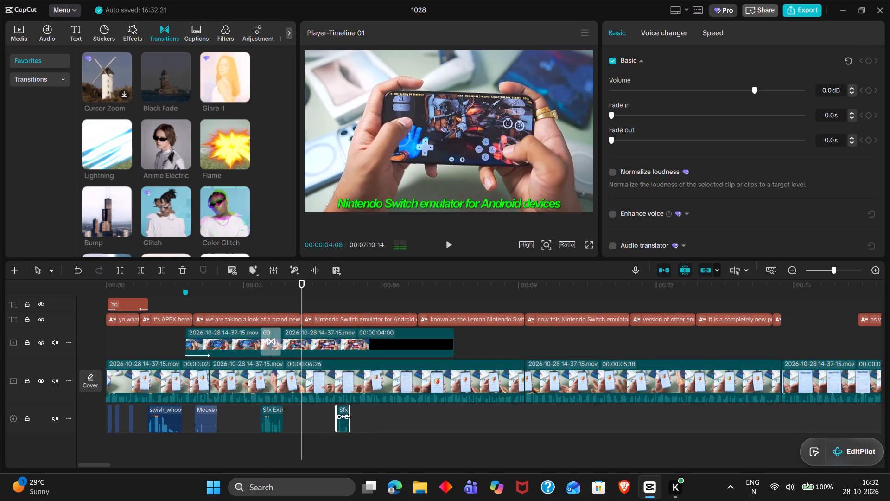
left_click_drag(343, 420, 512, 419)
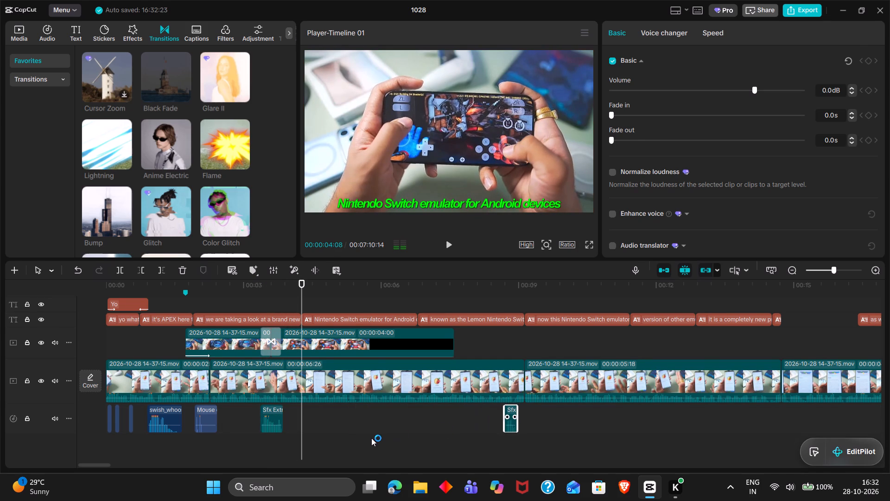
Play back the gameplay overlay section to check the Glare II transition, its sound effect and the second overlay clip.
left_click(371, 438)
left_click_drag(371, 438, 0, 413)
key("space")
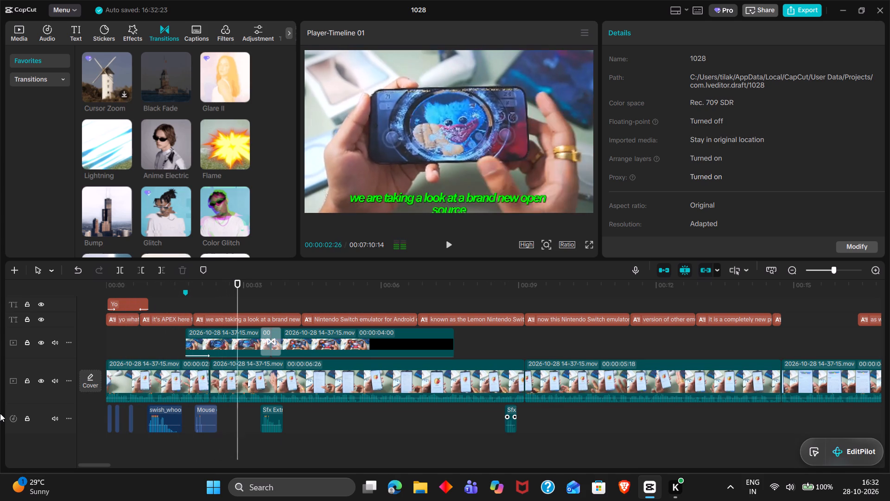
key("space")
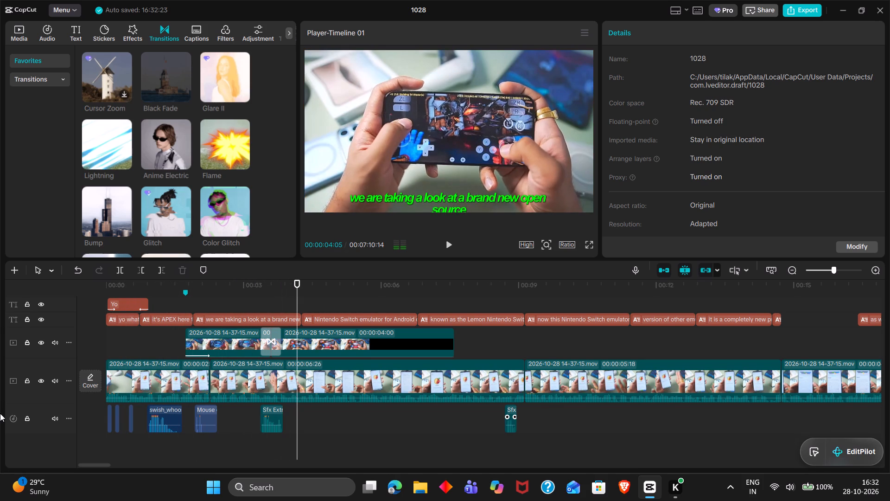
key("space")
key("space")
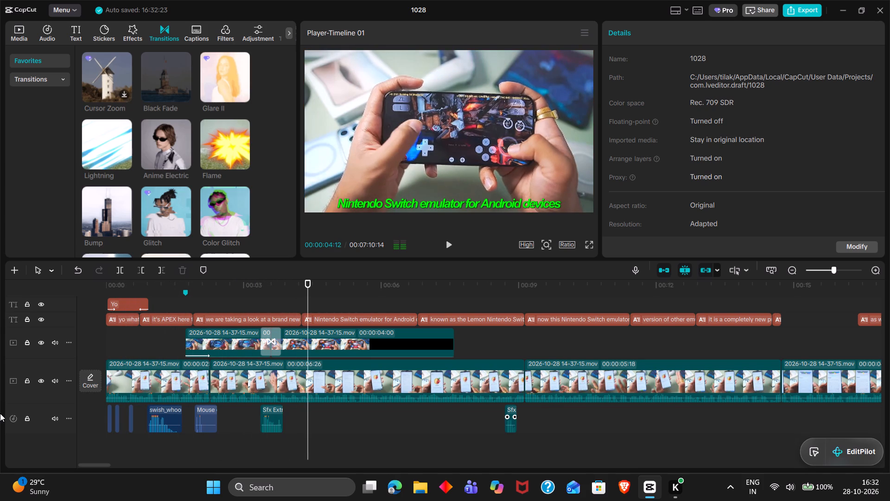
key("space")
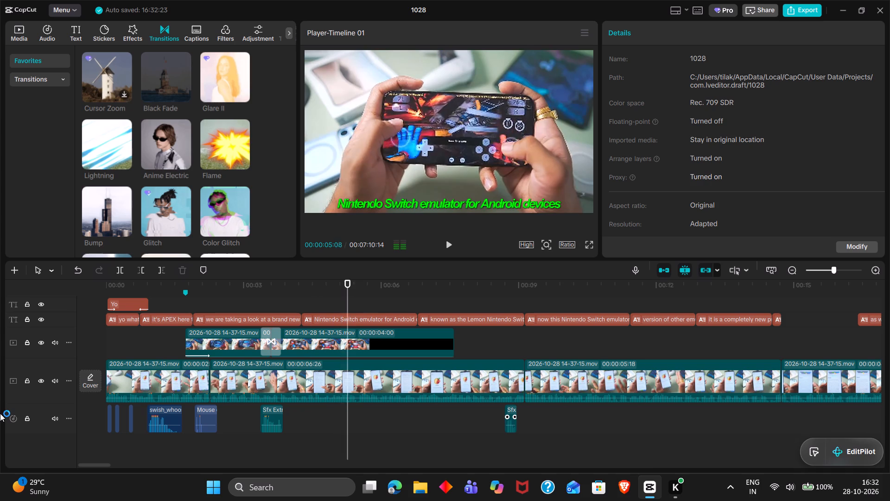
key("space")
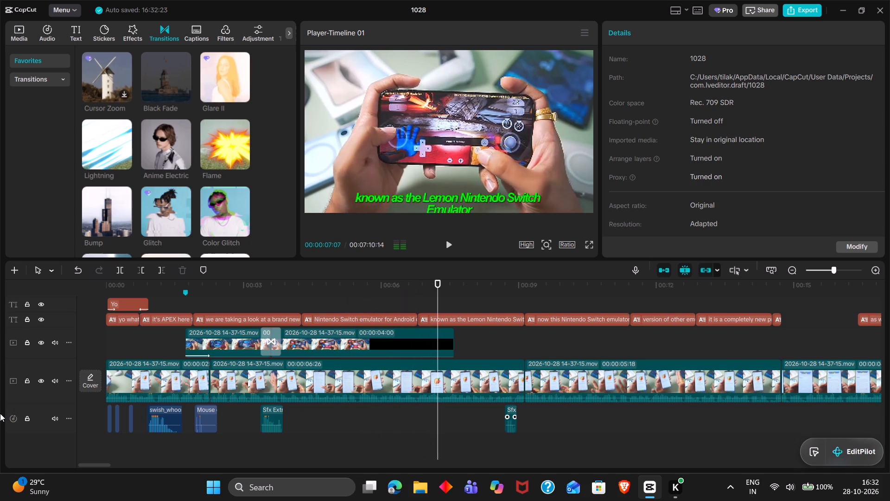
left_click(313, 301)
left_click_drag(313, 301, 280, 299)
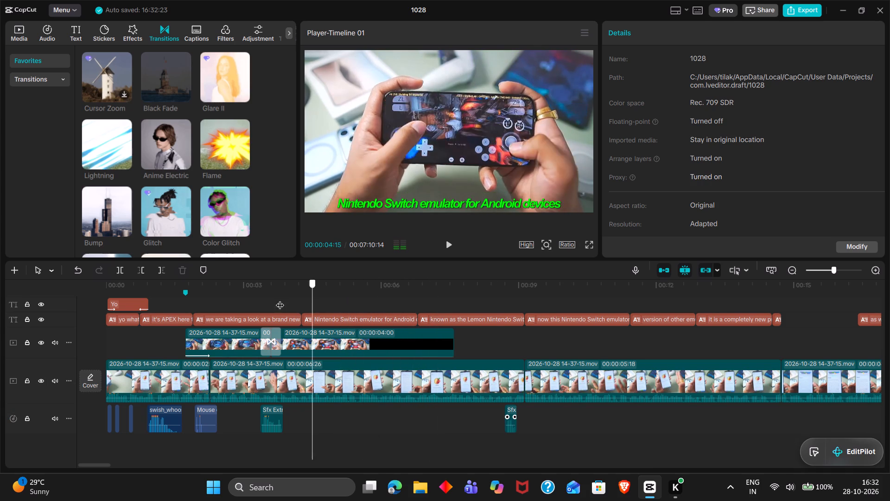
left_click_drag(280, 299, 251, 294)
key("space")
key("space")
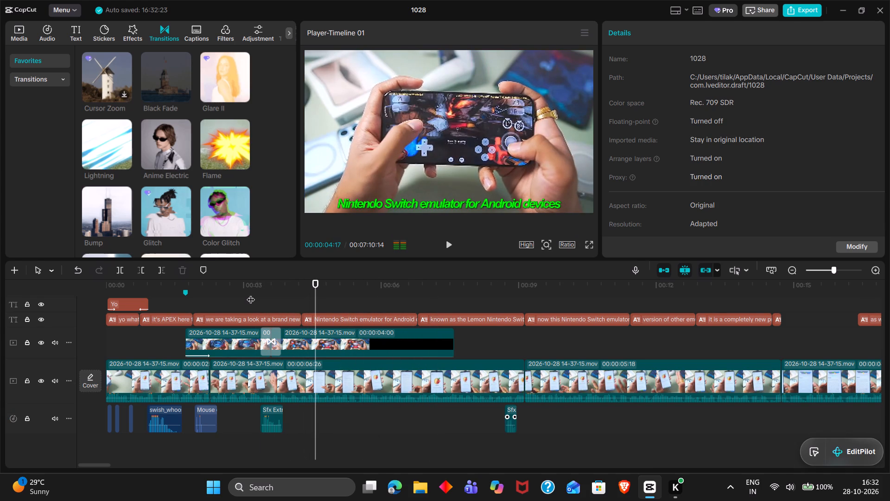
scroll(341, 317, "up", 7, "ctrl")
key("space")
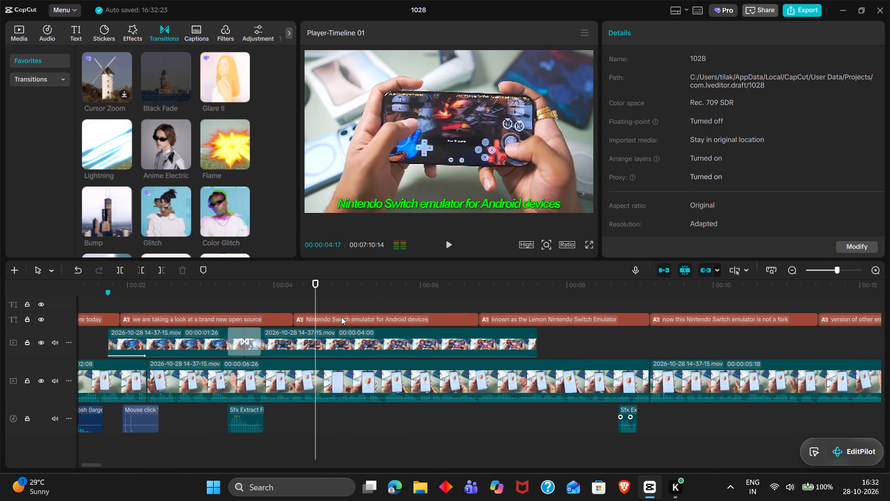
key("space")
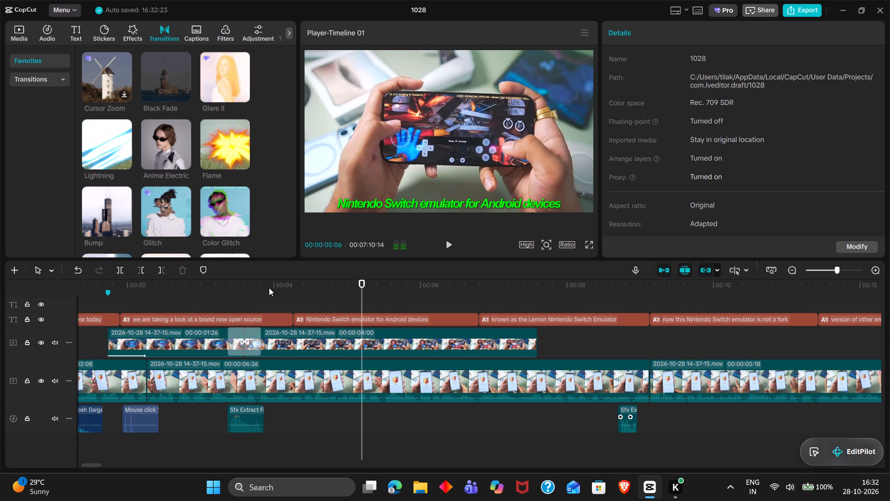
Import the image file nintendo switch.jpg from the Downloads folder into the project media.
double_click(269, 288)
double_click(28, 34)
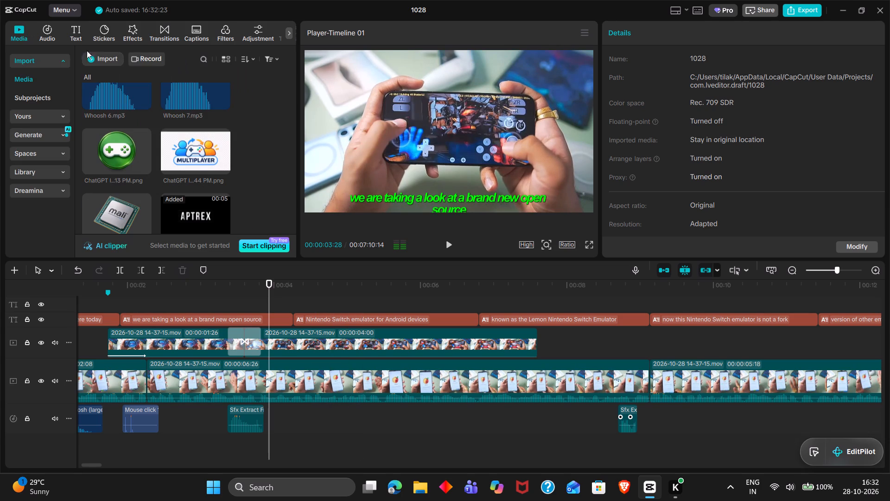
left_click(111, 55)
left_click(135, 78)
type("nin")
key("Down")
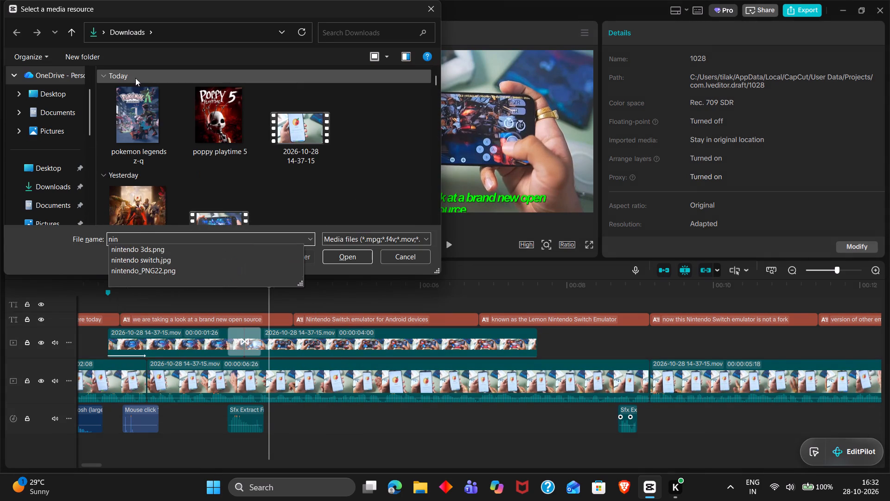
key("Down")
key("Return")
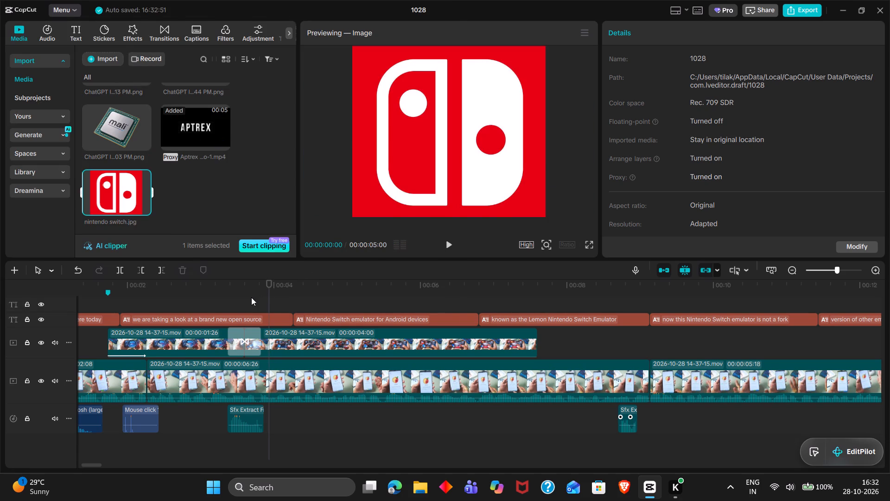
Add a Blend keyframe to the second gameplay overlay clip at 00:00:04:09, where the Nintendo Switch caption begins.
triple_click(251, 297)
key("space")
key("space")
key("space")
key("space")
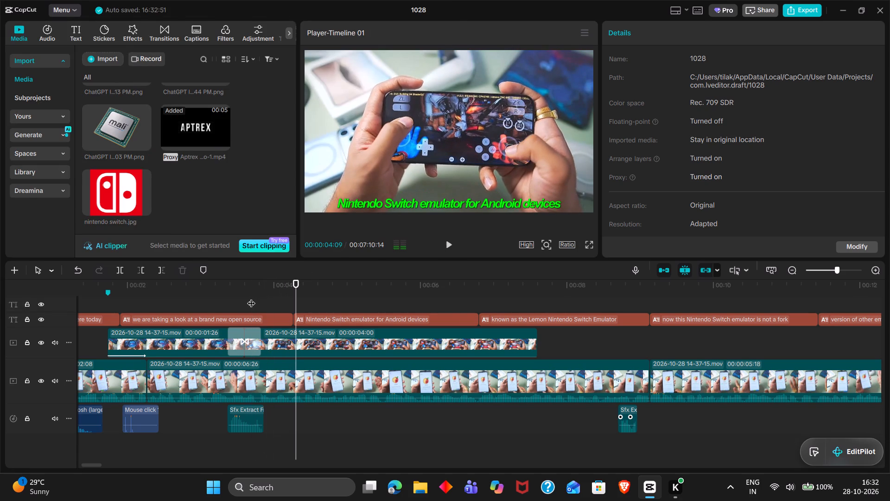
scroll(251, 297, "up", 1)
scroll(270, 310, "down", 1)
left_click(318, 352)
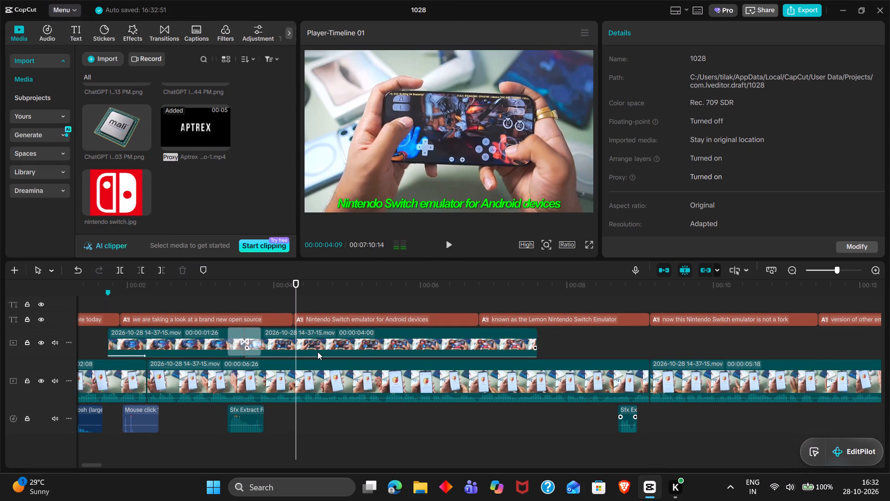
left_click(868, 241)
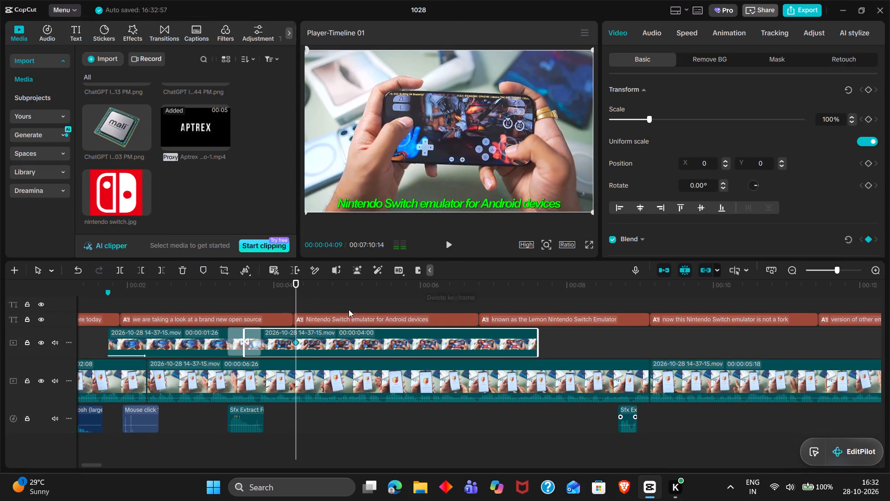
Reduce the second gameplay overlay's opacity to 47% at 00:00:04:12 with a second Blend keyframe.
triple_click(302, 280)
scroll(669, 199, "down", 1)
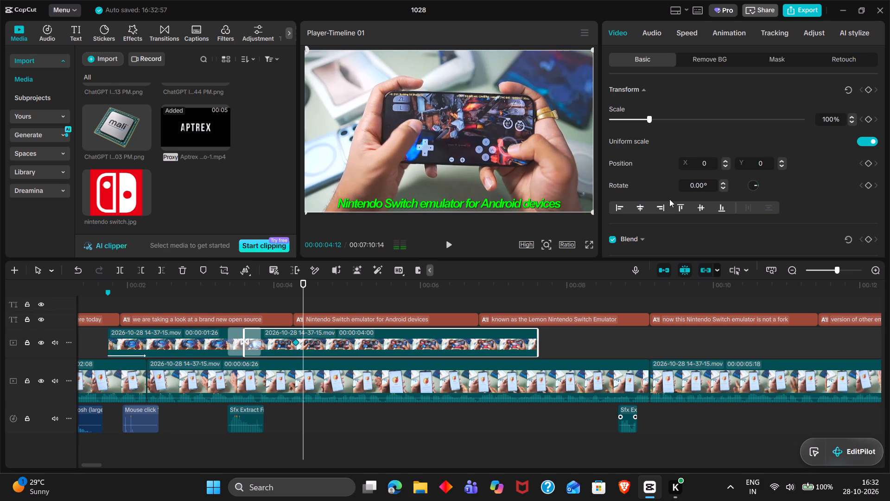
scroll(669, 199, "down", 2)
left_click(661, 140)
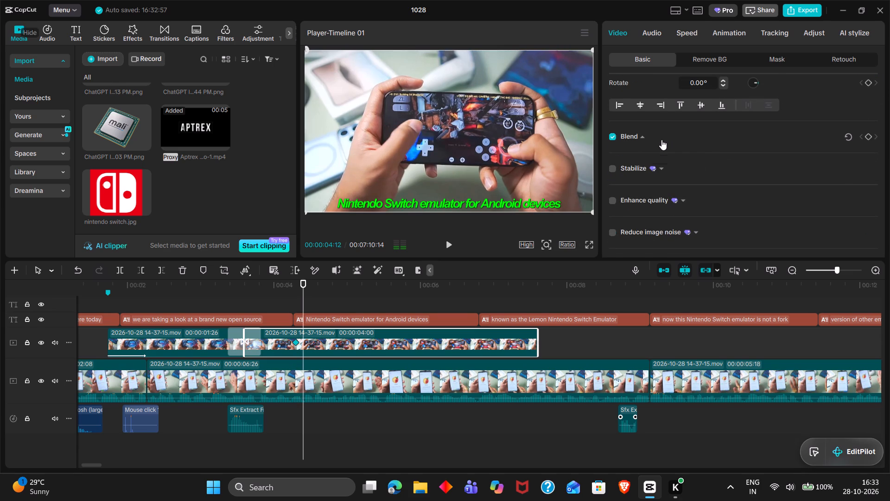
left_click(721, 185)
left_click_drag(721, 185, 701, 186)
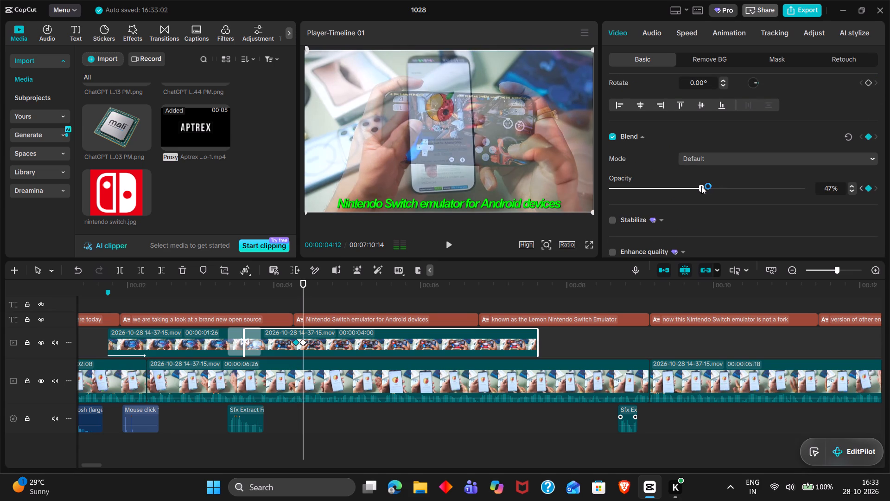
Set the opacity of the main-track clip beneath the second gameplay overlay to 0%.
left_click(400, 374)
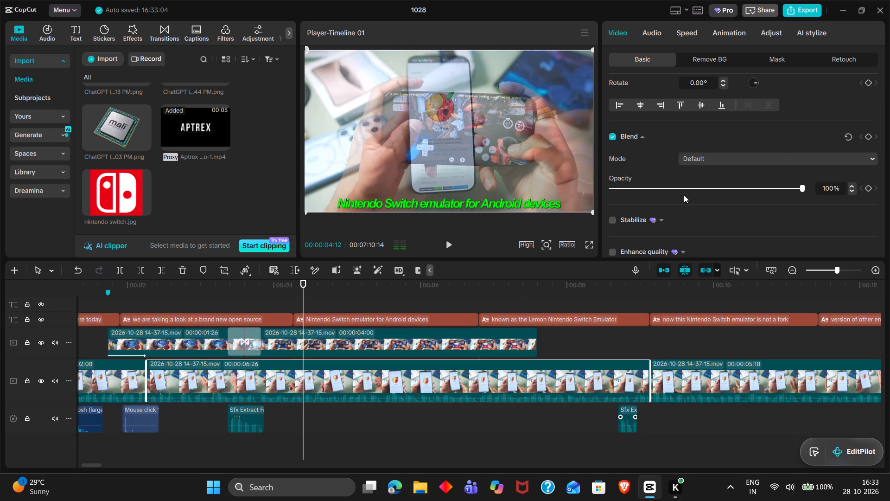
left_click_drag(684, 195, 648, 188)
left_click_drag(648, 188, 632, 184)
left_click_drag(632, 184, 588, 186)
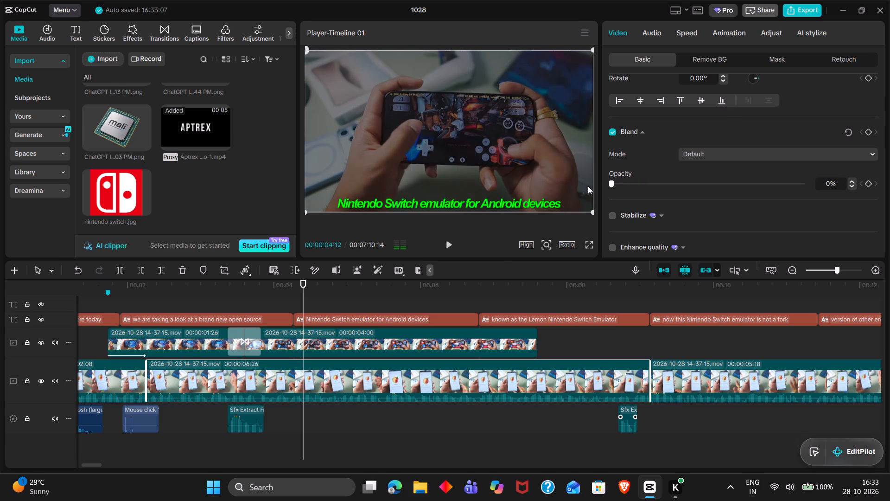
left_click(344, 345)
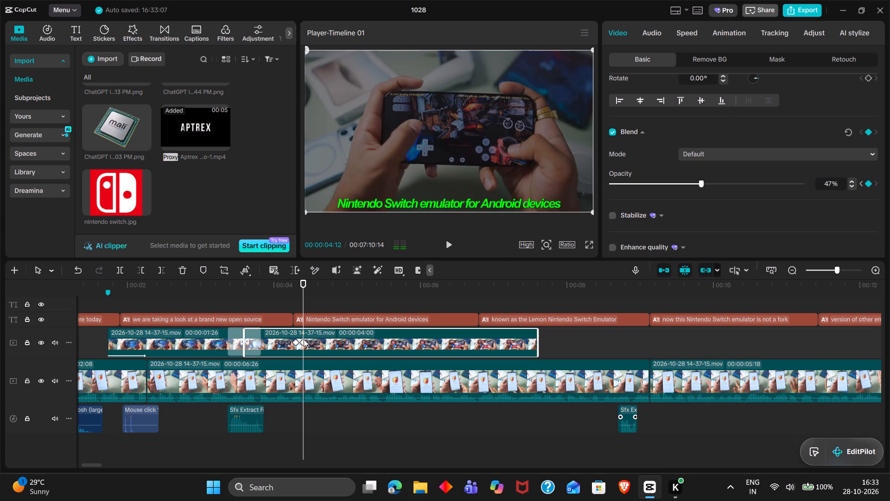
left_click(304, 339)
Place nintendo switch.jpg on the timeline at 00:00:04:12, on the same track as the Aptrex logo clip.
left_click_drag(127, 209, 302, 301)
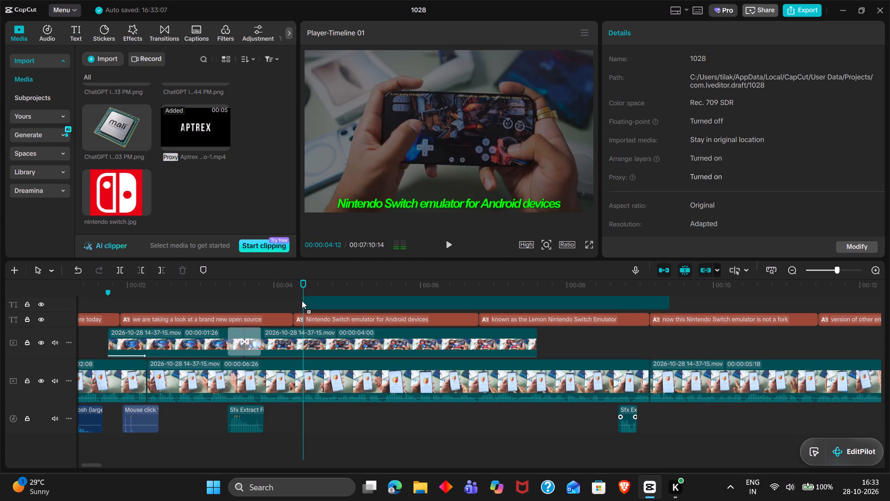
left_click_drag(302, 301, 301, 302)
scroll(323, 343, "up", 1)
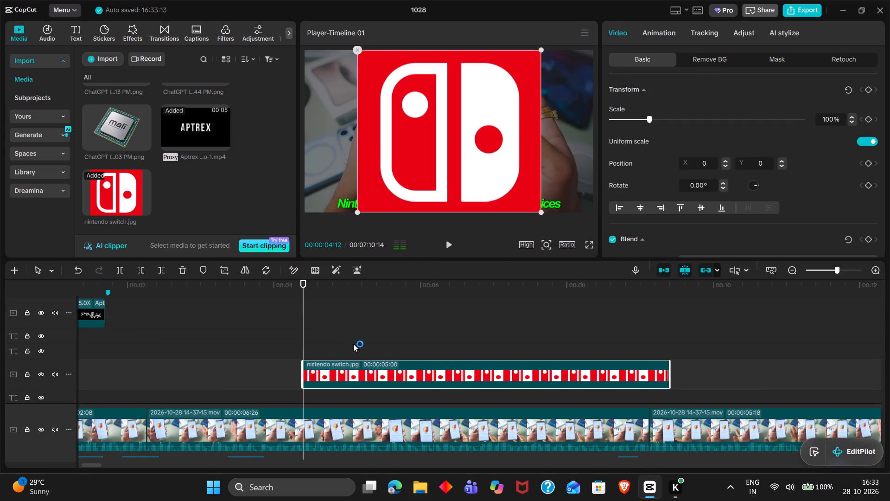
scroll(353, 344, "right", 1)
scroll(353, 344, "down", 1)
scroll(419, 343, "up", 1)
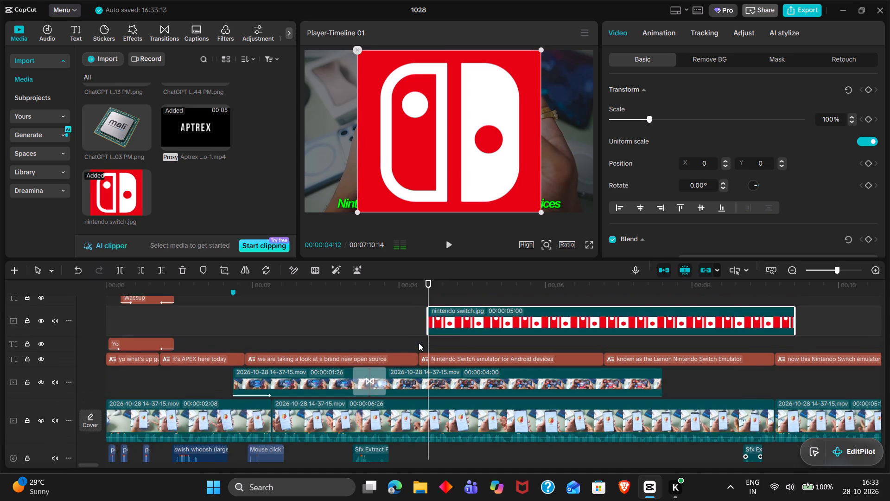
scroll(467, 335, "up", 1)
left_click_drag(474, 374, 476, 327)
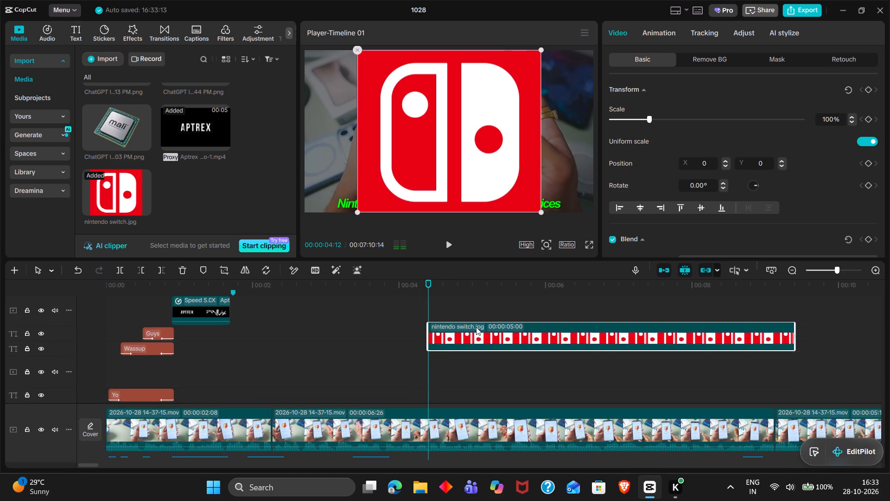
left_click_drag(476, 327, 474, 311)
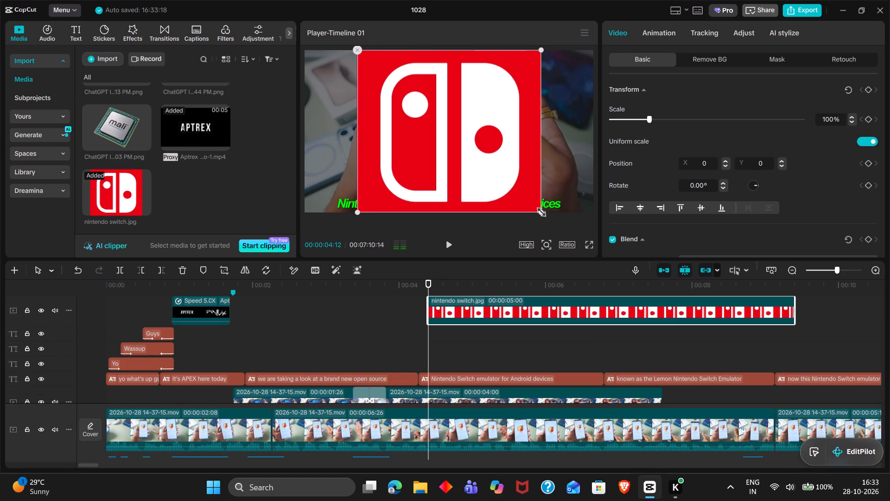
Scale the Nintendo Switch image down to 62%.
left_click_drag(539, 210, 496, 159)
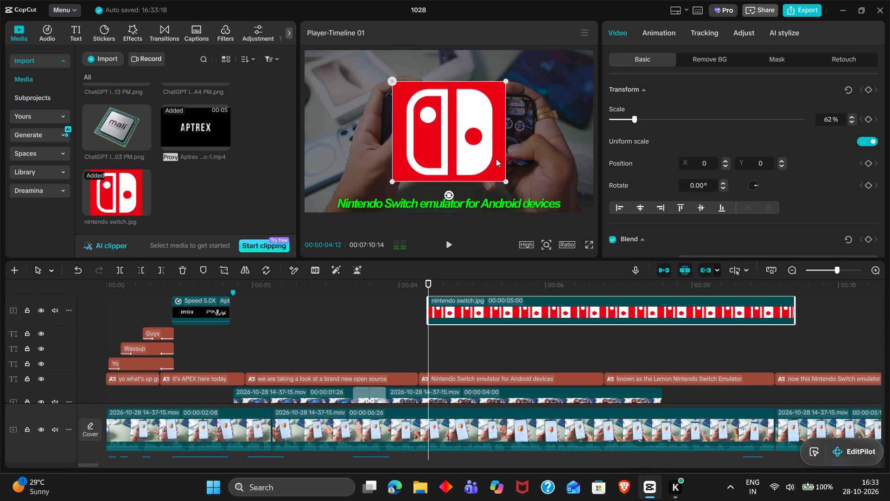
Apply the Slide Down entrance animation to the Nintendo Switch image with a duration of 0.4 s.
double_click(666, 32)
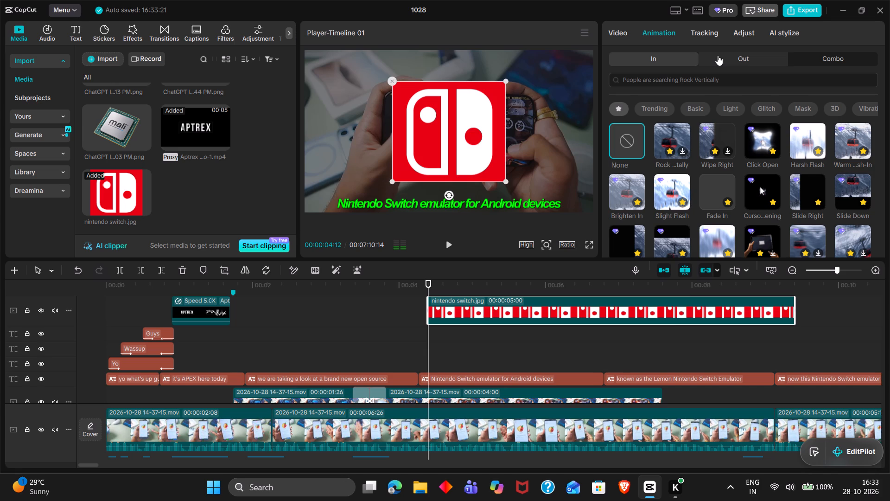
double_click(837, 185)
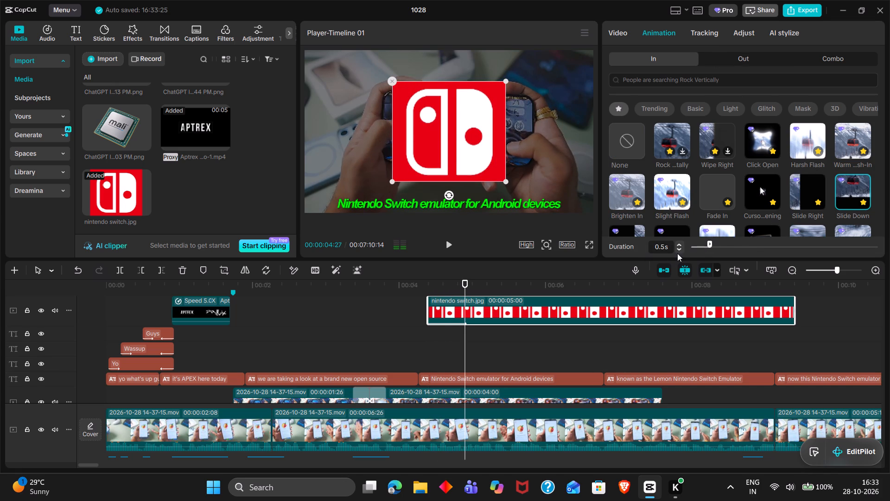
left_click(678, 250)
Add the Whoosh 4.mp3 sound effect to the existing audio track, starting at about 4.2 seconds, under the logo's slide-in.
left_click(438, 291)
left_click_drag(438, 291, 427, 289)
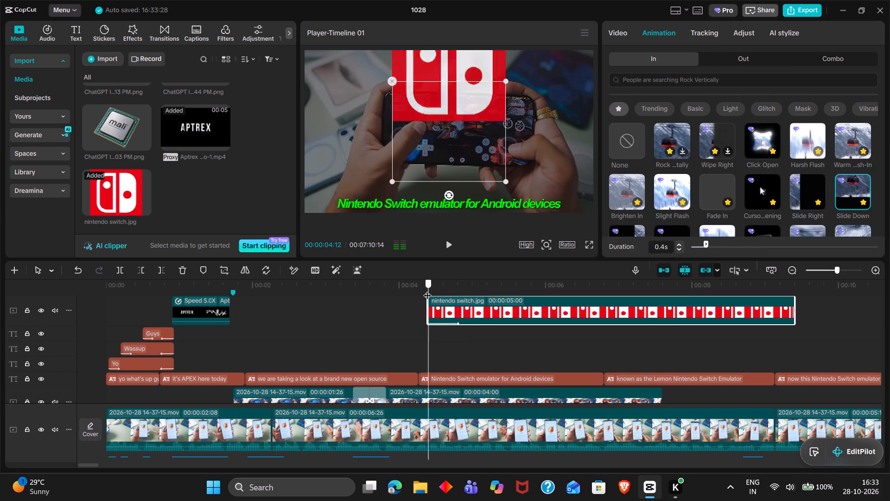
left_click_drag(427, 289, 432, 286)
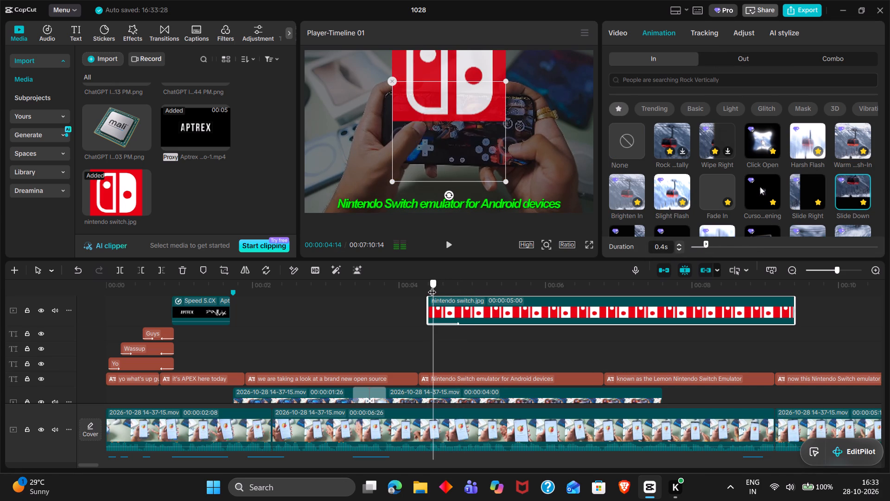
left_click_drag(432, 286, 432, 286)
scroll(169, 173, "up", 2)
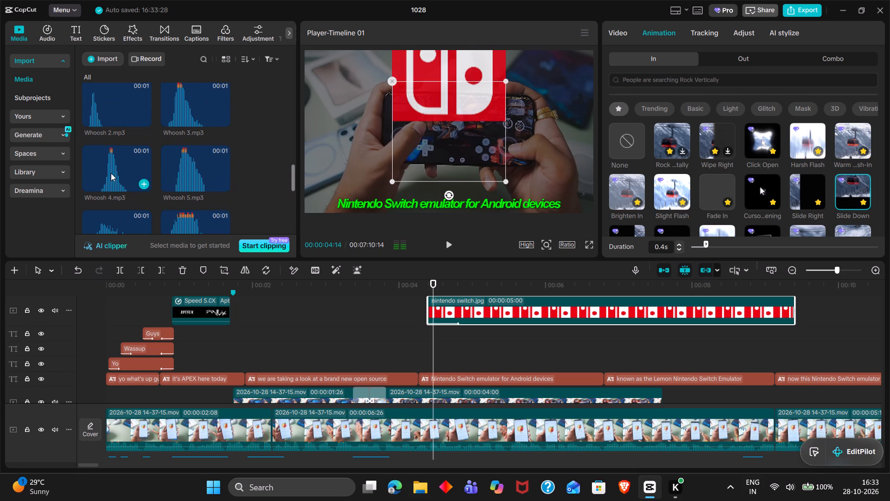
double_click(111, 173)
left_click_drag(111, 173, 452, 432)
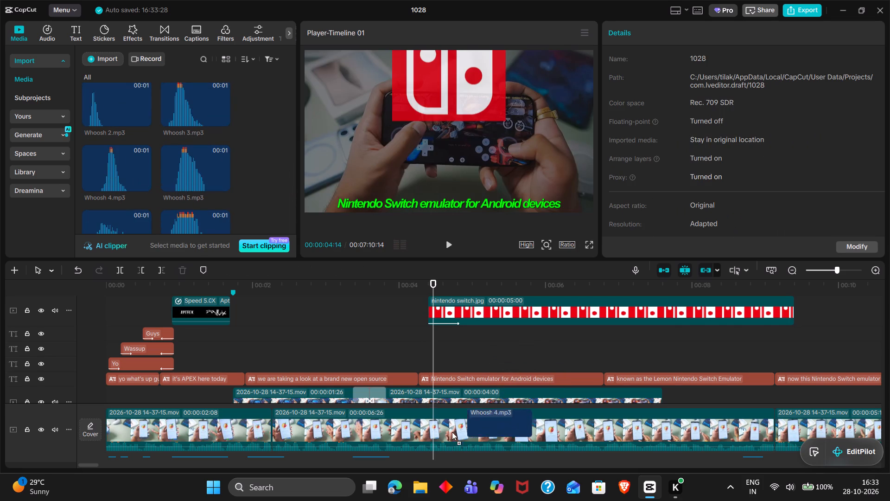
left_click_drag(452, 432, 432, 463)
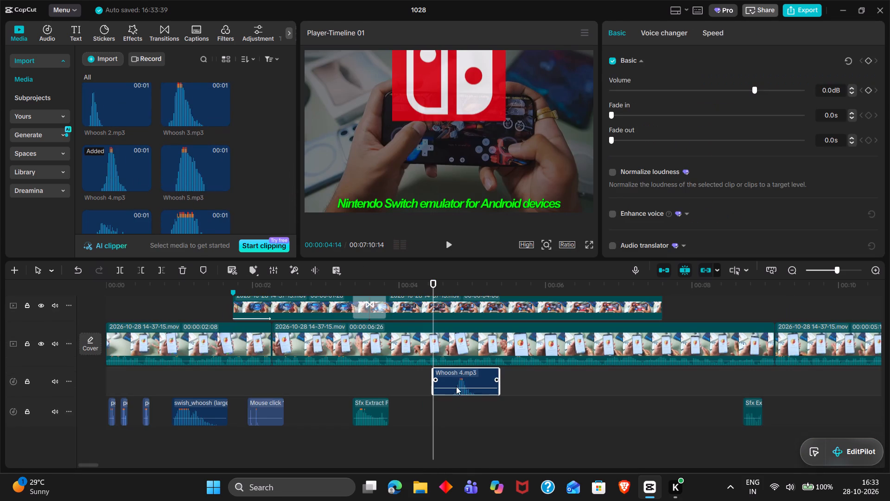
left_click_drag(459, 378, 442, 409)
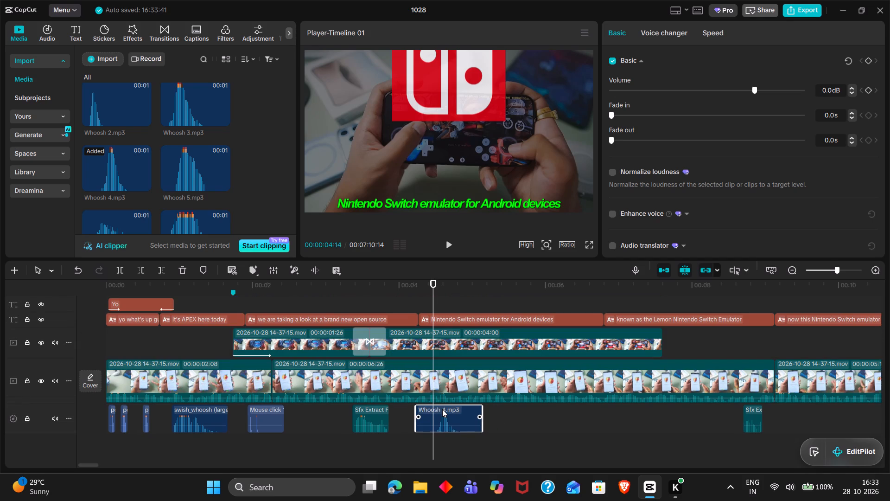
left_click(444, 411)
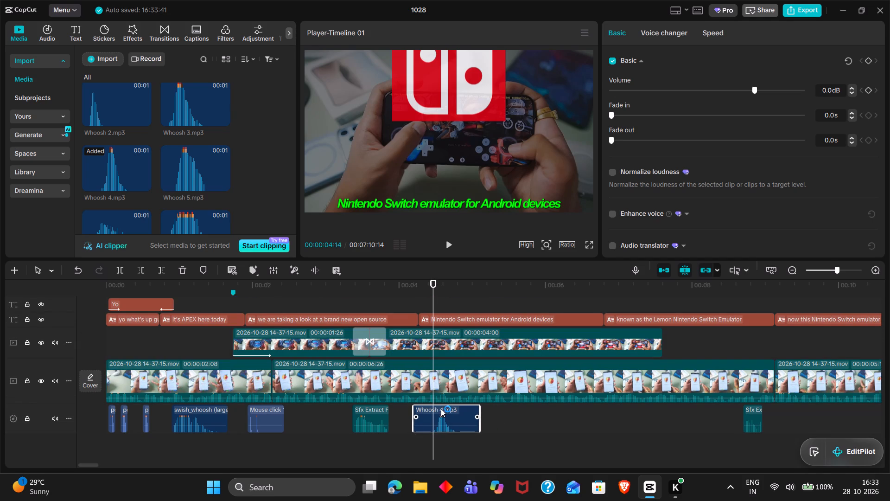
Play back the Nintendo Switch logo section to check the overlay fade, slide-in animation and whoosh timing.
triple_click(411, 448)
key("space")
key("space")
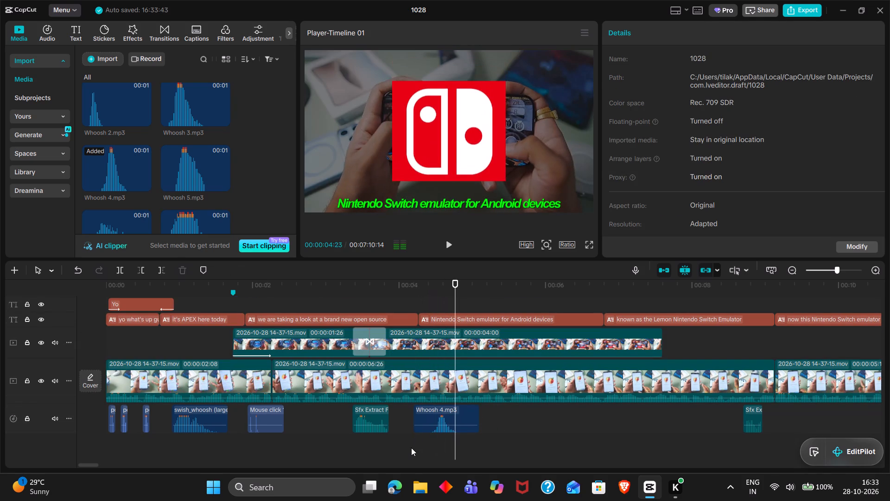
key("space")
key("space")
key("space")
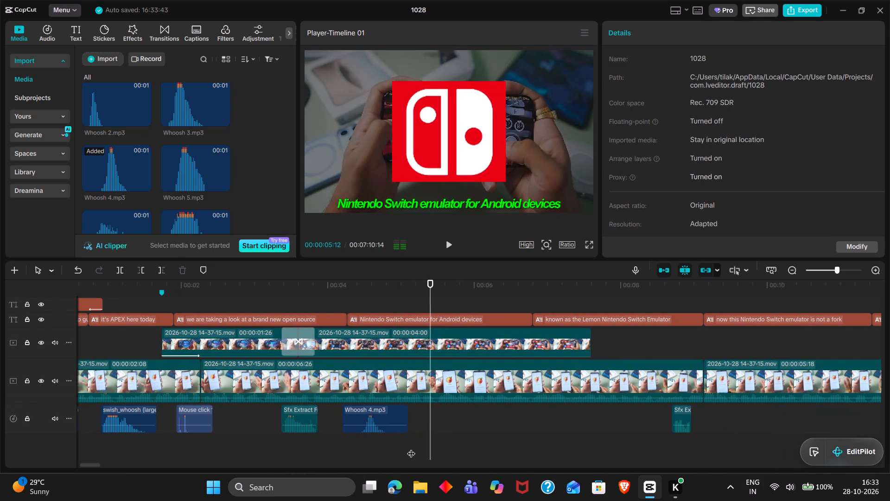
key("space")
double_click(338, 305)
key("space")
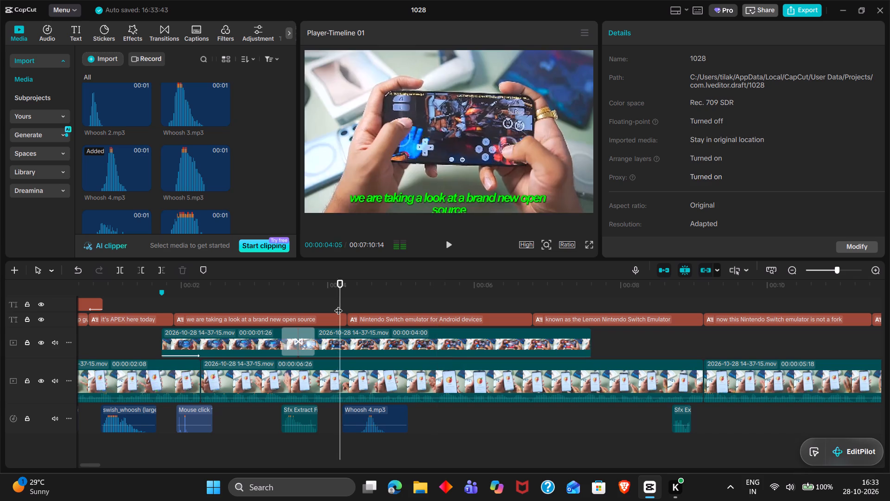
key("space")
key("space")
key("space")
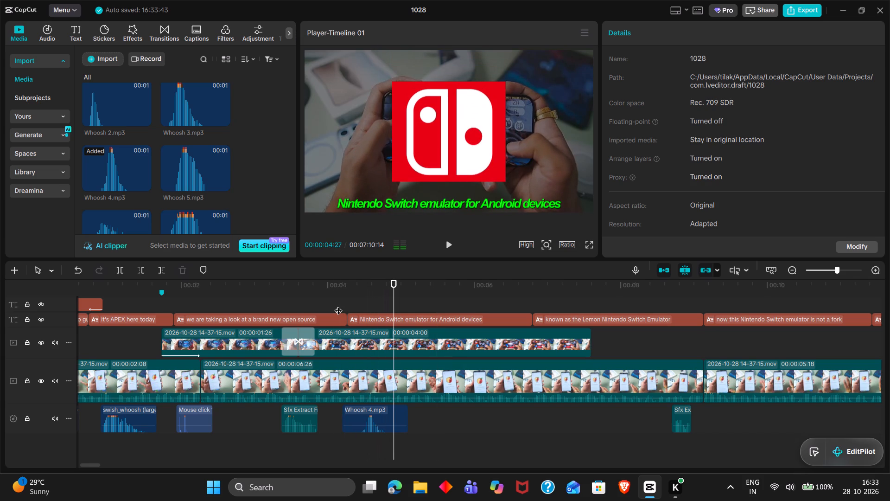
Add a default text clip at 00:00:04:27 on a new track above the Nintendo Switch image.
left_click(90, 32)
left_click(86, 32)
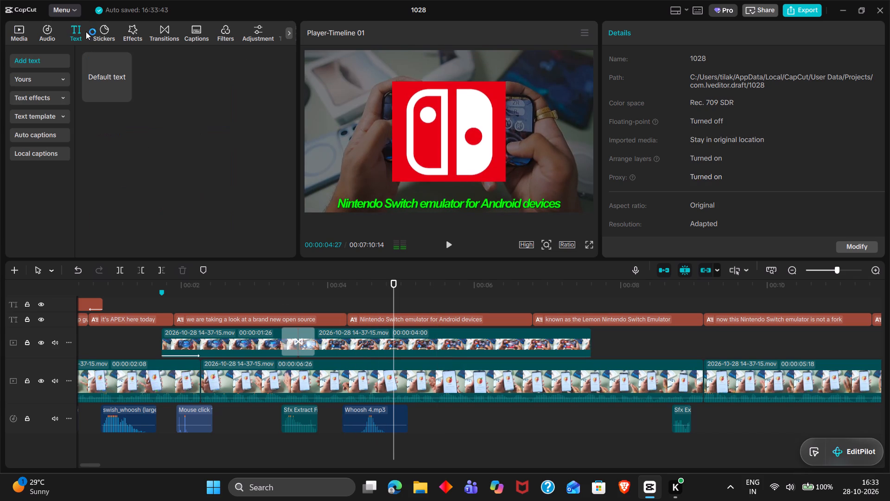
left_click_drag(111, 78, 392, 311)
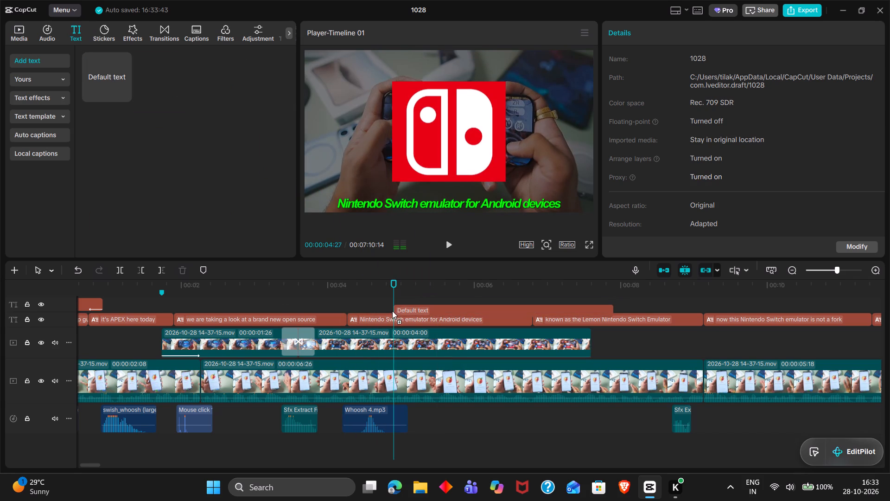
left_click_drag(392, 311, 393, 309)
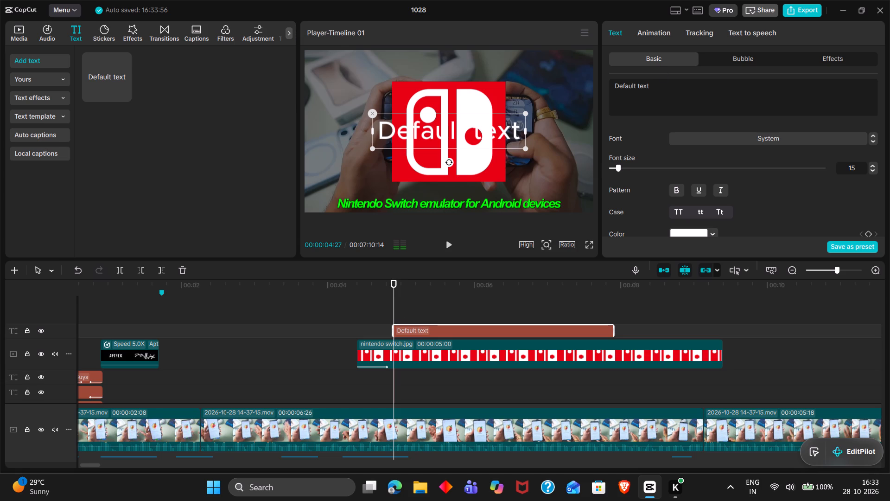
Move the default text clip to a track beneath the Nintendo Switch image, keeping its start at 00:00:04:27.
triple_click(654, 102)
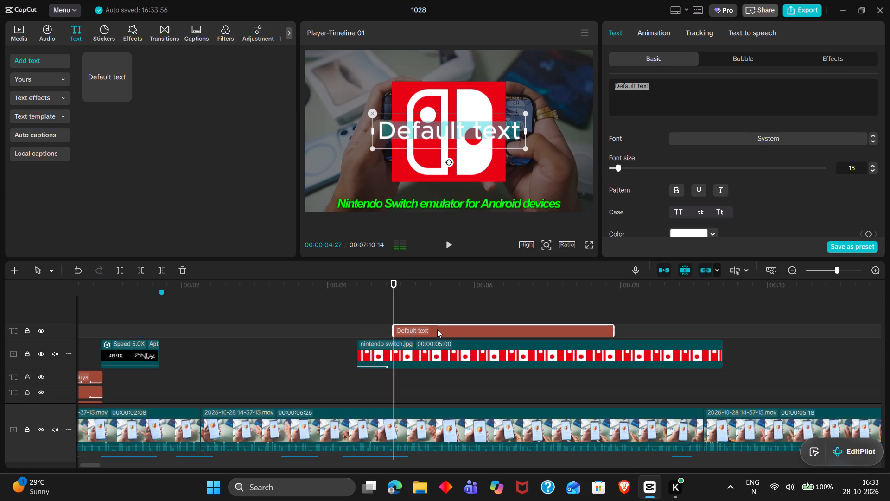
left_click_drag(437, 329, 439, 376)
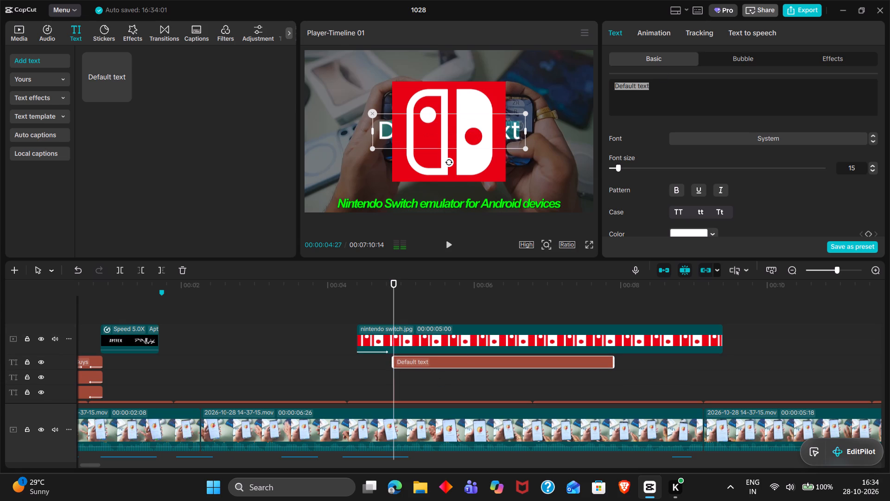
Replace the default text with "Emulators" and place it above the Nintendo Switch logo in the preview.
triple_click(655, 99)
key("ctrl+a")
type("Emulators")
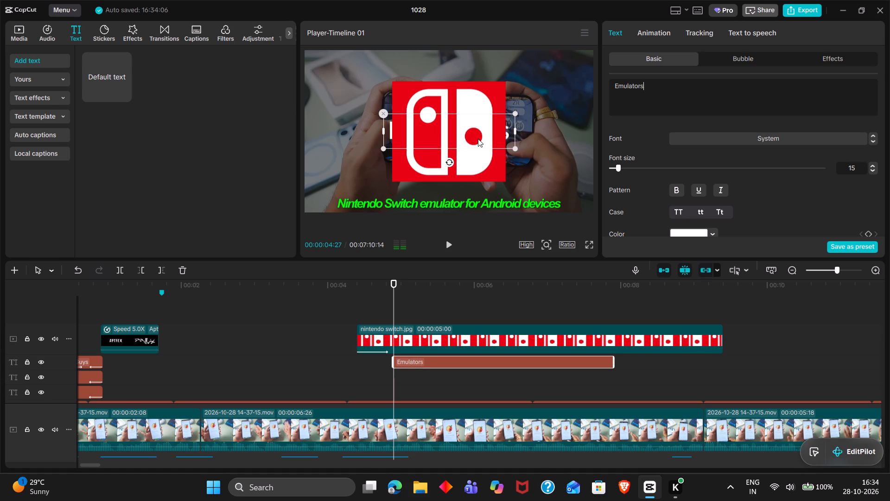
left_click_drag(478, 139, 479, 80)
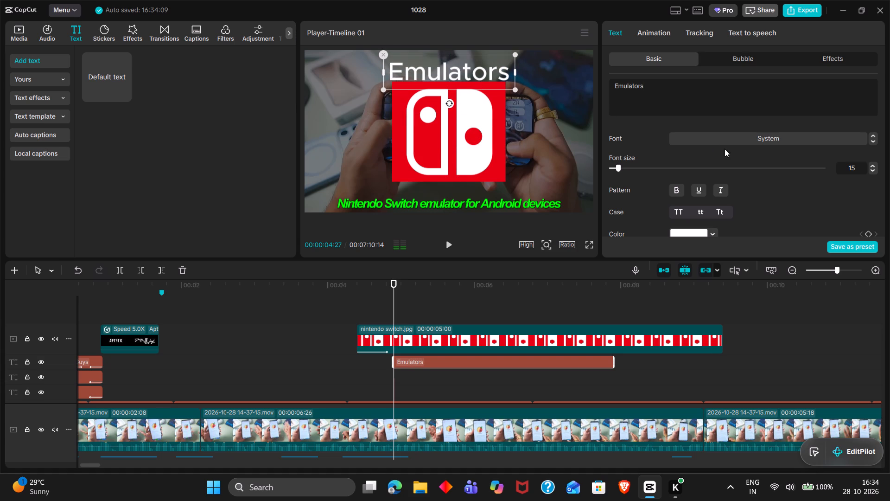
Set the Emulators text to the LEMON MILK Bold font with italic styling.
left_click(715, 139)
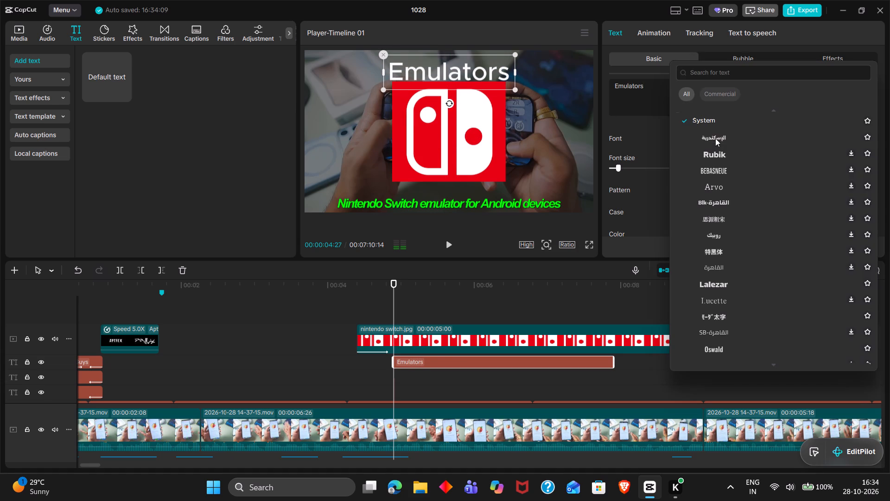
scroll(732, 170, "up", 4)
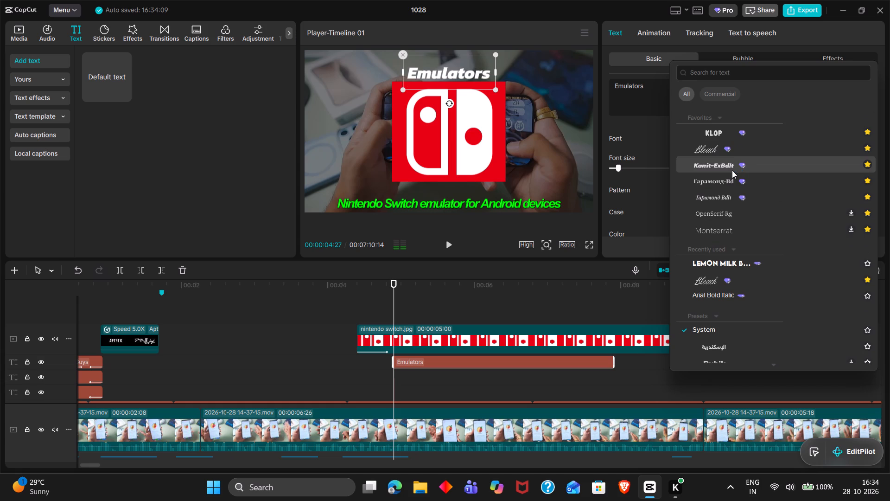
left_click(730, 263)
left_click(716, 187)
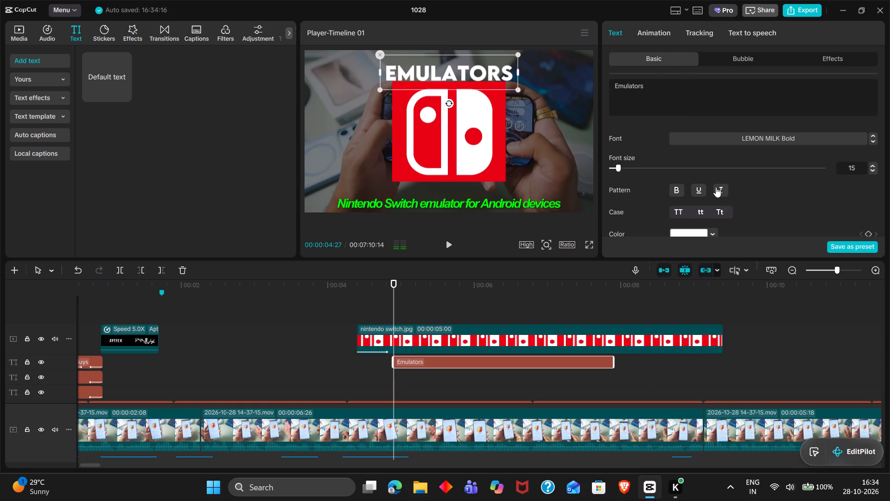
Colour the Emulators text red (E70012) by sampling the Nintendo Switch logo's background with the eyedropper.
scroll(674, 180, "down", 1)
left_click(680, 180)
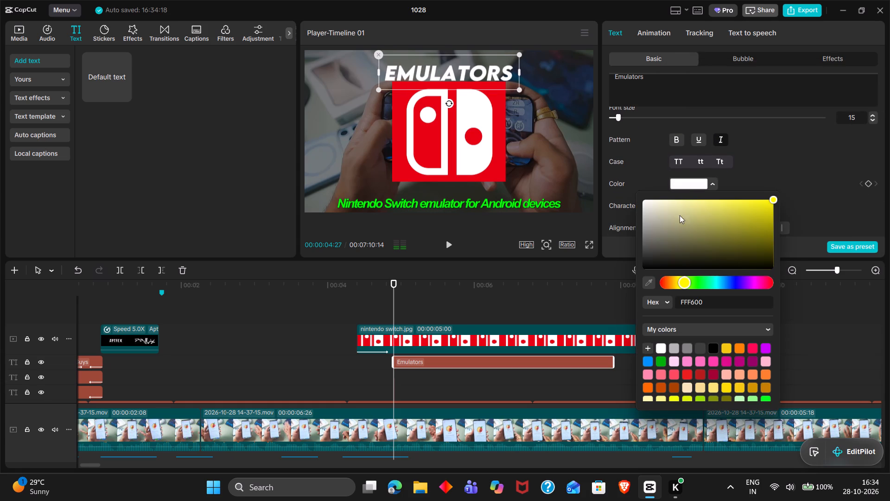
left_click(649, 280)
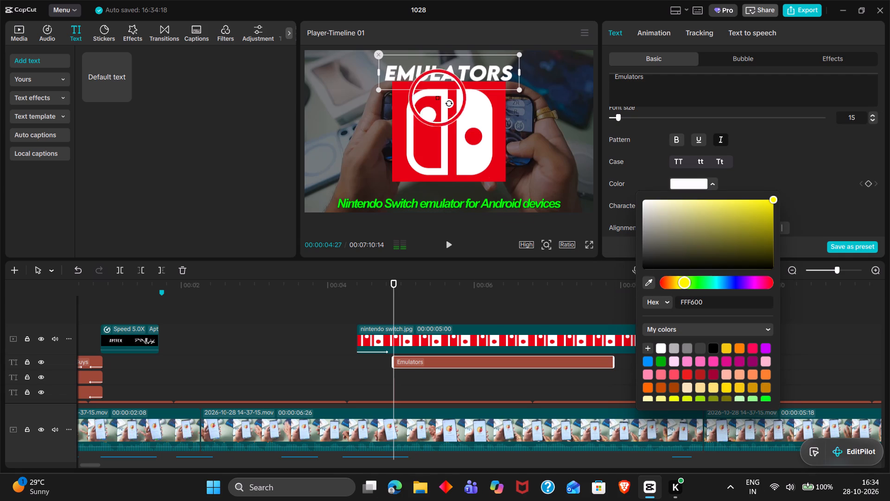
left_click(396, 112)
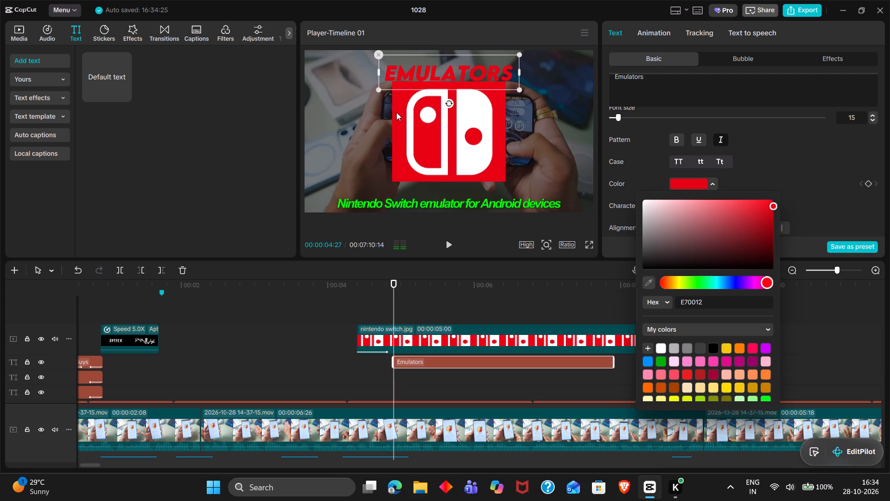
left_click(773, 155)
Add a black shadow to the Emulators text with 100% opacity, 2% blurriness and a distance of 2.
scroll(773, 155, "down", 1)
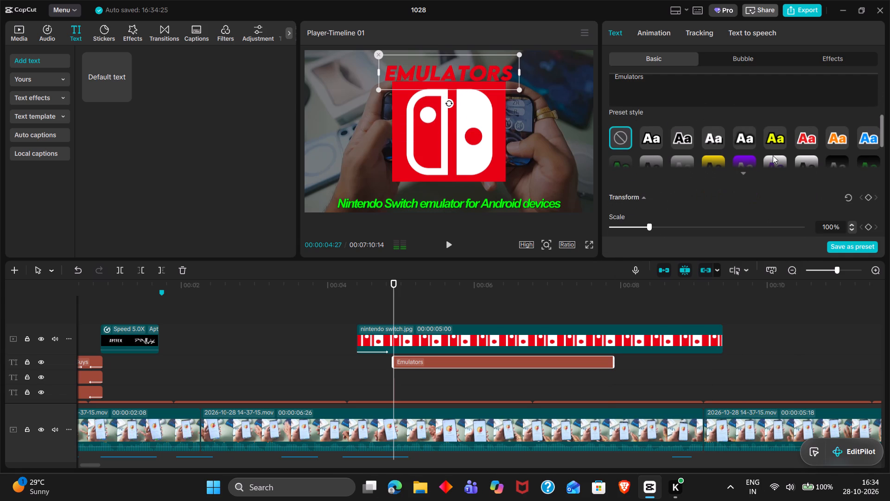
scroll(773, 155, "down", 4)
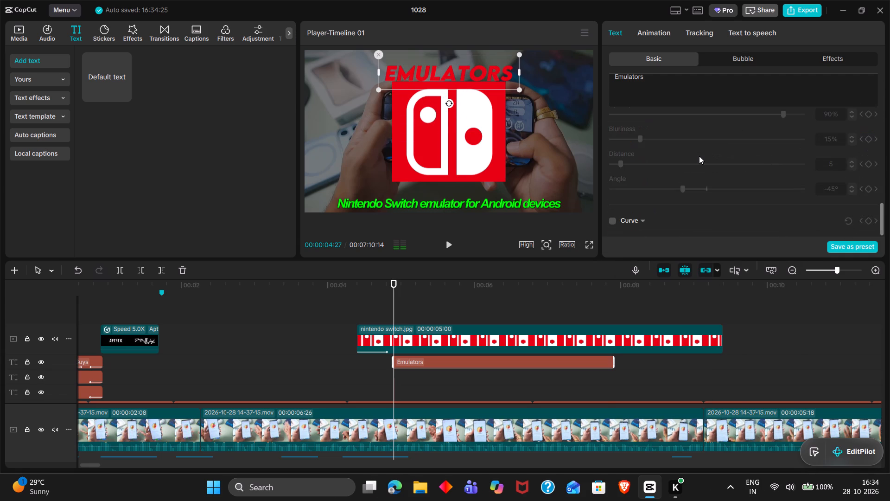
scroll(699, 156, "right", 1)
scroll(609, 202, "up", 2)
left_click(612, 152)
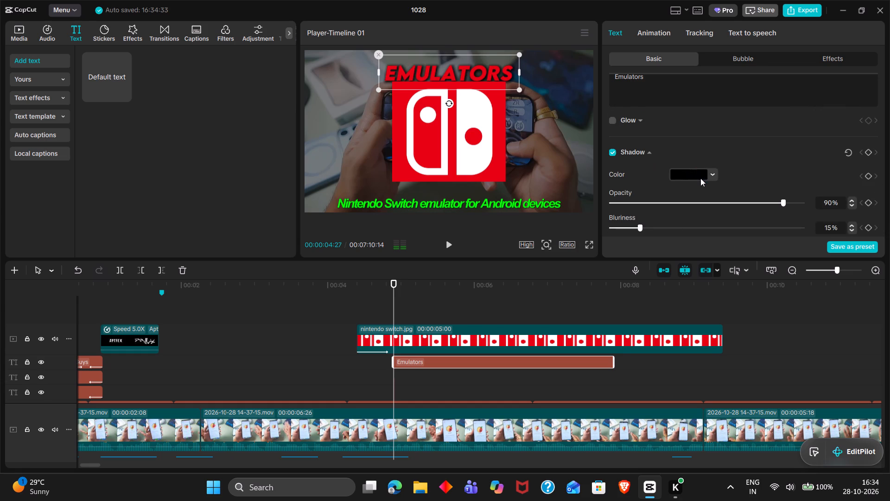
left_click(792, 192)
left_click_drag(792, 192, 815, 194)
scroll(745, 147, "down", 1)
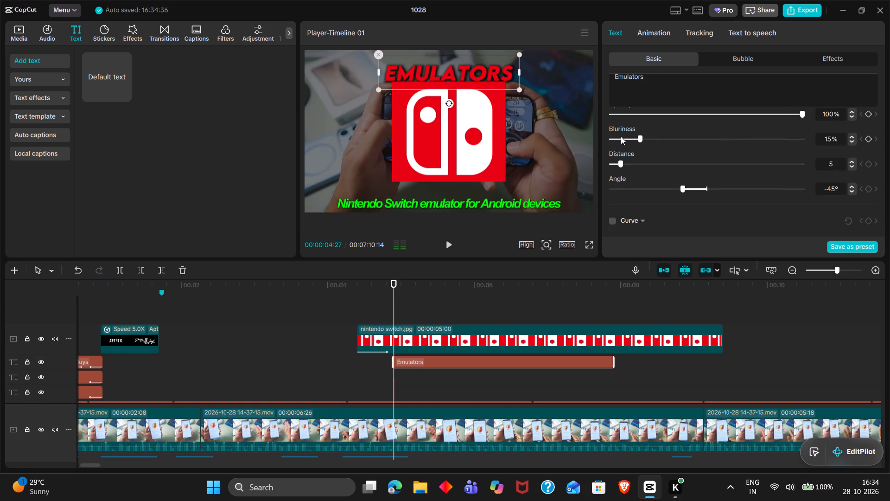
double_click(621, 136)
left_click_drag(621, 136, 616, 137)
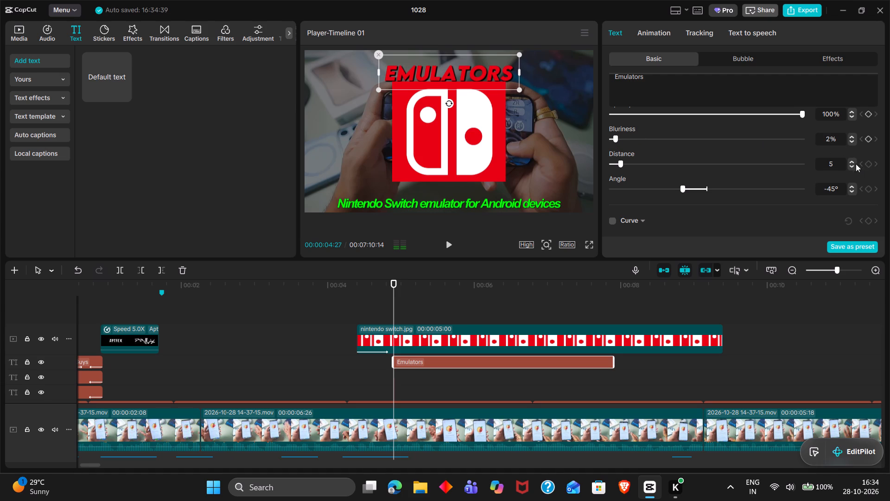
double_click(850, 167)
left_click(850, 167)
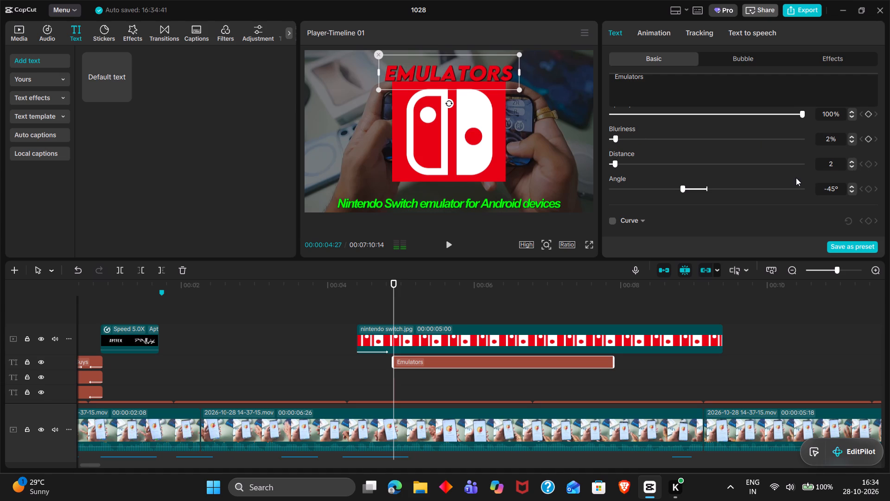
Add a white (FFFFFF) stroke with a thickness of 25 to the Emulators text.
scroll(796, 178, "up", 4)
scroll(741, 181, "down", 1)
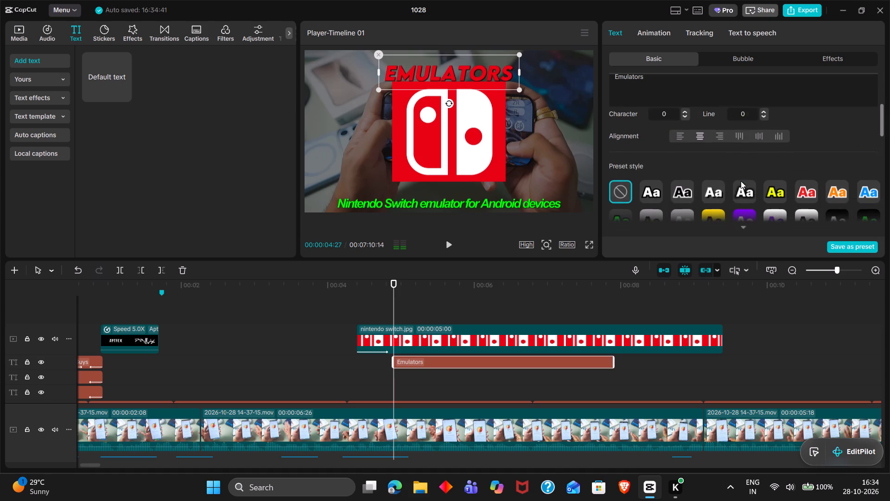
scroll(741, 181, "down", 2)
scroll(640, 174, "down", 1)
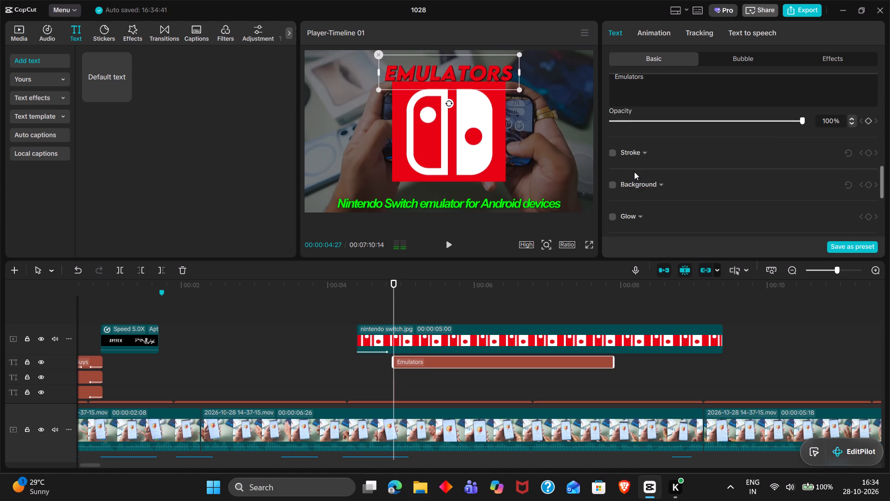
left_click(612, 154)
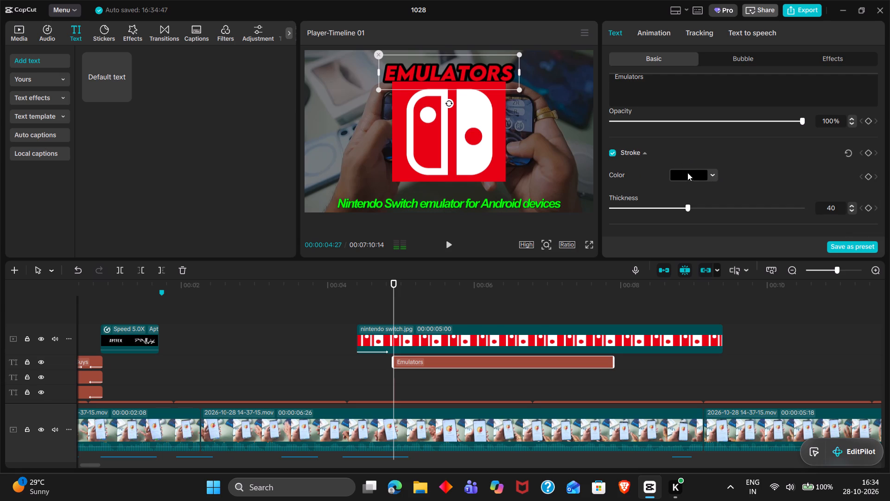
left_click(687, 173)
left_click(707, 218)
left_click_drag(707, 218, 631, 177)
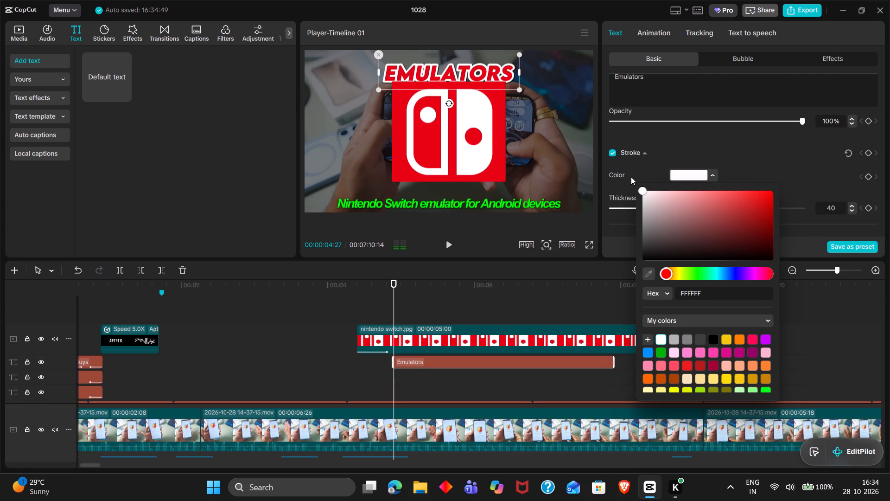
left_click(750, 164)
left_click(674, 206)
left_click_drag(674, 206, 661, 208)
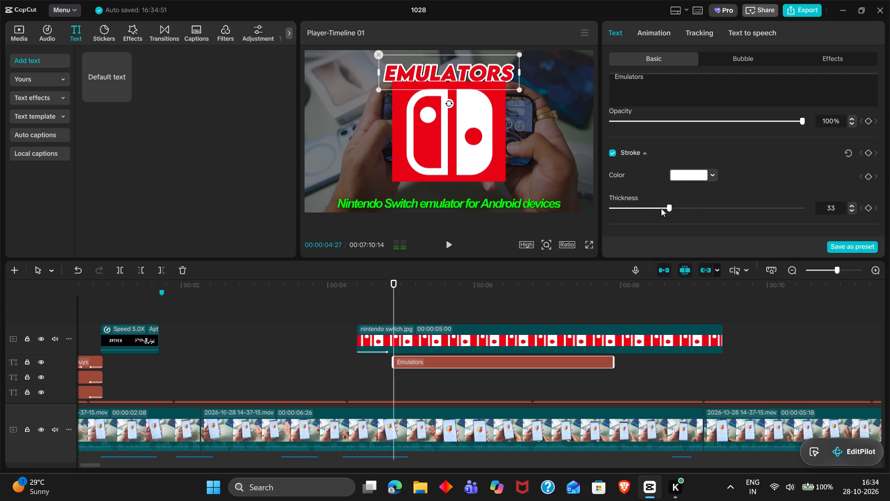
left_click_drag(661, 208, 658, 208)
Reposition the Emulators text horizontally centred above the logo, with its box aligned to the frame's top edge.
left_click(518, 79)
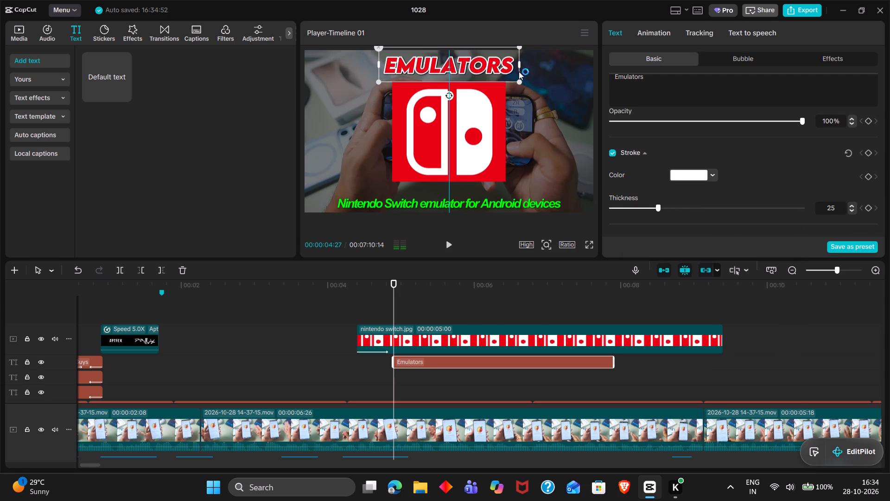
left_click(517, 79)
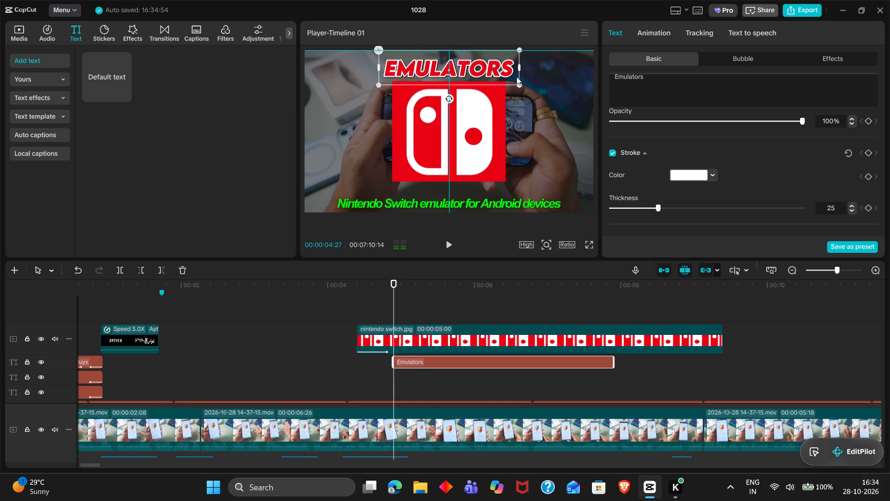
left_click_drag(516, 77, 704, 108)
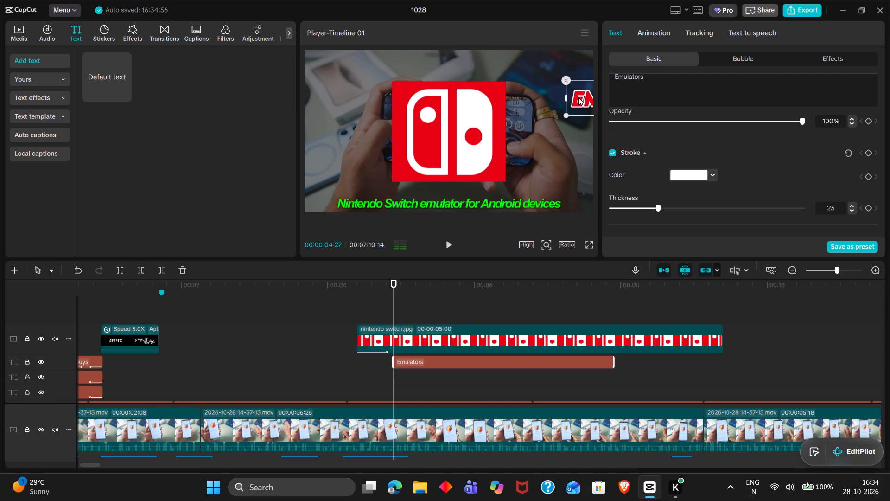
left_click_drag(578, 97, 389, 66)
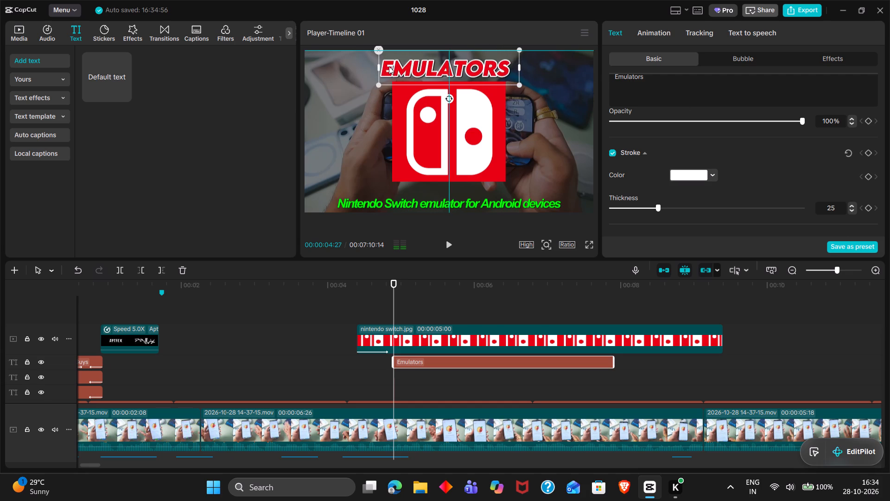
left_click_drag(389, 66, 393, 67)
Set the Emulators text's font size to 14 and nudge it slightly down towards the logo.
scroll(654, 153, "up", 13)
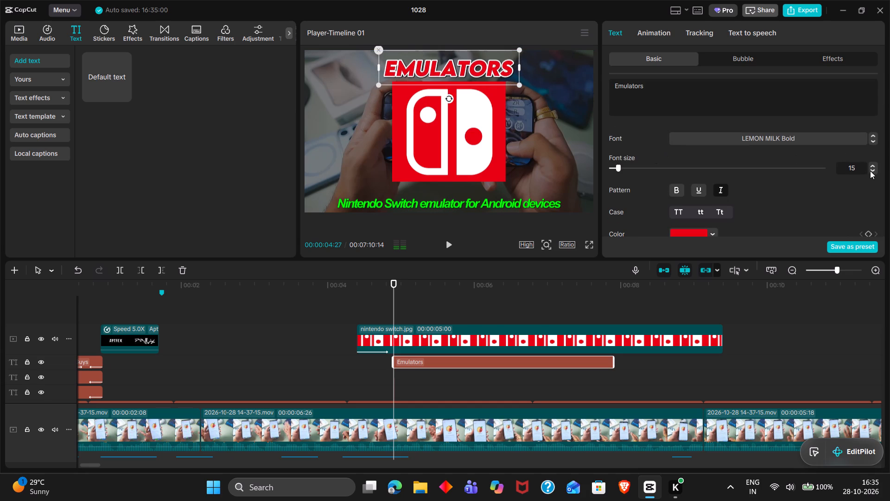
triple_click(874, 172)
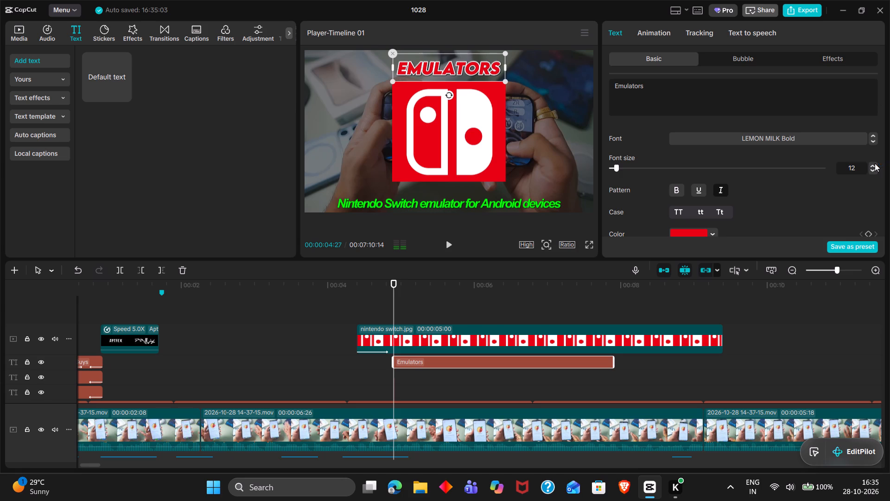
left_click(872, 165)
left_click(872, 165)
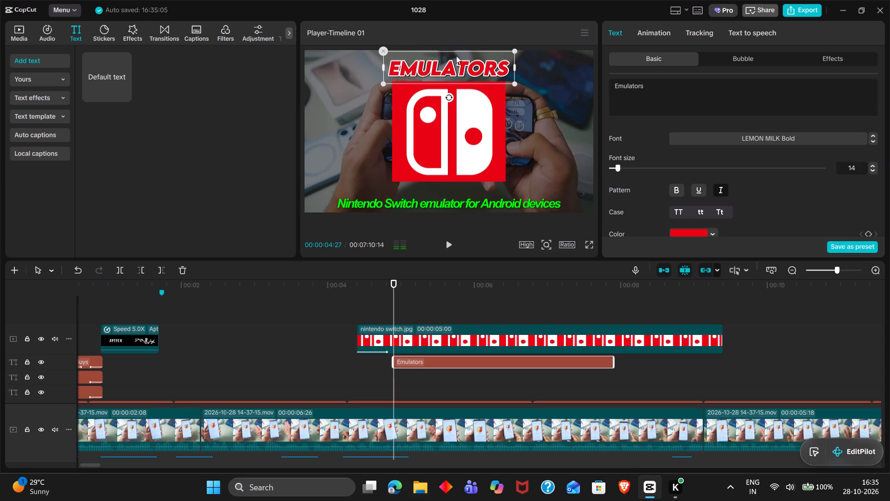
left_click(456, 56)
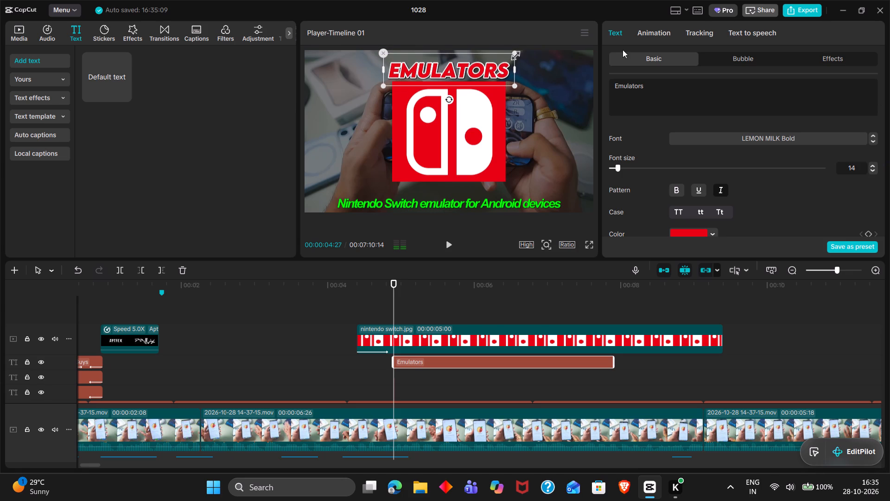
Apply the Blur Fade-In entrance animation to the Emulators text with a duration of 0.3 s, and deselect the clip.
double_click(654, 37)
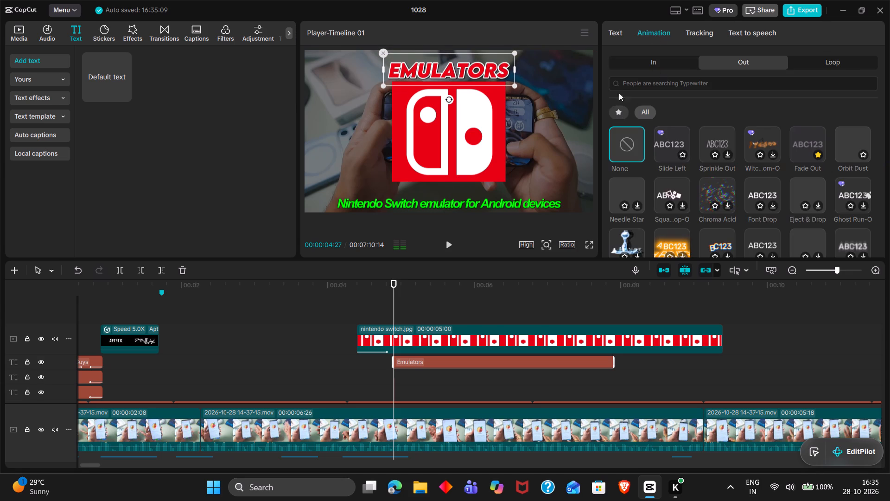
left_click(634, 58)
double_click(676, 135)
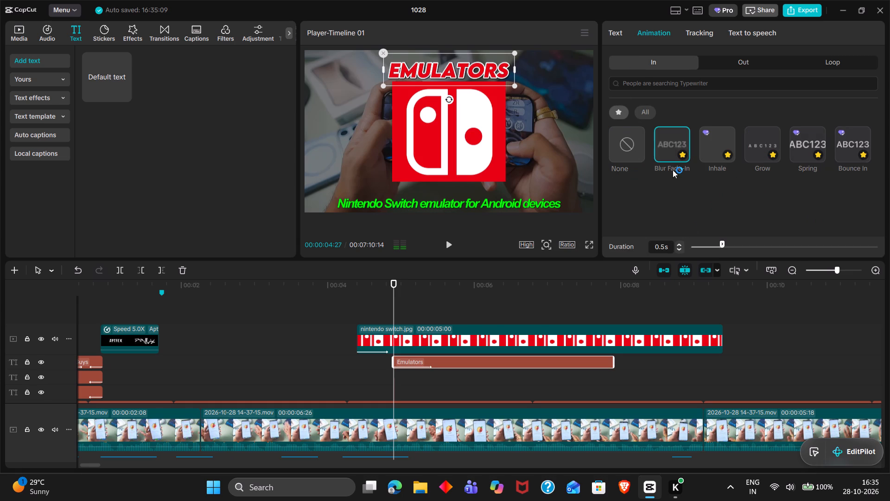
left_click(709, 246)
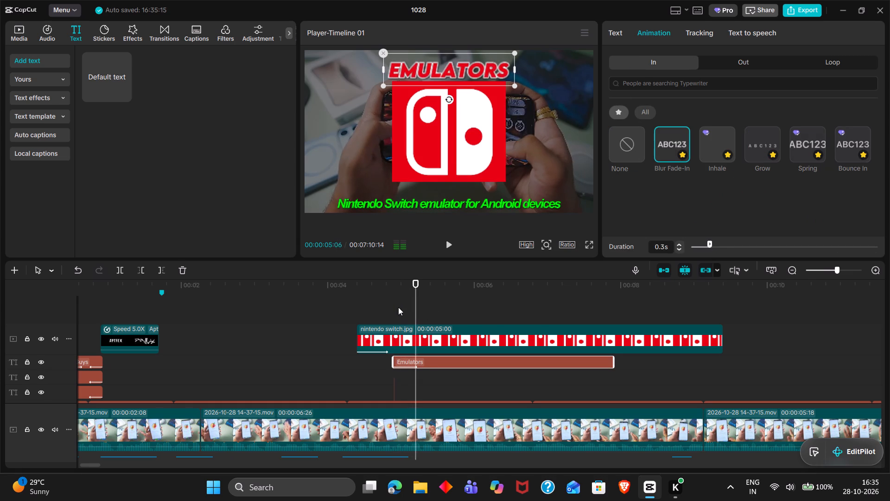
triple_click(398, 307)
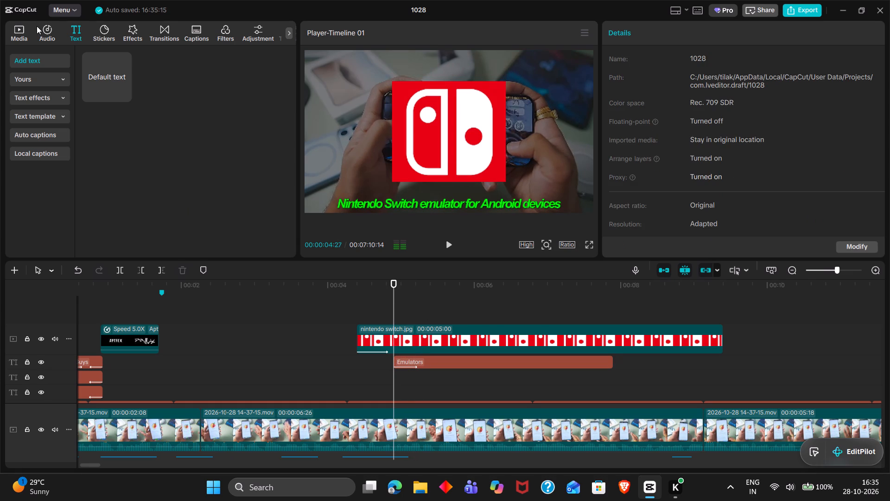
Search the sound effects library for "select".
left_click(37, 26)
triple_click(127, 60)
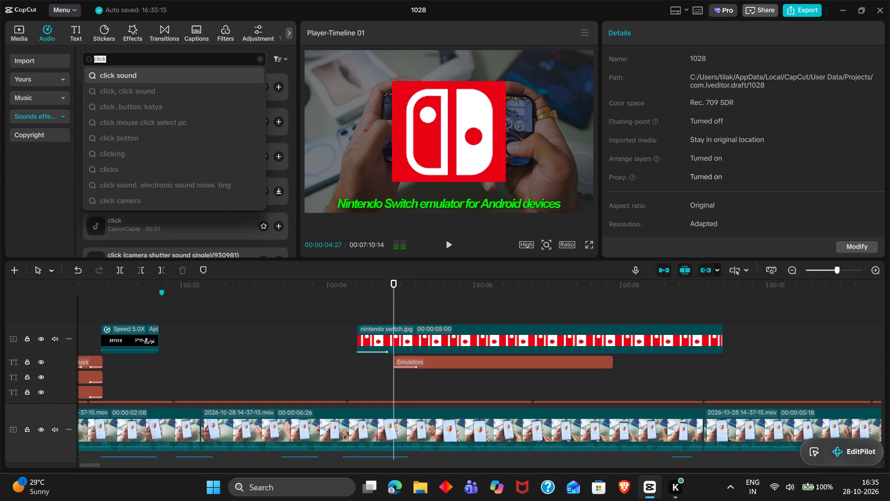
type("select")
key("Return")
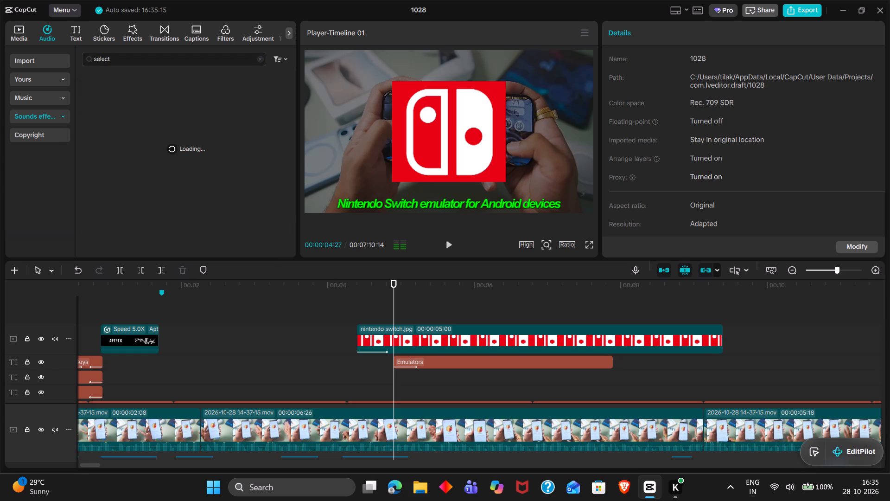
left_click_drag(197, 130, 510, 360)
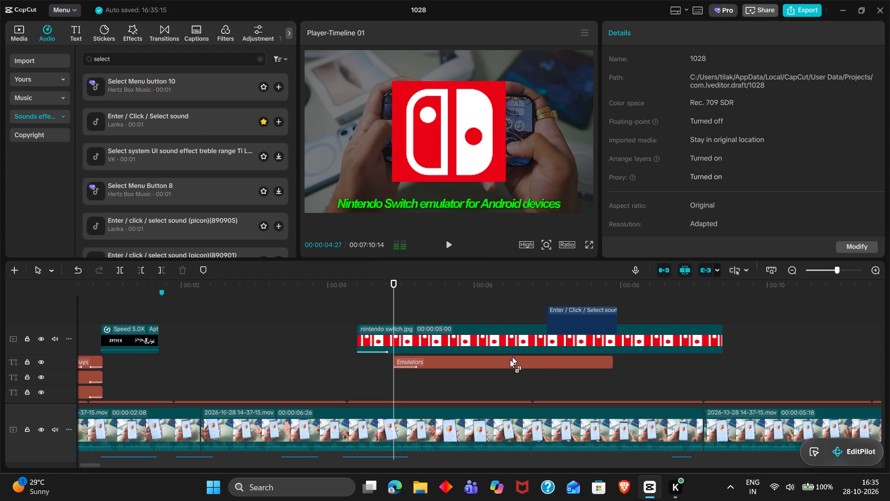
left_click_drag(510, 360, 188, 175)
Trim the end of the Whoosh 4.mp3 sound effect to the playhead at 00:00:04:27.
scroll(401, 331, "down", 2)
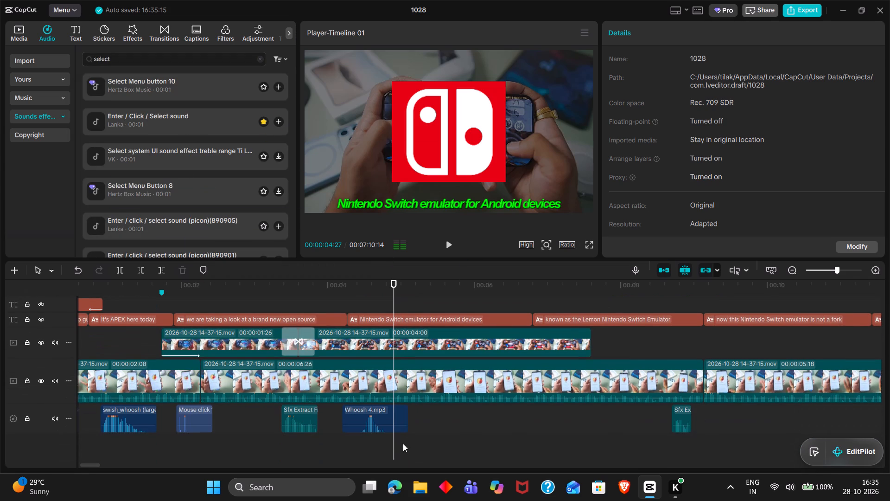
left_click(376, 411)
key("w")
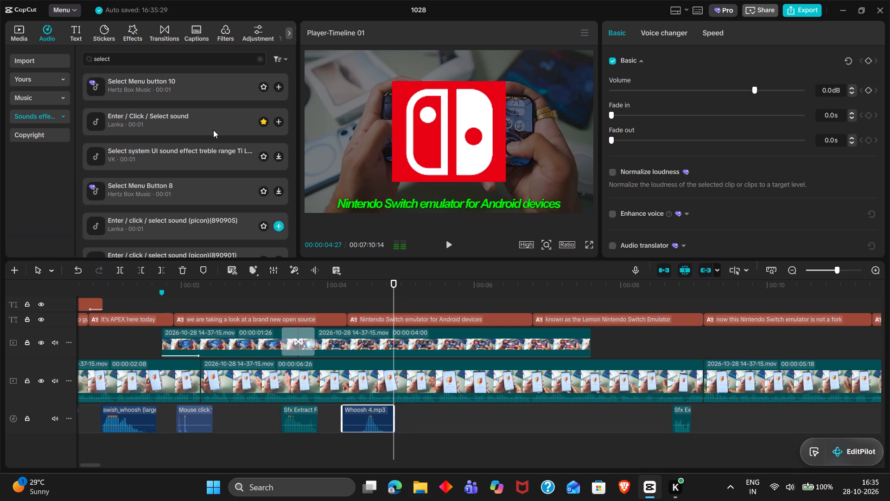
Add the Enter / Click / Select sound on the audio track directly after Whoosh 4.mp3, starting at 00:00:04:27.
left_click_drag(199, 129, 397, 419)
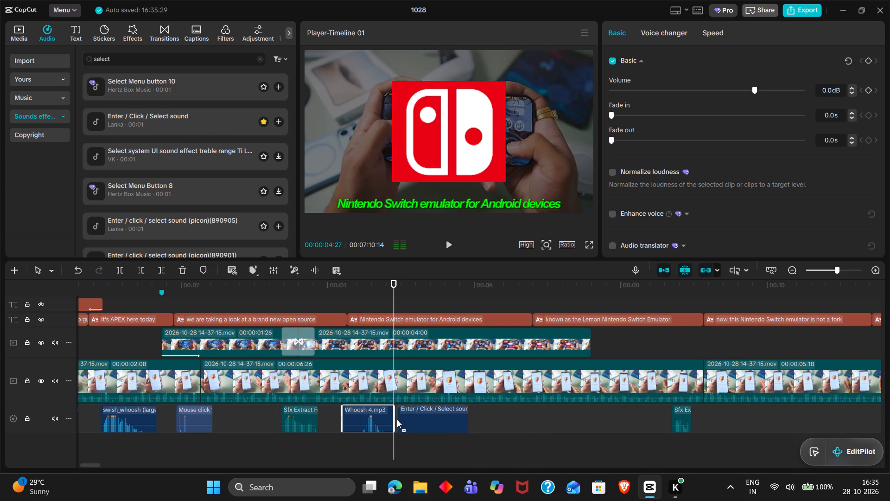
left_click_drag(397, 419, 394, 419)
Play back the Nintendo Switch logo and Emulators title section to check the timing of the added select sound.
left_click(340, 451)
left_click_drag(340, 451, 0, 479)
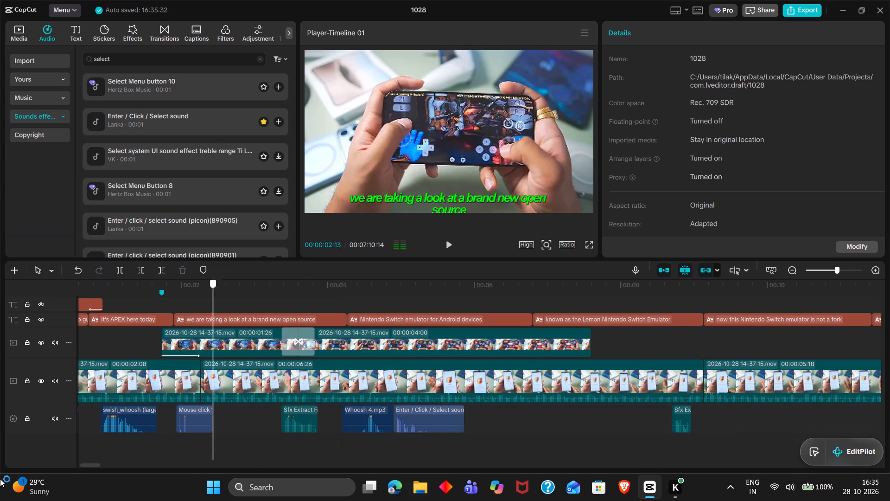
left_click_drag(0, 479, 420, 469)
key("space")
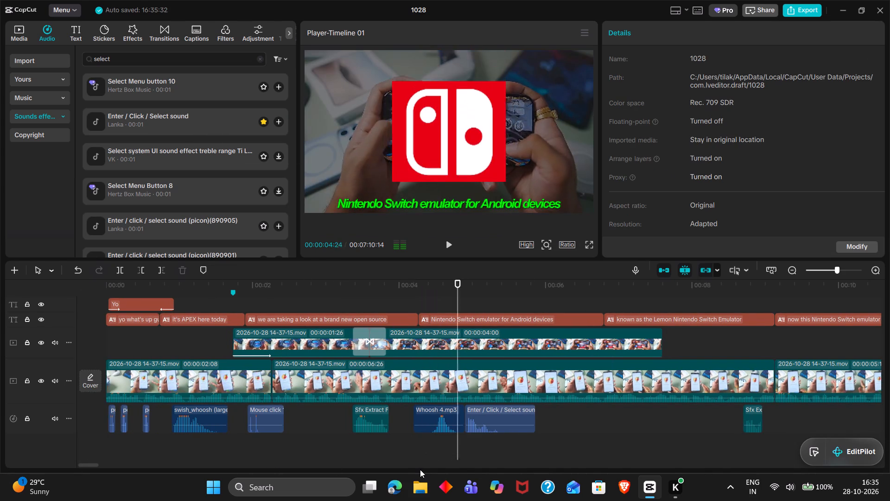
key("space")
key("space")
key("space")
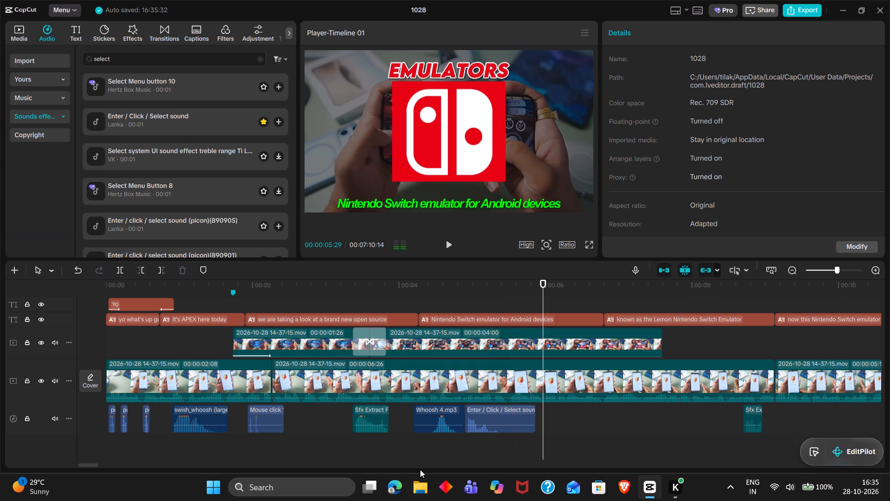
left_click(452, 292)
left_click_drag(452, 292, 398, 284)
key("space")
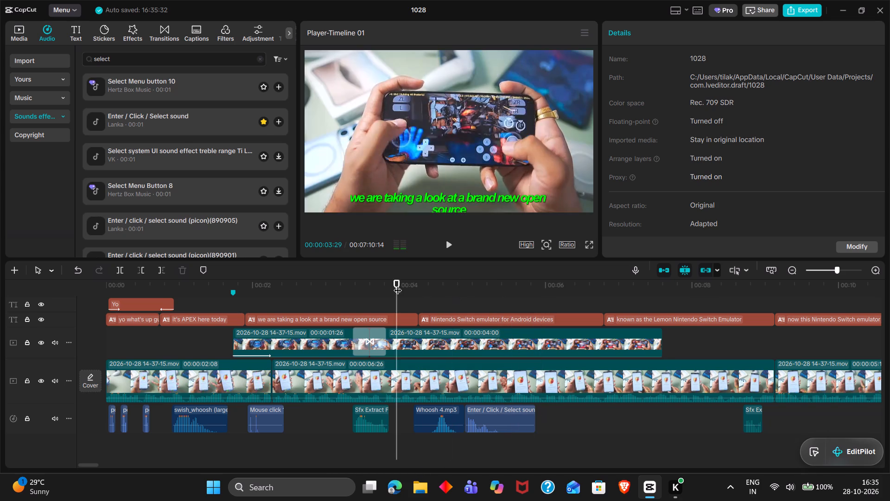
key("space")
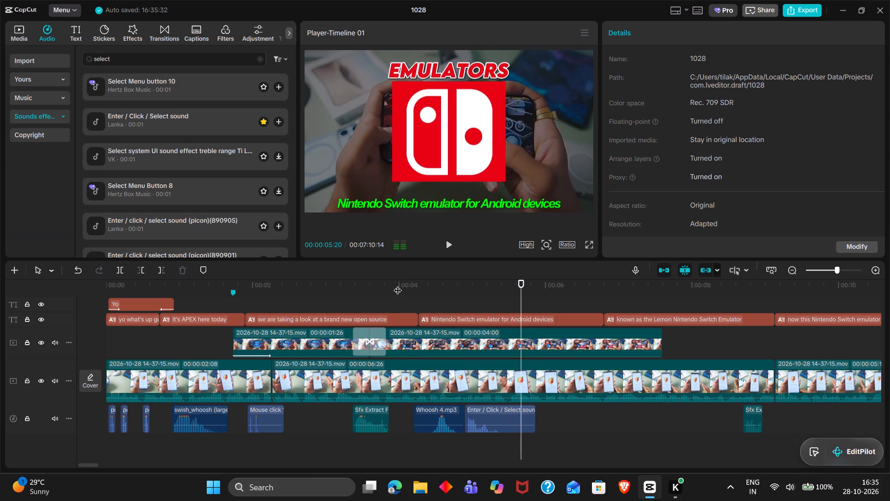
Replay the logo and Emulators title section from about 00:00:04:04 to find where both should end.
scroll(530, 339, "up", 1)
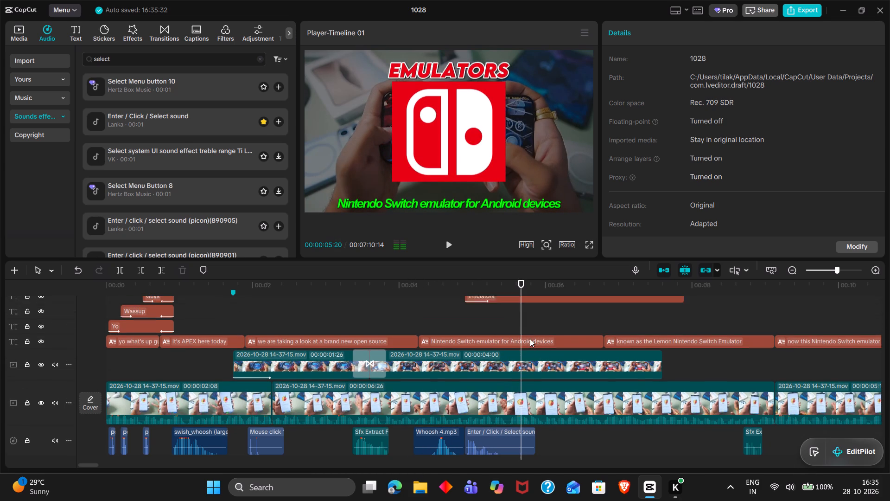
scroll(530, 339, "up", 1)
key("space")
key("space")
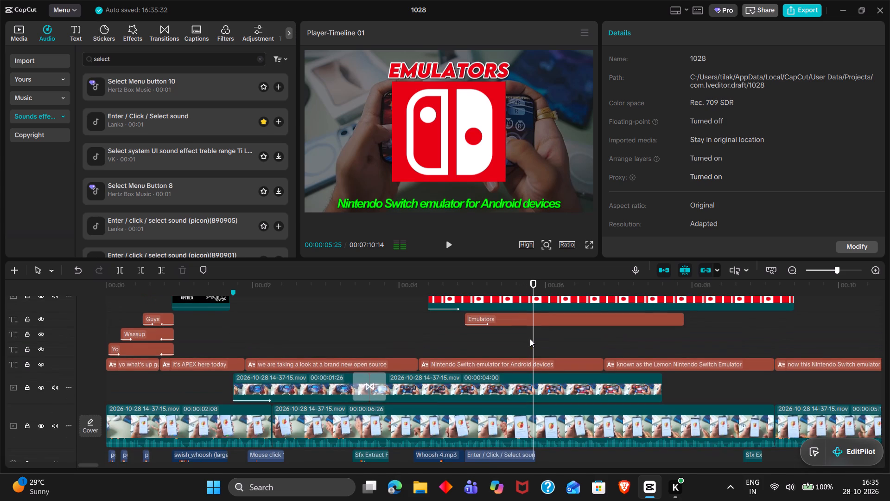
scroll(530, 339, "up", 1)
left_click(463, 296)
left_click_drag(463, 296, 409, 292)
left_click(409, 292)
key("space")
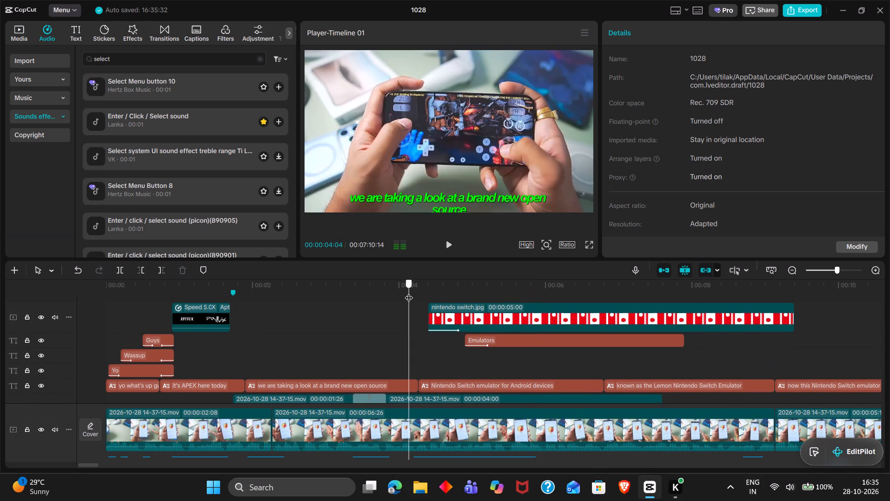
key("space")
key("space")
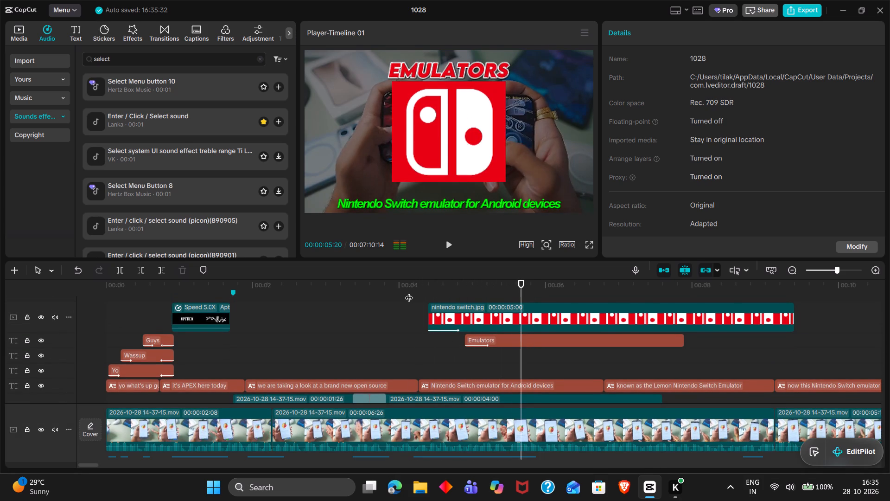
key("space")
key("space")
Trim the ends of the nintendo switch.jpg clip and the Emulators text together to 00:00:05:25.
triple_click(532, 283)
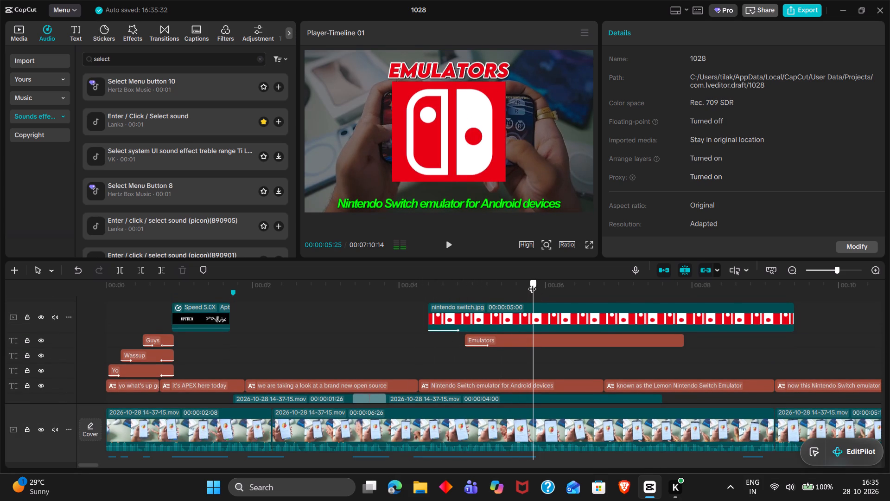
left_click_drag(574, 365, 547, 306)
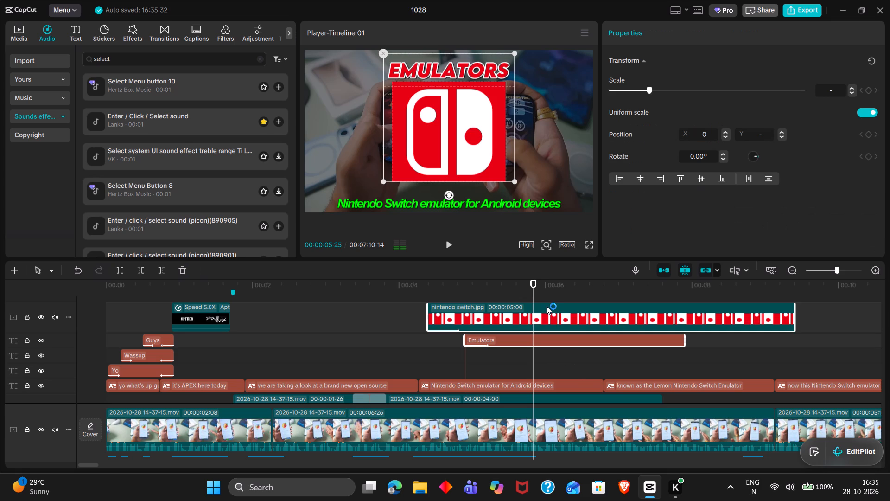
key("w")
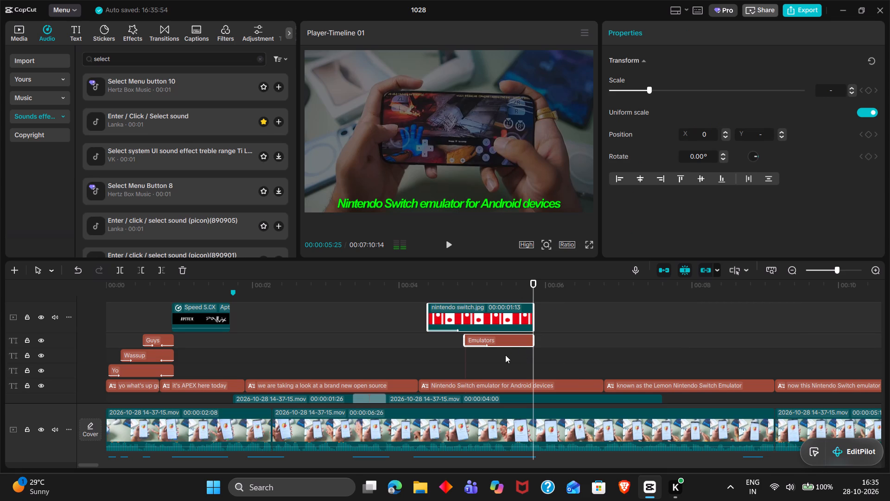
Duplicate the Emulators text clip and park the copy farther along its text track, at about 11 seconds.
left_click(504, 341)
key("ctrl+c")
key("ctrl+v")
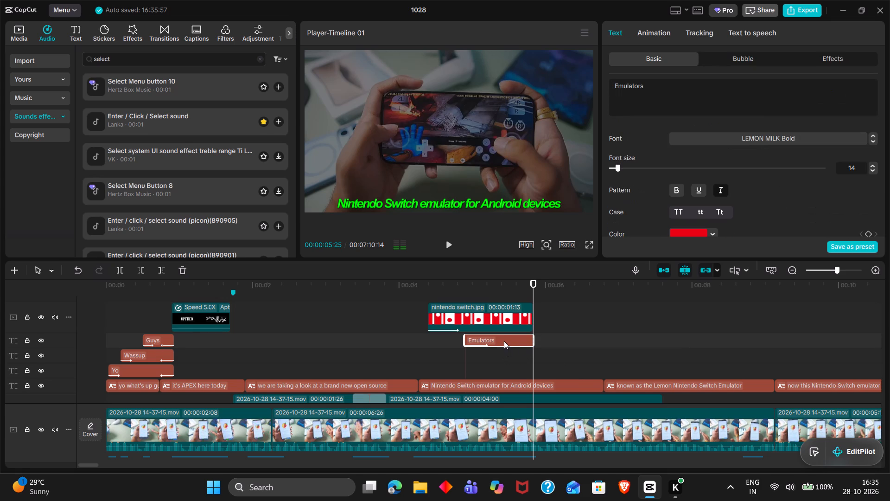
left_click_drag(584, 340, 841, 309)
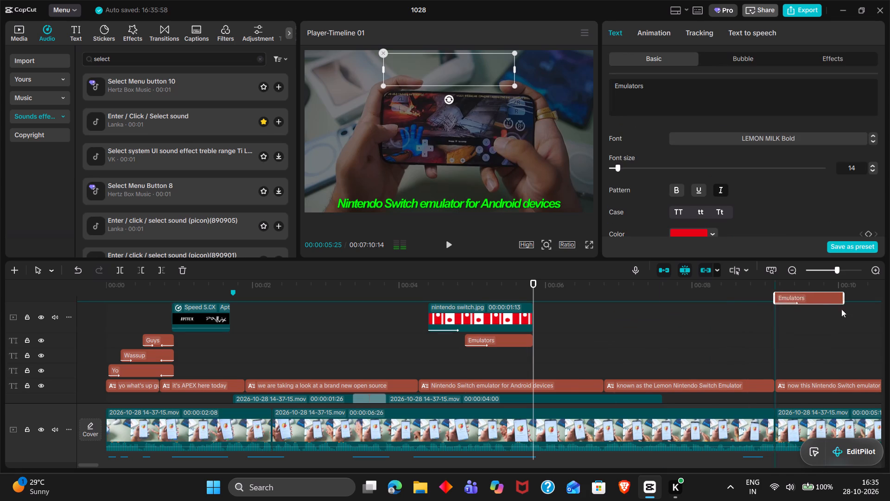
left_click_drag(841, 309, 870, 340)
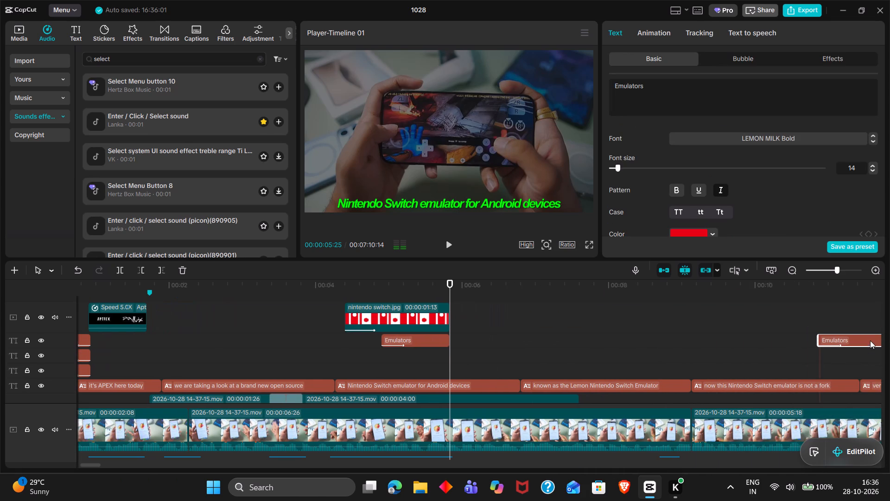
Combine the nintendo switch.jpg clip and the original Emulators text into a compound clip.
left_click_drag(497, 342, 379, 296)
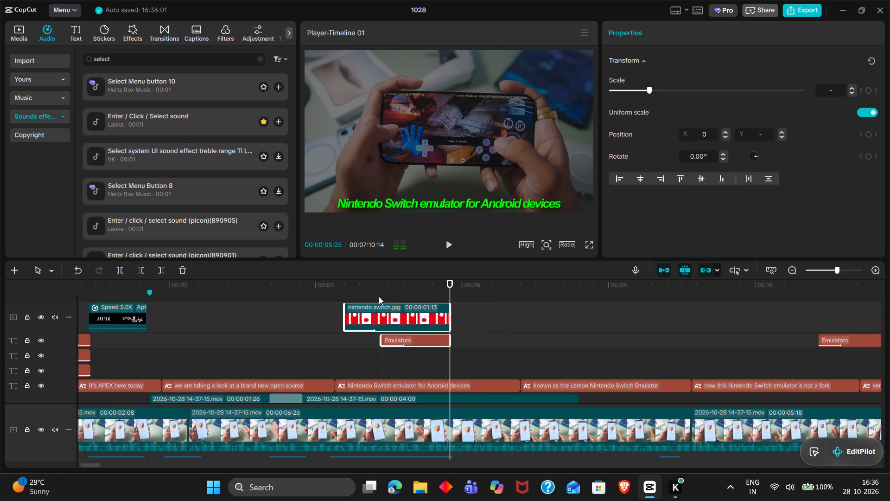
key("alt+g")
Apply the downward-sliding exit animation to the logo and Emulators compound clip with a duration of 0.3 s.
double_click(735, 30)
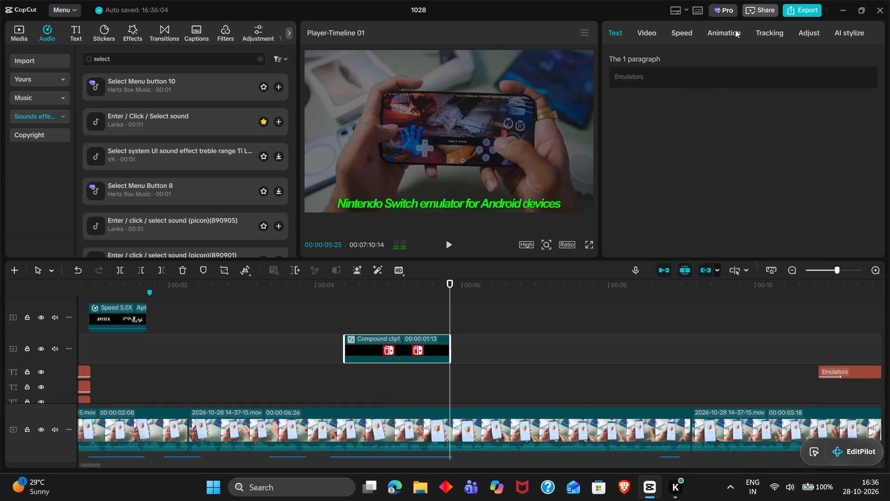
double_click(732, 52)
double_click(737, 58)
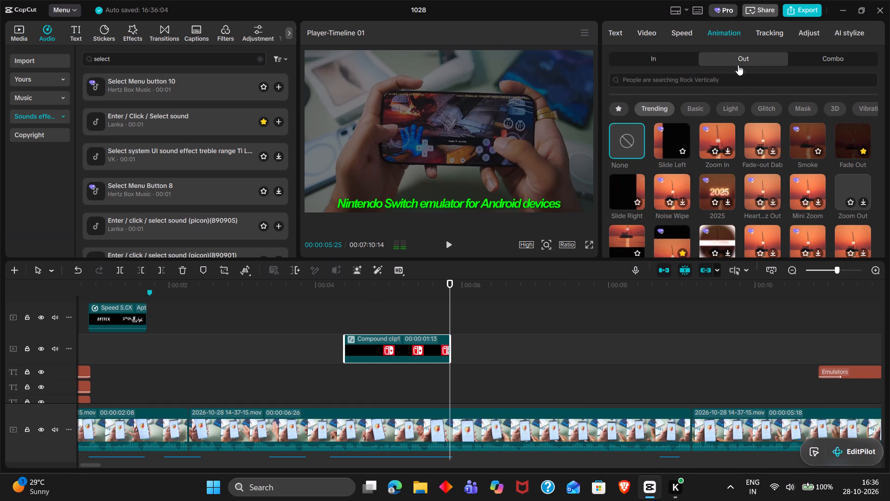
double_click(667, 232)
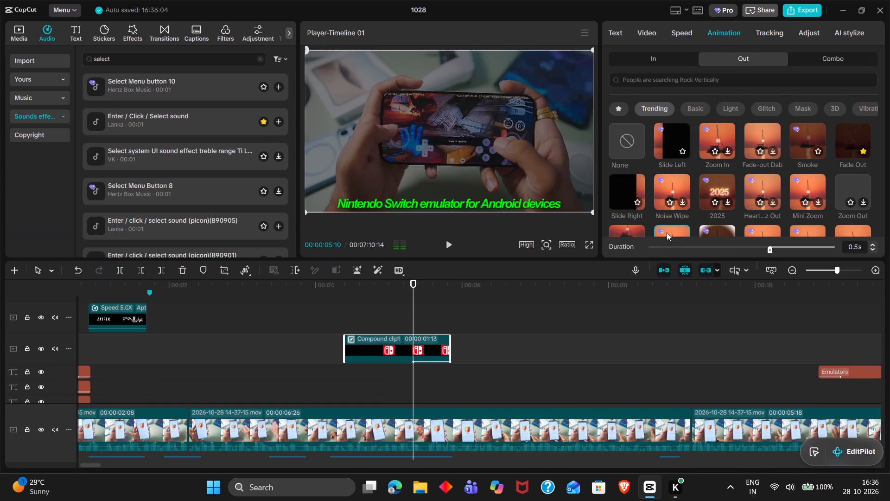
left_click(794, 250)
double_click(794, 250)
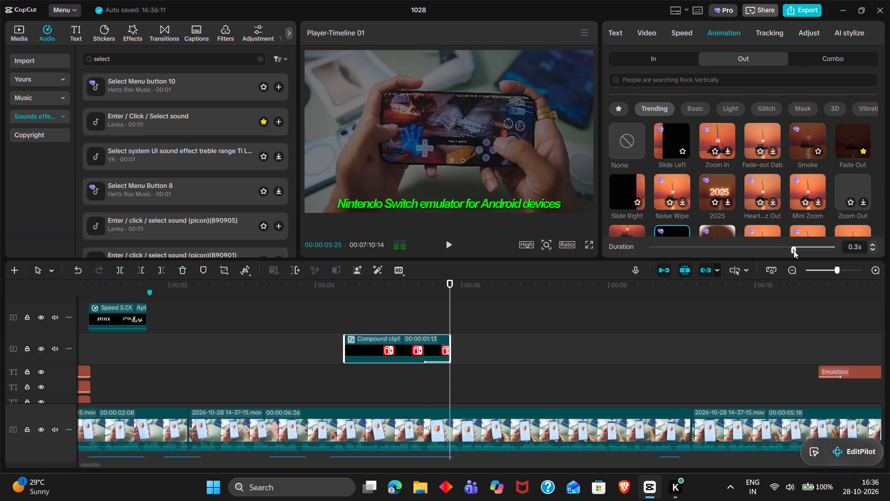
Place the motorola-edge-70-fusion.webp image on the track above the compound clip, starting at 00:00:05:22 during its exit animation.
left_click(436, 324)
left_click_drag(436, 324, 439, 326)
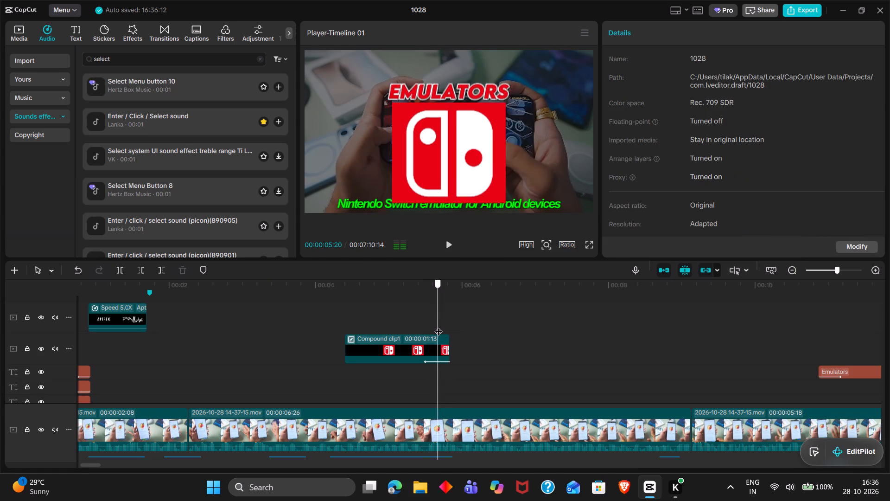
left_click_drag(439, 326, 442, 327)
left_click(19, 30)
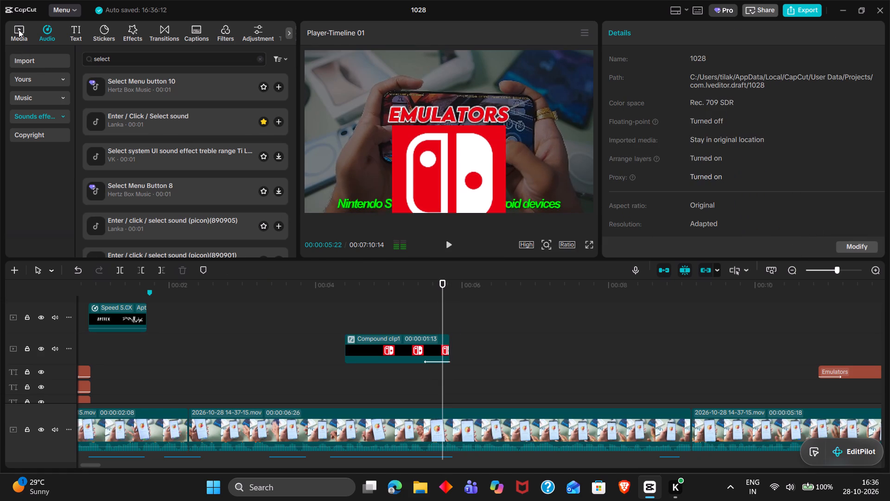
scroll(174, 142, "up", 1)
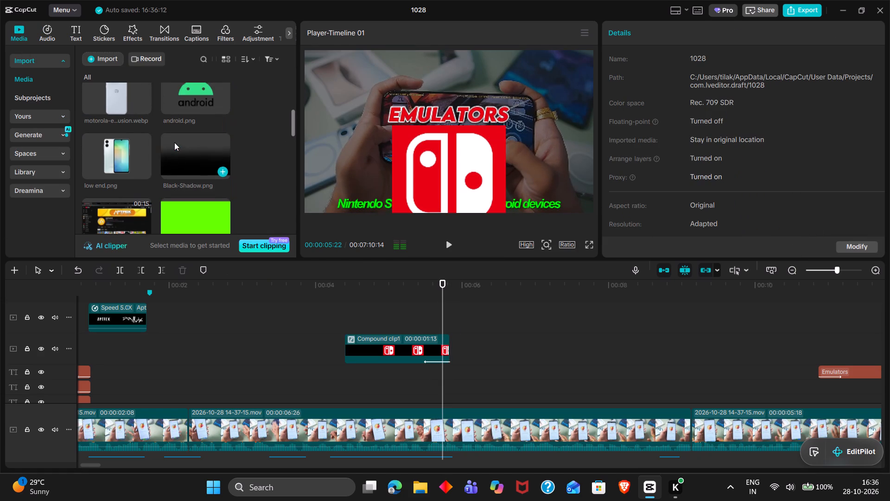
scroll(174, 142, "up", 1)
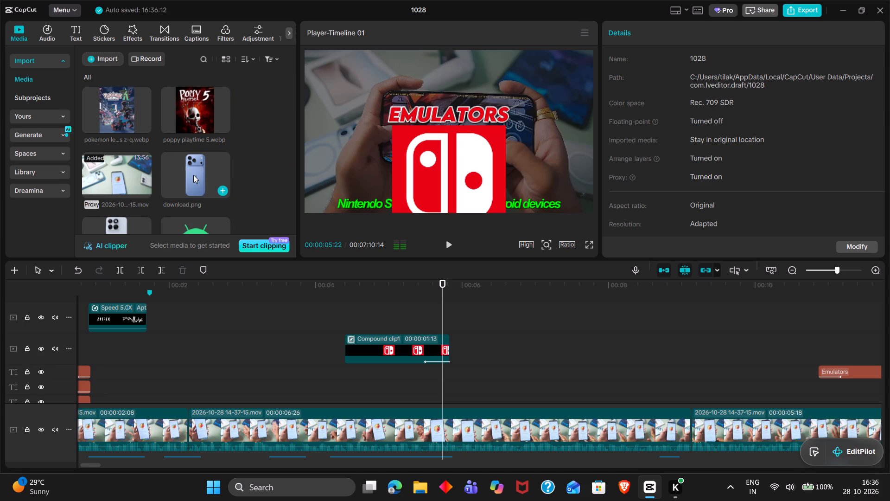
double_click(118, 221)
left_click_drag(118, 221, 459, 284)
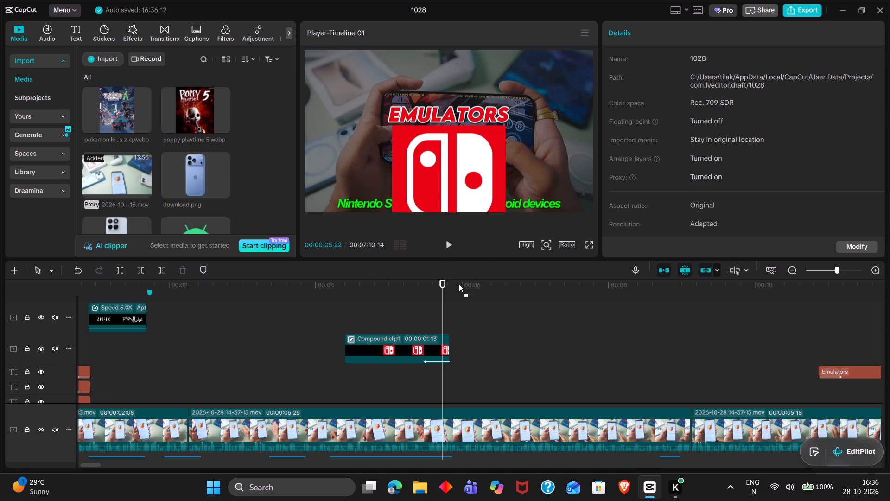
left_click_drag(459, 284, 443, 319)
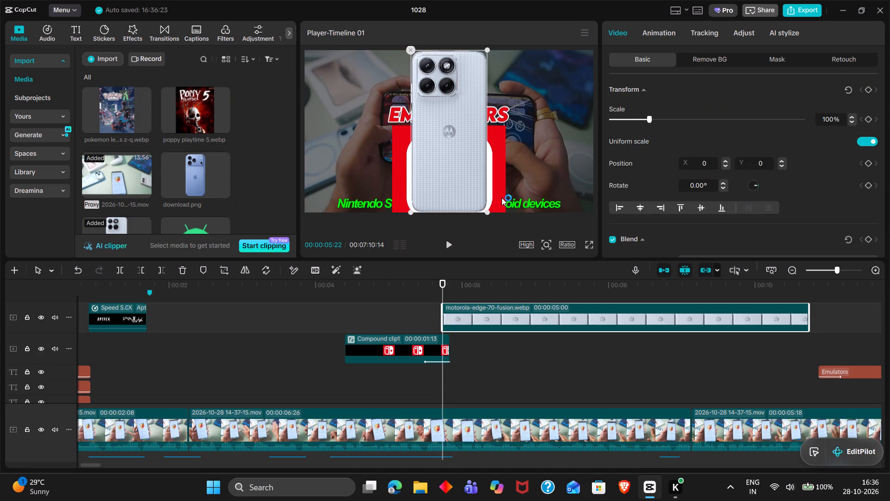
Scale the Motorola phone image down to 79%.
left_click_drag(485, 209, 470, 186)
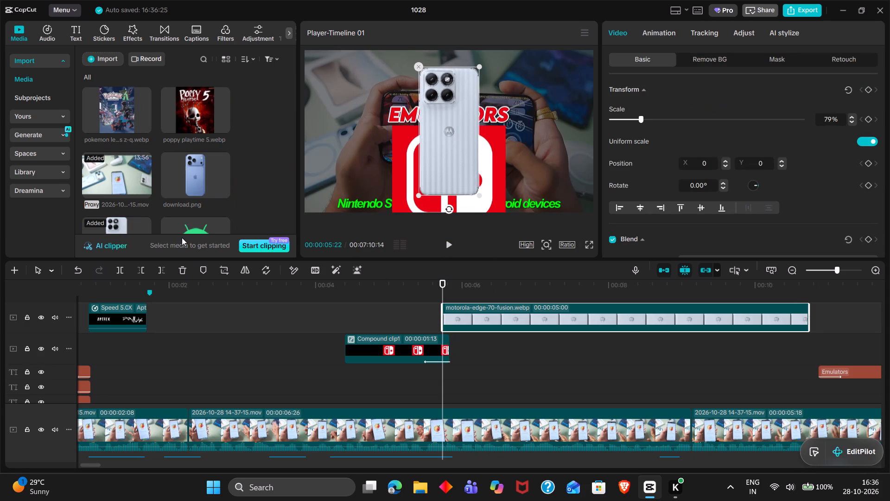
Place the android.png image on a new track above the Motorola phone image, starting at 00:00:05:22.
scroll(182, 238, "down", 1)
scroll(180, 189, "down", 1)
scroll(194, 143, "up", 1)
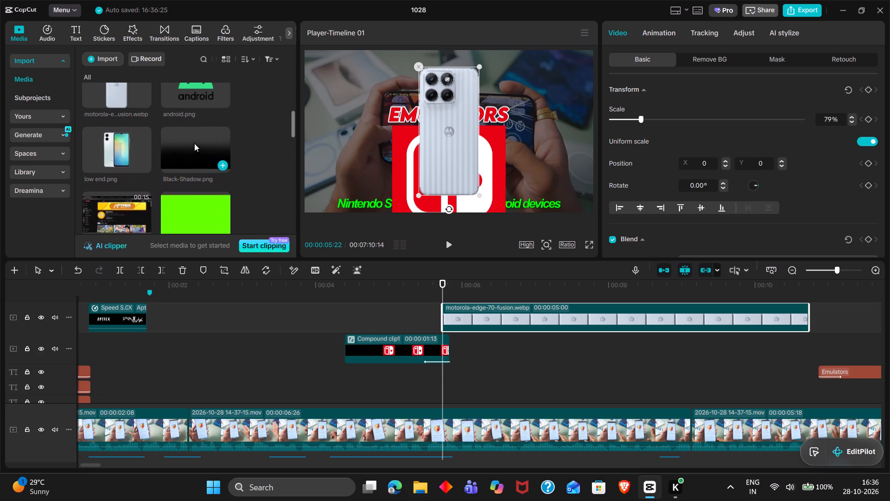
left_click_drag(192, 104, 438, 288)
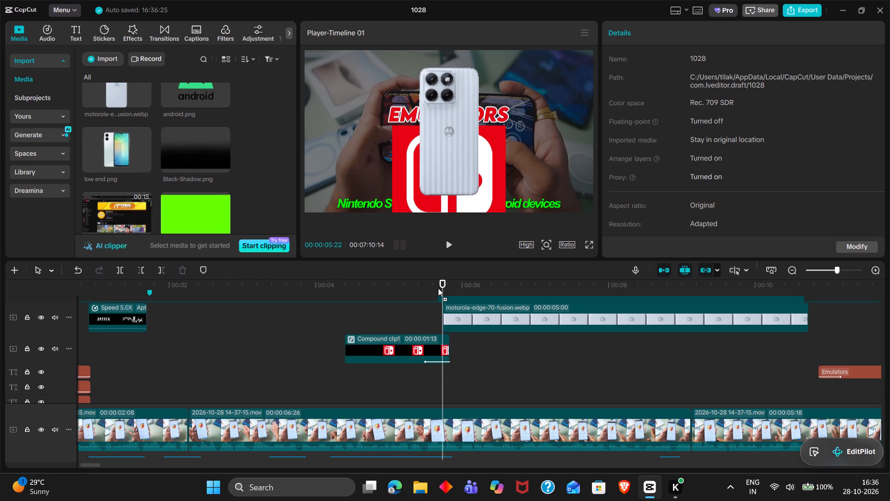
left_click_drag(438, 288, 440, 289)
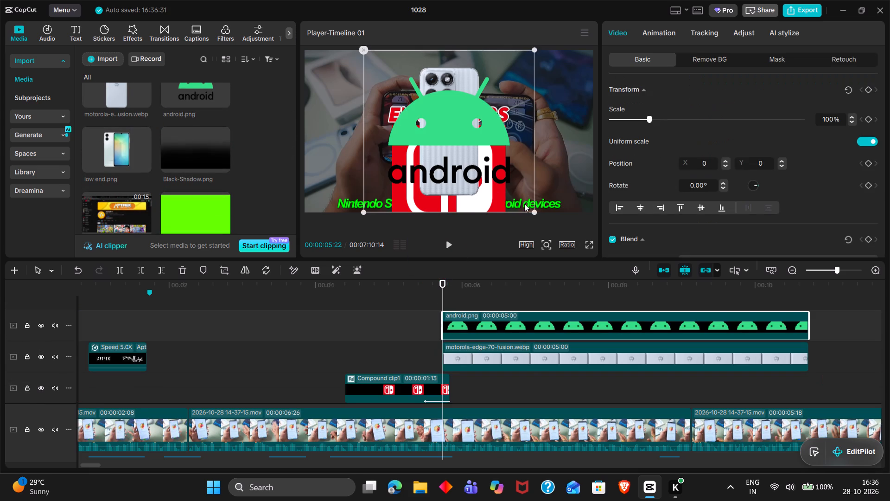
Scale the Android logo down to 27% and position it at X 0, Y -66 on the phone's back.
left_click_drag(534, 210, 444, 142)
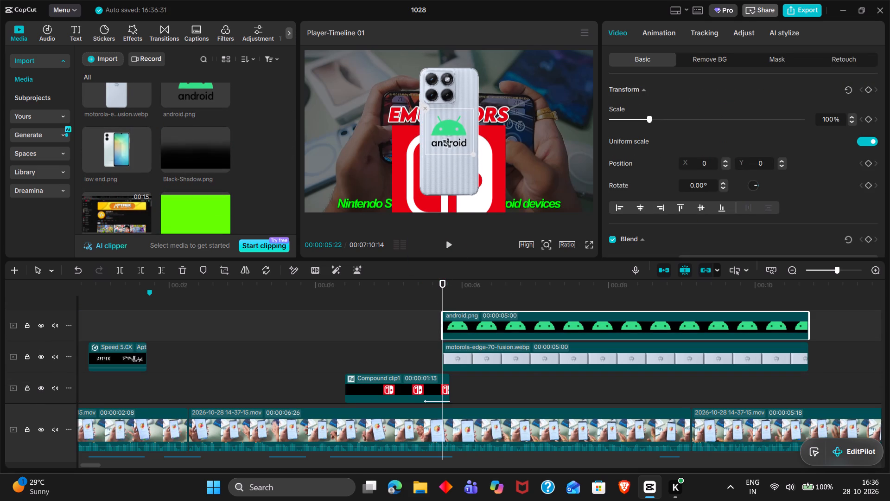
left_click_drag(444, 142, 443, 141)
left_click_drag(466, 130, 464, 135)
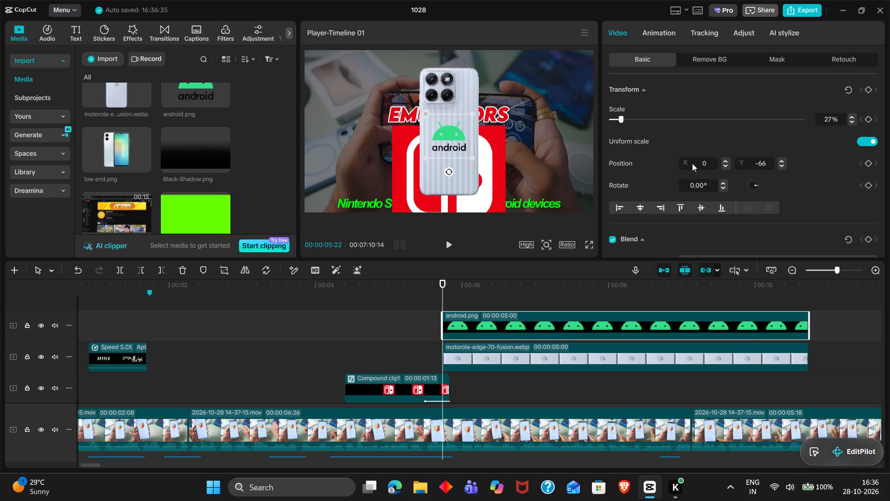
Combine the android.png and motorola-edge-70-fusion.webp clips into a compound clip.
left_click_drag(420, 308, 476, 348)
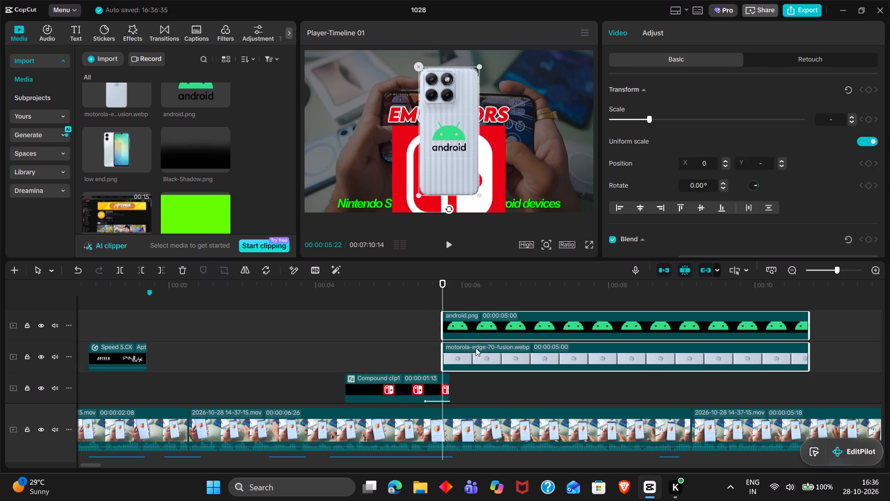
key("alt+g")
Apply the Slide Down entrance animation to the phone and Android logo compound clip with a duration of 0.4 s.
double_click(682, 34)
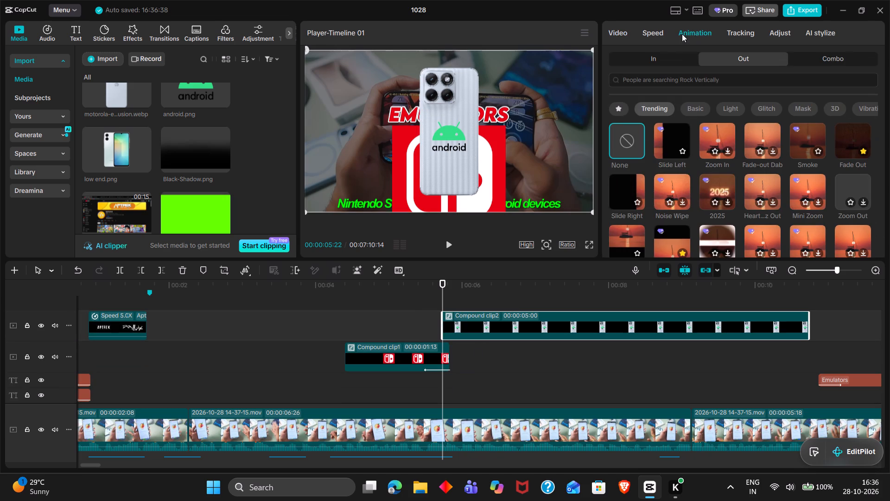
double_click(648, 58)
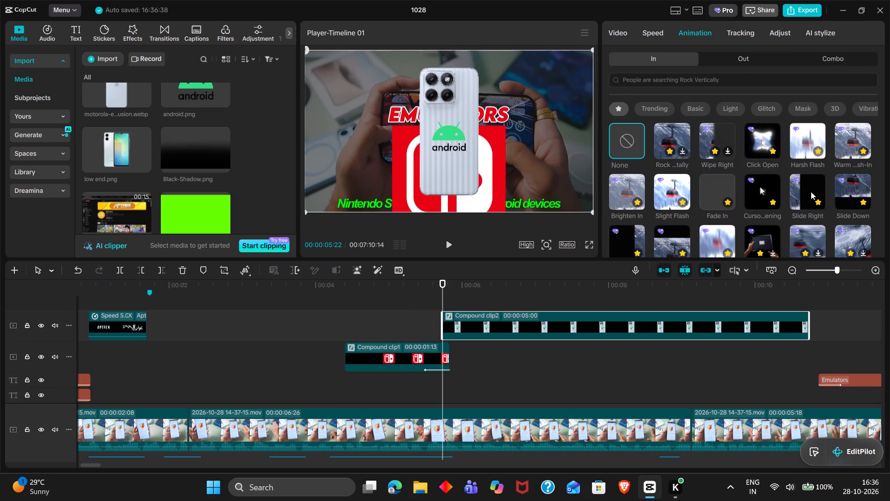
double_click(853, 194)
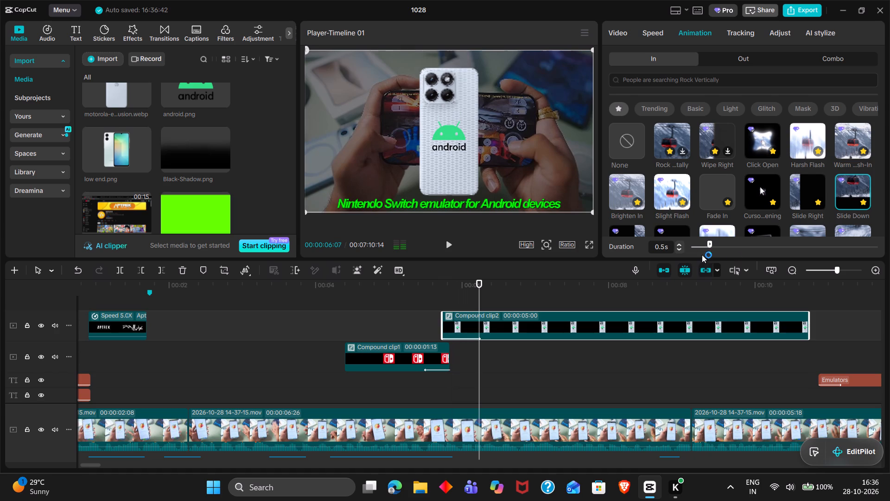
left_click(680, 251)
scroll(424, 381, "up", 6, "ctrl")
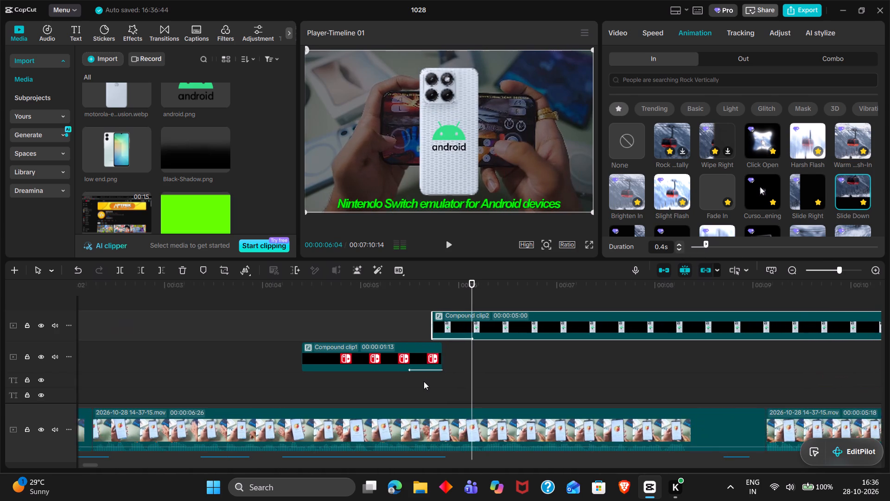
Move the phone and Android logo compound clip to start at 00:00:05:23 and preview its entrance.
triple_click(427, 284)
left_click_drag(429, 321, 436, 322)
left_click(434, 302)
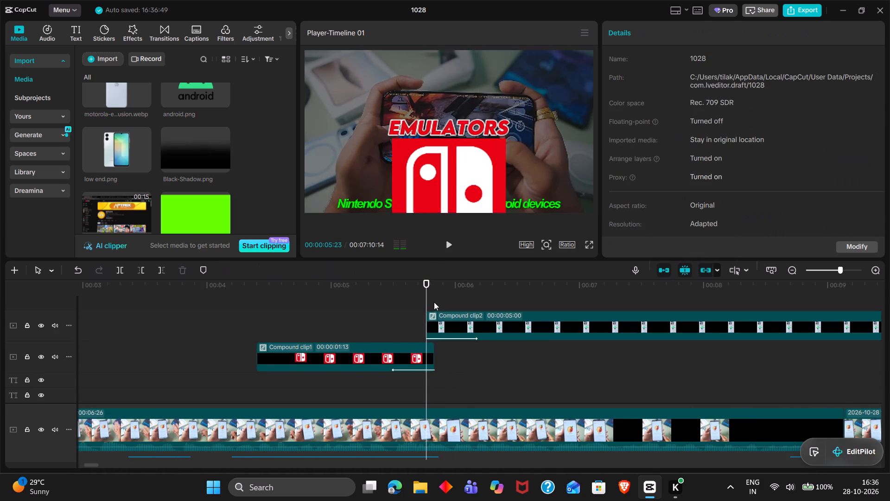
left_click_drag(434, 302, 390, 299)
key("space")
key("space")
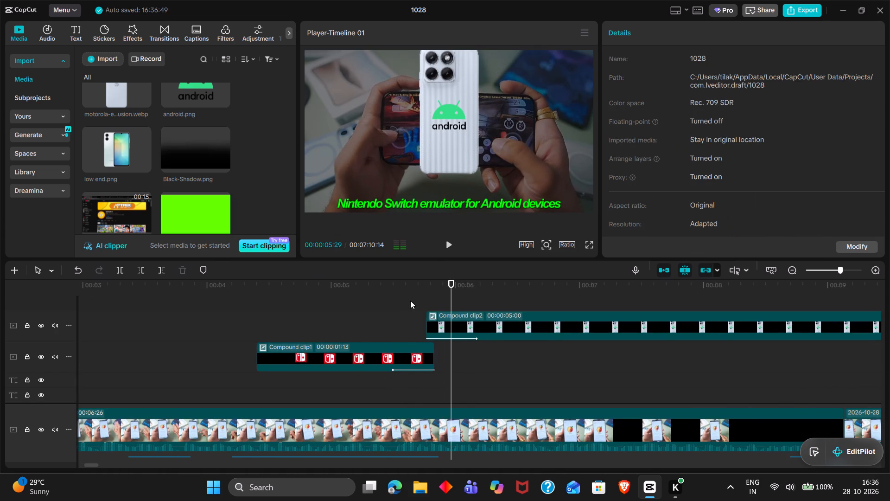
Trim the end of the Enter / Click / Select sound clip to 00:00:05:24.
left_click(424, 299)
left_click_drag(424, 299, 430, 302)
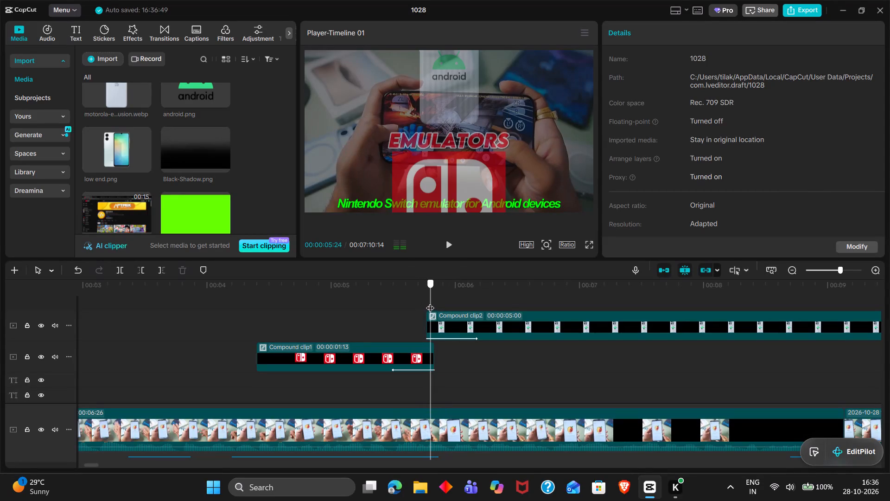
left_click_drag(430, 302, 430, 302)
scroll(439, 339, "down", 6)
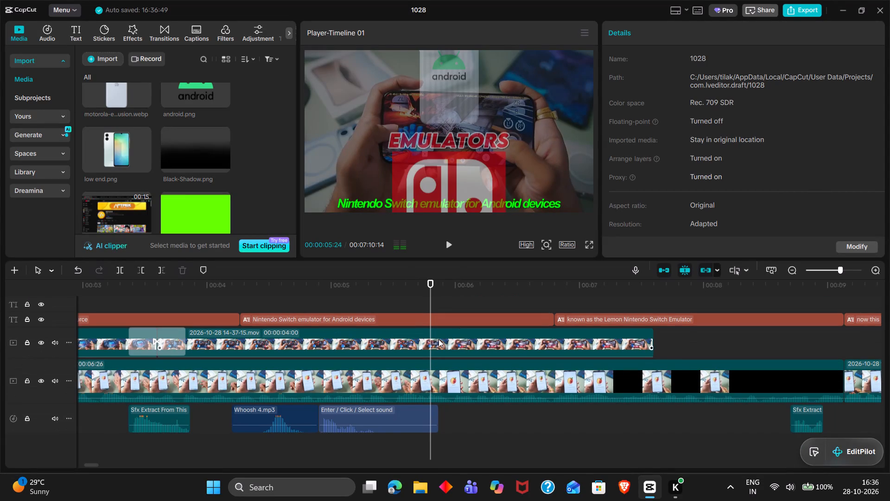
left_click(406, 428)
key("w")
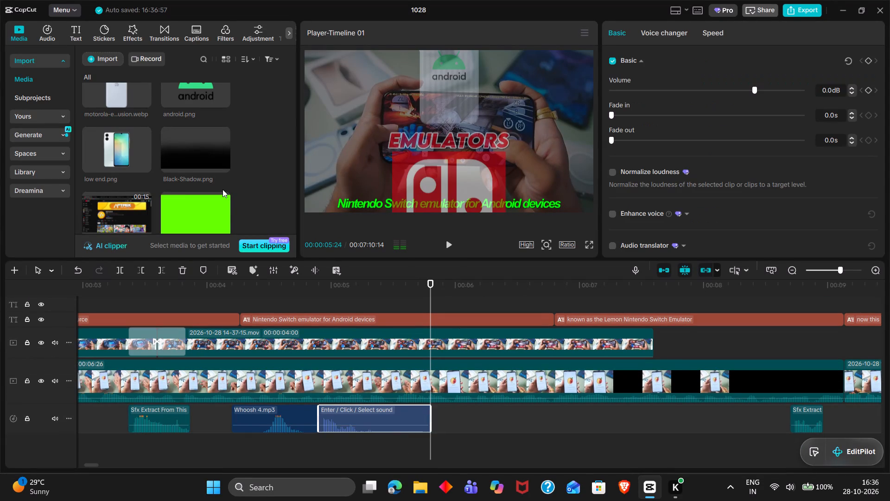
Add Whoosh 1.mp3 to the audio track at 00:00:05:24, directly after the Enter / Click / Select sound.
scroll(222, 189, "up", 2)
scroll(222, 189, "down", 1)
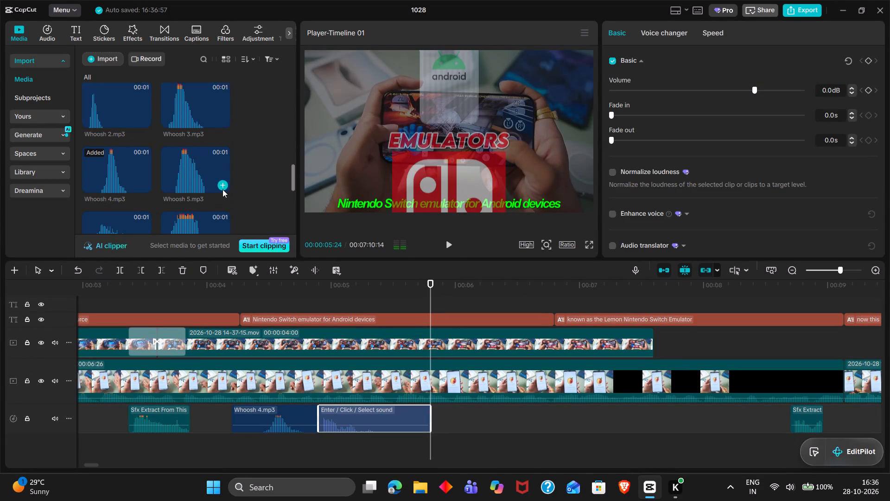
scroll(222, 189, "down", 1)
scroll(164, 180, "up", 1)
double_click(196, 148)
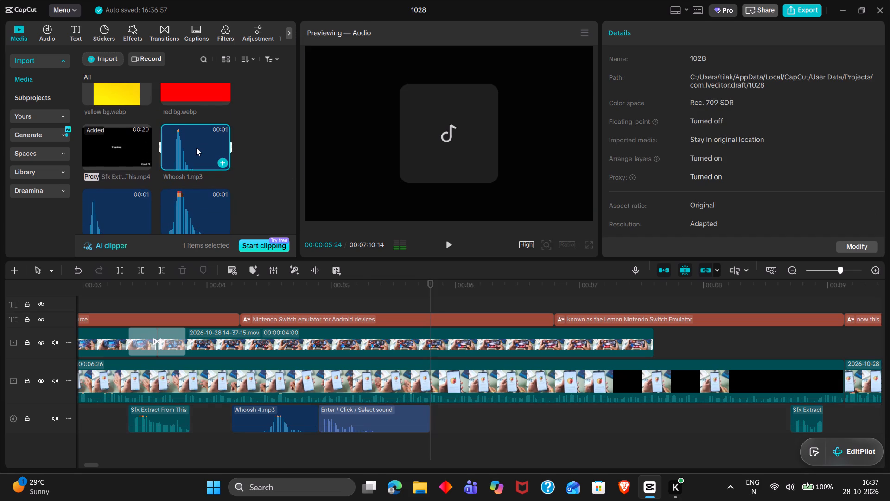
left_click_drag(196, 148, 431, 413)
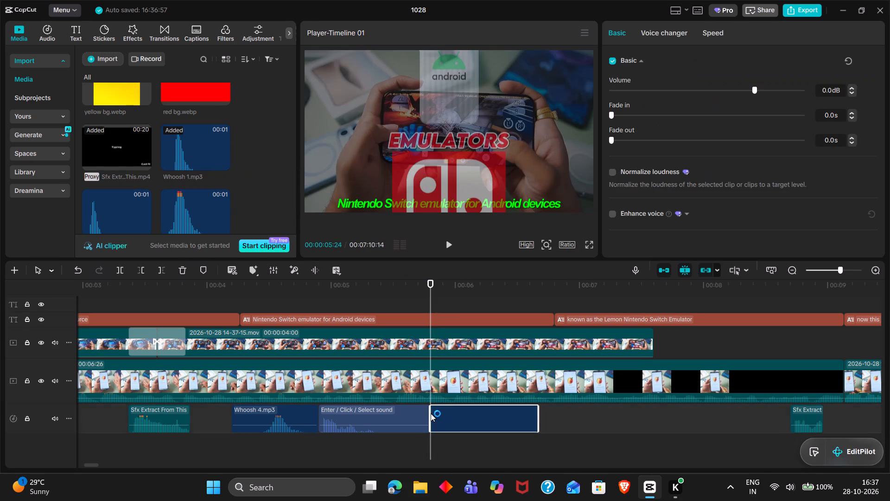
Trim the start of Whoosh 1.mp3 at 00:00:05:29 and move the clip back against the Enter / Click / Select sound.
left_click_drag(458, 288, 451, 288)
left_click(451, 288)
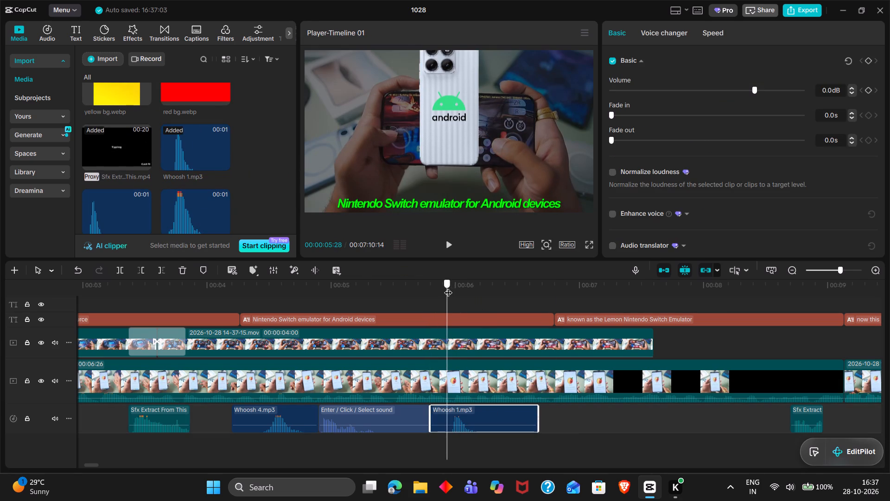
key("q")
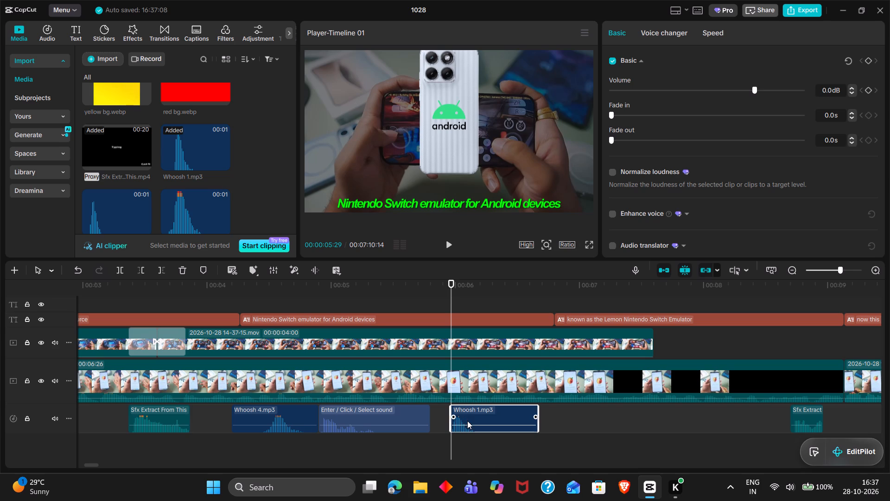
left_click_drag(467, 421, 448, 418)
left_click_drag(449, 296, 431, 293)
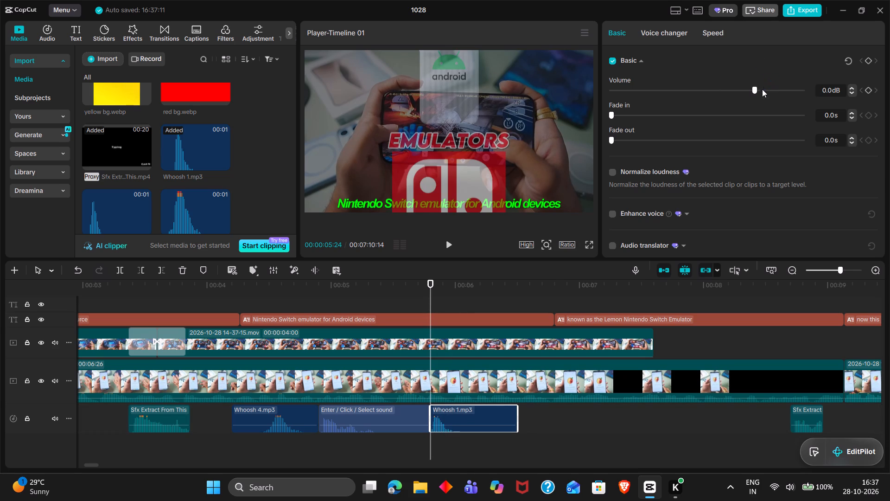
Set the volume of Whoosh 1.mp3 to 3.3 dB.
left_click(760, 91)
Shift Whoosh 1.mp3 to start at 00:00:05:25, keeping it on the same audio track as the other sound effects.
left_click_drag(457, 406, 459, 403)
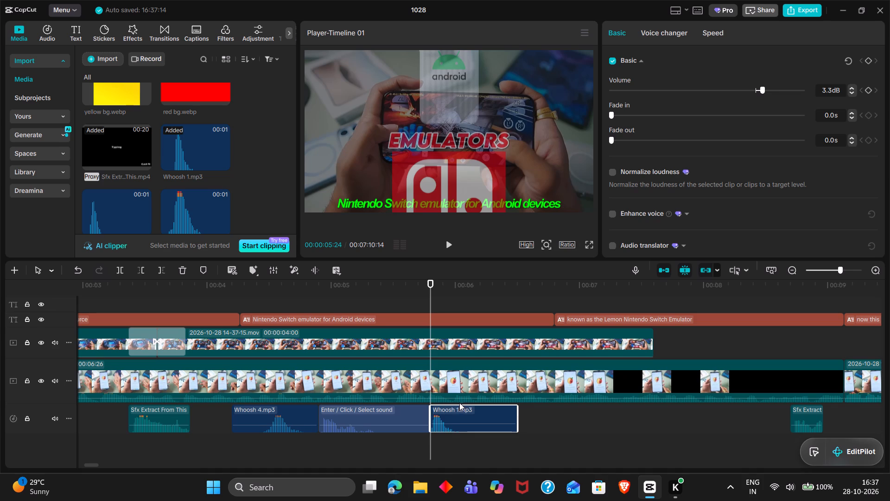
left_click_drag(459, 403, 461, 405)
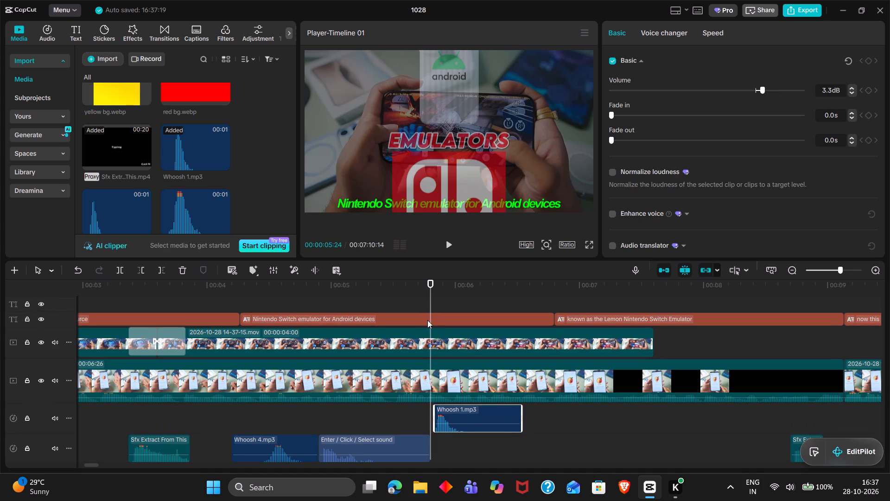
scroll(458, 425, "down", 1)
double_click(436, 417)
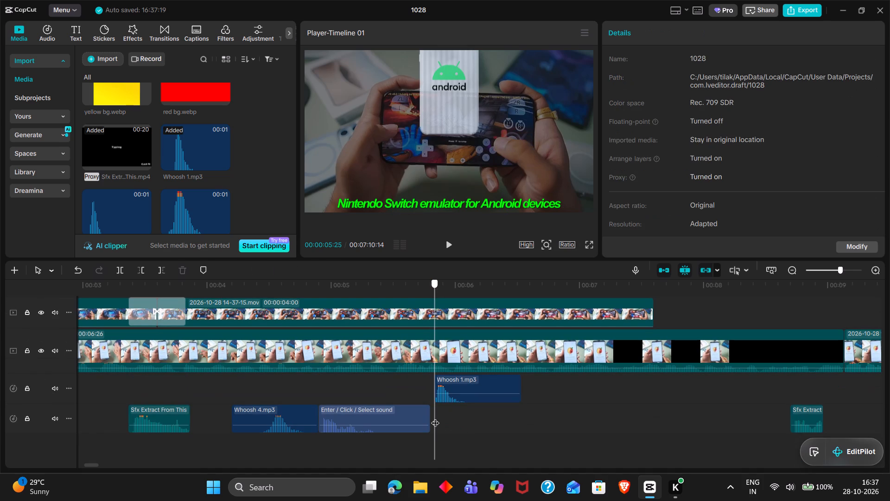
left_click_drag(445, 397, 447, 417)
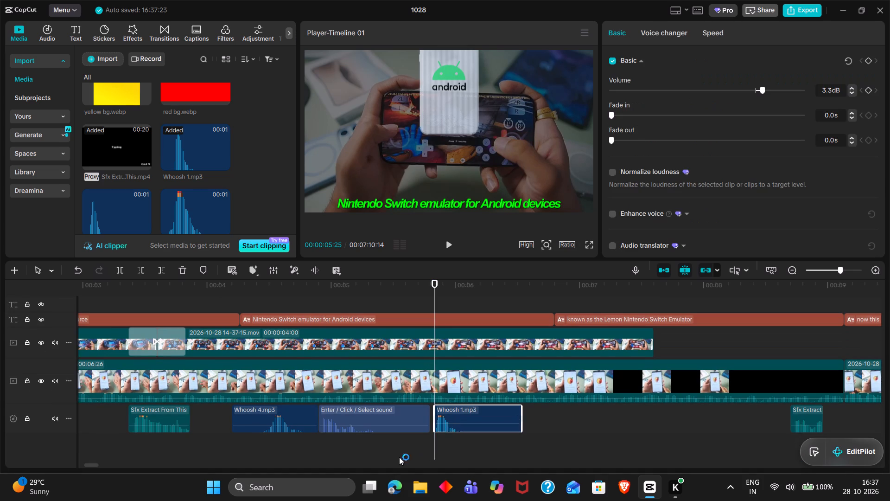
Play back the phone's slide-in to check its timing against the Emulators logo exit and the whoosh sound.
left_click(399, 457)
left_click_drag(399, 457, 158, 423)
key("space")
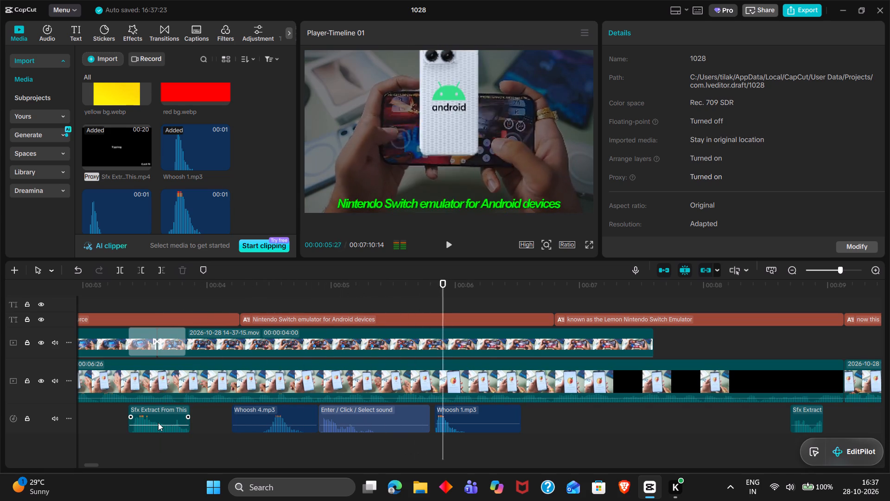
key("space")
key("space")
key("space")
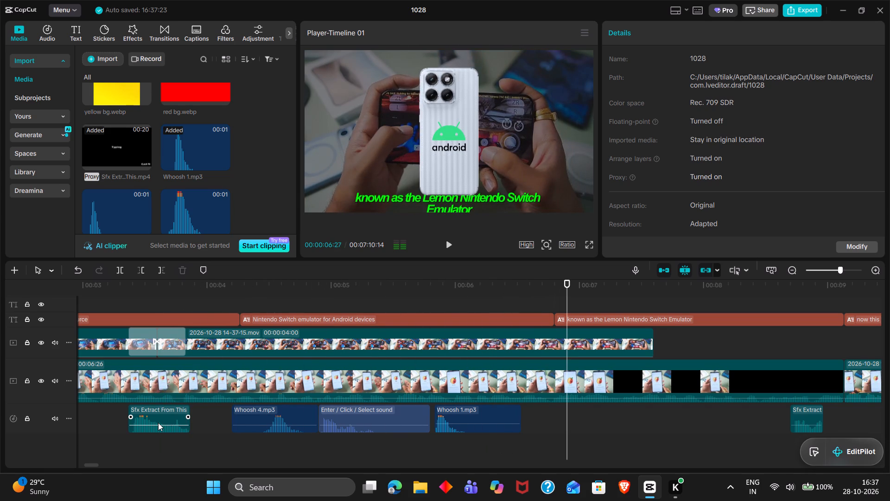
left_click(493, 298)
left_click_drag(493, 298, 479, 296)
key("space")
key("space")
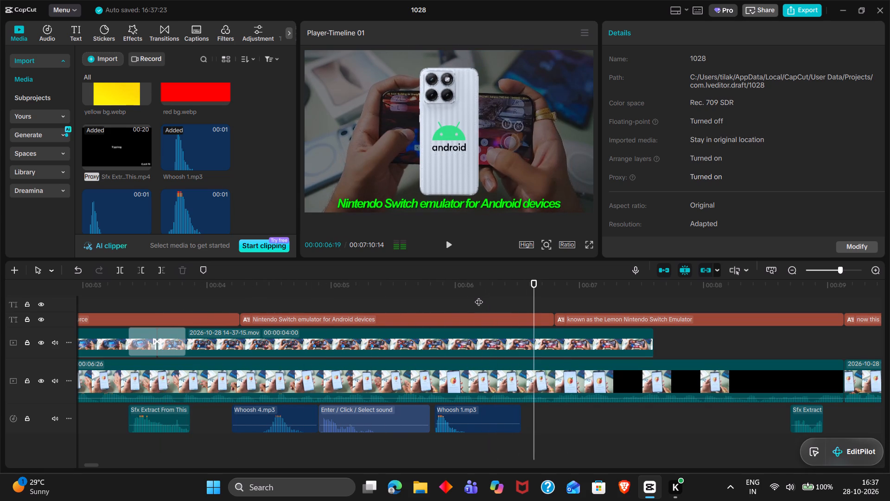
Trim the end of the gameplay overlay clip to 00:00:06:22, near the end of the Android devices caption.
key("space")
key("space")
left_click(613, 352)
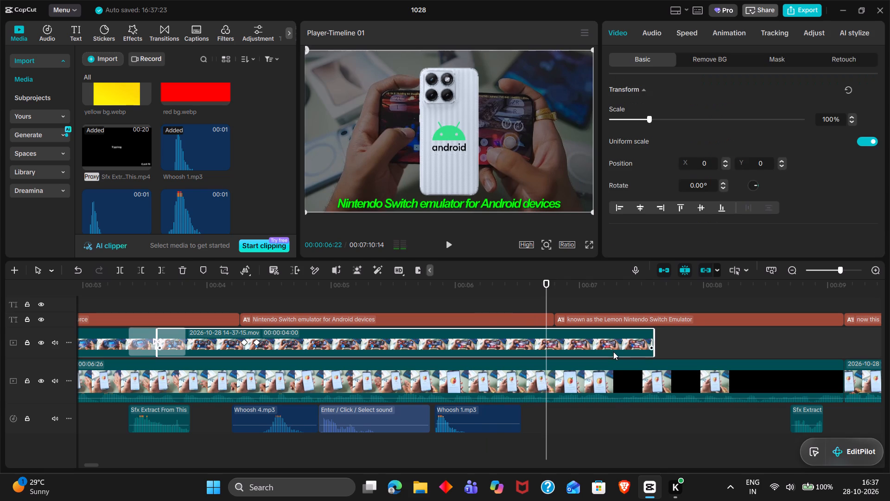
key("w")
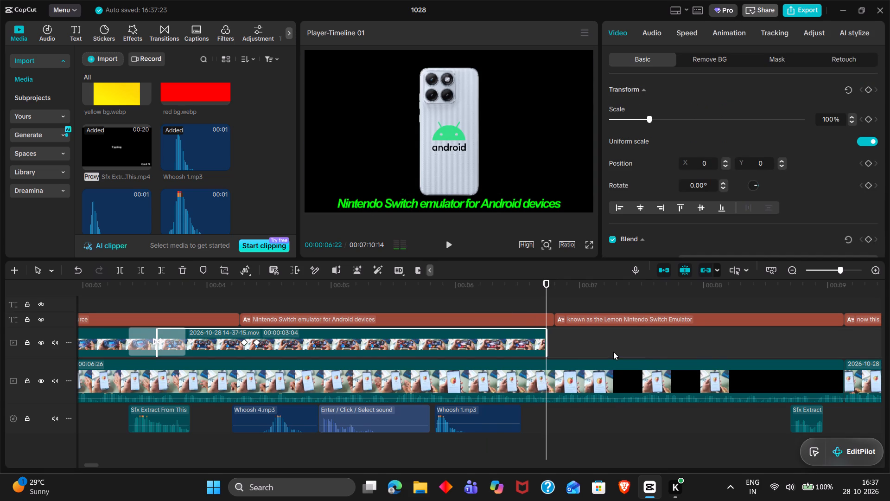
Trim the end of the phone and Android logo compound clip to 00:00:06:22, matching the gameplay overlay's end.
scroll(613, 352, "up", 2)
left_click_drag(613, 352, 539, 313)
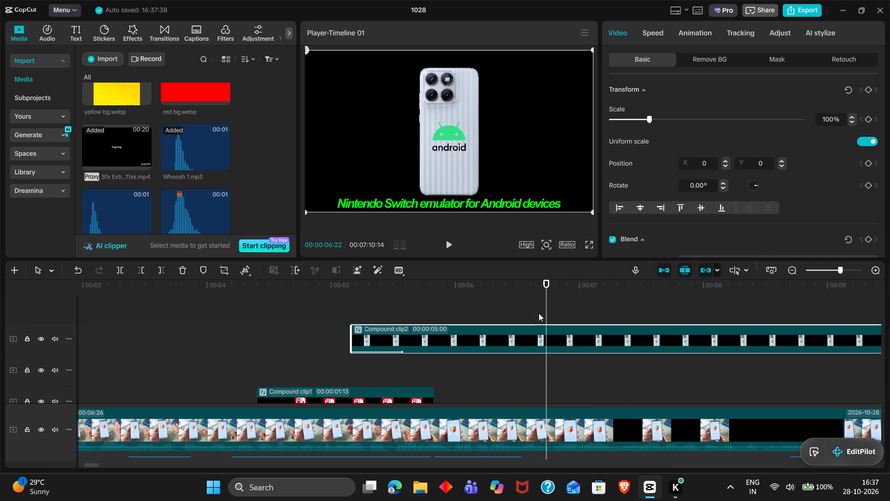
key("ctrl+z")
scroll(590, 346, "down", 3)
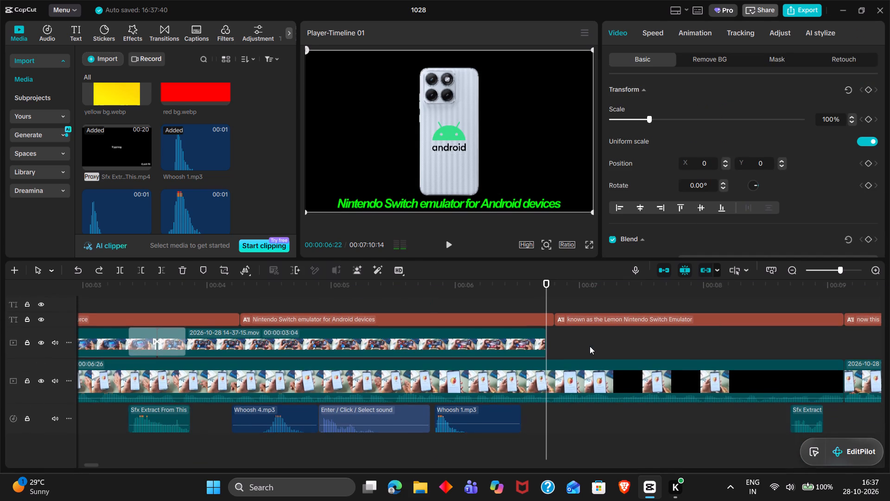
scroll(590, 346, "up", 2)
key("w")
scroll(590, 346, "down", 1)
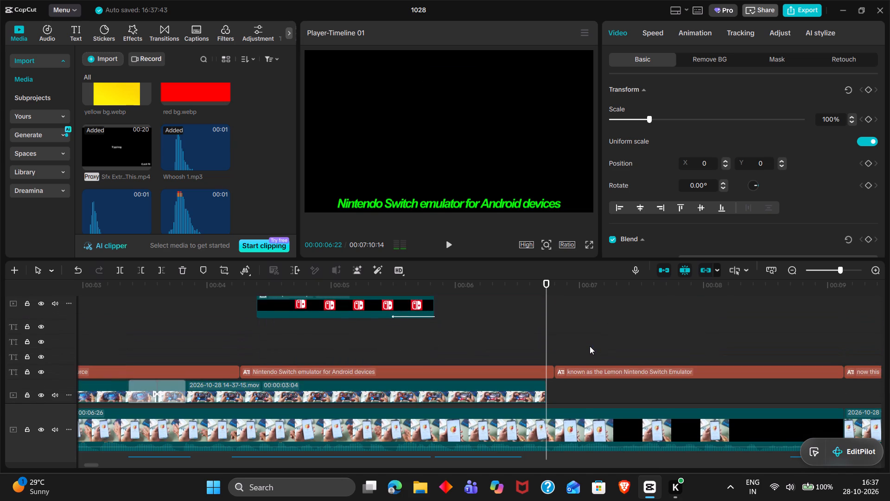
scroll(590, 346, "down", 2)
scroll(590, 346, "up", 1)
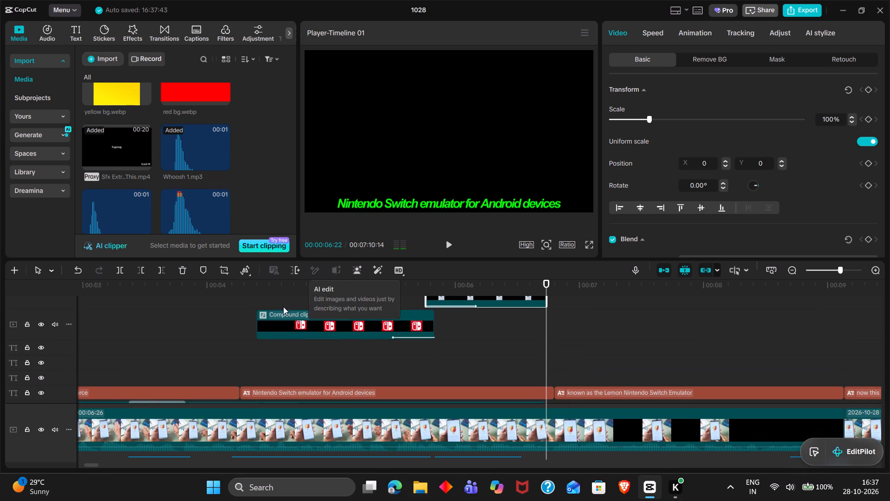
Combine the gameplay overlay, the Switch logo compound clip and the phone compound clip into one compound clip.
left_click(275, 295)
left_click_drag(320, 299, 467, 334)
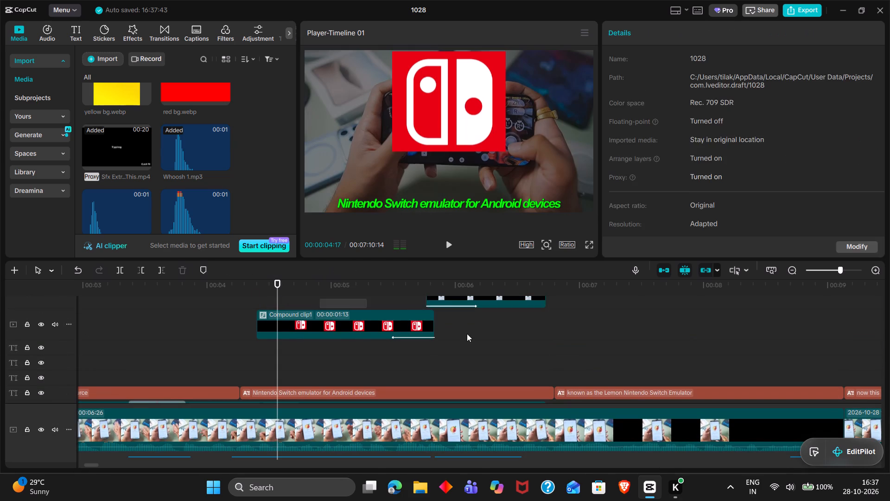
left_click_drag(467, 334, 472, 336)
left_click(254, 289)
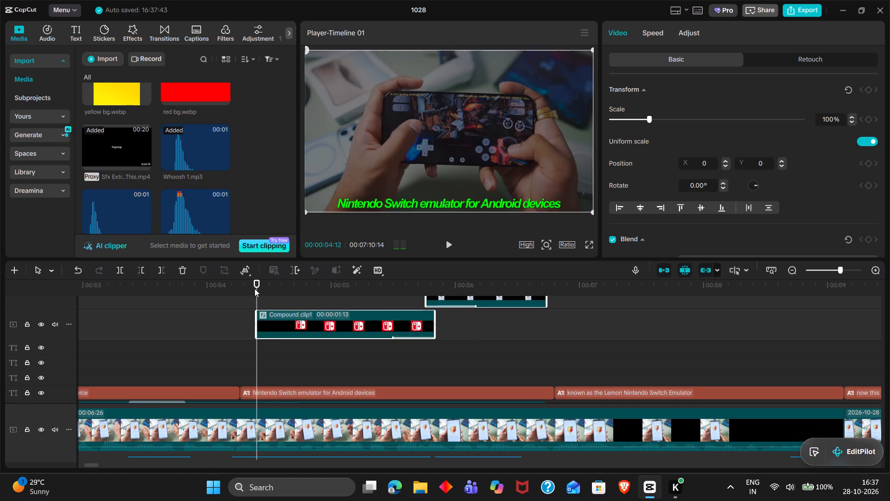
left_click_drag(305, 326, 307, 404)
scroll(307, 404, "down", 1)
scroll(351, 363, "up", 1)
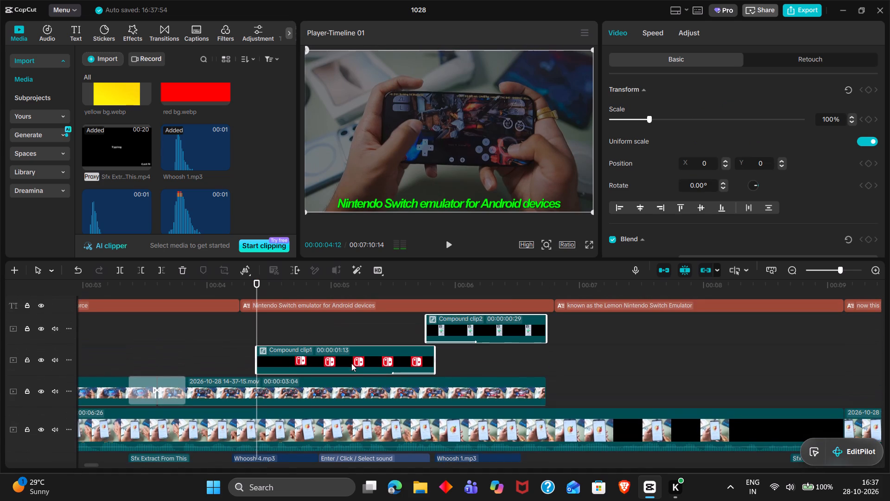
left_click_drag(357, 336, 483, 387)
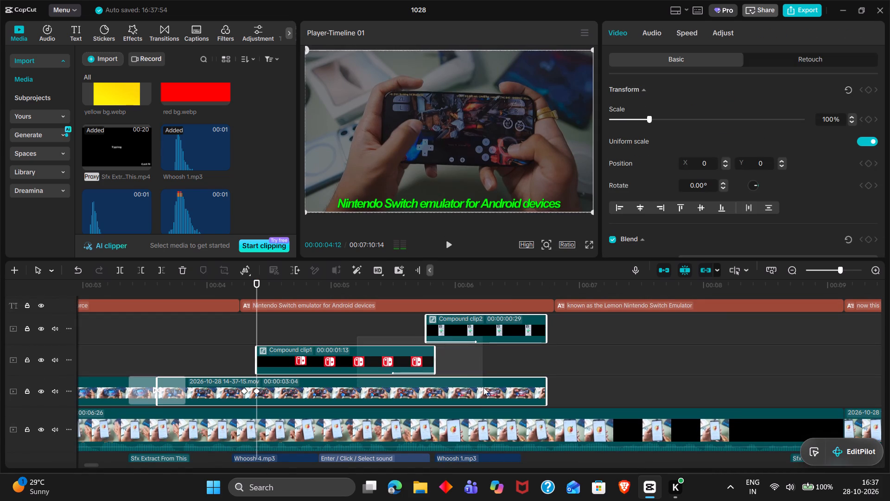
left_click_drag(483, 387, 484, 388)
key("alt+g")
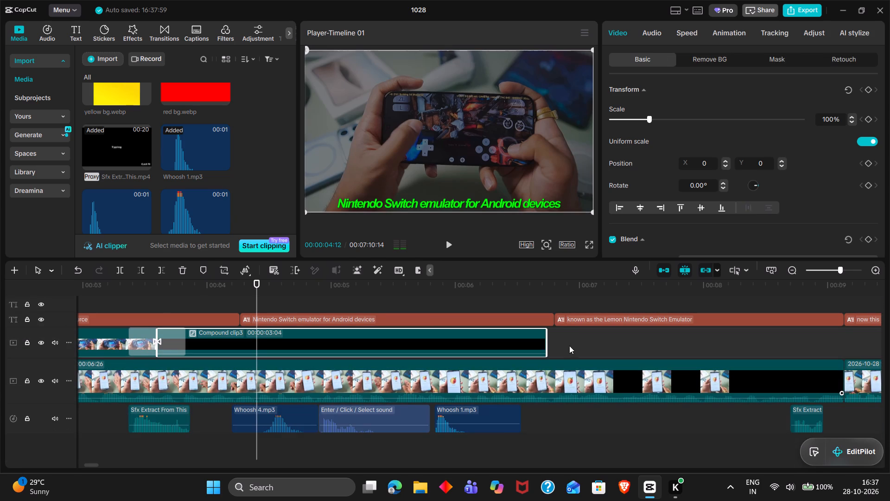
Play back the end of the combined clip into the Lemon Nintendo Switch Emulator caption to check the changeover.
left_click(549, 300)
left_click_drag(549, 300, 488, 294)
key("space")
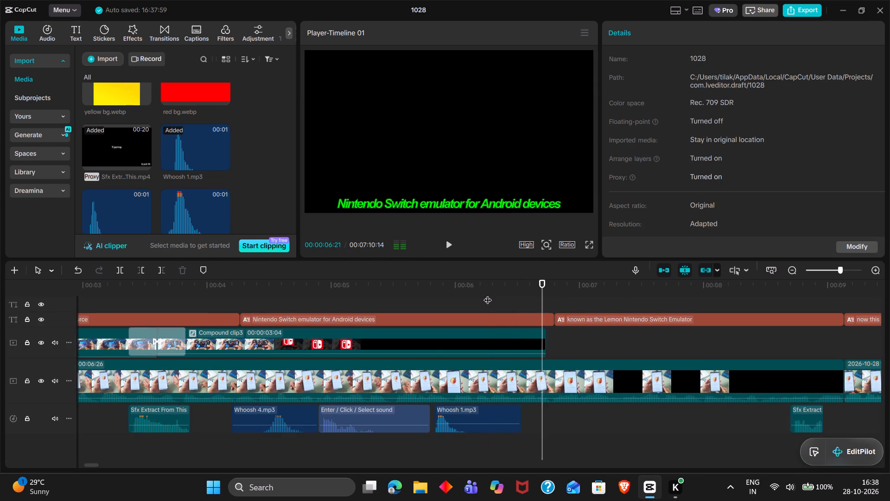
key("space")
scroll(488, 294, "left", 1)
key("space")
key("space")
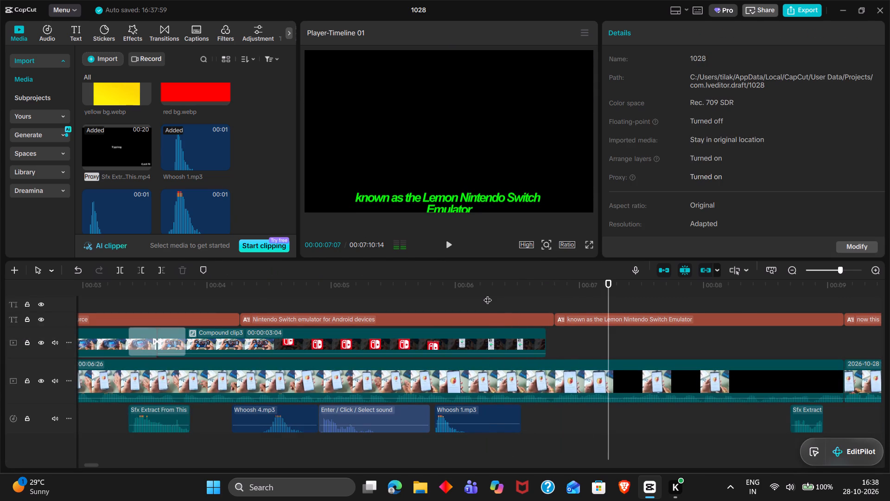
Skim the main footage up to about 00:04:34 for a shot that suits the Lemon emulator caption.
scroll(725, 361, "left", 20)
scroll(725, 361, "left", 20)
scroll(725, 361, "left", 5)
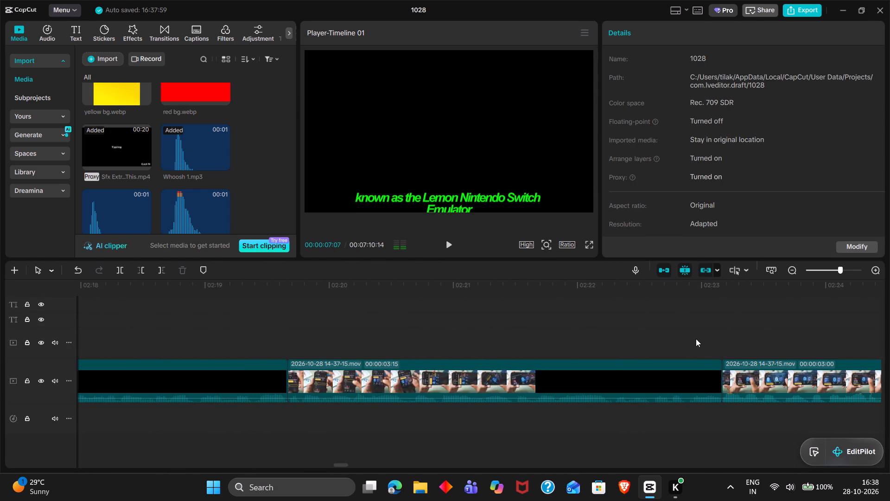
double_click(696, 339)
scroll(696, 339, "left", 20)
scroll(696, 339, "left", 3)
triple_click(696, 339)
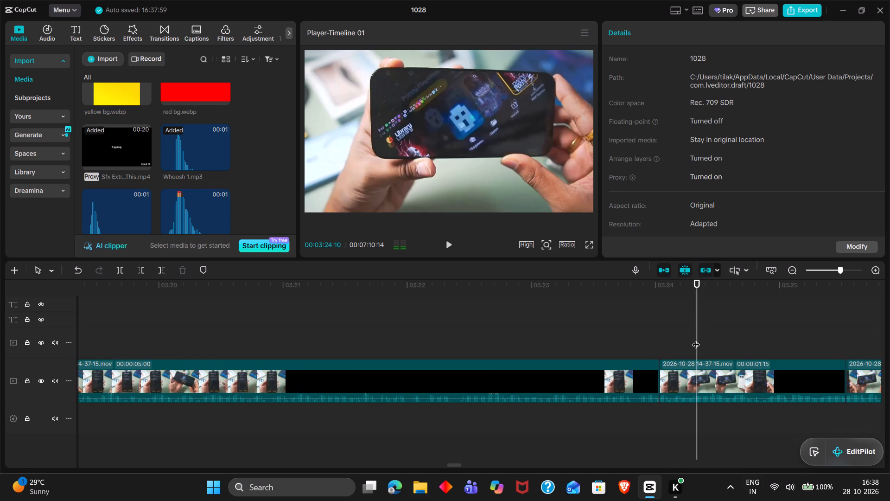
scroll(696, 339, "left", 4)
double_click(674, 337)
scroll(674, 337, "left", 6)
double_click(674, 337)
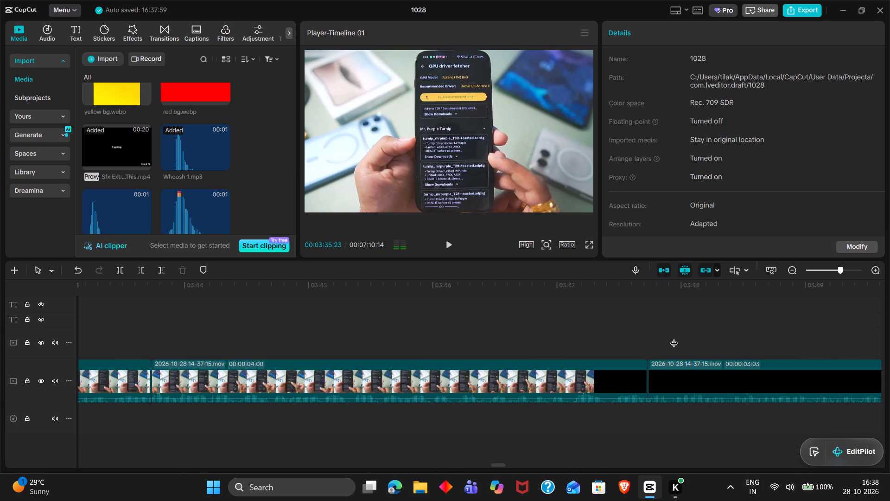
scroll(674, 337, "left", 12)
double_click(606, 318)
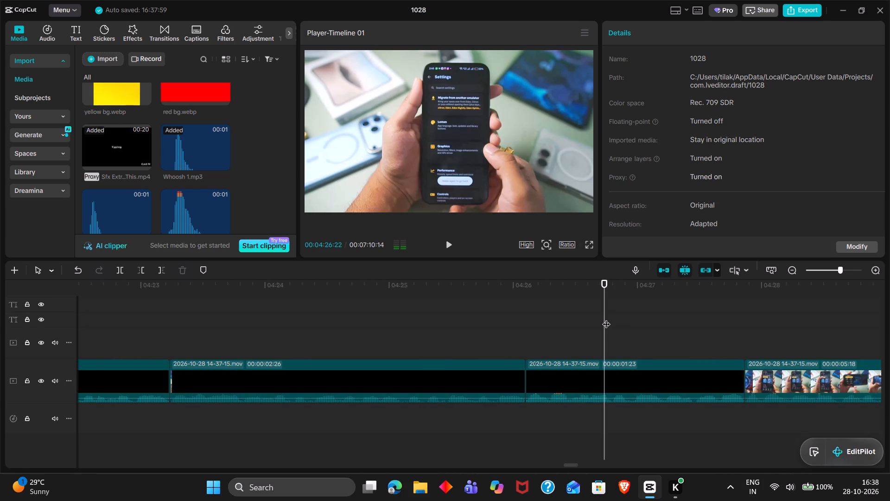
scroll(606, 318, "left", 3)
double_click(606, 318)
left_click_drag(606, 318, 507, 324)
scroll(507, 324, "right", 1)
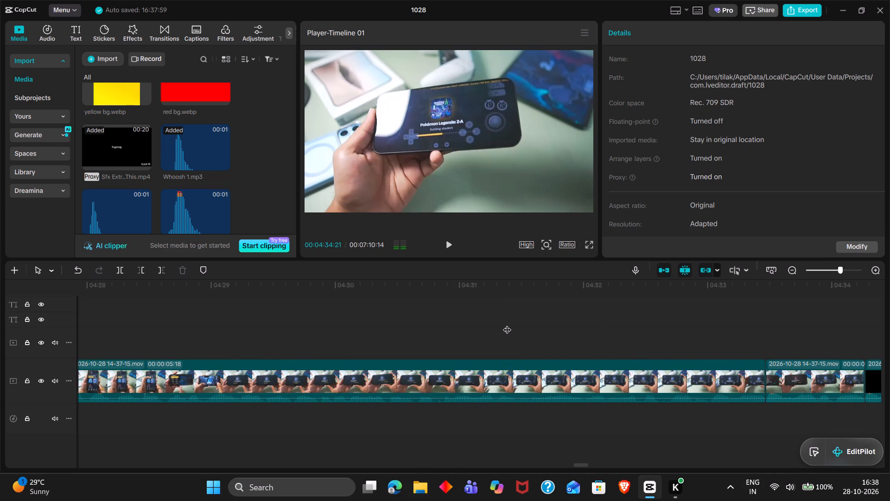
Examine the Pokémon Legends: Z-A loading footage between about 00:04:31 and 00:04:49 for a usable shot.
left_click(507, 324)
left_click_drag(507, 324, 438, 313)
key("space")
scroll(438, 313, "left", 1)
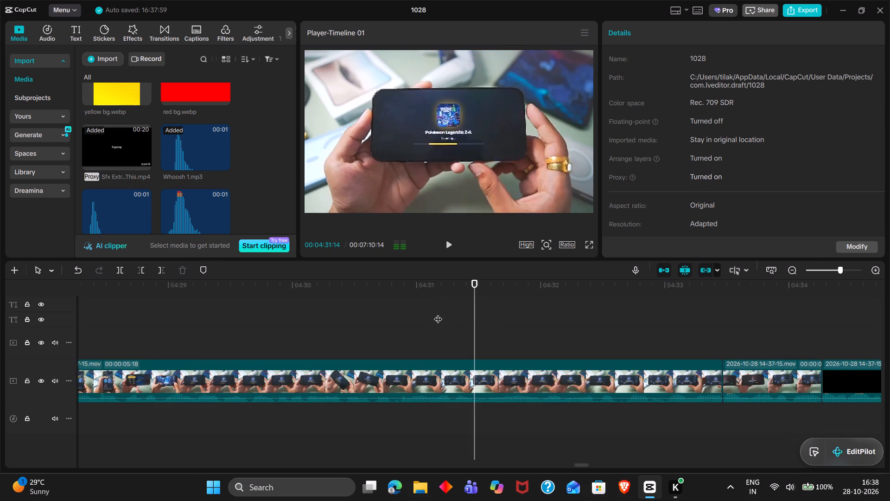
scroll(487, 312, "left", 1)
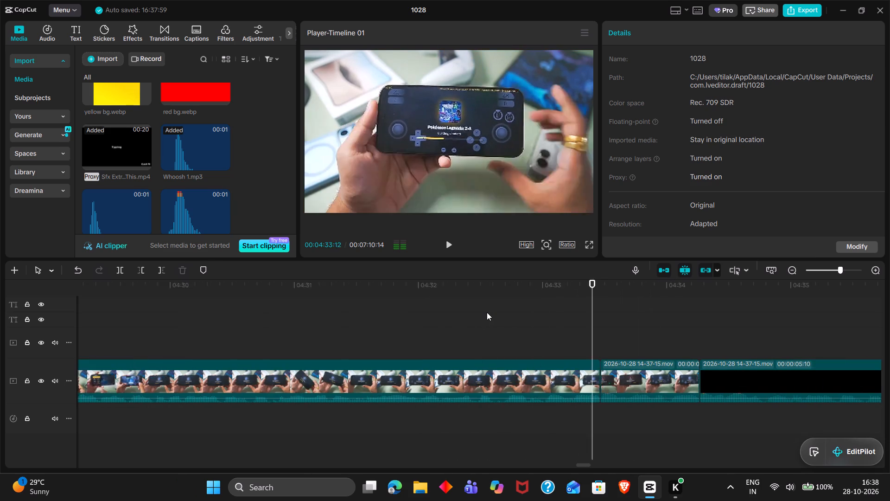
scroll(487, 312, "left", 2)
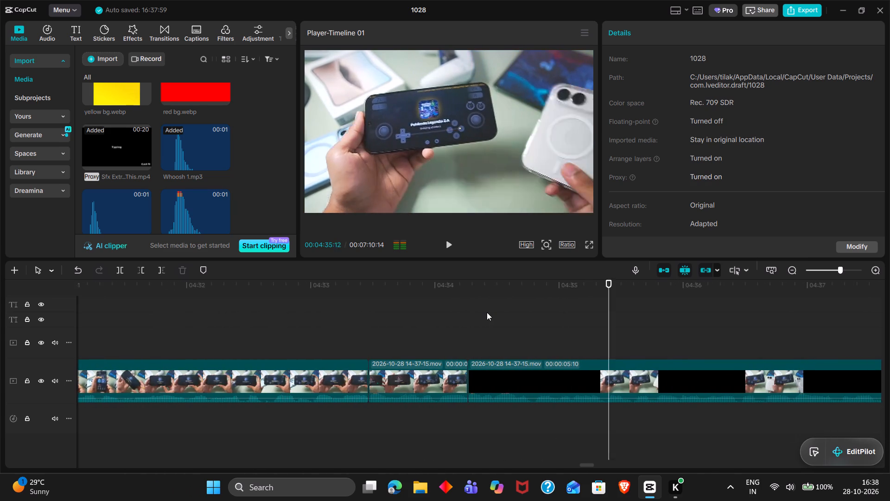
scroll(487, 312, "left", 1)
double_click(593, 311)
scroll(593, 311, "left", 1)
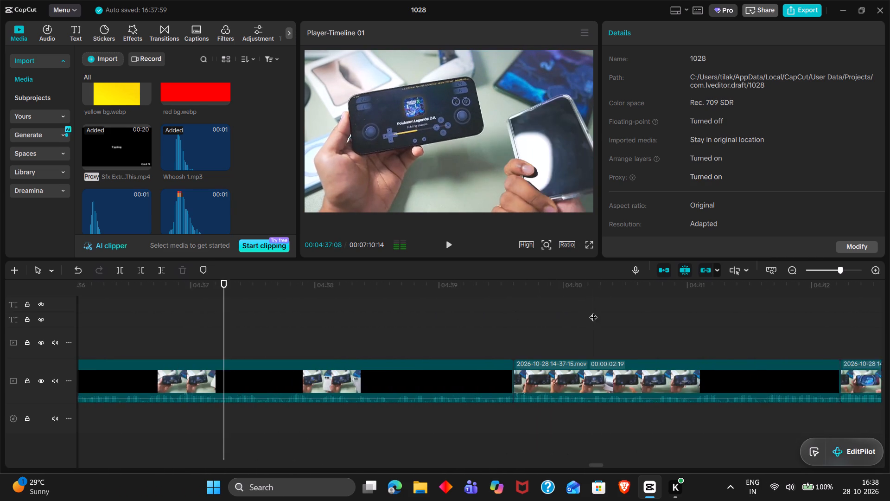
double_click(593, 311)
left_click_drag(593, 311, 470, 311)
key("space")
scroll(470, 311, "left", 1)
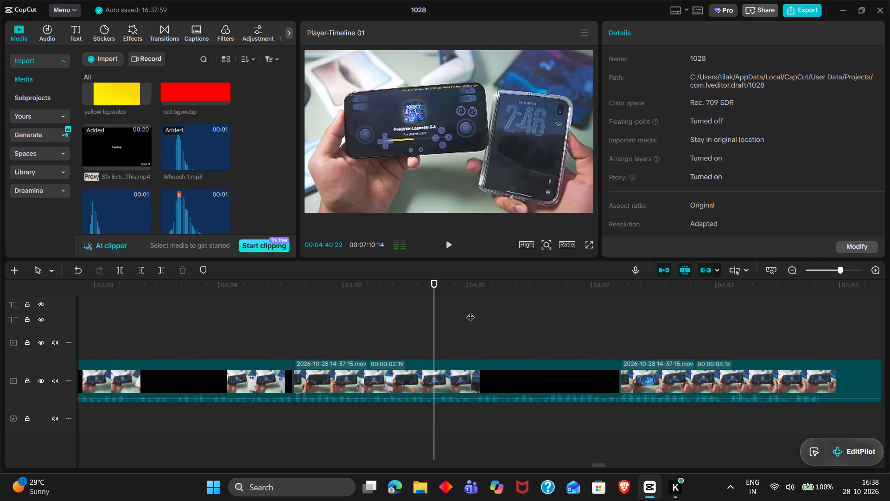
left_click(660, 317)
left_click_drag(660, 317, 676, 319)
key("space")
scroll(676, 319, "left", 1)
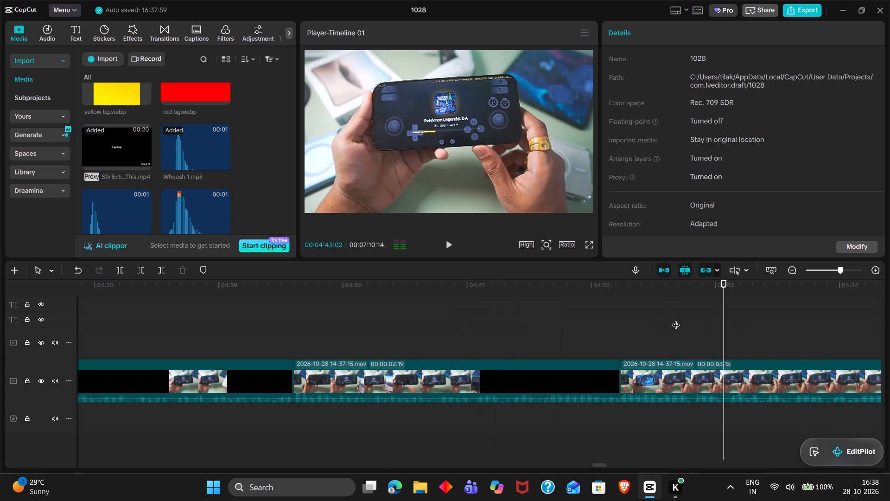
scroll(676, 319, "left", 1)
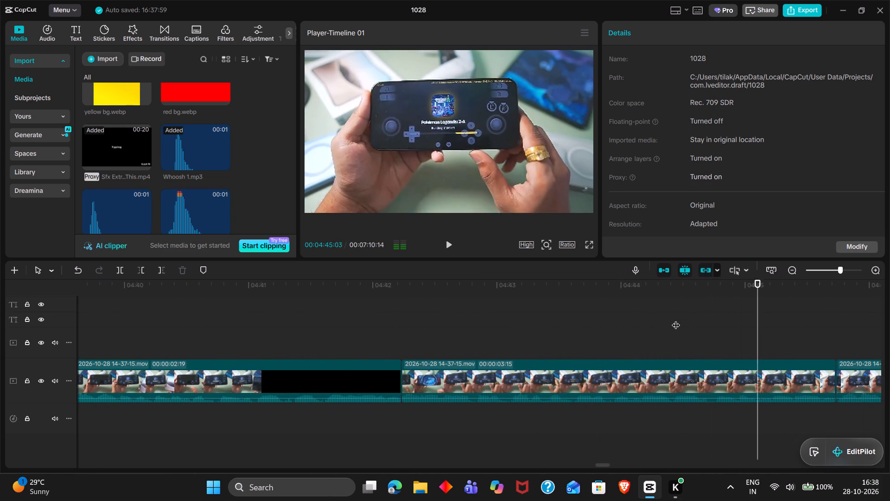
scroll(676, 319, "left", 3)
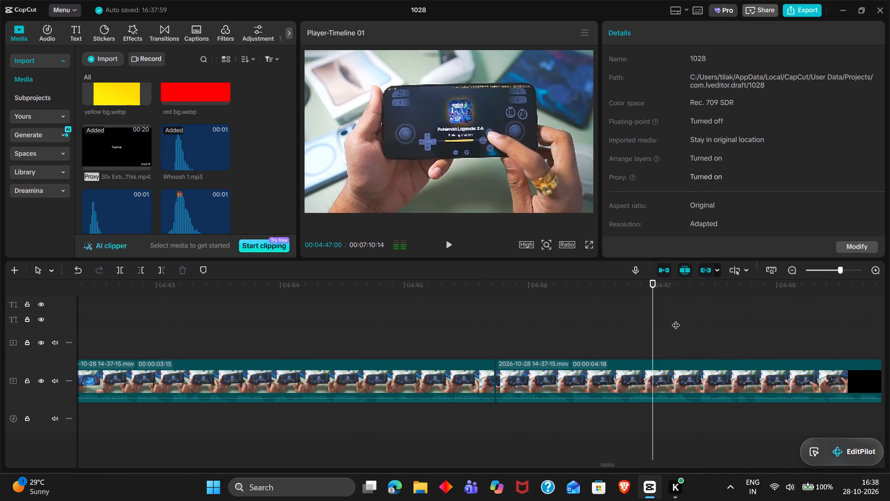
scroll(676, 319, "left", 2)
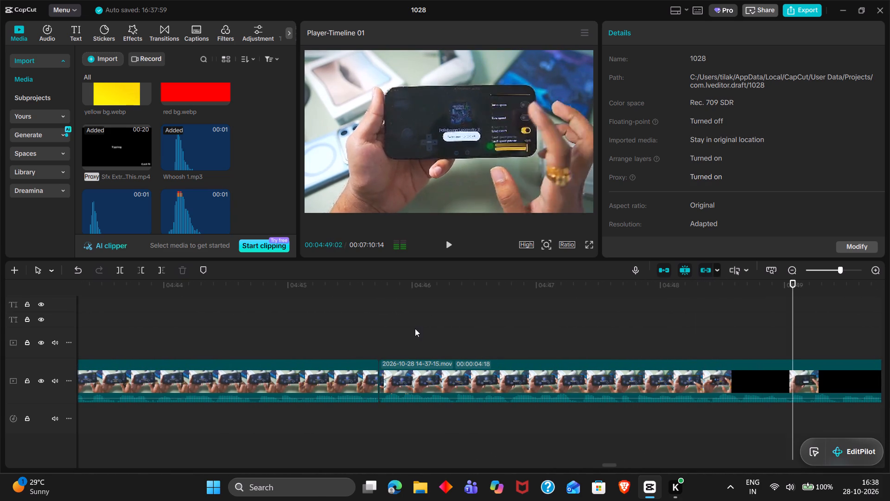
double_click(415, 328)
scroll(415, 328, "right", 1)
double_click(415, 328)
left_click_drag(415, 328, 328, 329)
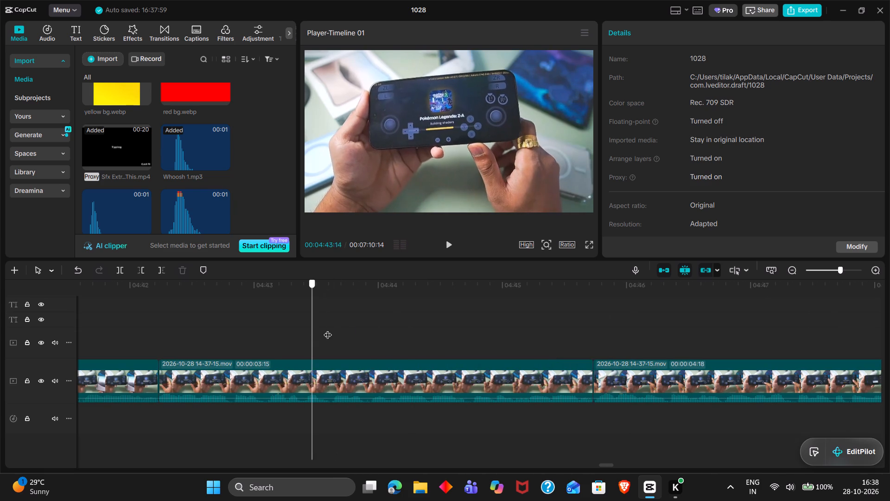
left_click_drag(328, 329, 509, 332)
Skim the remaining main footage from about 00:04:54 to 00:06:36 for a suitable phone shot.
scroll(509, 332, "left", 2)
double_click(680, 327)
scroll(680, 327, "left", 2)
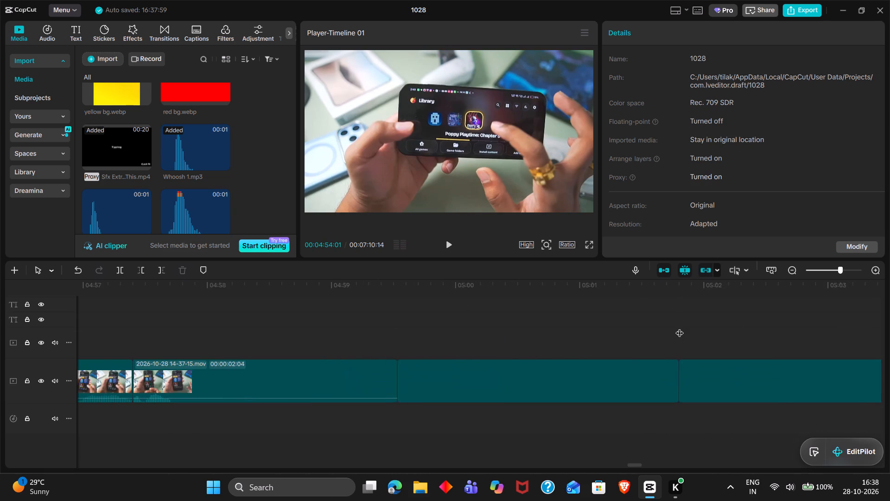
scroll(680, 327, "left", 2)
triple_click(680, 327)
left_click(680, 327)
scroll(680, 327, "left", 2)
double_click(680, 327)
scroll(680, 327, "left", 15)
triple_click(680, 327)
scroll(680, 327, "left", 2)
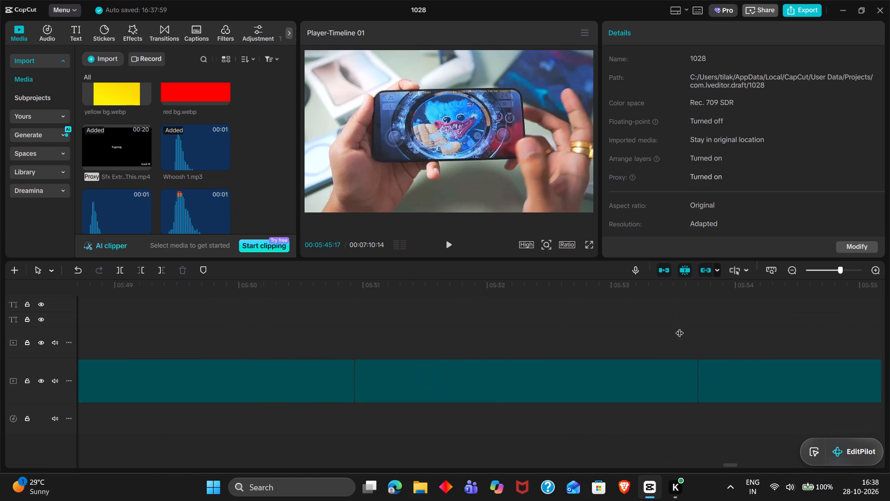
scroll(680, 327, "left", 2)
double_click(680, 327)
scroll(680, 327, "left", 1)
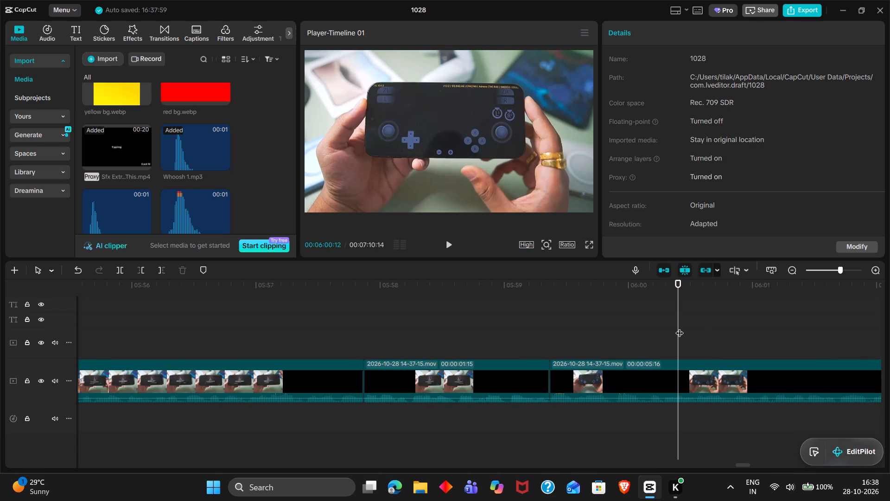
scroll(680, 327, "left", 1)
triple_click(680, 327)
scroll(680, 327, "left", 3)
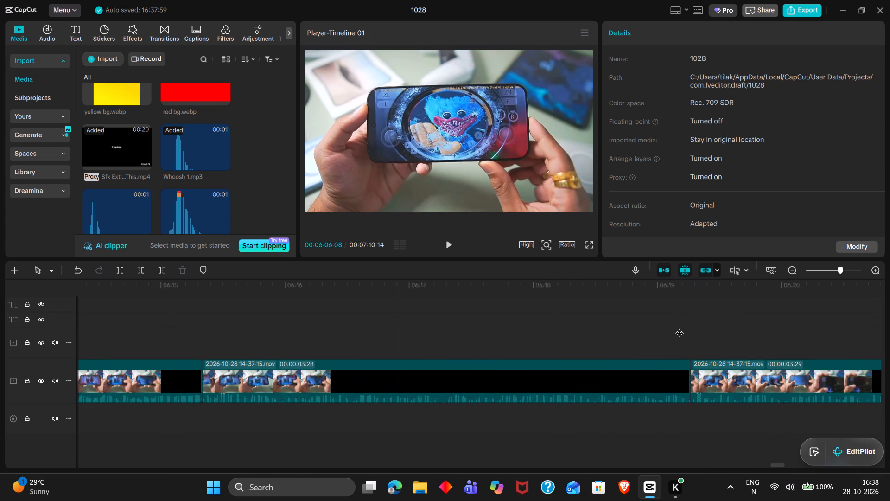
triple_click(680, 327)
left_click(680, 327)
scroll(680, 327, "left", 1)
triple_click(680, 327)
scroll(680, 327, "left", 2)
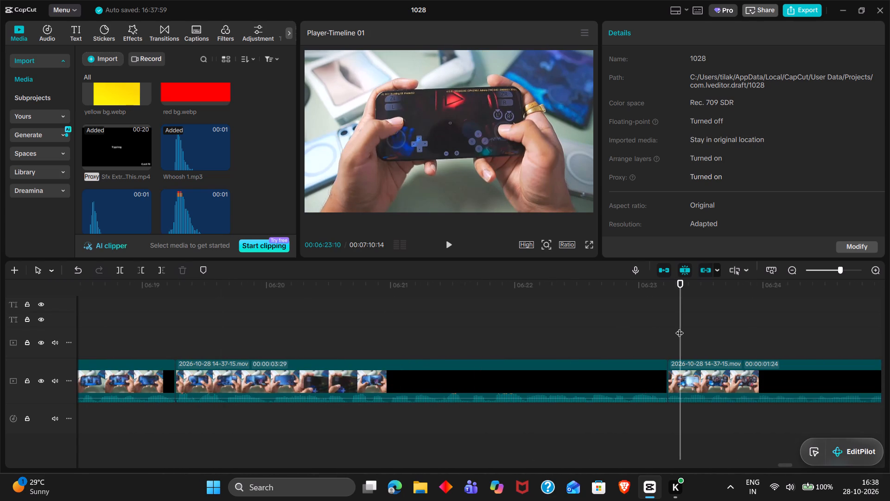
scroll(680, 327, "left", 2)
double_click(680, 327)
triple_click(496, 317)
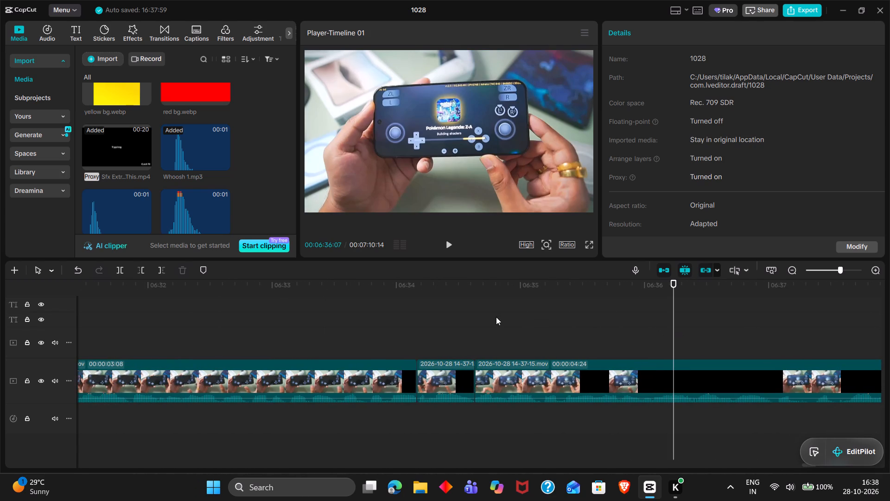
Preview and copy the 00:00:04:24 Pokémon Legends: Z-A shader-building clip that starts between 00:06:34 and 00:06:35.
key("space")
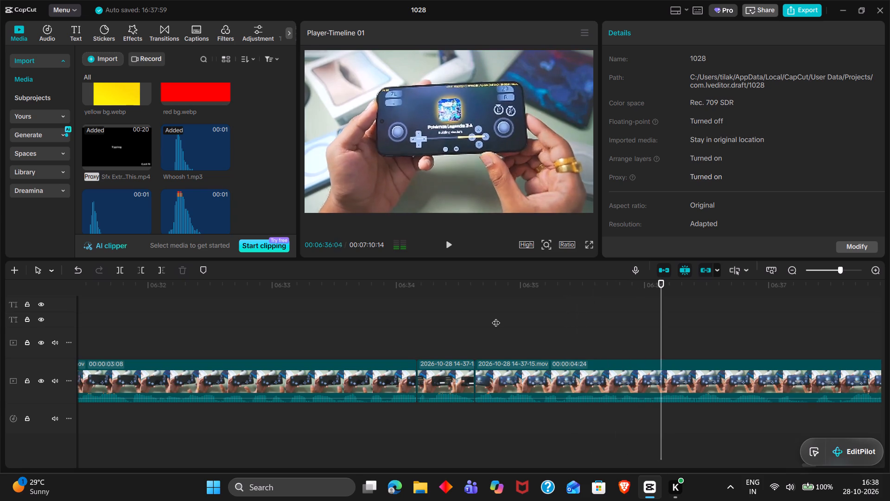
key("space")
left_click(572, 384)
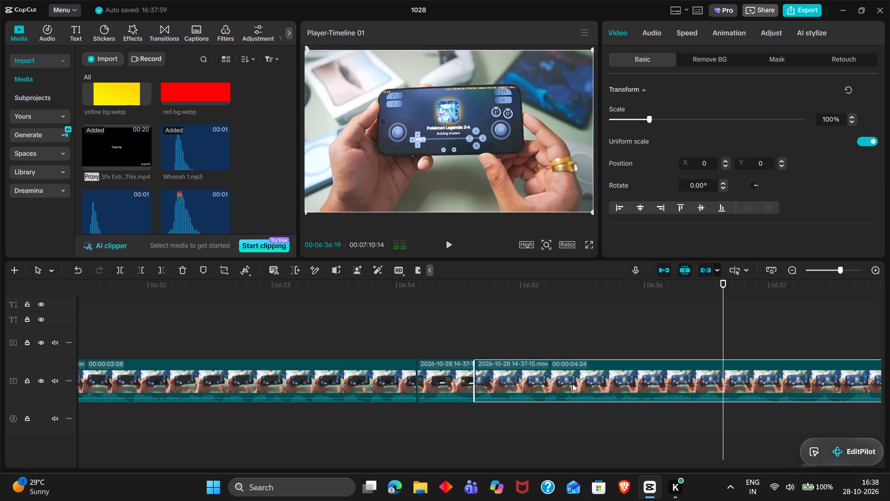
key("ctrl+c")
Examine the Pokémon Legends: Z-A shader-building footage between about 00:06:42 and 00:06:45, including a full-screen view of the frame at 00:06:45:04.
scroll(572, 384, "left", 2)
double_click(452, 335)
left_click_drag(452, 335, 642, 338)
scroll(642, 338, "left", 1)
left_click(565, 310)
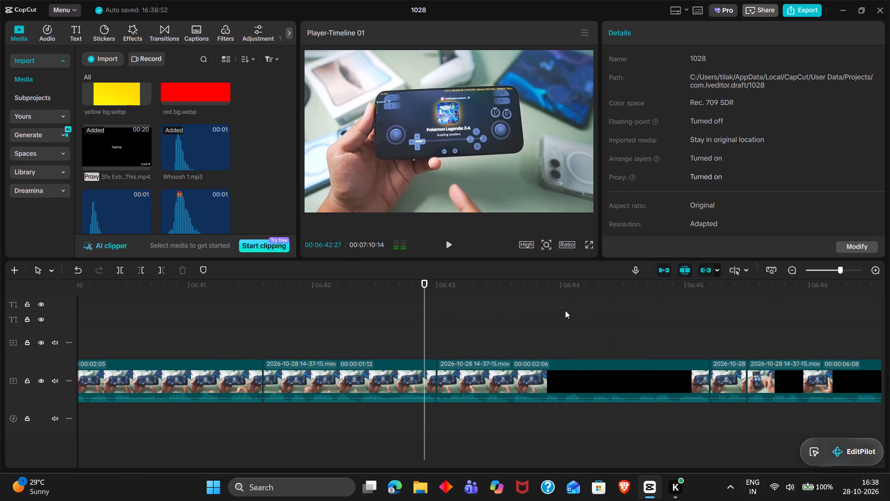
left_click_drag(565, 310, 469, 300)
key("space")
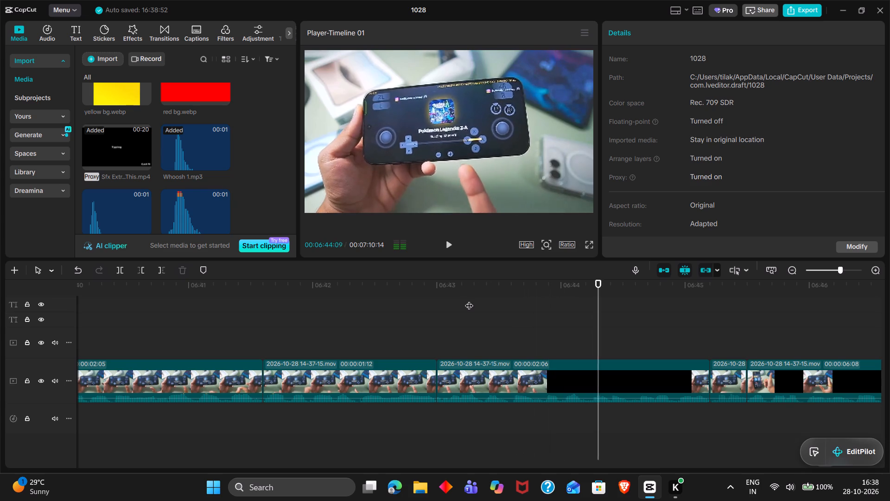
key("space")
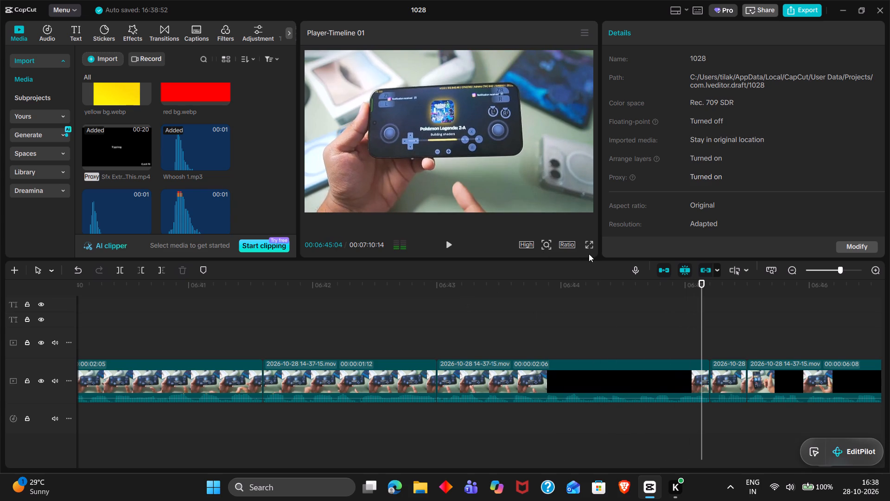
left_click(590, 242)
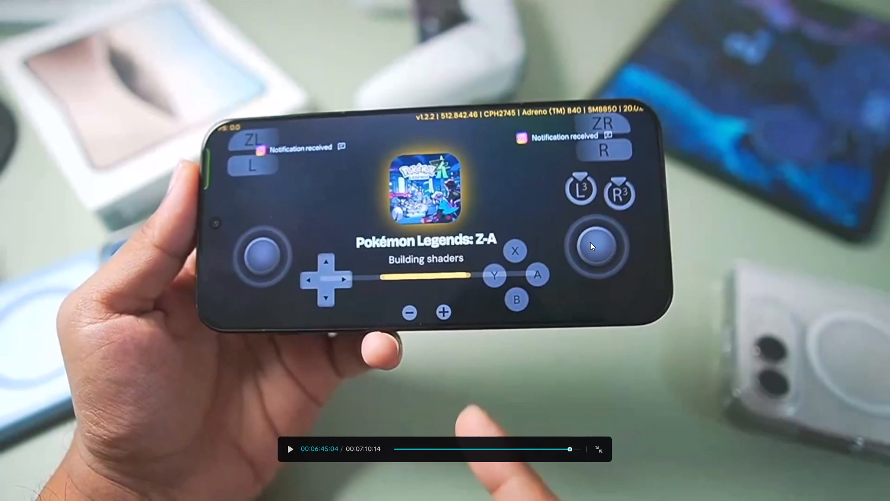
key("Escape")
Copy the 00:00:04:24 shader-building clip again and paste it on the overlay track at 00:00:06:22, after Compound clip3.
scroll(540, 351, "right", 2)
double_click(451, 335)
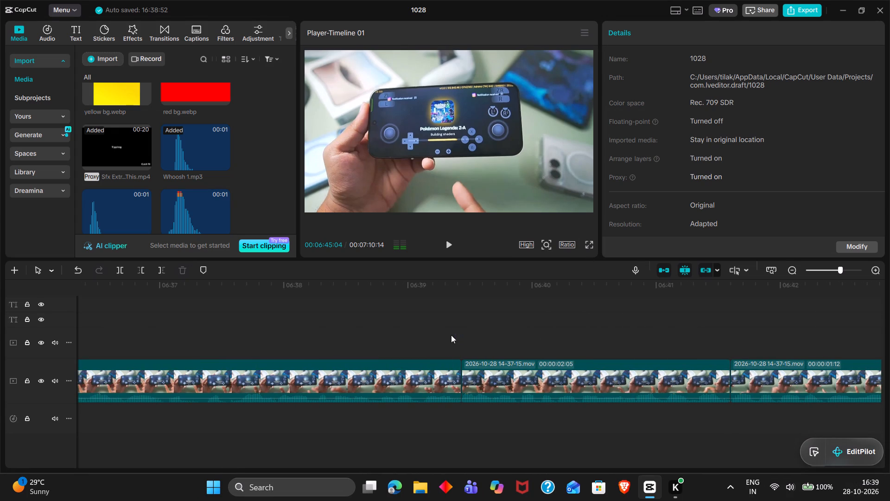
scroll(451, 335, "right", 1)
left_click(357, 339)
scroll(357, 339, "right", 1)
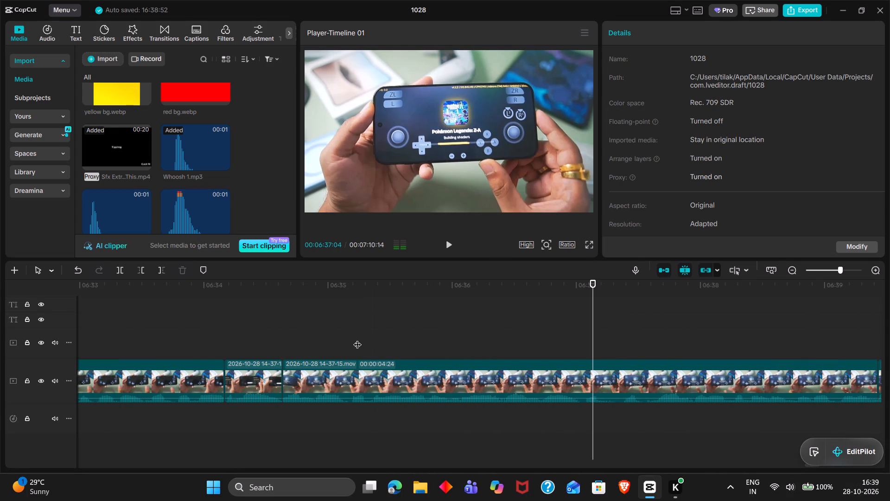
double_click(392, 328)
left_click(413, 375)
key("ctrl+c")
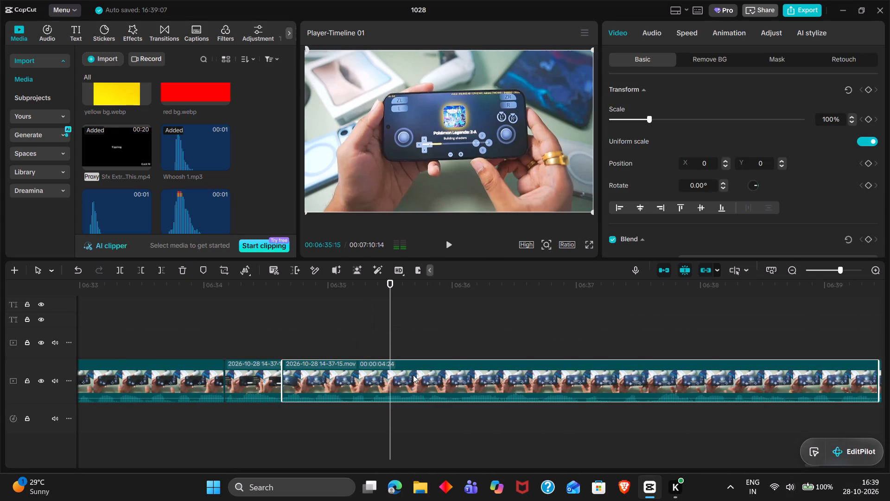
scroll(413, 375, "right", 9)
scroll(413, 375, "right", 20)
scroll(413, 375, "right", 20)
scroll(413, 375, "right", 20)
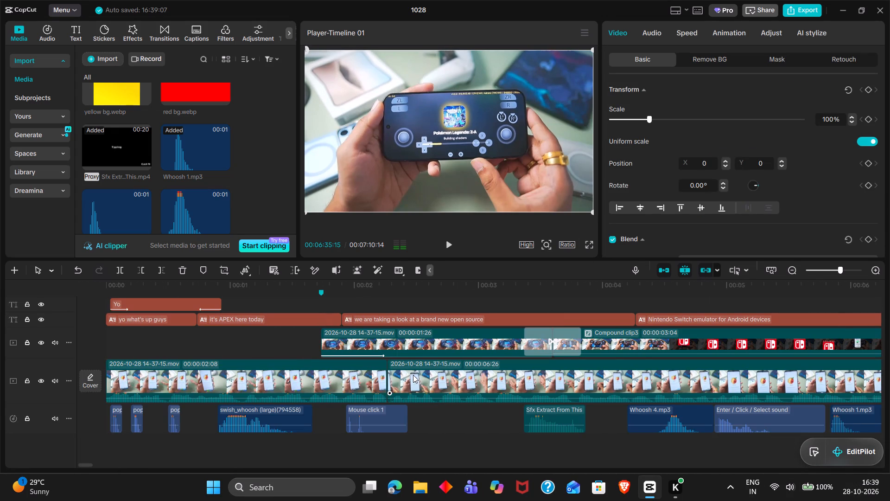
scroll(623, 353, "left", 1)
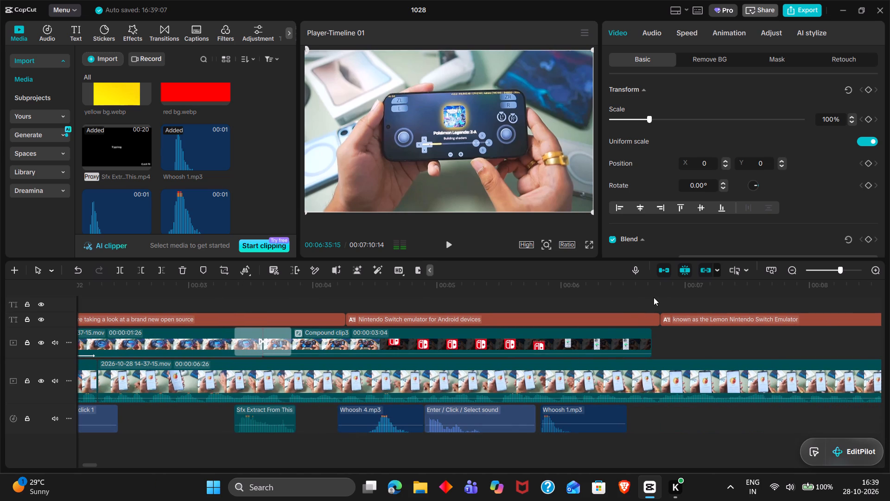
double_click(654, 297)
key("ctrl+v")
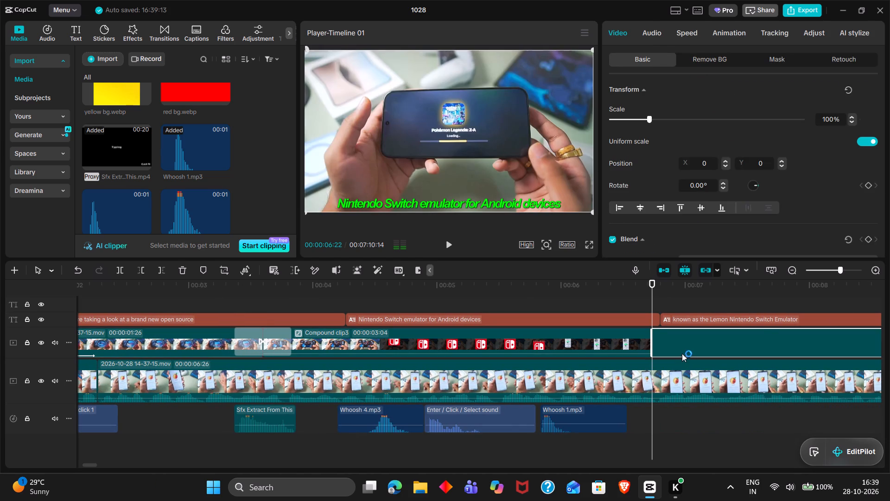
Lower the pasted shader-building clip's audio level to its minimum.
left_click_drag(680, 353, 680, 354)
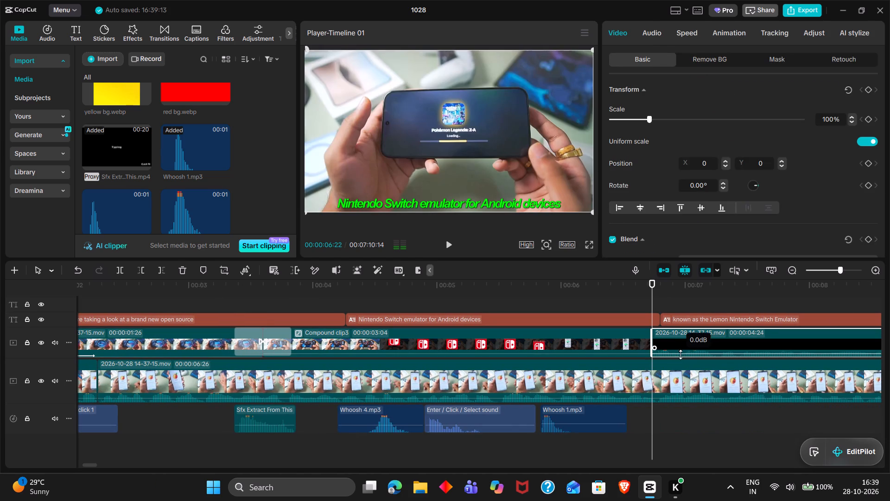
left_click_drag(680, 354, 682, 368)
Add the Flame transition between Compound clip3 and the pasted shader-building clip.
double_click(155, 33)
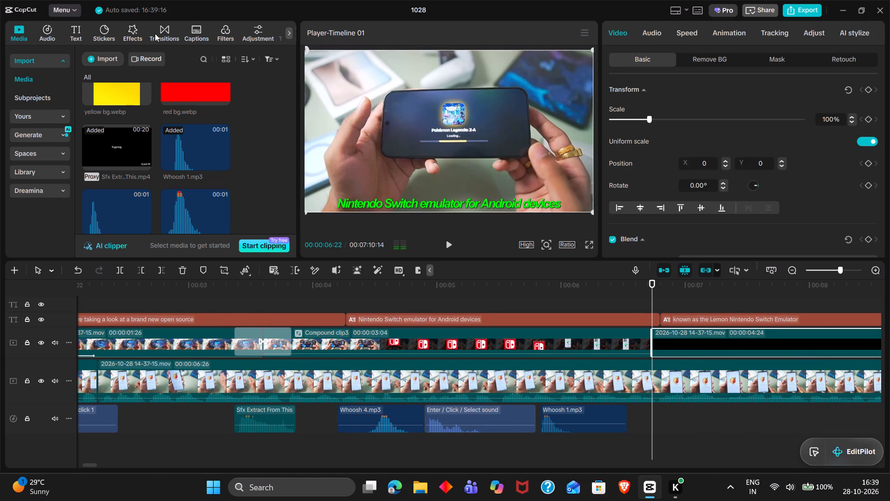
left_click_drag(240, 148, 634, 336)
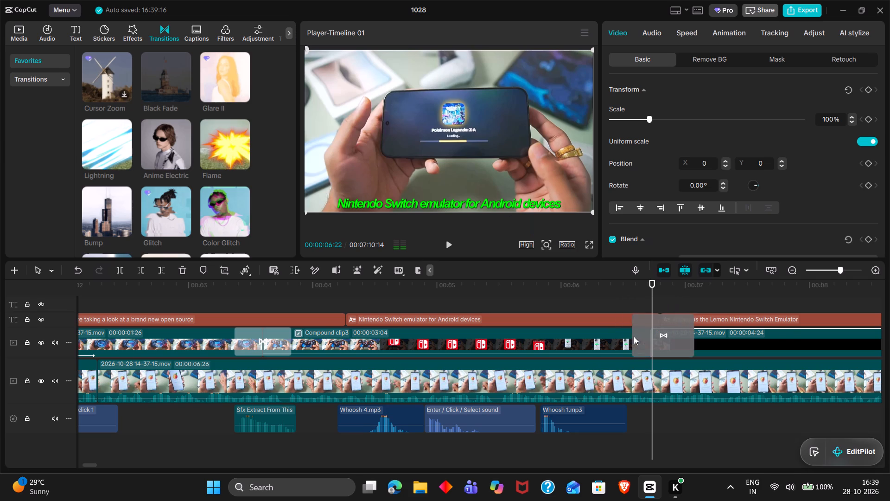
Trim the end of the Whoosh 1.mp3 sound at 00:00:06:15, where the Flame transition starts.
left_click(615, 302)
left_click_drag(615, 302, 623, 304)
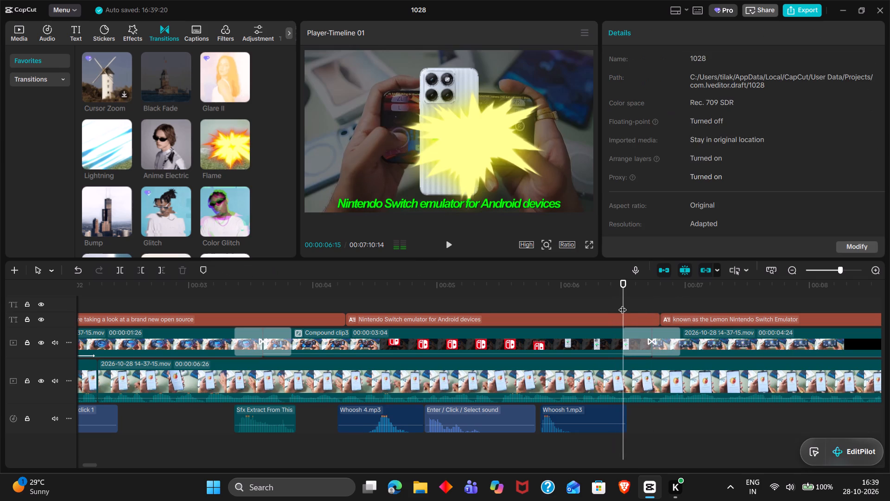
left_click(612, 415)
key("w")
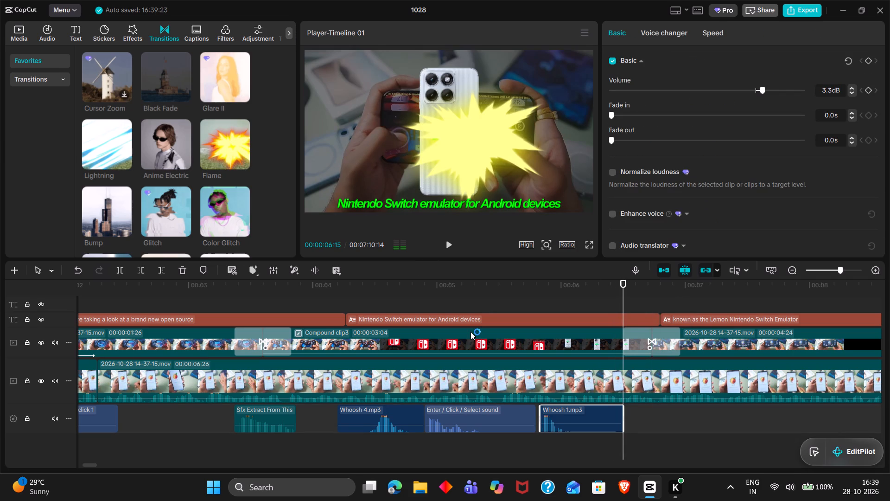
Search the sound effects for "fire", audition Fire, and place Fire magic (Bow!) at 00:00:06:15, directly after Whoosh 1.mp3.
double_click(50, 39)
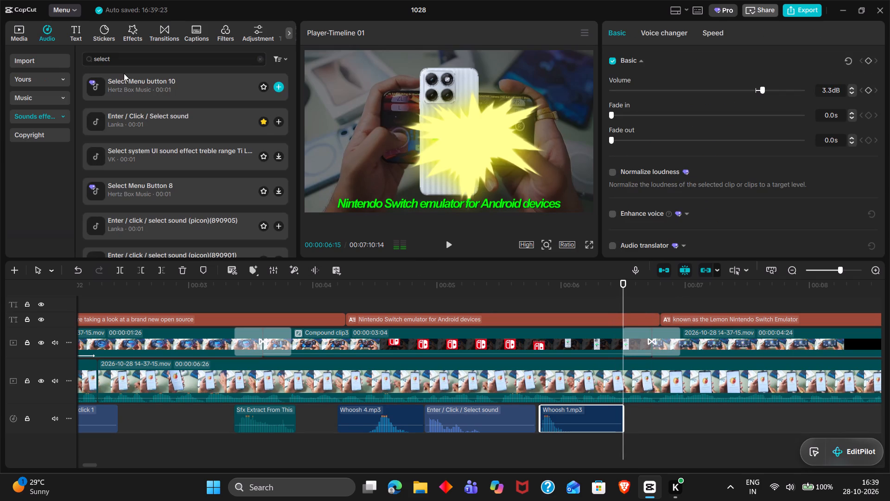
left_click(117, 67)
triple_click(116, 63)
left_click(116, 63)
type("fire")
key("Return")
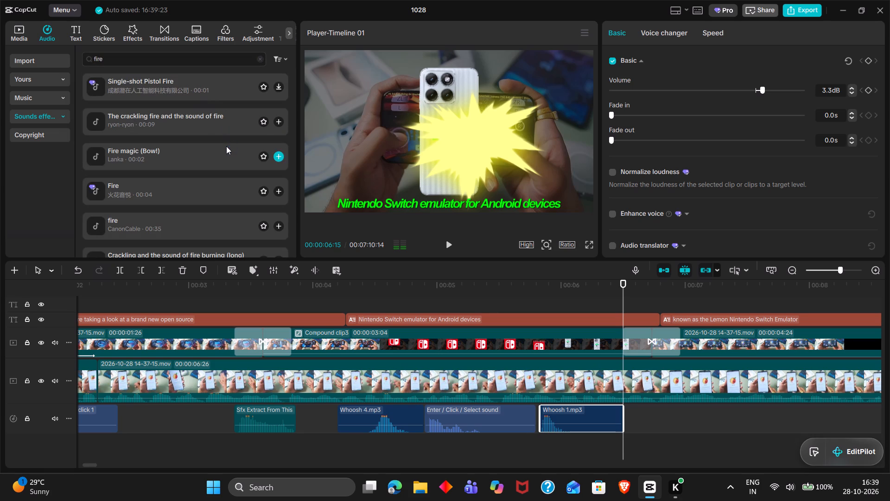
double_click(229, 190)
double_click(224, 161)
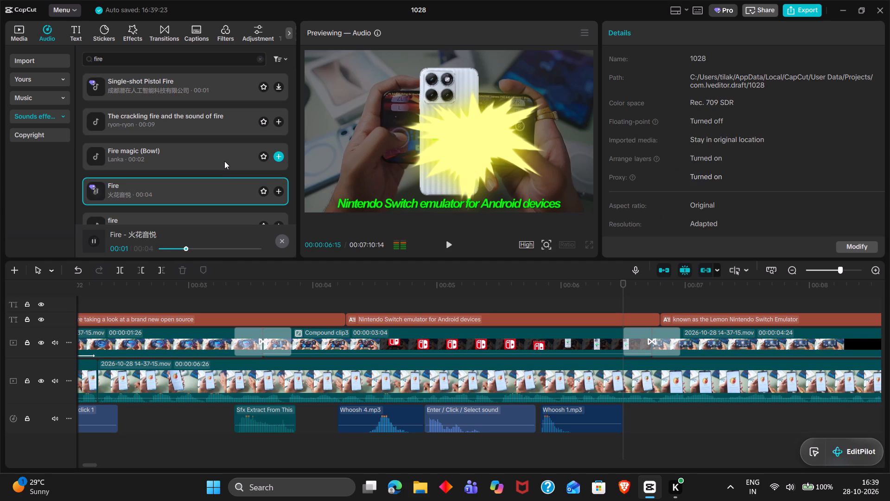
left_click_drag(224, 161, 626, 415)
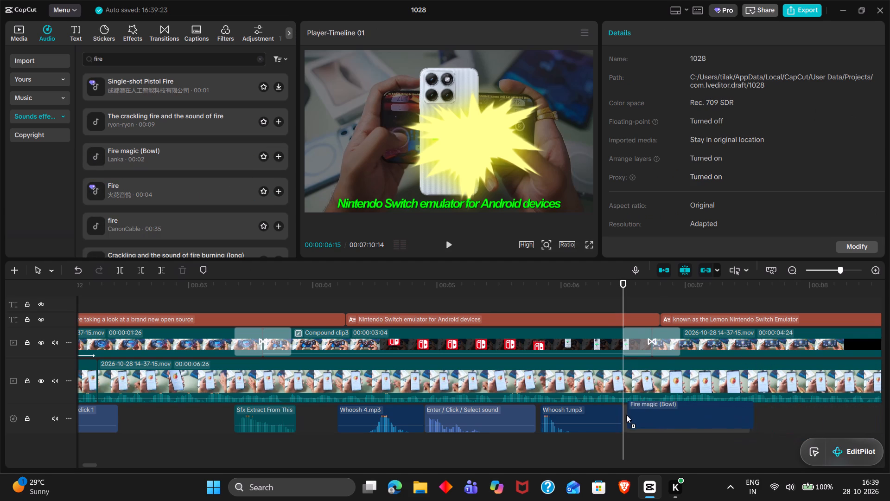
left_click_drag(626, 415, 625, 415)
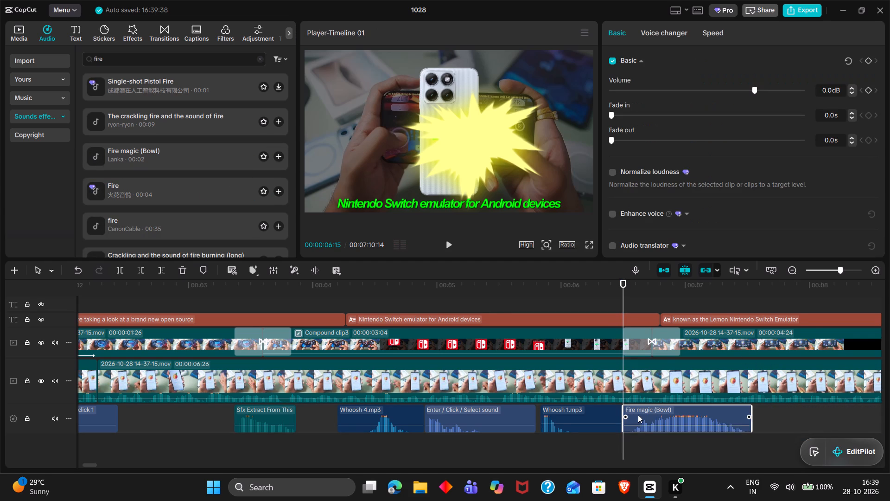
Trim the start of Fire magic (Bow!) at 00:00:06:20 and move it back against the end of Whoosh 1.mp3.
scroll(638, 415, "up", 7, "ctrl")
left_click(657, 417)
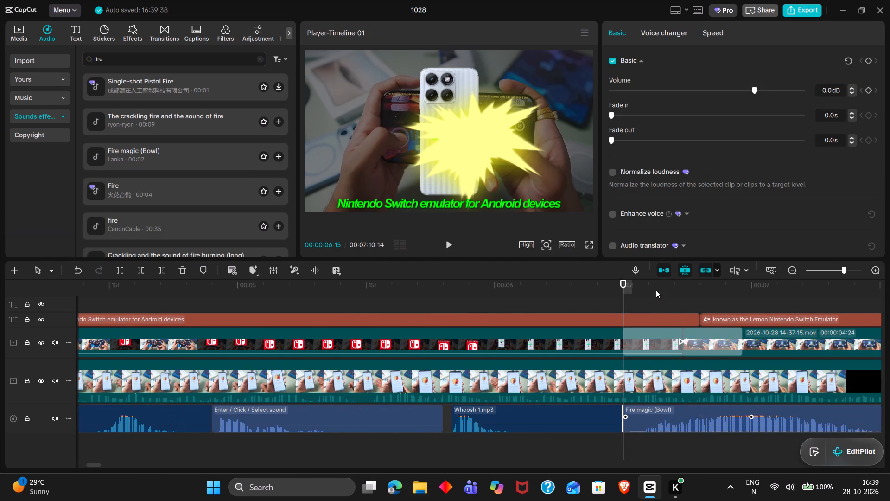
left_click(655, 288)
left_click_drag(655, 288, 666, 289)
key("q")
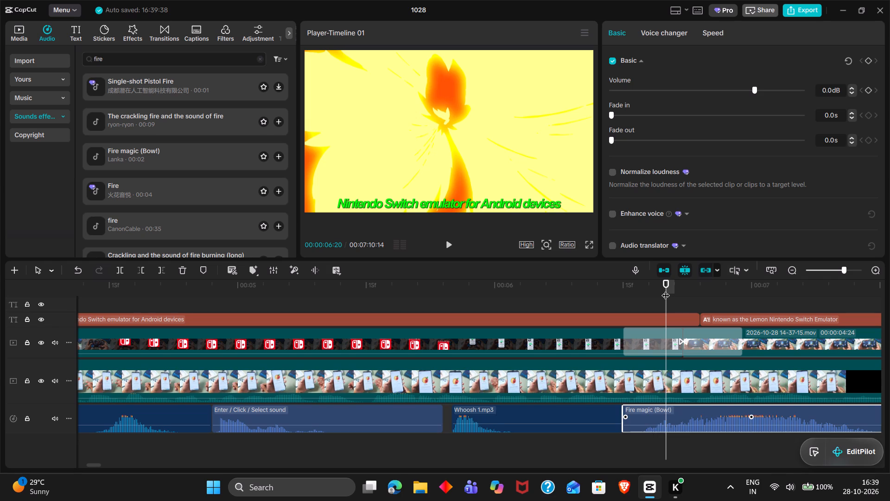
left_click_drag(696, 407, 674, 408)
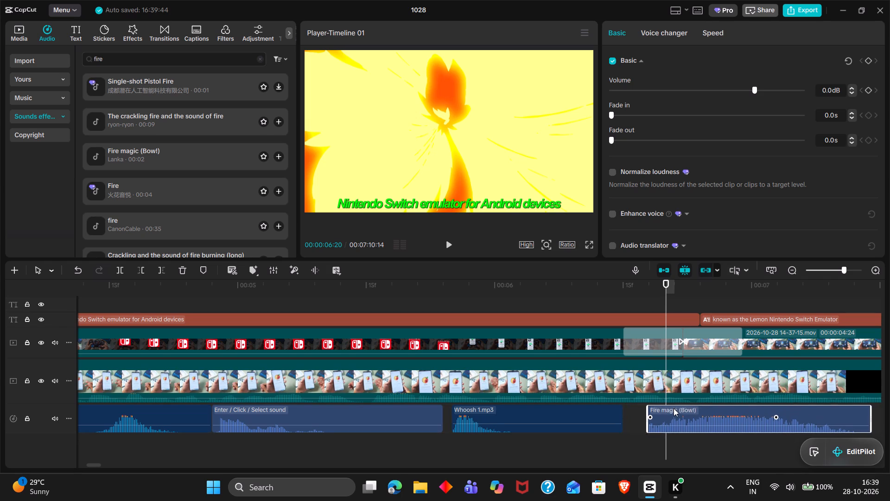
left_click_drag(674, 408, 656, 406)
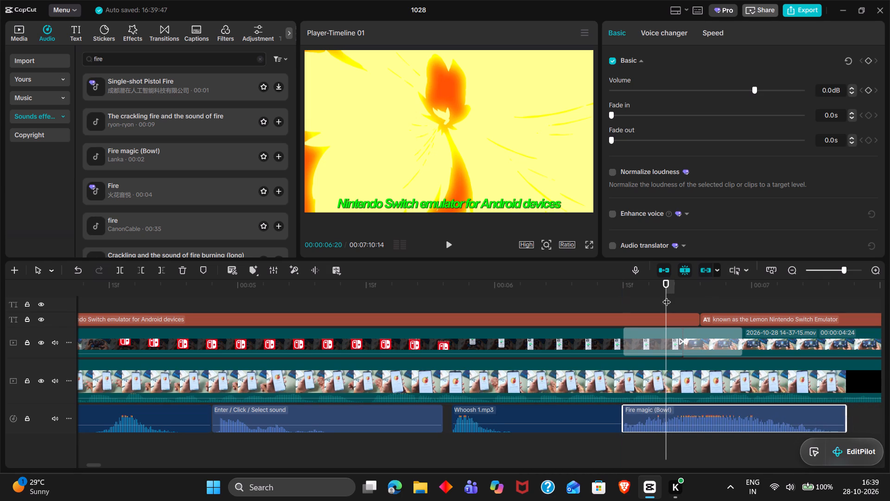
Trim the start of Fire magic (Bow!) again at 00:00:06:19 and move it back against Whoosh 1.mp3.
left_click(645, 285)
left_click_drag(645, 285, 654, 289)
key("q")
left_click_drag(683, 415, 656, 414)
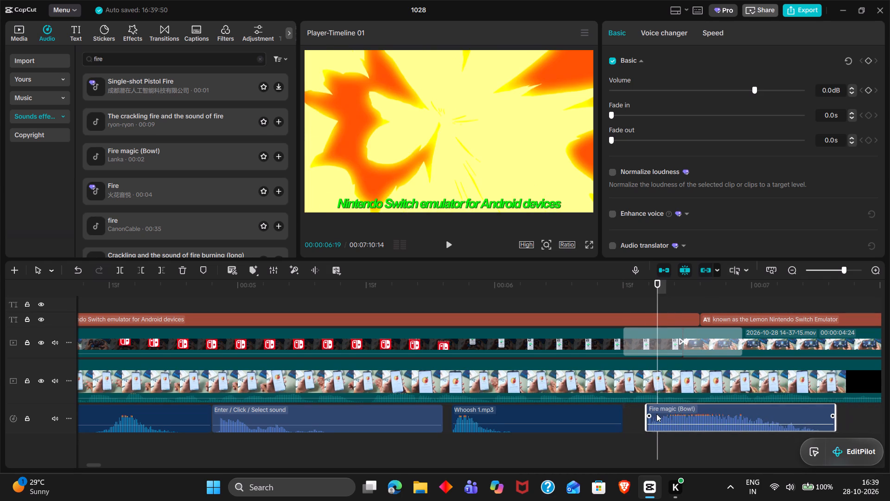
left_click_drag(656, 414, 647, 414)
Trim the start of Fire magic (Bow!) once more at 00:00:06:16 and close the gap to Whoosh 1.mp3.
double_click(744, 297)
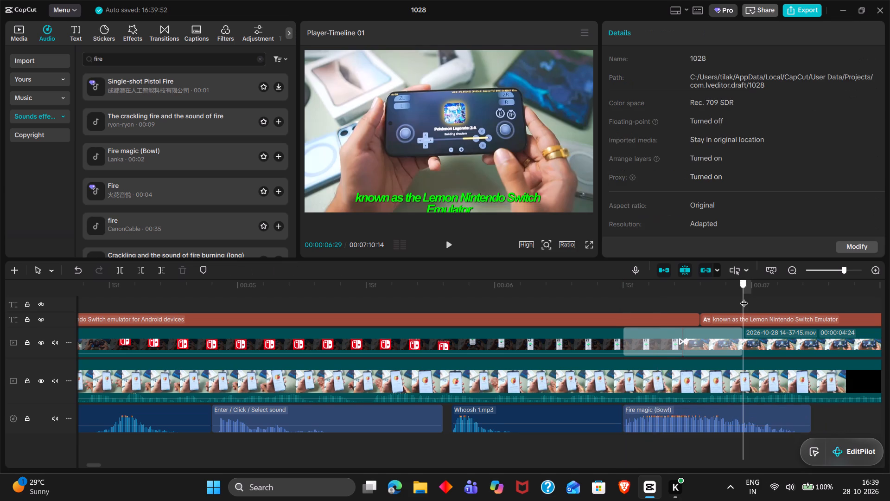
left_click(639, 295)
left_click_drag(639, 295, 634, 294)
left_click(656, 407)
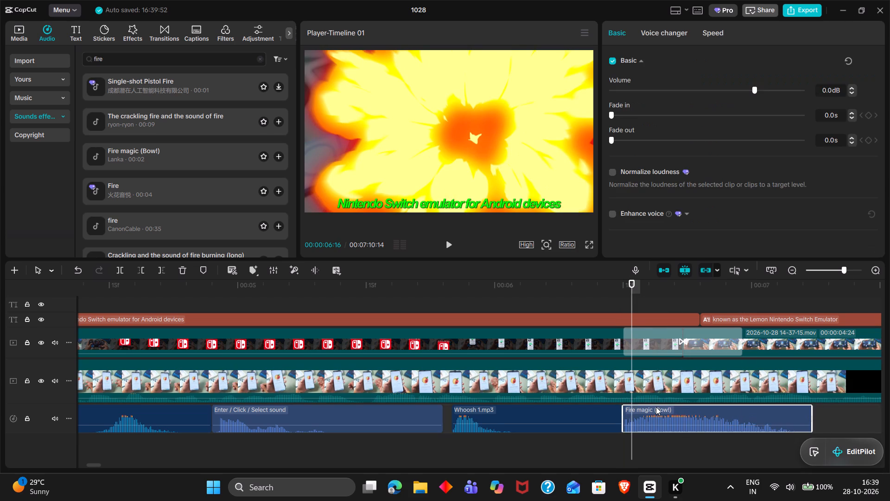
key("q")
left_click_drag(670, 414, 660, 414)
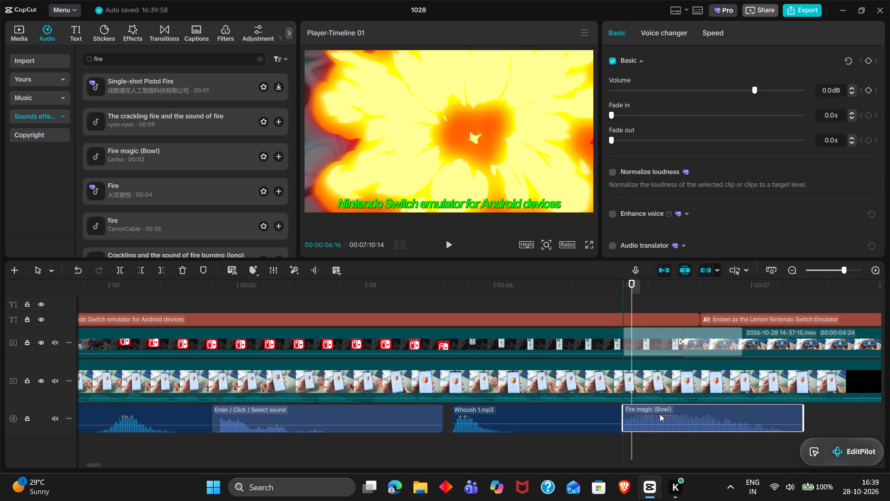
left_click_drag(660, 414, 661, 414)
Set the fade-in of the Fire magic (Bow!) sound to 0.1 s.
triple_click(741, 288)
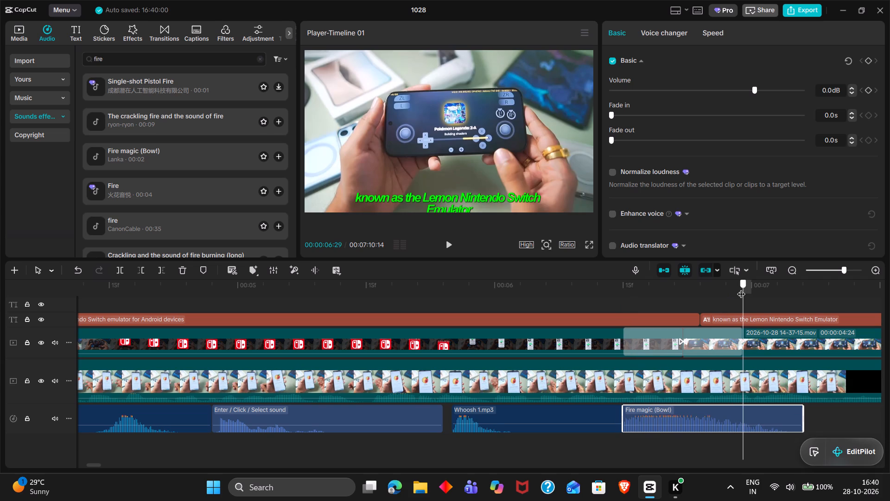
left_click(851, 114)
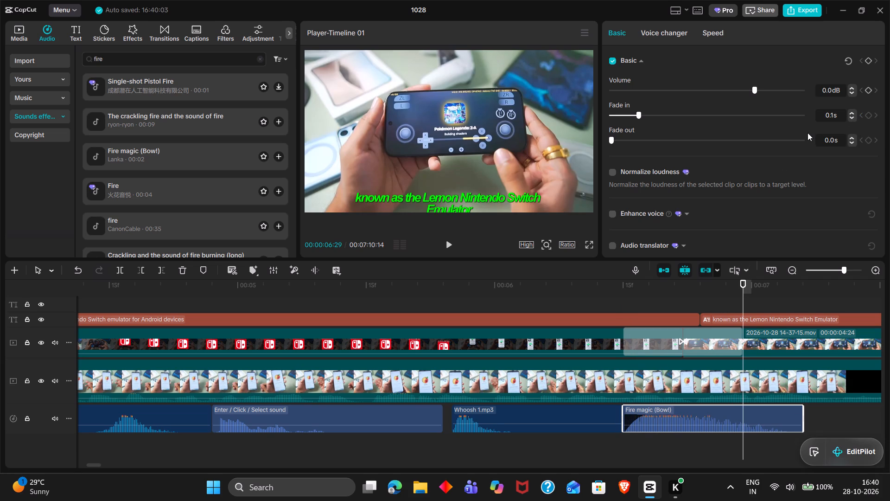
Play back the Flame transition with its fire sound into the Lemon emulator caption, up to about 00:00:07:14.
left_click(577, 304)
left_click_drag(577, 304, 455, 297)
key("space")
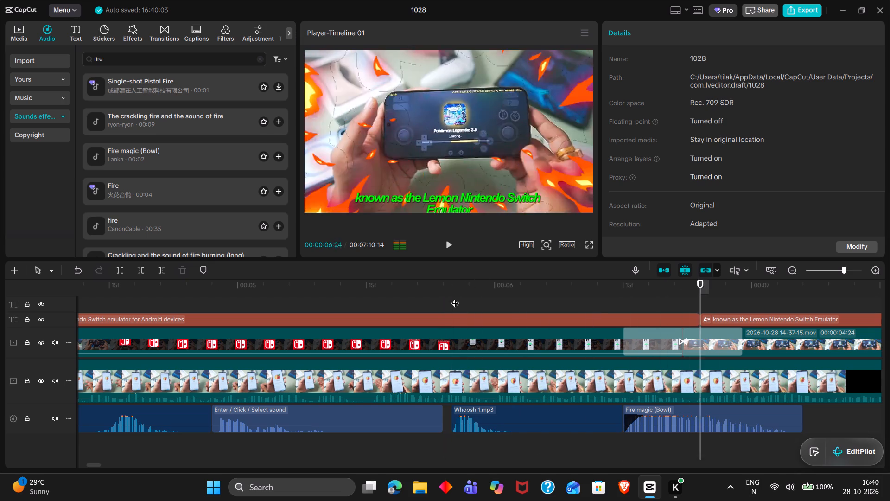
scroll(455, 297, "left", 1)
key("space")
key("space")
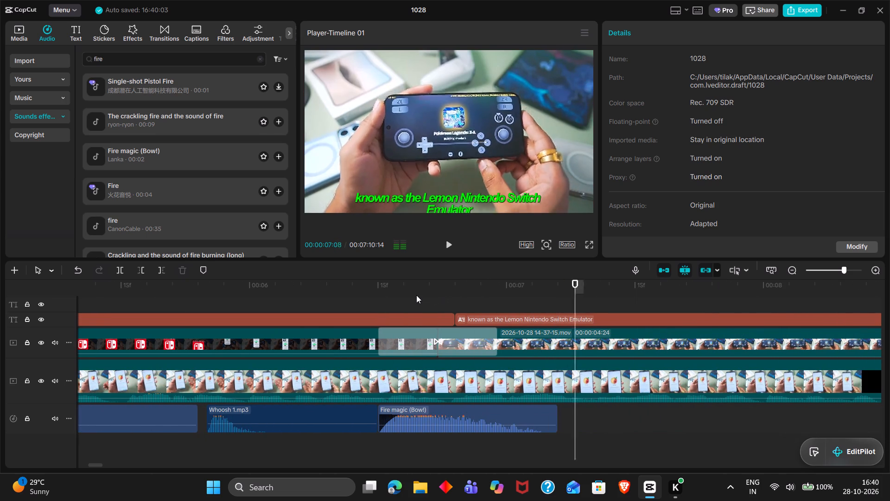
key("space")
double_click(416, 295)
key("space")
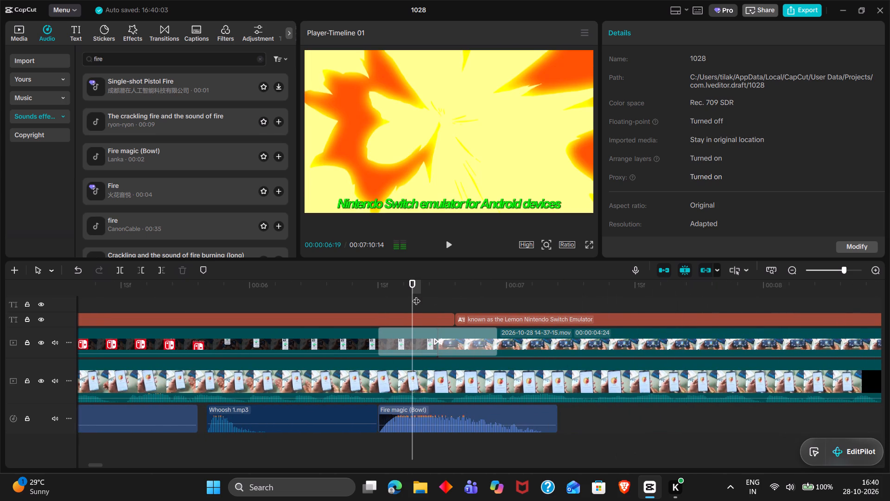
key("space")
key("space")
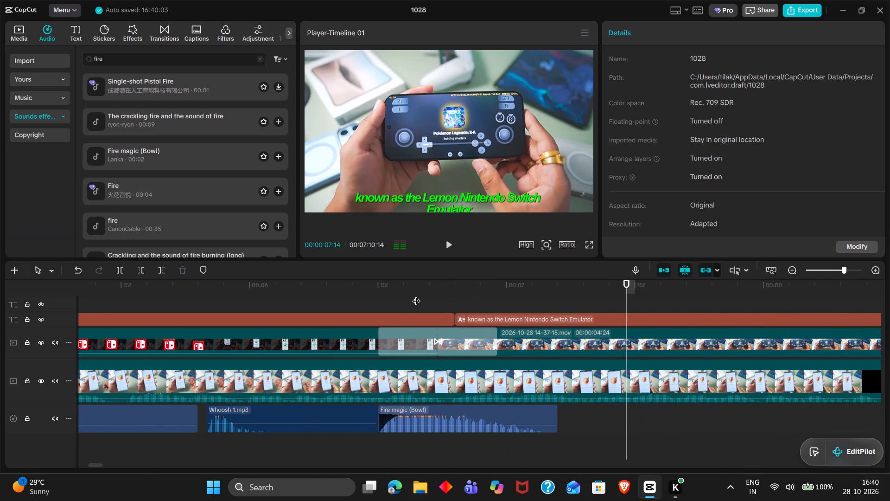
scroll(416, 295, "left", 1)
left_click(632, 352)
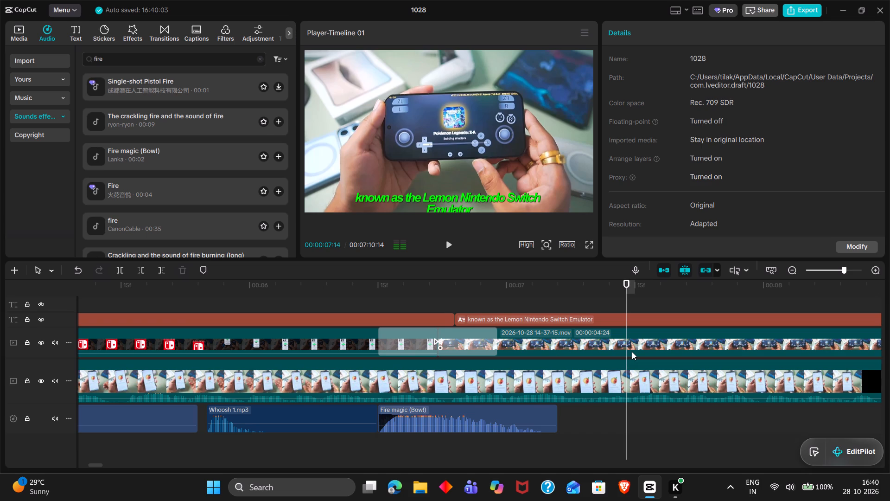
scroll(632, 352, "left", 1)
left_click(528, 378)
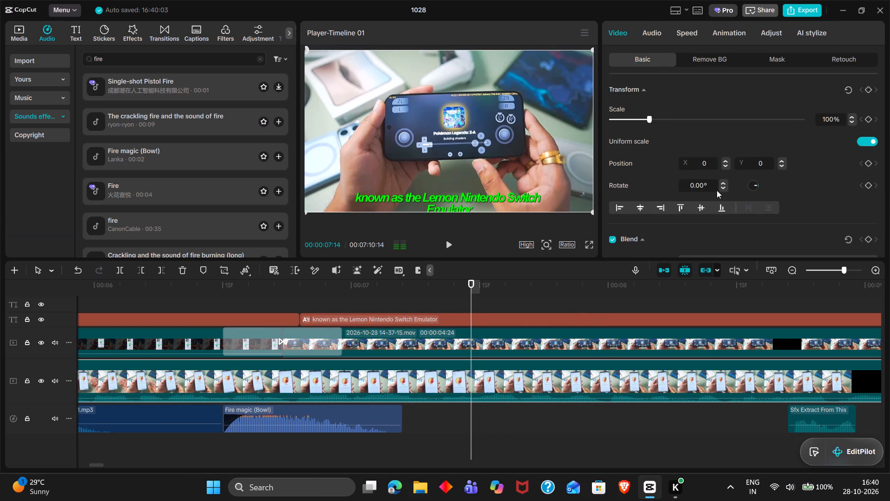
scroll(717, 190, "down", 1)
left_click(502, 336)
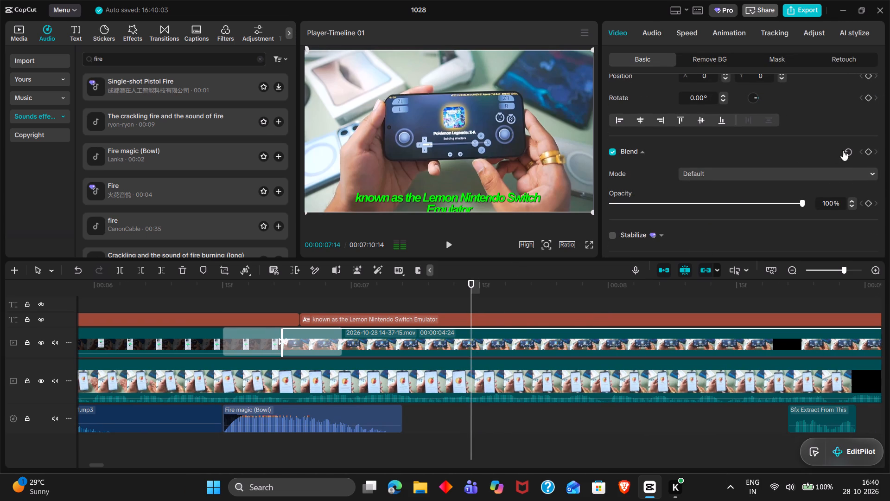
left_click(870, 150)
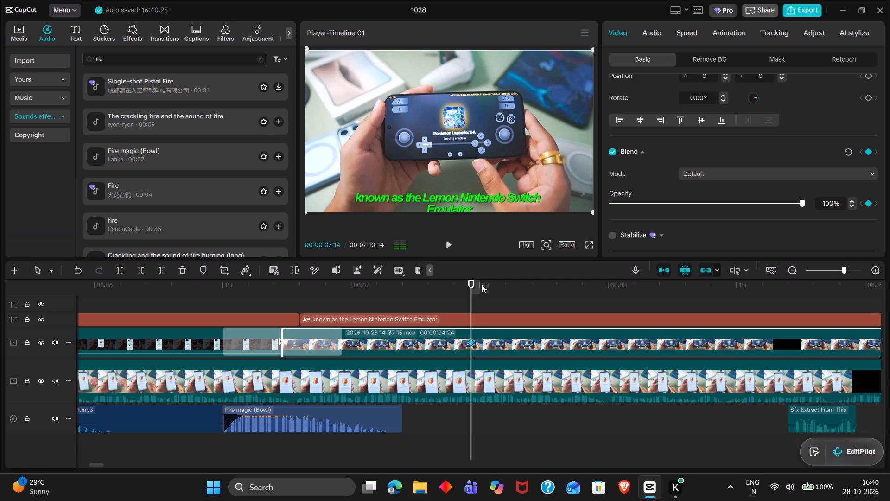
double_click(482, 284)
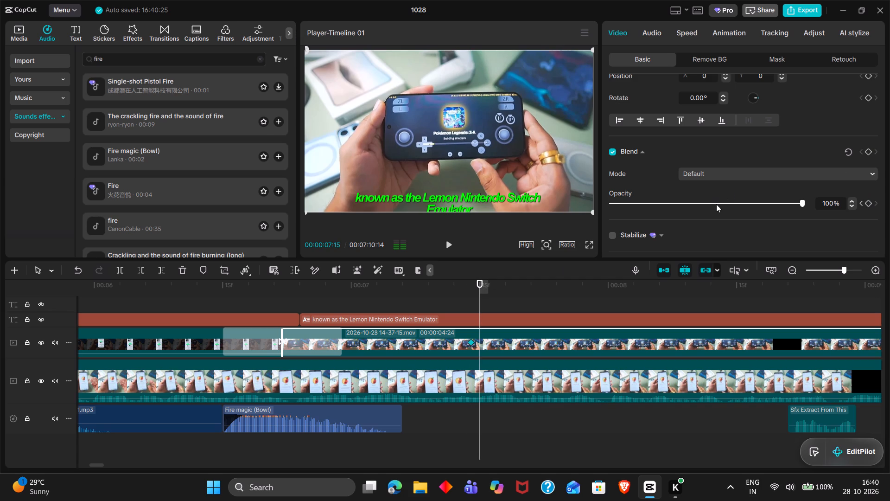
left_click(716, 204)
left_click_drag(716, 204, 698, 202)
scroll(486, 314, "up", 1)
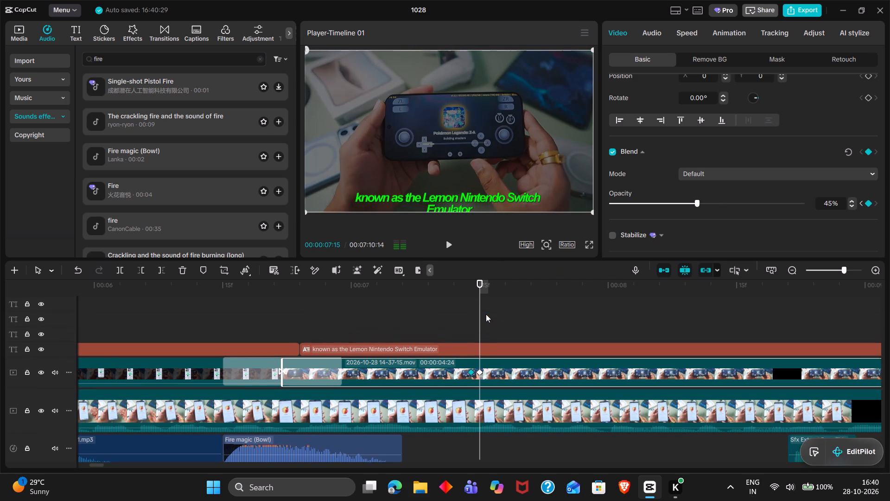
Play back the dimming and move the overlay clip's 45% opacity keyframe to 00:00:07:17.
double_click(426, 320)
key("space")
key("space")
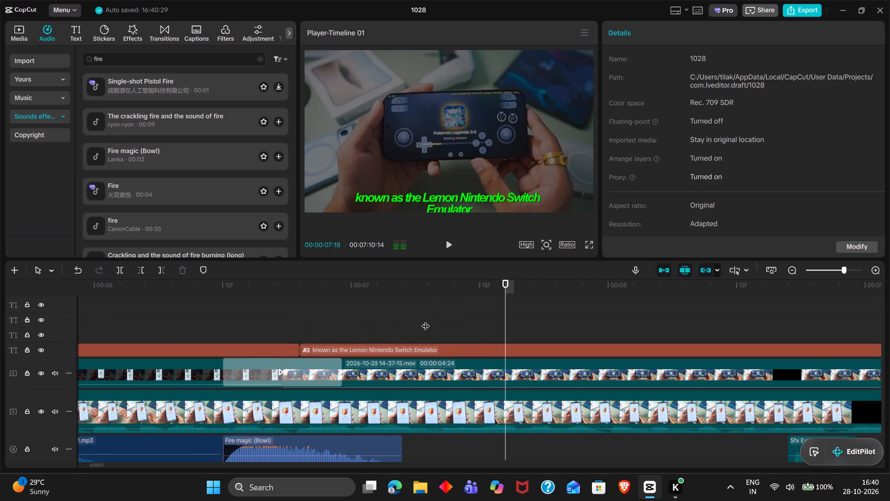
scroll(426, 320, "up", 4, "ctrl")
left_click(445, 368)
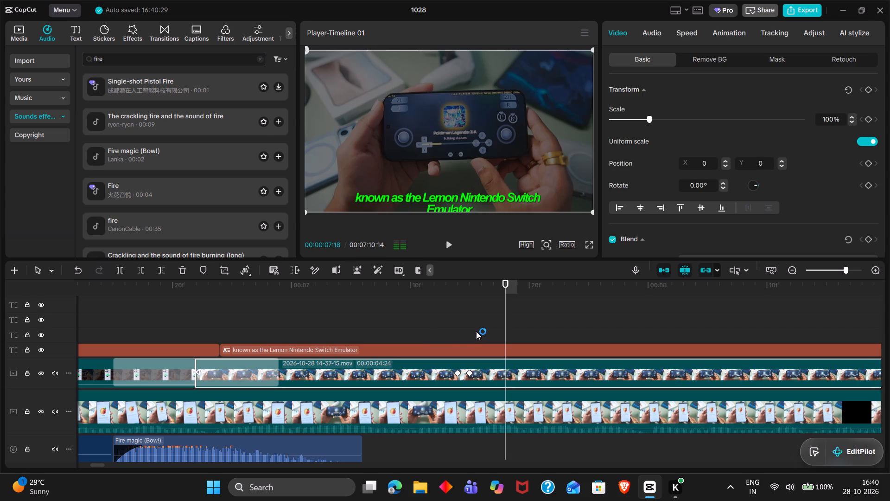
double_click(476, 331)
key("space")
key("space")
left_click(511, 331)
left_click_drag(511, 331, 493, 328)
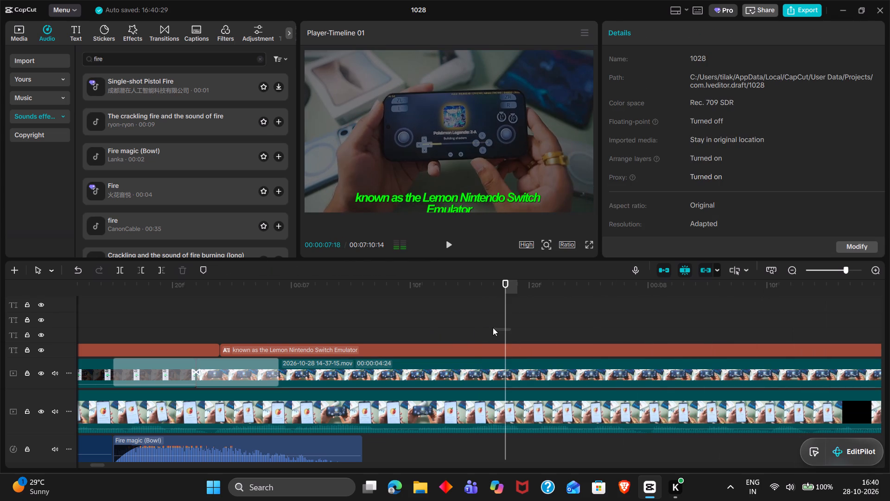
left_click_drag(493, 328, 493, 328)
double_click(493, 328)
left_click(494, 374)
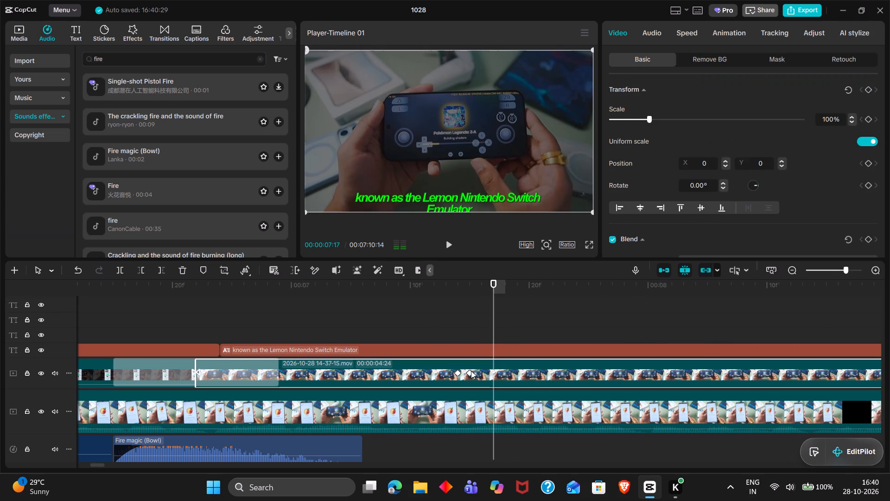
left_click_drag(470, 374, 494, 375)
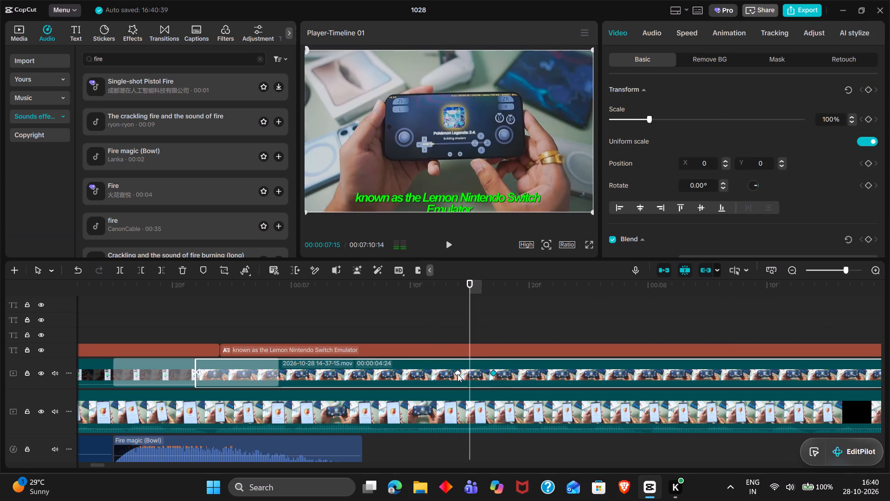
Move the overlay clip's 100% opacity keyframe to 00:00:07:16, just before the dimmed keyframe.
left_click_drag(458, 374, 478, 378)
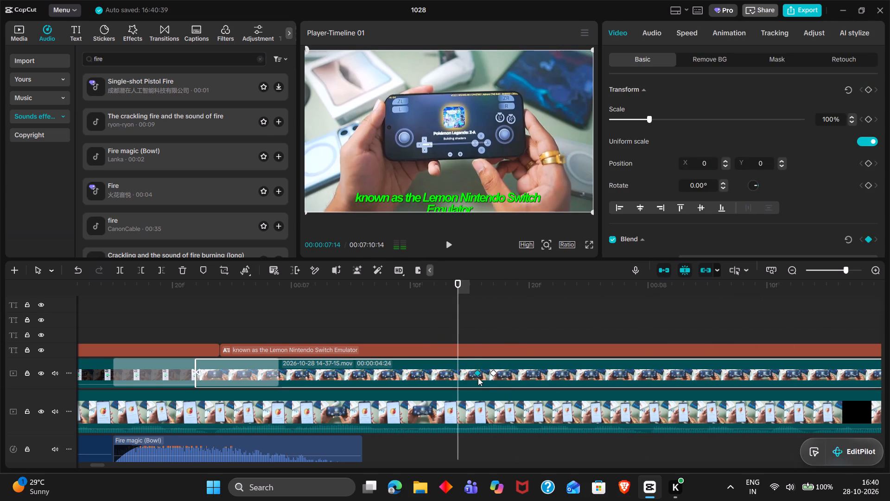
left_click_drag(478, 378, 479, 379)
left_click(479, 379)
left_click(481, 375)
Look through the project's imported media for an image to show with the Lemon emulator caption.
double_click(32, 35)
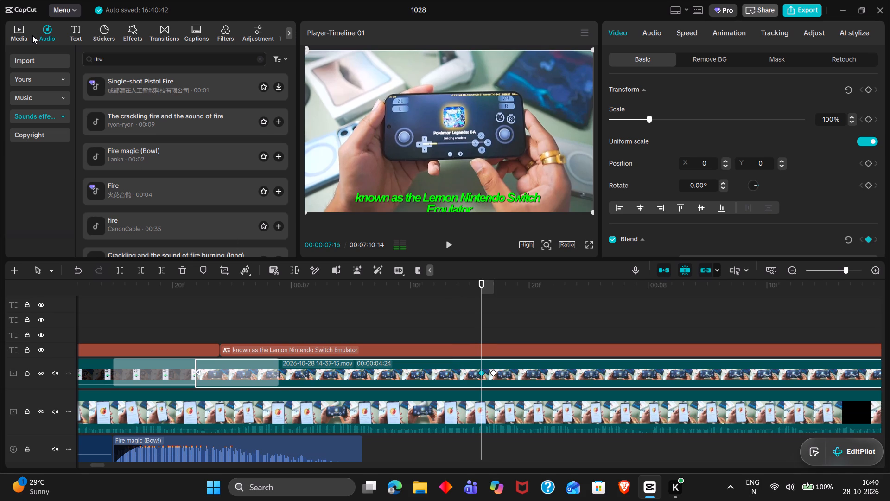
double_click(18, 29)
scroll(166, 143, "up", 4)
scroll(166, 143, "down", 3)
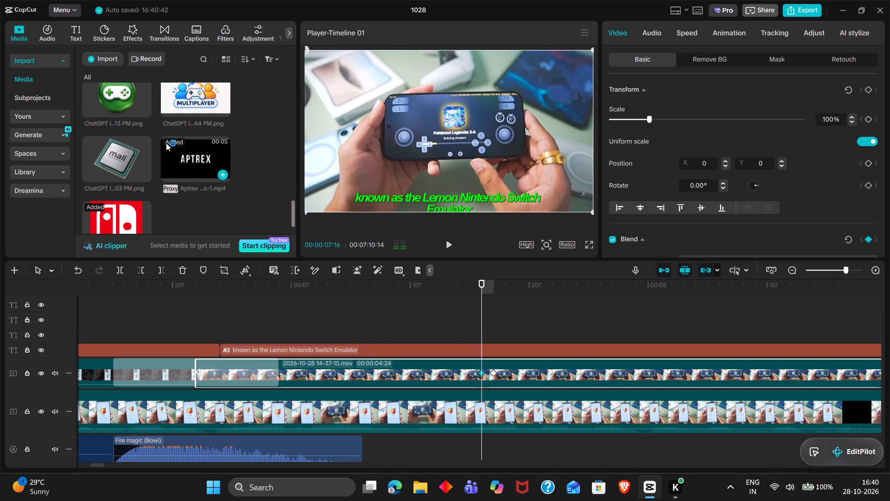
scroll(166, 143, "down", 1)
scroll(166, 143, "up", 2)
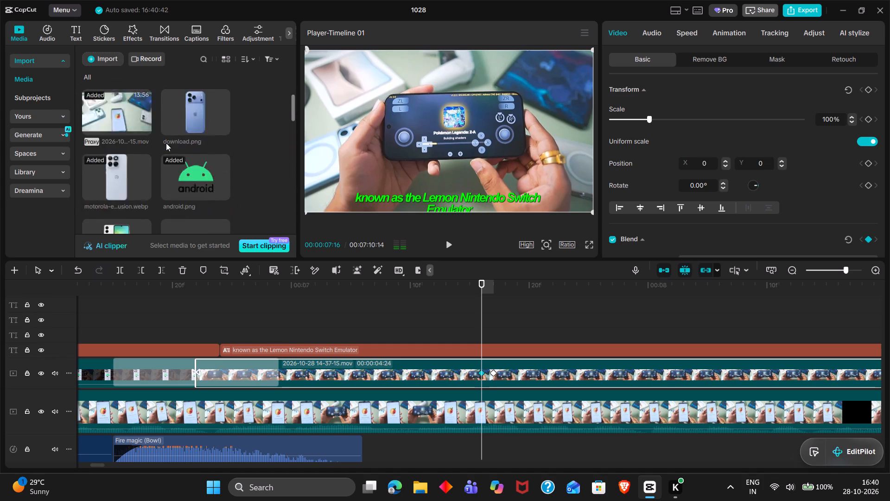
scroll(166, 143, "up", 2)
scroll(167, 151, "down", 1)
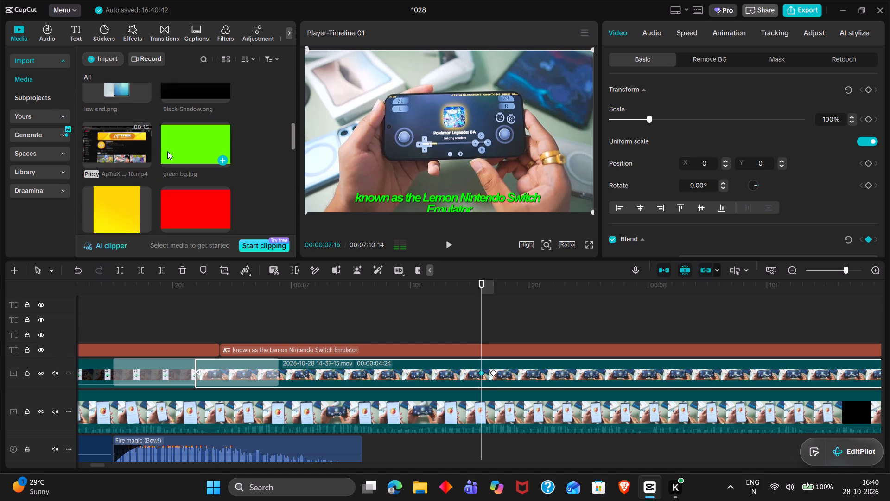
scroll(167, 151, "up", 1)
scroll(167, 151, "down", 1)
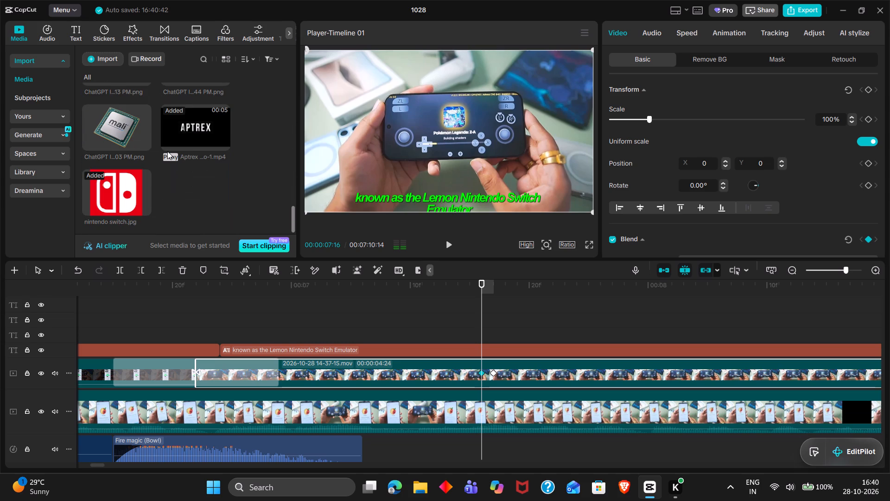
scroll(167, 151, "down", 1)
Check the Downloads folder for a suitable Lemon emulator image to import, and leave without importing anything.
left_click(109, 64)
left_click(121, 86)
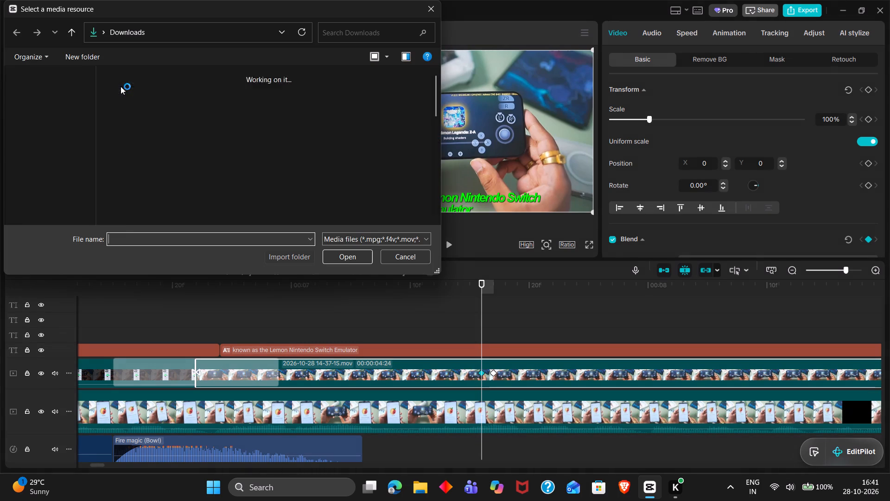
scroll(142, 138, "up", 3)
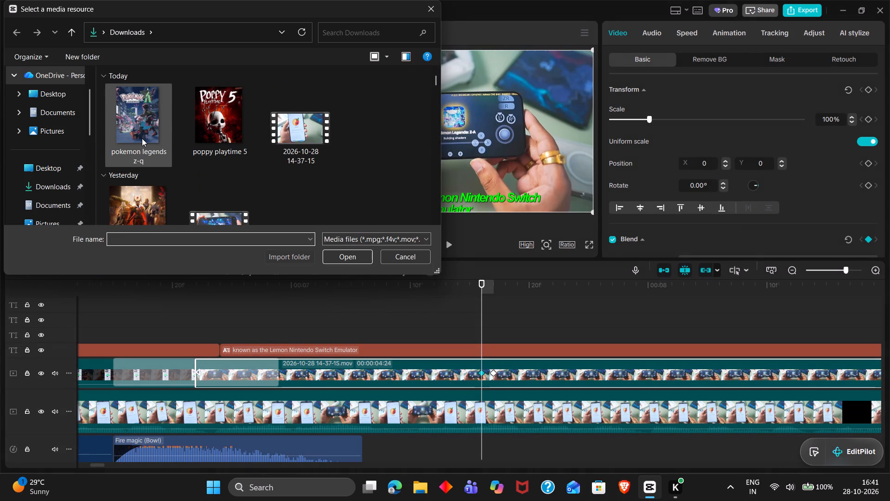
scroll(142, 138, "down", 2)
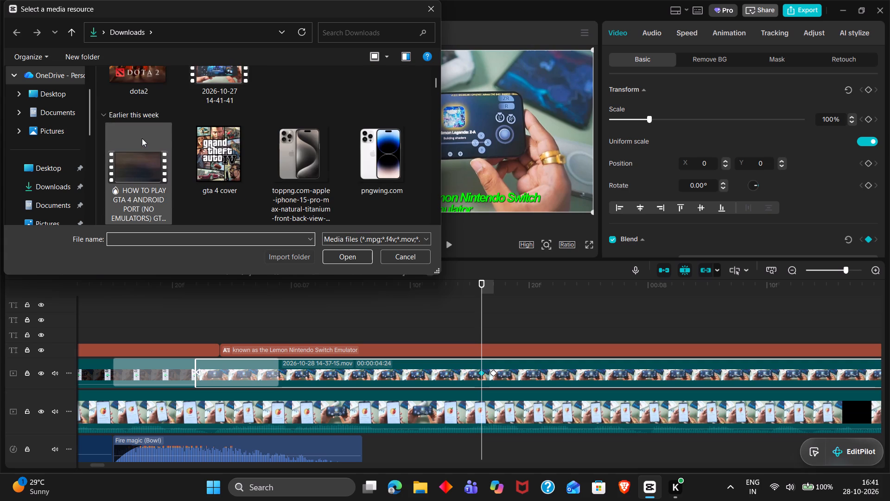
scroll(142, 138, "up", 3)
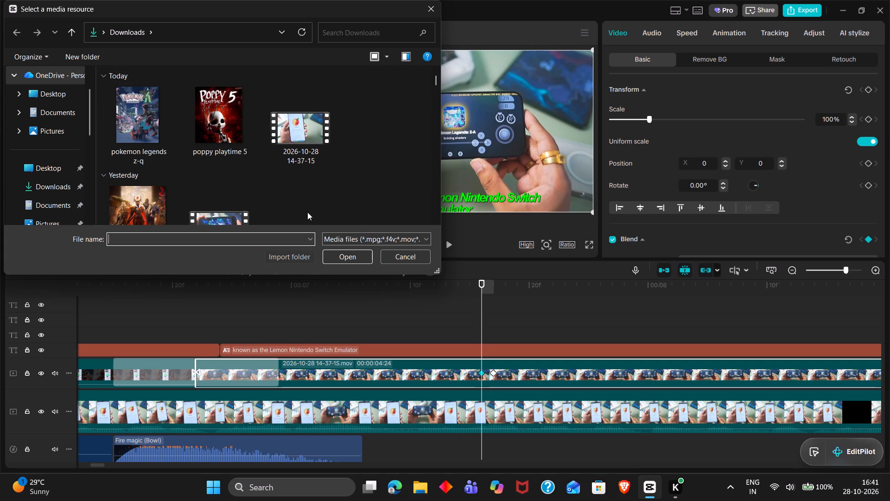
left_click(390, 258)
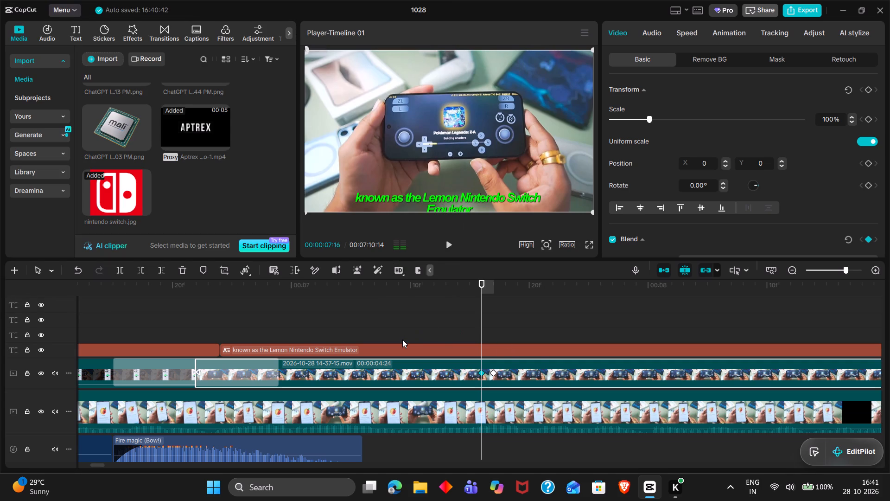
Switch to Microsoft Edge, search the web for lemon emulator and open the lemon-emu.org site.
left_click(393, 492)
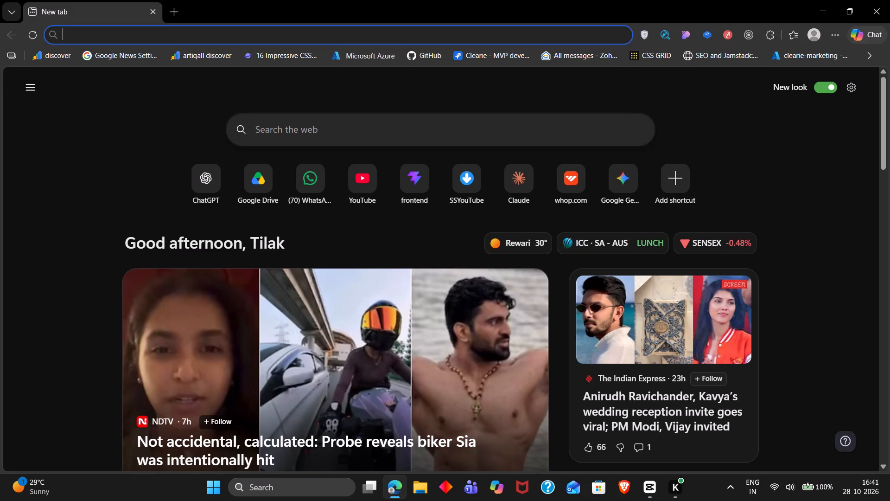
left_click(320, 39)
type("lemon")
key("Return")
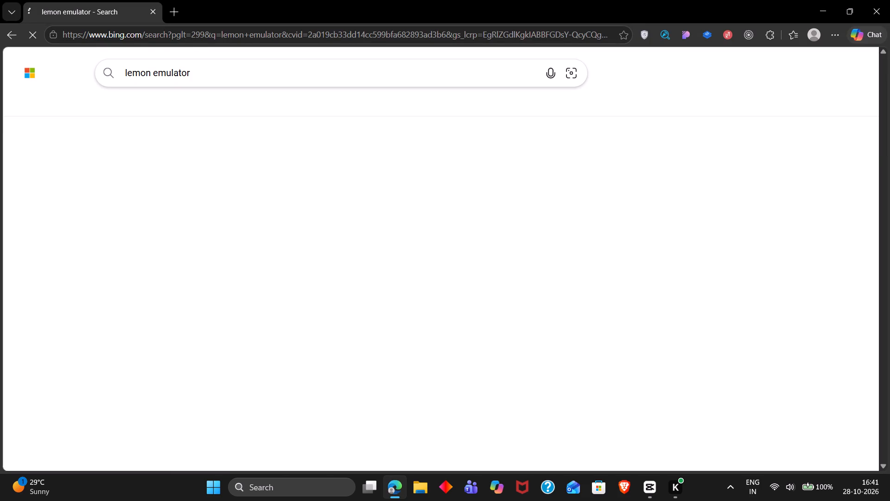
left_click(229, 274)
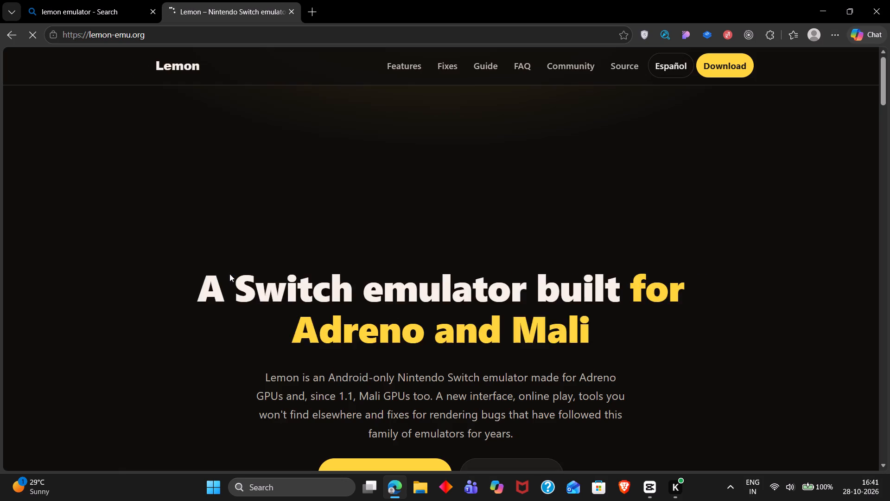
Save the Lemon logo image from the site's home page to Downloads as a PNG named lemon.
right_click(442, 188)
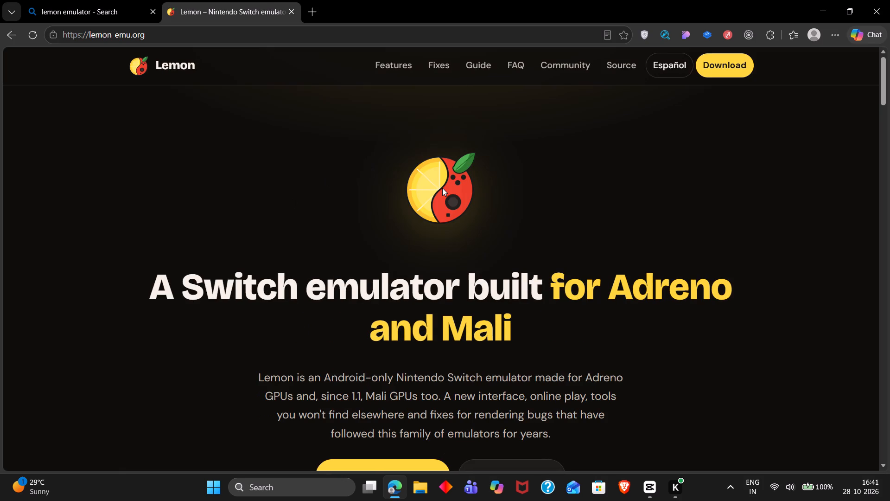
left_click(466, 213)
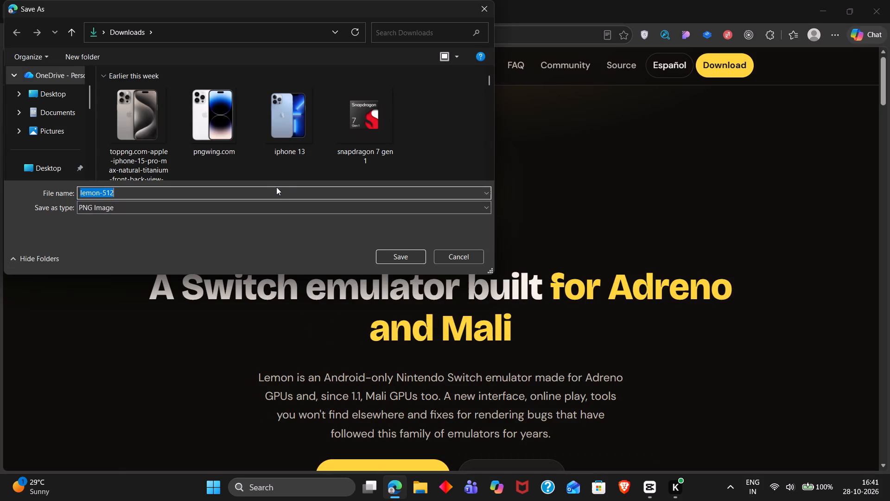
type("lemon")
key("Return")
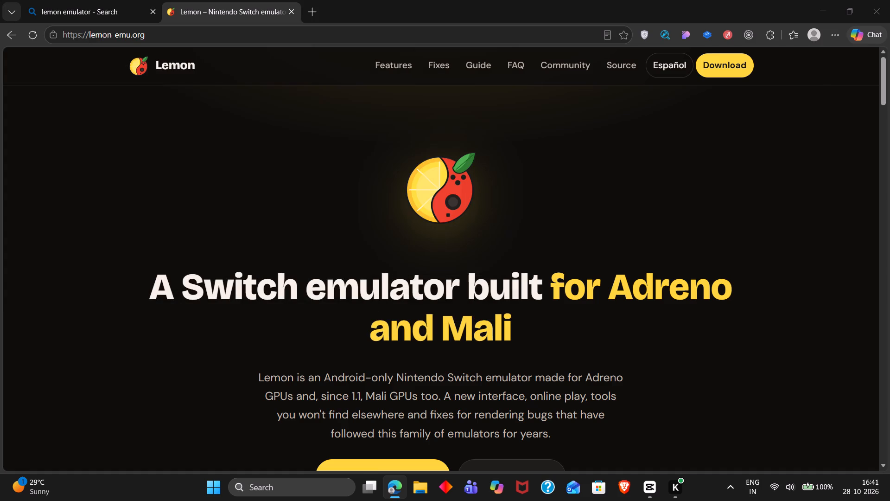
left_click(669, 96)
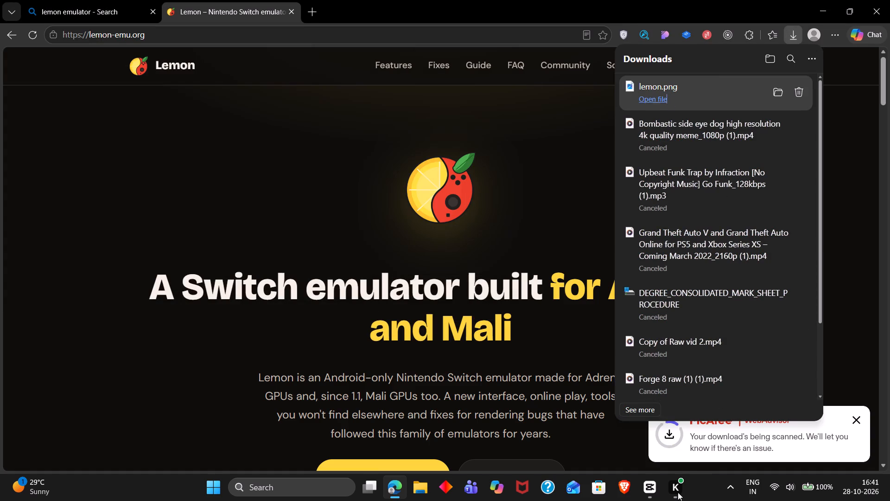
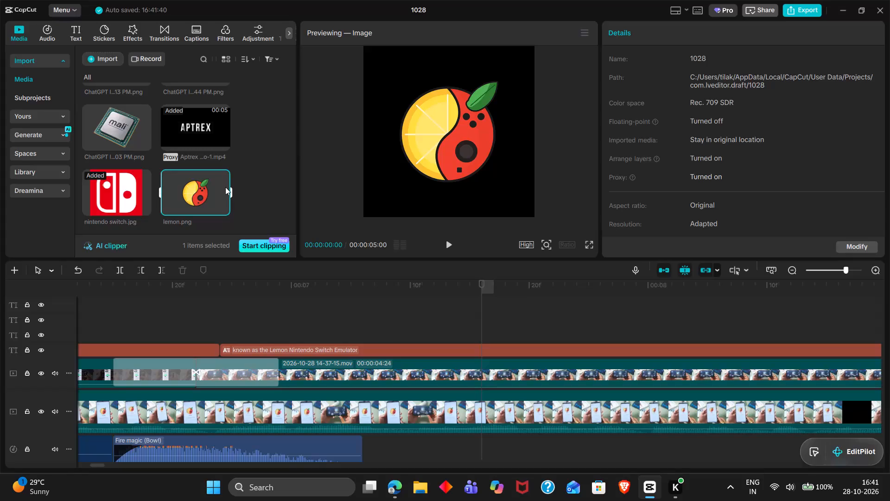
Place lemon.png on a new top track above the emulator clip, starting at 00:00:07:16.
left_click_drag(213, 187, 241, 232)
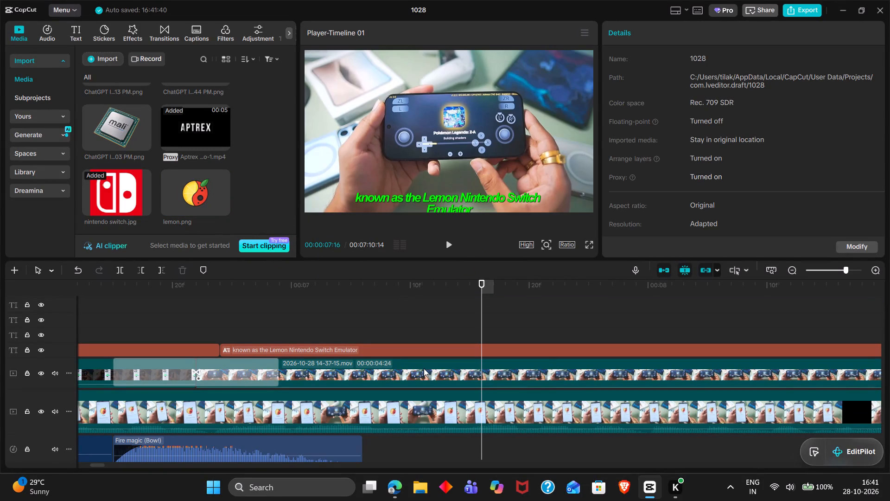
left_click(497, 390)
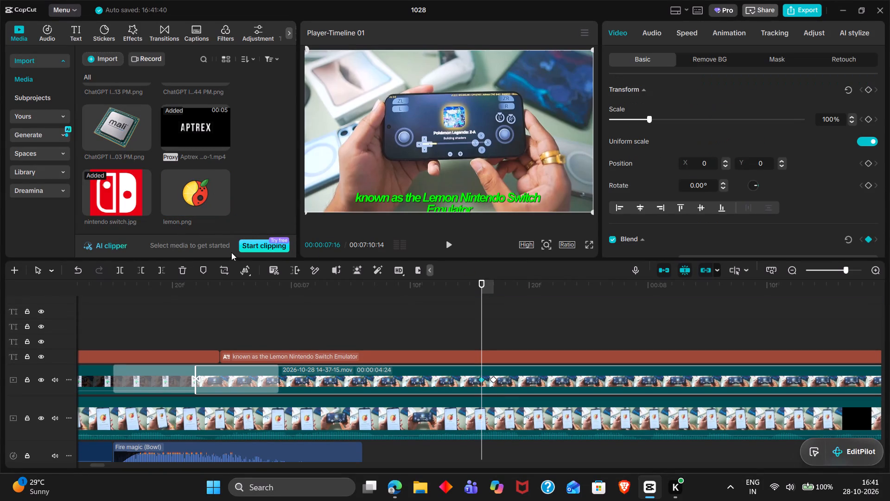
left_click_drag(200, 190, 482, 302)
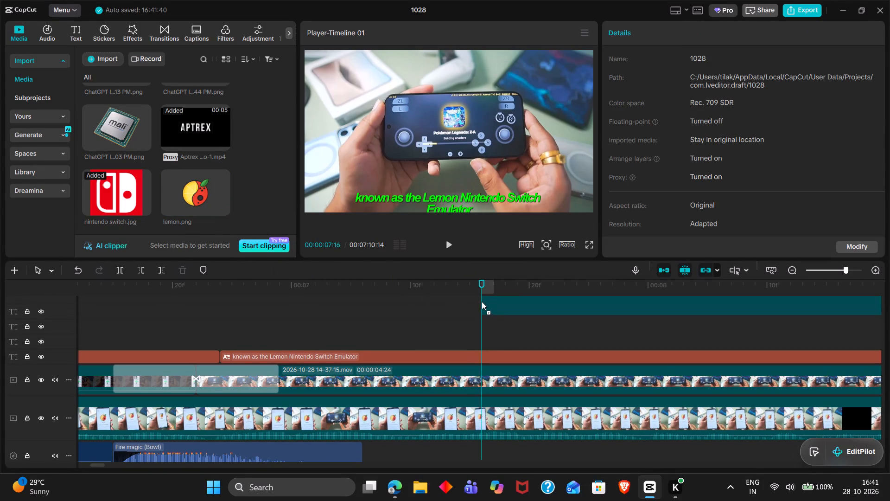
left_click_drag(482, 302, 482, 294)
Apply an entrance animation with a 0.4 s duration to the lemon.png overlay.
scroll(487, 319, "up", 1)
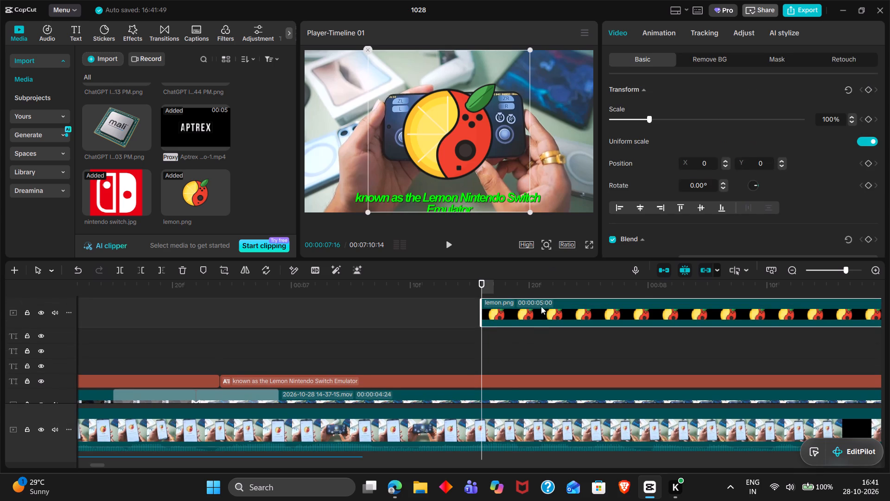
double_click(648, 36)
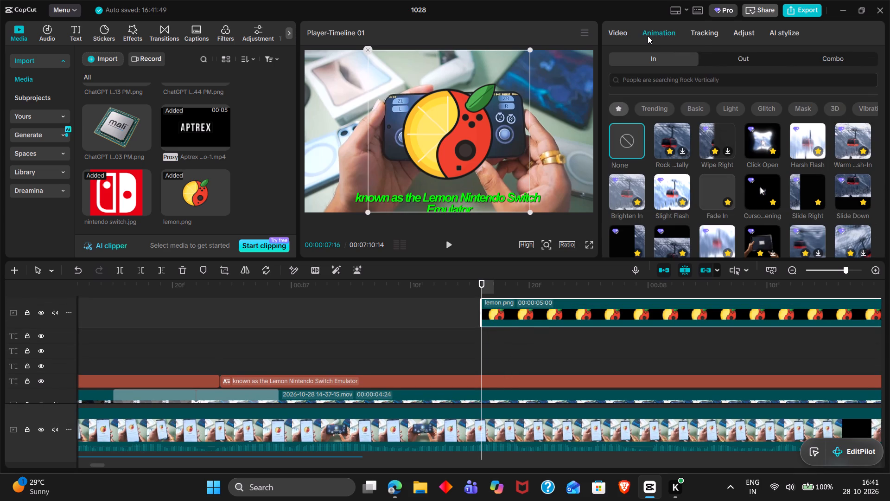
double_click(686, 227)
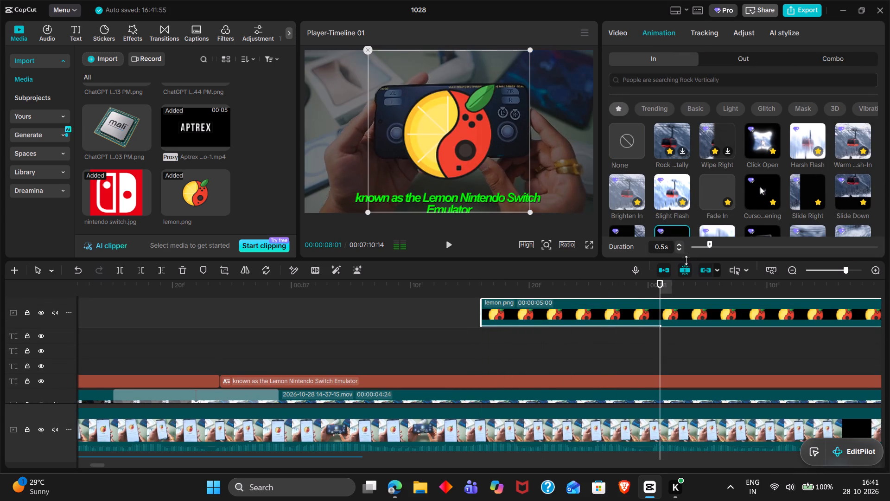
left_click(679, 249)
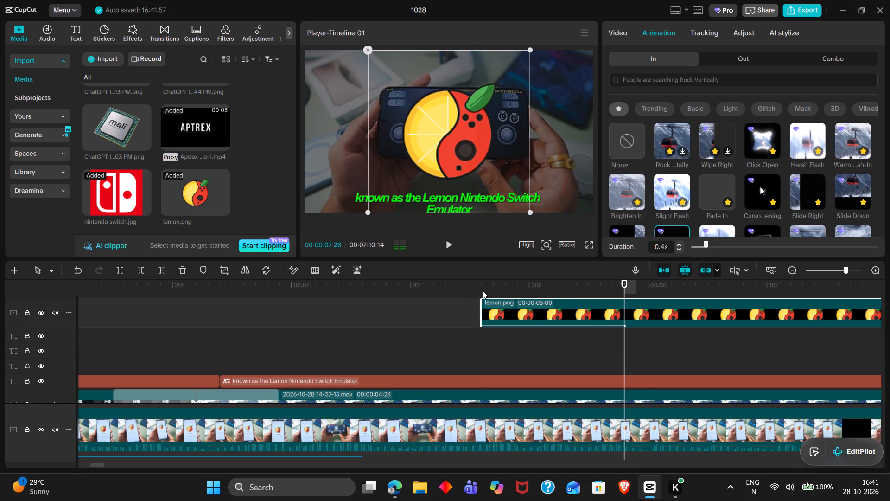
Add the Whoosh 4.mp3 sound under the start of the lemon overlay and trim its beginning to 00:00:07:17.
double_click(483, 291)
left_click_drag(491, 314, 494, 393)
scroll(494, 393, "down", 1)
left_click(476, 310)
left_click_drag(476, 310, 515, 312)
double_click(490, 287)
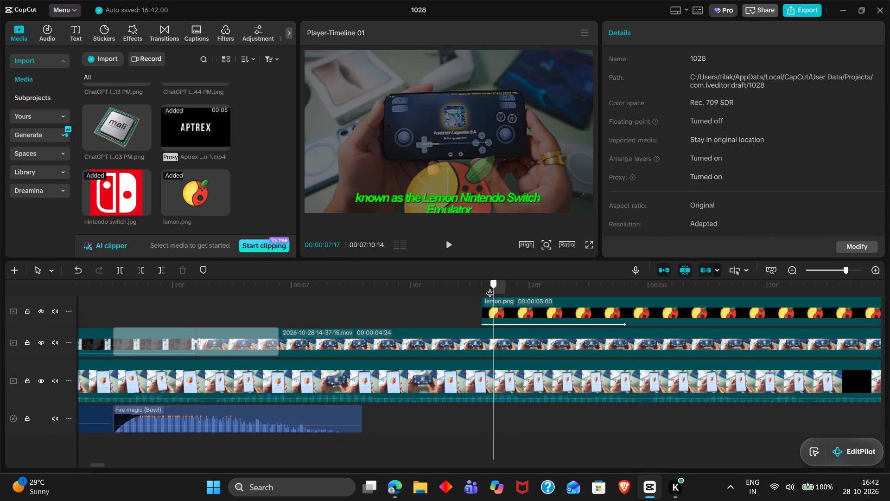
scroll(232, 179, "up", 1)
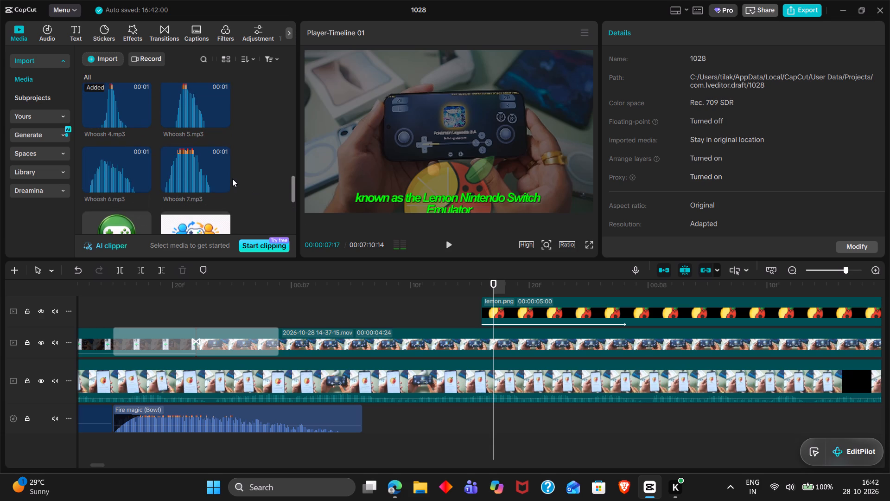
scroll(182, 150, "up", 1)
left_click_drag(110, 178, 465, 418)
left_click_drag(561, 419, 497, 415)
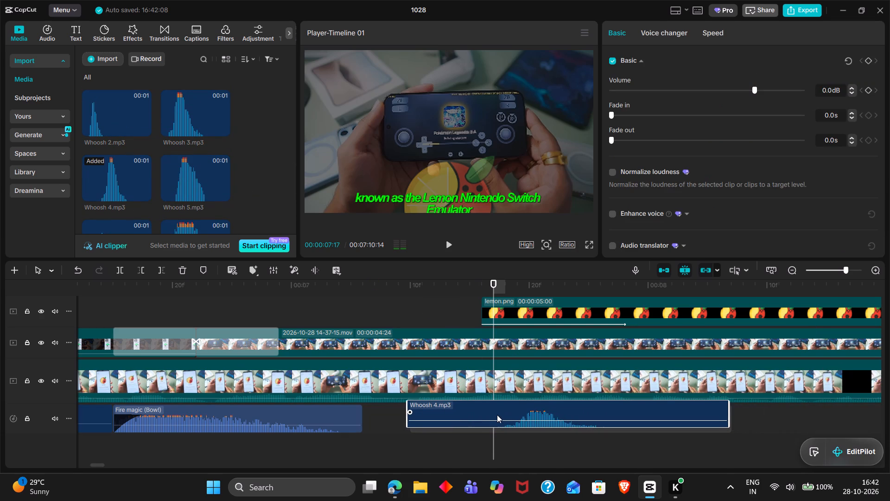
left_click_drag(497, 415, 486, 414)
key("q")
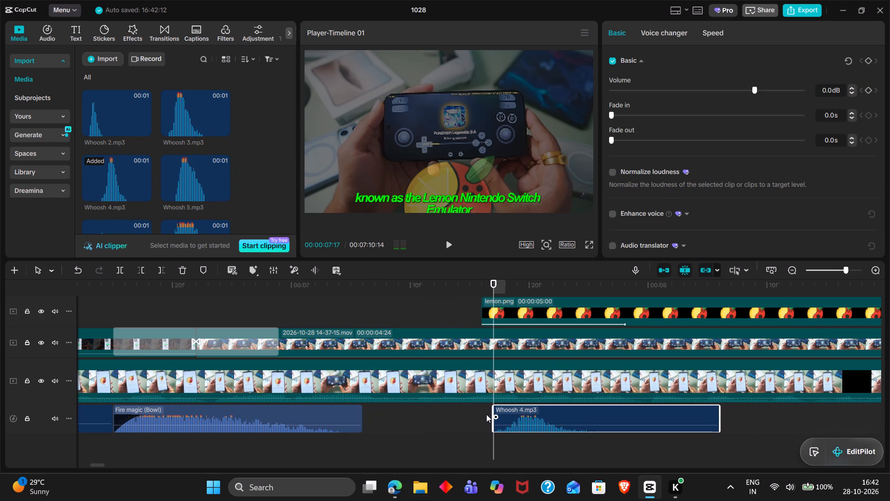
Play back the lemon logo's entrance and the lead-in before it to check the animation and whoosh timing.
key("space")
key("space")
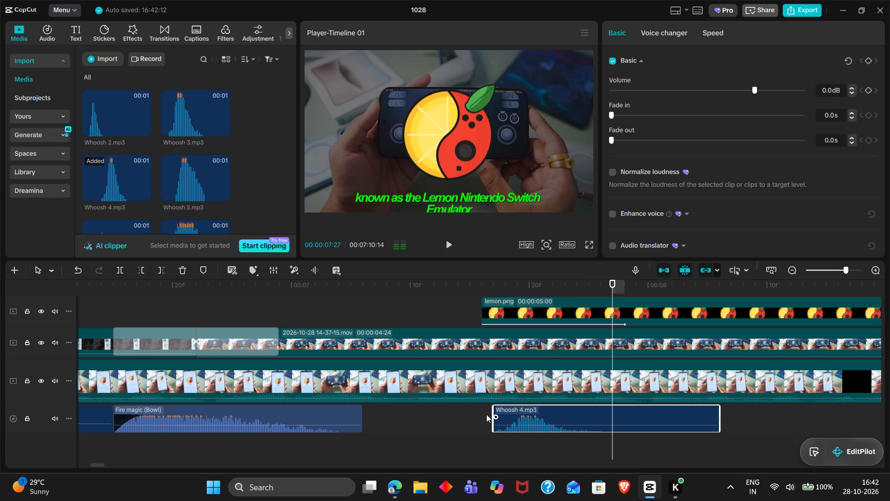
scroll(486, 414, "left", 1)
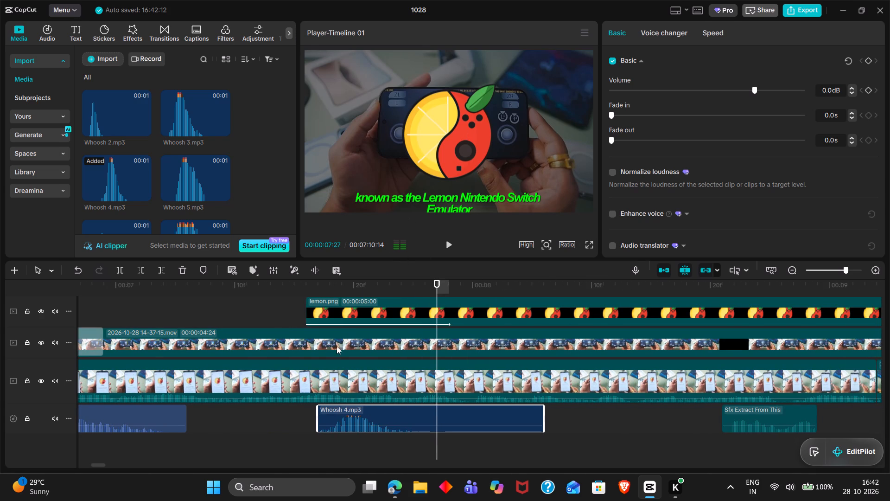
double_click(303, 290)
key("space")
key("space")
left_click(390, 288)
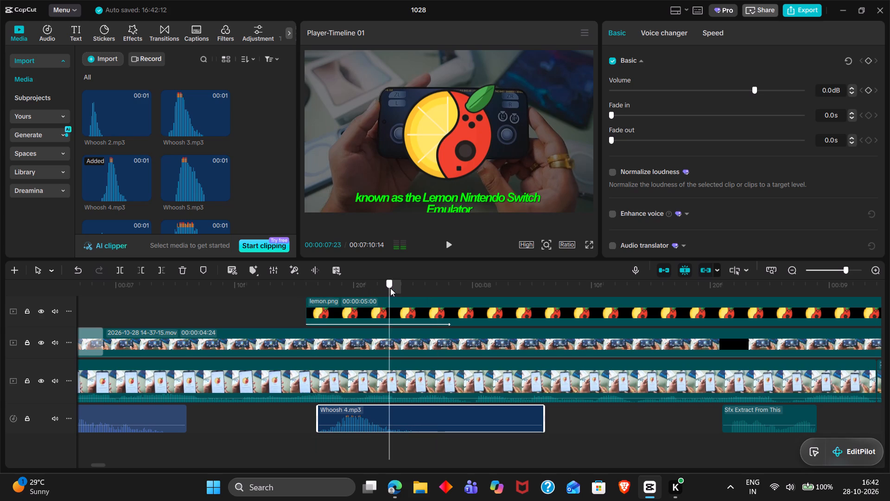
left_click_drag(390, 288, 313, 285)
key("space")
key("space")
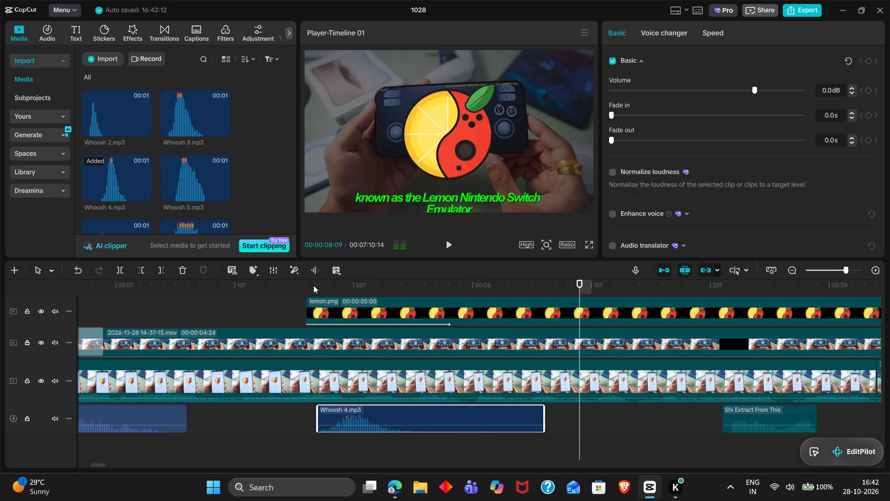
key("space")
key("space")
scroll(313, 285, "down", 4, "ctrl")
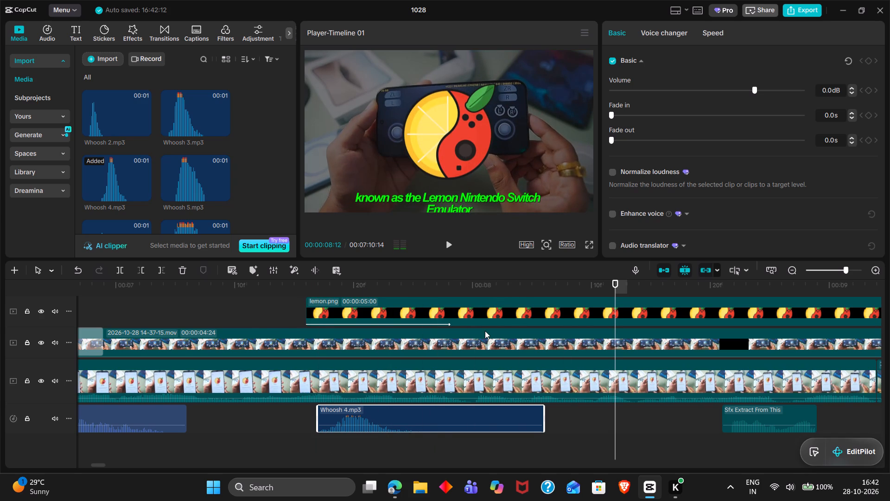
scroll(485, 331, "down", 2, "ctrl")
key("space")
key("space")
scroll(485, 331, "down", 3, "ctrl")
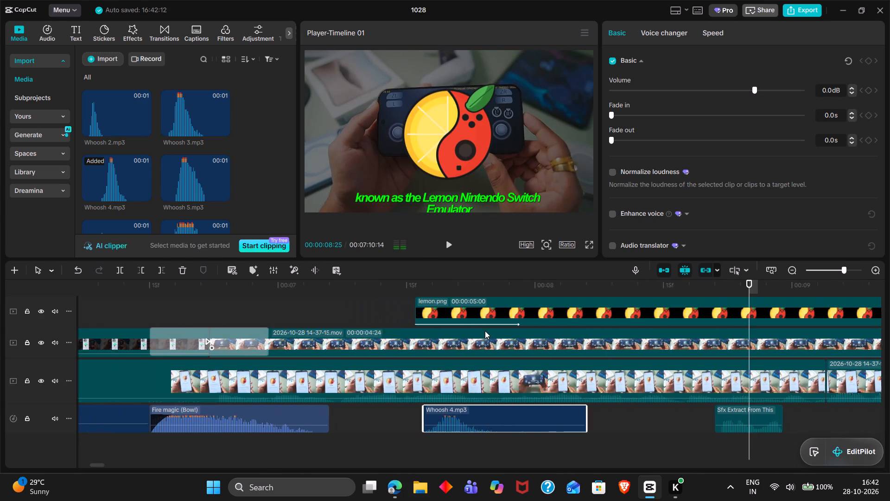
left_click(370, 300)
left_click_drag(370, 300, 280, 300)
key("space")
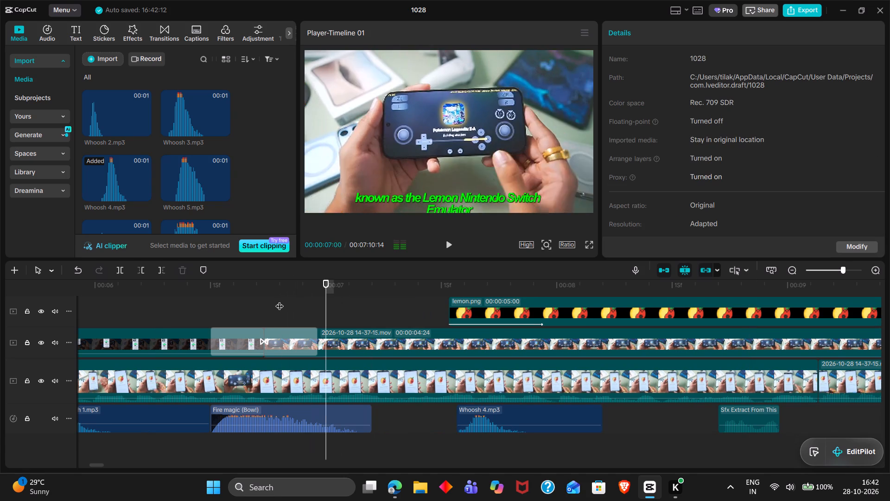
key("space")
key("space")
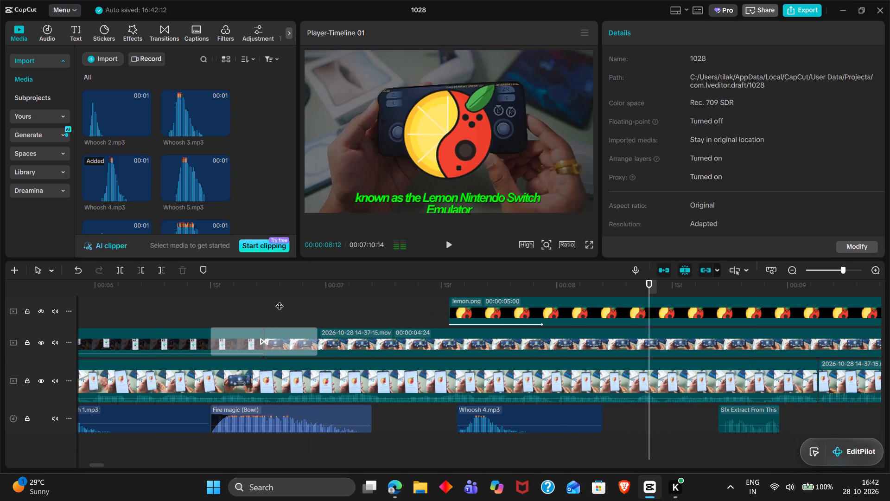
key("space")
Scale the lemon logo to 91% and lower it to Y position -62, keeping it horizontally centred.
left_click(442, 123)
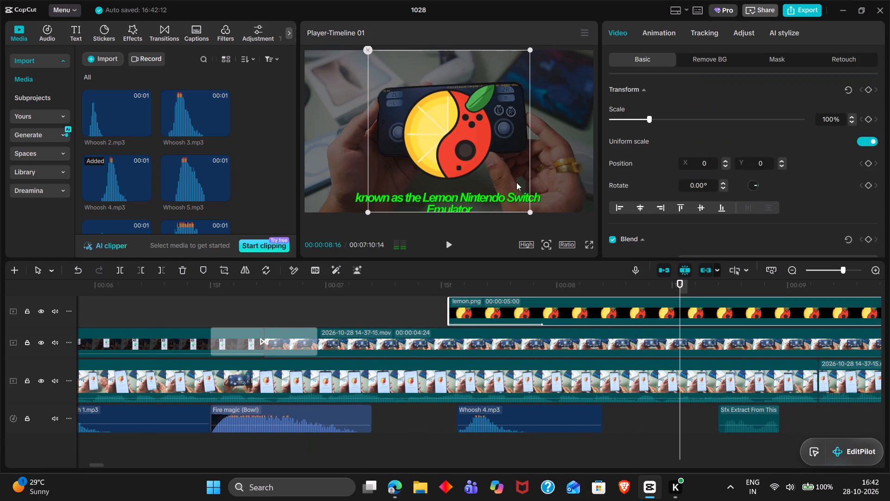
left_click_drag(529, 213, 518, 203)
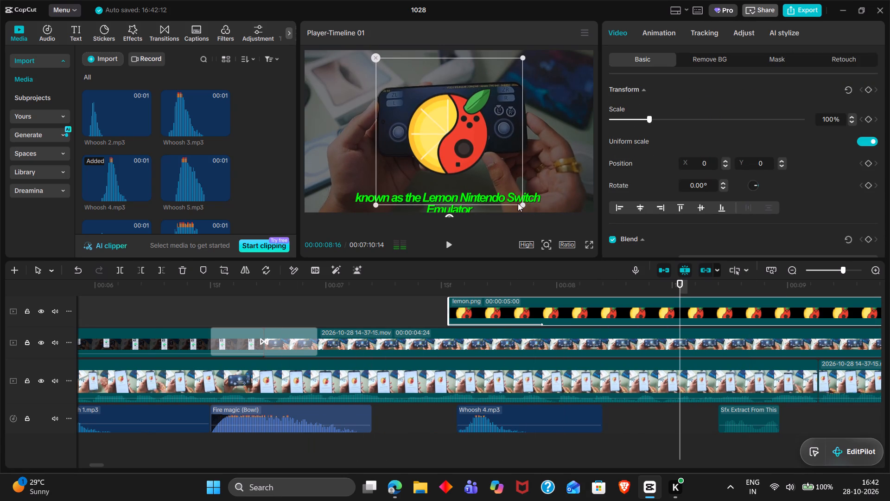
left_click_drag(442, 160, 442, 166)
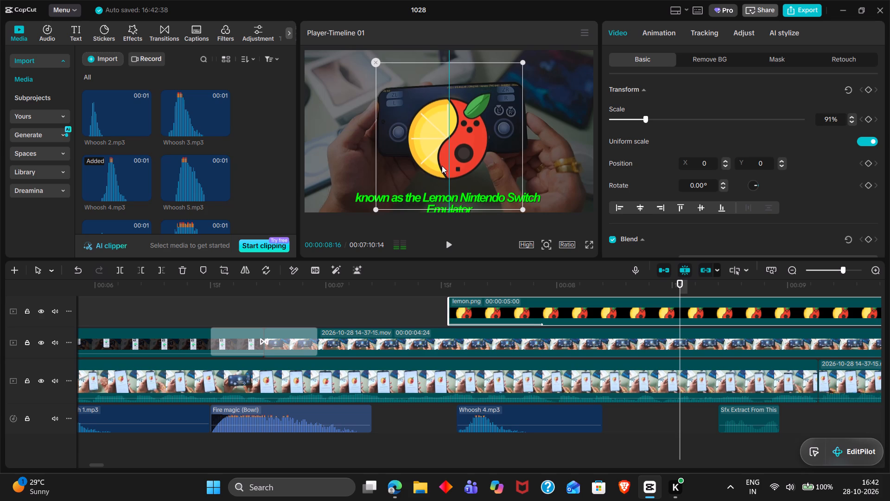
left_click_drag(442, 166, 442, 165)
Find the existing Emulators title on the timeline and move it to start at 00:00:08:16, over the lemon logo section.
scroll(434, 374, "right", 1)
scroll(434, 374, "up", 1)
scroll(434, 374, "left", 1)
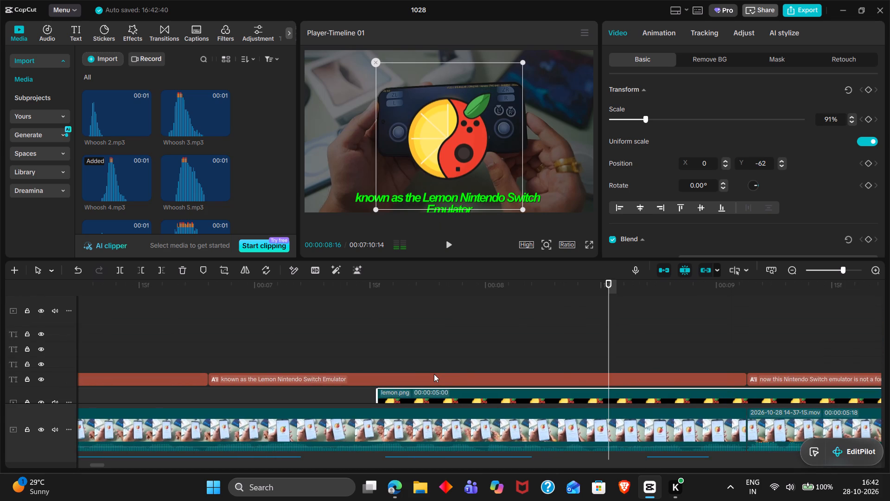
scroll(434, 374, "down", 1)
scroll(434, 374, "right", 1)
scroll(434, 374, "up", 2)
scroll(434, 374, "down", 1)
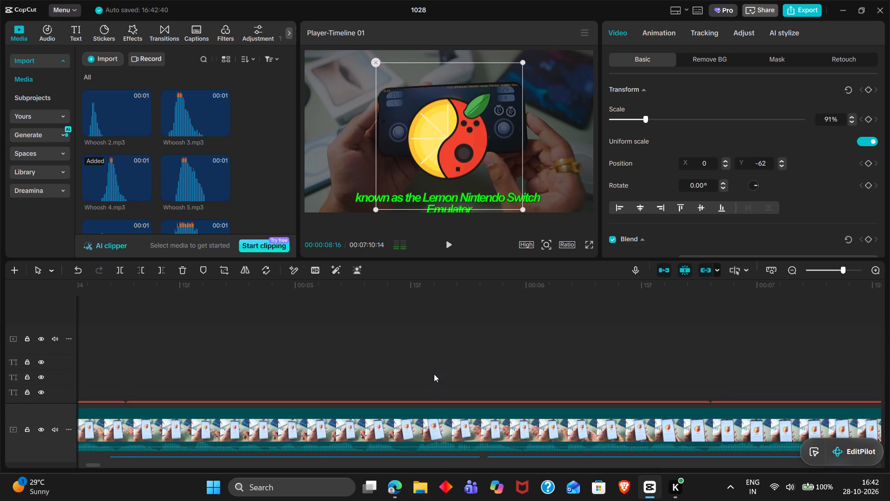
scroll(434, 374, "down", 1)
scroll(434, 374, "left", 1)
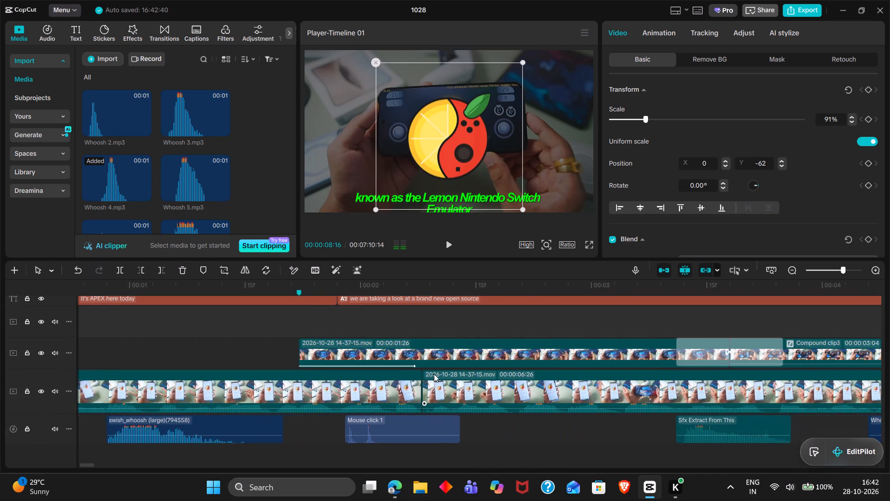
scroll(434, 374, "left", 1)
scroll(434, 374, "up", 1)
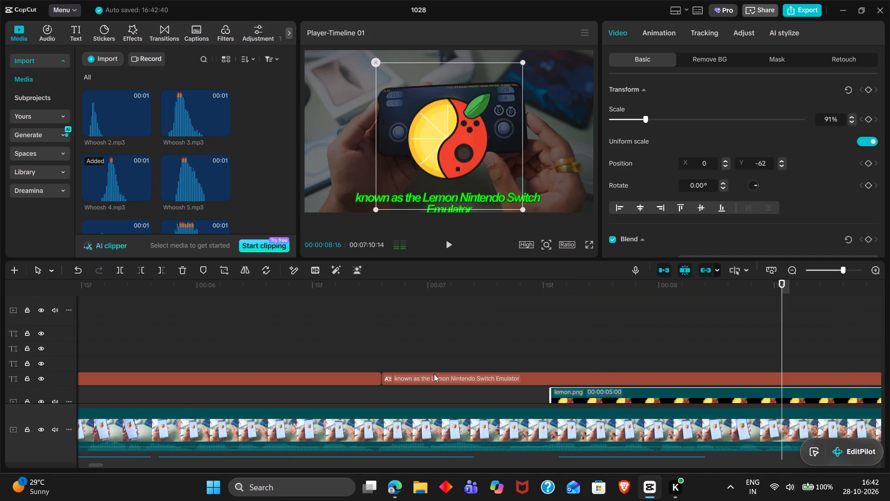
scroll(434, 374, "down", 1)
scroll(474, 339, "down", 2)
scroll(474, 339, "up", 1)
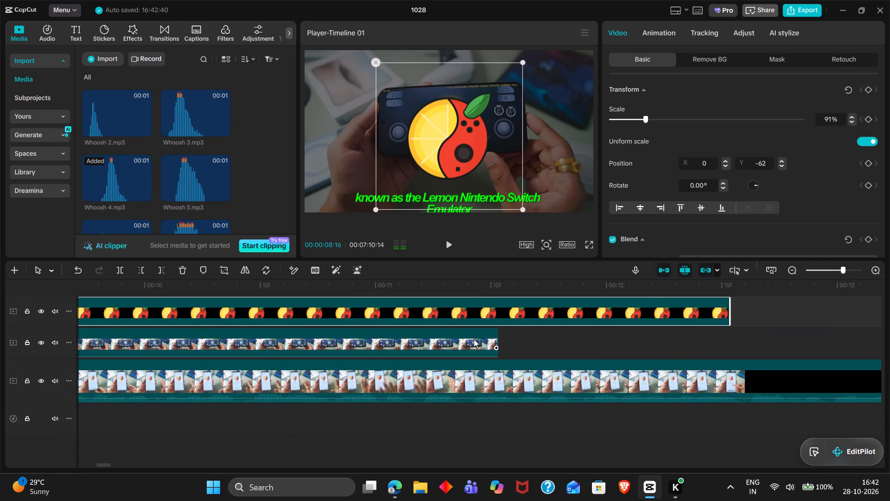
scroll(474, 339, "up", 1)
left_click(442, 343)
scroll(442, 343, "right", 1)
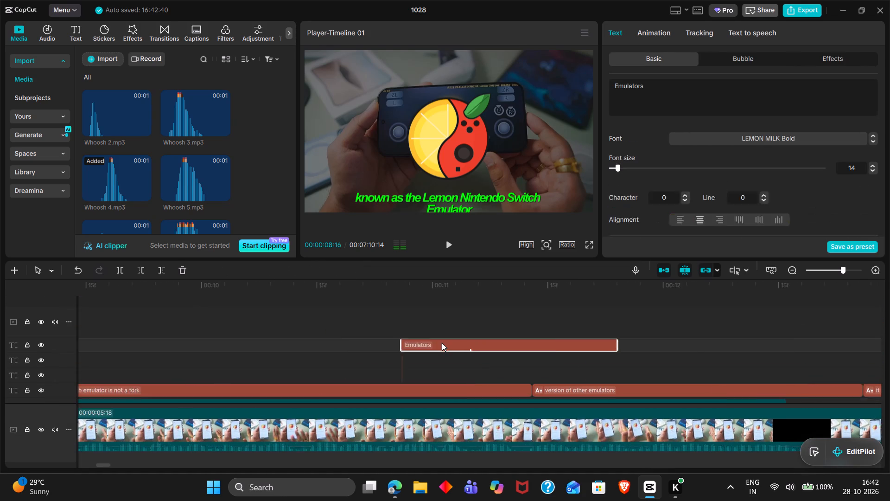
scroll(442, 343, "right", 1)
left_click_drag(764, 345, 203, 349)
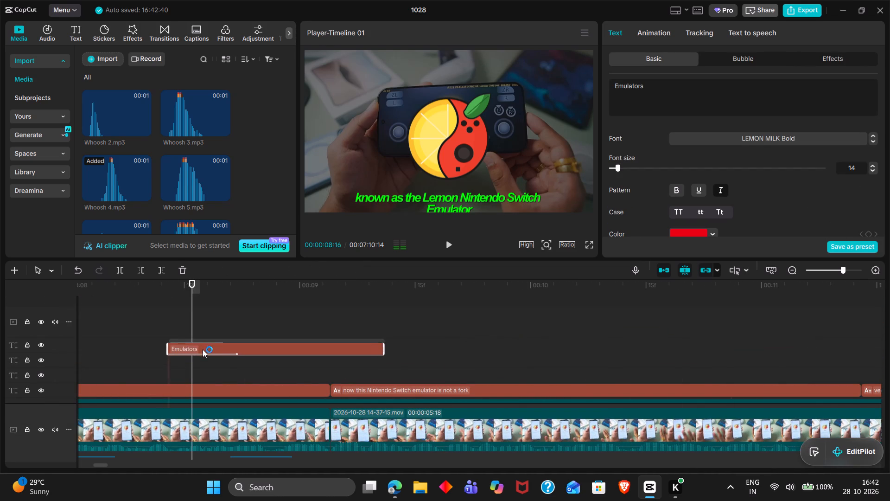
left_click_drag(203, 349, 225, 347)
Change the moved title's text to "Emulator".
double_click(205, 309)
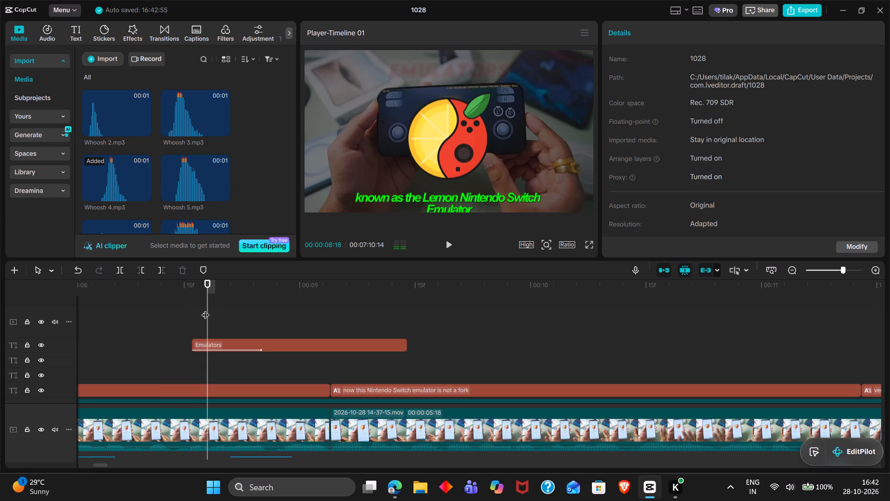
left_click_drag(205, 309, 246, 319)
left_click(257, 350)
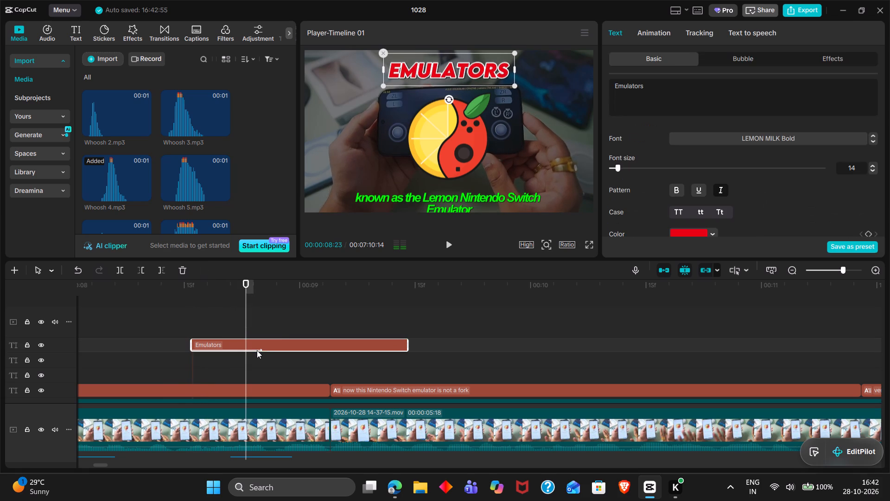
left_click(667, 106)
key("BackSpace")
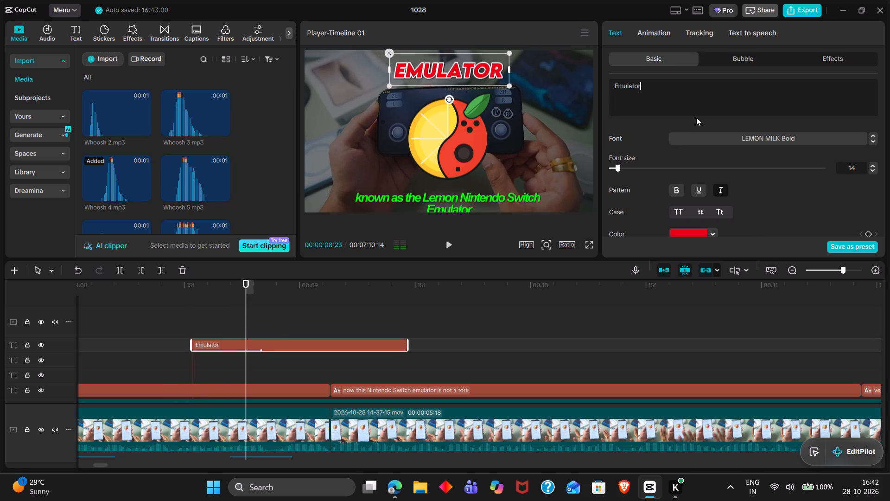
Recolour the Emulator title with the red sampled from the lemon logo and lower the title closer to the logo.
left_click(692, 234)
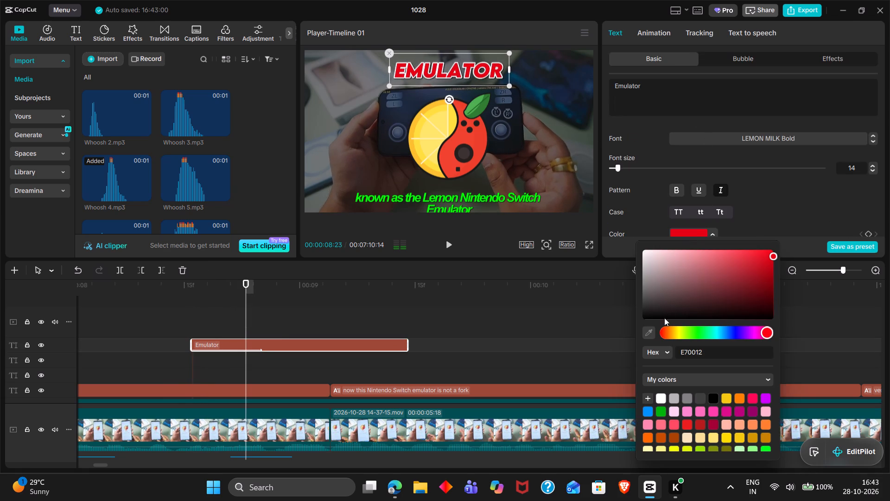
left_click(649, 330)
left_click(485, 134)
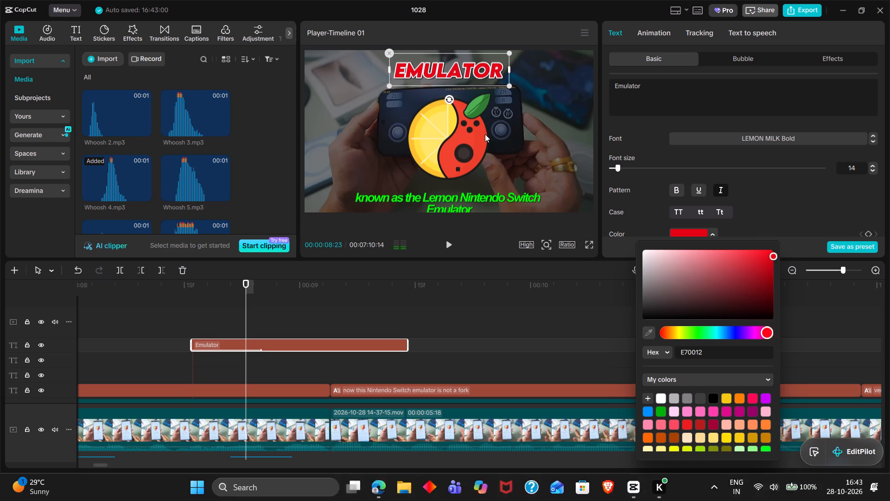
left_click_drag(488, 61, 488, 71)
double_click(504, 92)
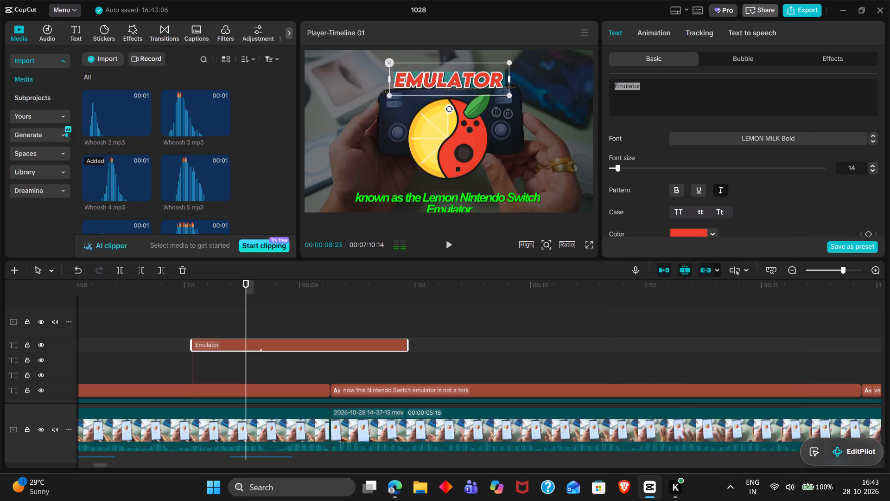
Copy the Enter / Click / Select sound from the Nintendo Switch section and paste it at the Emulator title's start, 00:00:08:16.
double_click(192, 329)
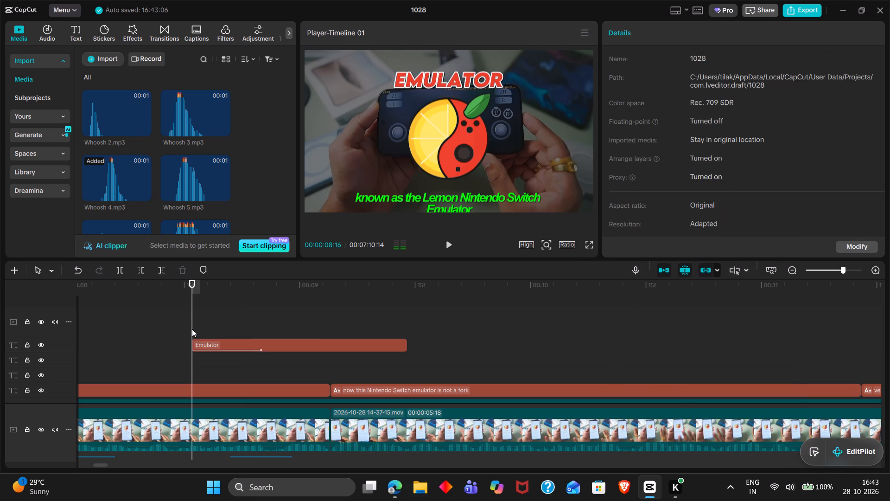
scroll(192, 329, "down", 2)
scroll(192, 329, "right", 3)
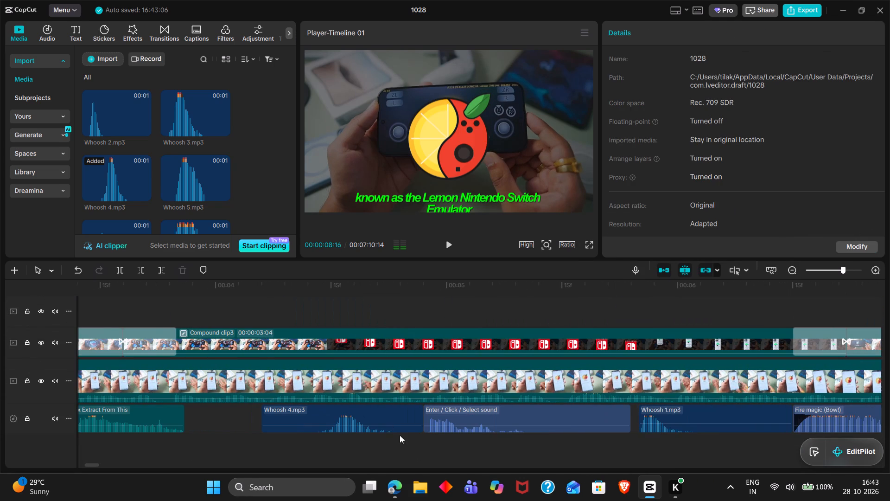
left_click(471, 423)
key("ctrl+c")
key("ctrl+v")
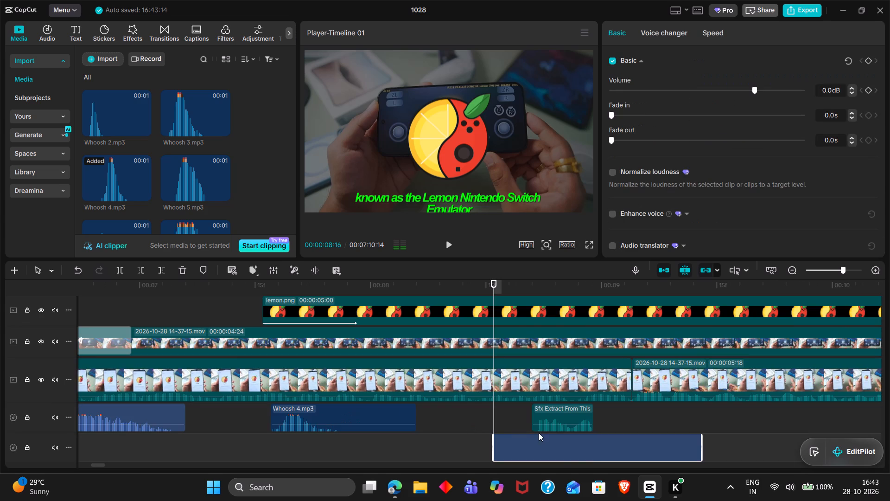
Shift the Sfx Extract clip later, then fit the pasted click sound before it on the same audio track with its end trimmed.
left_click_drag(547, 419, 703, 418)
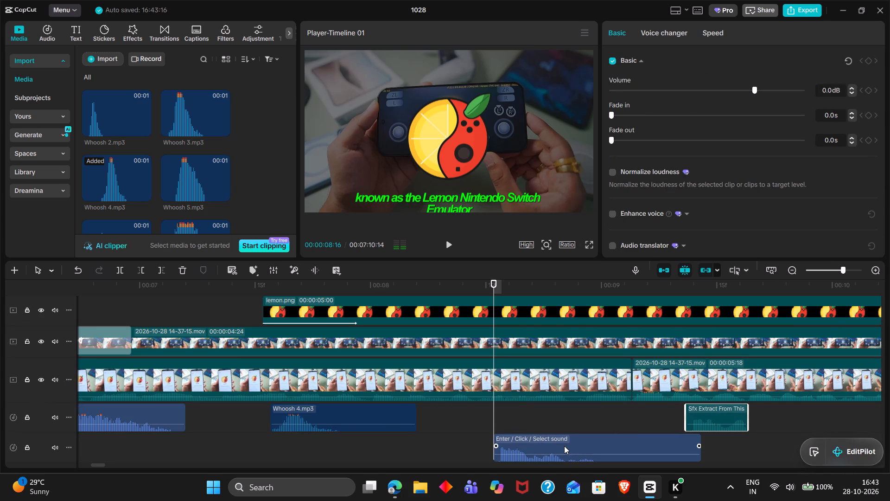
left_click(563, 446)
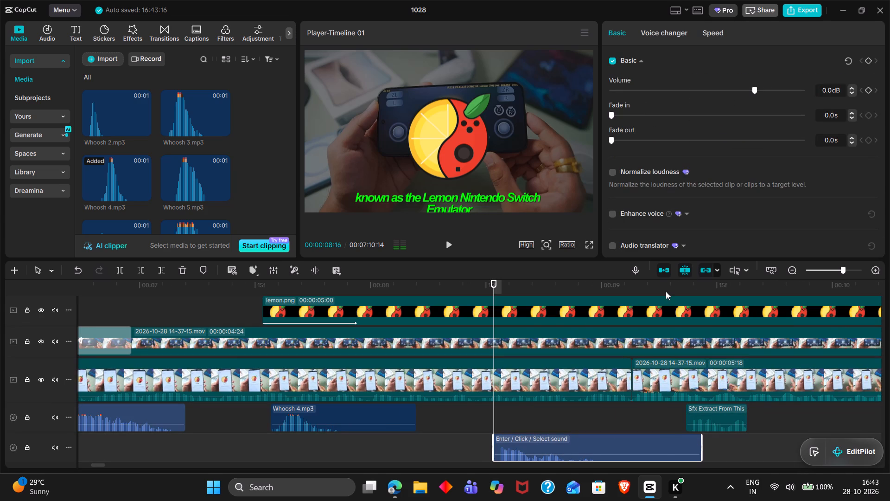
left_click(666, 291)
key("w")
left_click_drag(608, 443, 611, 411)
Play back the lemon section from about 00:00:07:11 to check the title's entrance against the added click sound.
double_click(222, 426)
key("space")
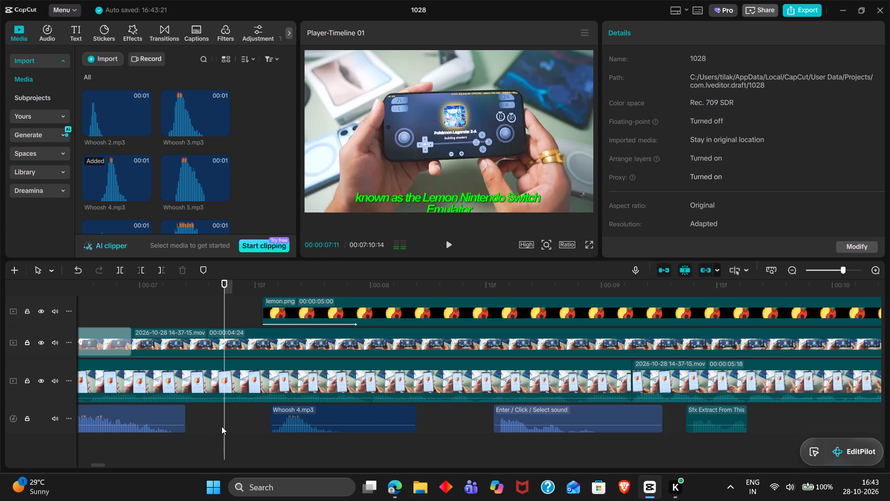
key("space")
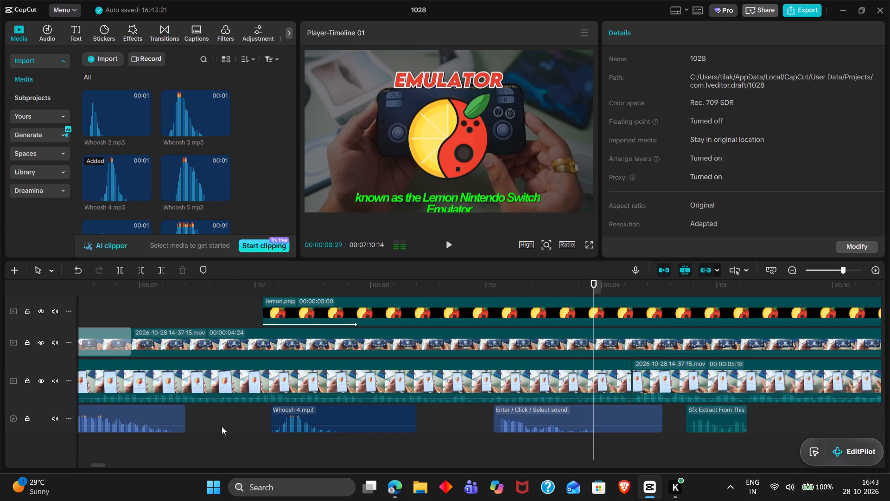
key("space")
key("space")
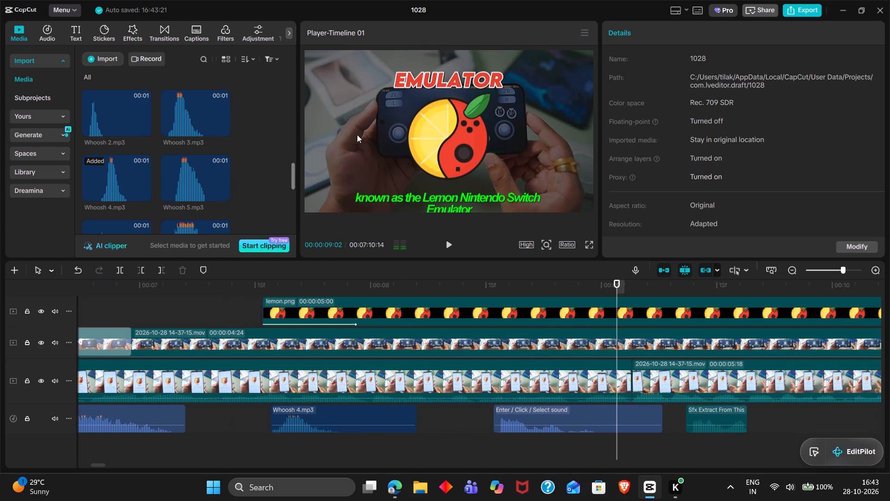
left_click(427, 143)
left_click(427, 143)
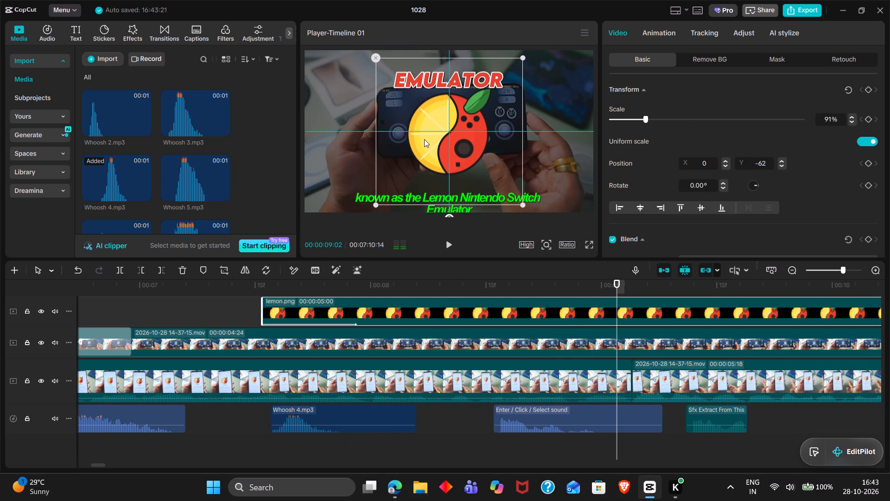
key("space")
key("space")
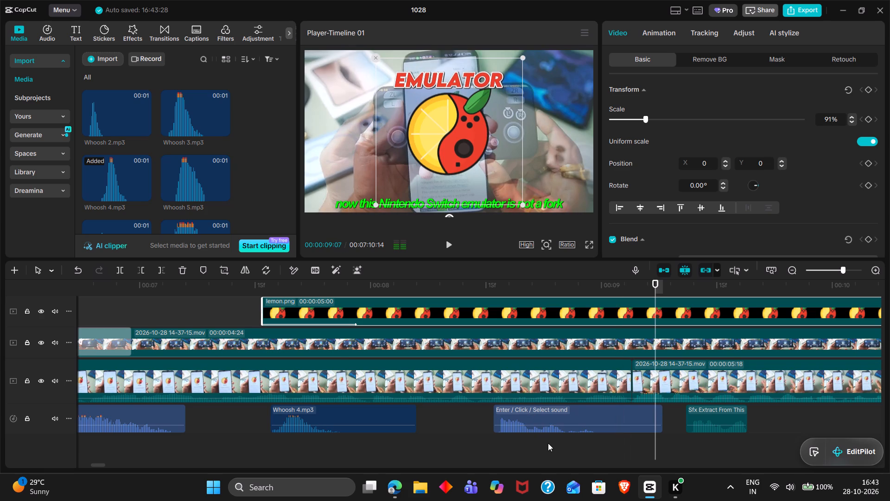
Play back the earlier section from around 00:00:03 to review the Nintendo Switch logo and its Emulators title.
scroll(548, 443, "right", 3)
left_click(375, 299)
scroll(375, 299, "up", 1)
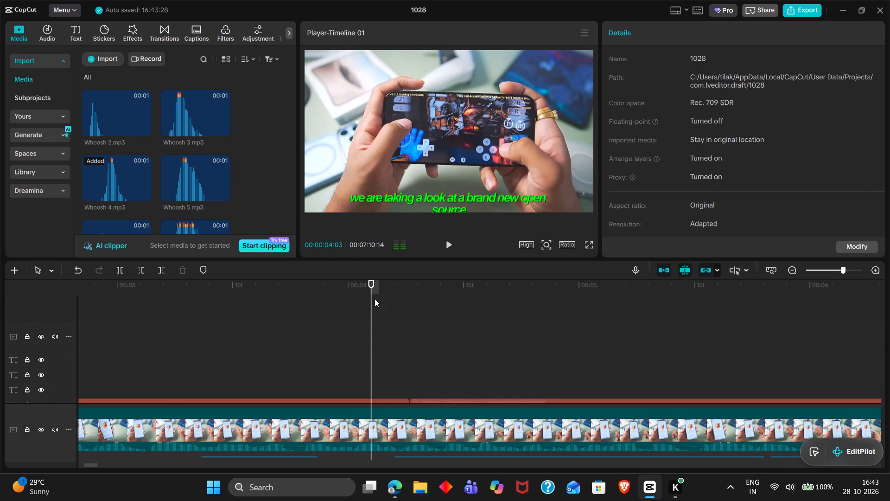
scroll(375, 299, "up", 1)
scroll(404, 328, "down", 1)
double_click(404, 328)
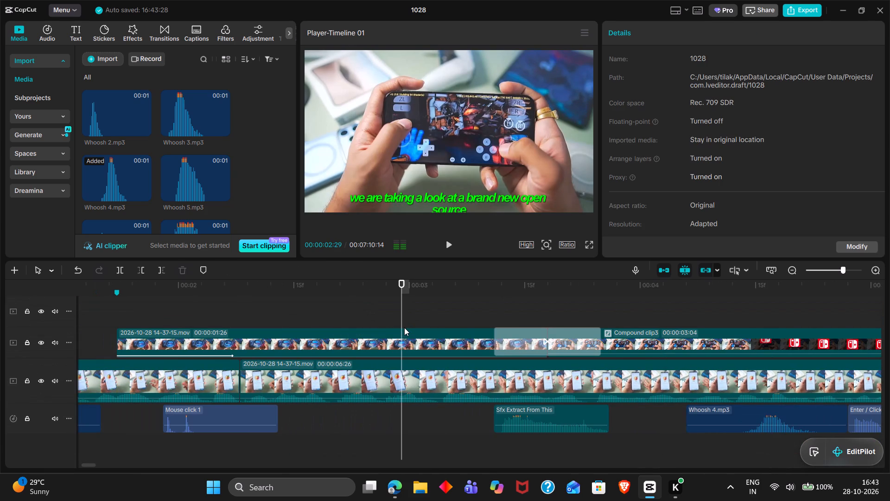
double_click(375, 312)
left_click_drag(375, 312, 564, 316)
key("space")
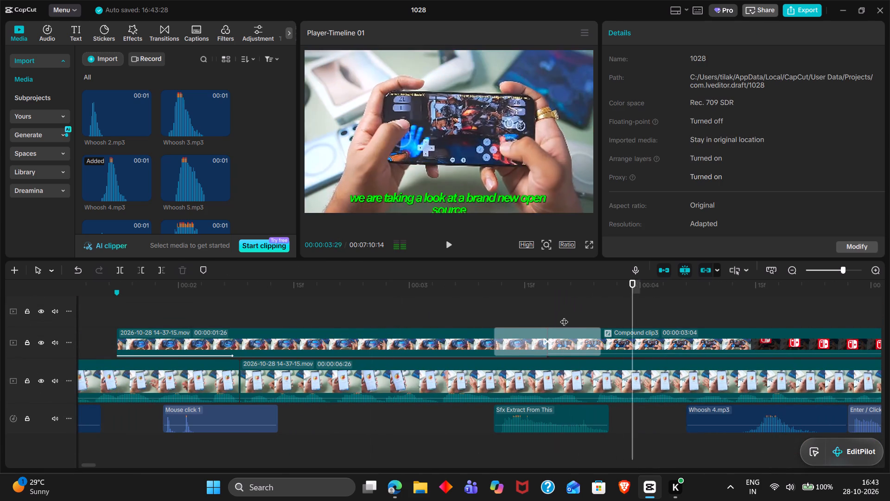
scroll(594, 353, "left", 1)
key("space")
Change the "Emulators" title nested in Compound clip1 inside Compound clip3 to "Emulator", and return to the main timeline.
scroll(594, 353, "up", 1)
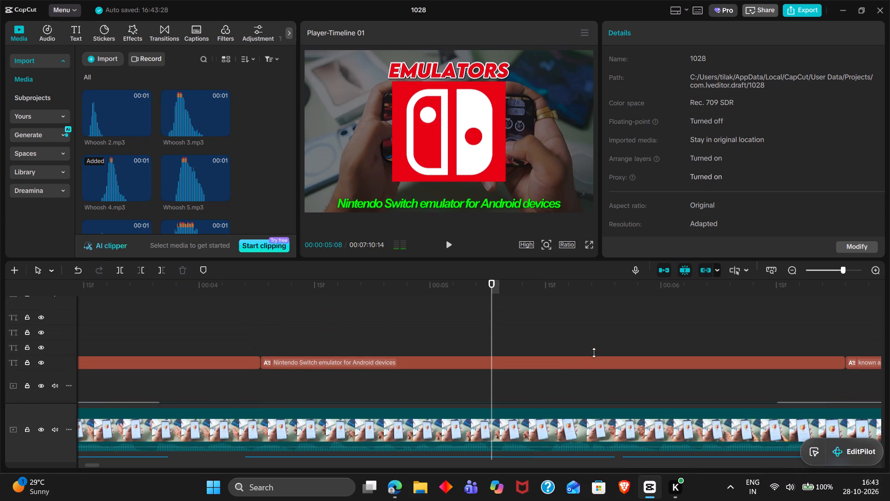
scroll(549, 365, "up", 2)
scroll(548, 287, "down", 1)
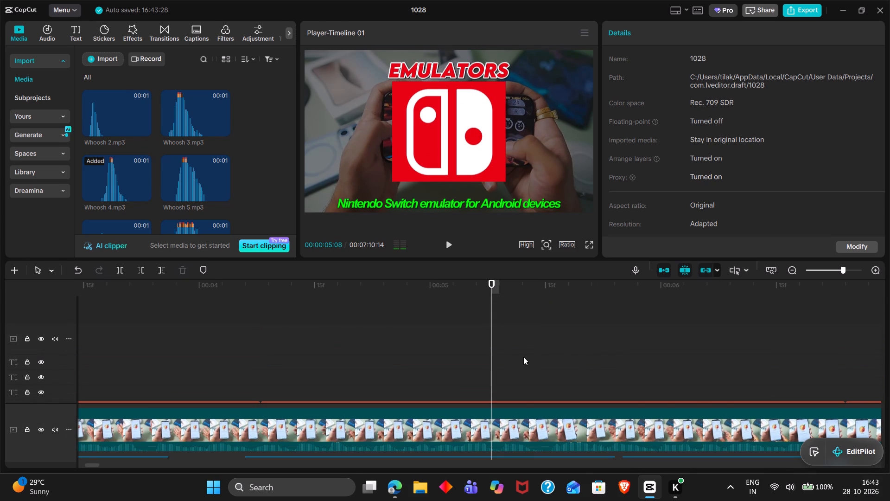
scroll(523, 357, "down", 1)
double_click(487, 380)
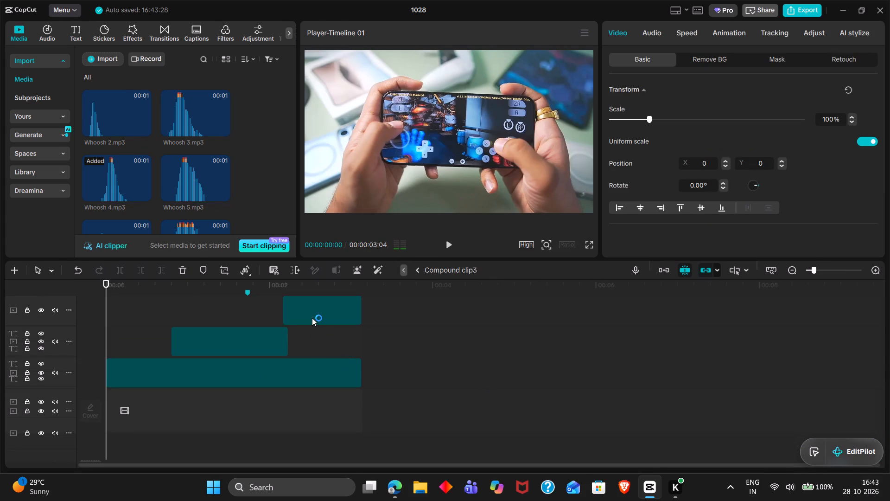
scroll(312, 318, "up", 2)
left_click(323, 344)
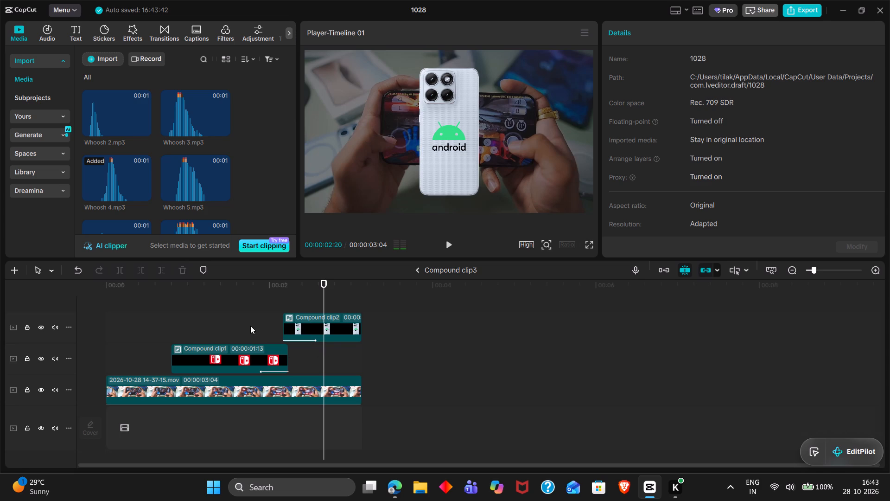
double_click(250, 326)
double_click(252, 350)
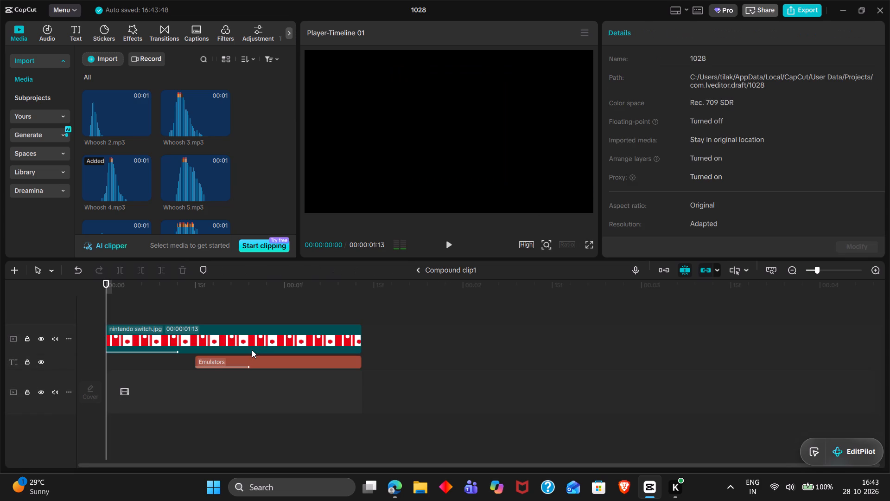
left_click(269, 371)
left_click(290, 366)
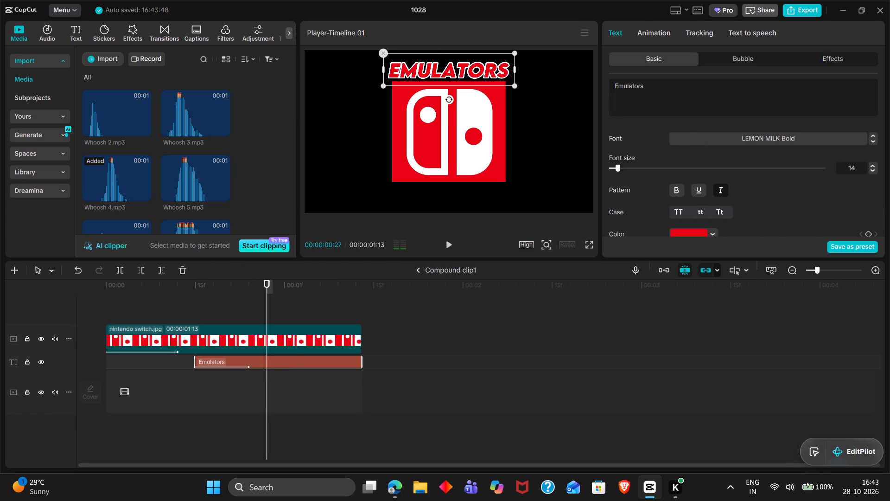
left_click(720, 104)
key("BackSpace")
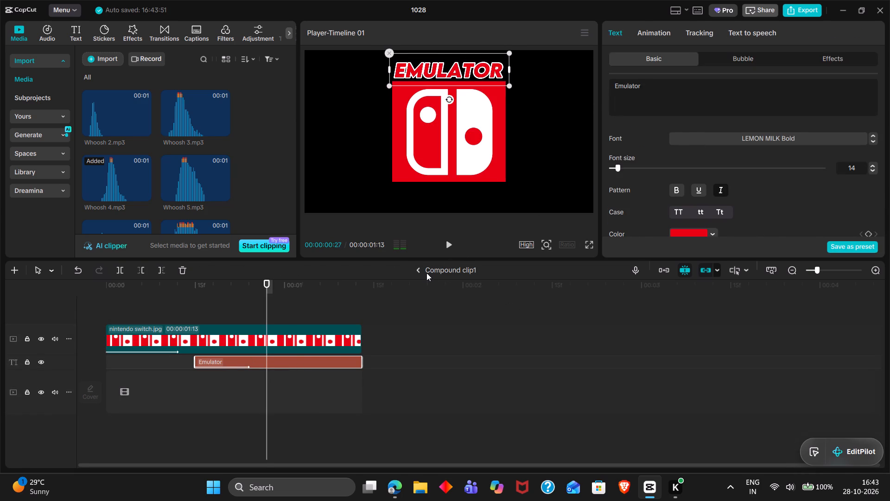
left_click(415, 275)
left_click(415, 275)
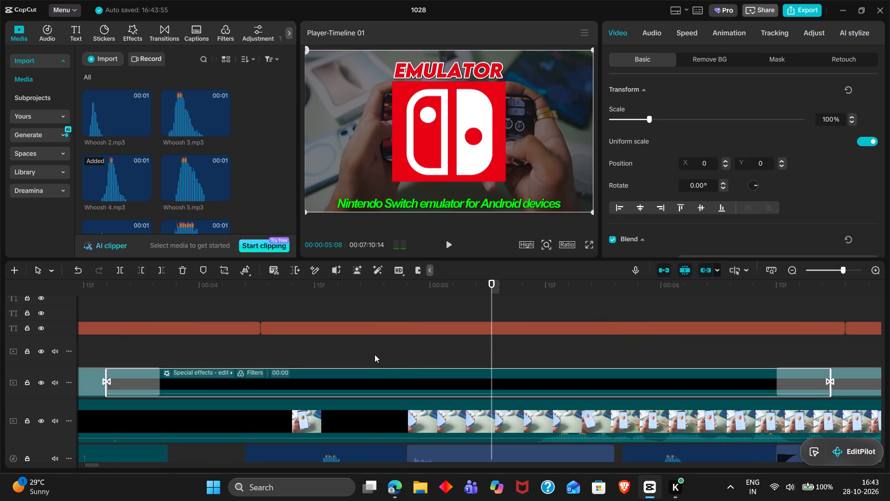
Play back from the Nintendo Switch section through the lemon logo section to check the titles and find where the section should end.
double_click(375, 354)
left_click_drag(375, 354, 442, 354)
key("space")
scroll(442, 354, "left", 2)
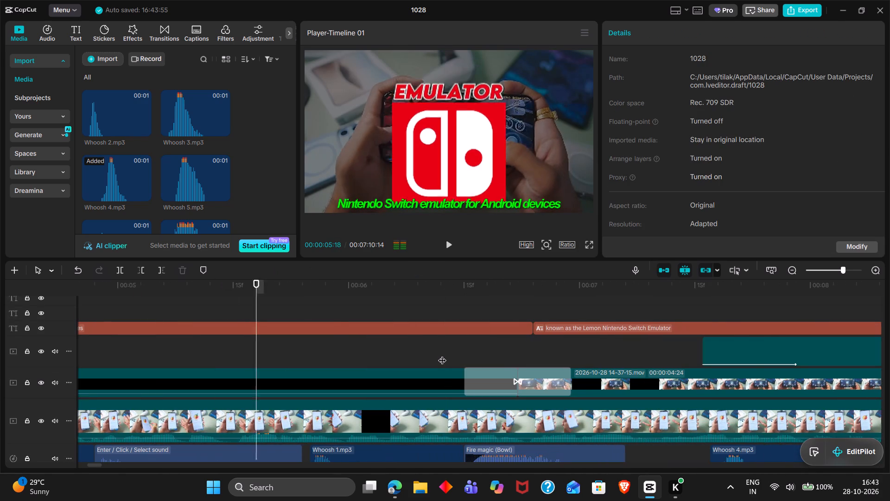
scroll(442, 354, "left", 2)
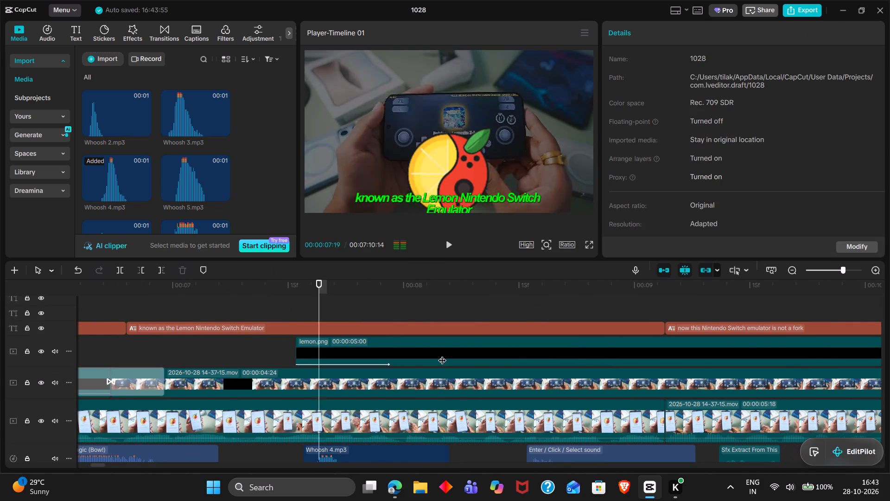
key("space")
key("space")
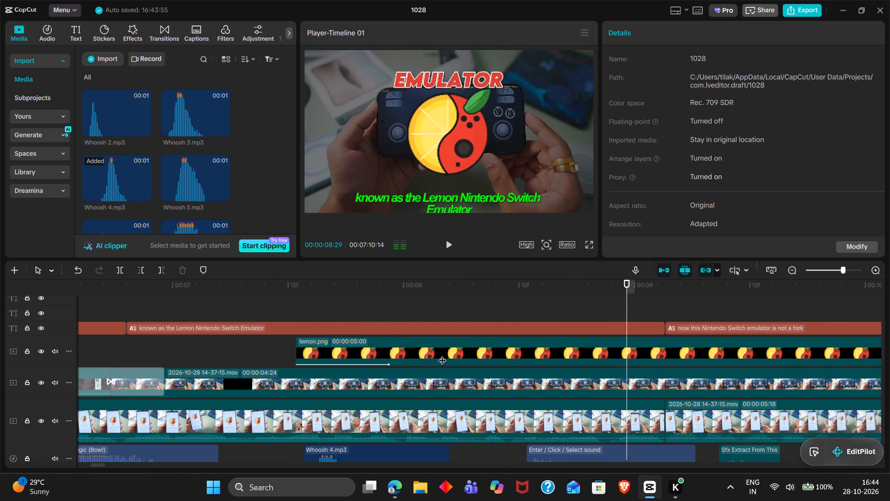
key("space")
scroll(442, 354, "left", 1)
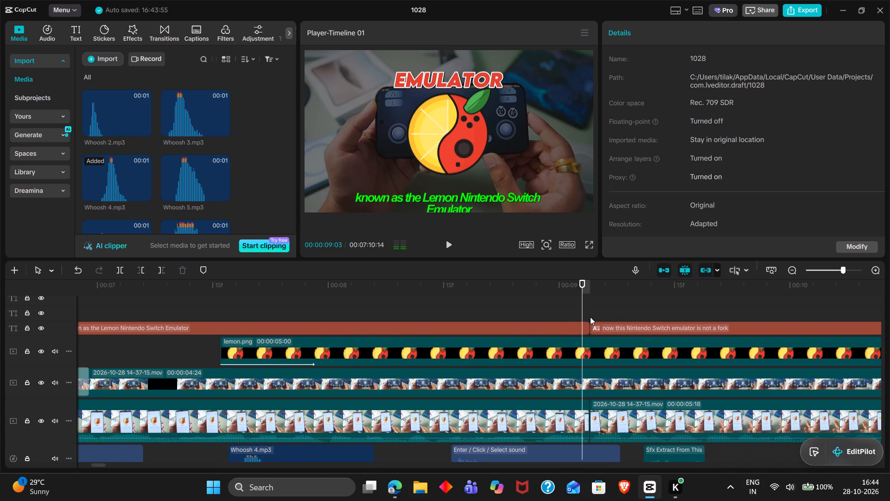
Trim the ends of the overlay video clip, lemon.png and the Emulator title to 00:00:09:04, where the "not a fork" caption starts.
double_click(590, 317)
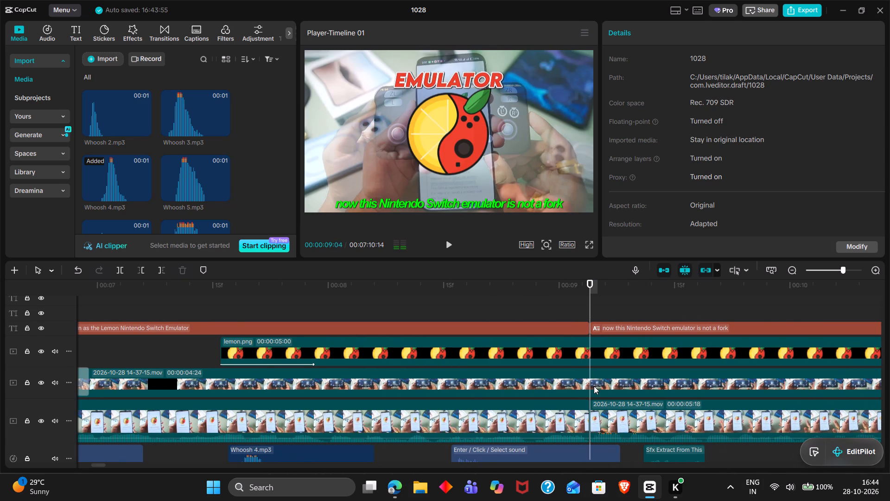
left_click(594, 386)
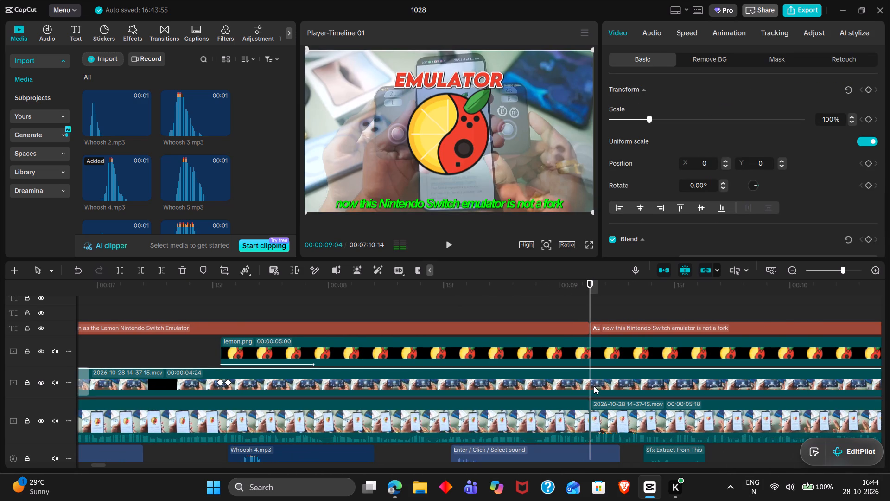
key("w")
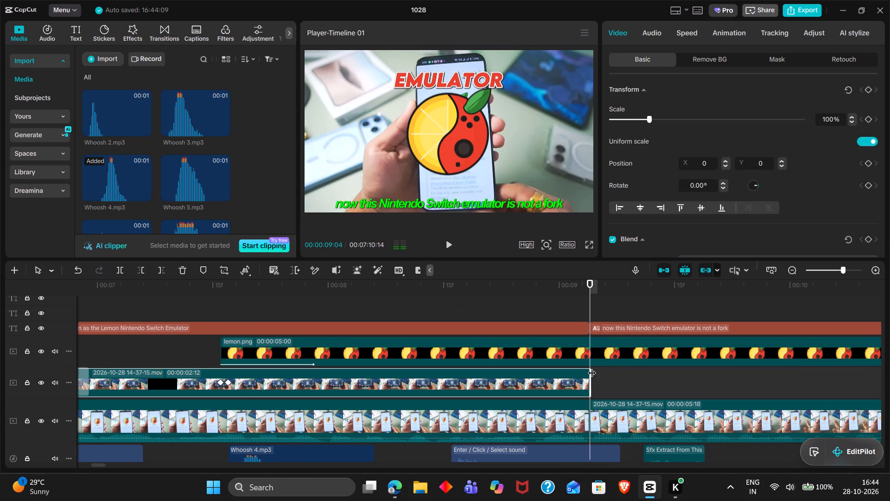
left_click(592, 356)
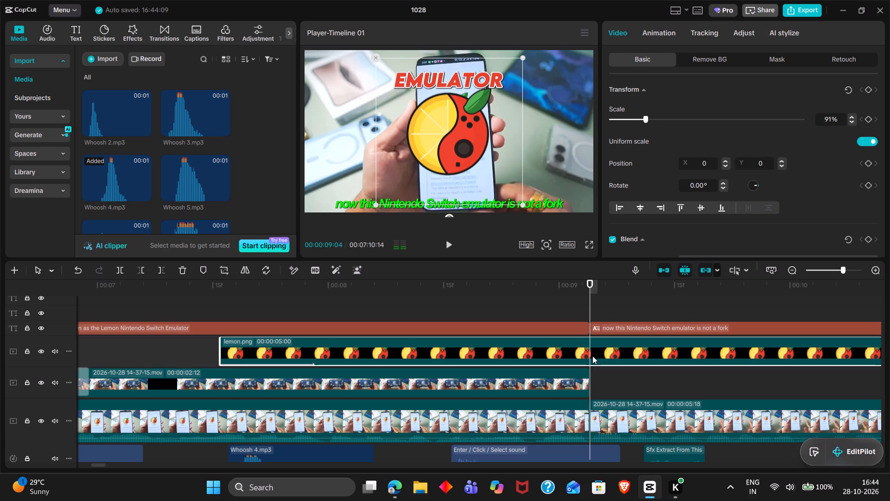
left_click(592, 356)
key("w")
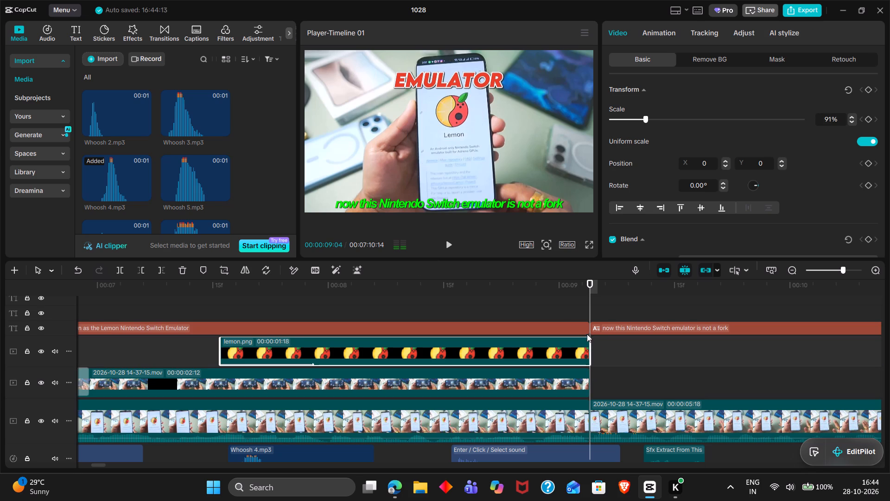
scroll(567, 325, "up", 1)
left_click(589, 367)
key("w")
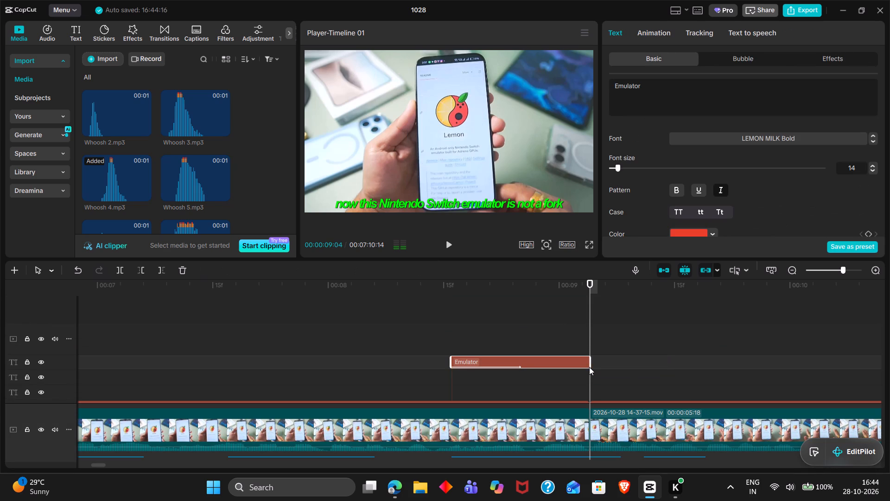
Copy the Emulator title and paste the duplicate at about 00:00:10:05, over the "not a fork" section.
double_click(454, 346)
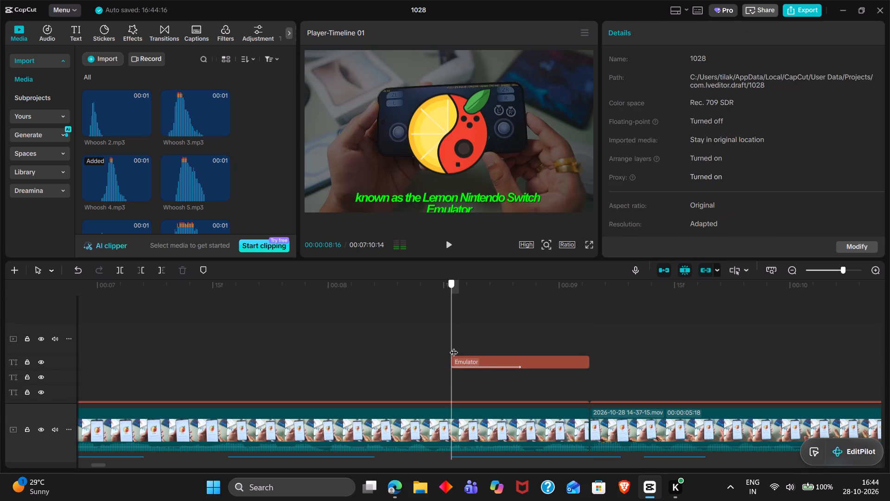
left_click(485, 362)
key("ctrl+c")
double_click(826, 295)
key("ctrl+v")
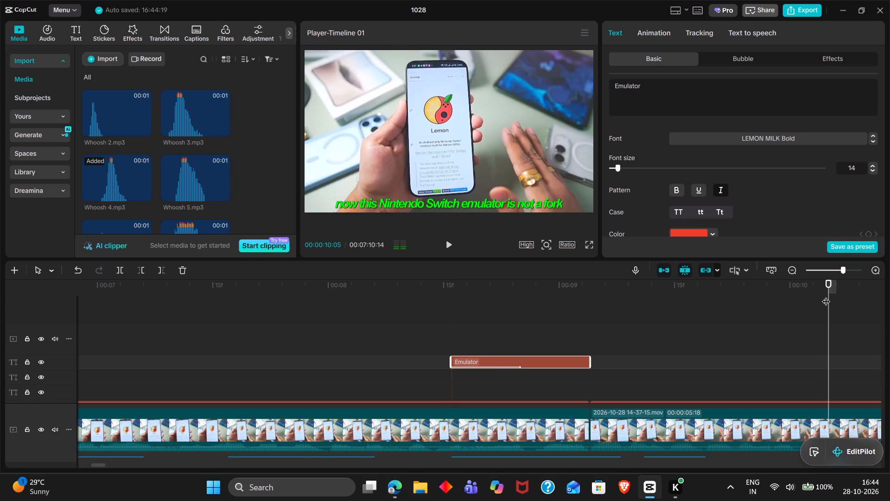
Move the original Emulator title at 00:00:08:16 to a track between the caption and lemon.png, keeping its start time.
scroll(545, 370, "down", 1)
triple_click(447, 296)
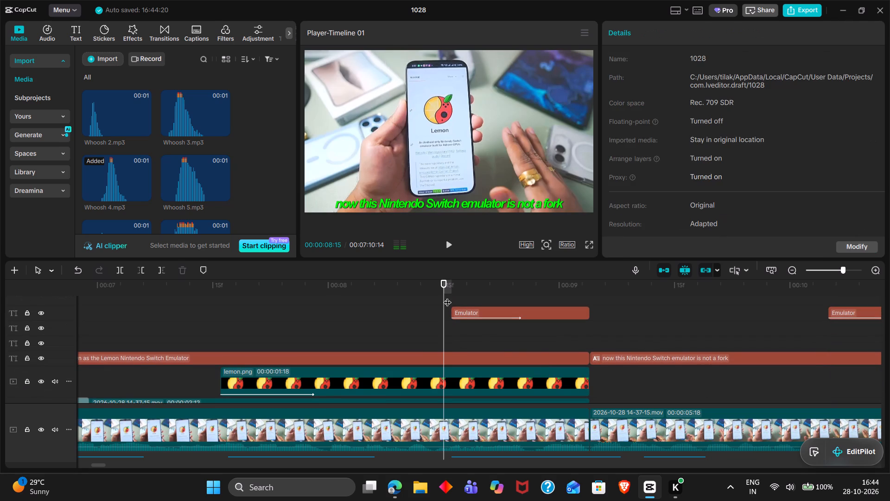
left_click(451, 297)
left_click_drag(451, 297, 458, 307)
left_click(458, 307)
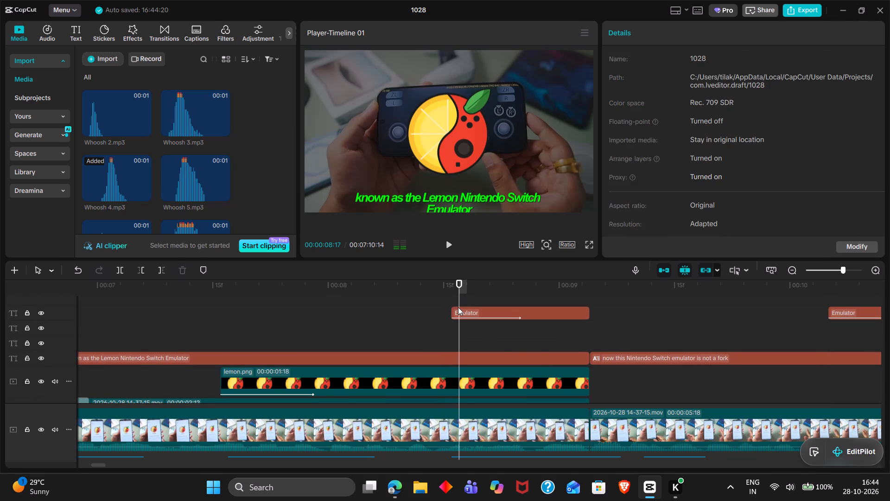
triple_click(452, 294)
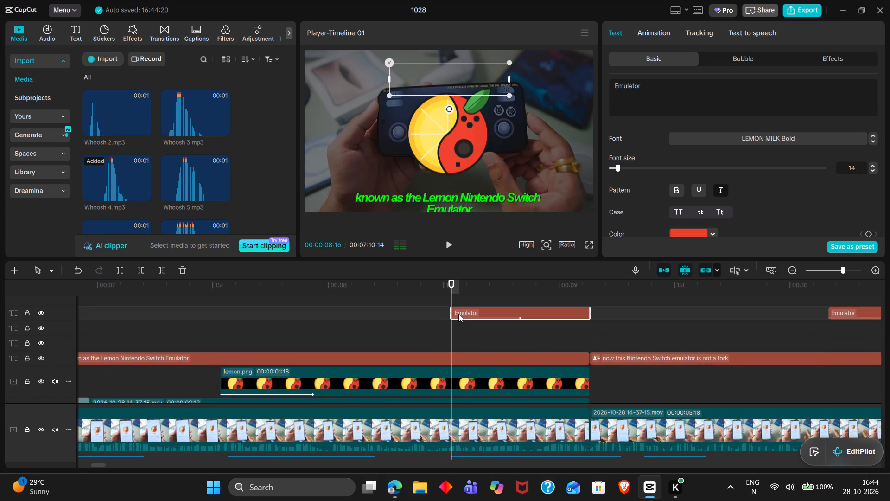
left_click_drag(458, 314, 458, 367)
Combine the original Emulator title, lemon.png and the overlay video clip beneath it into one compound clip.
scroll(406, 374, "down", 1)
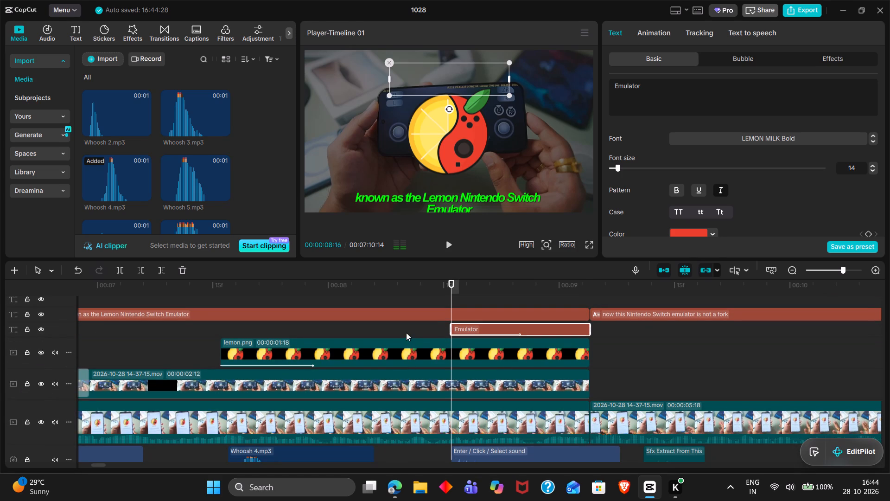
left_click_drag(406, 333, 494, 380)
key("alt+g")
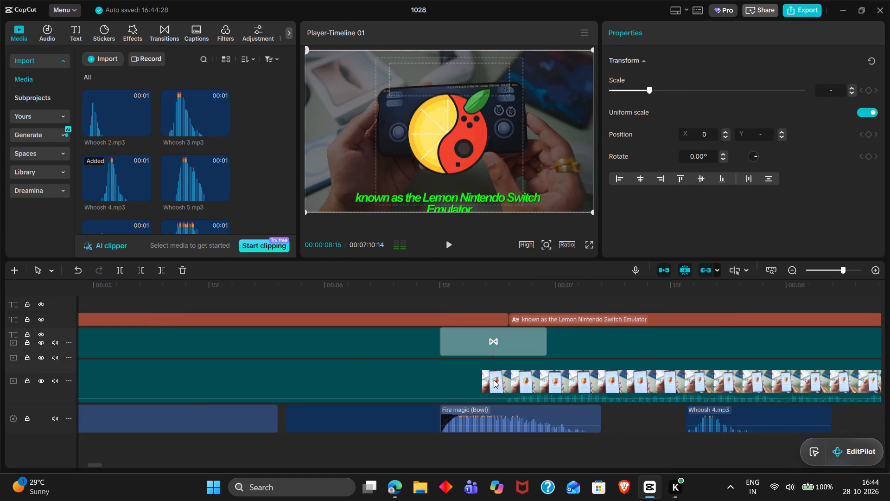
Play back from the transition at 00:00:06:15 through the lemon compound clip into the "not a fork" caption.
scroll(494, 380, "down", 8, "ctrl")
scroll(494, 380, "left", 1)
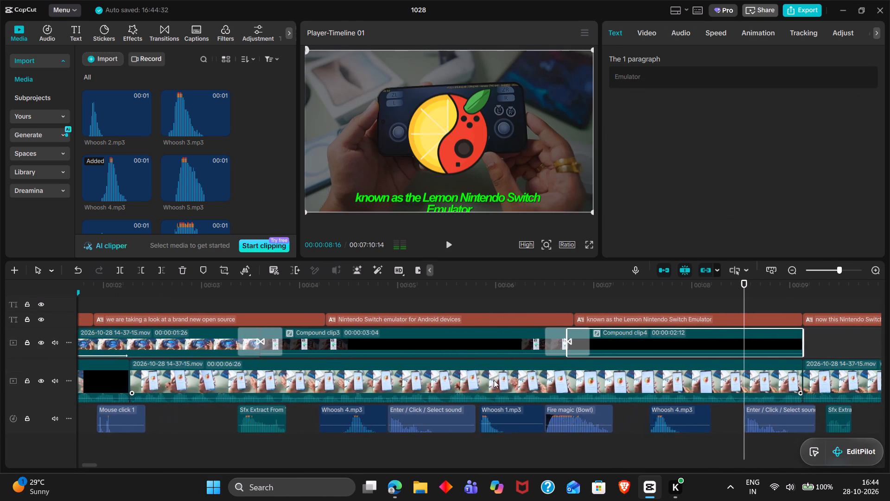
scroll(494, 380, "down", 1, "ctrl")
double_click(564, 302)
key("space")
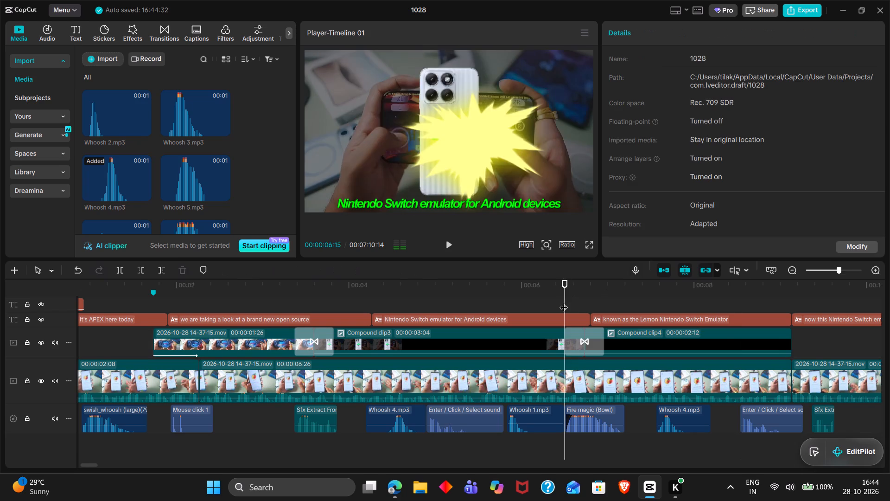
scroll(564, 302, "left", 1)
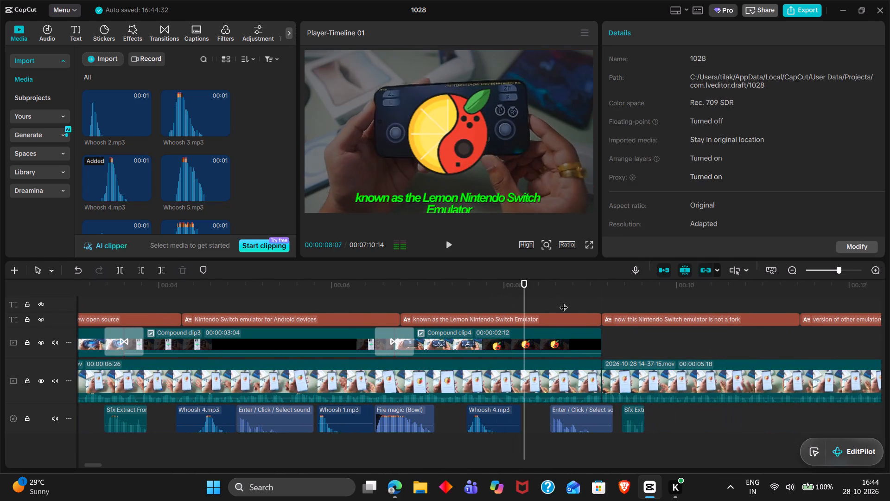
scroll(564, 302, "left", 1)
type("c")
key("space")
scroll(564, 302, "left", 1)
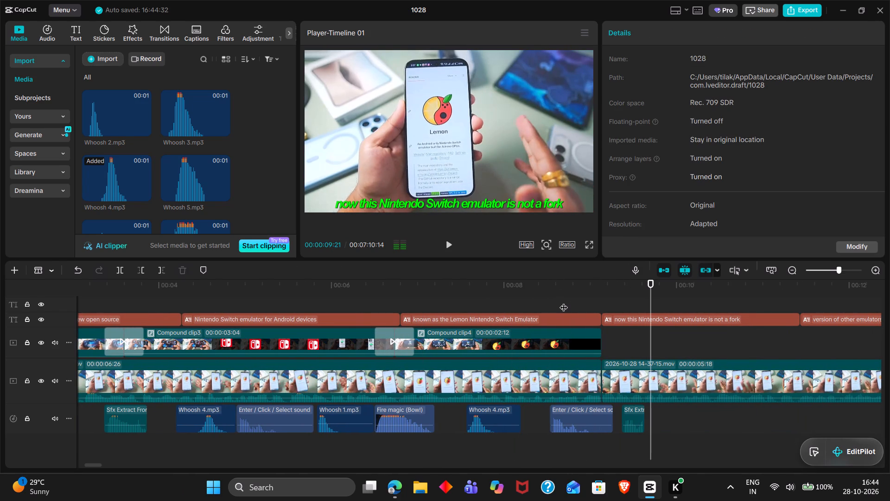
Move the extracted sound effect following the Enter / Click / Select sound to near the end of the "not a fork" caption.
key("a")
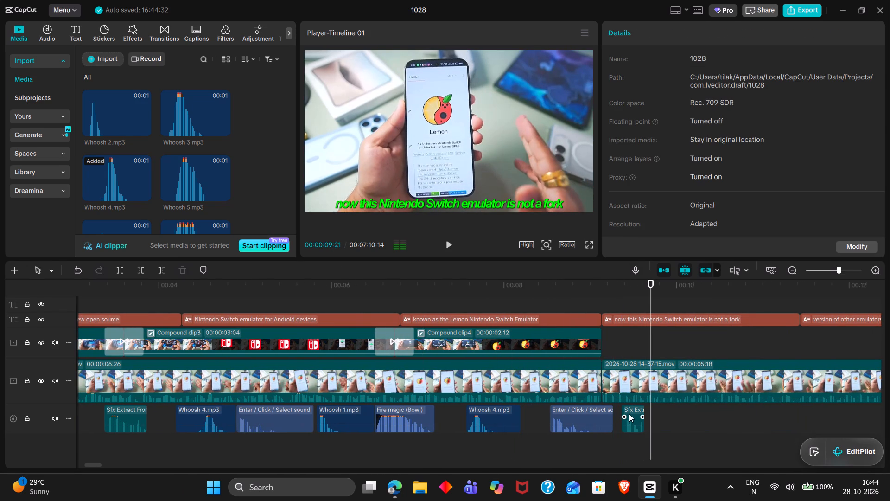
left_click_drag(630, 416, 793, 421)
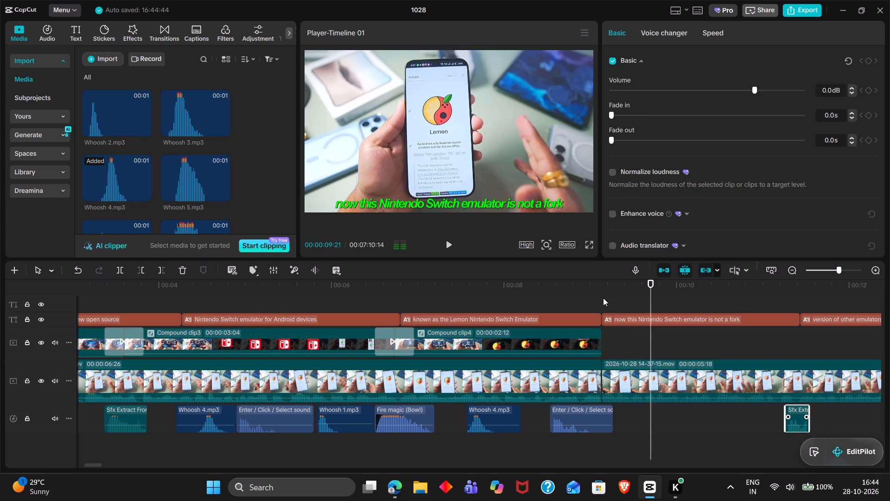
Play back from the start of the "not a fork" caption into "version of other emulators" to review the section.
double_click(603, 298)
scroll(603, 298, "left", 1)
key("space")
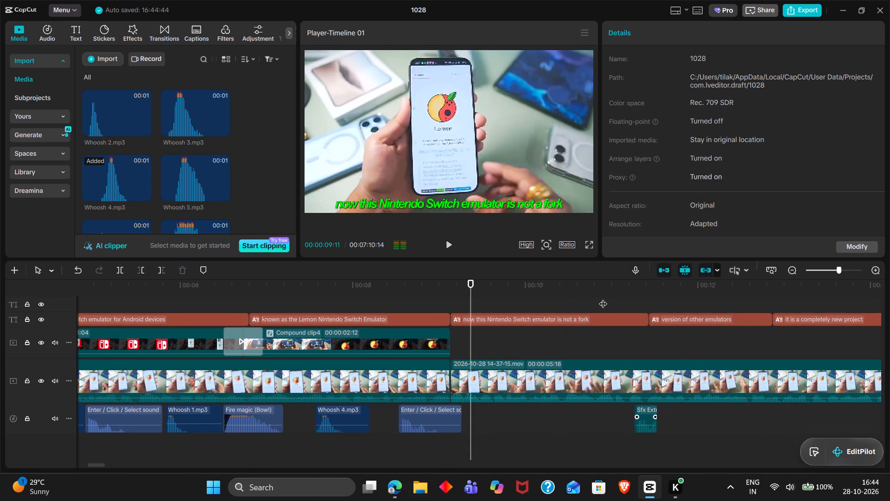
key("space")
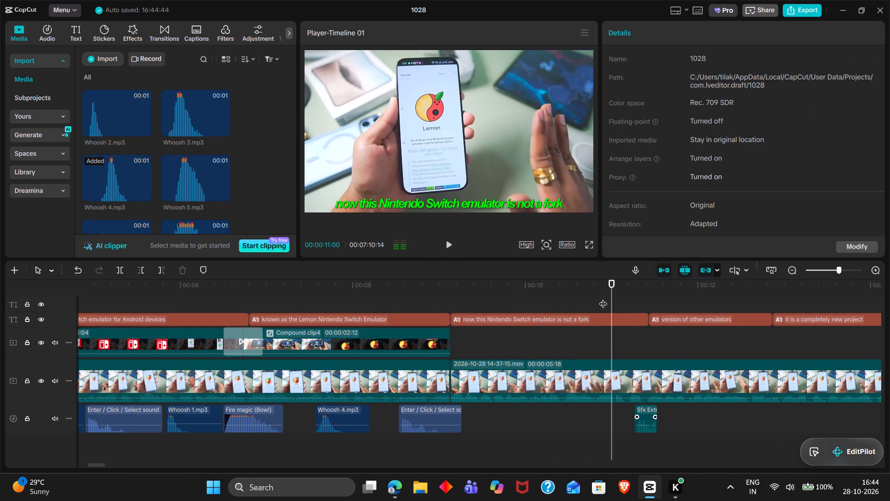
scroll(603, 298, "up", 1)
key("space")
key("space")
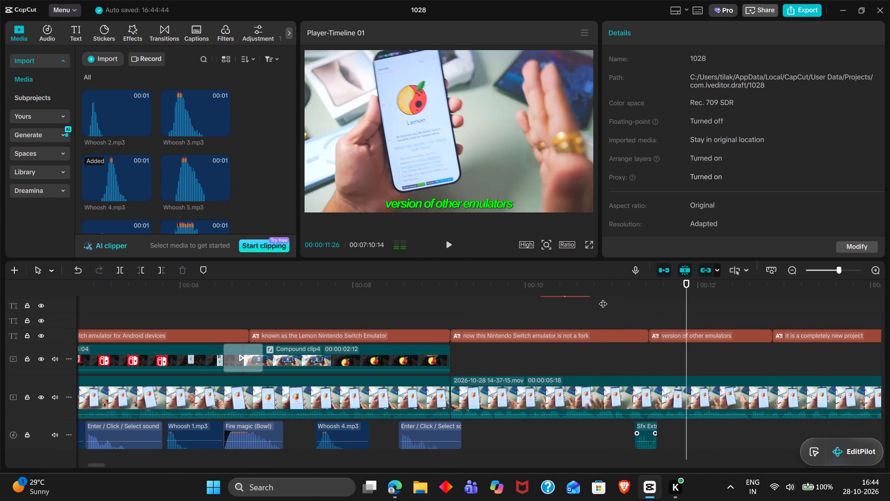
Skim forward through the later main footage, from around 00:04:11 to 00:07:04, to examine what it shows.
scroll(603, 298, "left", 17)
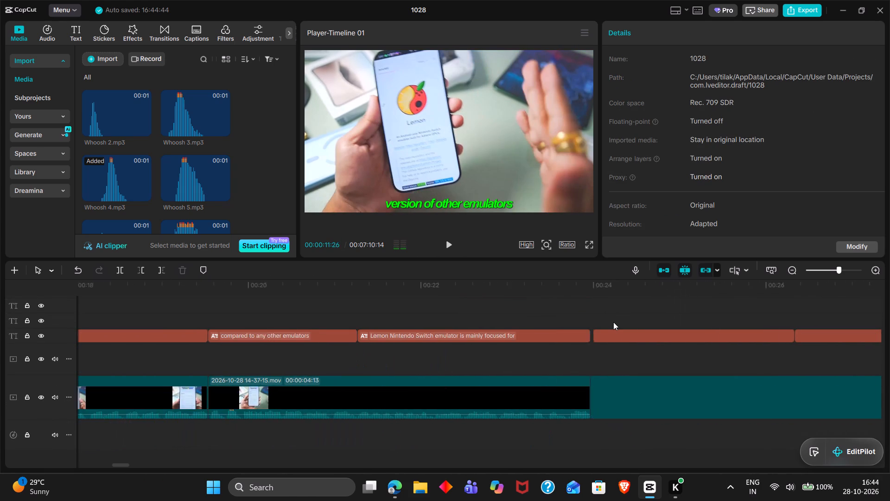
scroll(613, 322, "left", 20)
scroll(613, 322, "left", 20)
scroll(613, 322, "left", 18)
triple_click(613, 322)
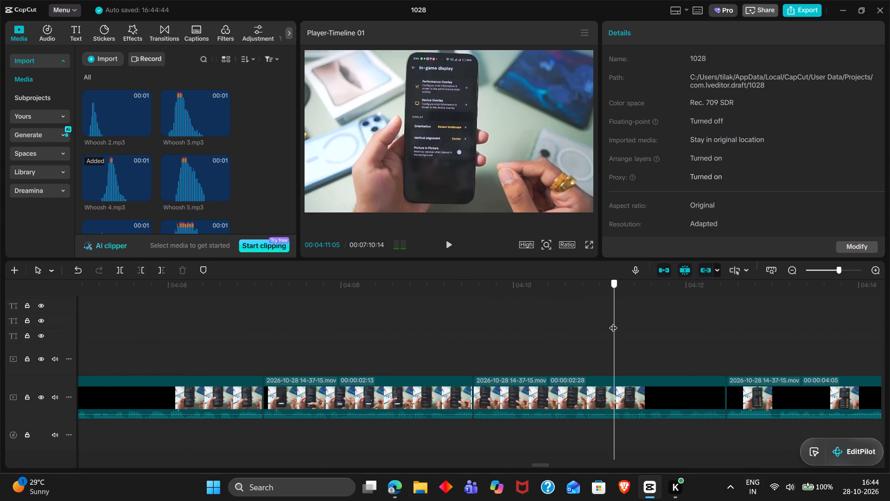
left_click(613, 322)
scroll(613, 322, "left", 8)
triple_click(613, 322)
scroll(613, 322, "left", 3)
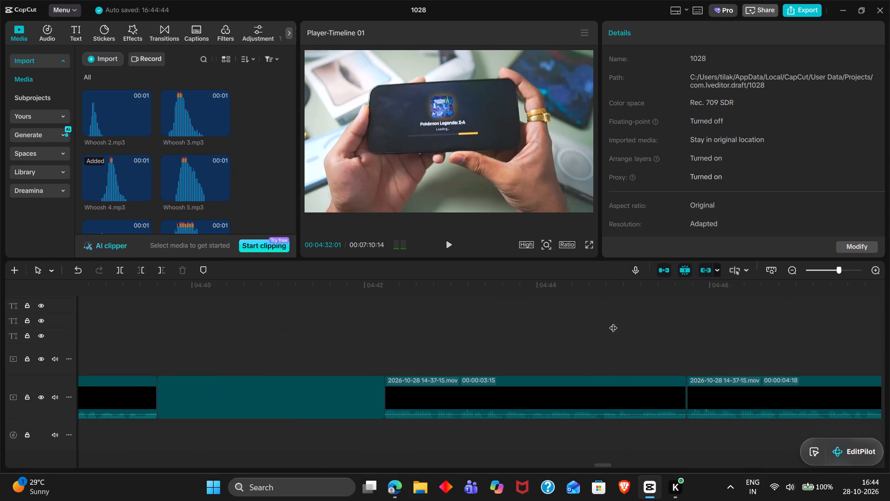
triple_click(613, 322)
scroll(613, 322, "right", 6)
double_click(613, 322)
left_click_drag(613, 322, 566, 328)
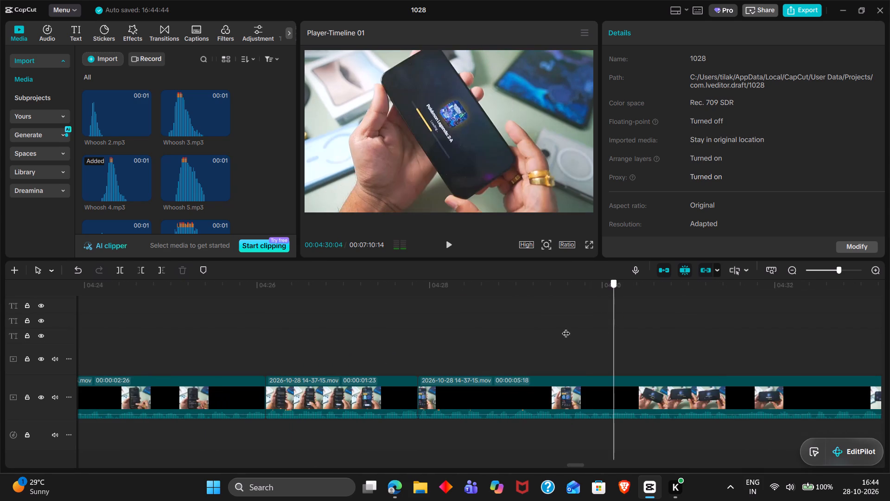
scroll(566, 328, "right", 5)
double_click(566, 328)
scroll(566, 328, "left", 20)
scroll(566, 328, "left", 20)
scroll(566, 328, "left", 11)
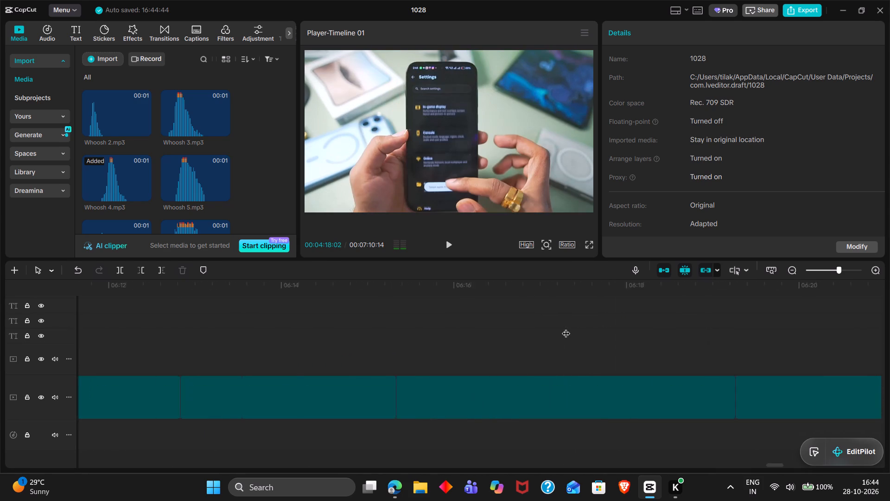
scroll(566, 328, "left", 2)
triple_click(566, 328)
left_click(566, 328)
scroll(566, 328, "left", 1)
scroll(457, 324, "left", 8)
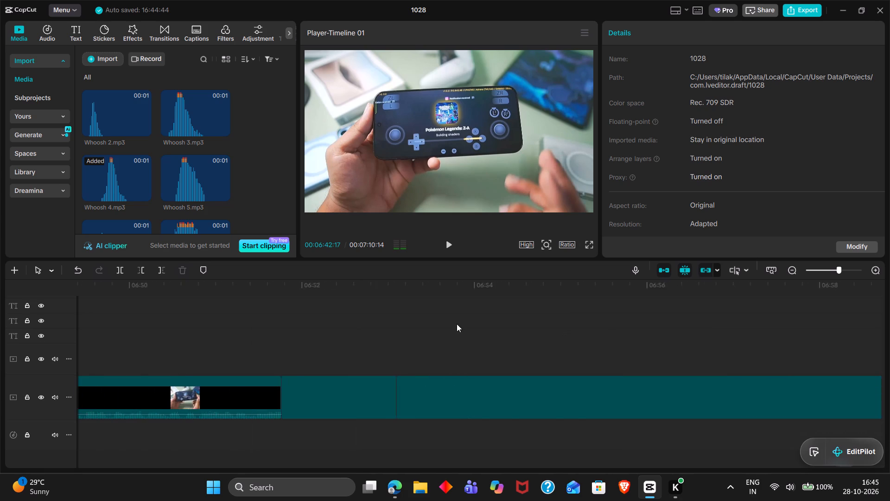
scroll(457, 324, "left", 6)
double_click(457, 324)
Scan backward from around 00:07:04 to 00:06:23, examining the game loading and gameplay shots.
scroll(457, 324, "right", 1)
double_click(457, 324)
scroll(457, 324, "right", 2)
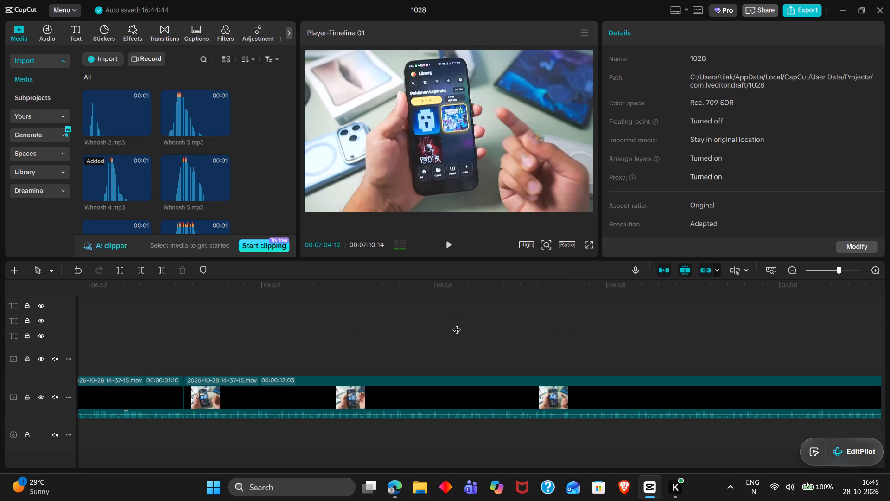
double_click(457, 324)
scroll(457, 324, "right", 1)
double_click(457, 324)
scroll(457, 324, "right", 1)
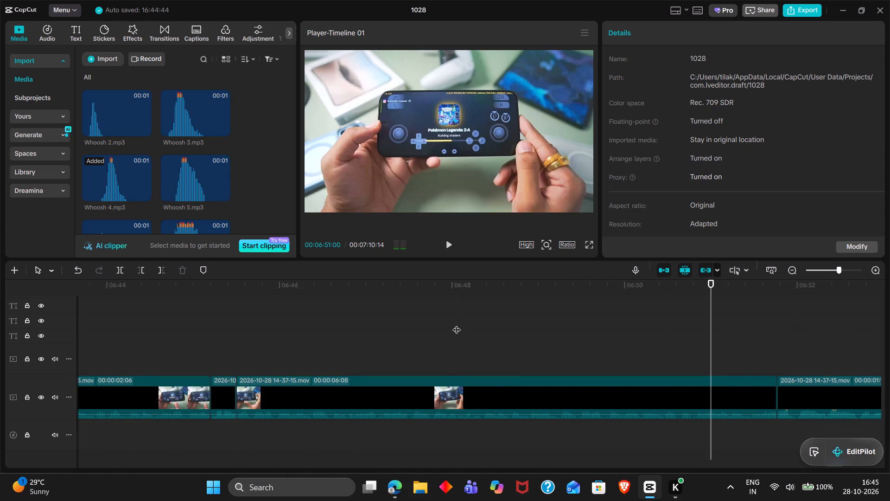
triple_click(457, 324)
scroll(457, 324, "right", 2)
triple_click(457, 324)
scroll(457, 324, "right", 1)
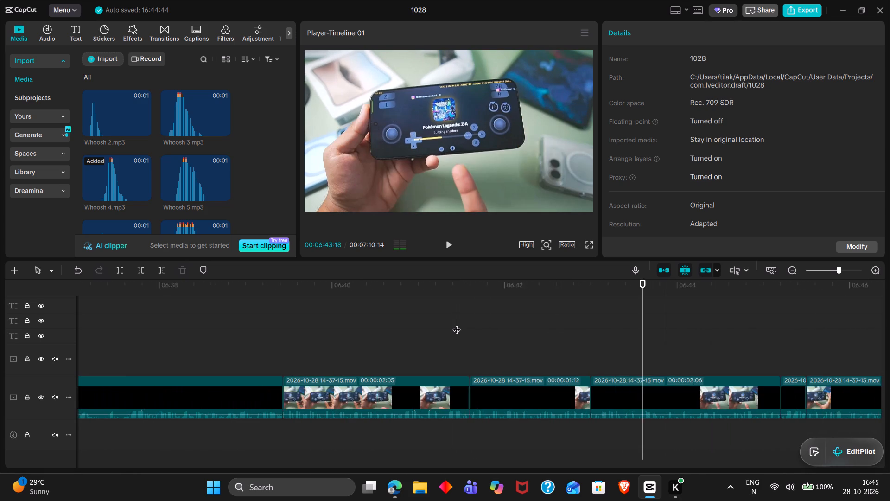
scroll(457, 324, "right", 1)
double_click(457, 324)
scroll(457, 324, "right", 2)
triple_click(457, 324)
scroll(457, 324, "right", 1)
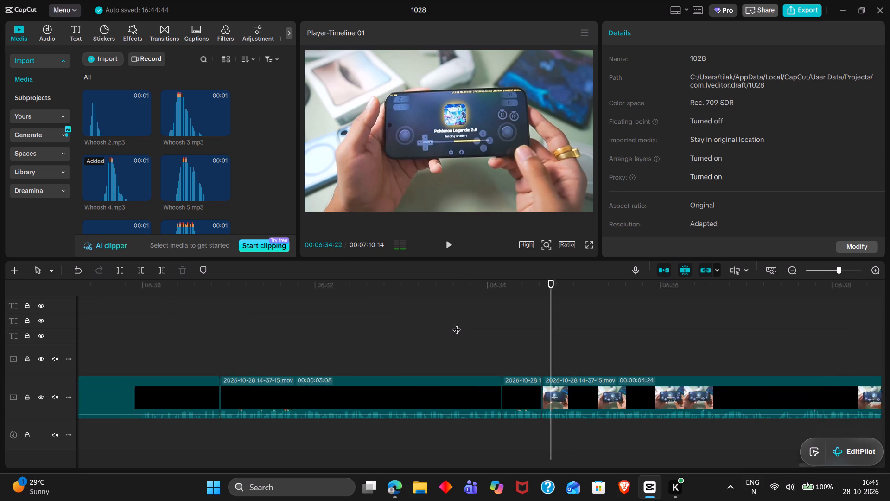
scroll(457, 324, "right", 1)
triple_click(457, 324)
scroll(457, 324, "right", 3)
triple_click(457, 324)
scroll(457, 324, "right", 1)
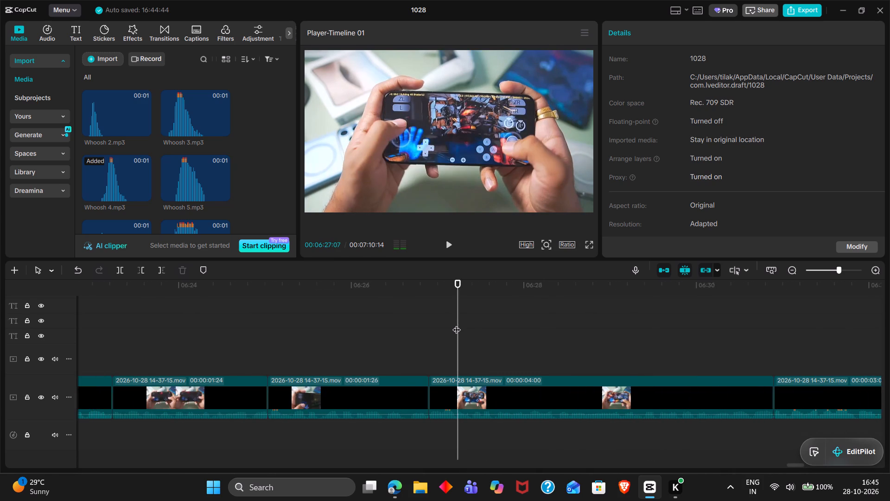
scroll(457, 324, "right", 1)
double_click(457, 324)
left_click_drag(457, 324, 357, 321)
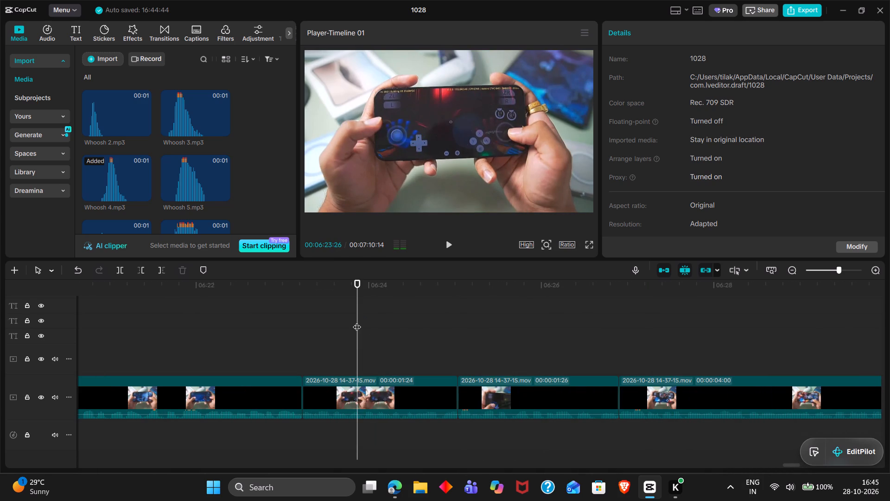
Scan backward through the gameplay footage from around 00:06:24 to 00:06:15 to examine candidate shots.
key("space")
key("space")
double_click(357, 321)
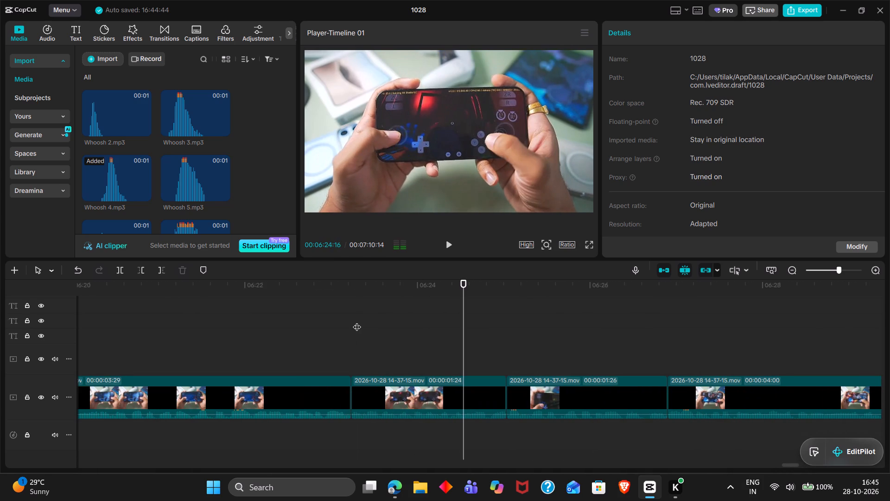
left_click_drag(357, 321, 255, 327)
scroll(255, 327, "right", 1)
triple_click(255, 327)
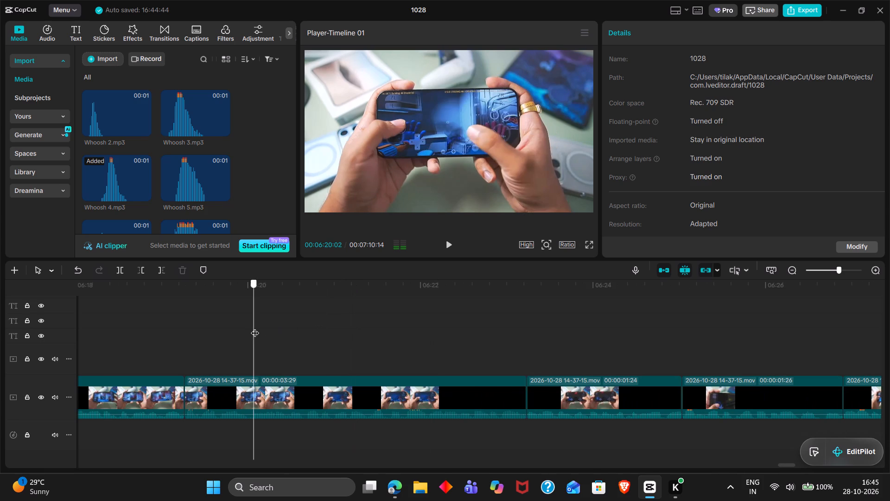
scroll(255, 327, "right", 1)
double_click(255, 327)
left_click_drag(255, 327, 177, 328)
scroll(177, 328, "right", 1)
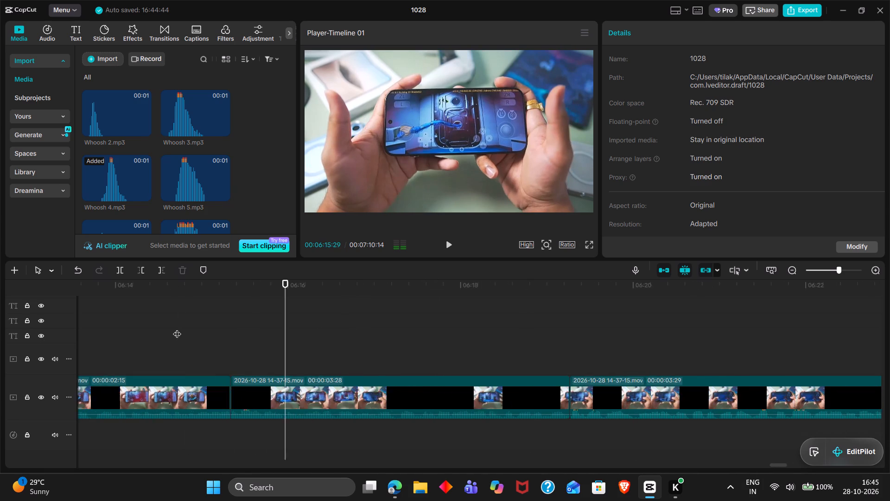
Play back stretches of the gameplay footage between about 00:06:13 and 00:06:22 to examine which clip suits the intro.
double_click(301, 334)
key("space")
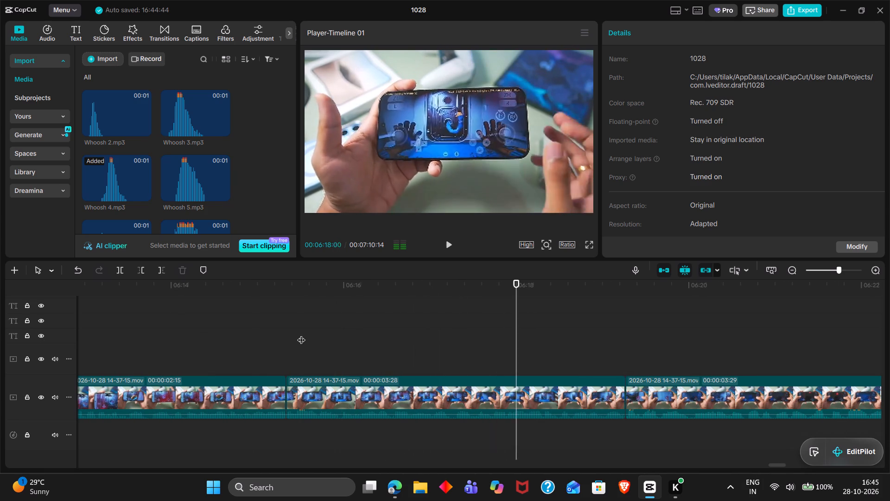
key("space")
key("space")
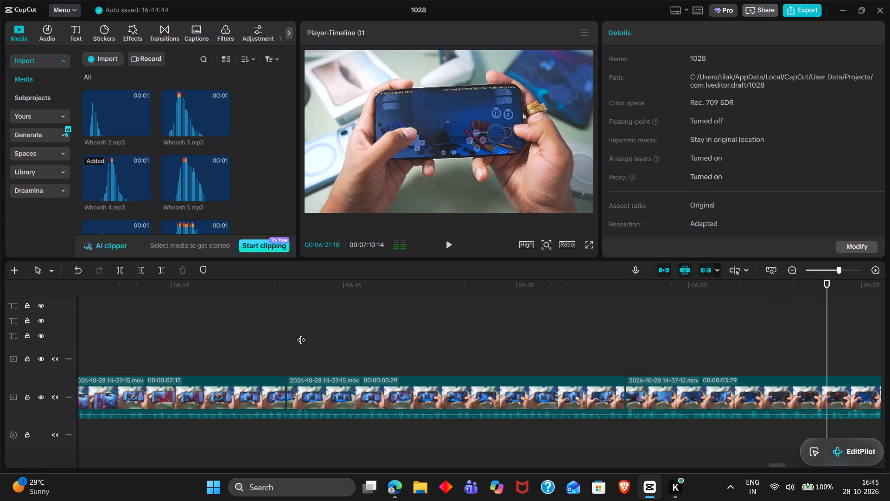
key("space")
scroll(488, 353, "left", 1)
key("space")
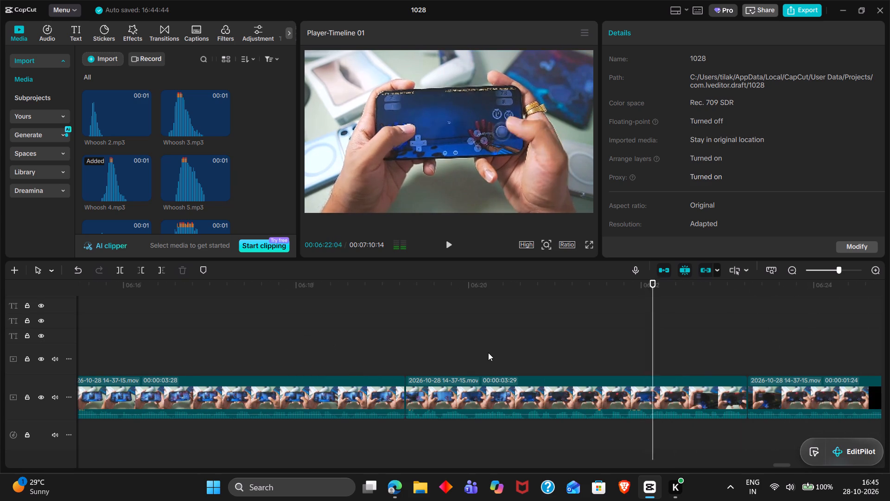
key("space")
scroll(391, 347, "right", 2)
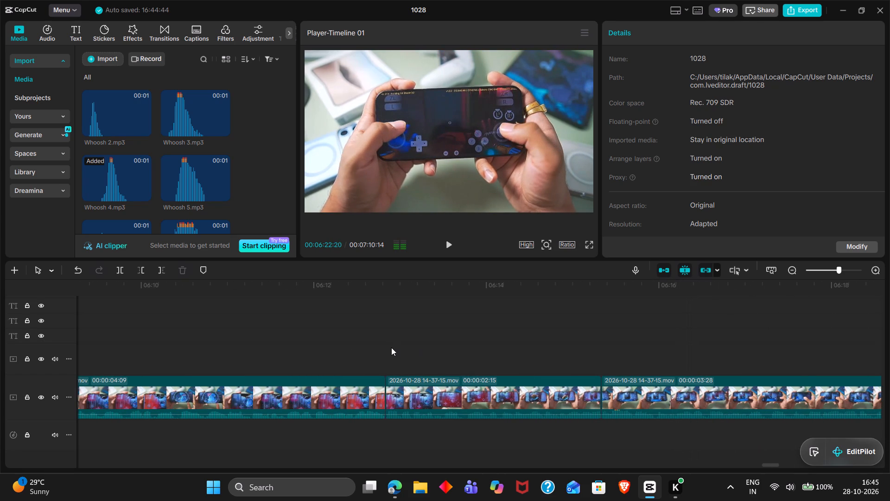
left_click(391, 347)
left_click_drag(391, 347, 213, 325)
key("space")
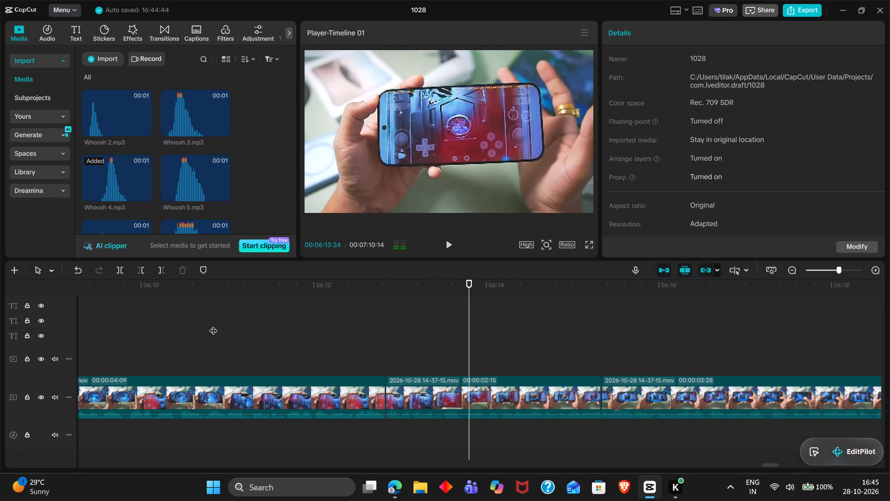
scroll(213, 325, "left", 1)
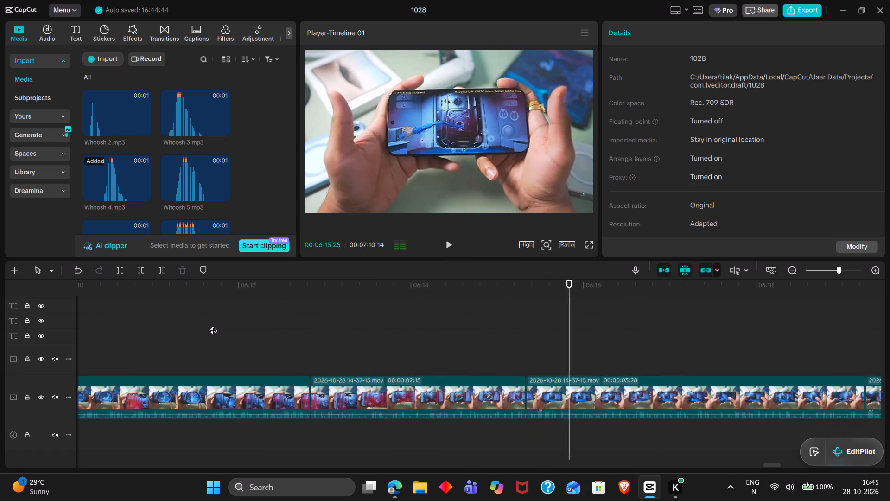
scroll(213, 325, "left", 1)
key("space")
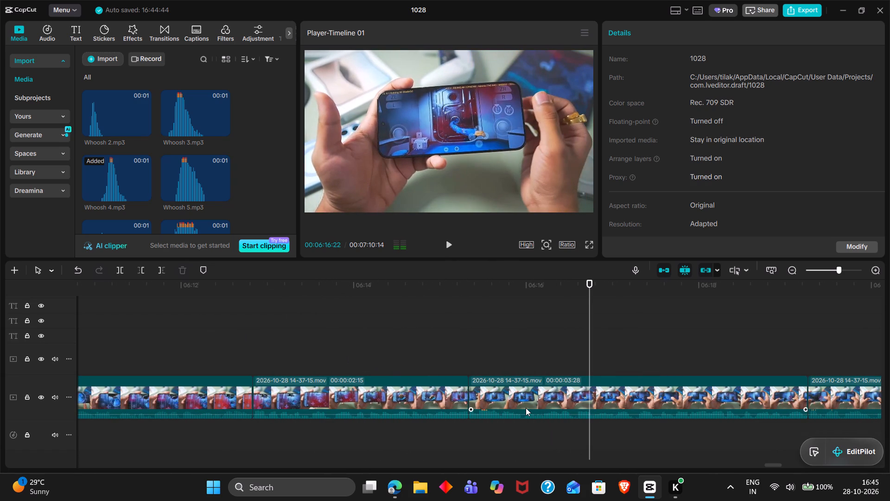
Copy the 3:28 gameplay clip near 00:06:16, paste it as an overlay at the "not a fork" caption's start, and lower its audio.
left_click(526, 408)
left_click_drag(683, 359, 811, 398)
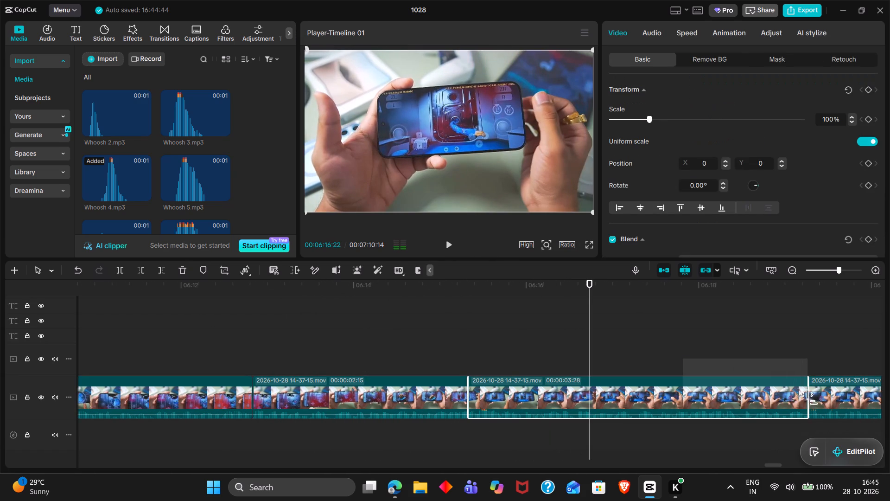
left_click_drag(811, 398, 718, 396)
key("ctrl+c")
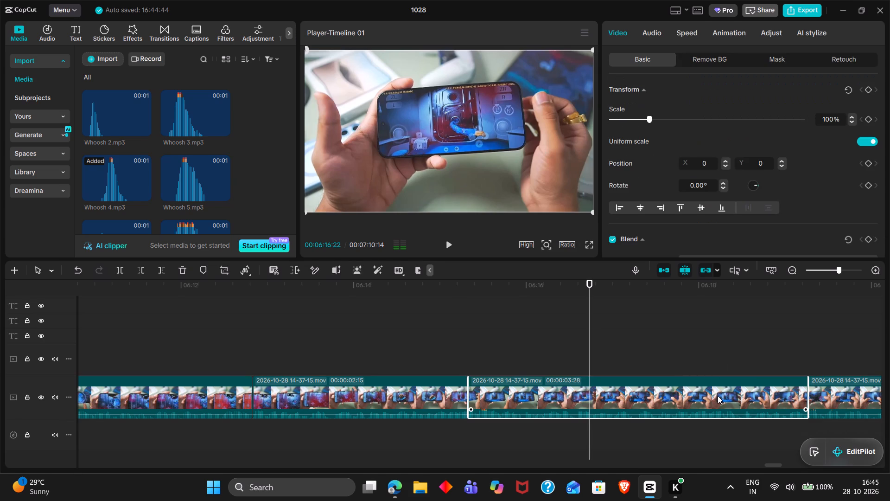
key("ctrl+c")
scroll(718, 396, "right", 18)
scroll(718, 396, "right", 20)
scroll(718, 396, "right", 20)
scroll(718, 396, "right", 20)
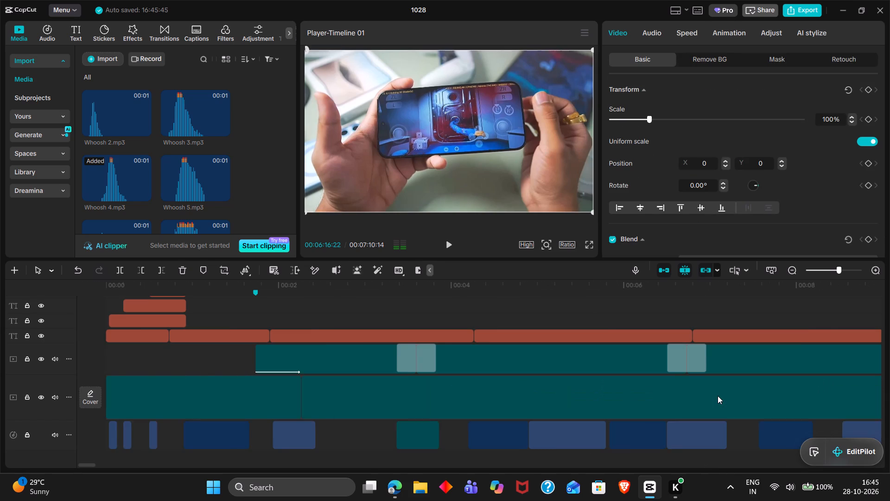
scroll(718, 396, "right", 20)
scroll(718, 396, "right", 20)
scroll(718, 396, "right", 20)
scroll(636, 362, "left", 2)
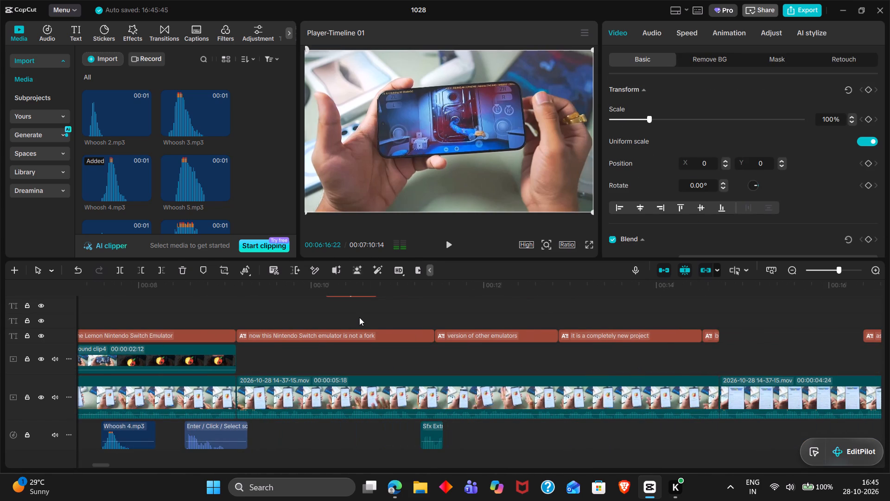
scroll(359, 317, "right", 1)
double_click(299, 305)
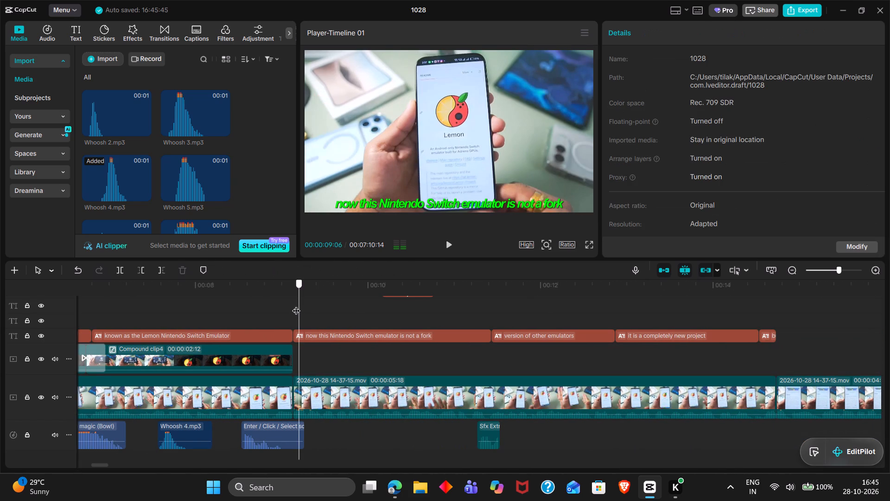
key("ctrl+v")
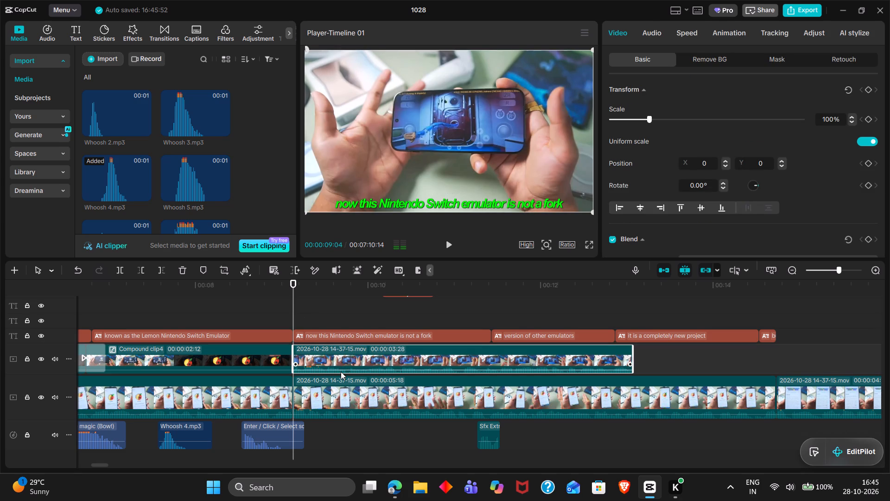
left_click_drag(350, 370, 351, 397)
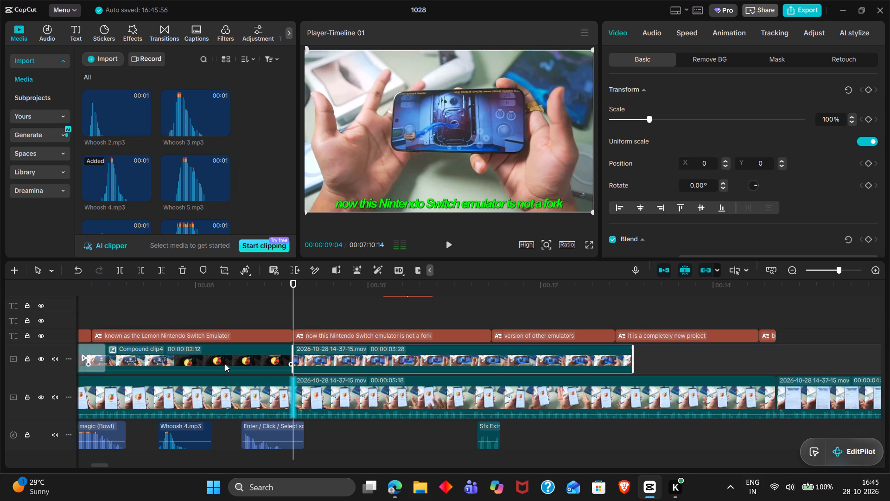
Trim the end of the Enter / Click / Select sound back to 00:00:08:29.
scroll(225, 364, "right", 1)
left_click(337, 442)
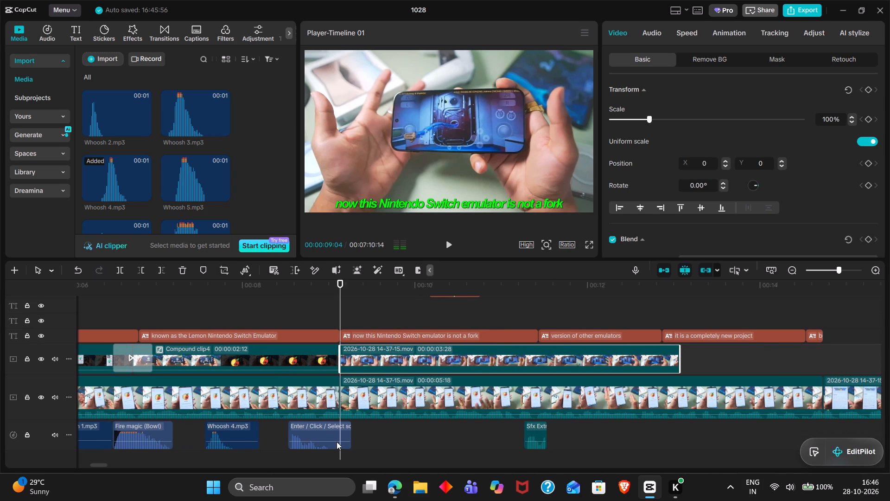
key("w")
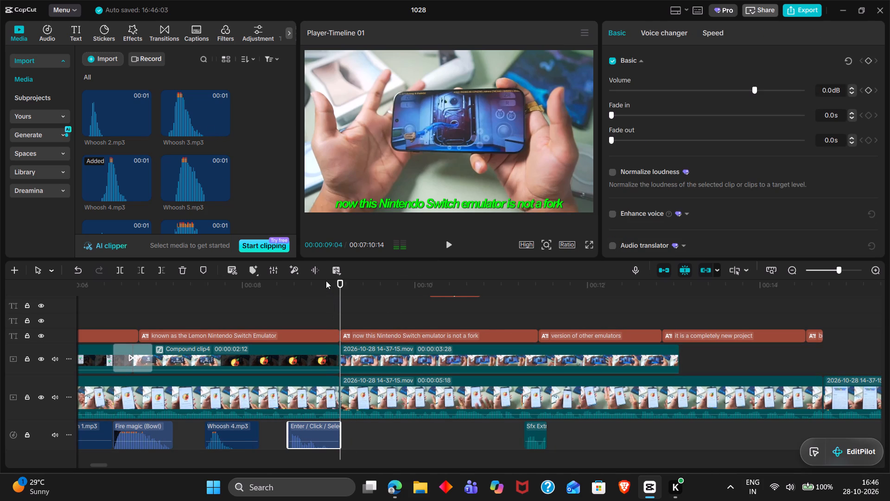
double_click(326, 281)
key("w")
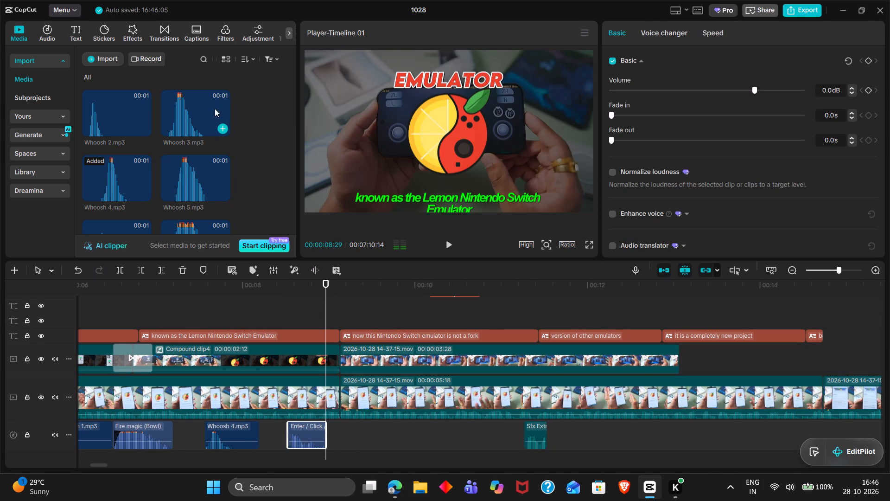
Add the Lightning transition between Compound clip4 and the pasted gameplay overlay.
double_click(167, 25)
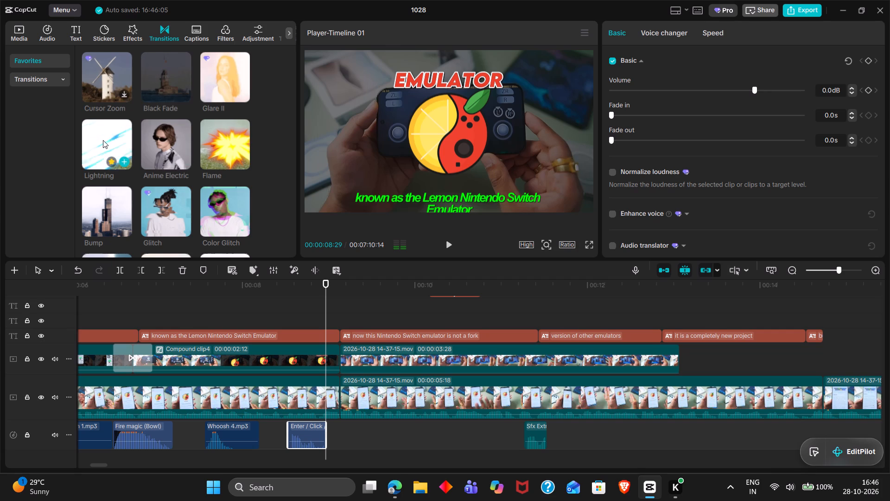
left_click_drag(103, 140, 335, 367)
Trim the end of the Enter / Click / Select sound to the Lightning transition's start at 00:00:08:27.
triple_click(320, 322)
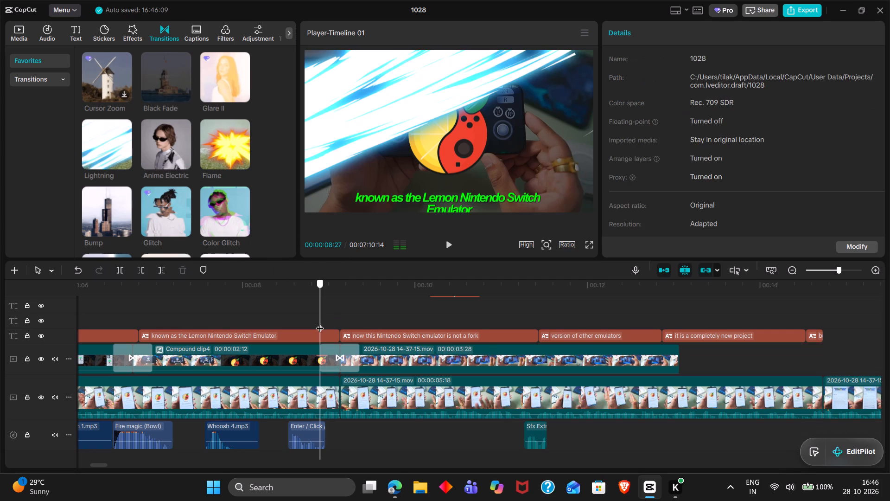
left_click(320, 322)
left_click(314, 436)
key("w")
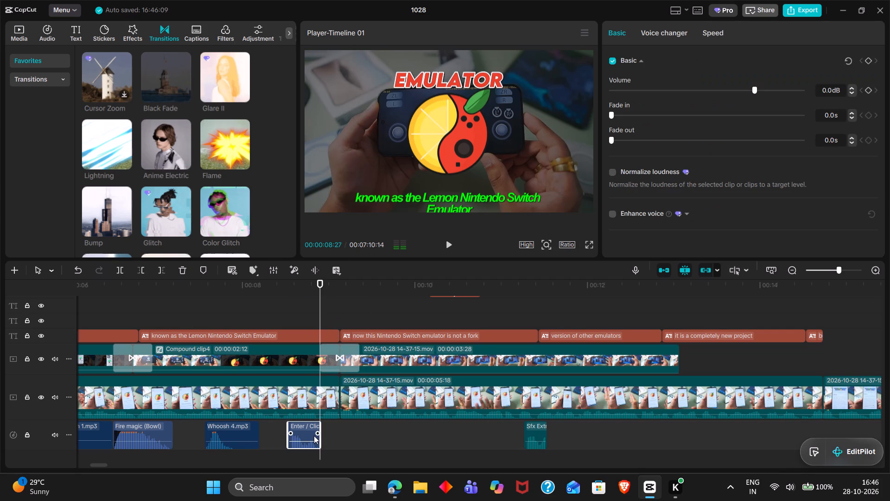
Search sound effects for "electric woosh" and place Electricity_electric shock_01(860121) directly after the Enter / Click / Select sound.
double_click(40, 36)
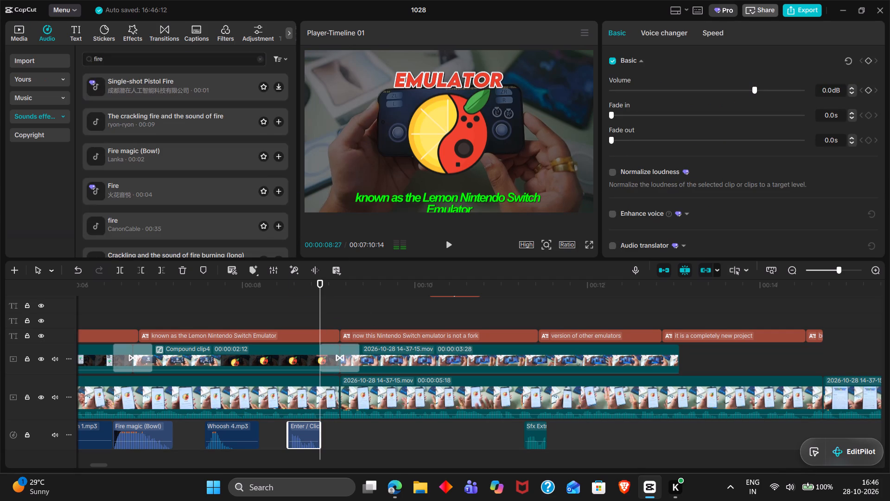
triple_click(100, 55)
type("elect")
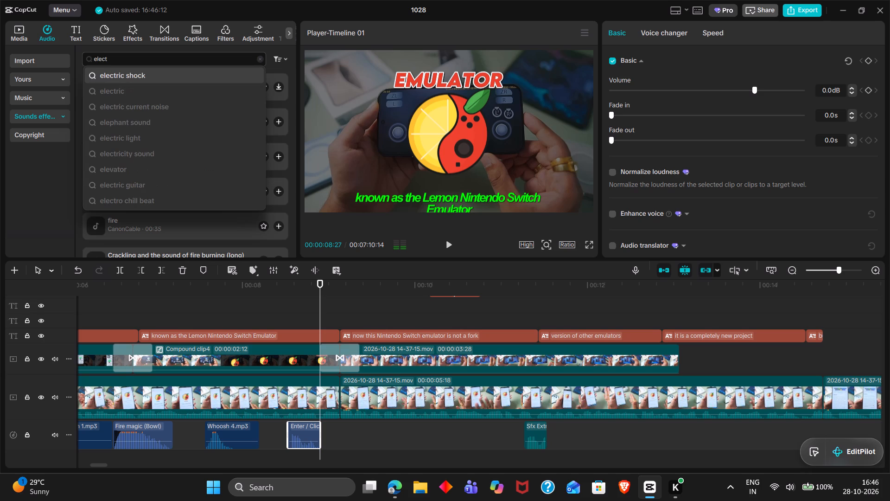
key("r")
type("ic woosh")
key("Return")
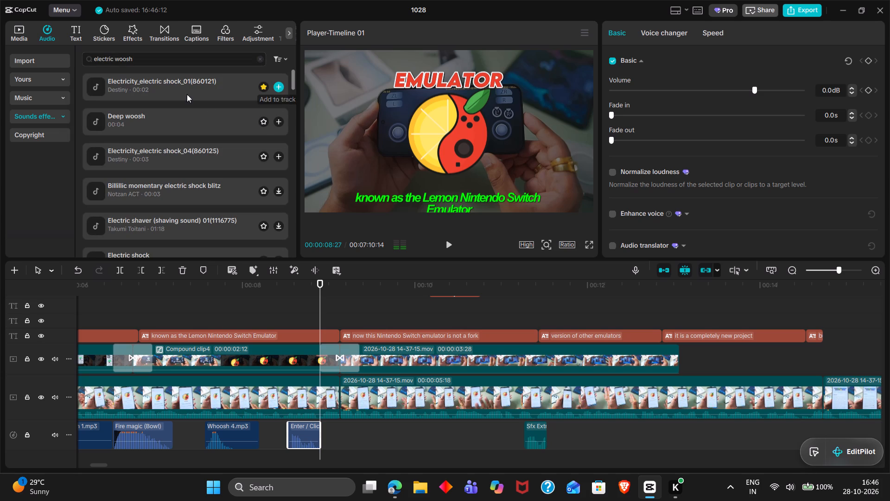
left_click_drag(187, 93, 322, 429)
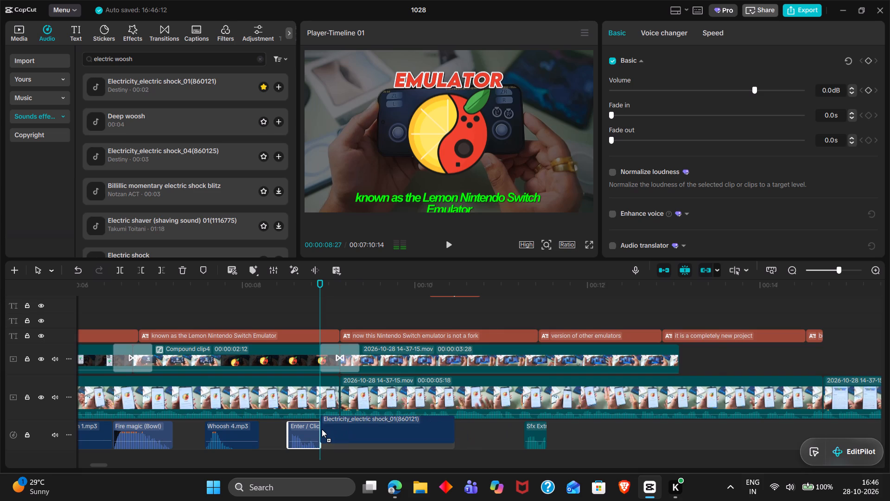
Trim the electric shock sound's lead-in up to 00:00:09:00 and move it back against the Enter / Click / Select sound.
scroll(322, 429, "up", 13, "ctrl")
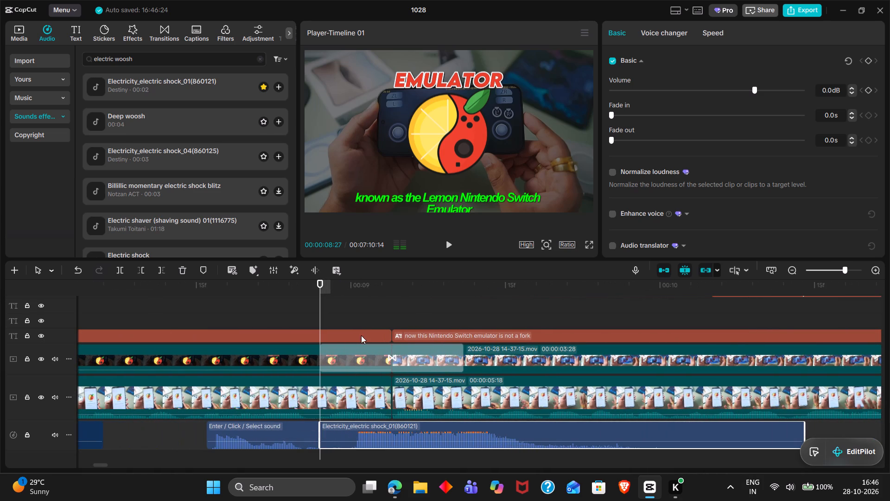
left_click(363, 287)
left_click_drag(363, 287, 353, 285)
key("q")
left_click_drag(380, 430, 364, 431)
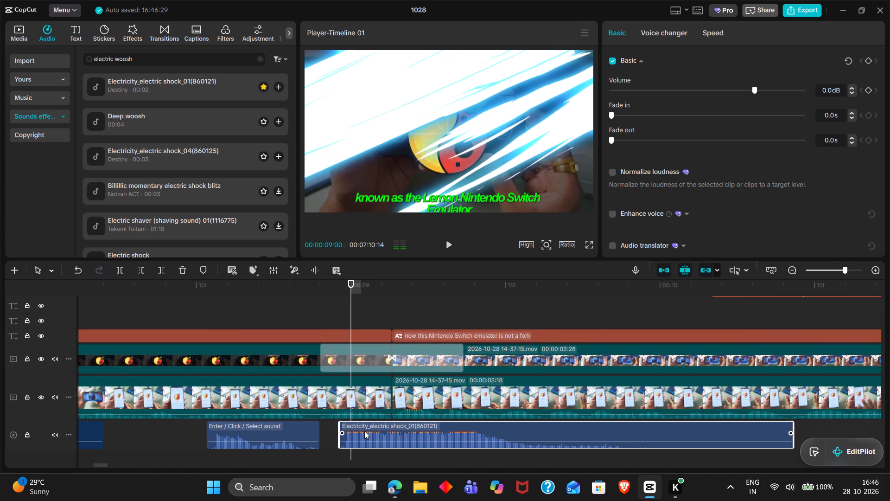
left_click_drag(364, 431, 351, 430)
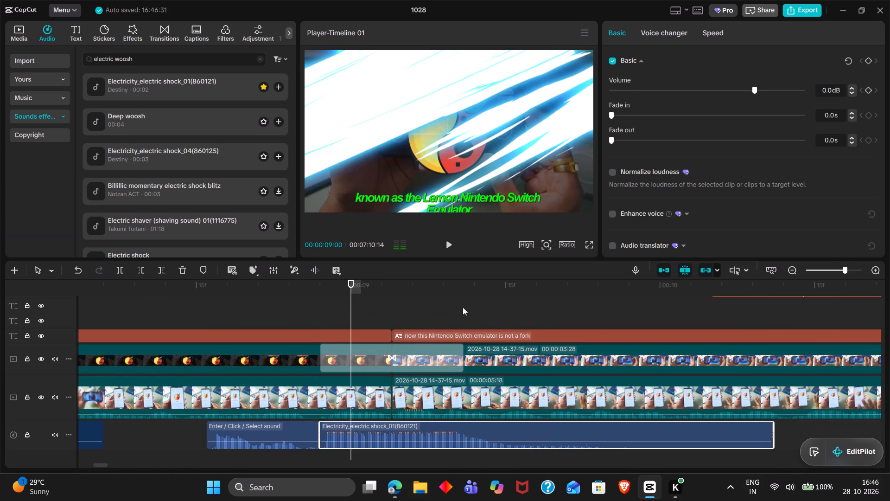
Trim the electric shock sound's start again up to 00:00:08:29 and move it back to the Lightning transition's start.
left_click(472, 306)
left_click_drag(472, 306, 337, 299)
left_click(337, 299)
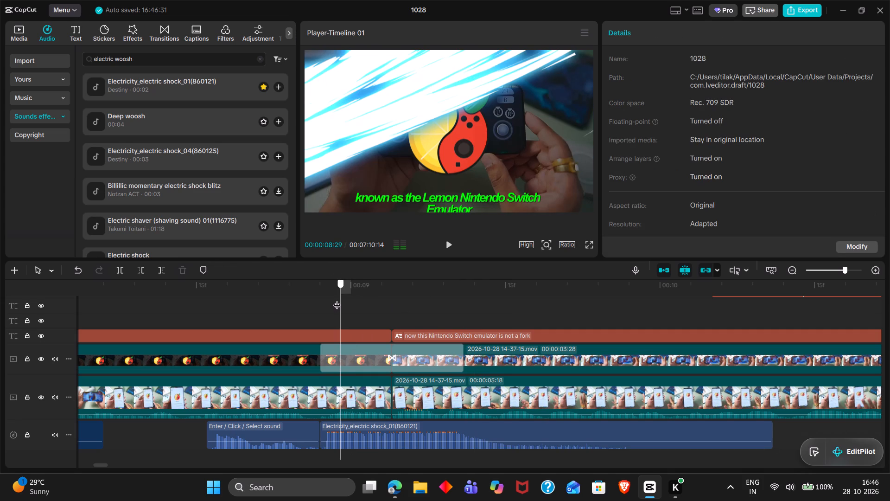
left_click(353, 429)
key("q")
left_click_drag(370, 434, 354, 434)
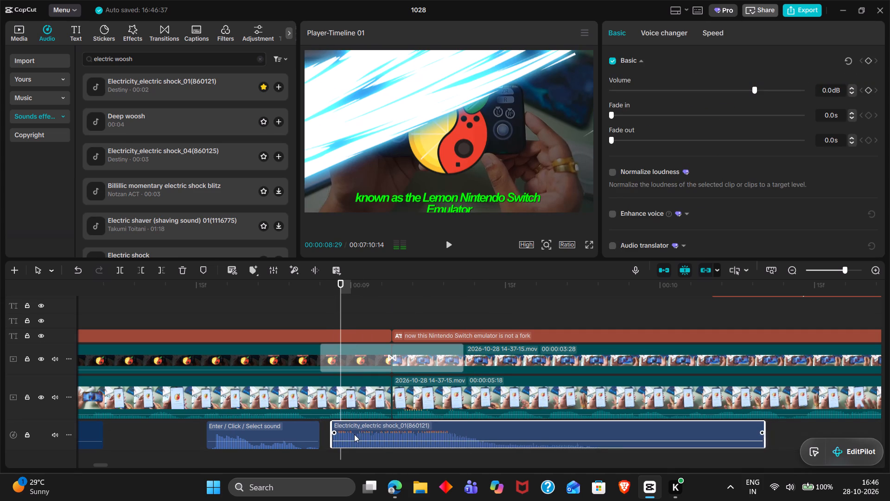
left_click_drag(354, 434, 351, 434)
Lower the electric shock sound's volume to -3.9 dB.
left_click(743, 93)
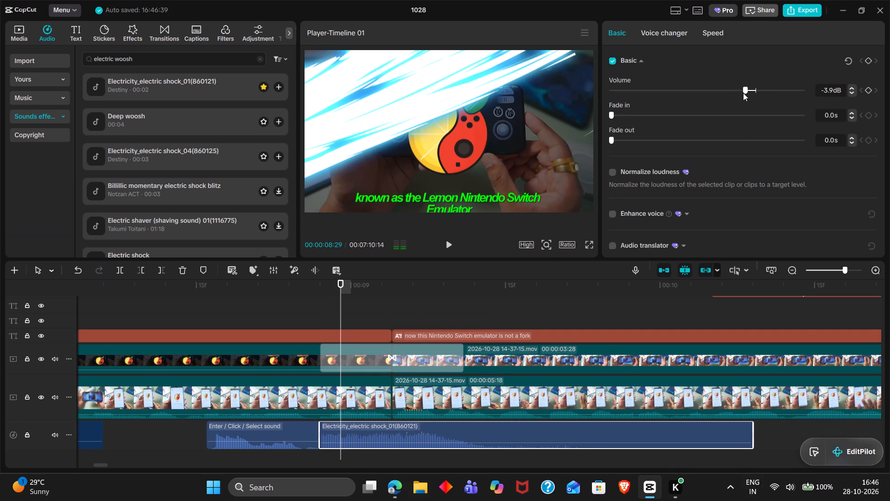
Play back the Lightning transition with the electric shock sound through to the Emulator title over the "not a fork" caption.
left_click(294, 313)
left_click_drag(294, 313, 293, 310)
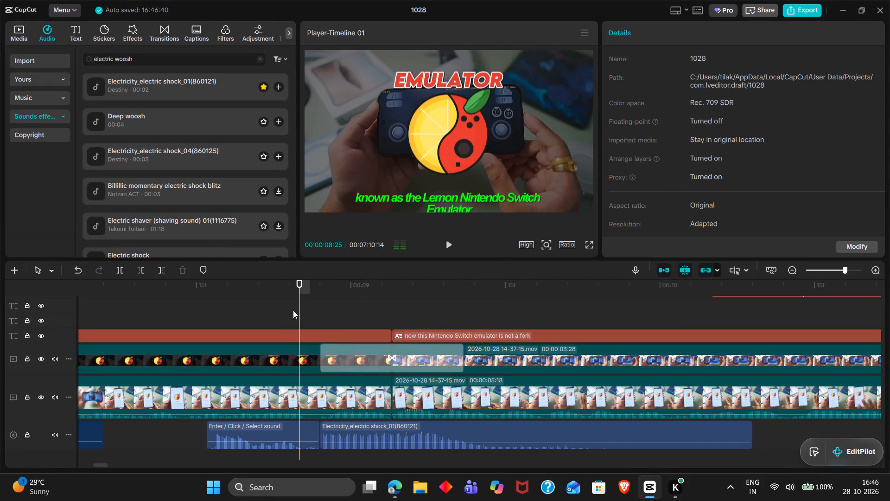
left_click_drag(293, 310, 176, 299)
double_click(176, 299)
key("space")
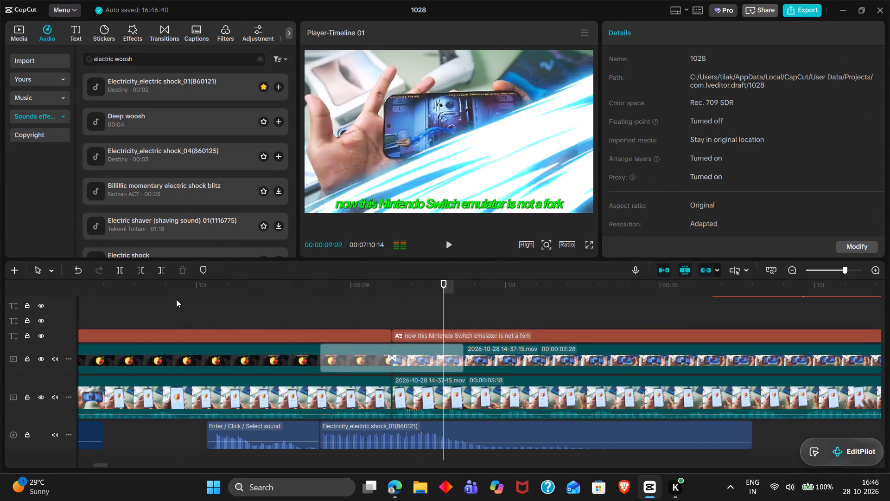
key("space")
scroll(176, 299, "down", 4, "ctrl")
left_click(243, 300)
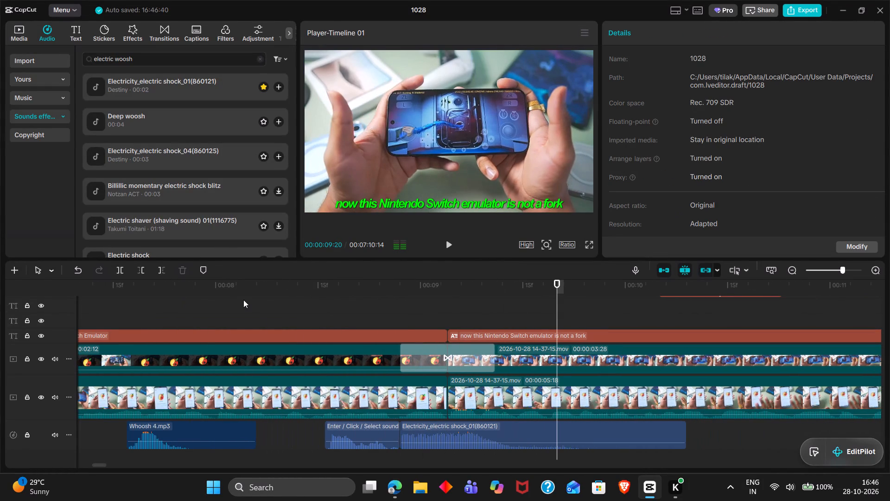
left_click_drag(243, 300, 270, 304)
key("space")
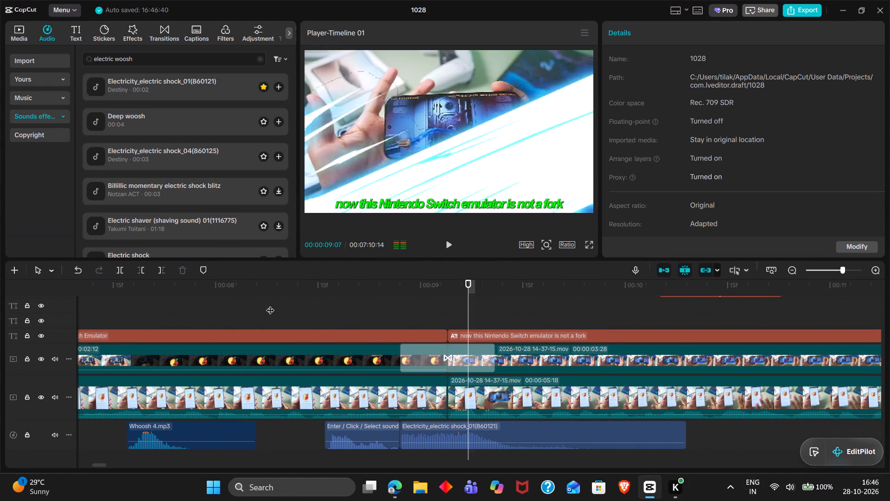
scroll(270, 304, "left", 1)
key("space")
scroll(270, 304, "left", 1)
key("space")
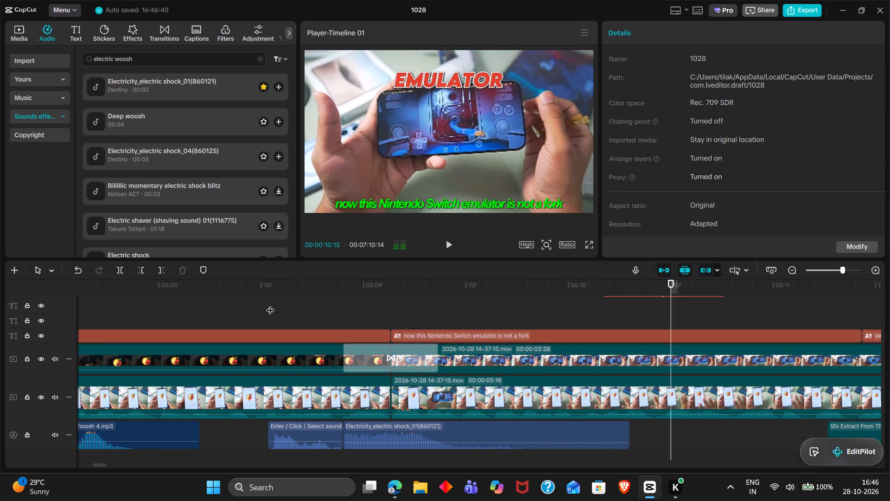
key("space")
scroll(270, 304, "left", 1)
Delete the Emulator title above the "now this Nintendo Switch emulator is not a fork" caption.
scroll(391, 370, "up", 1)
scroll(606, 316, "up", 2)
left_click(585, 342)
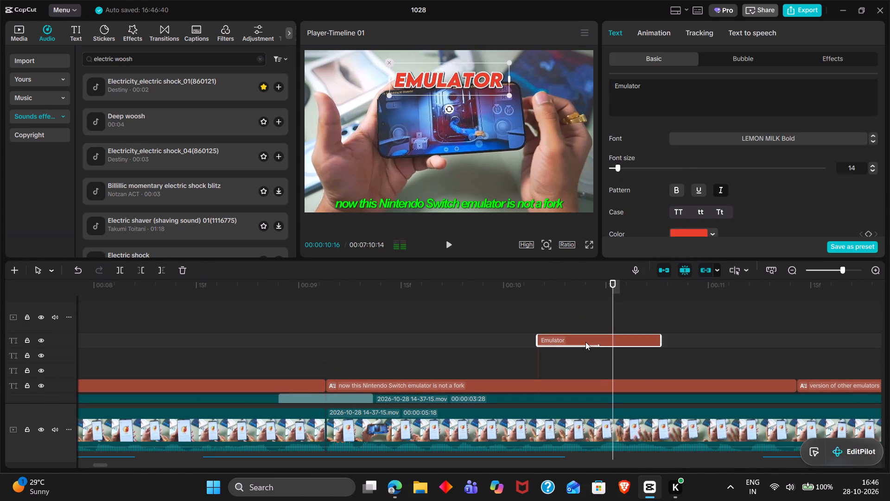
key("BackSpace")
Play through the "now this Nintendo Switch emulator is not a fork" caption and stop at 00:00:11:05.
double_click(285, 330)
key("space")
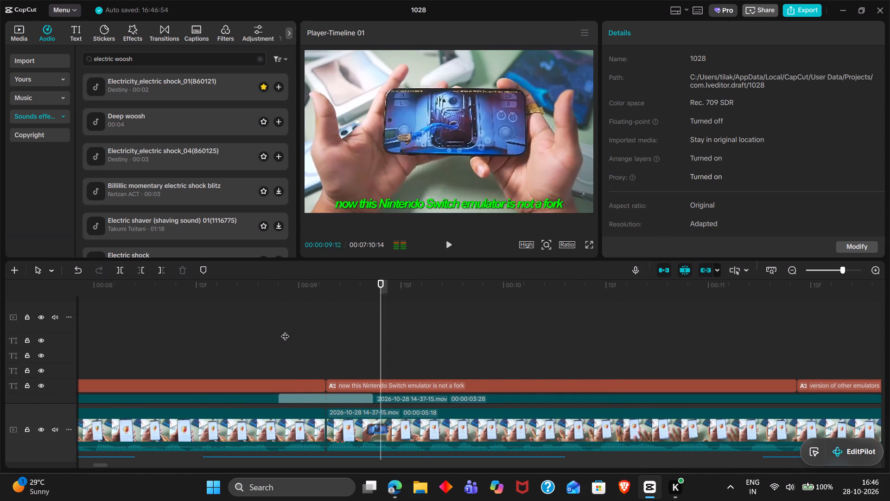
scroll(285, 330, "down", 1)
scroll(285, 330, "left", 1)
key("space")
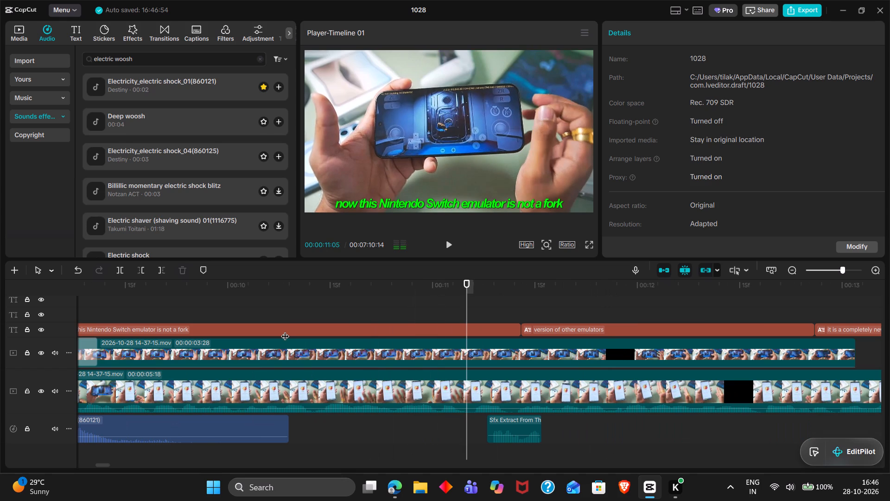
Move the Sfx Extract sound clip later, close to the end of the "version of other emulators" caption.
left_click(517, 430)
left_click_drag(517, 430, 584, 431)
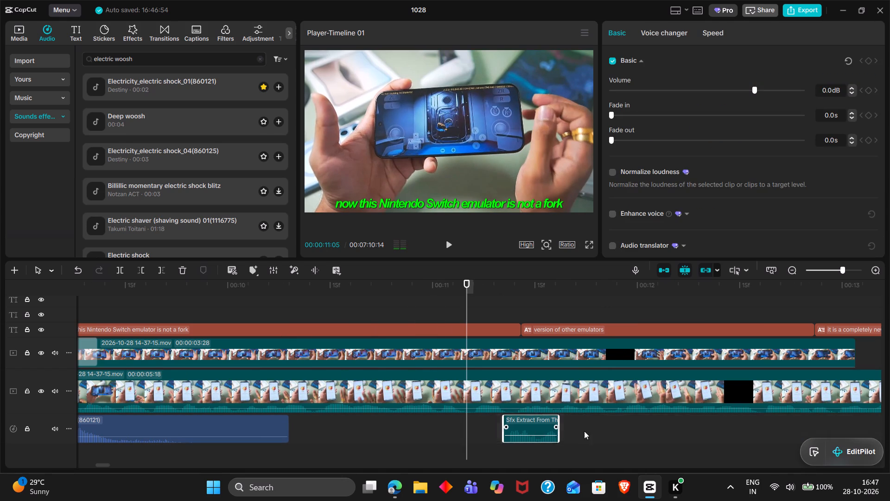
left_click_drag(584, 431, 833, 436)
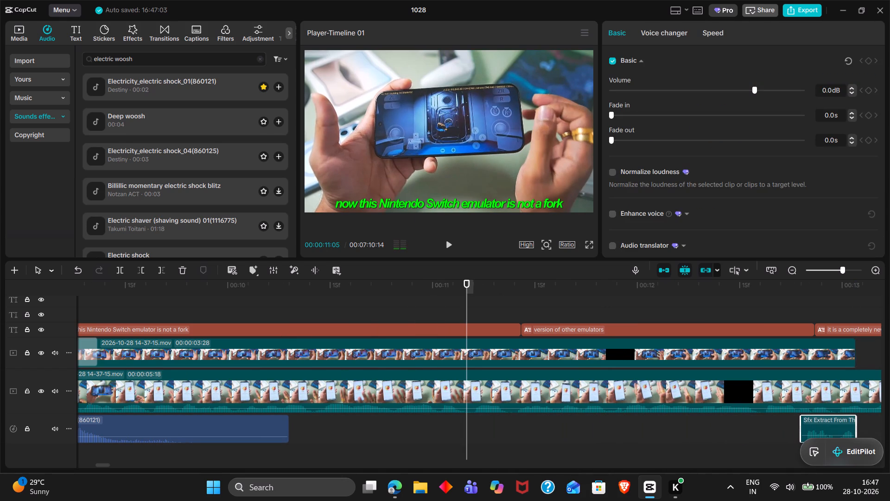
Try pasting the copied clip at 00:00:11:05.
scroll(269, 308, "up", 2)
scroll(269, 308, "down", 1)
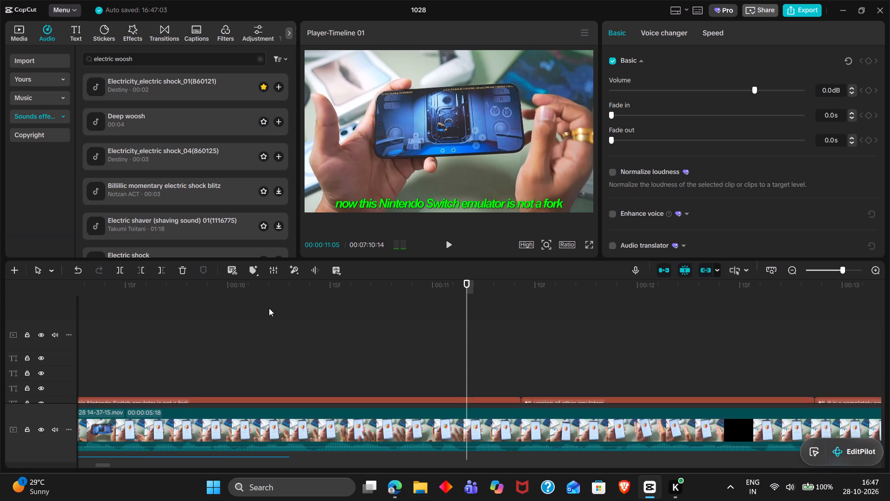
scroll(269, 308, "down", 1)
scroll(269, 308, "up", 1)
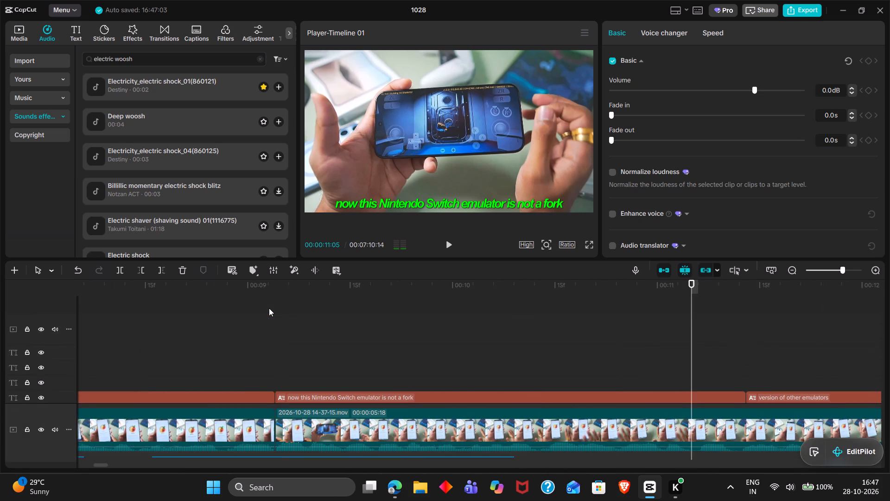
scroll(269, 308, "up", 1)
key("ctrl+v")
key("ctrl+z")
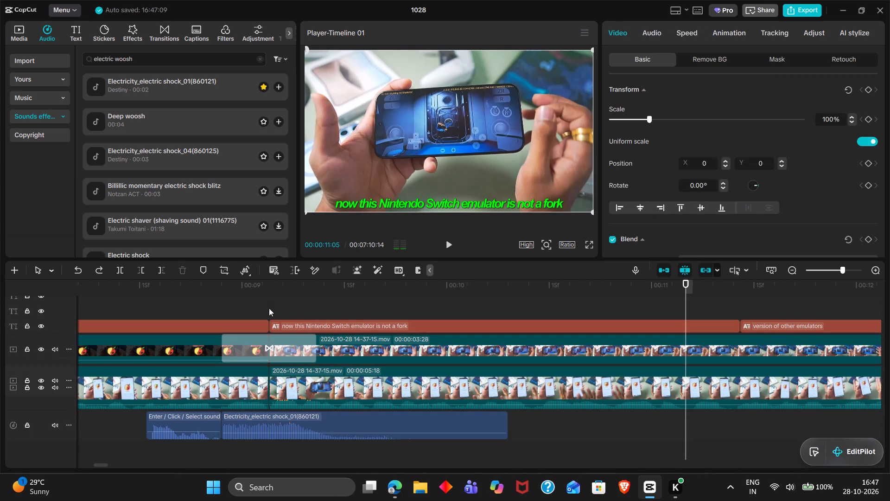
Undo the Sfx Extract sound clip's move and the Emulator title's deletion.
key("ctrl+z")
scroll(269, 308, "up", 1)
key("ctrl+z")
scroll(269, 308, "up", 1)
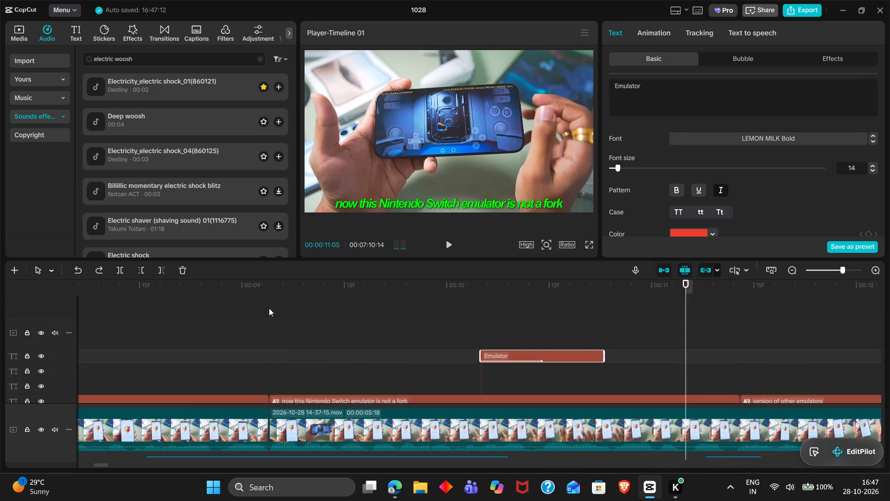
Cut the Emulator title and paste it at 00:00:11:05, near the end of the "not a fork" caption.
scroll(269, 308, "up", 1)
key("ctrl+x")
scroll(385, 316, "left", 1)
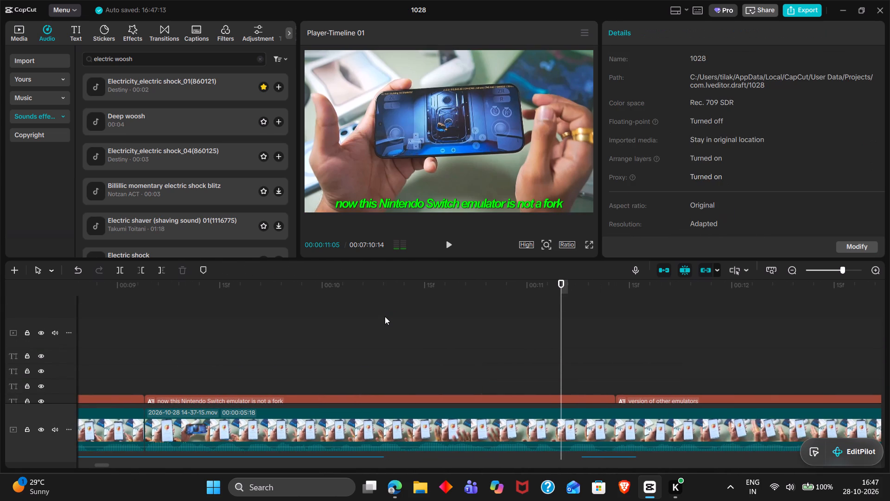
scroll(385, 316, "left", 1)
key("ctrl+v")
Move the Sfx Extract sound clip later, to just after the start of the "it is a completely new project" caption.
scroll(385, 316, "down", 1)
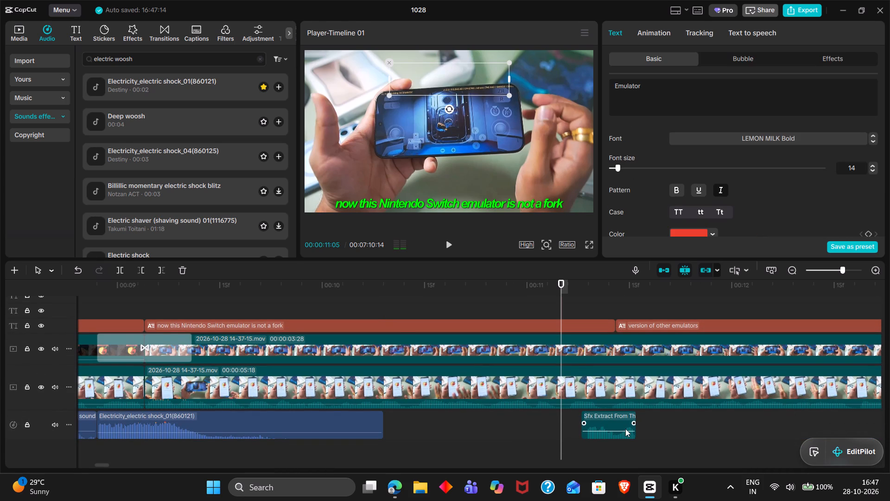
left_click_drag(625, 429, 889, 426)
Replace the moved Emulator title's text with FORK.
scroll(642, 425, "up", 1)
key("space")
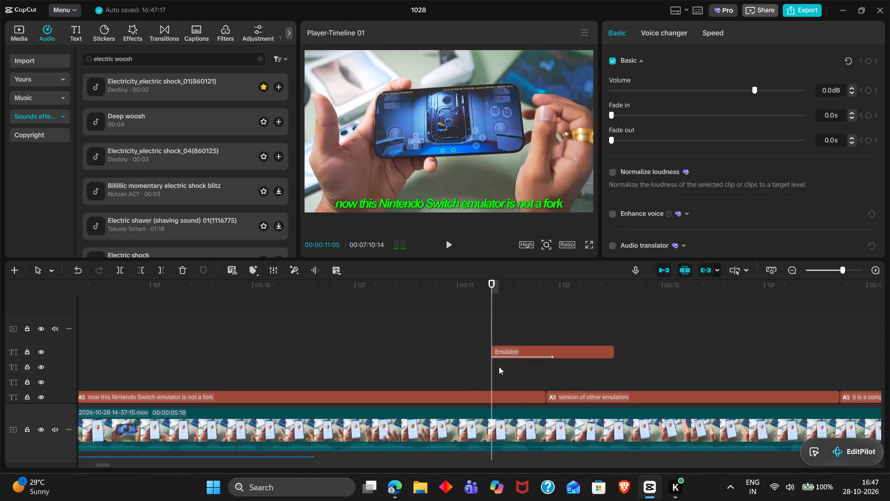
key("space")
left_click(528, 355)
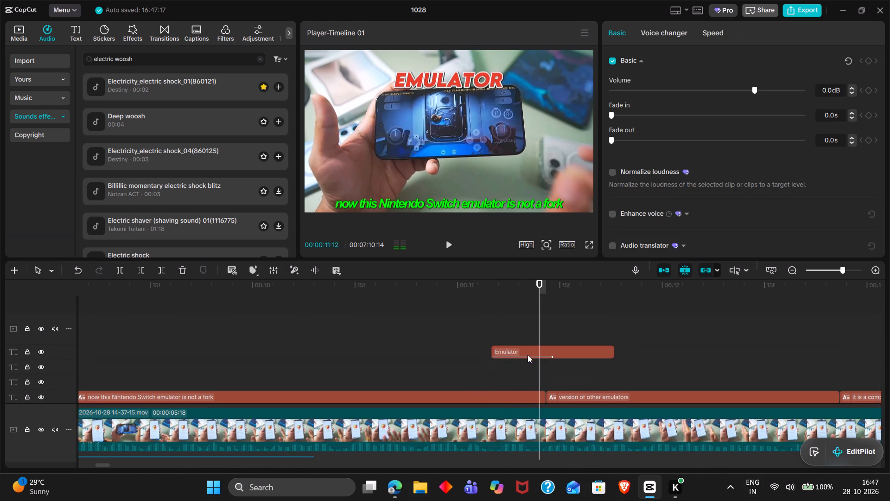
triple_click(660, 107)
type("FORK")
Set the FORK title's colour to orange EA822A.
left_click(692, 230)
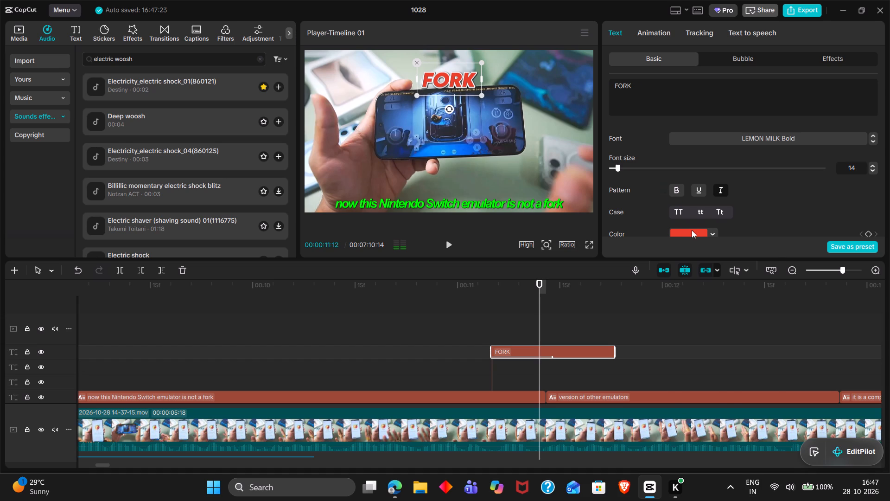
left_click_drag(667, 334, 668, 334)
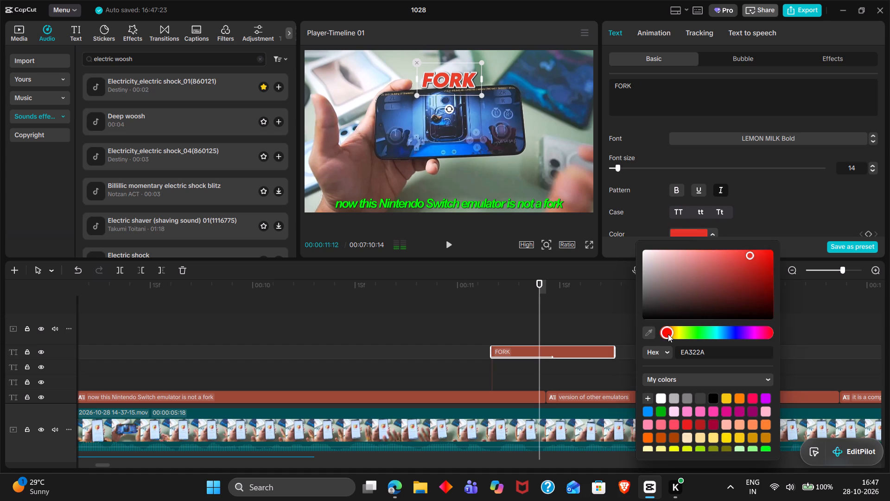
left_click_drag(668, 334, 675, 331)
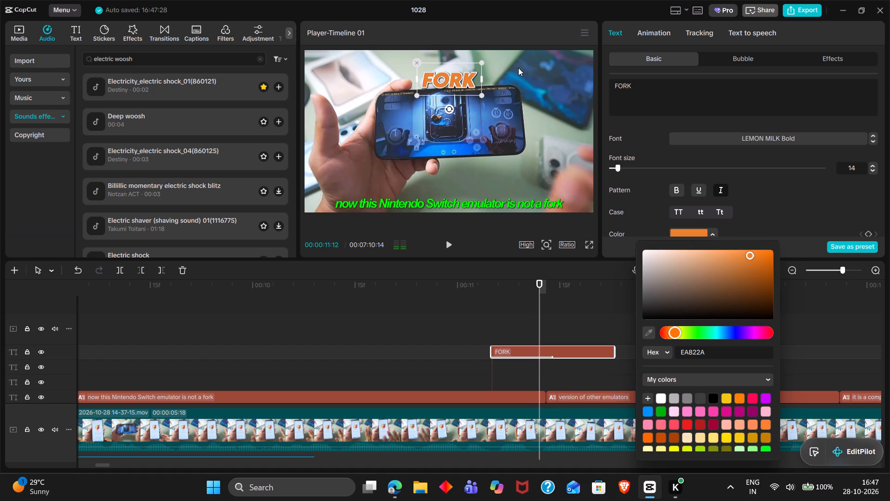
Move the FORK title slightly higher to about Y 789, centred, and enlarge it to about 112%.
left_click_drag(469, 74, 468, 69)
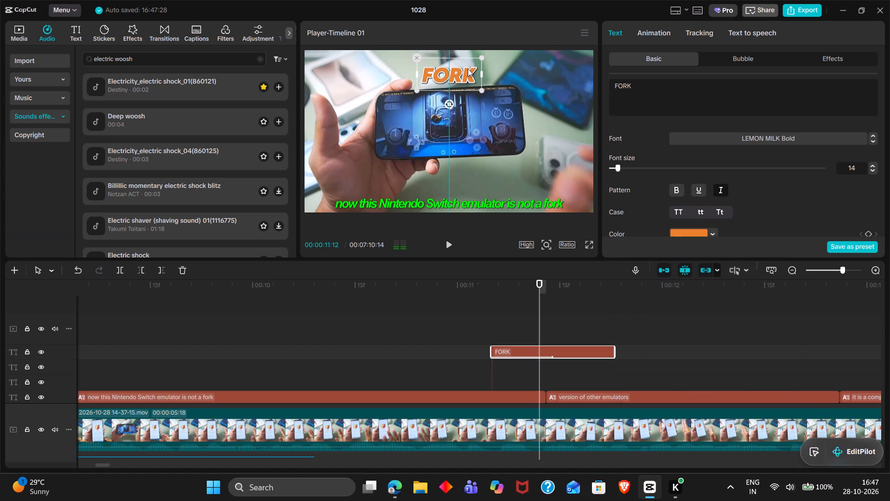
left_click_drag(468, 69, 468, 67)
left_click_drag(477, 88, 483, 90)
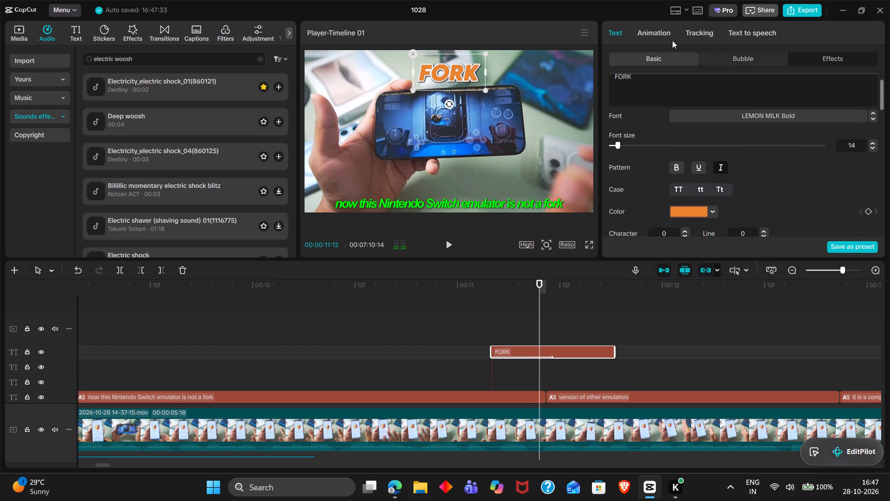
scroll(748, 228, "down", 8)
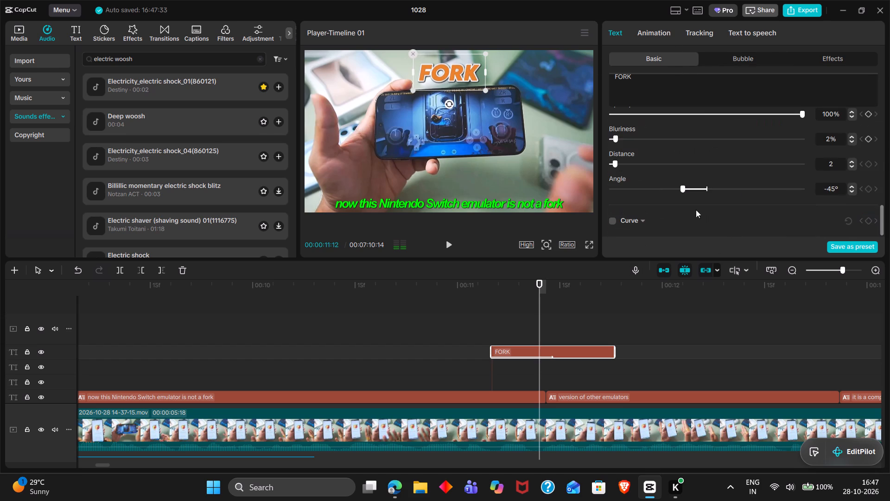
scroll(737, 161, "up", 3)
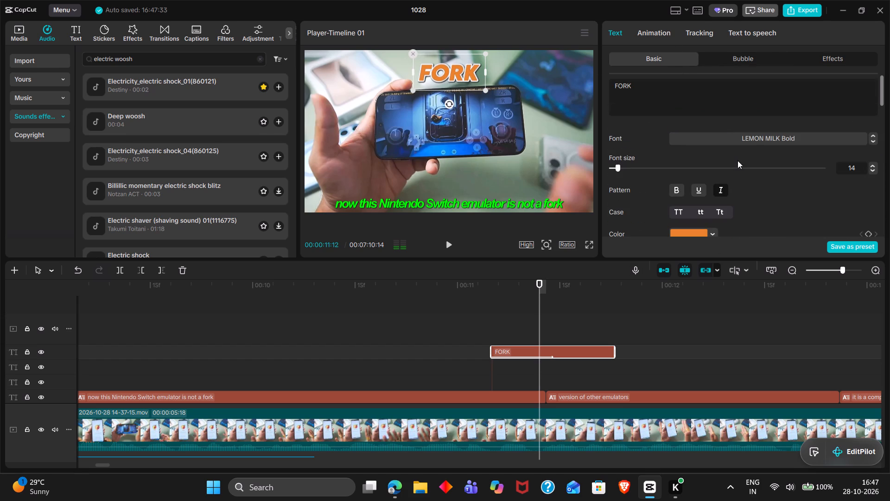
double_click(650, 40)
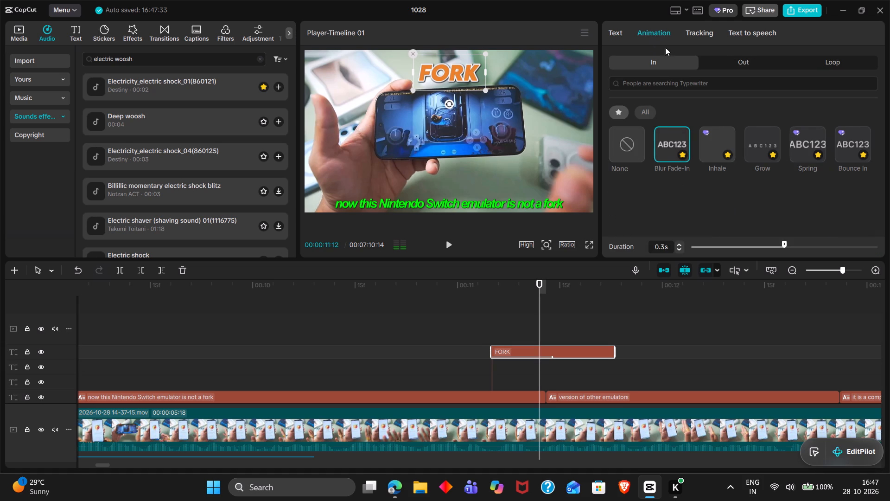
Extend the end of the FORK title to just past 00:00:12:00.
triple_click(492, 315)
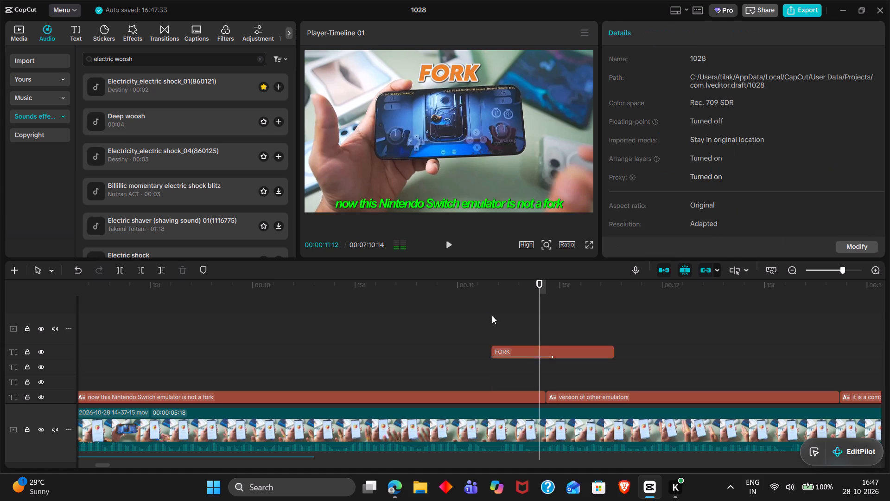
left_click(581, 347)
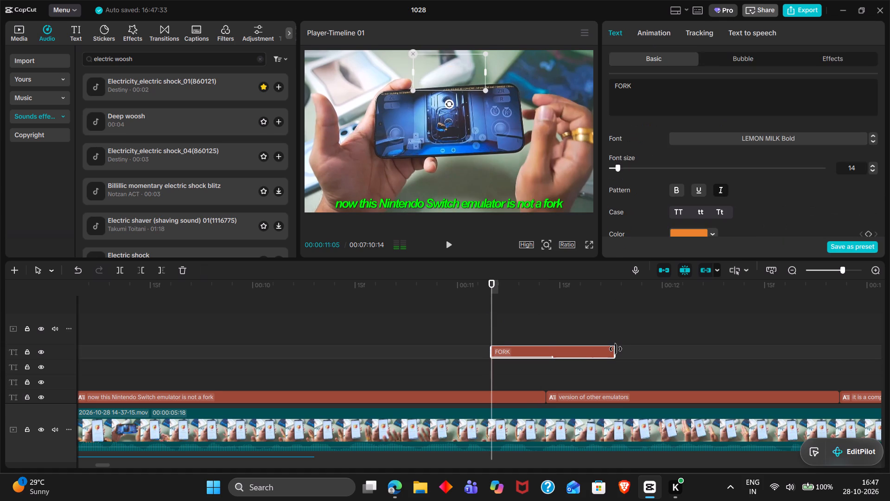
left_click_drag(616, 349, 667, 354)
Copy the Enter / Click / Select sound and paste it at 00:00:11:05, where the FORK title starts.
scroll(547, 346, "down", 2)
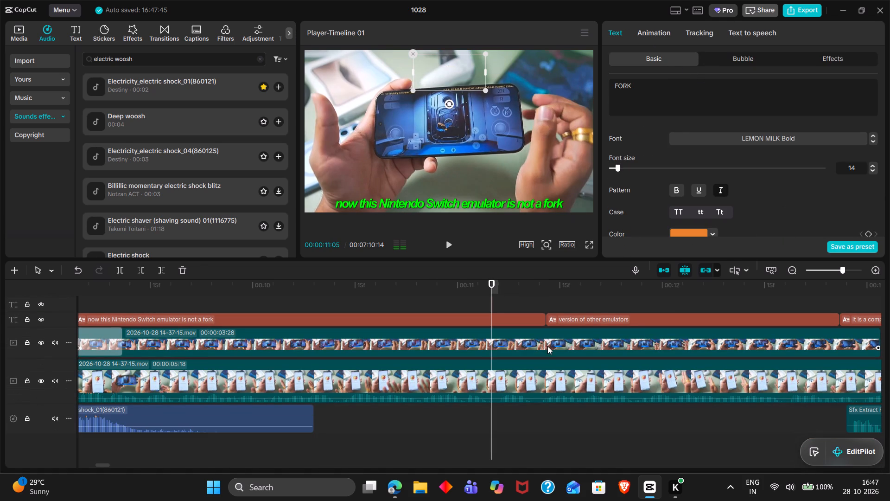
scroll(547, 346, "down", 2)
scroll(547, 346, "right", 1)
left_click(343, 419)
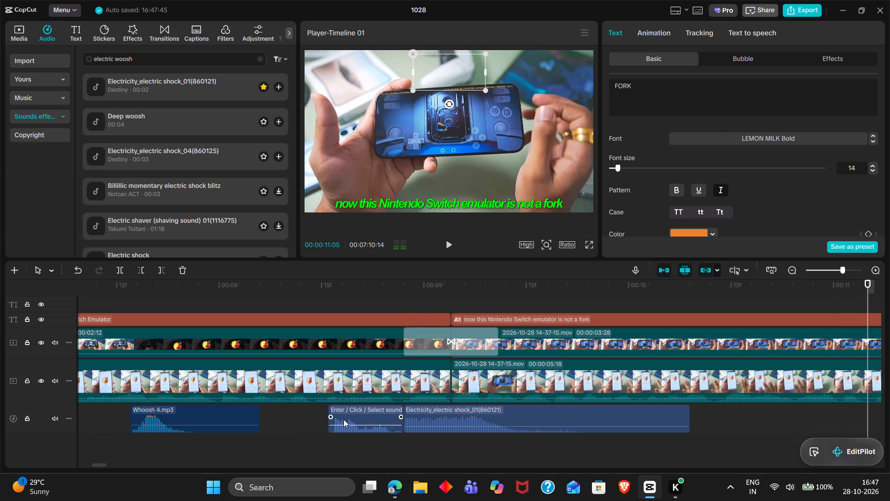
key("ctrl+c")
key("ctrl+v")
scroll(587, 441, "left", 1)
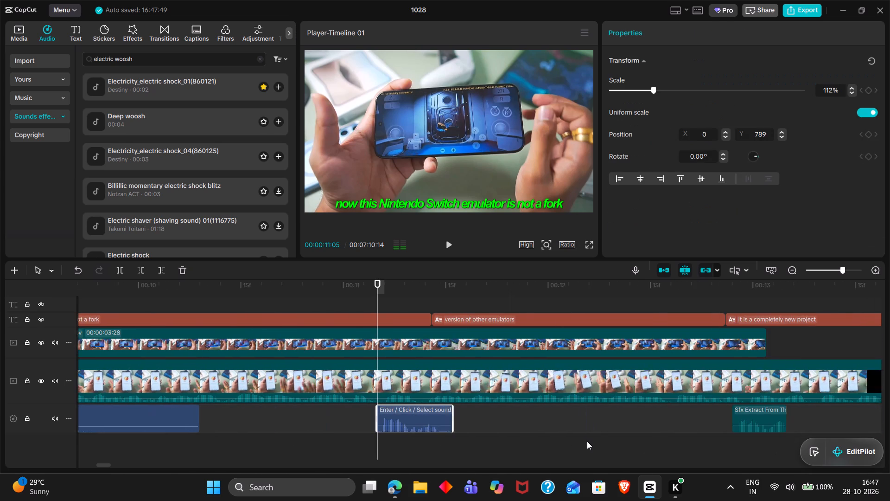
Nudge the pasted Enter / Click / Select sound slightly earlier, trim its lead-in up to 00:00:11:05 and play it back.
scroll(587, 441, "up", 4, "ctrl")
left_click_drag(408, 415, 402, 413)
key("q")
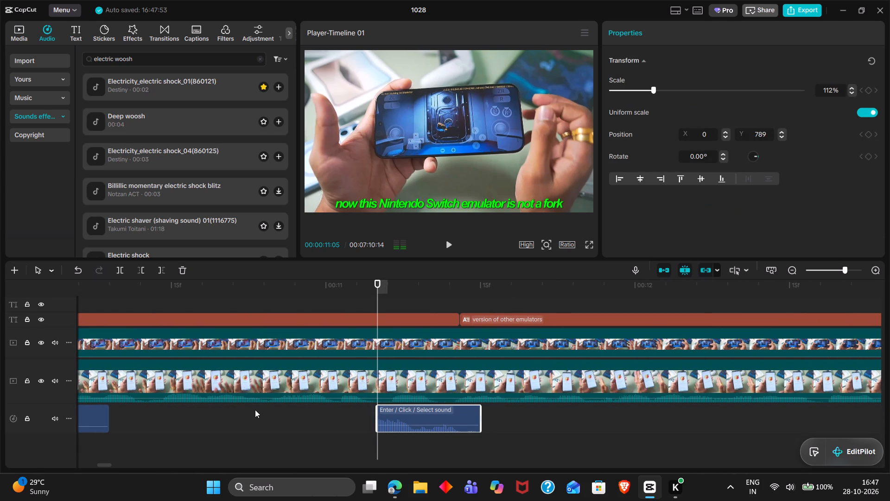
scroll(255, 410, "up", 1)
double_click(361, 375)
key("space")
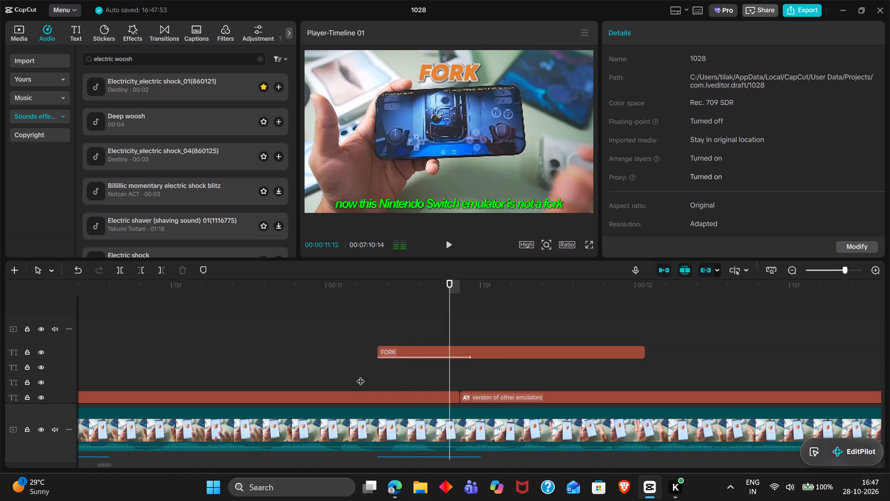
key("space")
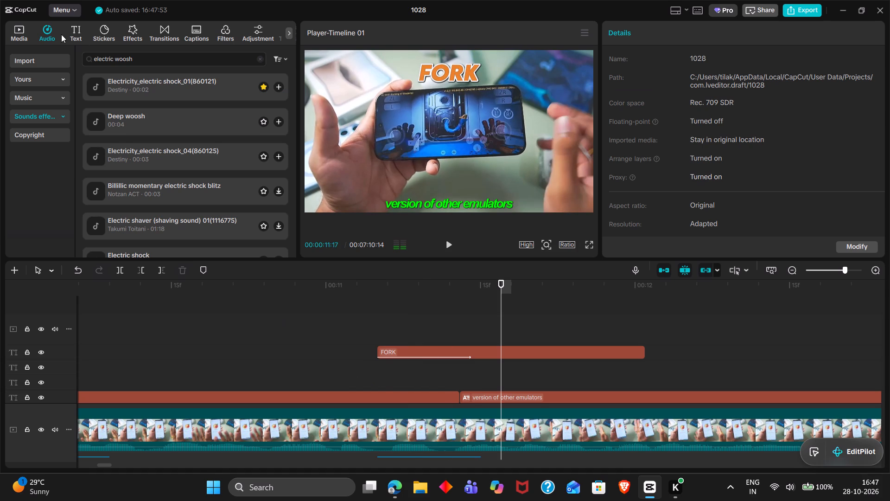
Search the stickers for "wrong" and place the black-outlined red X at 00:00:11:17, on a track above the FORK title.
left_click(92, 27)
double_click(125, 39)
double_click(99, 37)
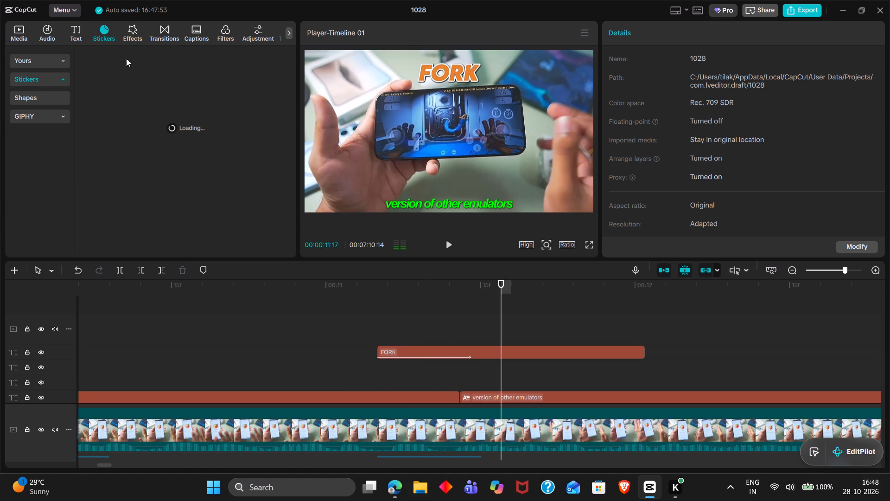
left_click(116, 57)
type("wrong")
key("Return")
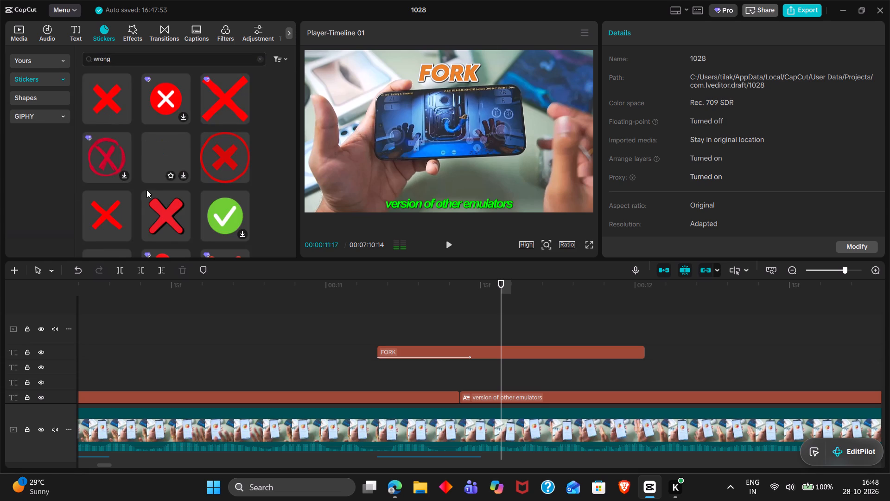
left_click_drag(165, 210, 502, 347)
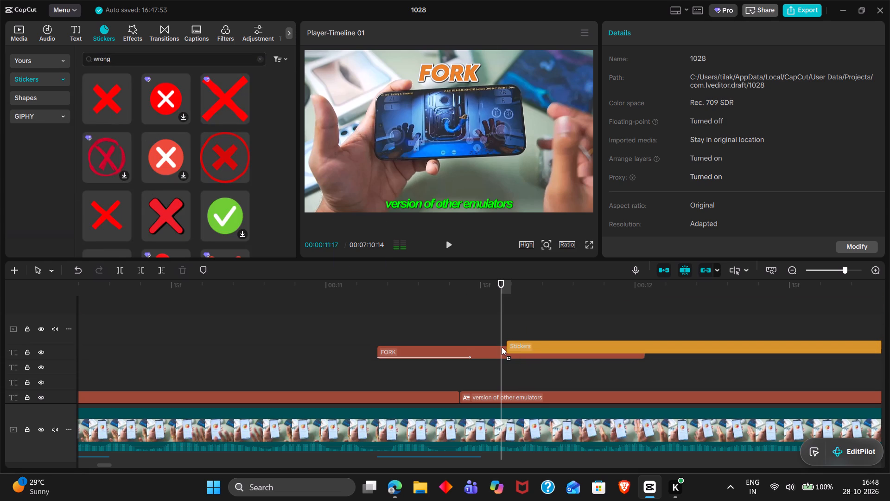
left_click_drag(502, 347, 499, 345)
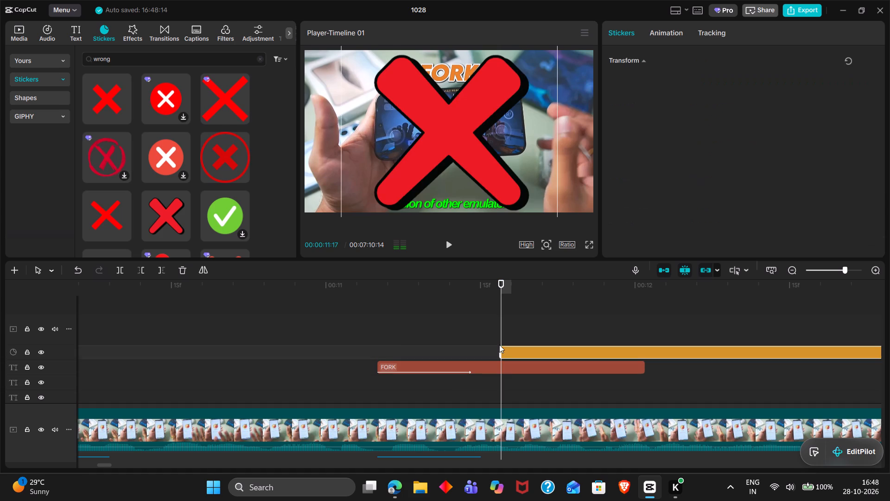
Shrink the red X sticker to 17% and centre it over the FORK title at about X 0, Y 795.
left_click(638, 90)
left_click_drag(638, 90, 634, 89)
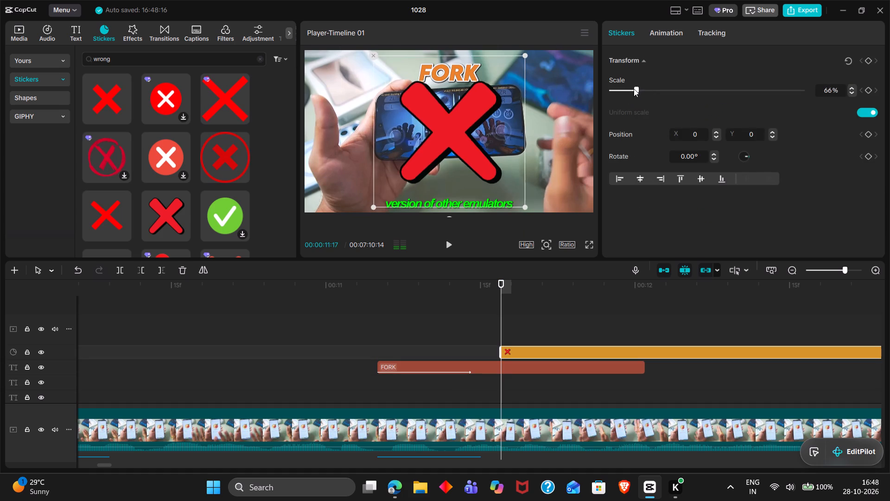
left_click_drag(634, 89, 620, 88)
left_click_drag(451, 136, 451, 78)
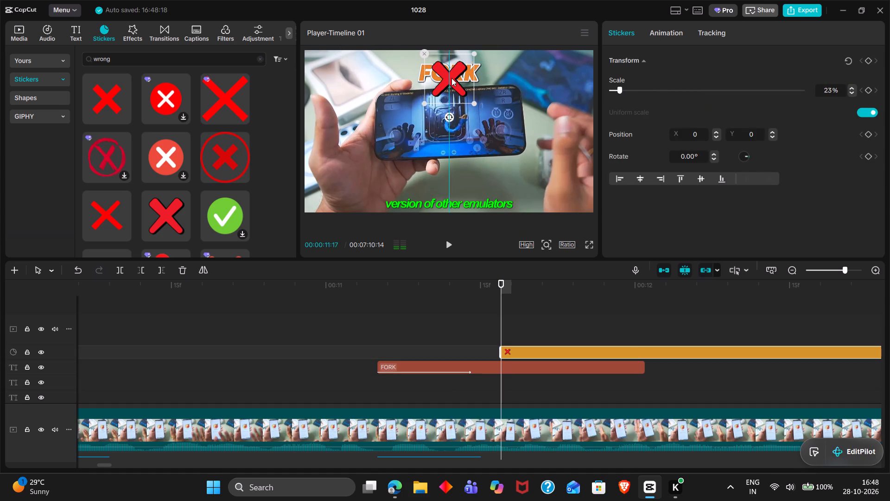
left_click_drag(451, 78, 449, 74)
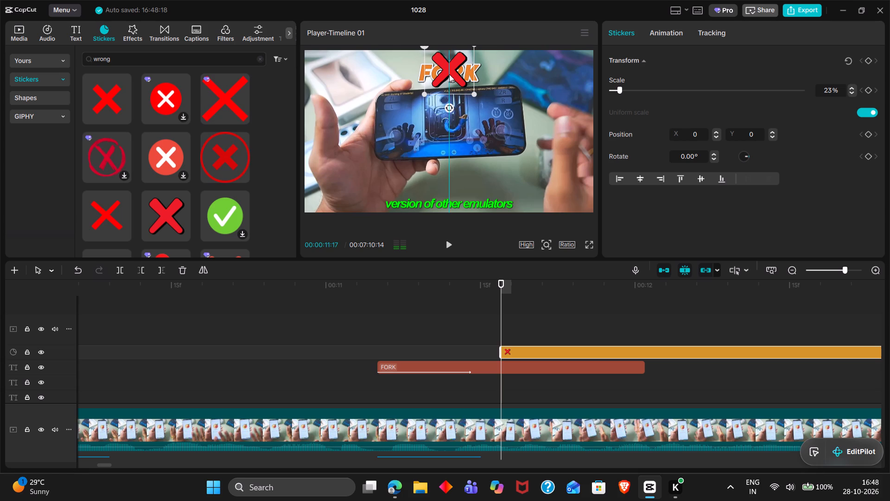
left_click_drag(449, 74, 450, 75)
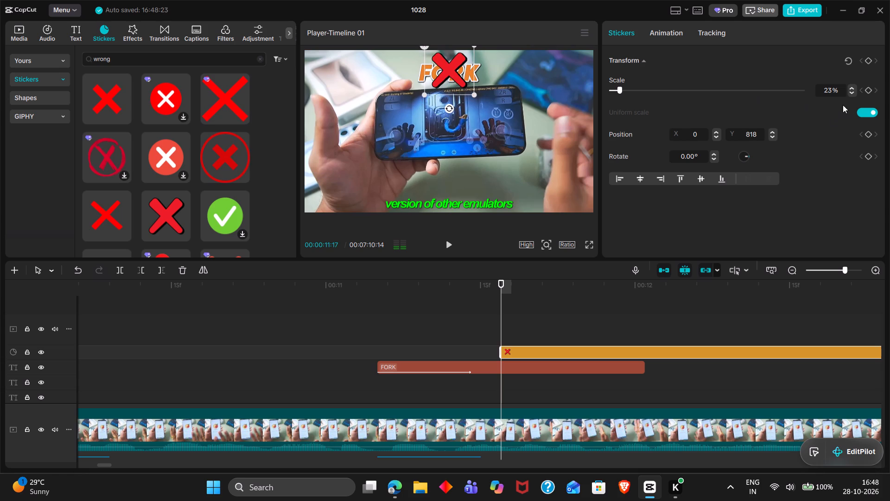
triple_click(849, 93)
triple_click(849, 93)
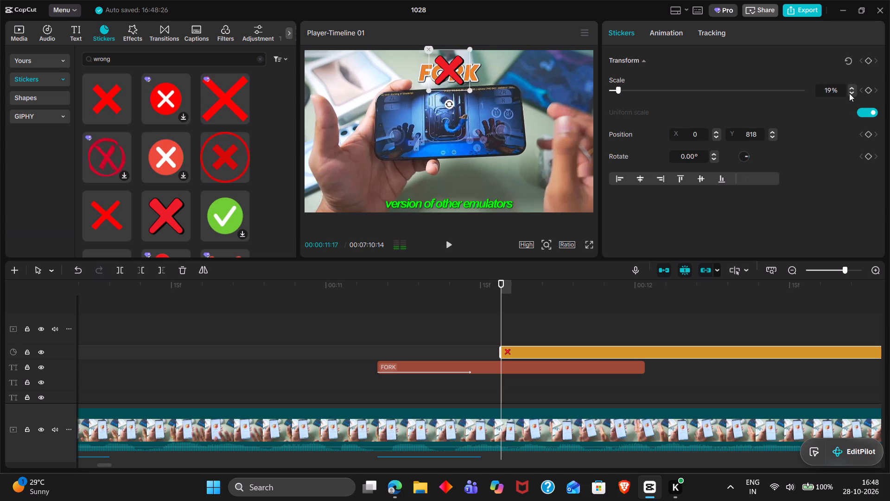
left_click(454, 75)
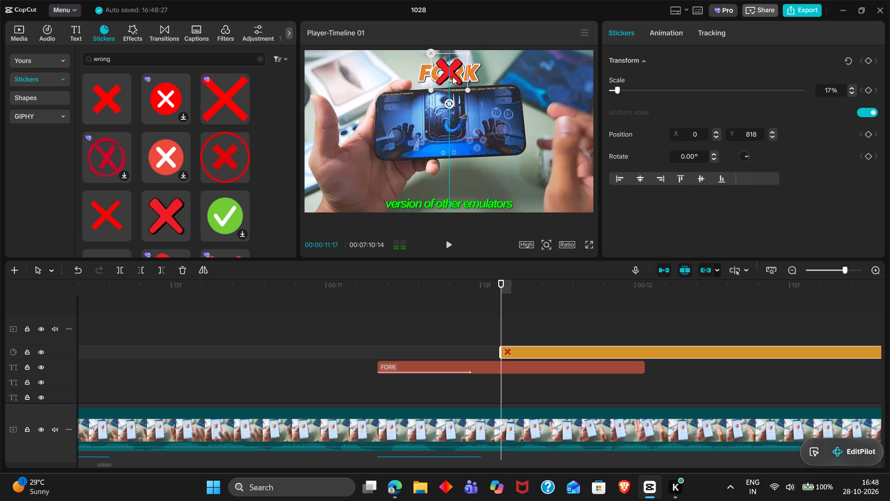
Apply the Fade In entrance animation to the red X sticker with a duration of 0.3 s.
double_click(667, 46)
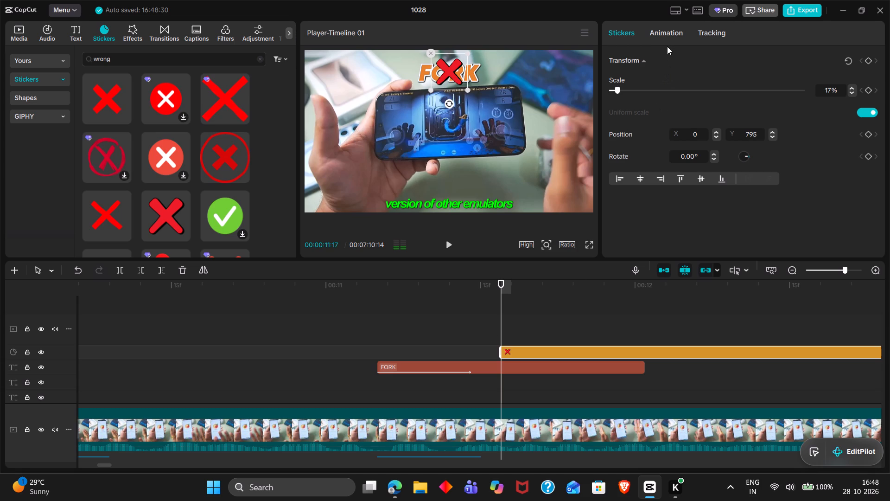
double_click(668, 44)
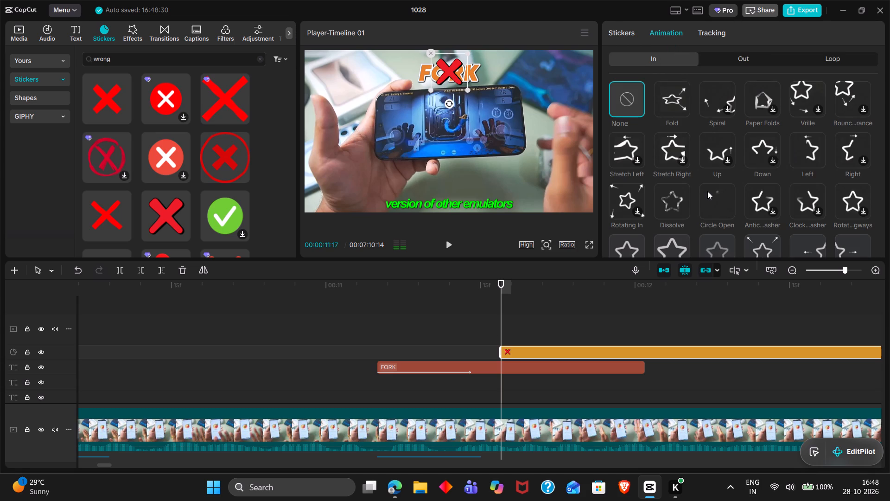
scroll(707, 191, "down", 1)
double_click(719, 163)
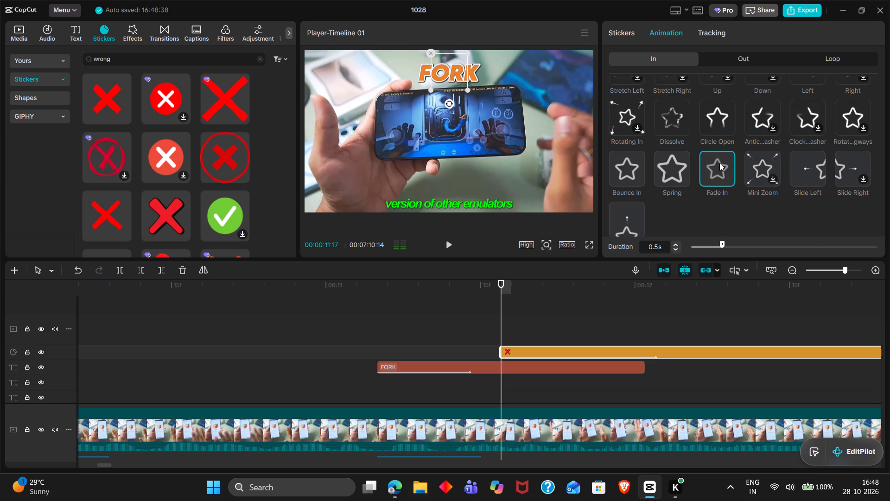
left_click(711, 247)
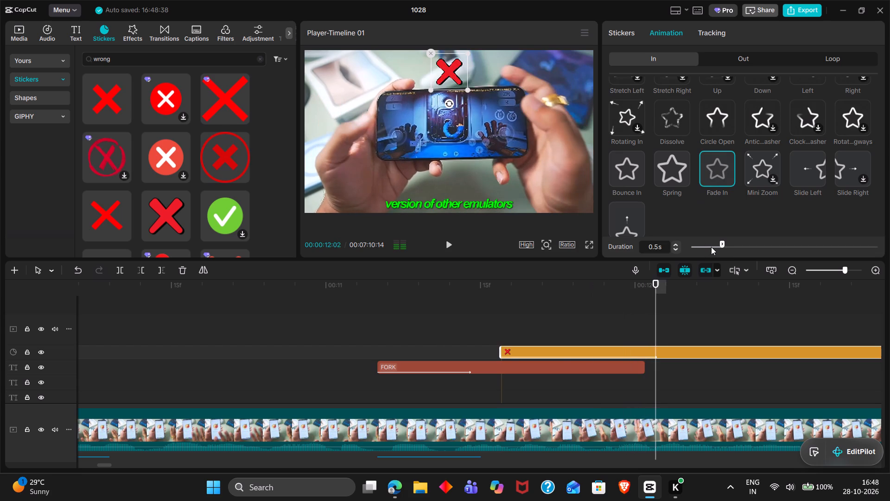
left_click(711, 247)
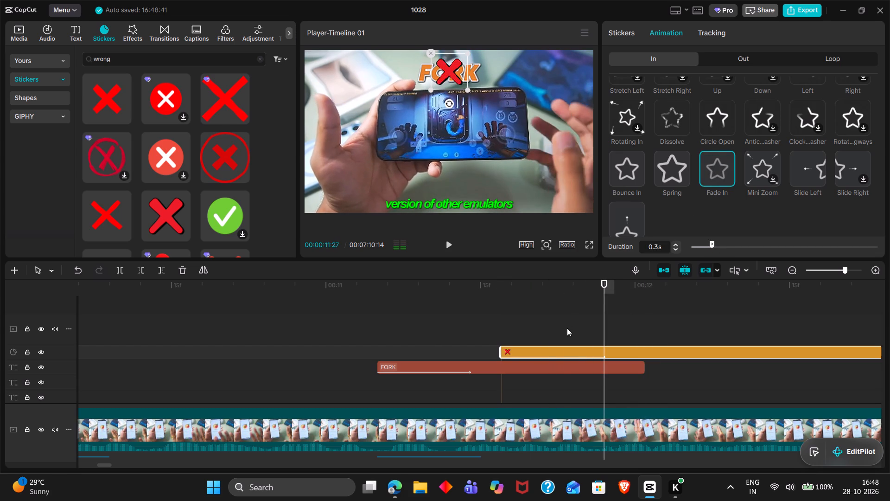
Search the sound effects for "wrong" and place the Wrong answer sound on the audio track at 00:00:11:17, where the X sticker starts.
triple_click(505, 316)
left_click(505, 316)
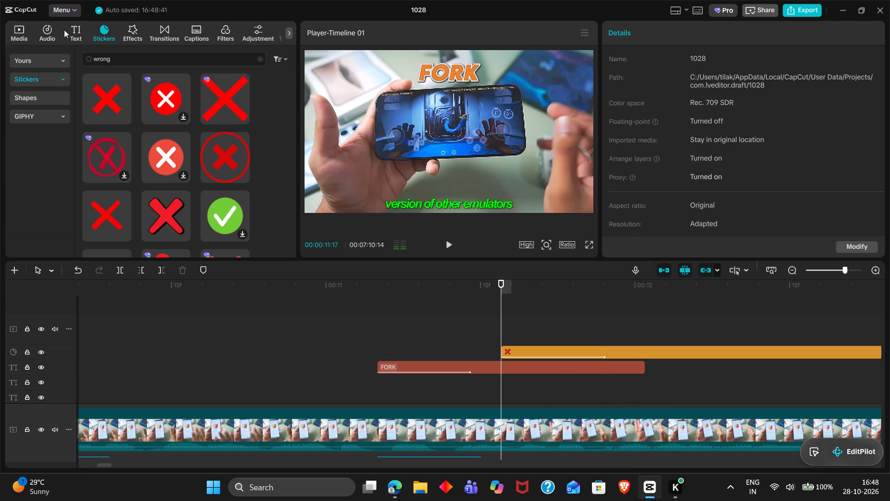
double_click(48, 27)
triple_click(118, 58)
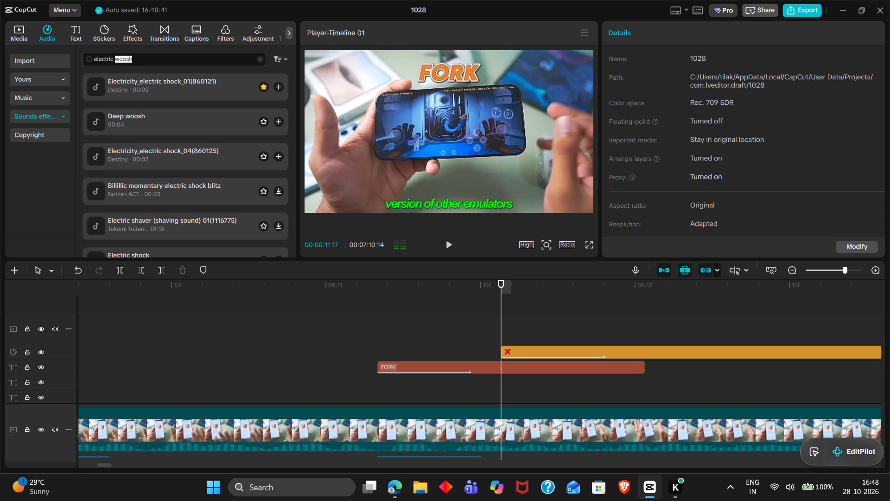
type("wrong")
key("Return")
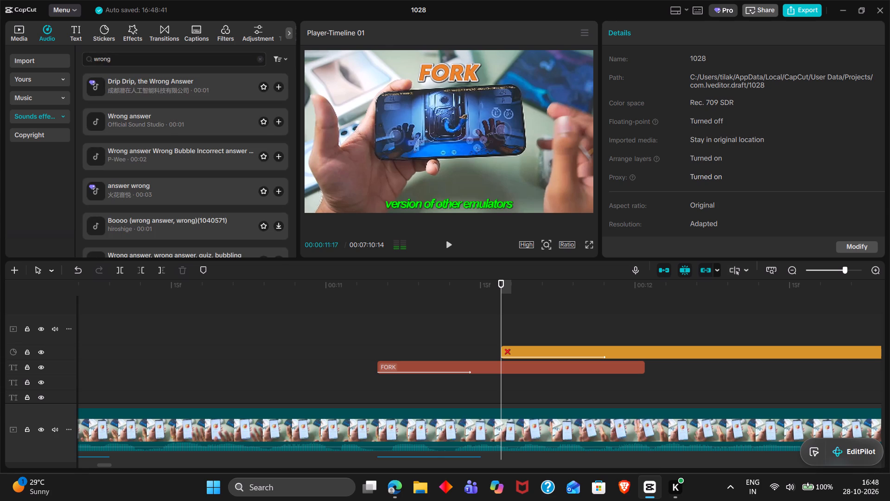
double_click(168, 130)
left_click_drag(168, 130, 550, 319)
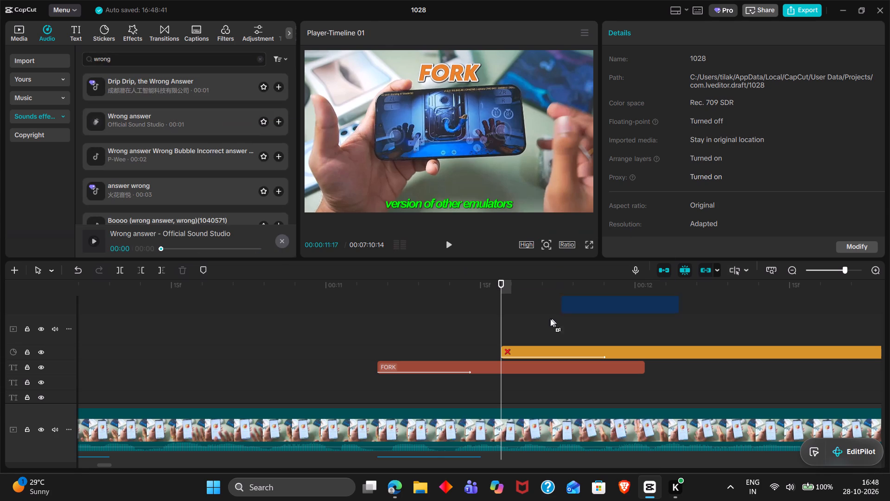
left_click_drag(550, 319, 251, 187)
scroll(436, 370, "down", 3)
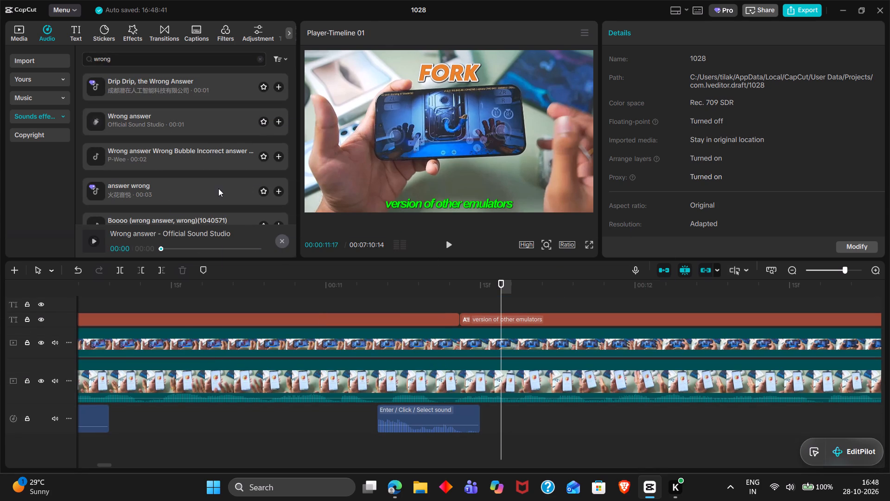
left_click_drag(190, 124, 500, 416)
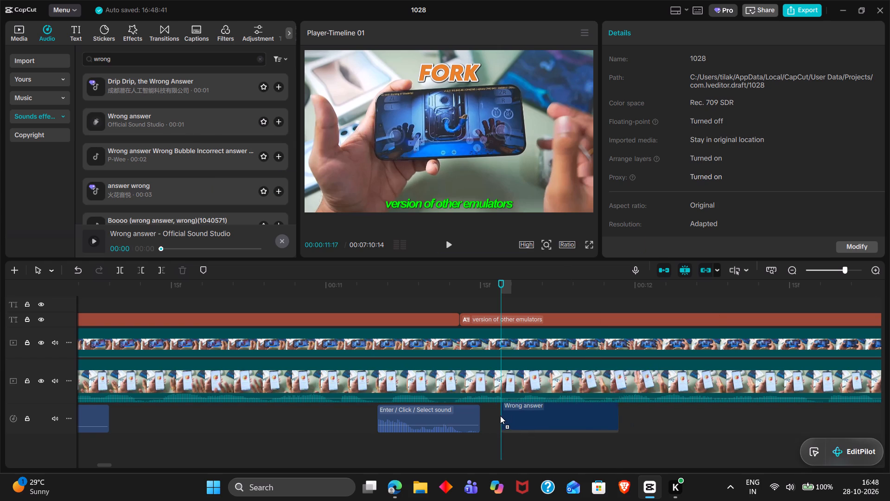
left_click_drag(500, 416, 502, 417)
Nudge the Wrong answer sound slightly earlier, trim its lead-in up to 00:00:11:17 and play the section back.
scroll(502, 417, "down", 5, "ctrl")
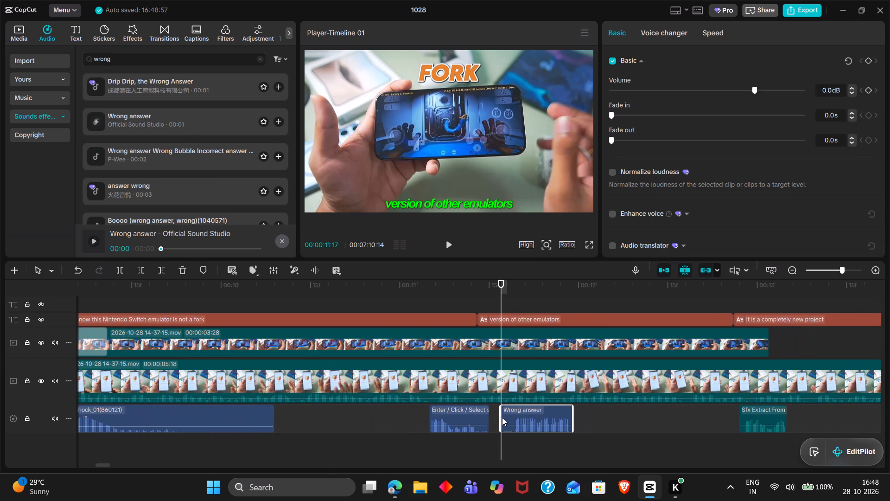
left_click_drag(527, 418, 517, 417)
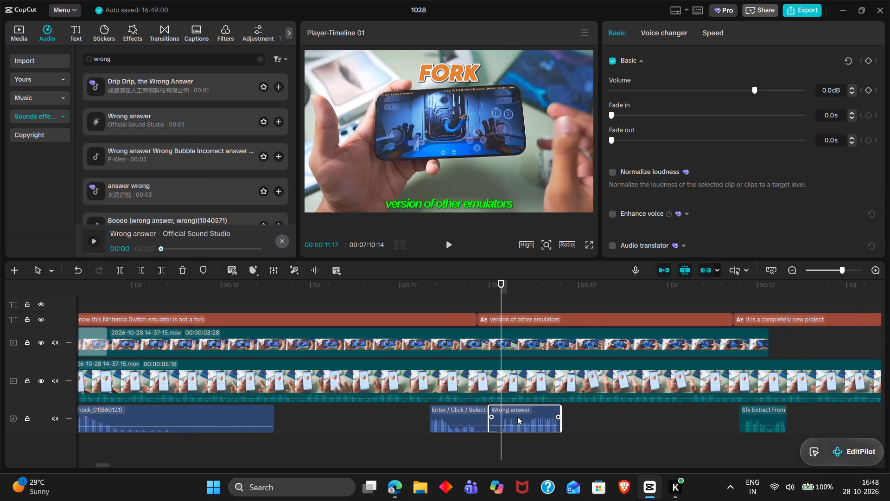
key("q")
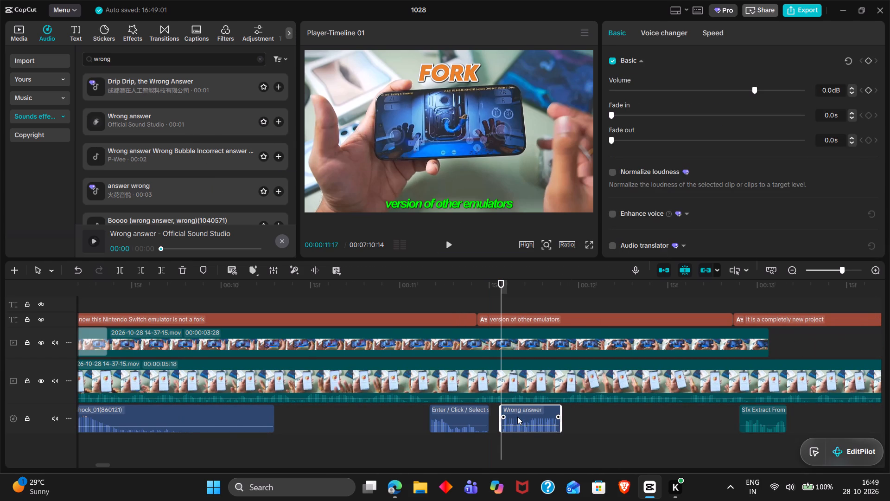
scroll(517, 417, "down", 2, "ctrl")
double_click(425, 422)
key("space")
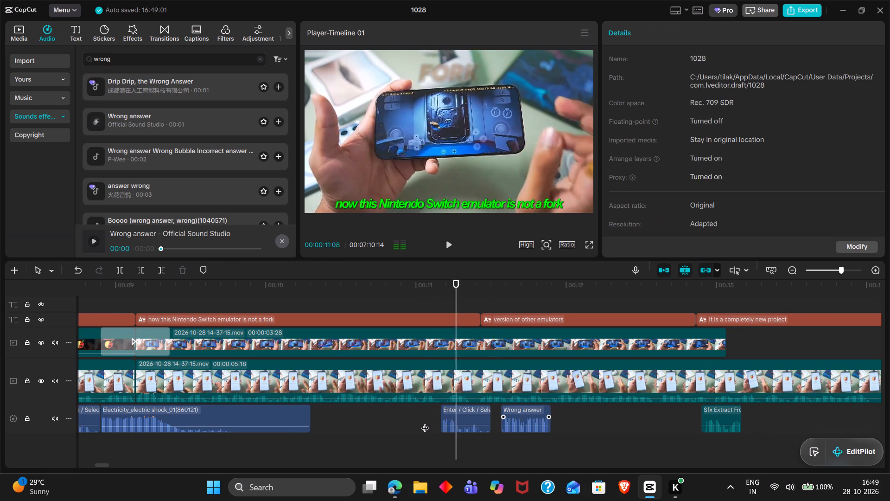
key("space")
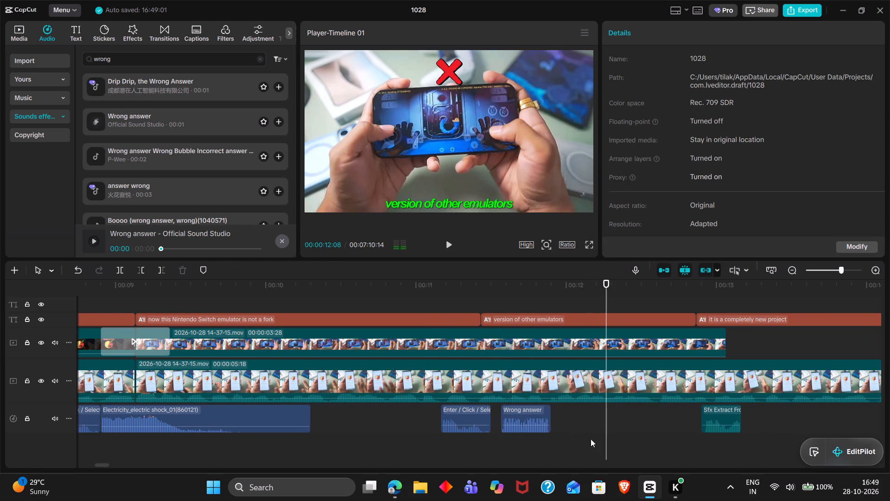
left_click(548, 443)
left_click_drag(548, 443, 496, 441)
key("space")
key("space")
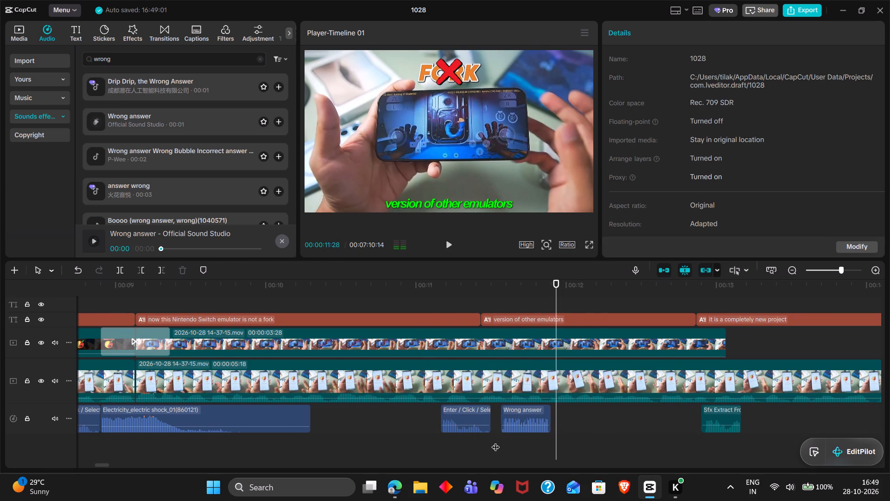
Extend the end of the FORK title to just past 00:00:13:00, playing the section back to judge the timing.
scroll(496, 441, "up", 1)
left_click(566, 378)
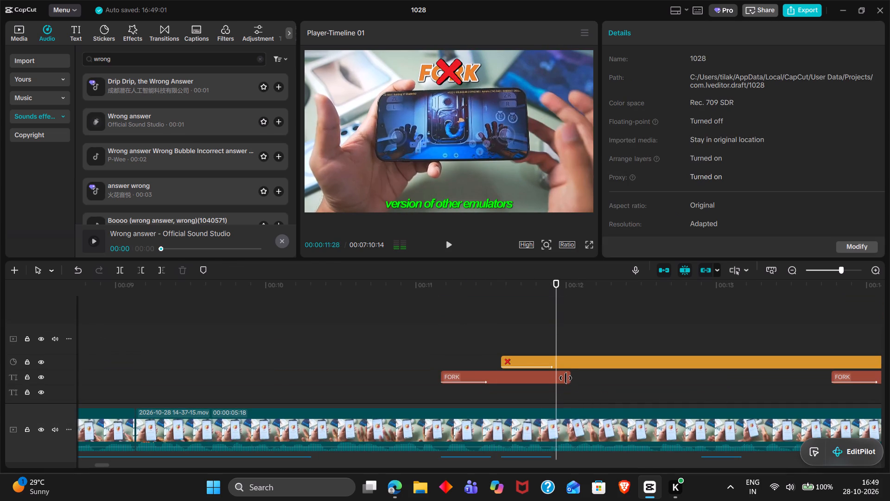
left_click_drag(570, 378, 673, 384)
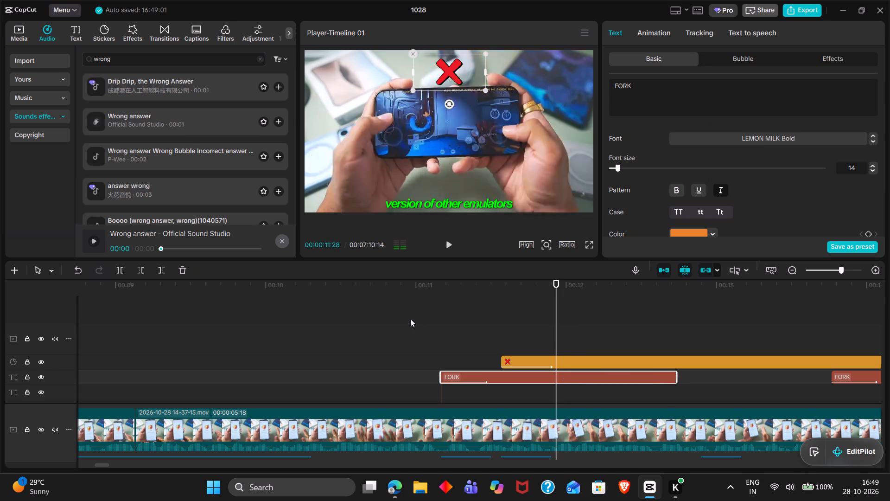
double_click(410, 319)
key("space")
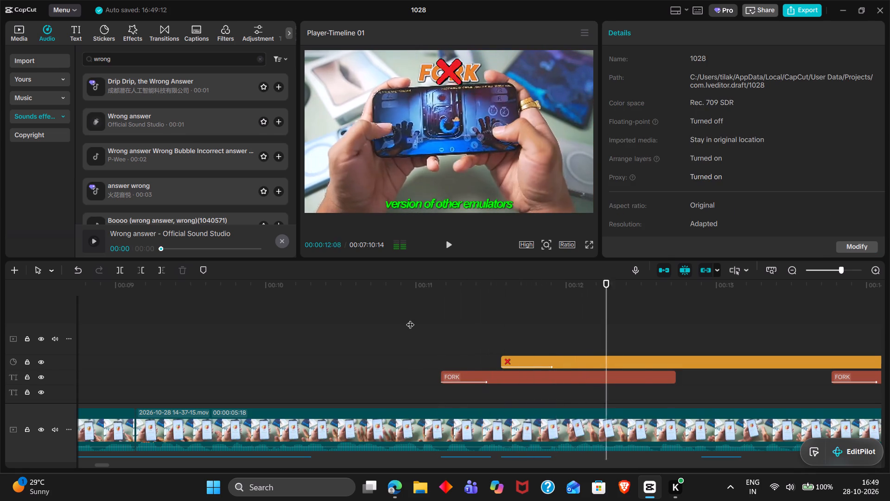
key("space")
key("space")
key("space")
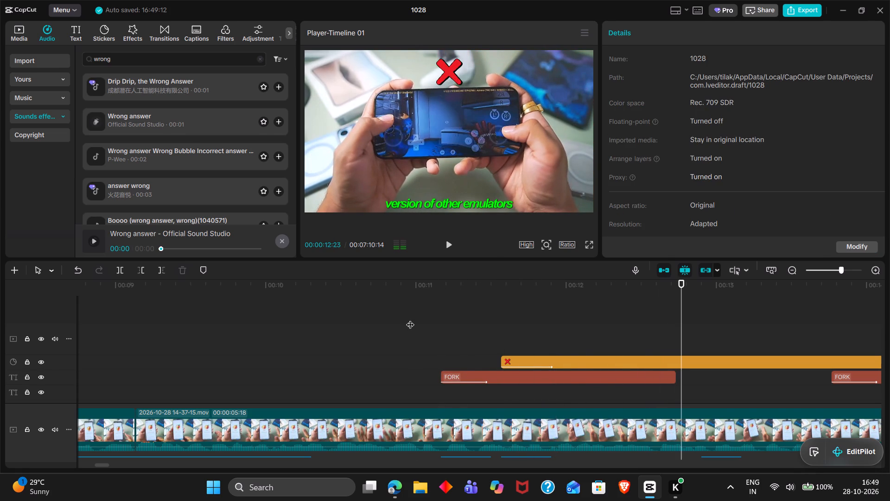
left_click(665, 376)
left_click_drag(676, 377, 728, 379)
Play on to 00:00:13:00 and trim the ends of both the red X sticker and the FORK title to that point.
key("space")
key("space")
key("space")
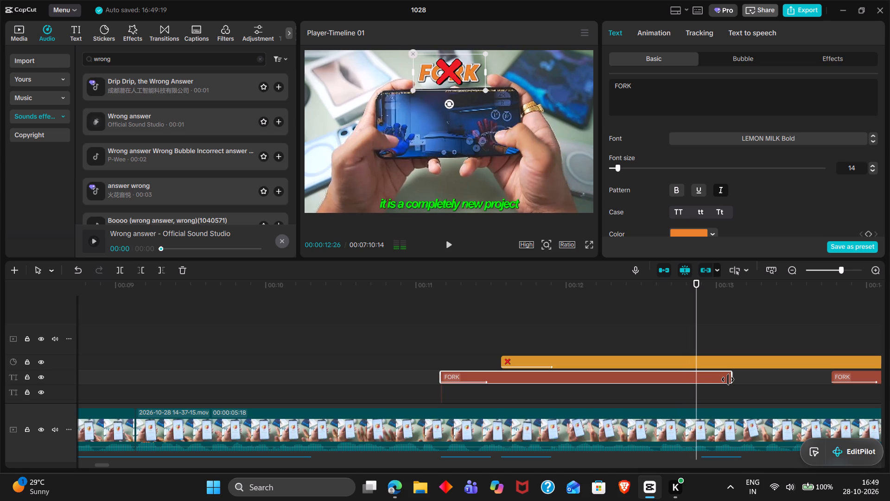
key("space")
left_click_drag(753, 385, 715, 365)
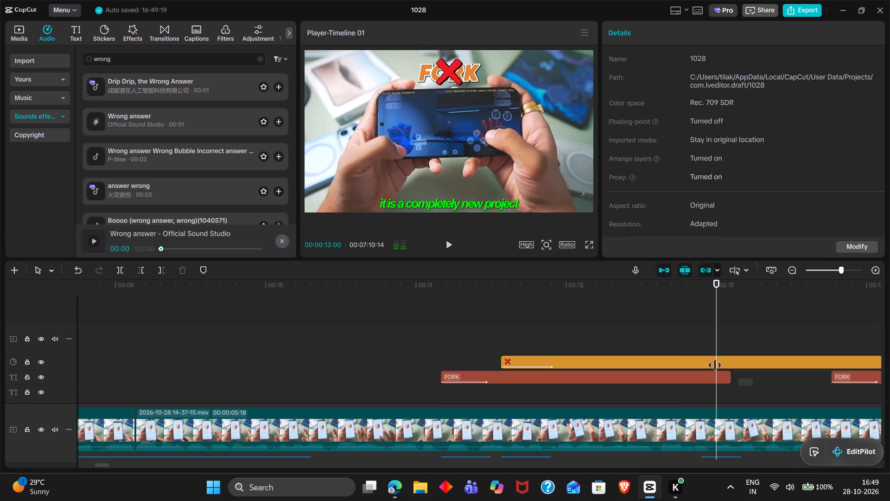
left_click_drag(715, 365, 712, 363)
key("w")
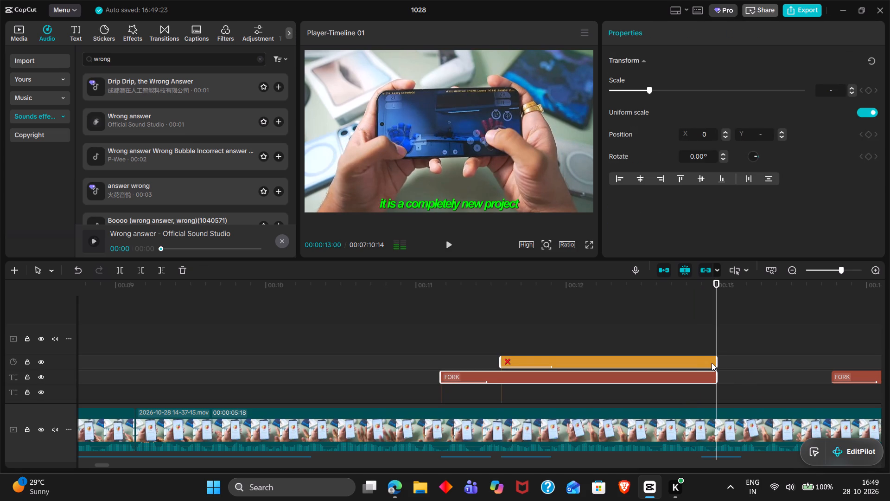
Combine the red X sticker and the FORK title above the "not a fork" section into one compound clip.
key("alt+g")
Move the spare FORK title out of the way along its track, so it starts just past 00:00:18:00.
scroll(778, 368, "left", 1)
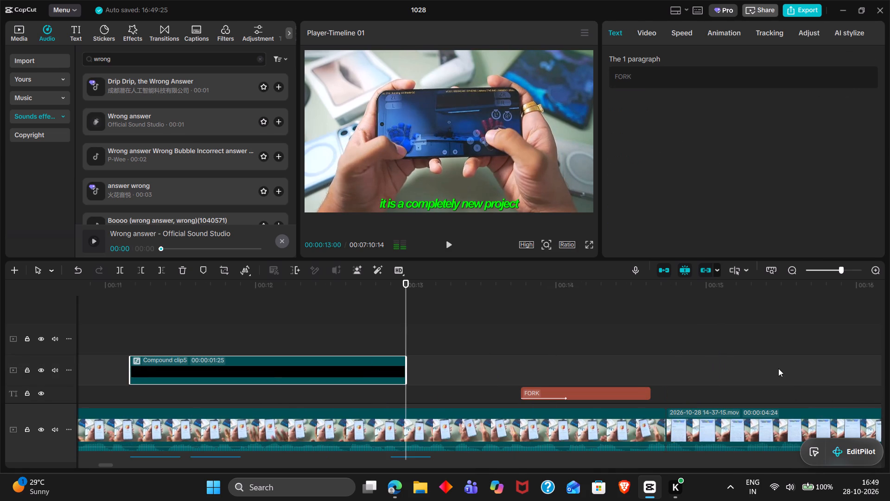
left_click_drag(624, 393, 860, 390)
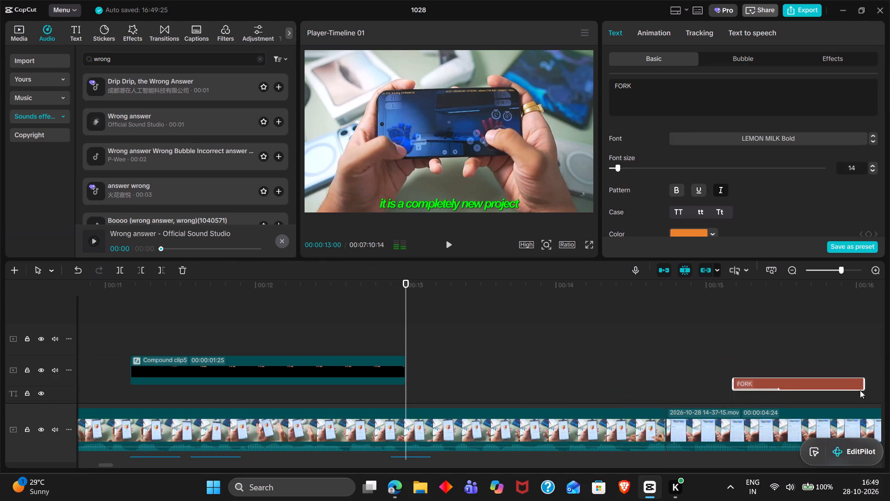
left_click_drag(860, 390, 889, 394)
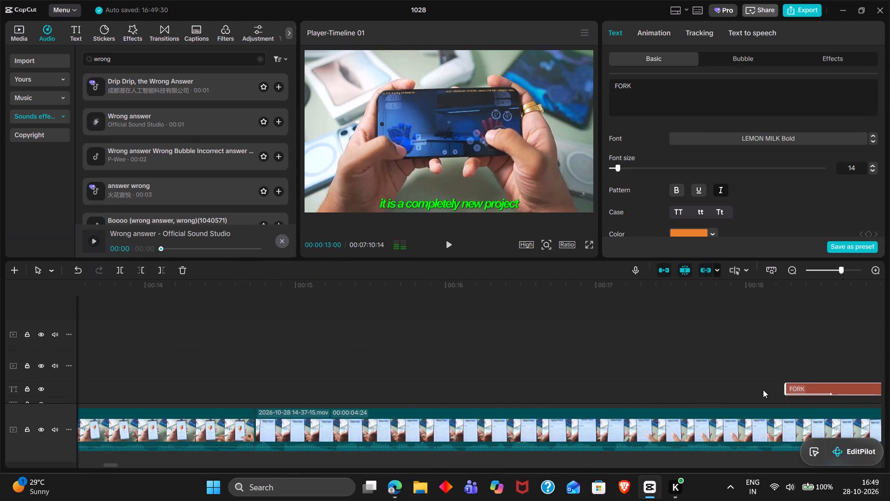
Play back the crossed-out FORK compound clip from 00:00:11:00 to check its look and timing.
scroll(763, 390, "right", 3)
double_click(613, 332)
key("space")
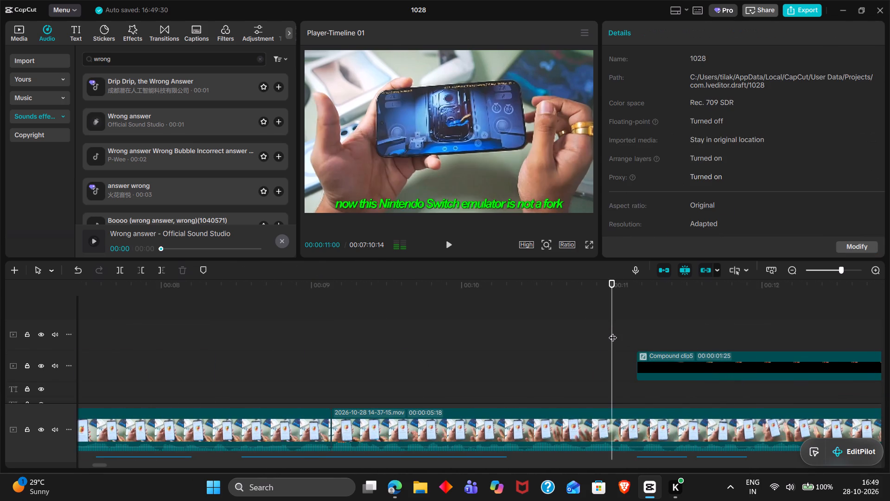
scroll(613, 332, "left", 1)
key("space")
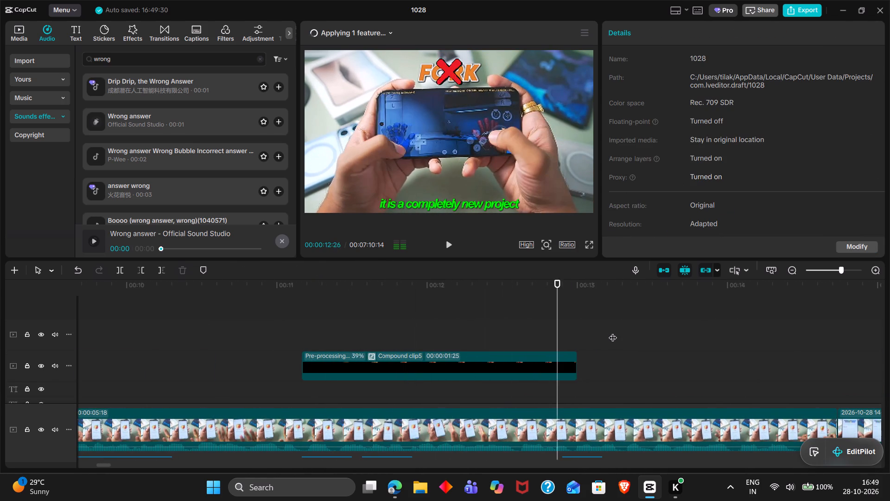
Add a transform keyframe at 00:00:09:04, the start of the gameplay overlay clip over the "not a fork" caption.
scroll(613, 332, "down", 2)
scroll(613, 332, "right", 1)
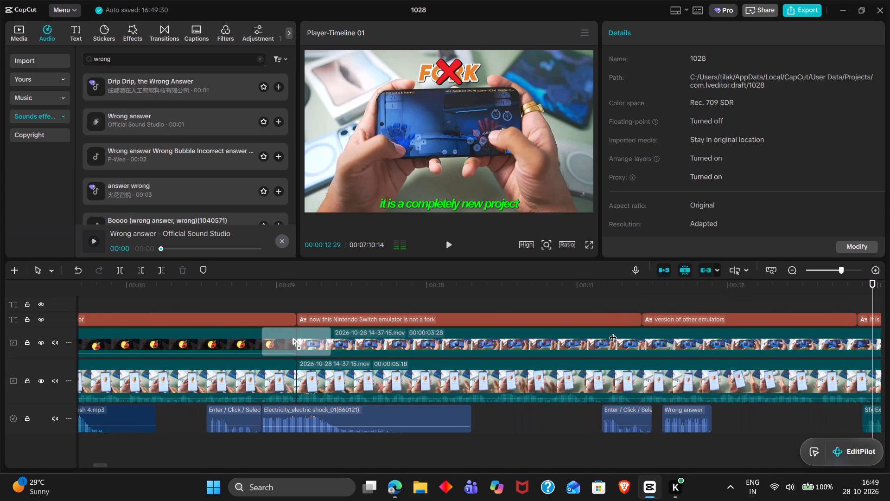
double_click(299, 299)
left_click(373, 354)
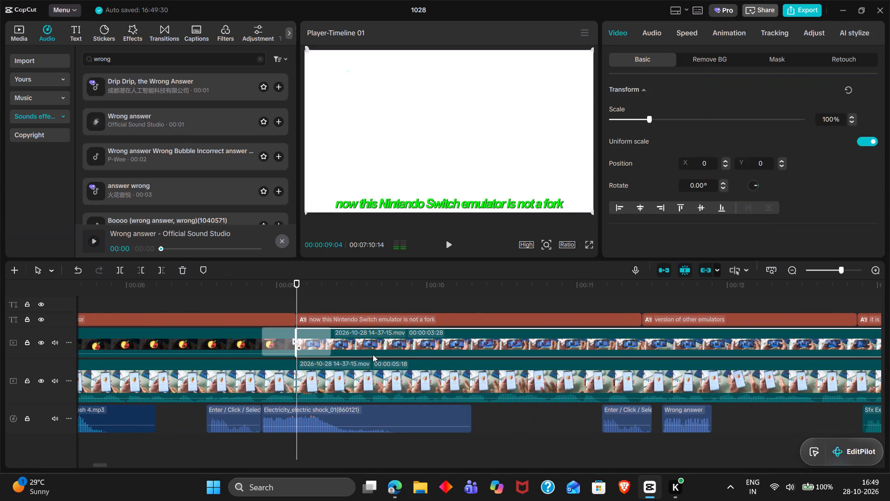
left_click(866, 90)
scroll(514, 391, "down", 3, "ctrl")
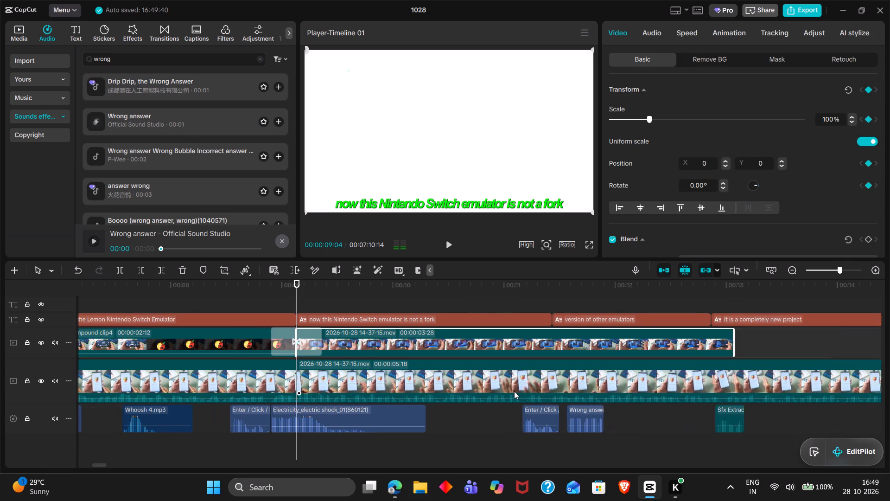
Add a second transform keyframe at the gameplay overlay clip's end, 00:00:13:02, and set its scale to 110%.
scroll(514, 391, "left", 3)
double_click(338, 299)
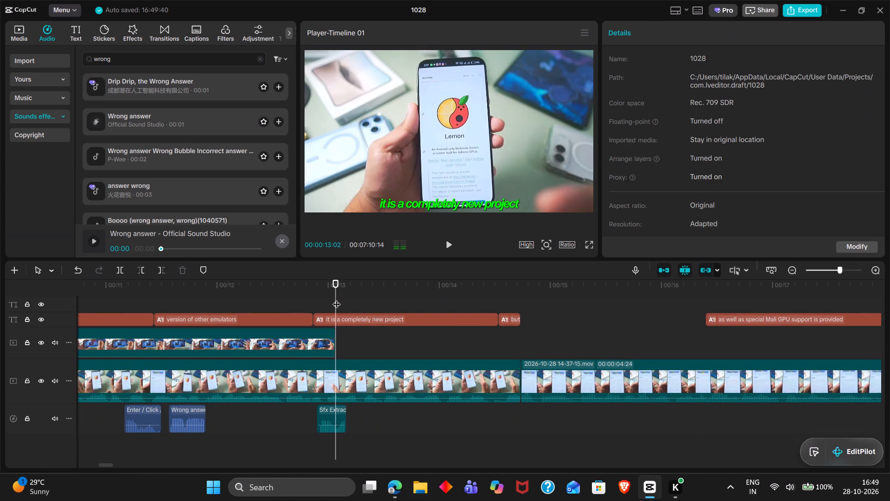
left_click(319, 344)
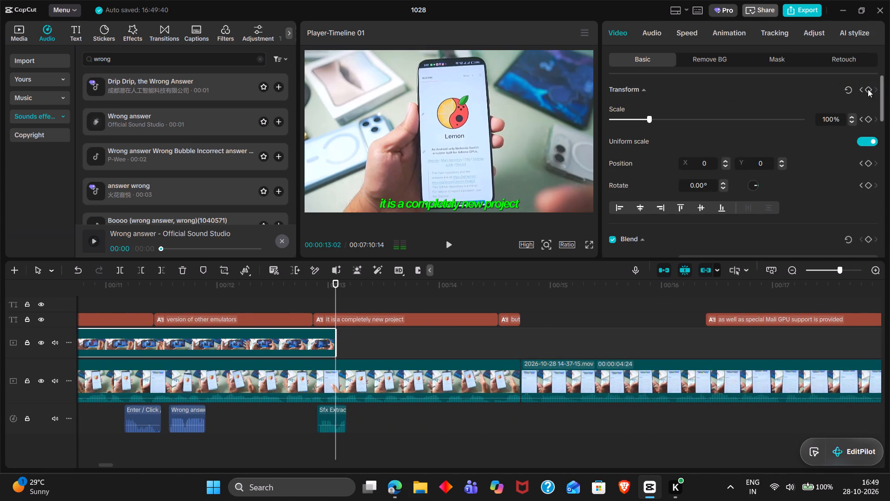
left_click(868, 89)
triple_click(824, 125)
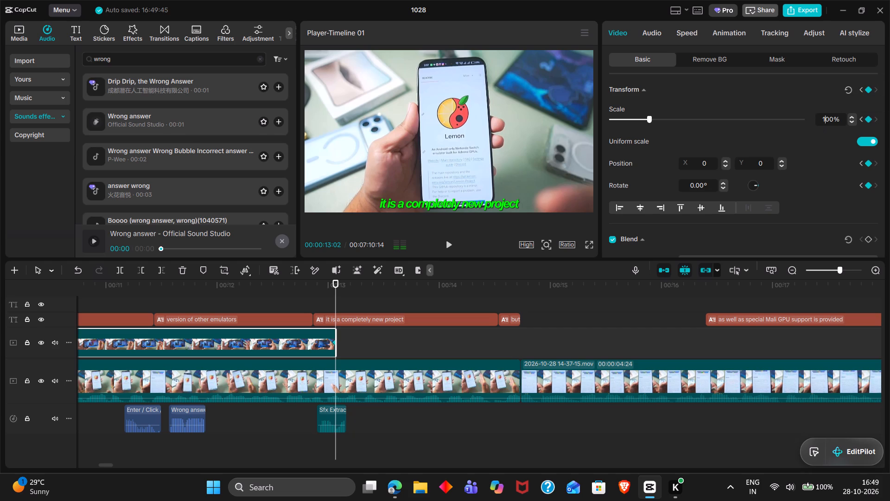
type("110")
key("Return")
Play back from 00:00:08:22 to 00:00:12:24 to check the slow zoom on the gameplay overlay clip.
scroll(595, 318, "right", 1)
left_click(278, 293)
left_click_drag(278, 293, 209, 290)
key("space")
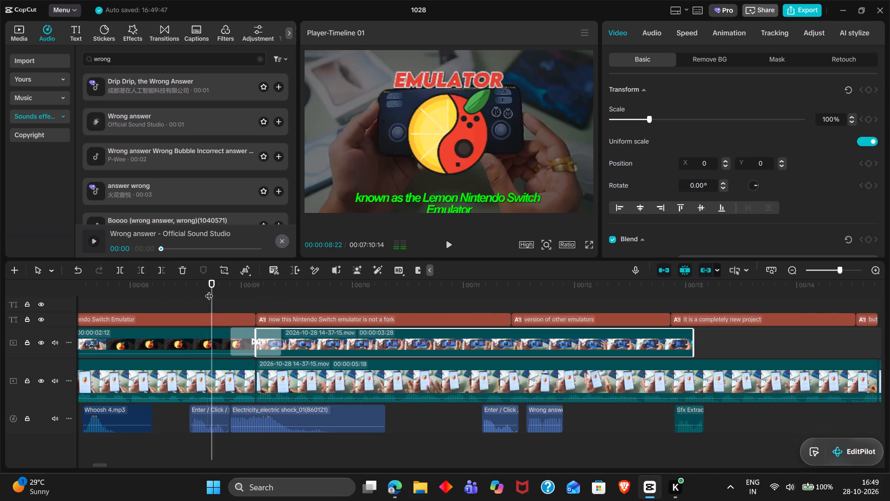
scroll(209, 290, "left", 1)
scroll(274, 310, "left", 1)
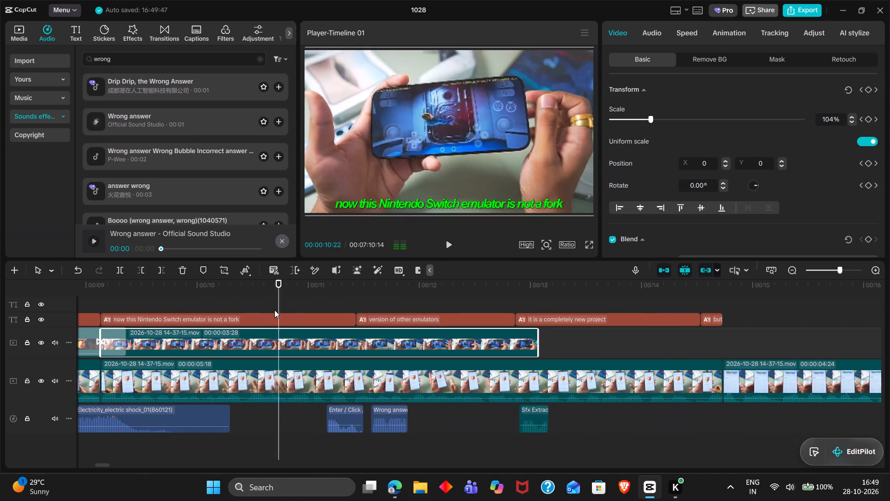
key("space")
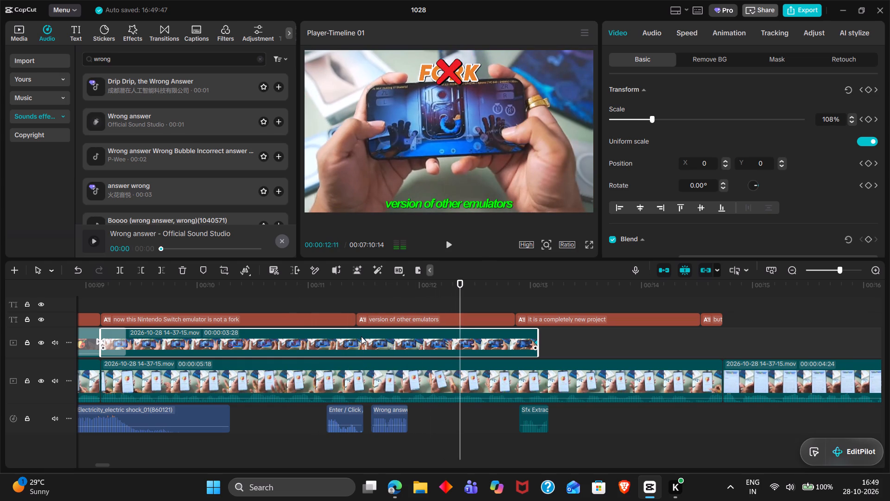
key("space")
key("space")
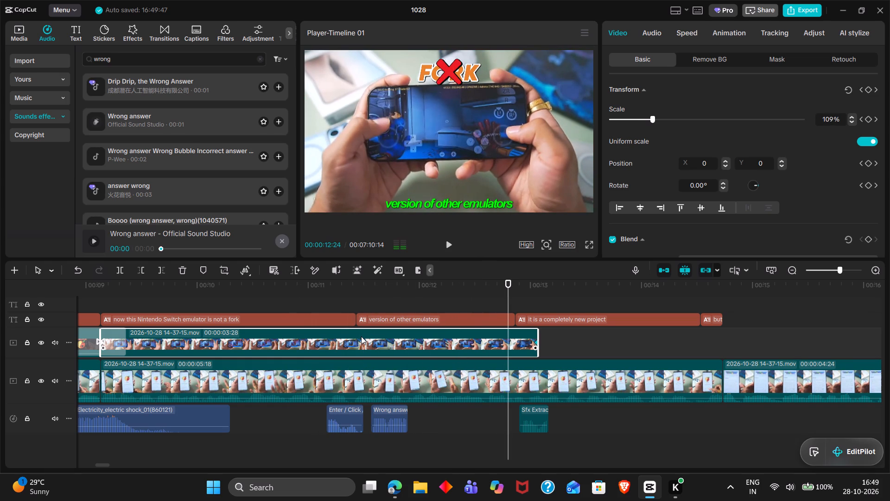
Move the Sfx Extract sound away from the end of the gameplay overlay clip to about 00:00:15:20 on the audio track.
left_click(529, 419)
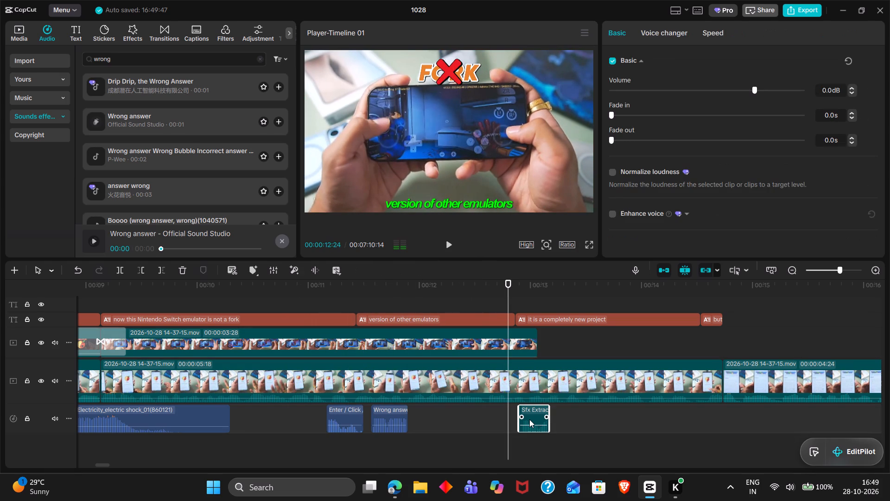
key("BackSpace")
key("ctrl+z")
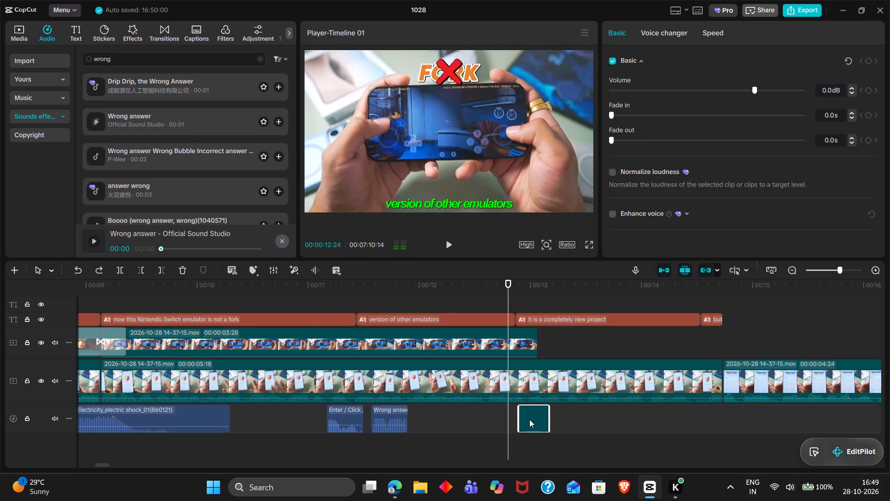
left_click_drag(529, 419, 843, 426)
Play back the cut from the gameplay overlay to the Lemon page around 00:00:13:00 to judge where the overlay should end.
key("space")
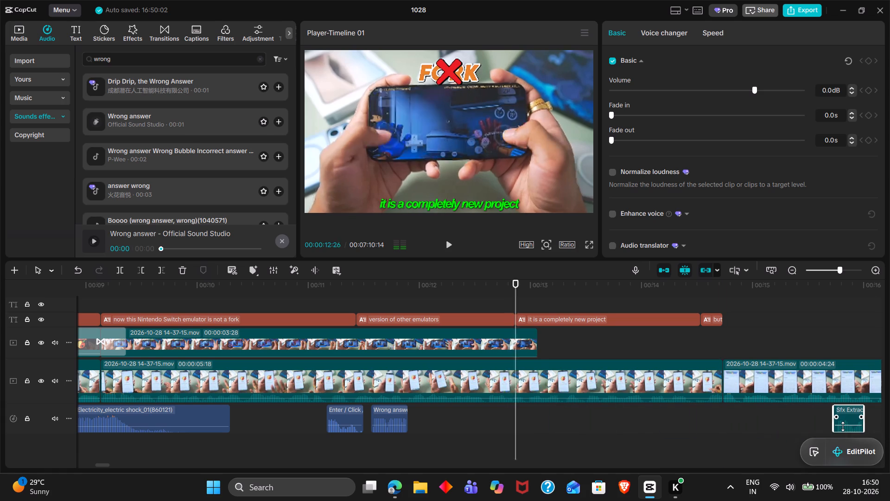
key("space")
key("space")
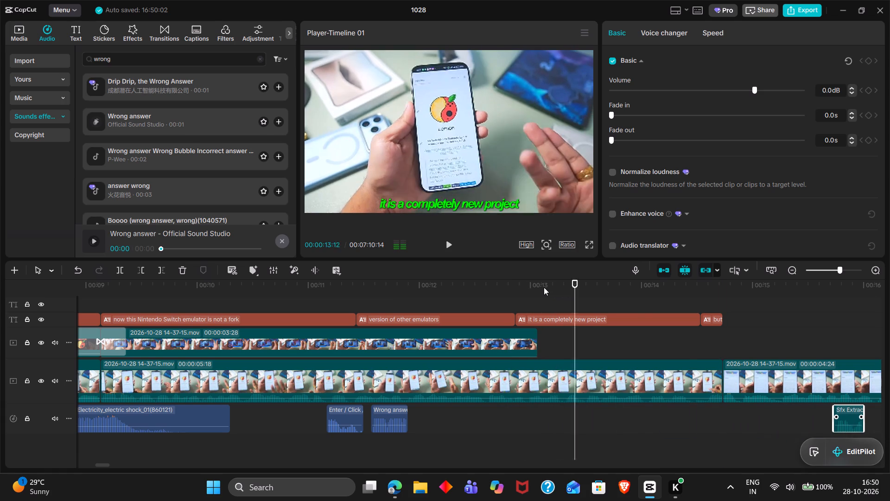
key("space")
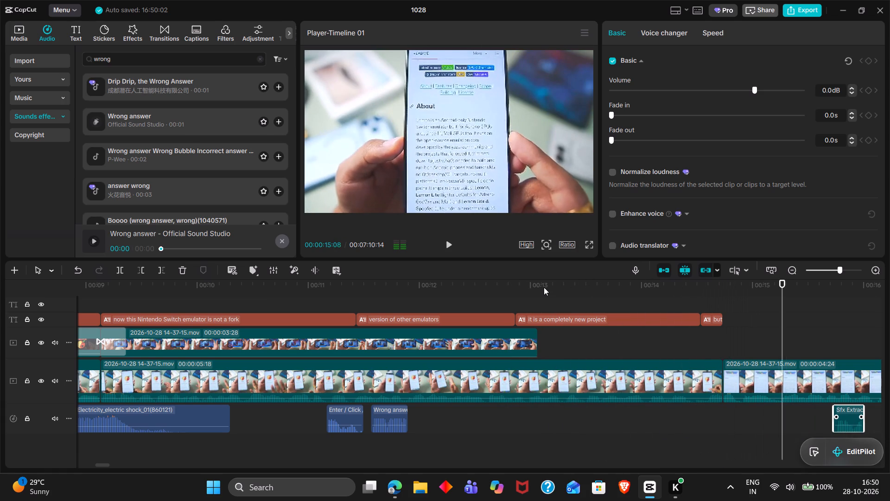
double_click(442, 294)
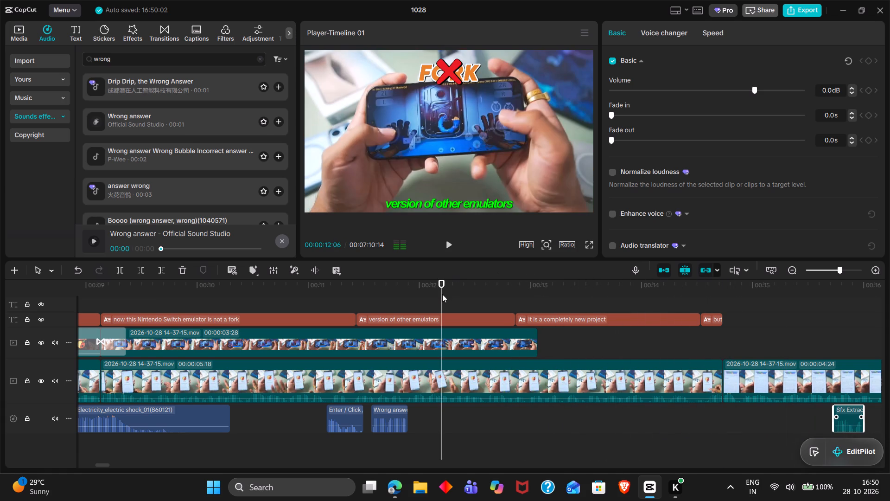
key("space")
key("space")
key("space")
key("space")
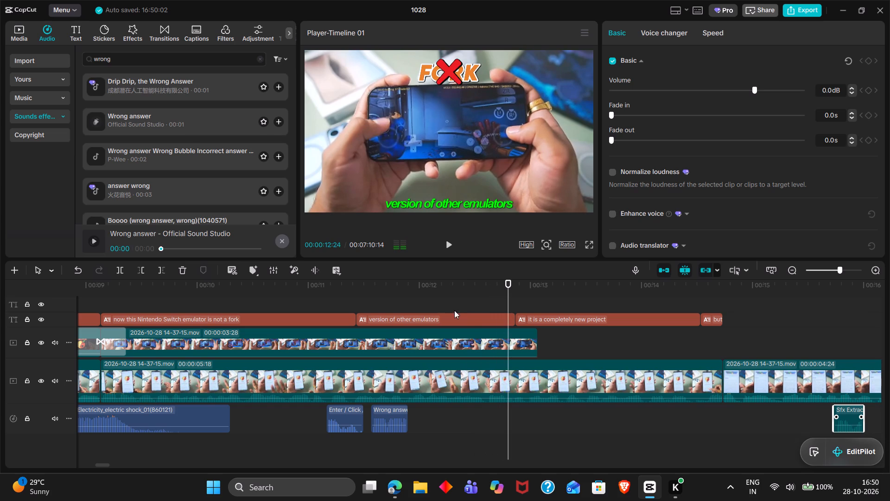
Move the gameplay overlay clip's 110% scale keyframe back to about 00:00:12:26 and trim the clip's end to 00:00:12:26.
left_click(485, 340)
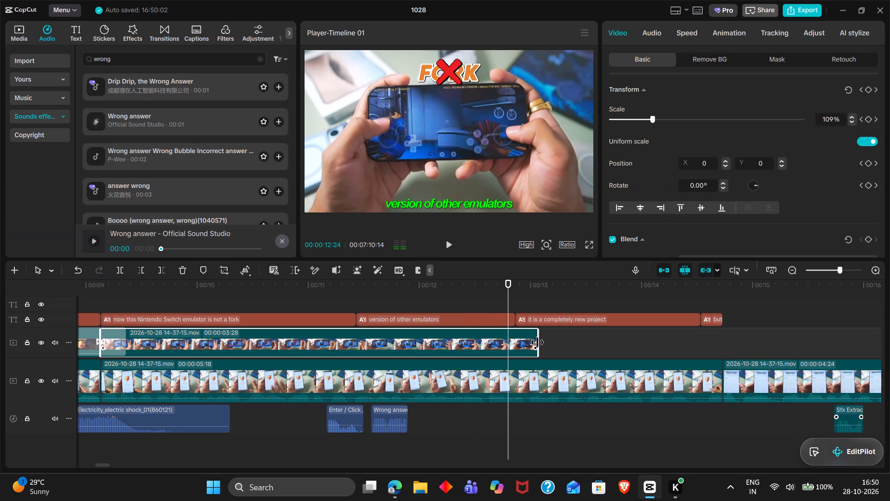
left_click_drag(537, 342, 547, 344)
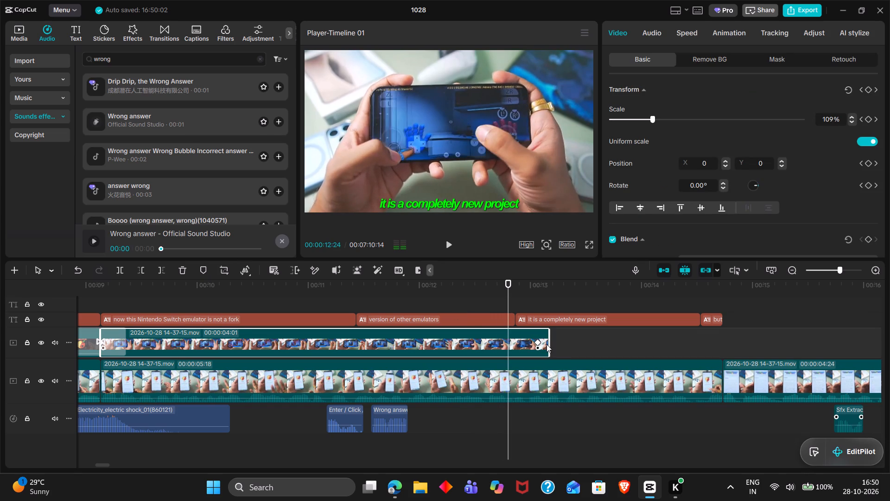
left_click_drag(538, 344, 518, 344)
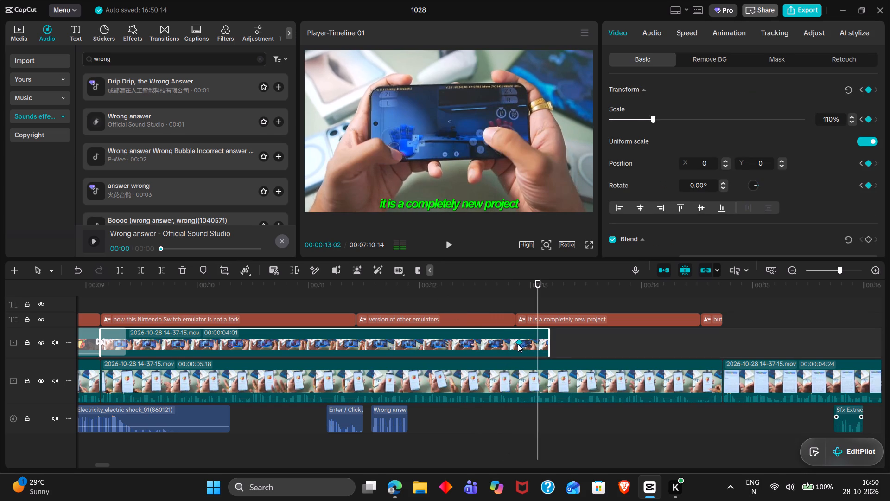
left_click_drag(518, 344, 516, 344)
left_click(516, 344)
key("w")
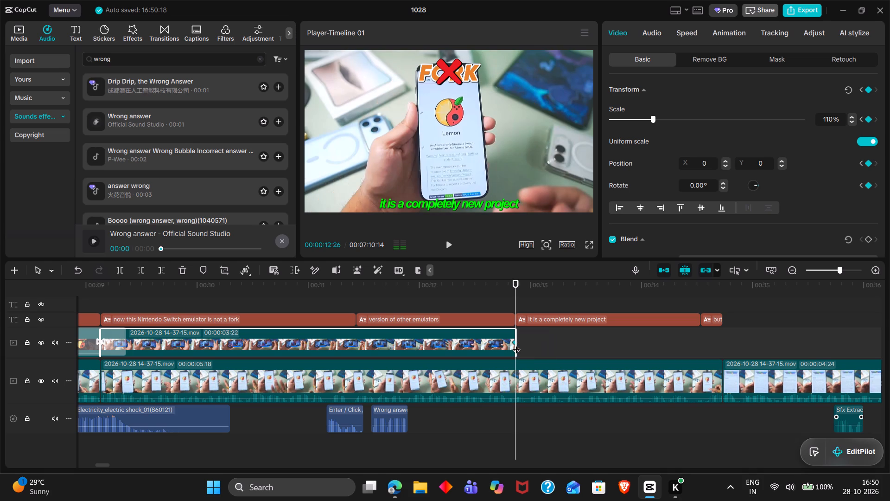
Replay the cut from about 00:00:12:06 and trim the end of the crossed-out FORK compound clip to 00:00:12:26.
double_click(440, 295)
key("space")
key("space")
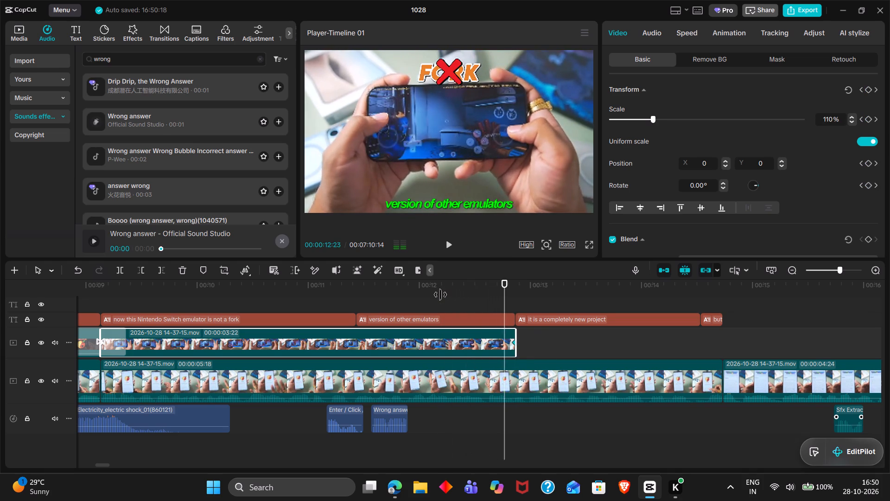
key("space")
key("space")
scroll(508, 333, "up", 1)
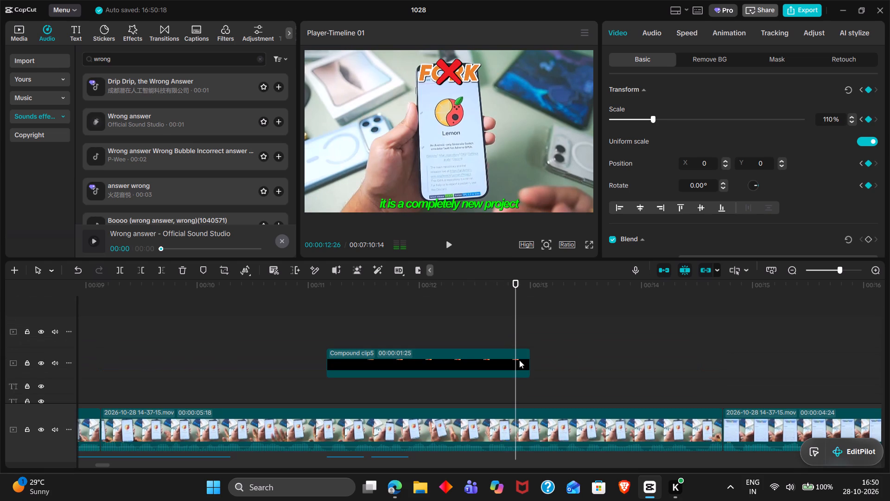
left_click(519, 360)
key("w")
Examine the gameplay footage late in the main track, from about 00:06:21 to 00:06:35, for a shot usable as an intro overlay.
scroll(519, 360, "down", 2)
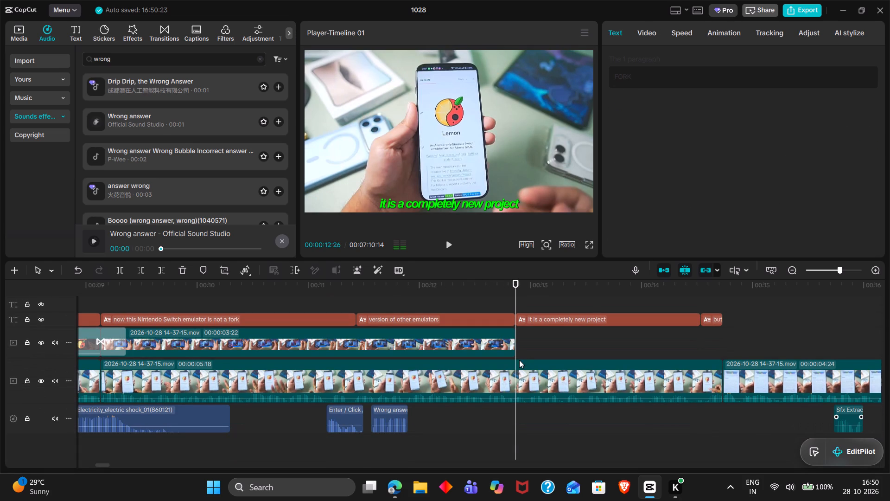
scroll(519, 360, "down", 4, "ctrl")
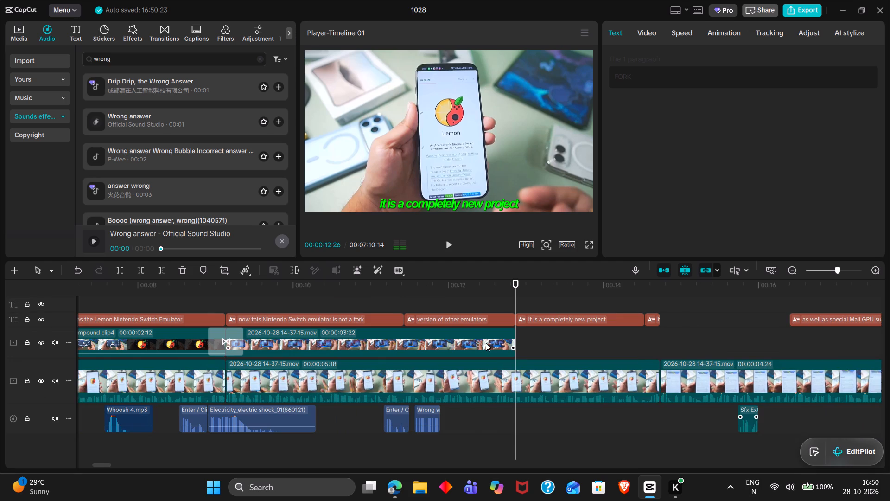
scroll(486, 343, "left", 20)
scroll(486, 343, "left", 20)
scroll(486, 343, "left", 20)
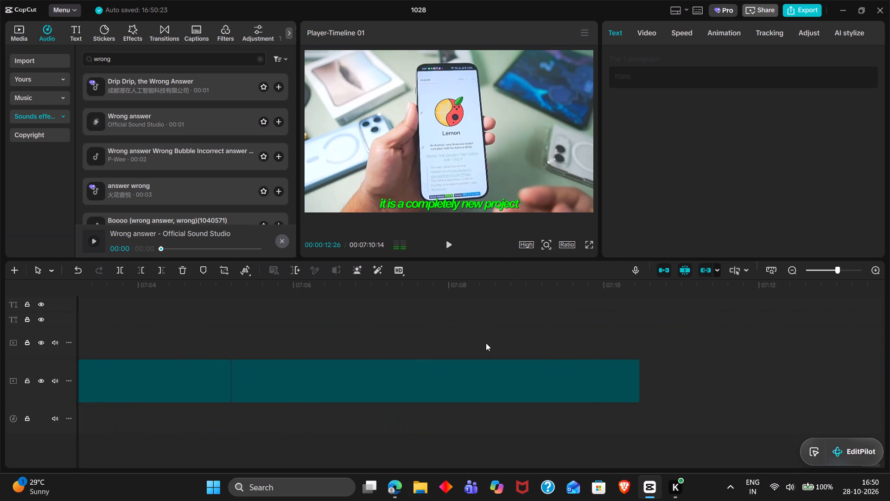
scroll(486, 343, "left", 8)
double_click(489, 337)
scroll(489, 337, "right", 2)
double_click(489, 337)
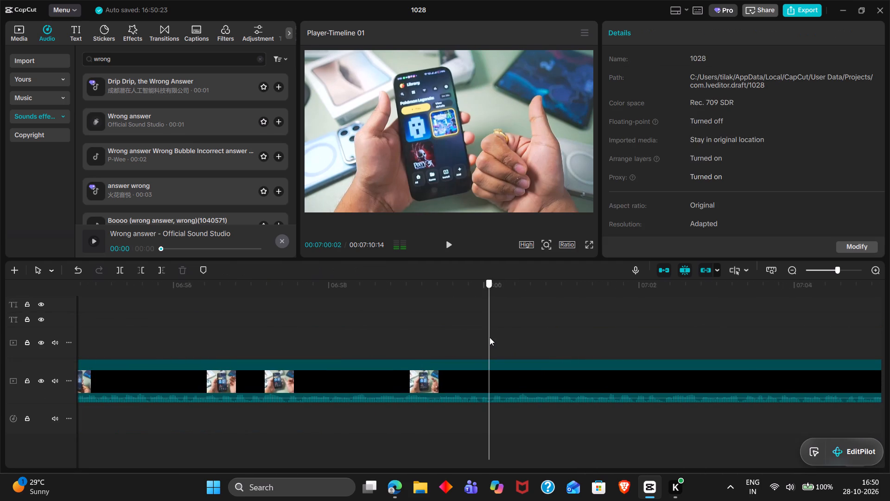
scroll(489, 337, "right", 1)
double_click(489, 337)
scroll(489, 337, "right", 10)
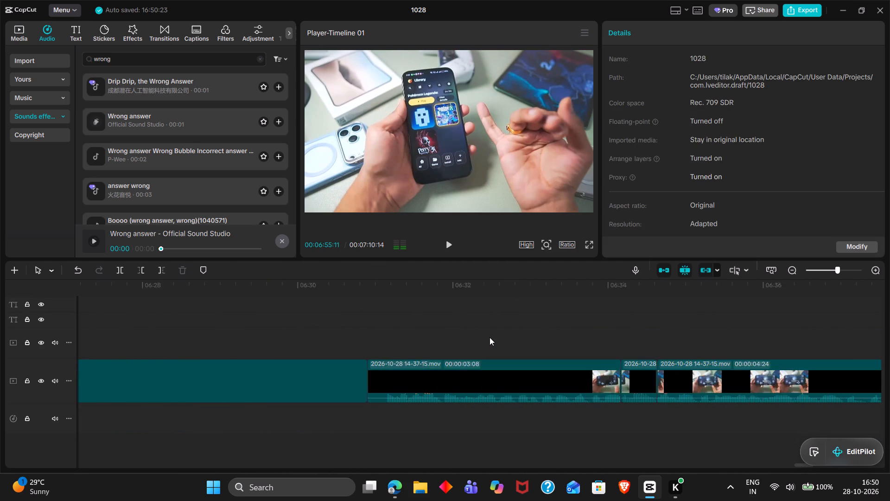
scroll(489, 337, "right", 3)
triple_click(489, 337)
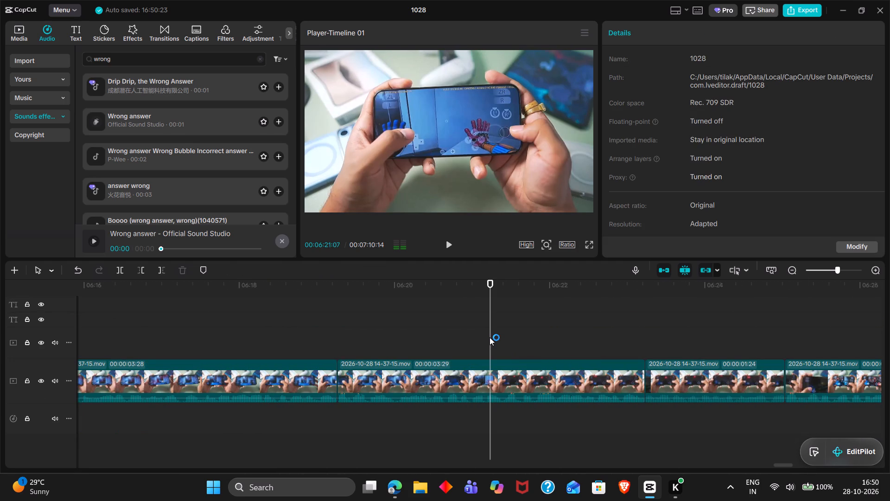
scroll(489, 337, "right", 1)
key("space")
scroll(489, 337, "left", 1)
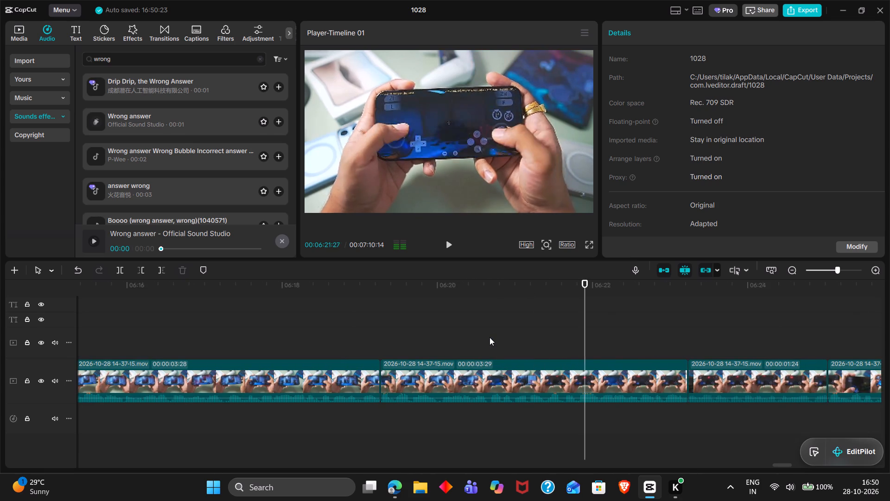
scroll(489, 337, "left", 2)
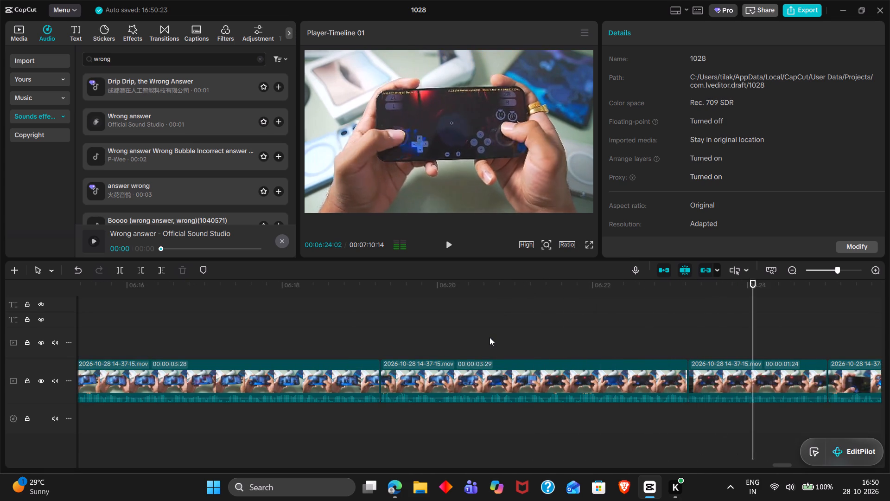
scroll(530, 359, "left", 2)
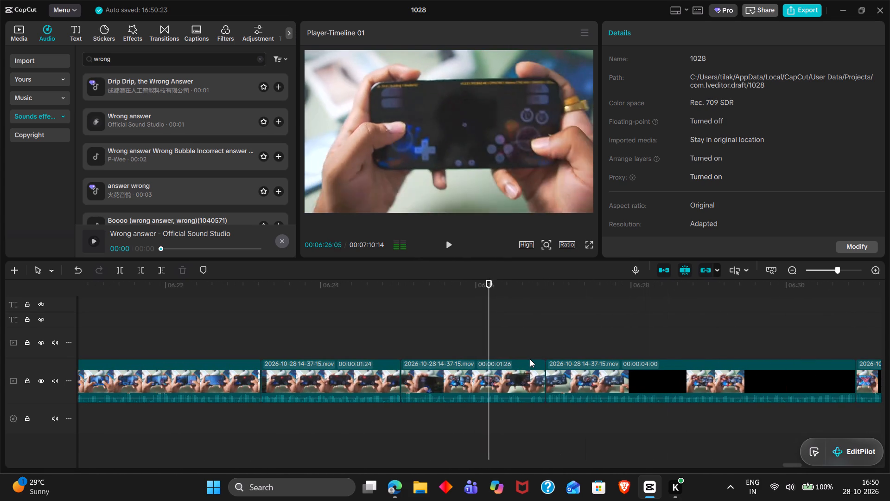
scroll(530, 359, "left", 1)
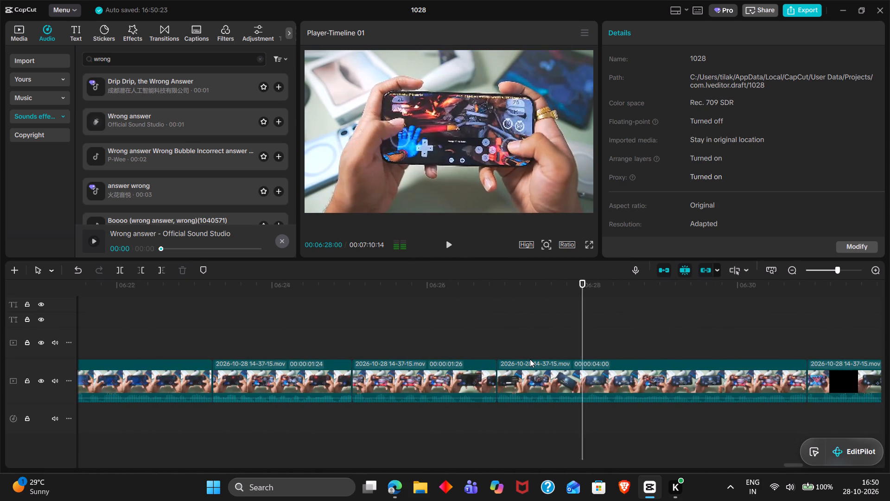
scroll(530, 359, "left", 1)
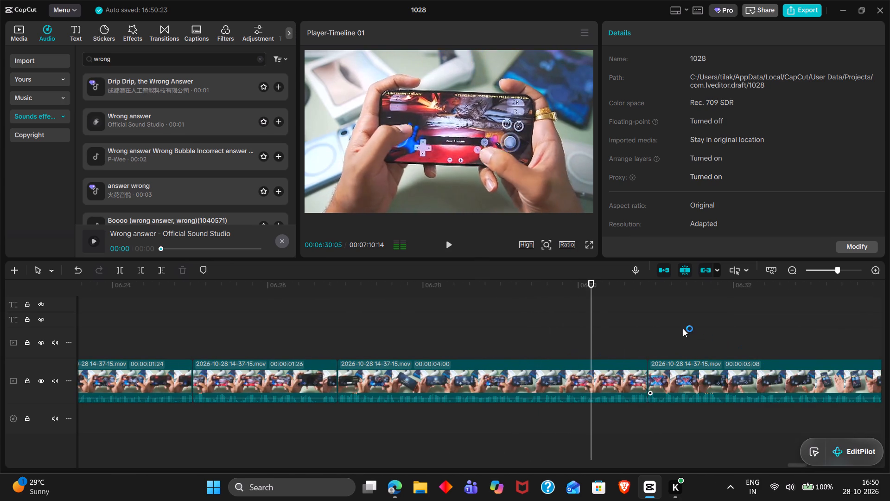
left_click(683, 328)
left_click_drag(683, 328, 710, 334)
key("space")
scroll(710, 334, "left", 1)
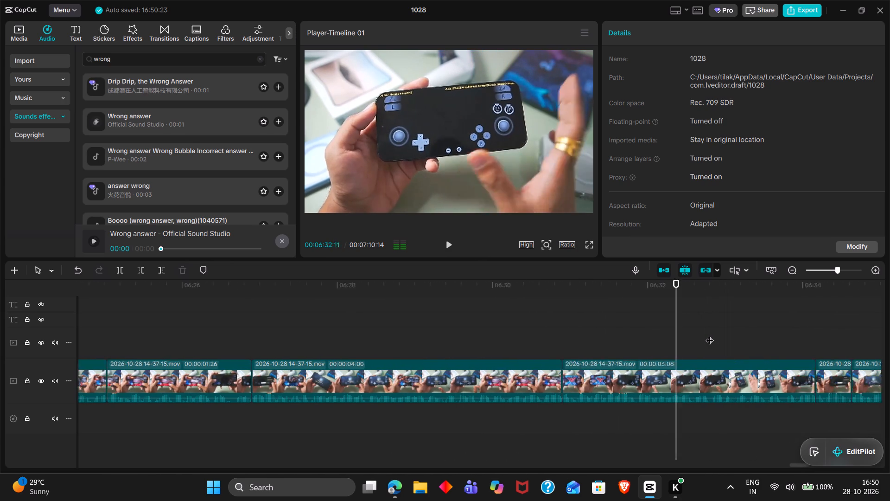
scroll(710, 334, "left", 2)
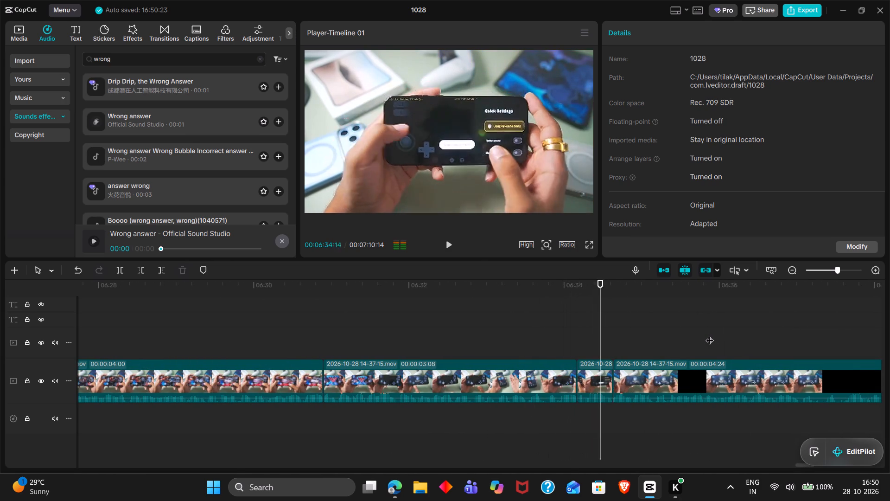
scroll(710, 334, "left", 1)
key("space")
Examine the earlier gameplay footage from about 00:06:05 to 00:06:21 on the main track for a suitable overlay shot.
scroll(710, 334, "right", 6)
double_click(460, 330)
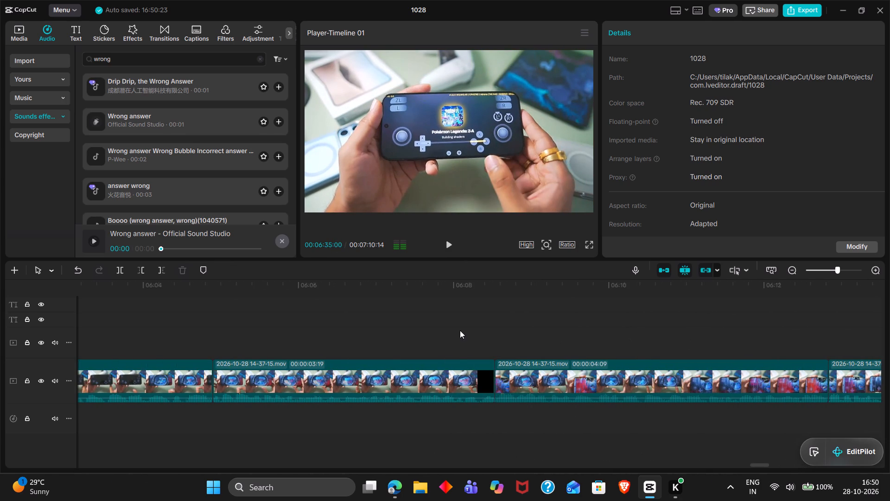
left_click_drag(460, 330, 262, 328)
key("space")
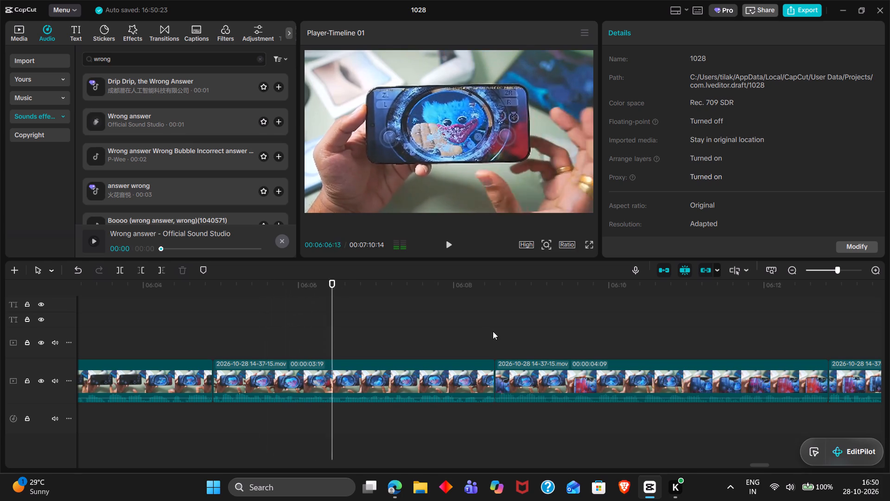
scroll(381, 336, "right", 1)
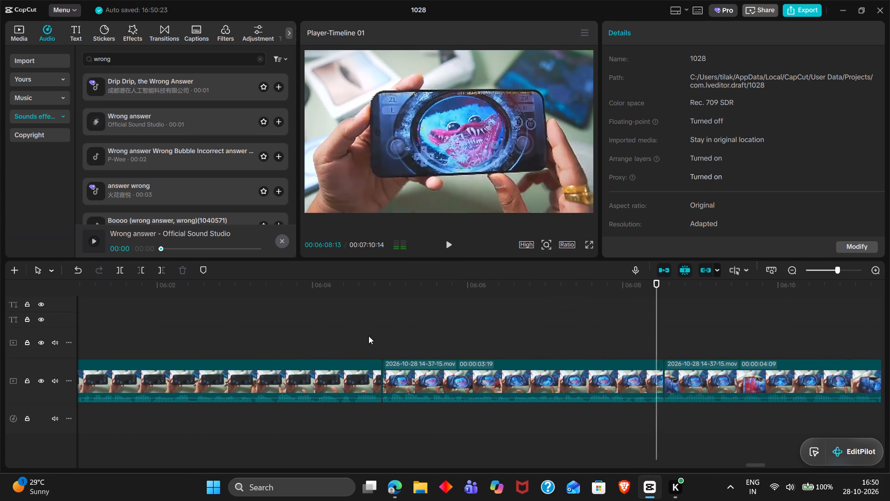
double_click(202, 332)
scroll(202, 332, "right", 1)
double_click(202, 332)
left_click_drag(202, 332, 315, 339)
scroll(315, 339, "left", 2)
scroll(622, 318, "up", 1)
double_click(622, 318)
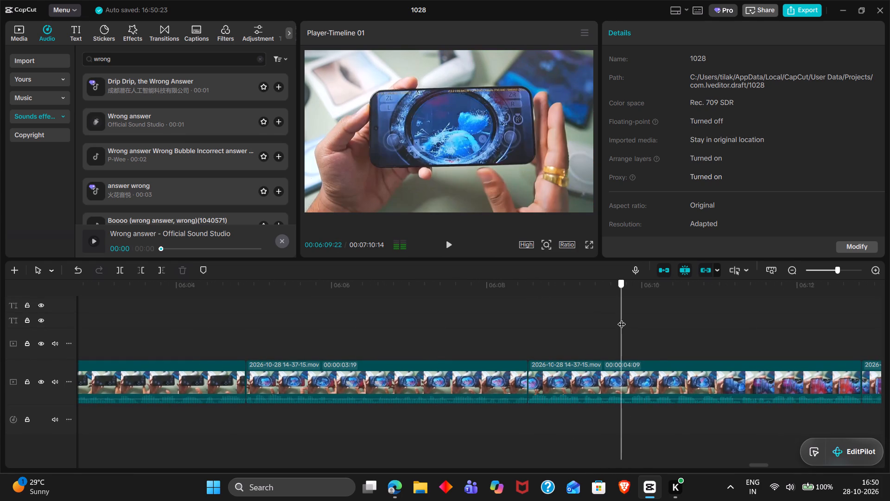
scroll(622, 318, "left", 1)
double_click(622, 318)
left_click_drag(622, 318, 602, 321)
key("space")
scroll(602, 321, "left", 1)
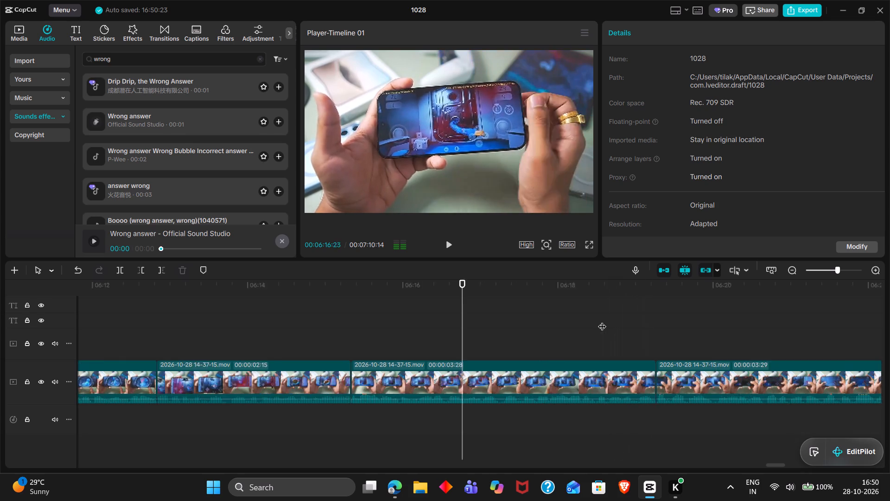
scroll(602, 321, "left", 1)
left_click(602, 321)
left_click_drag(602, 321, 527, 322)
key("space")
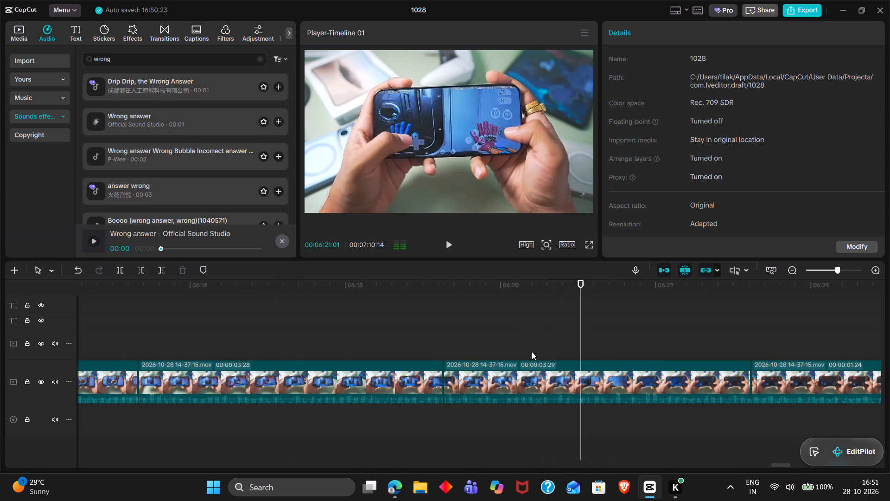
Copy the 00:00:03:29 gameplay clip around 00:06:21 and paste it on the overlay track at 00:00:12:26, directly after the existing gameplay overlay.
left_click(540, 391)
key("space")
key("ctrl+c")
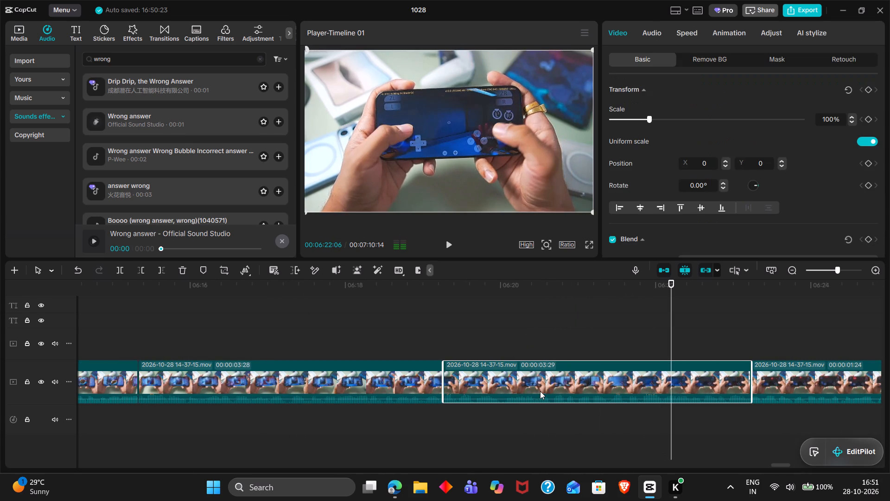
scroll(540, 391, "right", 12)
scroll(540, 391, "right", 16)
scroll(540, 391, "right", 20)
scroll(540, 391, "right", 20)
scroll(540, 391, "right", 20)
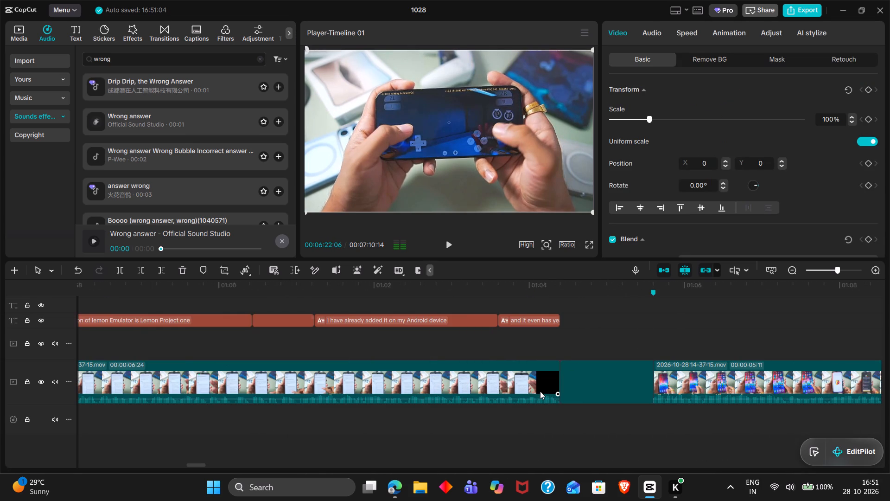
scroll(540, 391, "up", 1)
scroll(540, 391, "right", 3)
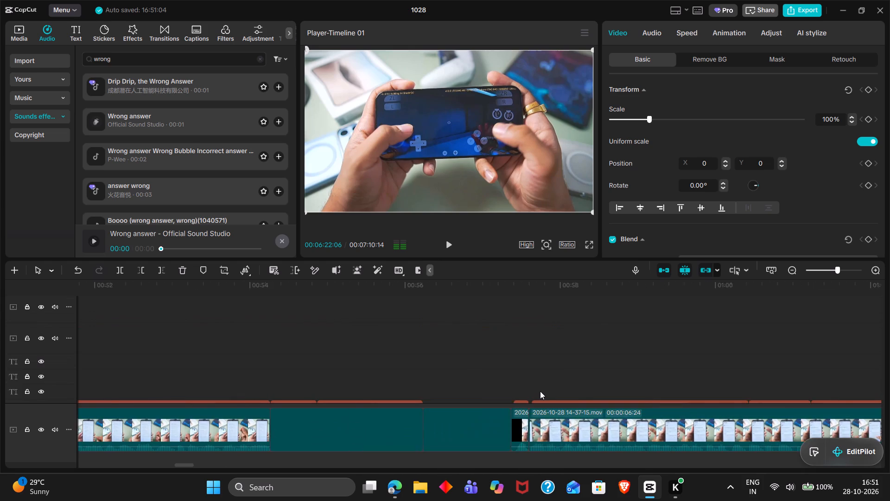
scroll(540, 391, "down", 1)
scroll(540, 391, "up", 1)
scroll(540, 391, "right", 1)
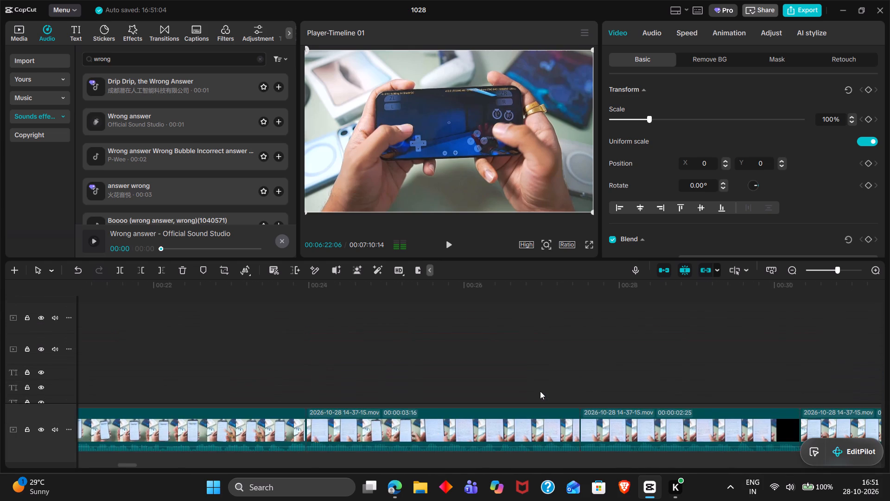
scroll(540, 391, "right", 1)
scroll(540, 391, "down", 1)
scroll(540, 391, "right", 1)
scroll(540, 391, "left", 1)
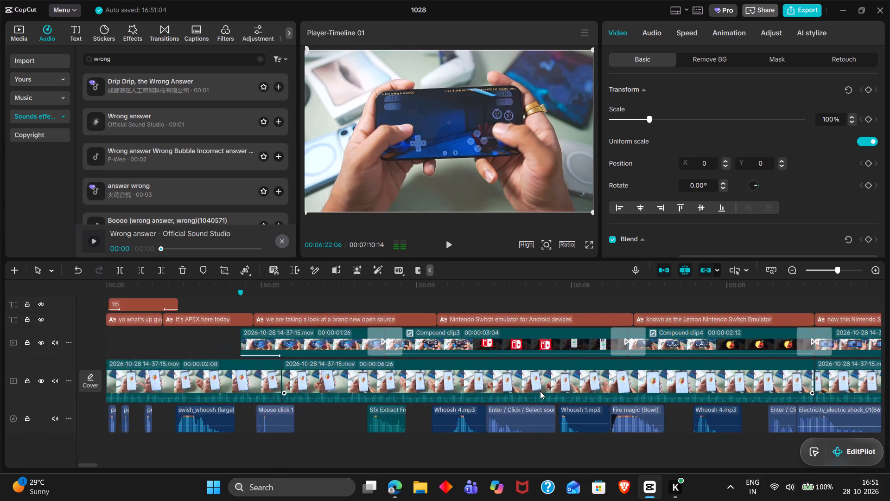
scroll(540, 391, "left", 2)
left_click(475, 287)
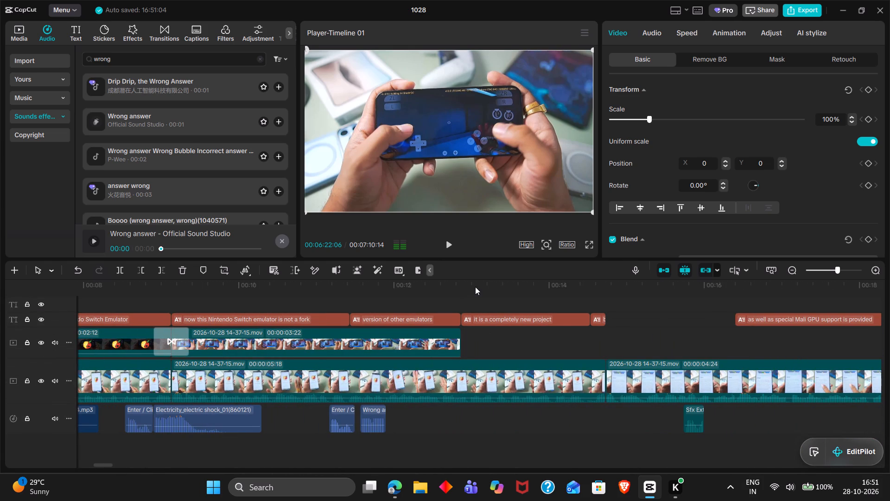
left_click_drag(475, 287, 461, 284)
key("ctrl+v")
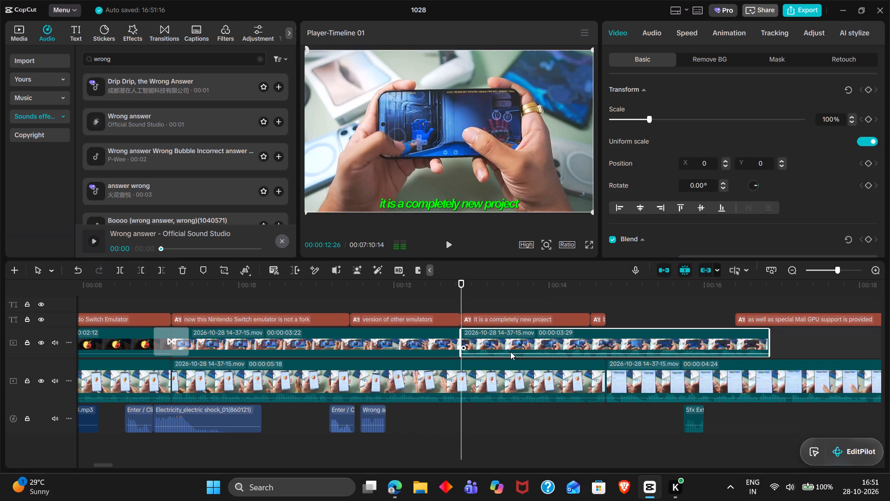
left_click_drag(512, 353, 515, 367)
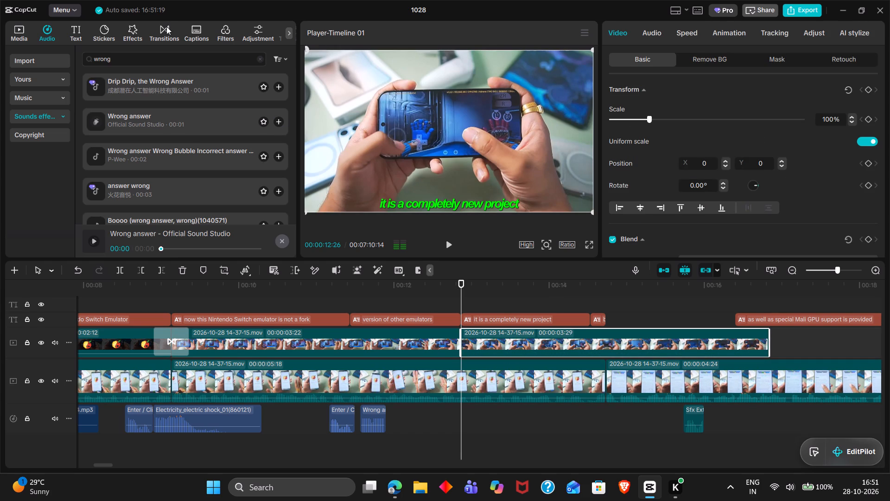
Add the Color Glitch transition between the two adjoining gameplay overlay clips at 00:00:12:26.
double_click(166, 26)
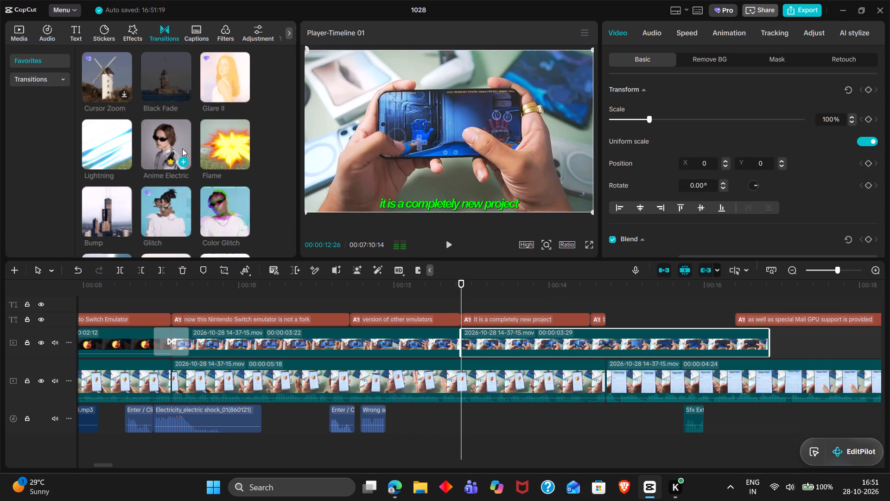
scroll(175, 199, "down", 1)
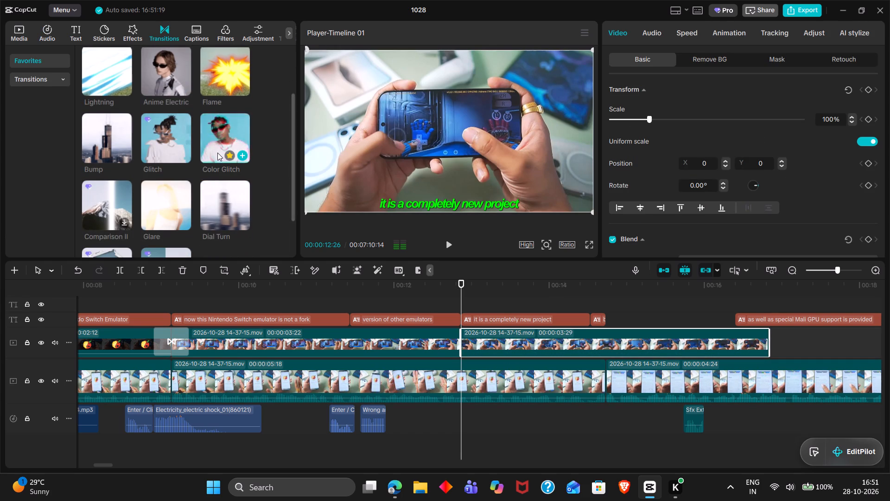
left_click_drag(217, 153, 439, 346)
double_click(440, 314)
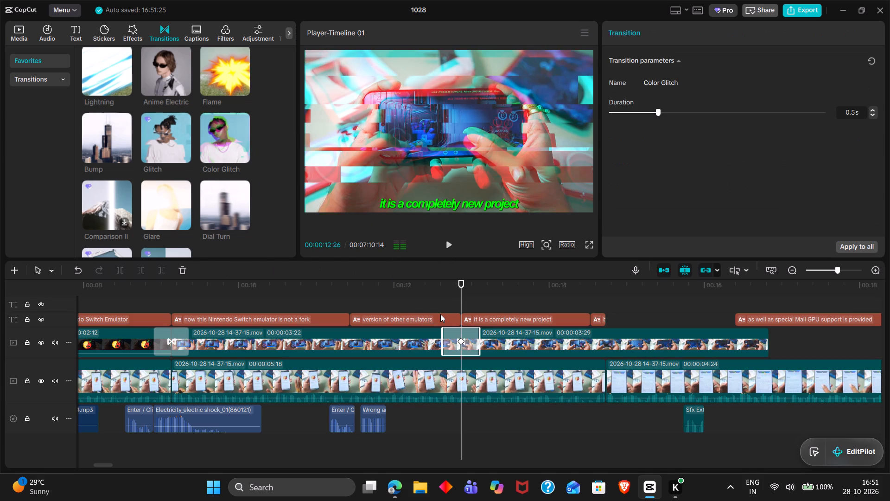
Search sound effects for "glitch" and place the first "Glitch sound that matches the sound logo" effect at 00:00:12:19, under the Color Glitch transition.
triple_click(446, 288)
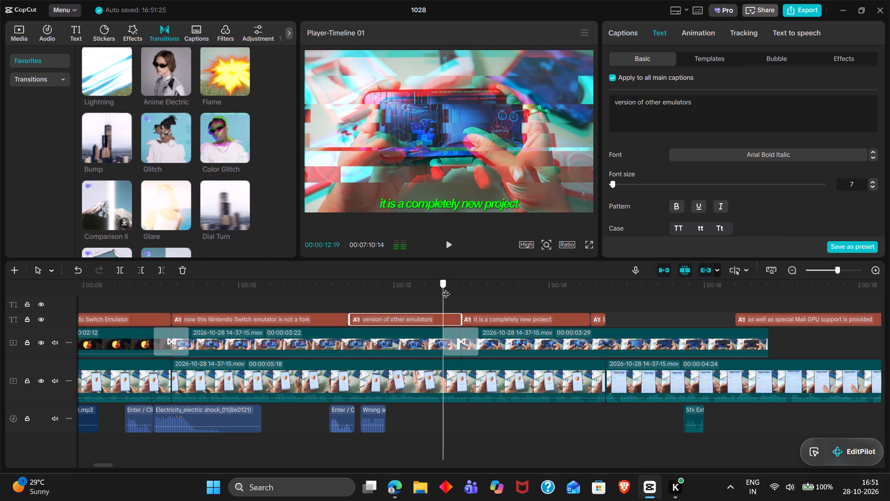
double_click(51, 32)
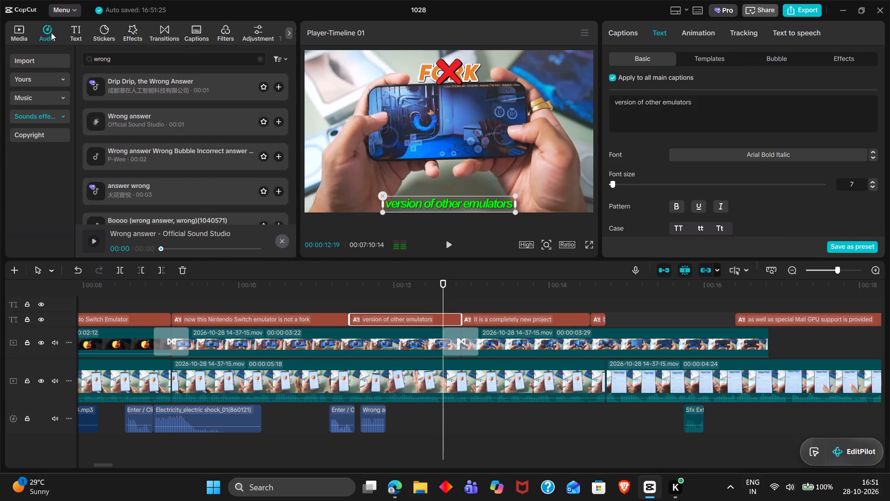
triple_click(138, 63)
key("f")
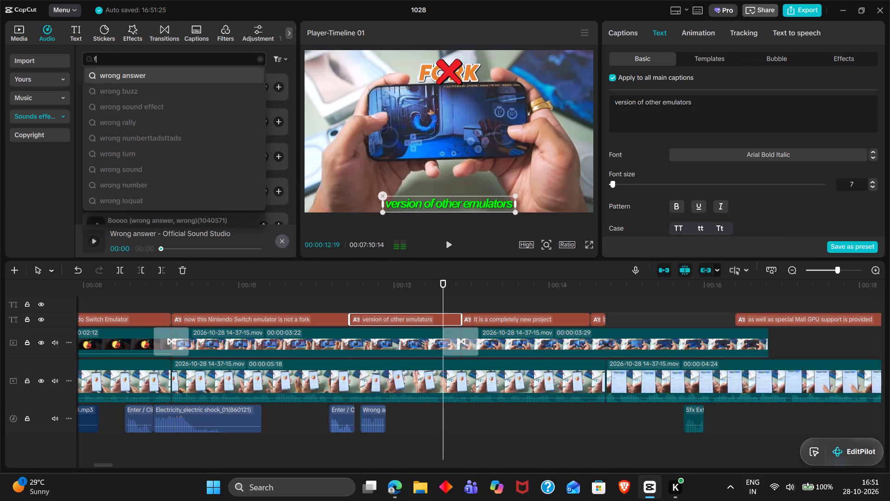
key("BackSpace")
type("glitch")
key("Return")
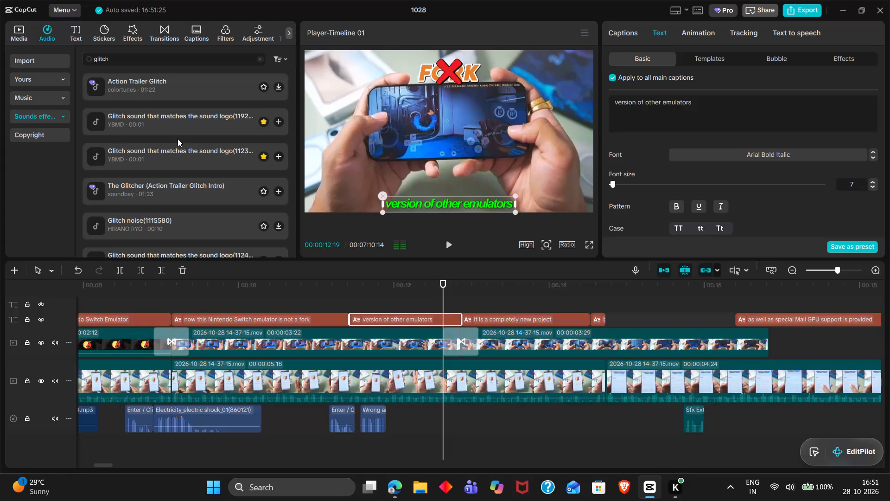
double_click(188, 125)
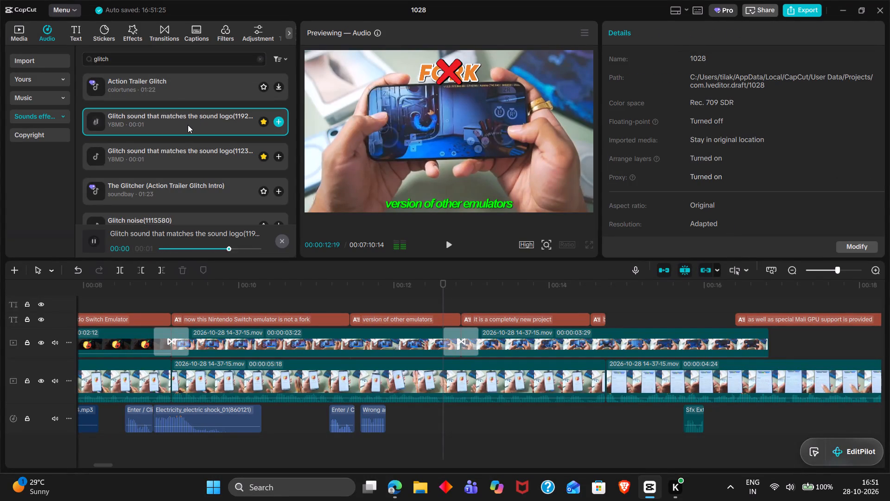
left_click_drag(188, 125, 439, 419)
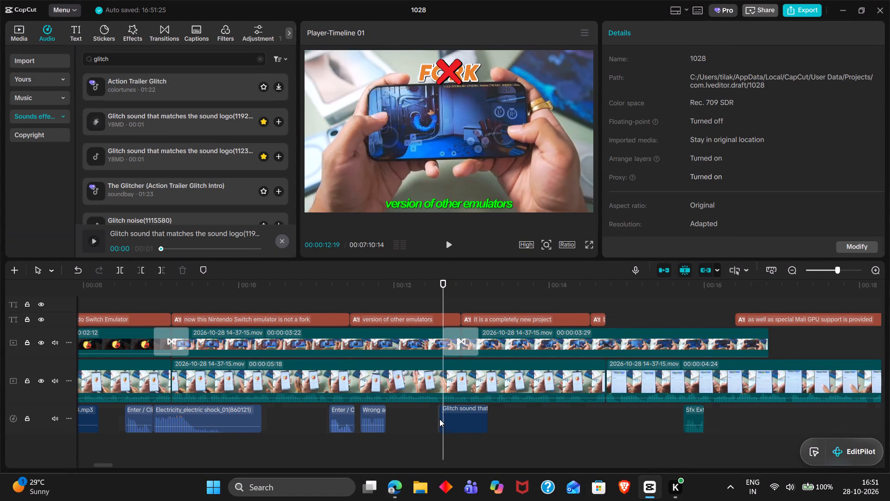
scroll(439, 419, "up", 8, "ctrl")
left_click_drag(462, 418, 467, 417)
scroll(467, 417, "down", 4, "ctrl")
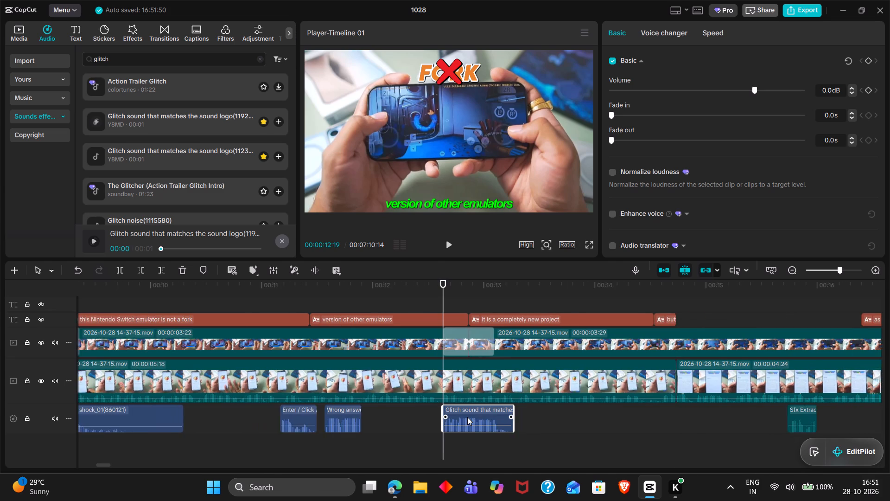
scroll(467, 417, "down", 2, "ctrl")
Play back the intro through the Color Glitch transition and its sound effect, up to about 00:00:17:05.
double_click(299, 454)
key("space")
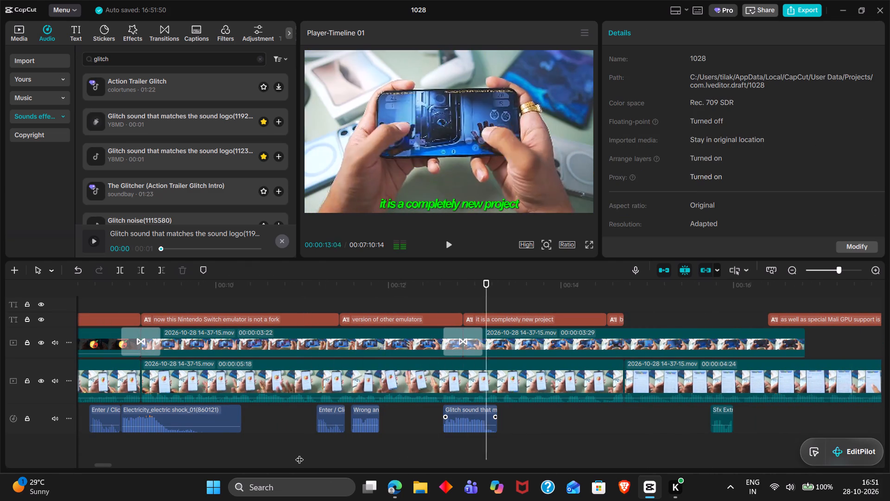
key("space")
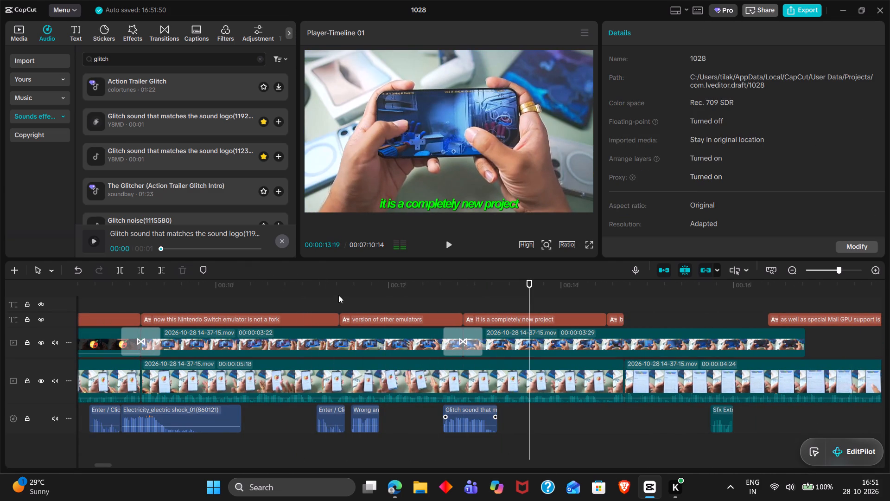
double_click(338, 295)
key("space")
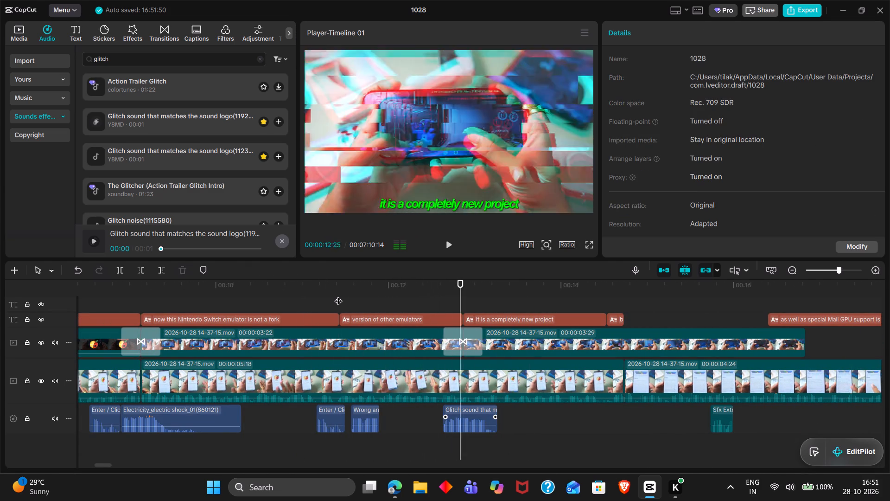
key("space")
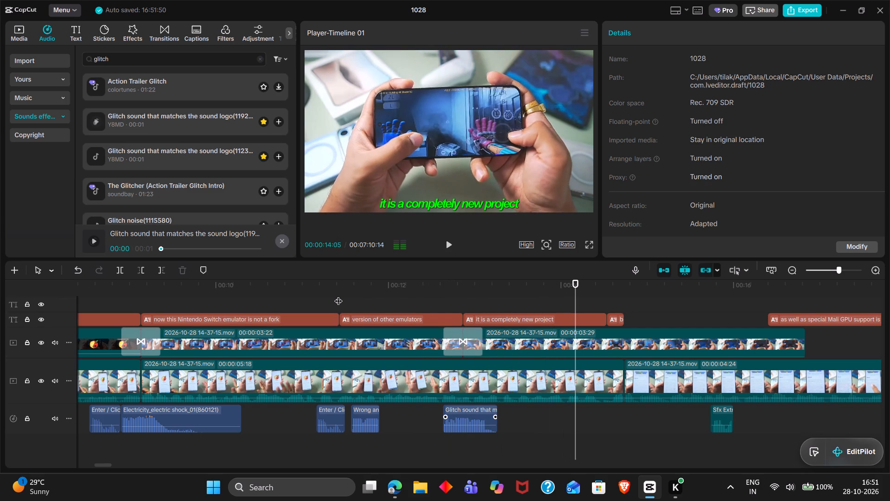
key("space")
scroll(525, 312, "left", 1)
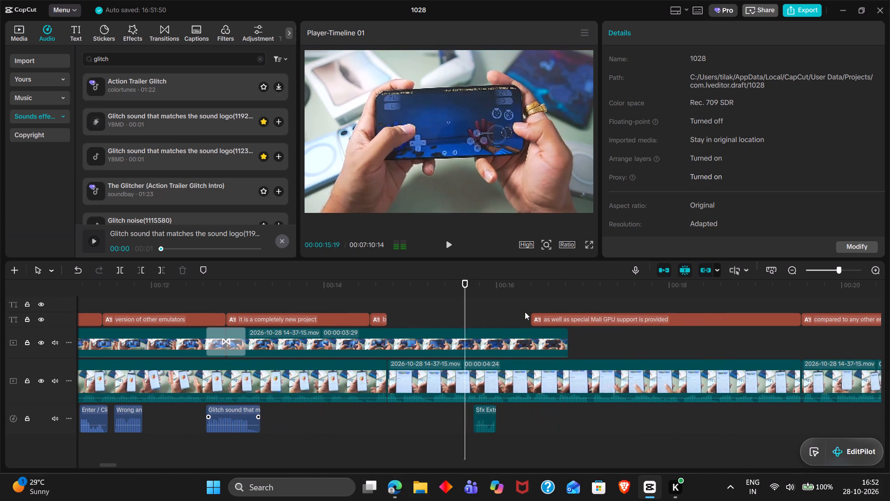
scroll(525, 312, "left", 1)
key("space")
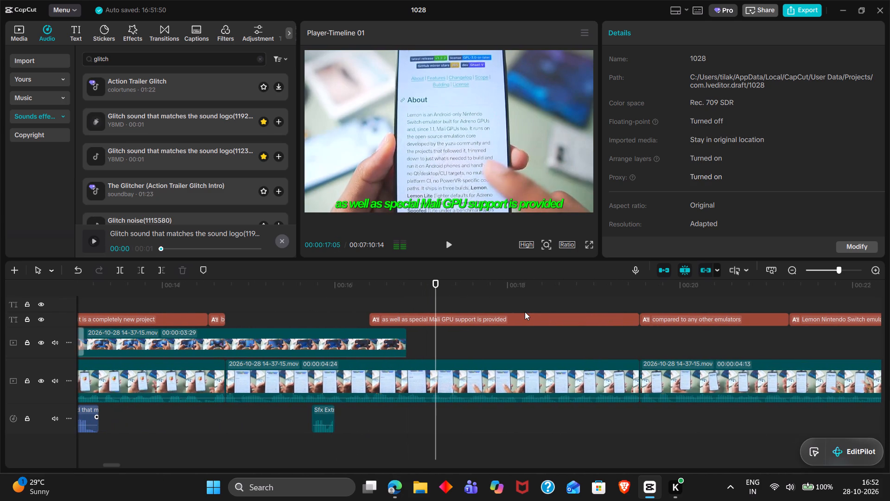
Replay the end of the gameplay overlay from about 00:00:15:18 and recheck the glitch transition from 00:00:12:11.
scroll(525, 312, "left", 1)
left_click(303, 316)
left_click_drag(303, 316, 276, 316)
key("space")
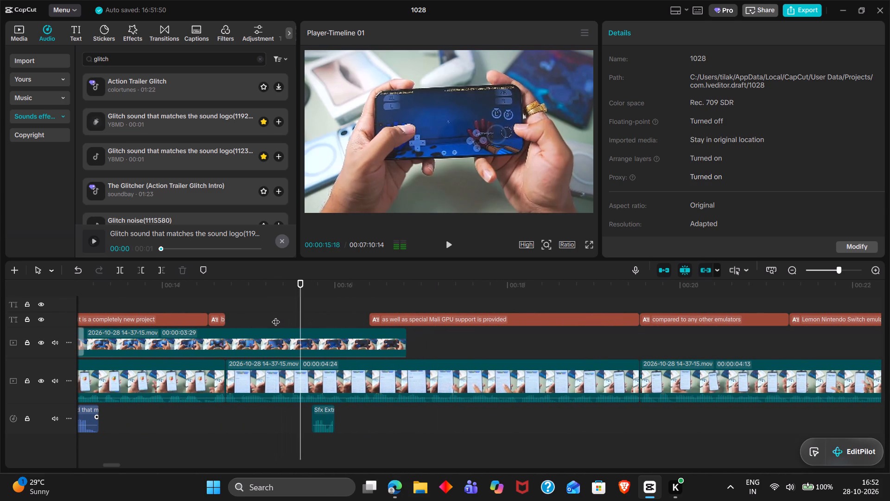
key("space")
key("space")
key("space")
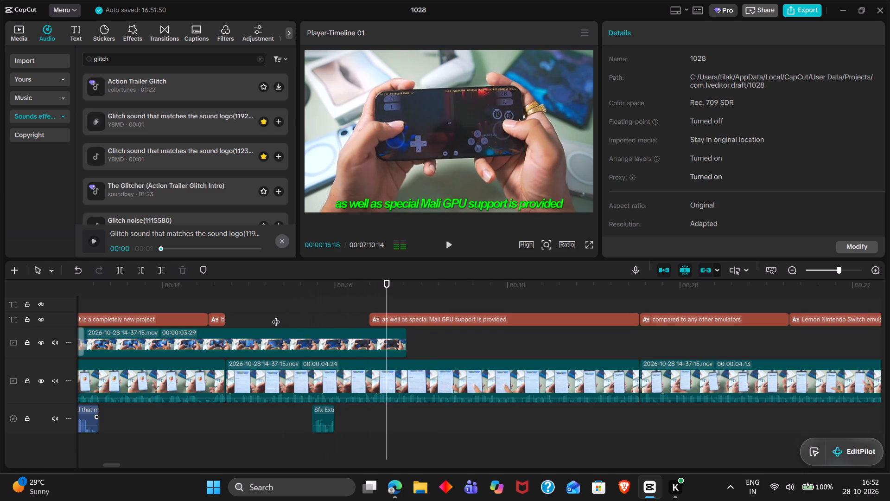
key("space")
key("space")
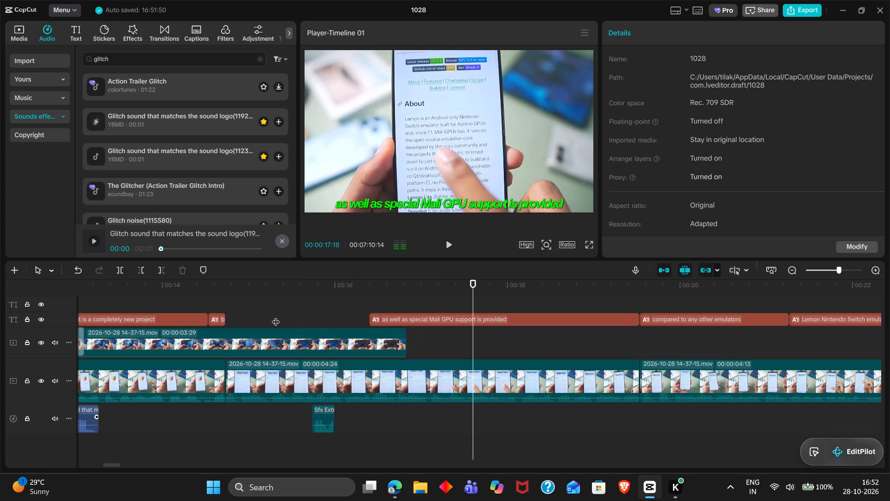
double_click(315, 298)
key("space")
key("space")
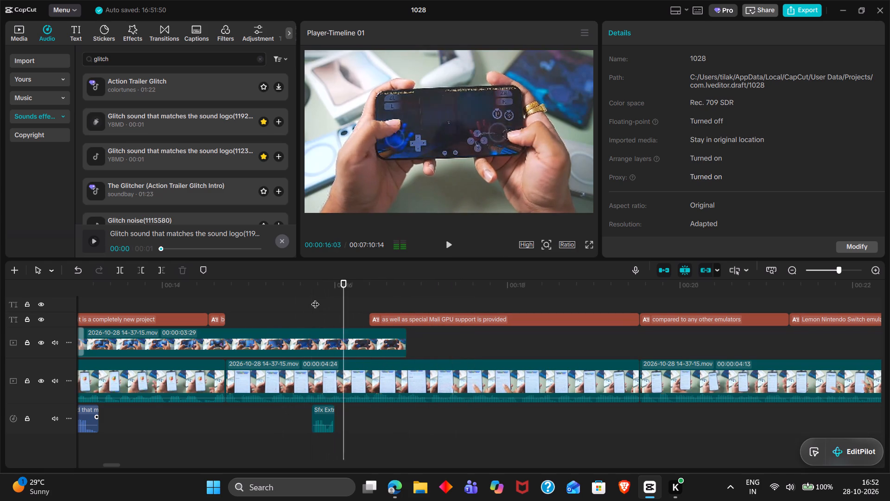
key("space")
scroll(315, 298, "right", 1)
left_click(315, 298)
left_click_drag(315, 298, 293, 296)
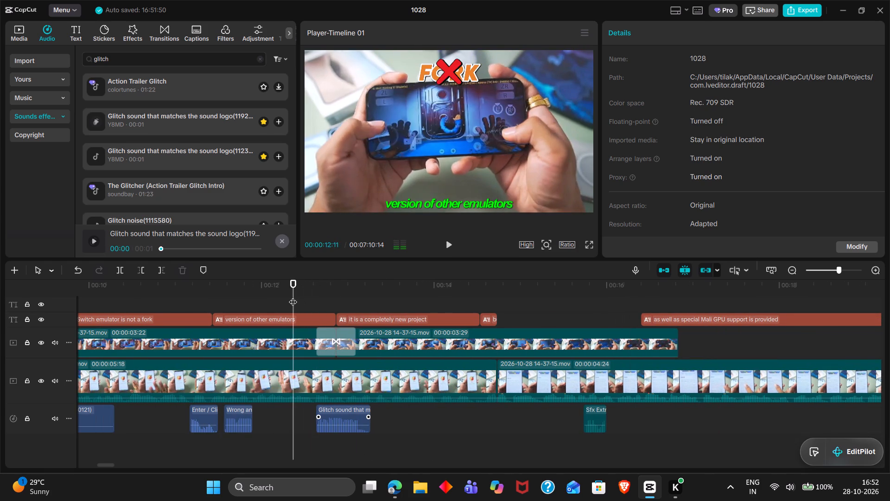
key("space")
key("space")
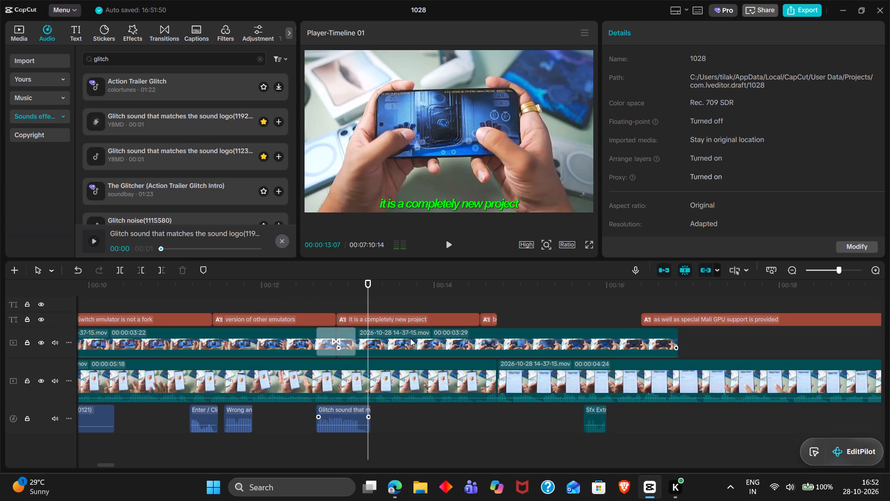
Scan the main track footage from about 00:01:40 to 00:05:28 for another intro overlay shot.
left_click(442, 341)
scroll(442, 341, "left", 18)
scroll(442, 341, "left", 3)
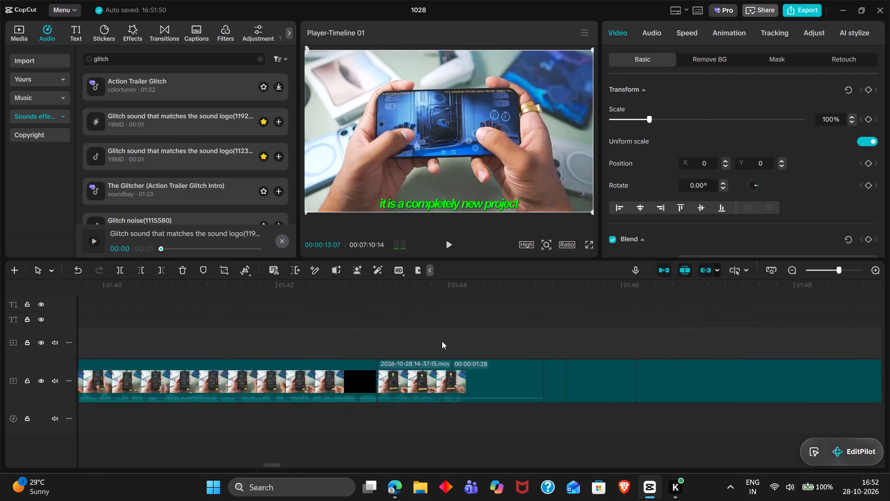
scroll(442, 341, "left", 7)
double_click(442, 341)
scroll(442, 341, "left", 4)
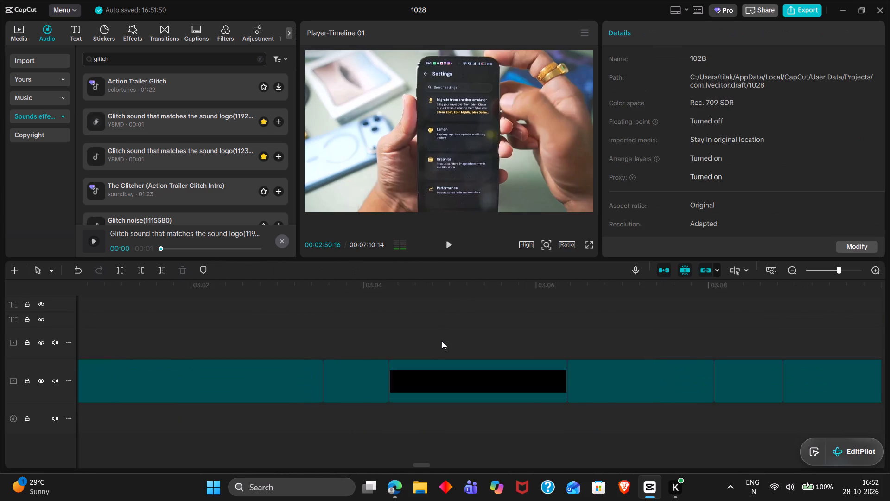
triple_click(442, 341)
scroll(442, 341, "left", 1)
triple_click(442, 341)
scroll(442, 341, "left", 2)
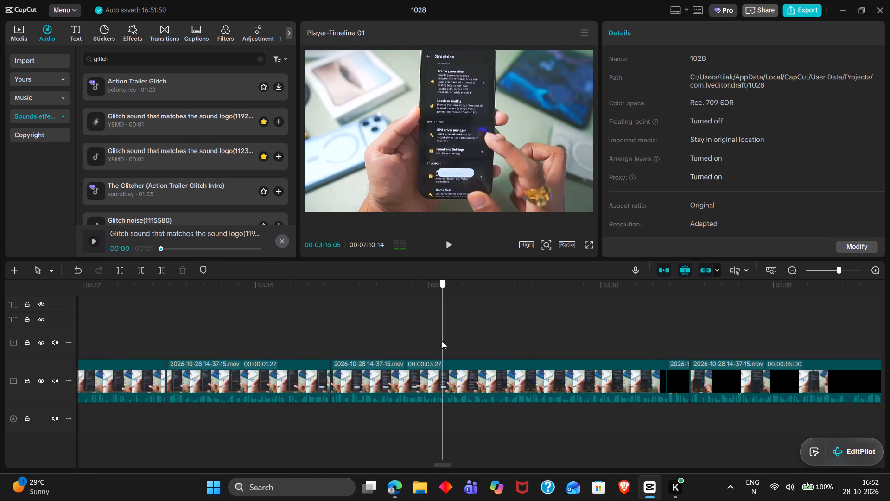
scroll(442, 341, "left", 3)
triple_click(442, 341)
scroll(442, 341, "left", 8)
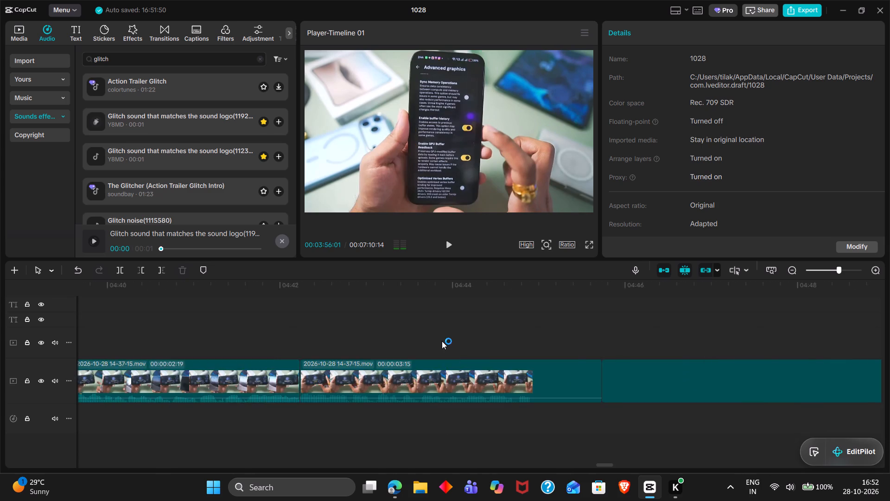
scroll(442, 341, "left", 3)
triple_click(442, 341)
scroll(442, 341, "left", 1)
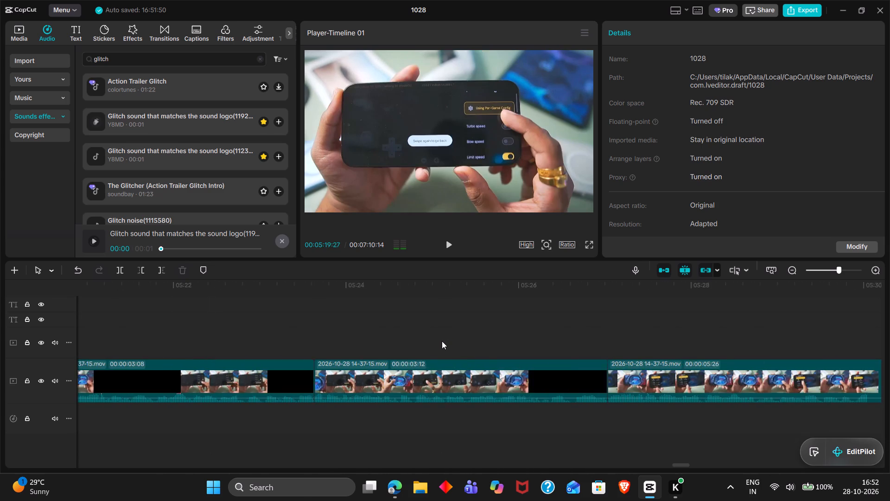
Examine the gameplay and emulator menu footage from about 00:05:24 to 00:05:46 on the main track for an overlay shot.
scroll(442, 341, "left", 1)
triple_click(442, 341)
scroll(442, 341, "left", 1)
double_click(442, 341)
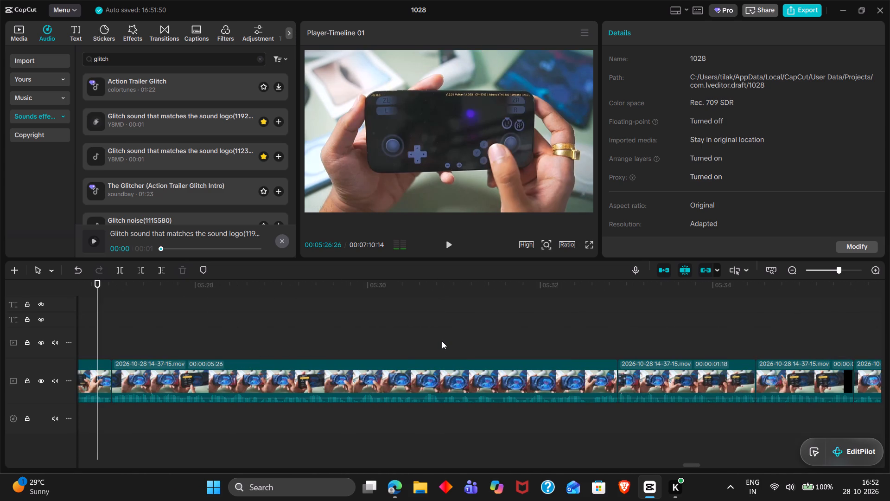
scroll(442, 341, "left", 1)
double_click(442, 341)
scroll(442, 341, "right", 2)
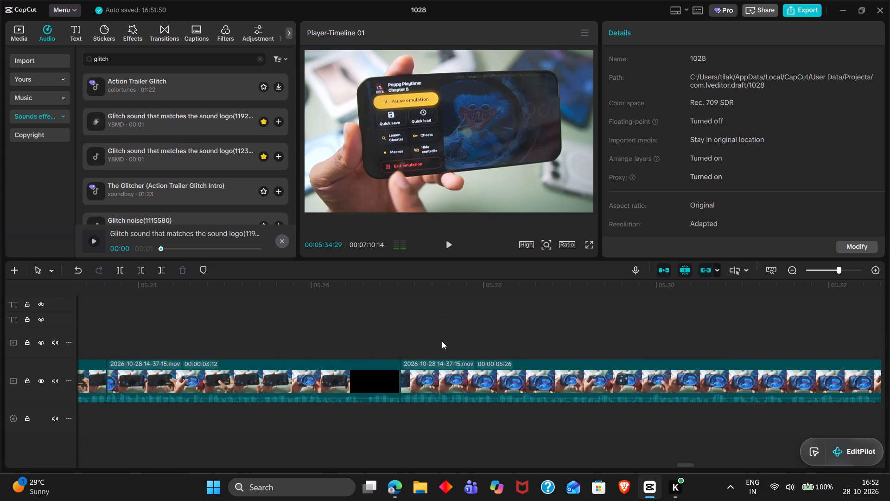
scroll(442, 341, "left", 2)
double_click(481, 338)
scroll(481, 338, "left", 1)
triple_click(481, 338)
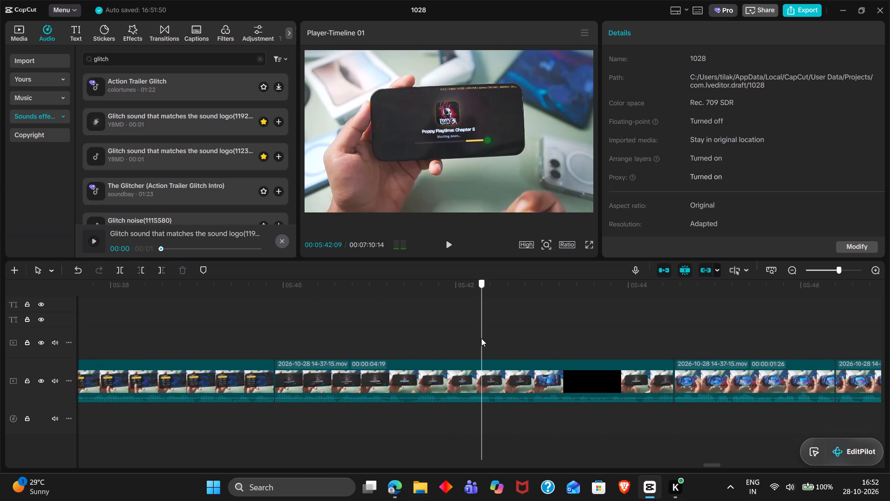
Copy the 00:00:04:19 clip around 00:05:42 on the main track and return to the end of the intro's gameplay overlay.
scroll(481, 338, "left", 1)
scroll(481, 338, "right", 1)
left_click(370, 372)
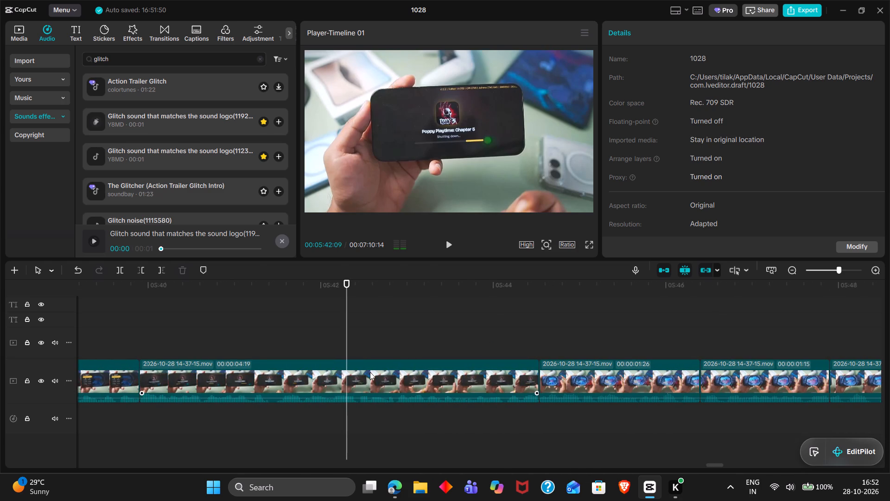
key("ctrl+c")
scroll(370, 372, "right", 20)
scroll(370, 372, "right", 14)
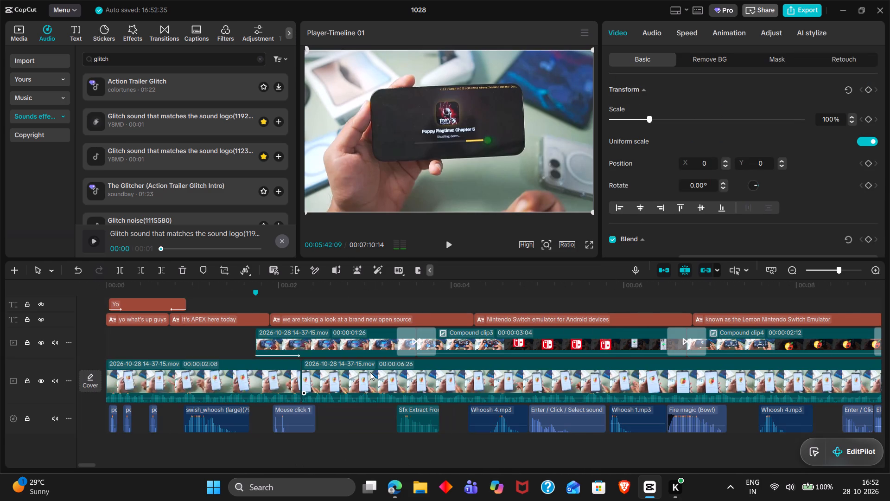
scroll(370, 372, "right", 10)
scroll(370, 372, "left", 2)
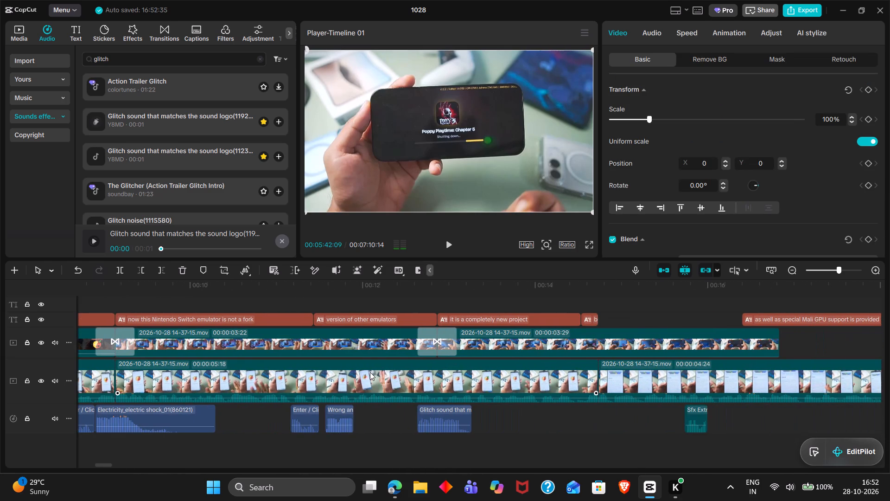
scroll(370, 372, "left", 1)
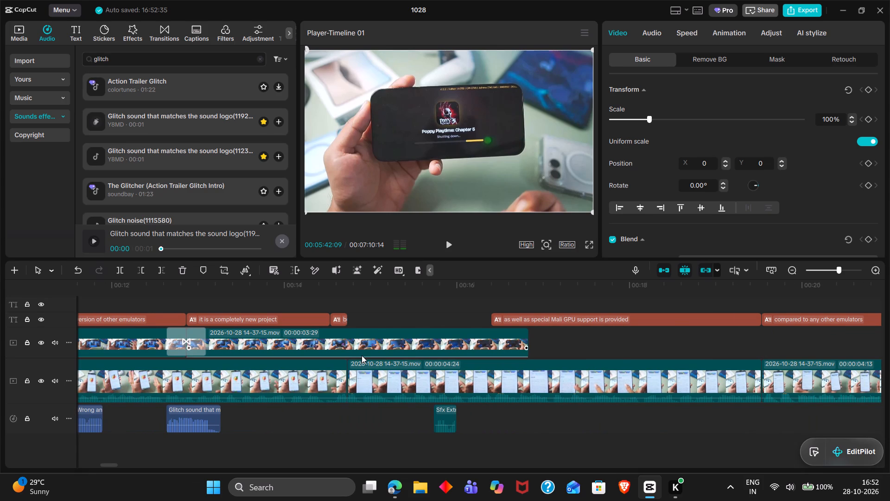
Examine the gameplay footage from about 00:05:44:29 to 00:05:48:21 on the main track for a replacement overlay shot.
scroll(362, 355, "left", 19)
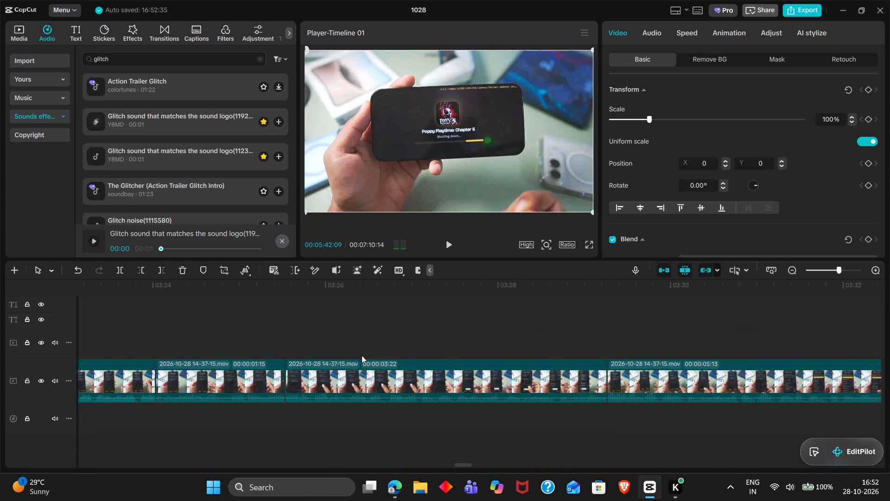
scroll(362, 355, "left", 5)
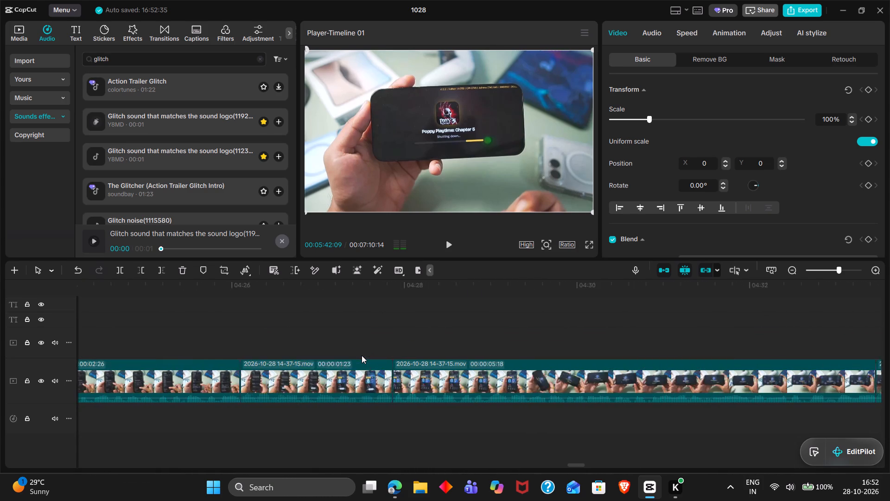
scroll(362, 355, "left", 5)
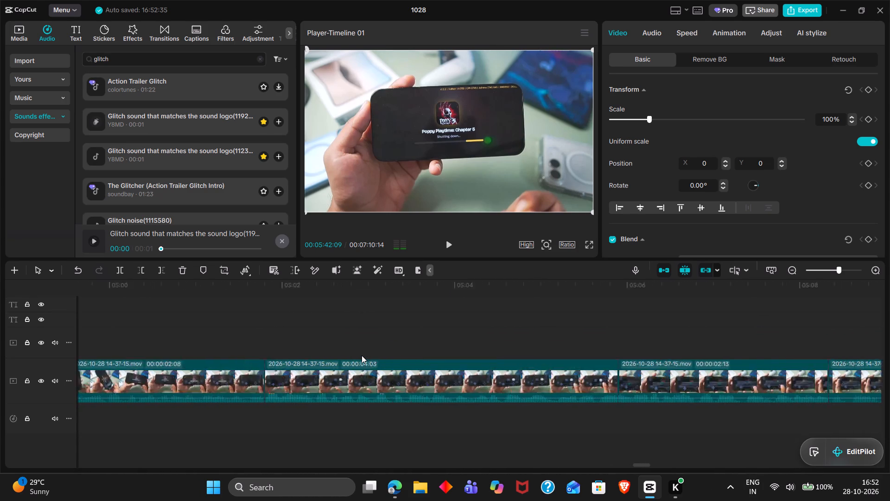
scroll(362, 355, "left", 5)
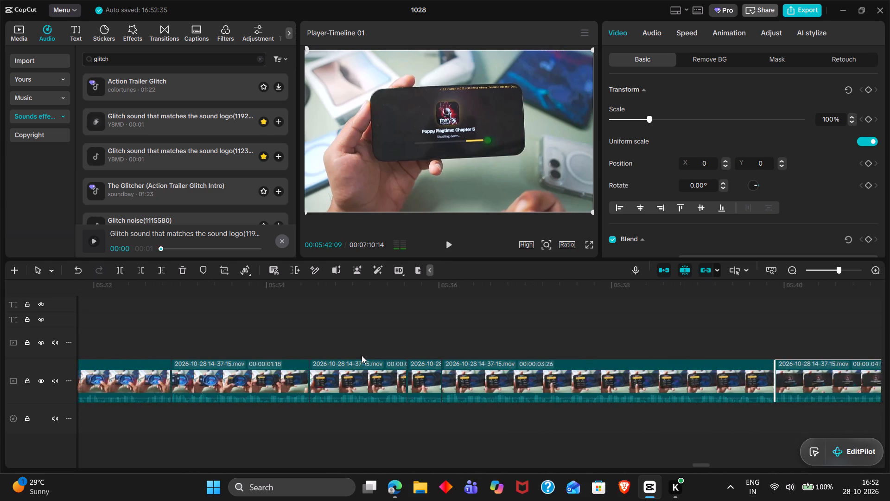
scroll(362, 355, "left", 2)
left_click(526, 310)
left_click_drag(526, 310, 471, 310)
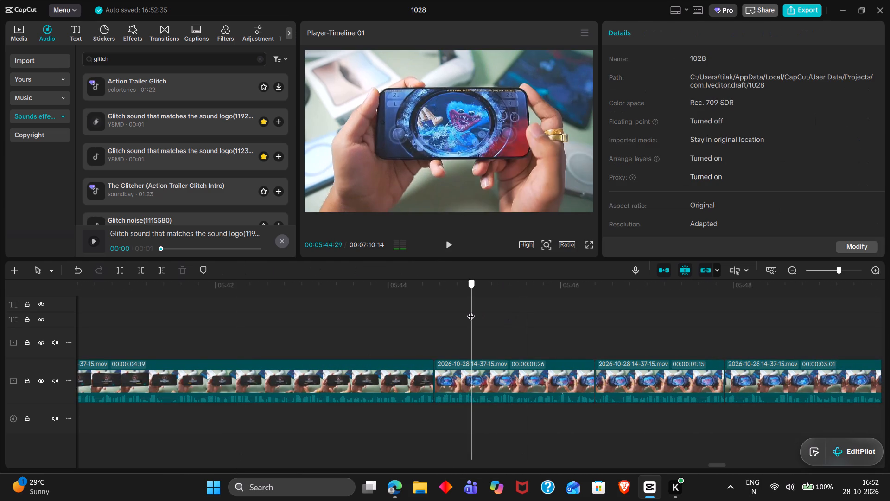
key("space")
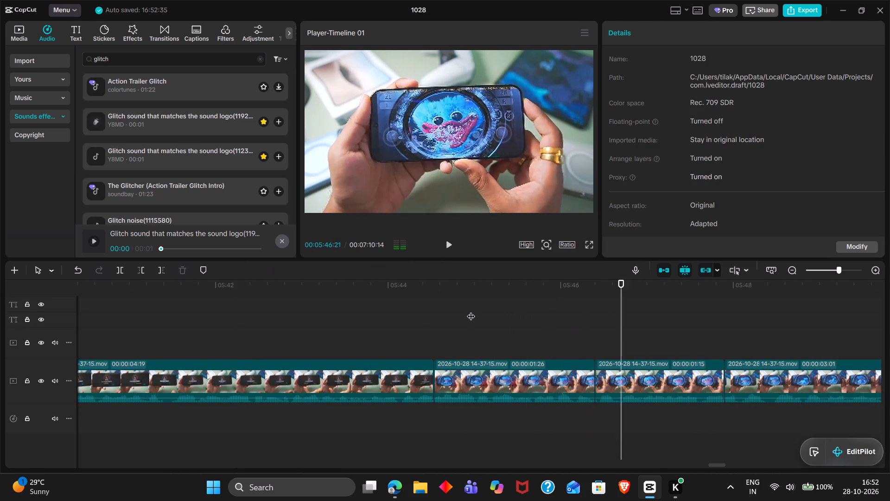
scroll(471, 310, "left", 1)
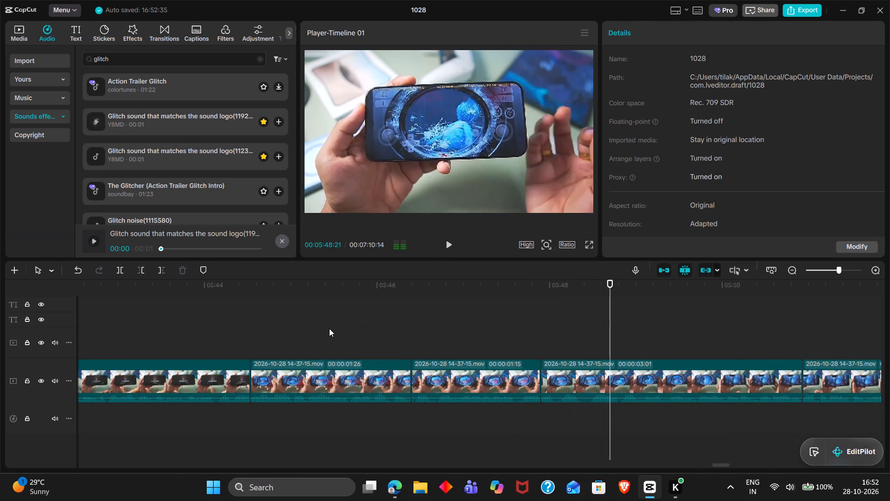
left_click(312, 321)
left_click_drag(312, 321, 287, 319)
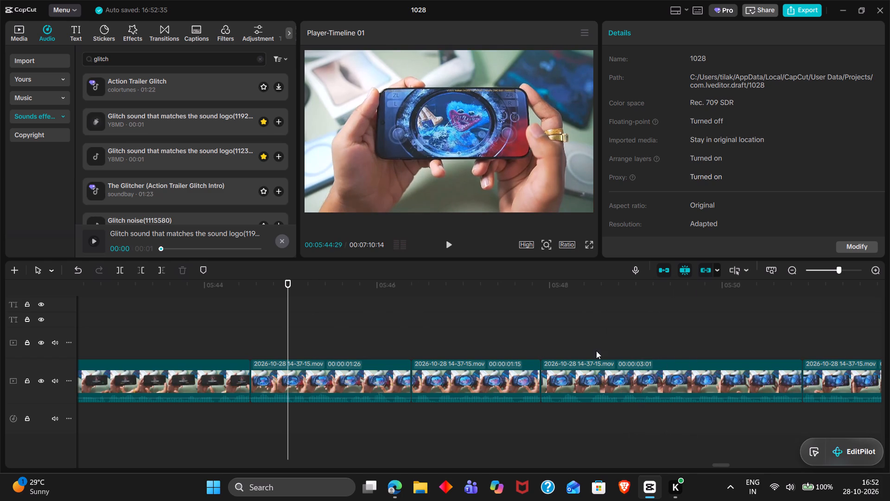
Copy the 00:00:03:01 gameplay clip around 00:05:48:22 on the main track.
left_click(554, 343)
left_click_drag(554, 343, 611, 344)
left_click(609, 384)
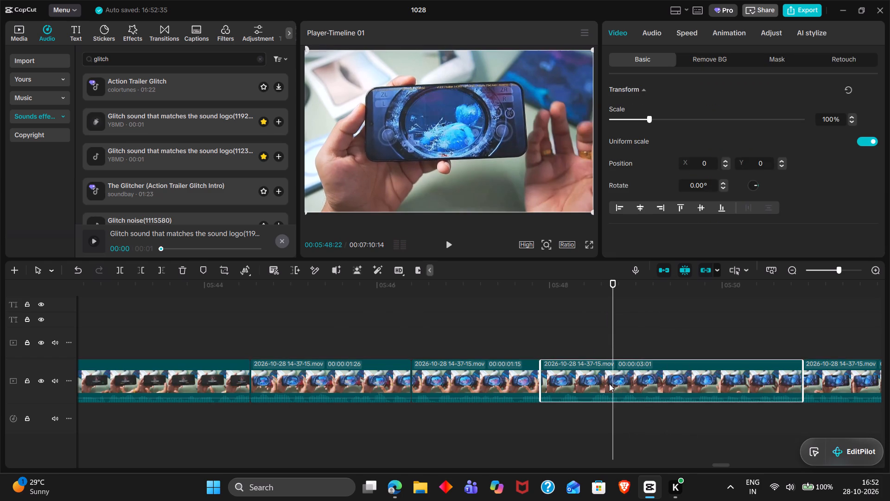
key("ctrl+c")
Move the intro's 00:00:03:29 gameplay overlay later on its track, to start at about 00:00:17.
scroll(609, 384, "right", 20)
scroll(609, 384, "right", 3)
scroll(609, 384, "right", 20)
scroll(609, 384, "right", 20)
scroll(609, 384, "right", 20)
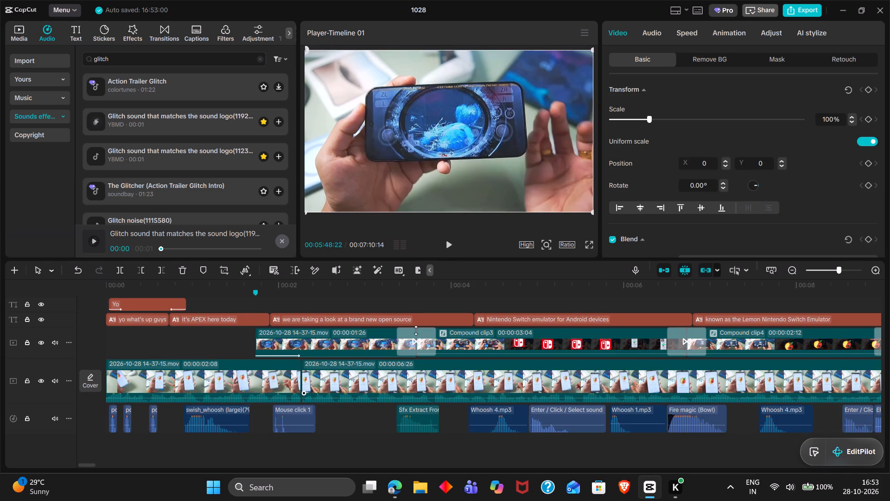
left_click(361, 288)
left_click_drag(361, 288, 508, 311)
scroll(508, 311, "left", 3)
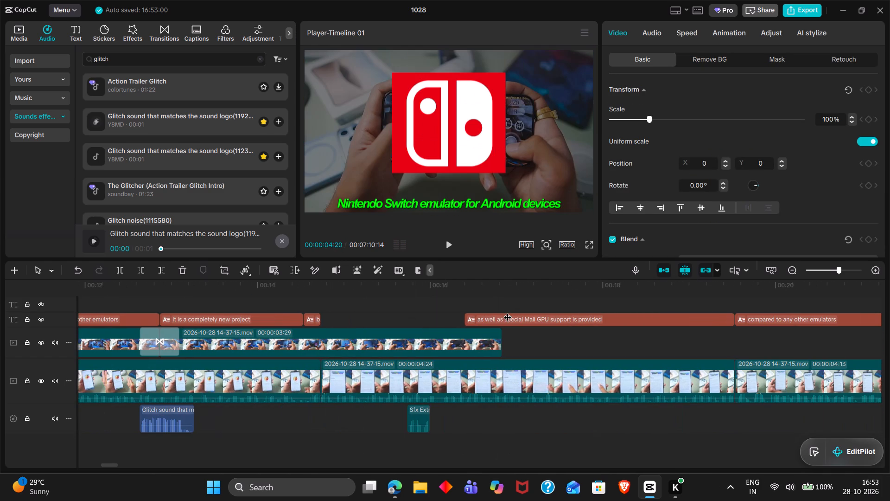
left_click(397, 304)
left_click(400, 335)
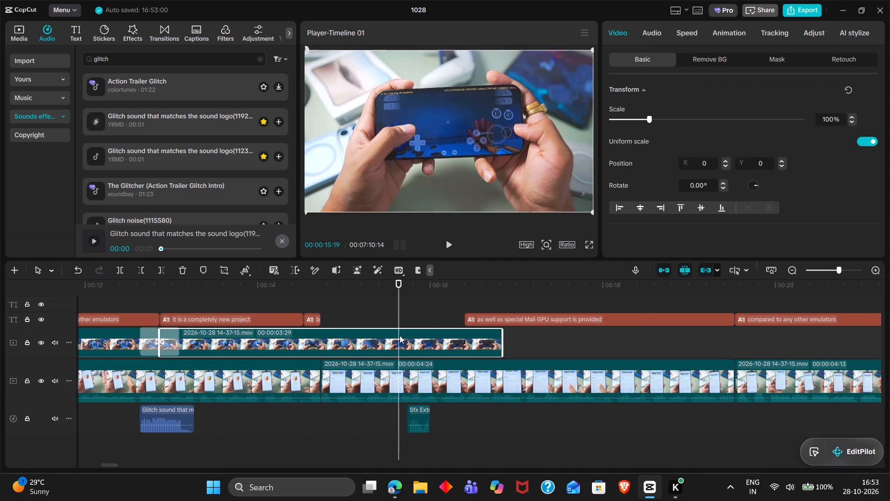
left_click_drag(400, 335, 788, 340)
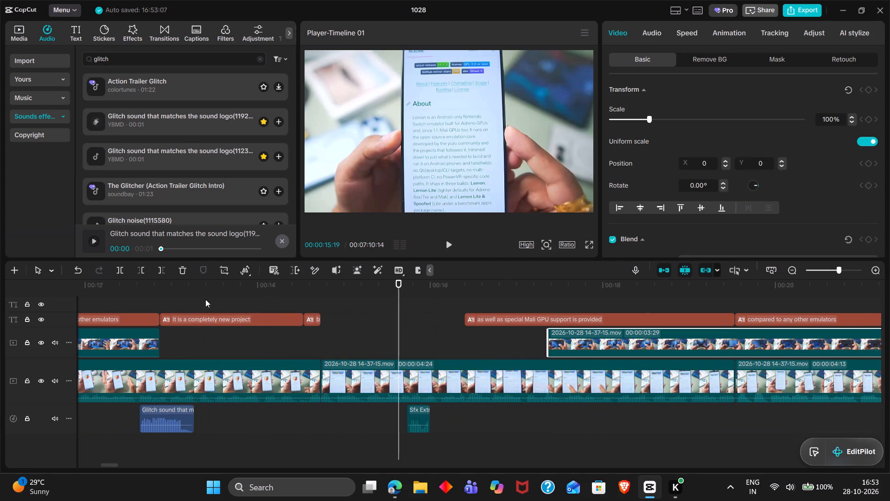
Paste the copied 00:00:03:01 clip onto the overlay track at 00:00:12:26 and turn its volume all the way down.
left_click(165, 295)
left_click_drag(165, 295, 158, 294)
key("ctrl+v")
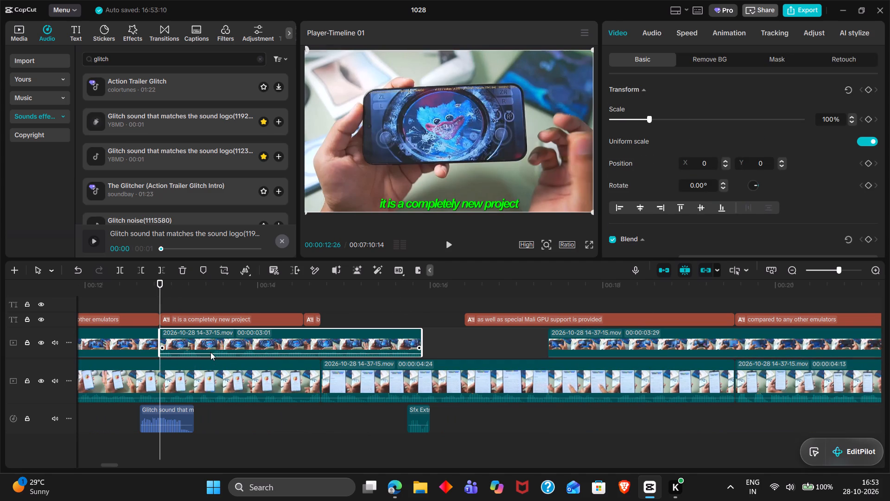
left_click_drag(210, 353, 211, 373)
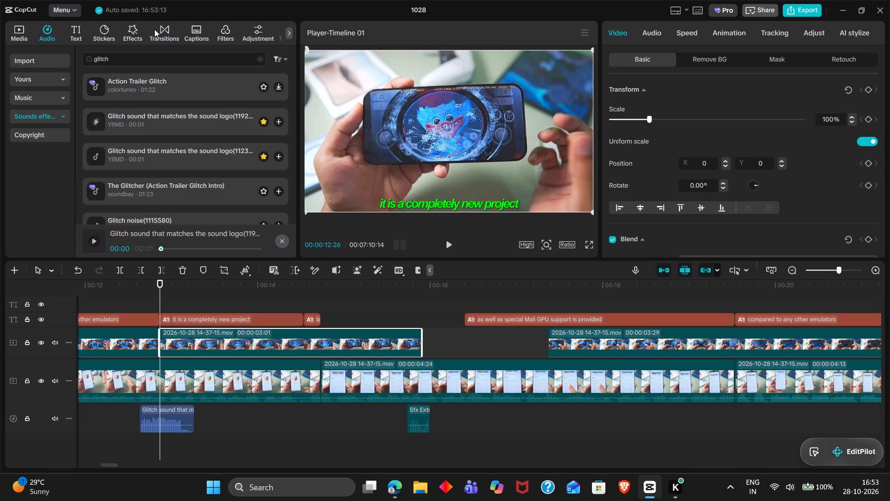
Add a Color Glitch transition between the two gameplay overlays meeting at 00:00:12:26.
double_click(154, 29)
left_click_drag(221, 136, 161, 300)
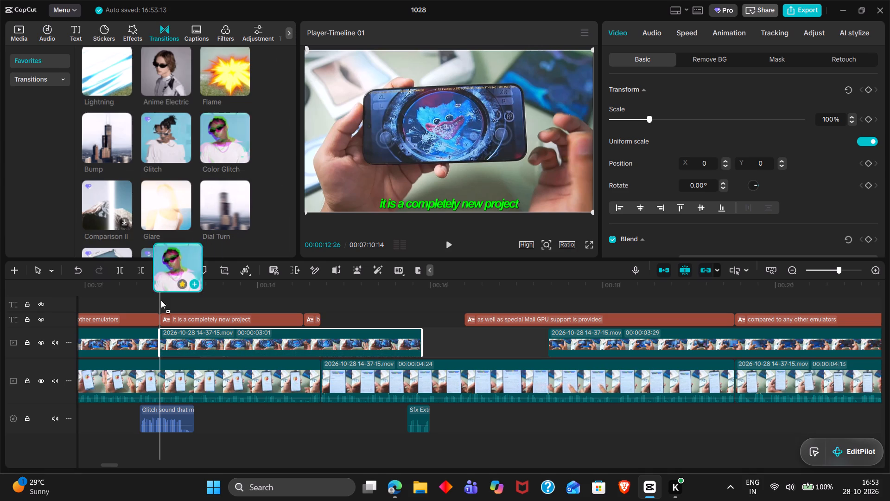
left_click_drag(161, 300, 149, 339)
Replay the Color Glitch transition and the start of the new overlay to find the action's cue point near 00:00:13:22.
double_click(138, 289)
key("space")
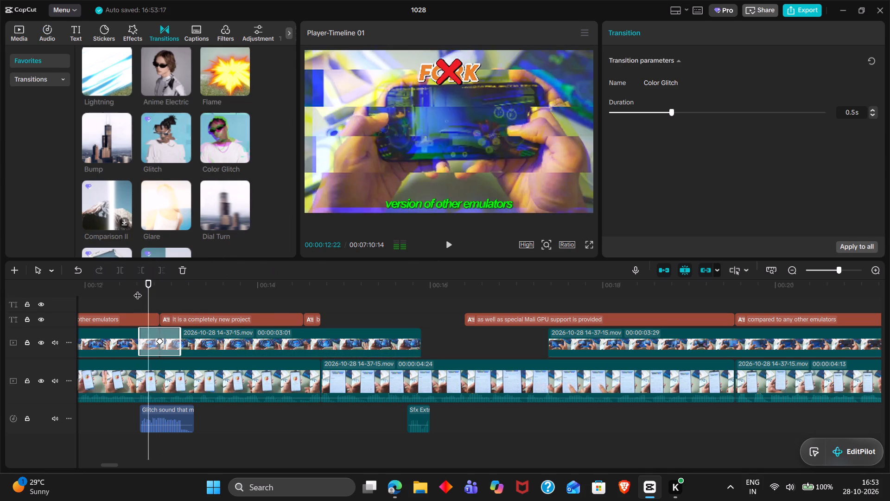
key("space")
key("space")
key("space")
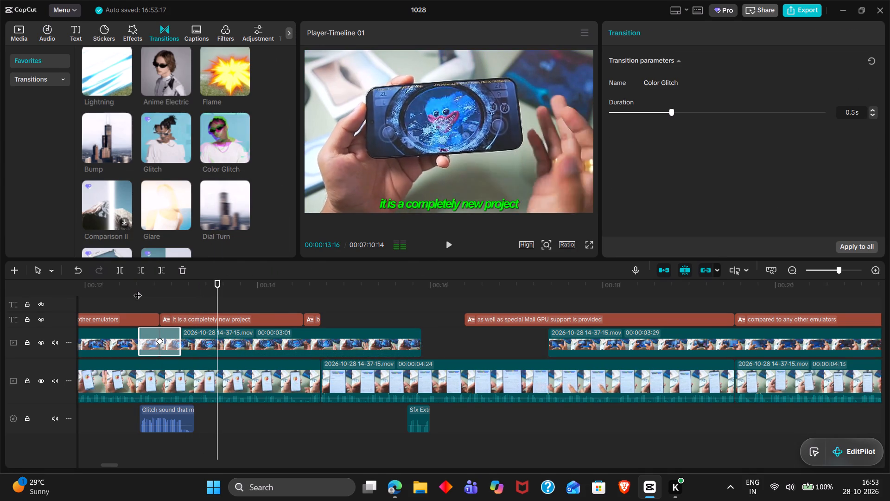
triple_click(151, 290)
key("space")
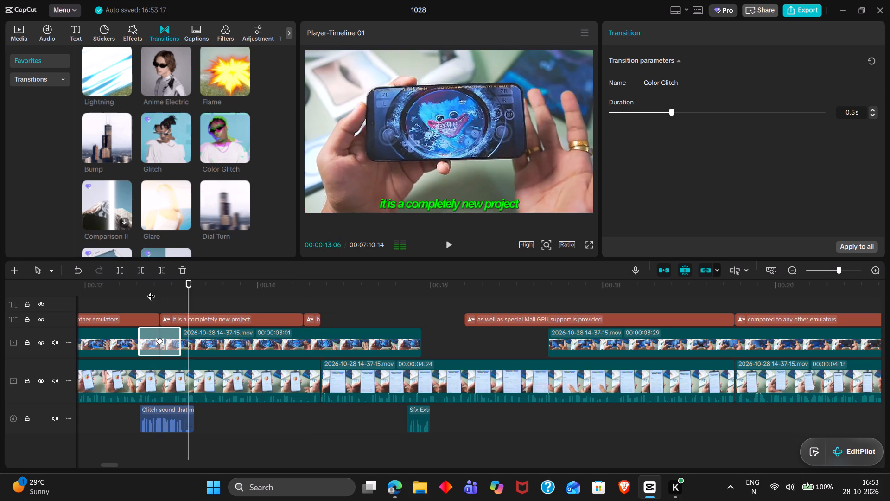
key("space")
key("space")
key("space")
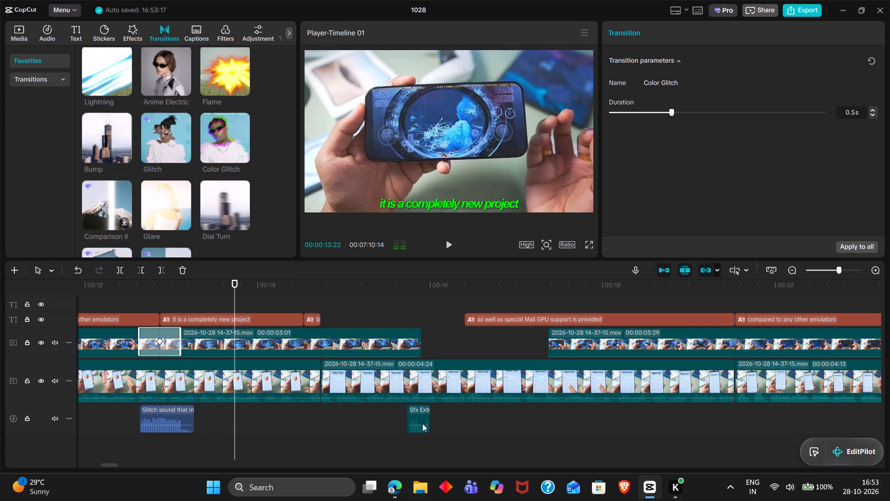
Move the Sfx Extract sound effect earlier on the audio track to start at 00:00:13:22.
left_click_drag(418, 423, 249, 419)
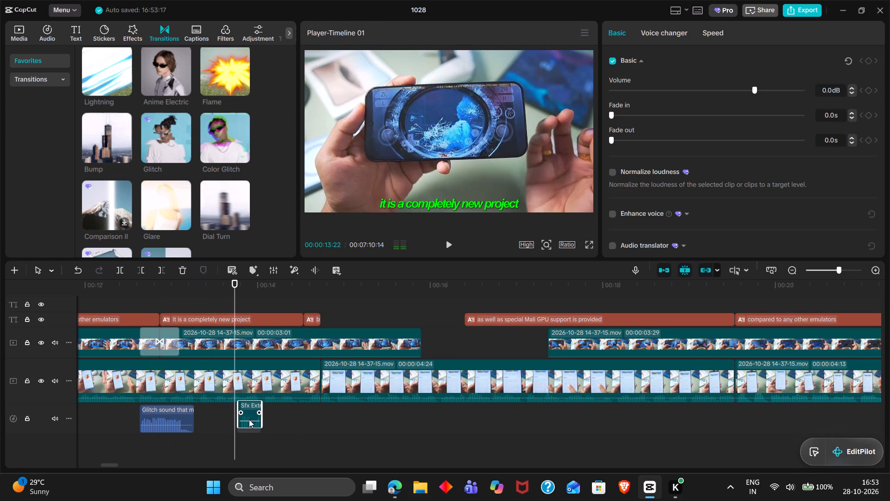
left_click_drag(249, 419, 248, 419)
Place green bg.jpg at 00:00:13:22 on the upper video track that holds Compound clip5.
scroll(302, 404, "right", 1)
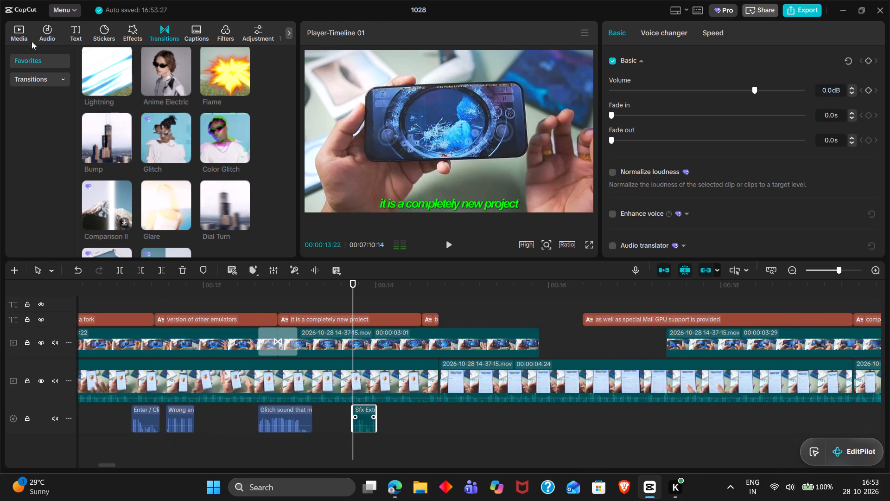
double_click(23, 34)
scroll(131, 161, "up", 1)
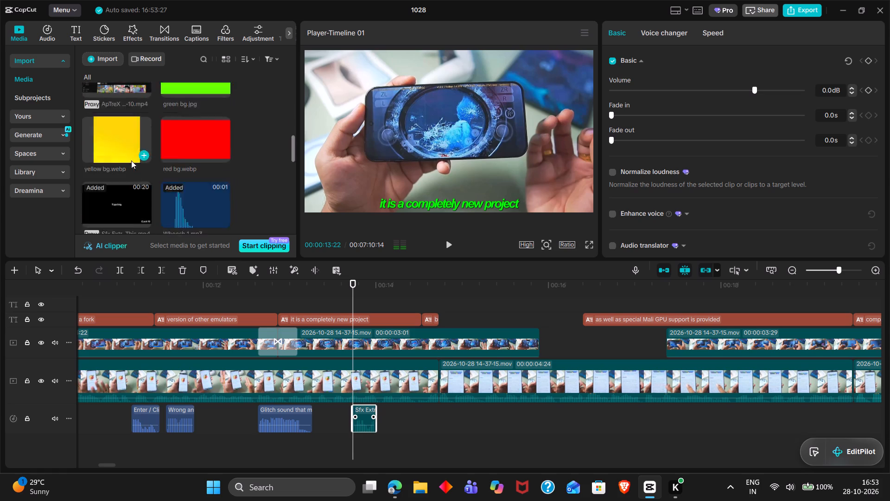
scroll(131, 161, "up", 1)
scroll(131, 161, "down", 1)
scroll(150, 194, "up", 1)
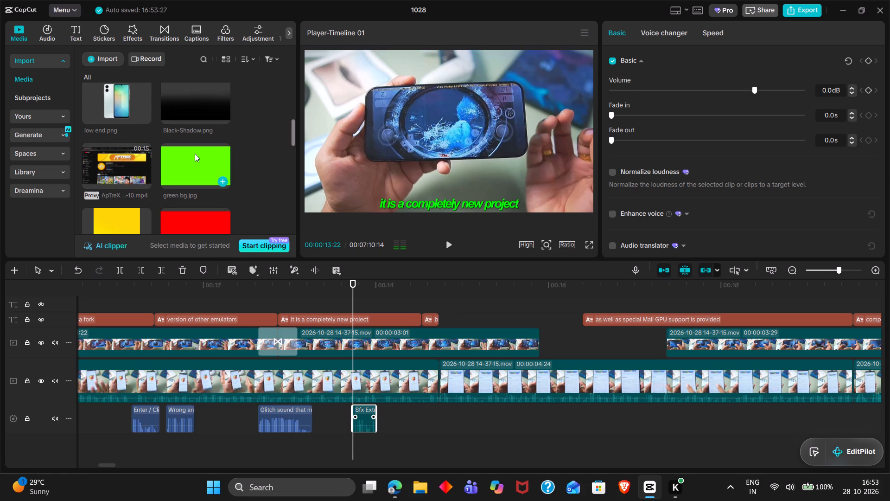
scroll(347, 389, "up", 1)
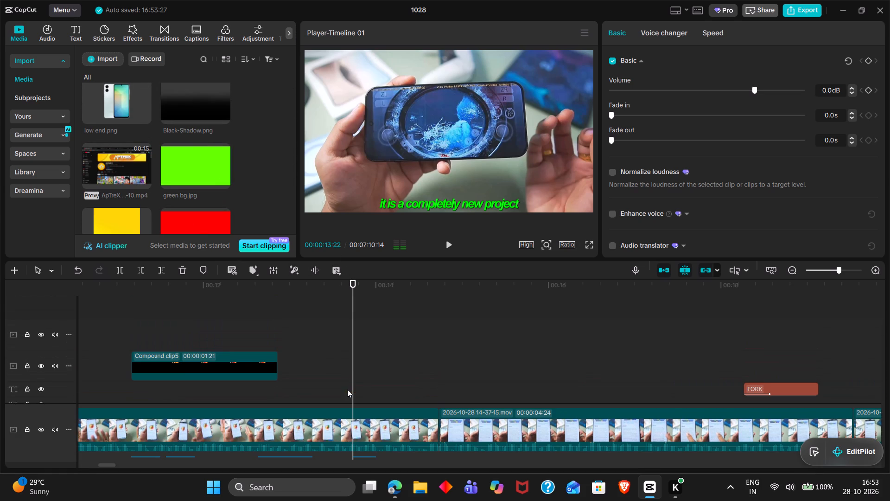
left_click_drag(200, 144, 354, 359)
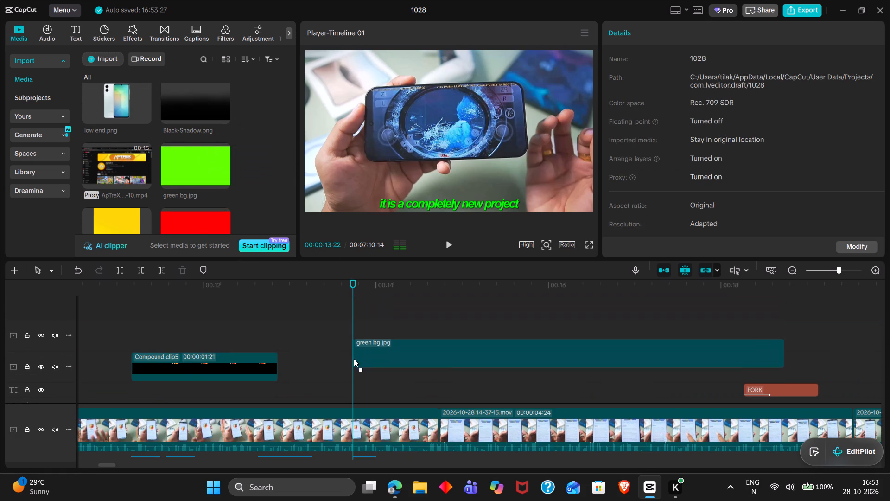
left_click_drag(354, 359, 354, 360)
Trim the end of the green bg.jpg clip to 00:00:14:00.
left_click(388, 313)
left_click_drag(388, 313, 382, 311)
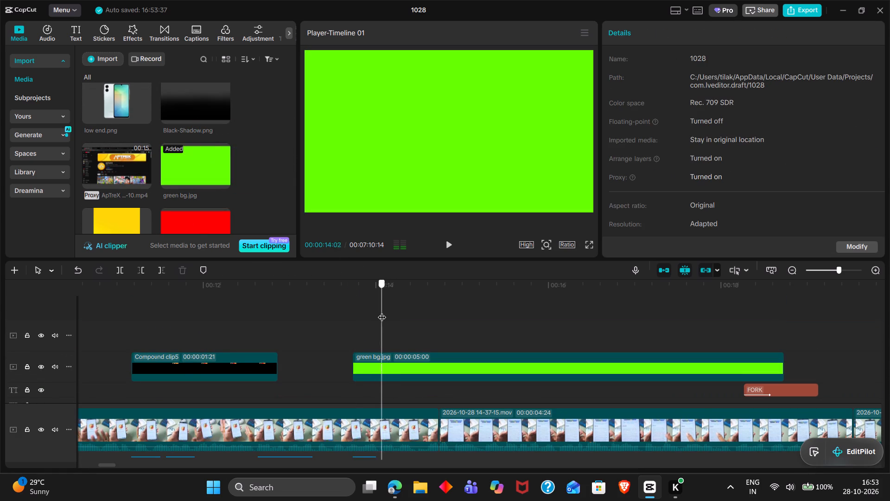
left_click_drag(382, 311, 379, 310)
left_click(388, 350)
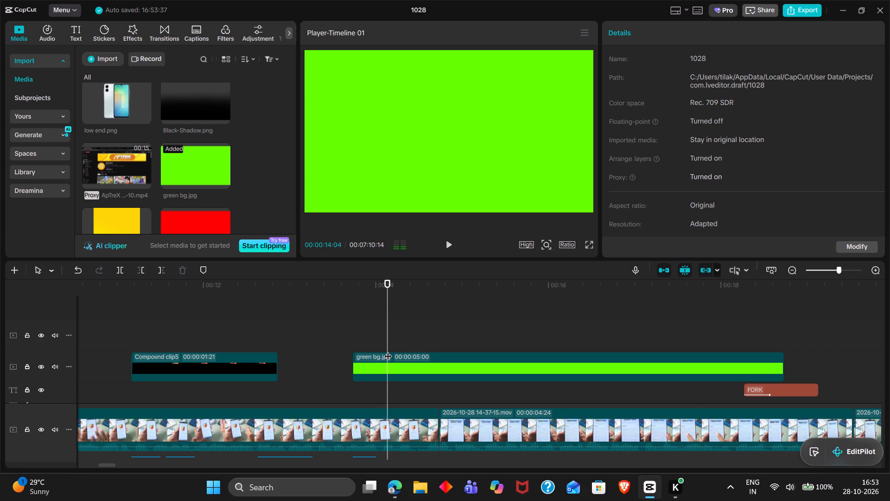
double_click(380, 333)
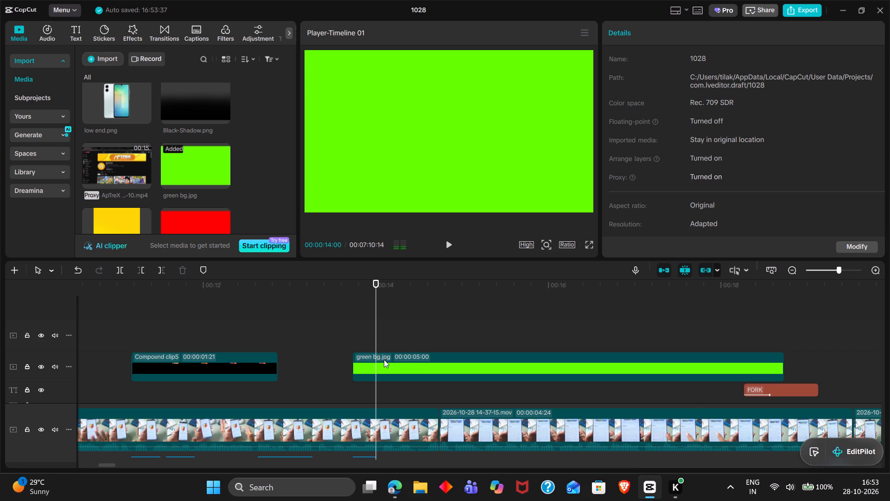
left_click(384, 360)
key("w")
Add a Blend keyframe at the start of the green bg.jpg clip, 00:00:13:22, and set its opacity to 58%.
scroll(384, 360, "up", 8, "ctrl")
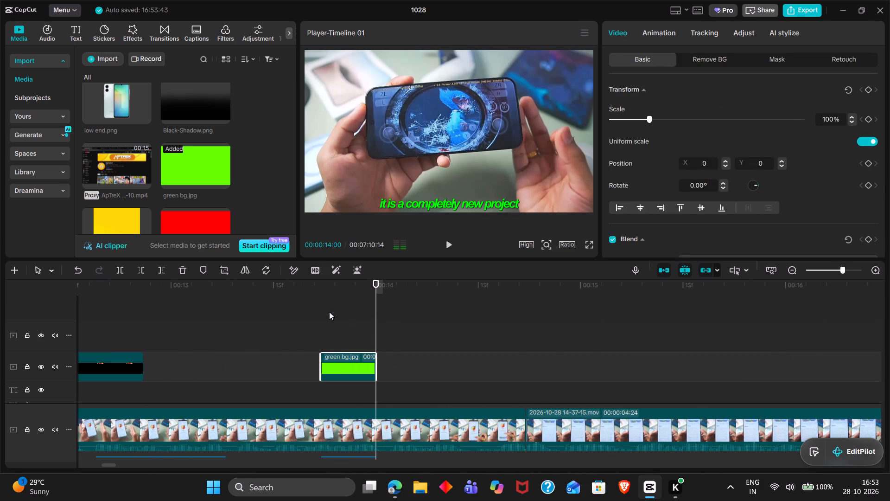
left_click(329, 312)
left_click_drag(329, 312, 322, 312)
left_click(343, 357)
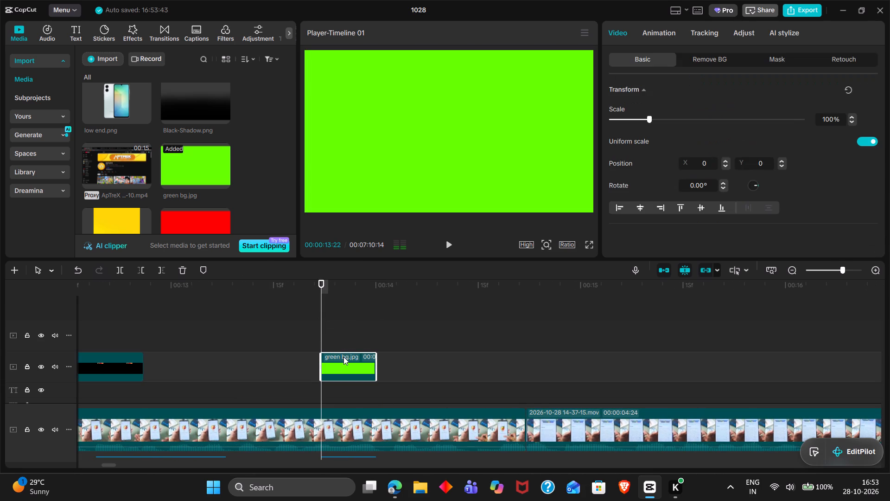
left_click(870, 221)
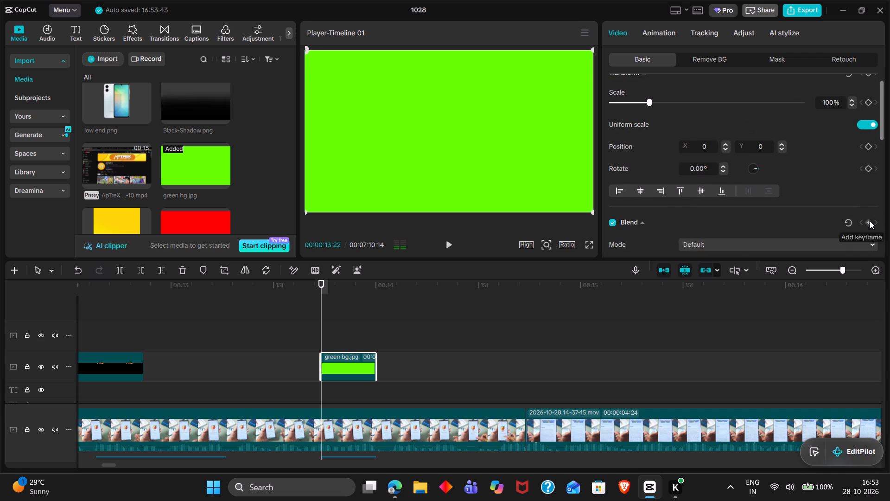
scroll(770, 193, "down", 1)
left_click(732, 217)
left_click_drag(732, 217, 724, 218)
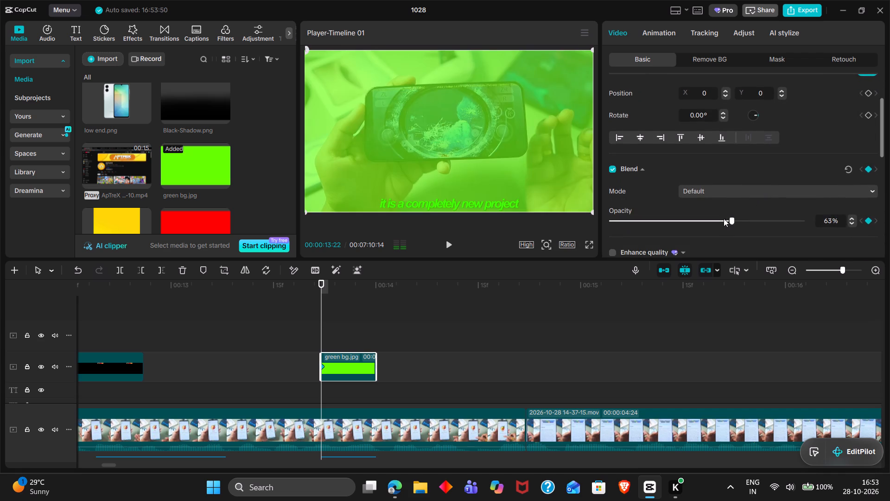
left_click_drag(724, 218, 722, 218)
Add a Blend keyframe at the end of the green bg.jpg clip, 00:00:14:00, and lower its opacity all the way down.
triple_click(379, 285)
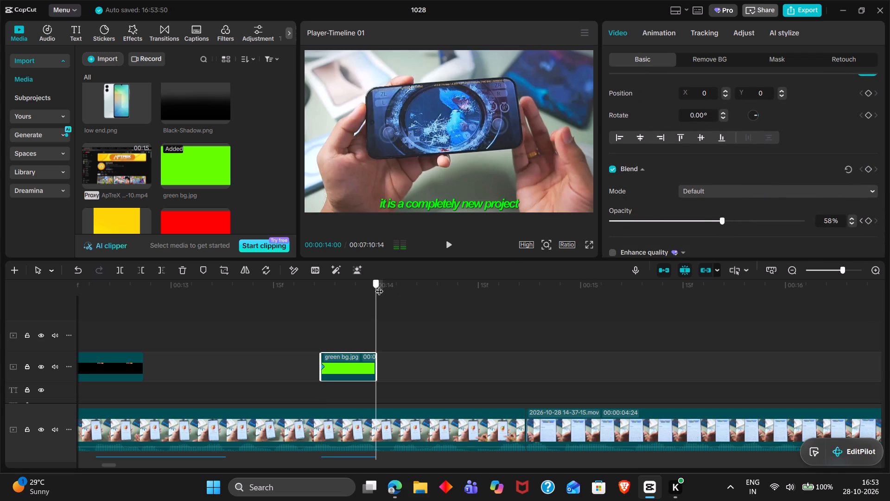
left_click(871, 170)
left_click_drag(734, 212, 691, 216)
left_click_drag(691, 216, 689, 222)
left_click_drag(689, 222, 687, 230)
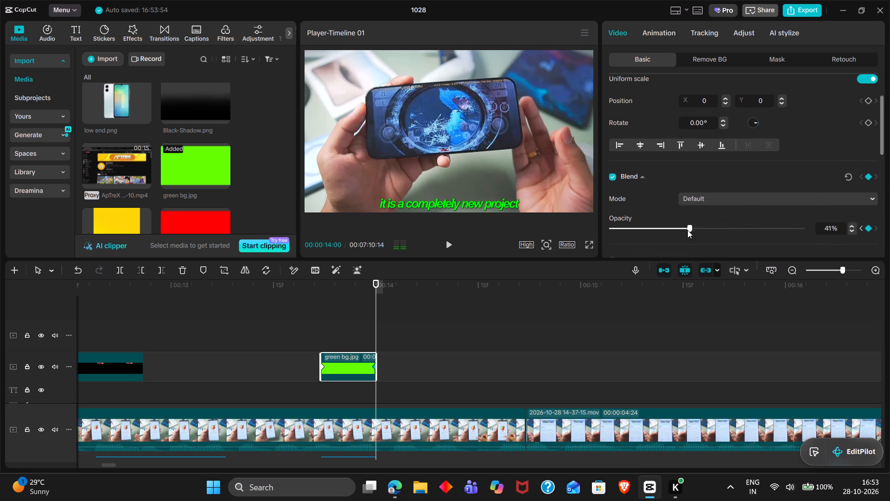
left_click_drag(687, 230, 571, 229)
Play back the section from about 00:00:13 to past 00:00:14:22 to check the green flash with its sound effect.
double_click(275, 354)
key("space")
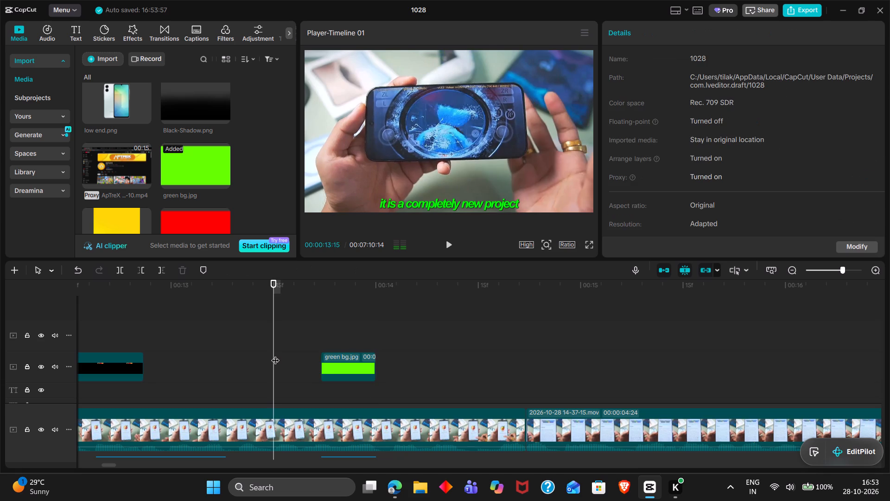
key("space")
scroll(275, 354, "down", 1)
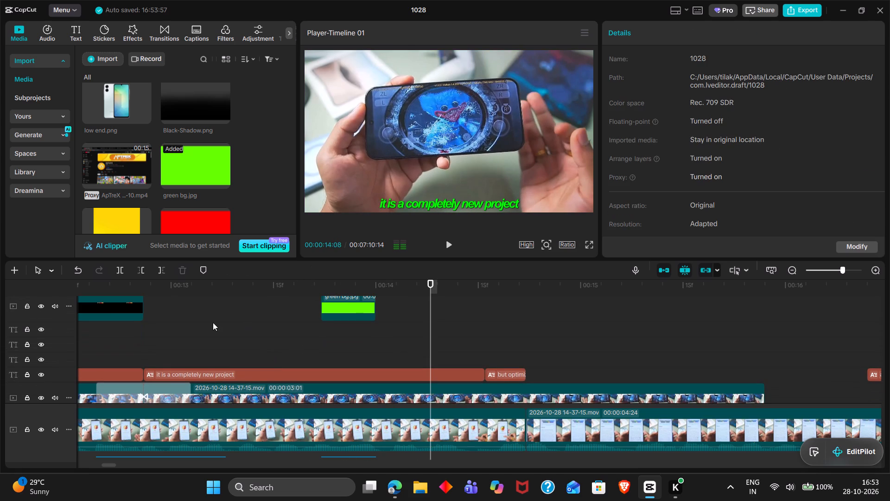
left_click(213, 322)
scroll(213, 322, "down", 1)
key("space")
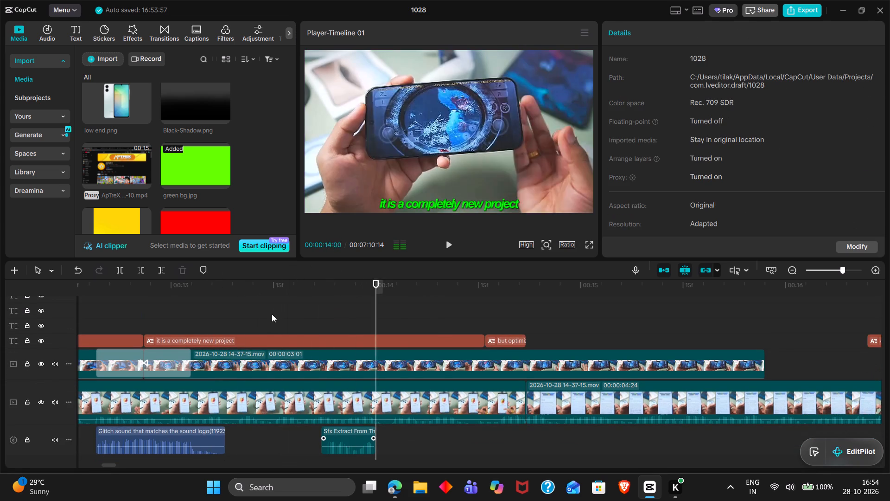
key("space")
key("space")
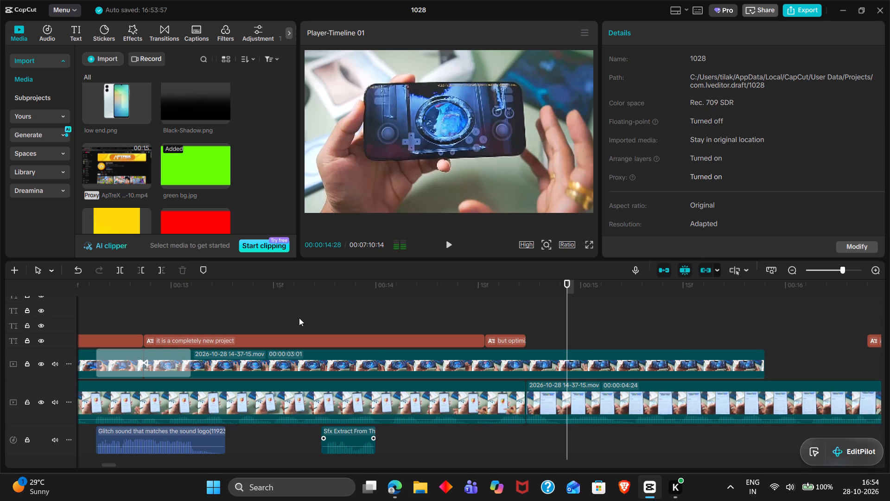
key("space")
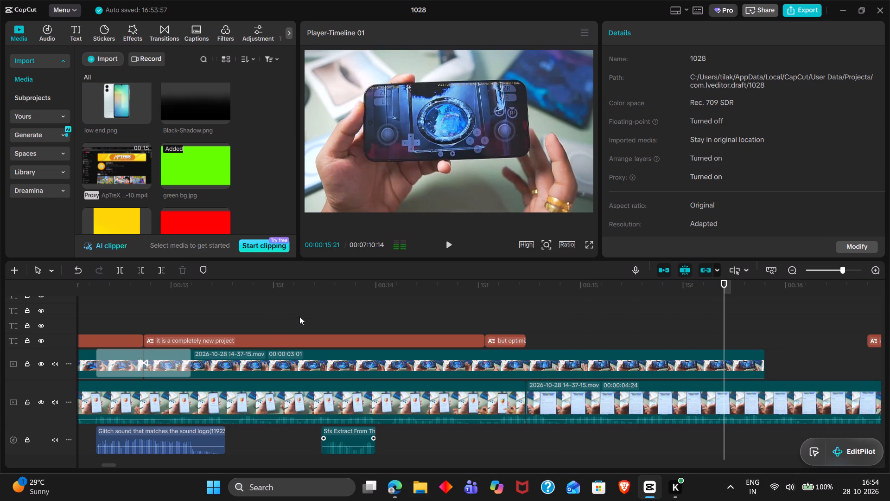
left_click(277, 303)
left_click_drag(277, 303, 146, 284)
key("space")
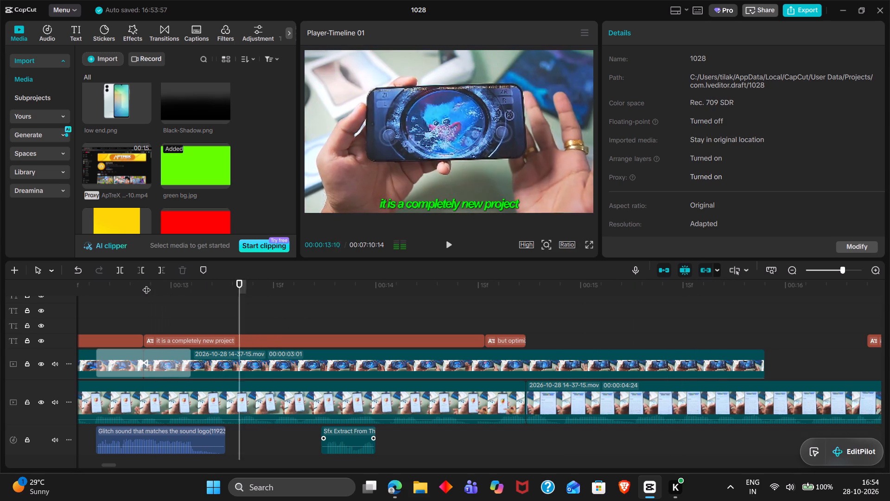
key("space")
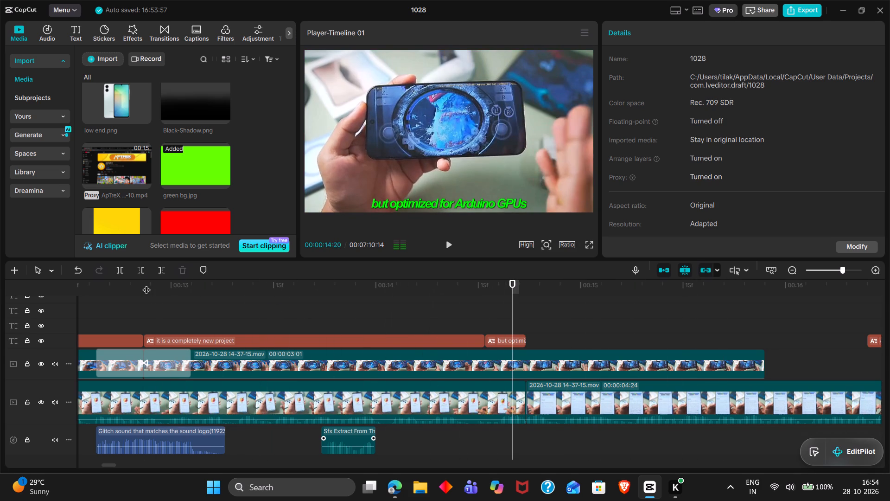
key("space")
key("space")
Trim the end of the overlay clip under the caption "it is a completely new project" to 00:00:14:22.
left_click(472, 359)
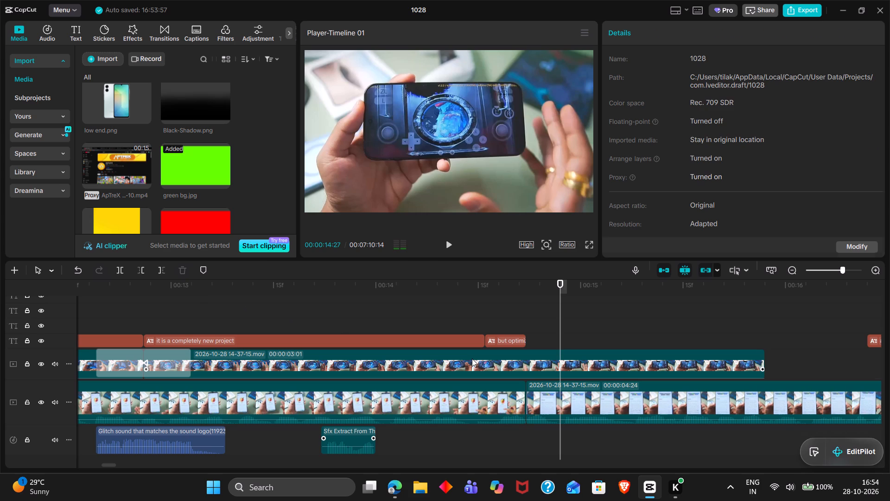
double_click(528, 319)
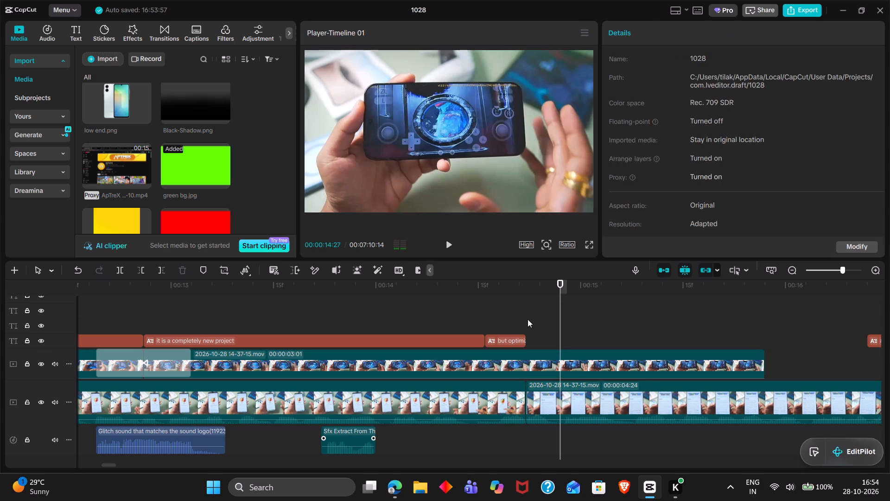
left_click(547, 374)
key("w")
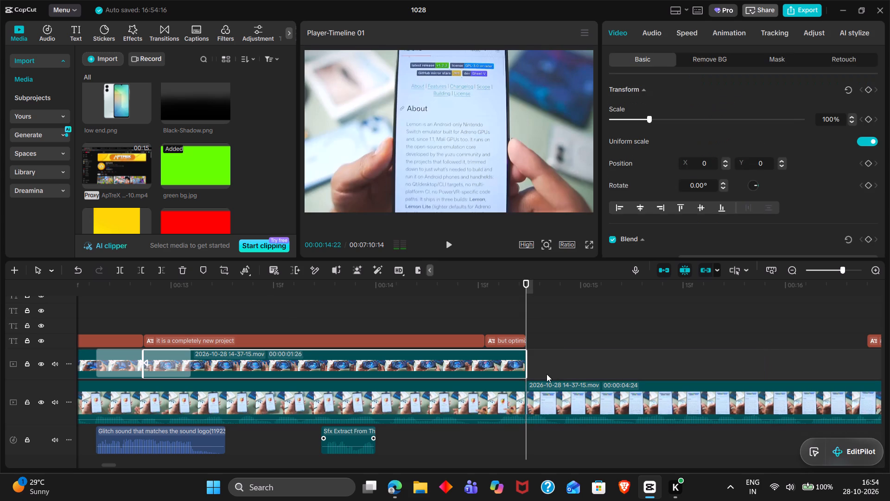
Add Transform keyframes to the trimmed overlay clip at its start, 00:00:12:26, and its end, 00:00:14:22.
double_click(124, 295)
key("space")
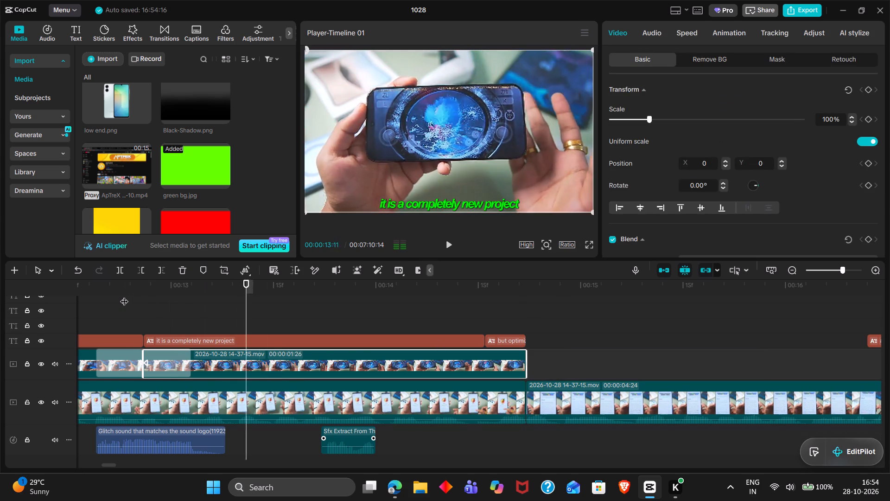
key("space")
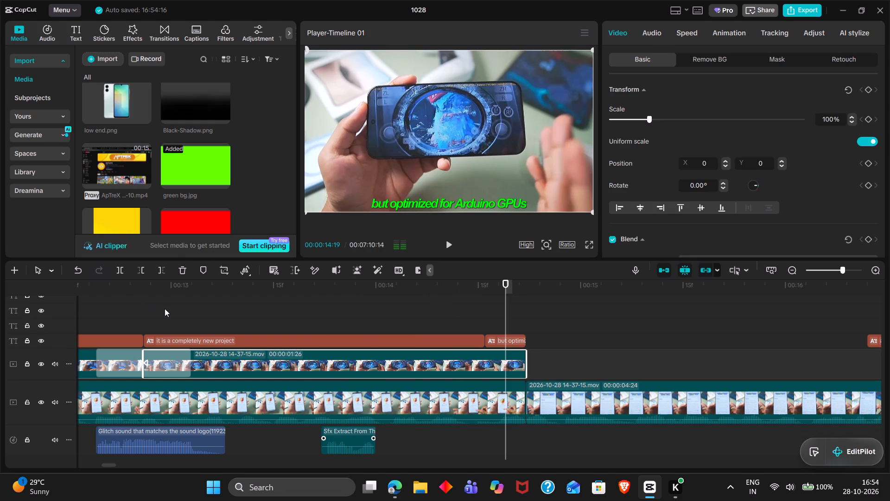
left_click(165, 308)
left_click_drag(165, 308, 142, 304)
left_click(222, 352)
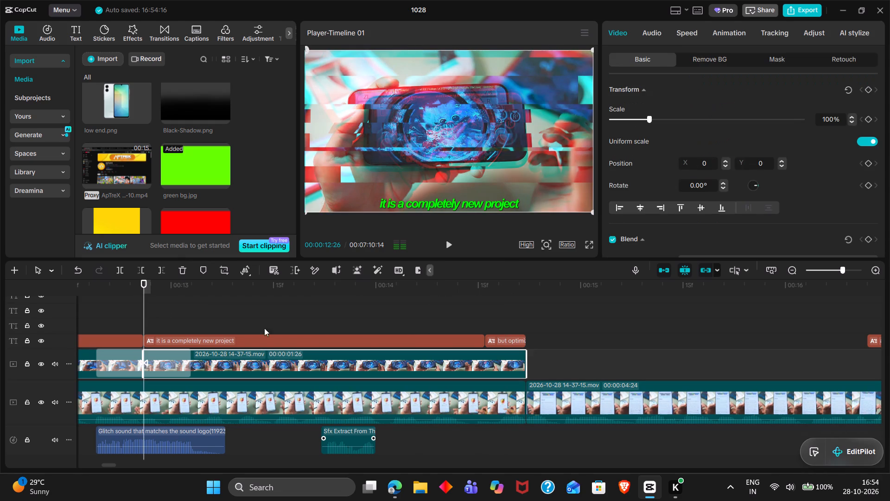
left_click(870, 91)
double_click(521, 286)
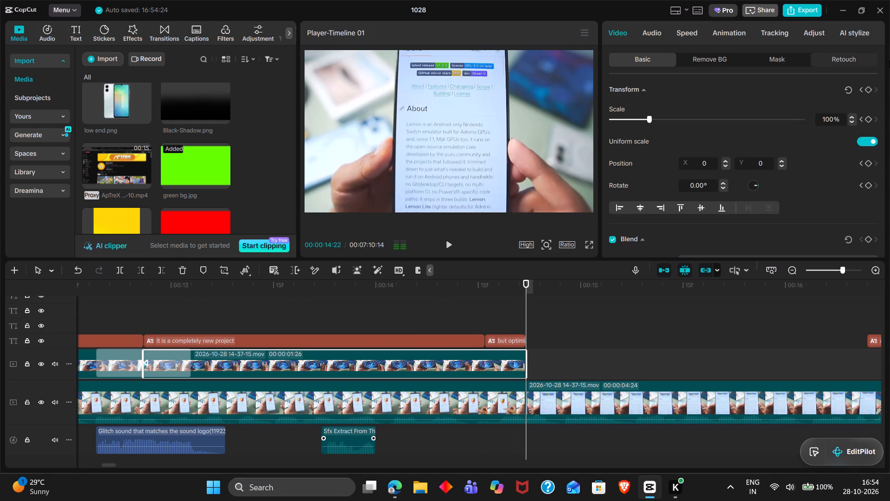
left_click(870, 90)
Set the overlay clip's scale to 111% at its first Transform keyframe, 00:00:12:26.
left_click(863, 90)
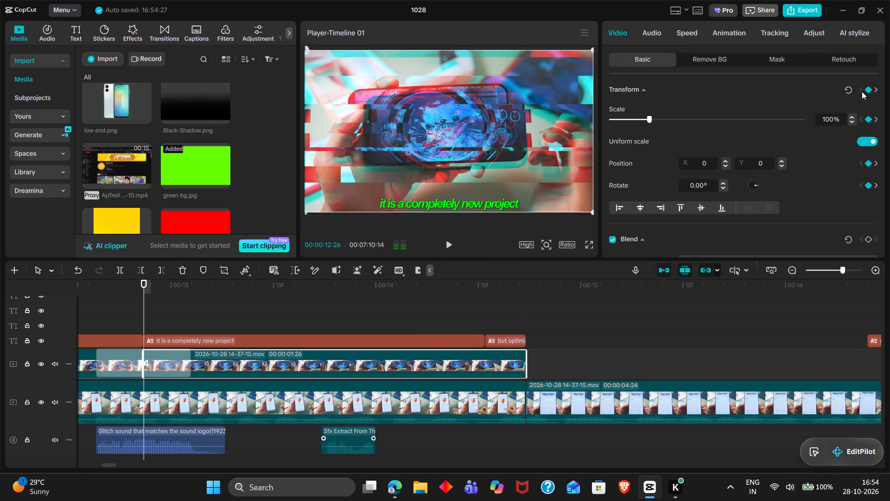
triple_click(826, 119)
type("11")
key("Return")
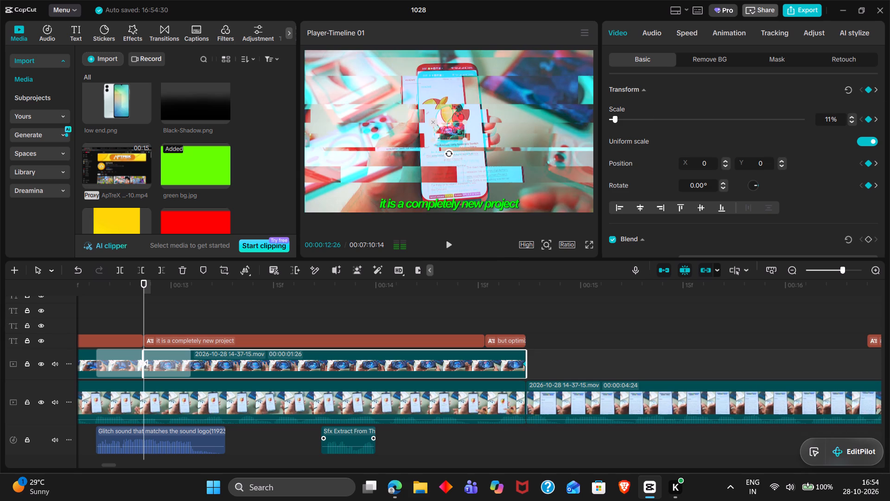
left_click(830, 122)
key("1")
key("Return")
Play back the overlay clip through its end to check the scale animation.
scroll(676, 249, "right", 1)
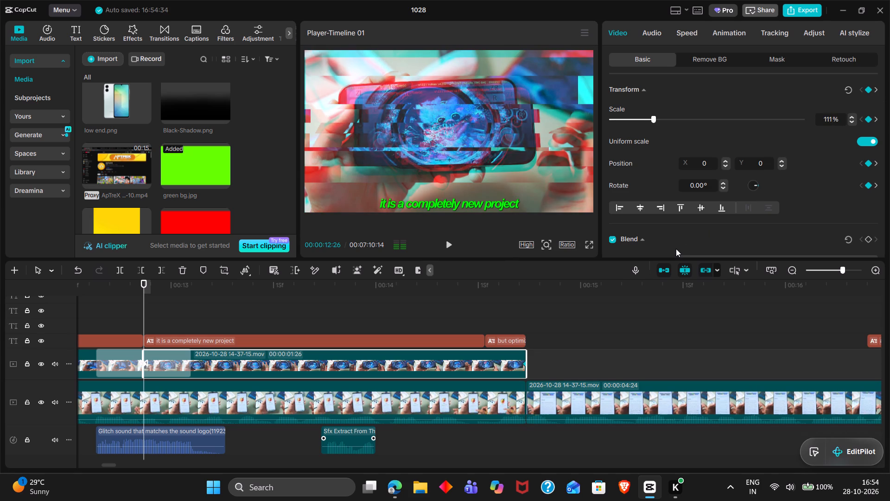
scroll(676, 249, "right", 1)
scroll(511, 305, "right", 1)
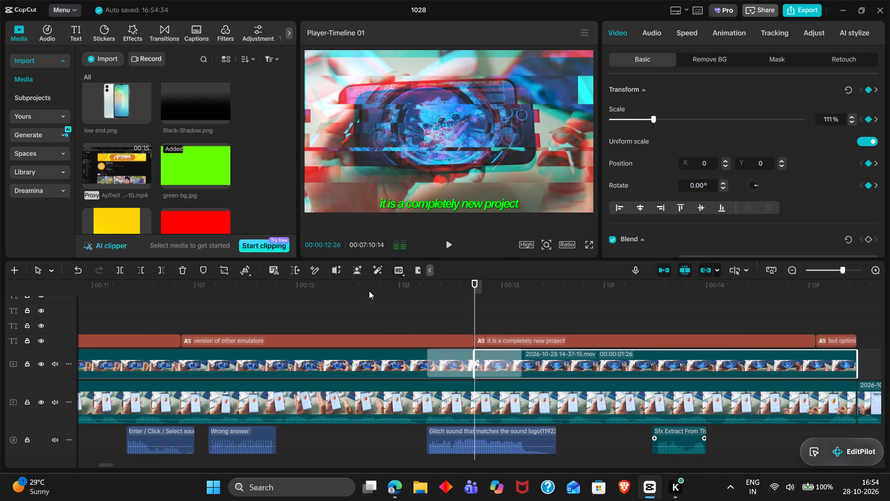
double_click(364, 316)
key("space")
scroll(364, 316, "left", 2)
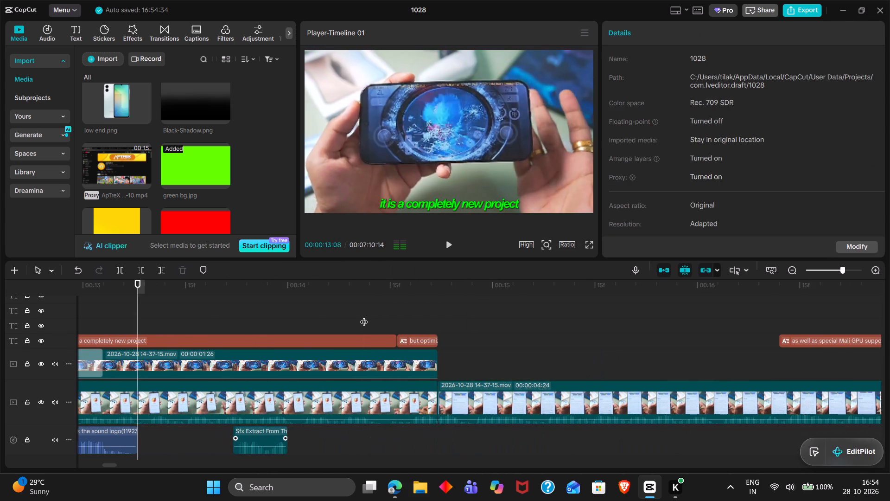
key("space")
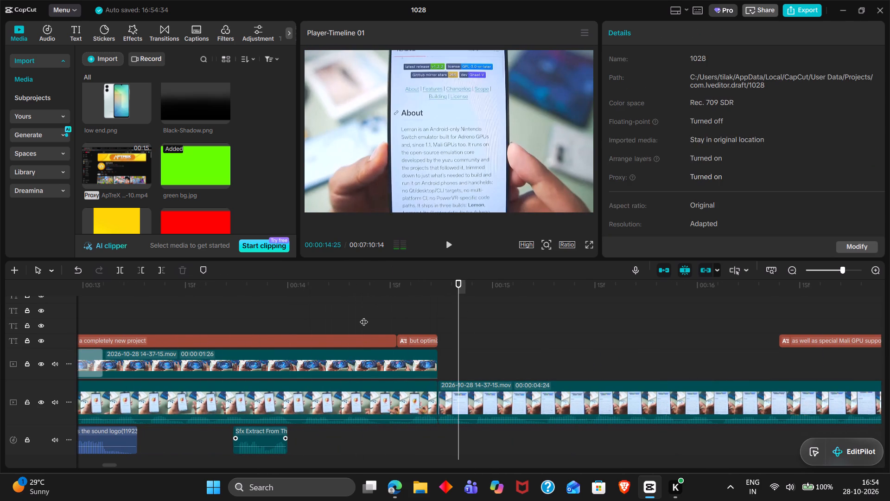
Move the 00:00:03:29 overlay clip later so it starts together with the "compared to any other emulators" caption.
left_click(426, 318)
left_click_drag(426, 318, 435, 321)
scroll(435, 321, "left", 1)
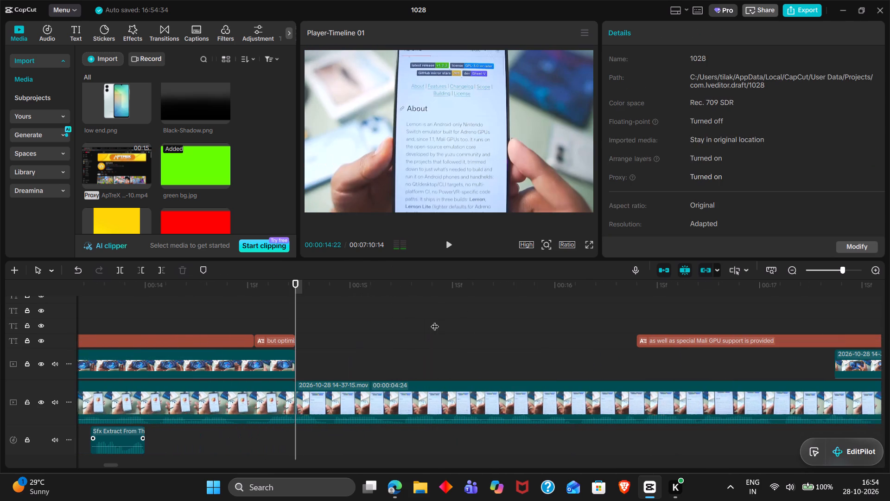
scroll(435, 321, "down", 6, "ctrl")
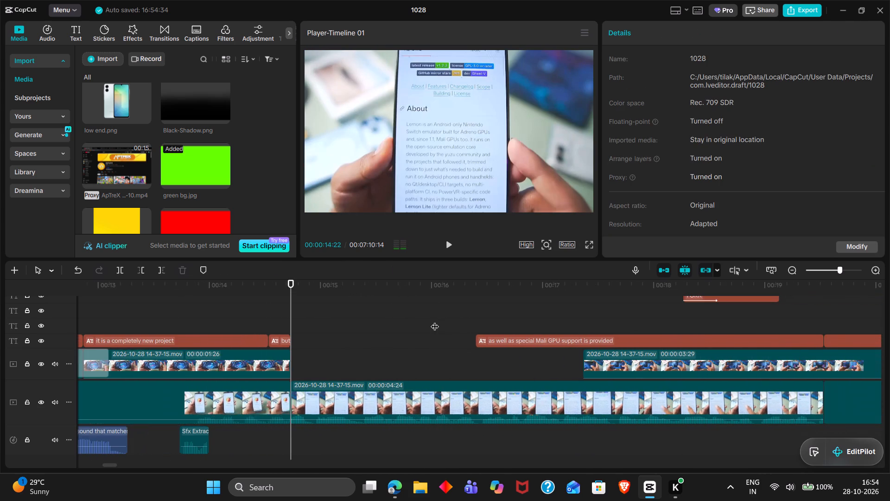
scroll(435, 321, "down", 2, "ctrl")
left_click_drag(572, 365, 660, 366)
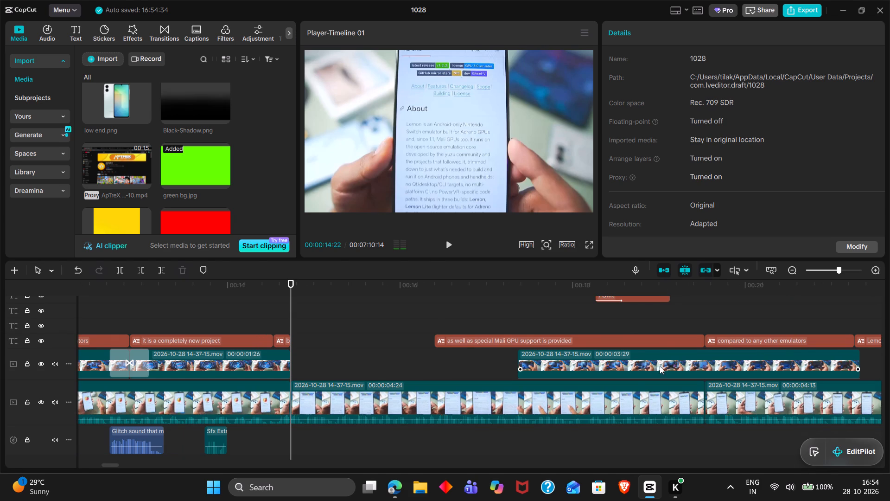
left_click_drag(660, 366, 758, 367)
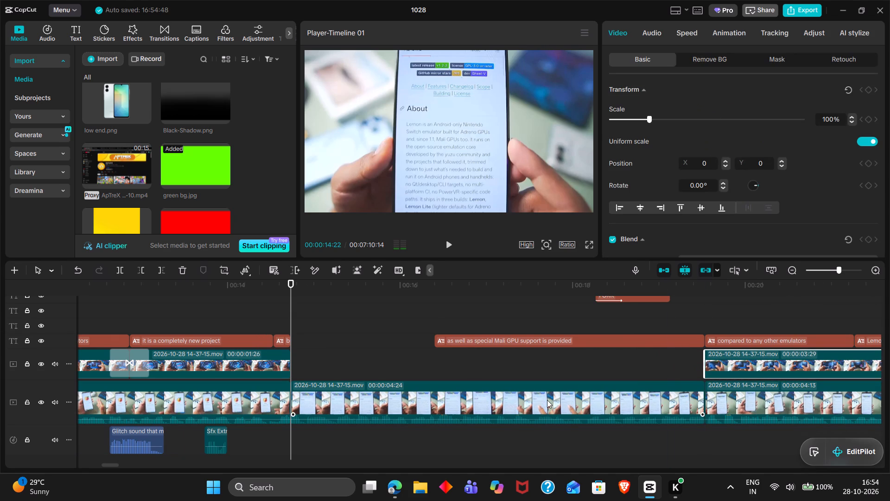
Copy the main track's 00:00:04:24 clip onto the overlay track at 00:00:14:22 and turn the copy's volume all the way down.
left_click(547, 400)
key("ctrl+c")
key("ctrl+v")
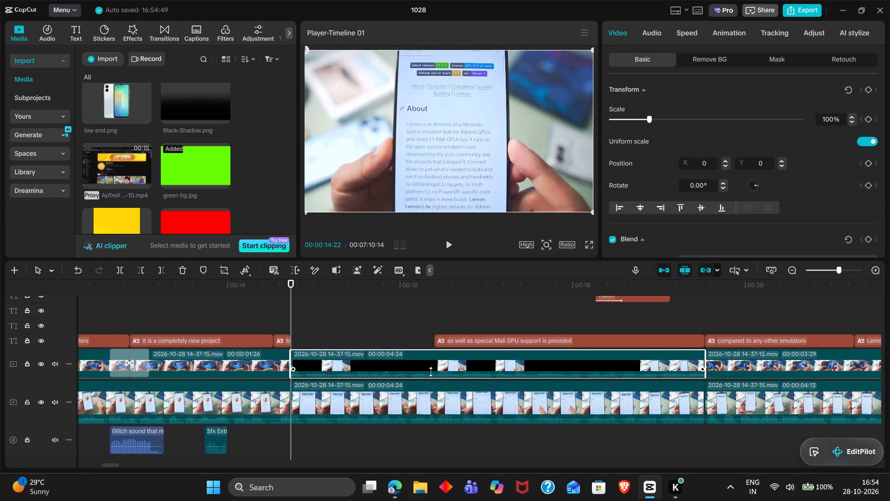
left_click_drag(432, 374, 435, 387)
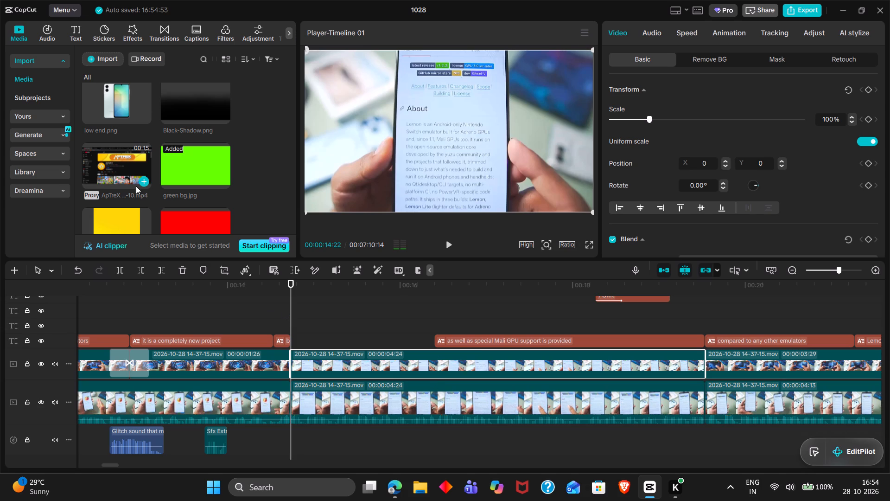
Add a Bump transition between the overlay clips at 00:00:14:22.
double_click(160, 25)
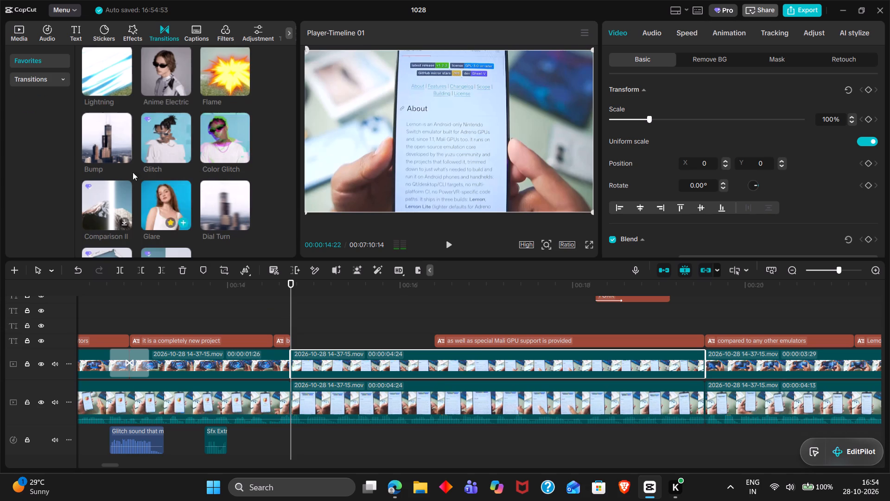
left_click_drag(95, 144, 278, 365)
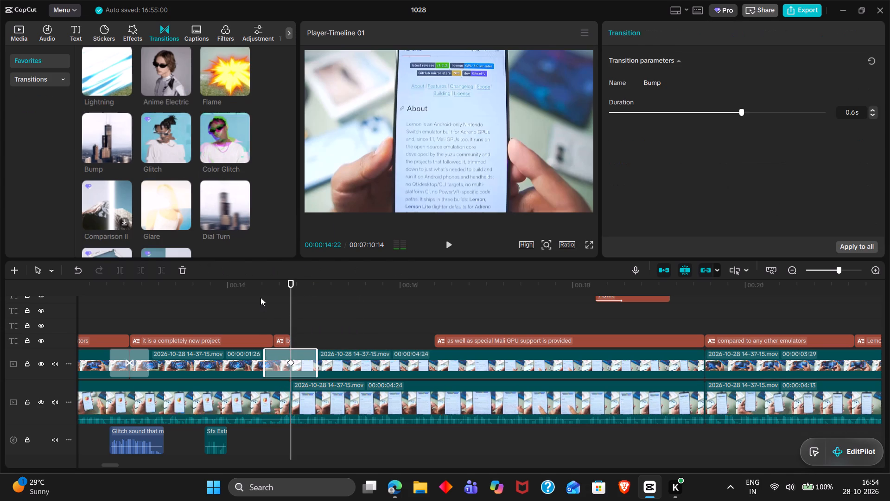
Copy the swish_whoosh sound effect from the start of the intro to 00:00:14:13, where the Bump transition begins.
left_click(261, 297)
left_click_drag(261, 297, 265, 300)
scroll(265, 300, "down", 2)
scroll(300, 365, "right", 1)
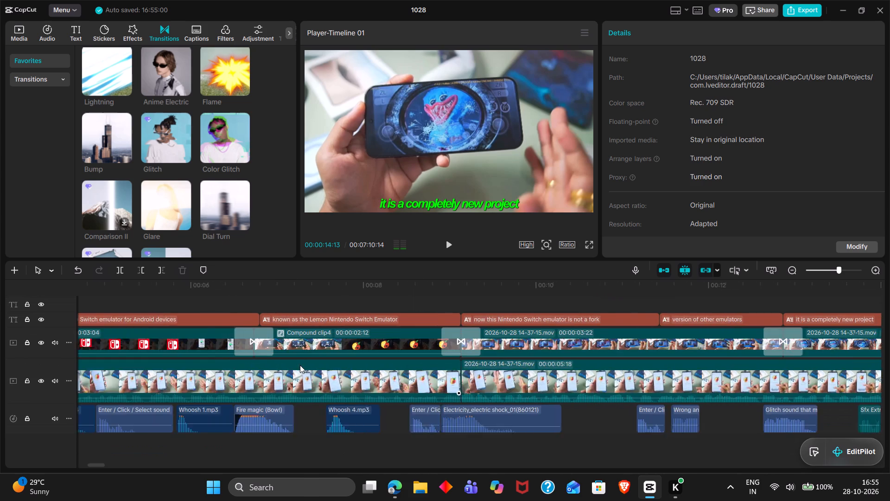
scroll(300, 365, "right", 1)
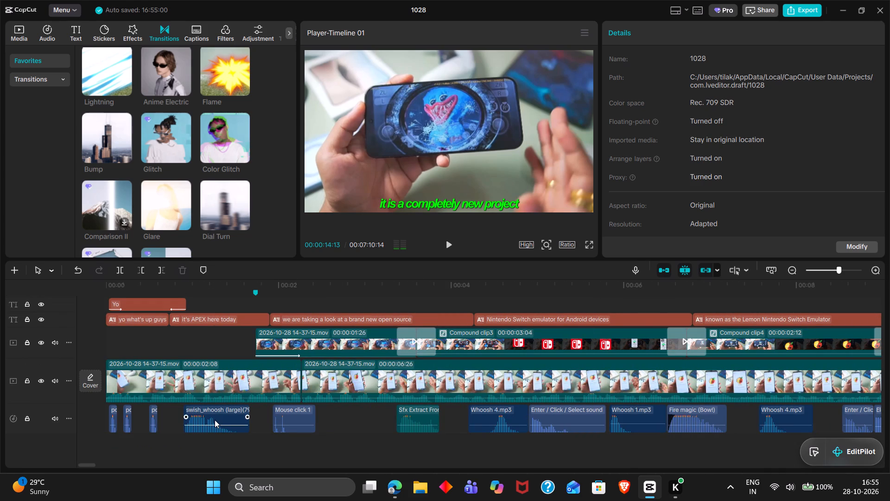
scroll(215, 420, "left", 1)
scroll(305, 420, "right", 1)
scroll(676, 419, "left", 1)
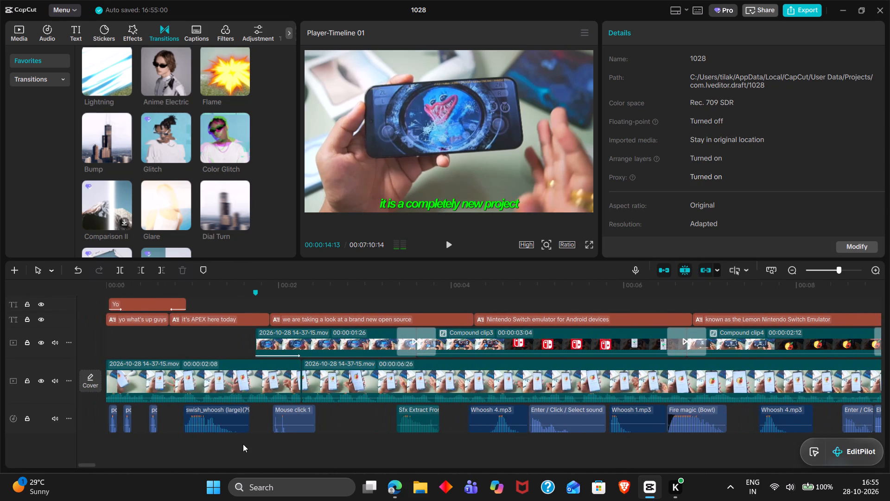
left_click(206, 420)
key("ctrl+c")
key("ctrl+v")
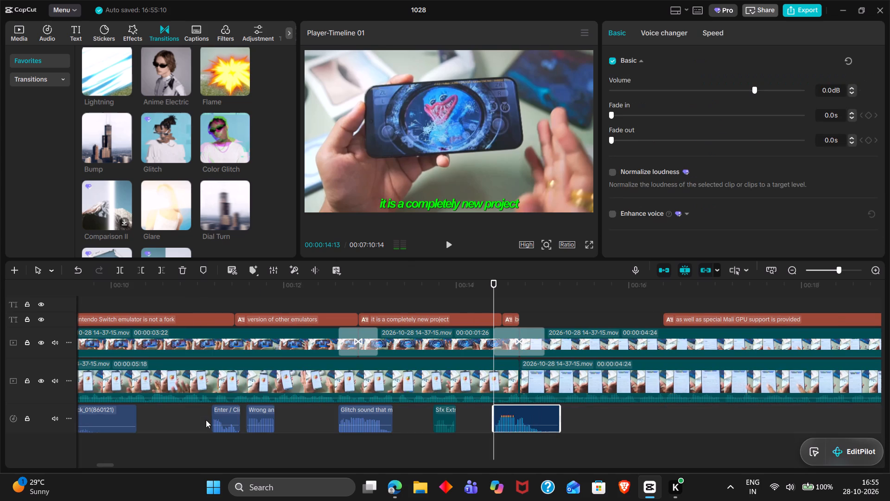
Play back the Bump transition with its whoosh several times to check the sync and hear where the Adreno GPU mention falls.
key("space")
key("space")
scroll(206, 420, "left", 1)
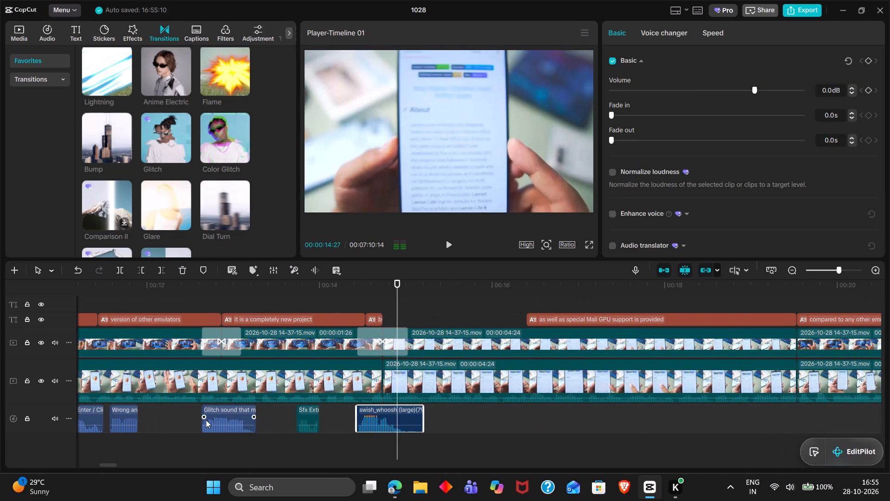
key("space")
key("space")
double_click(249, 302)
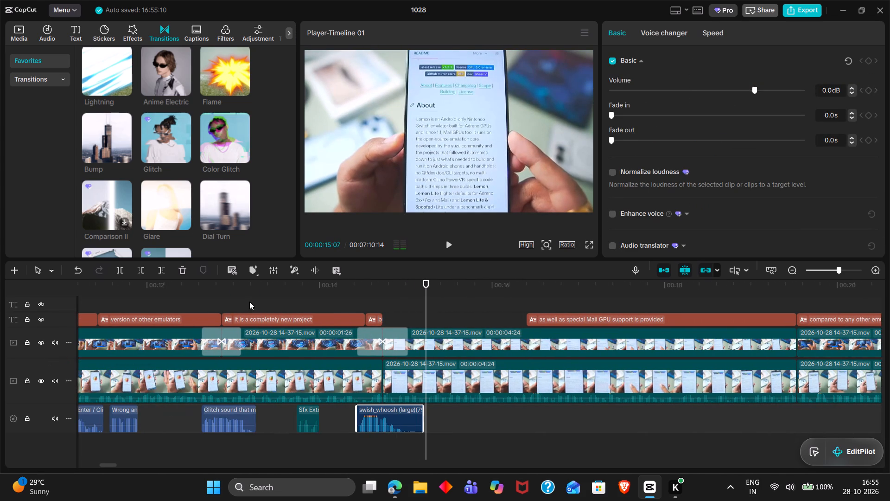
left_click_drag(249, 302, 292, 305)
key("space")
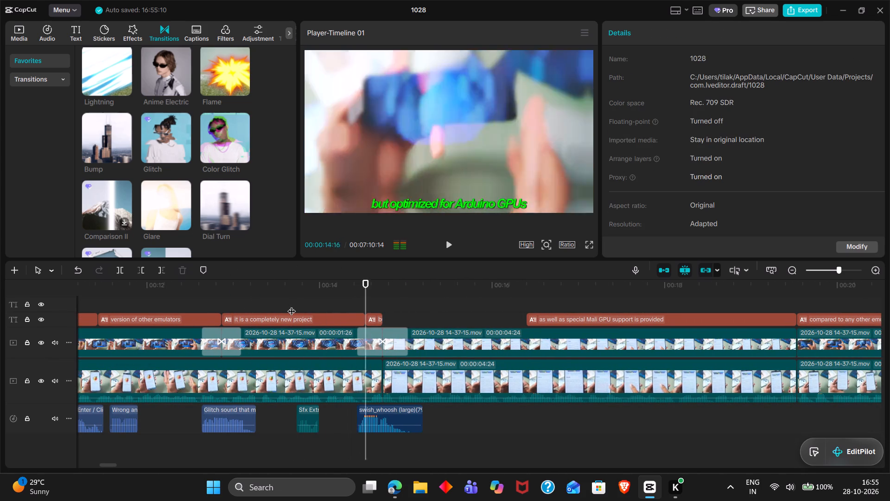
key("space")
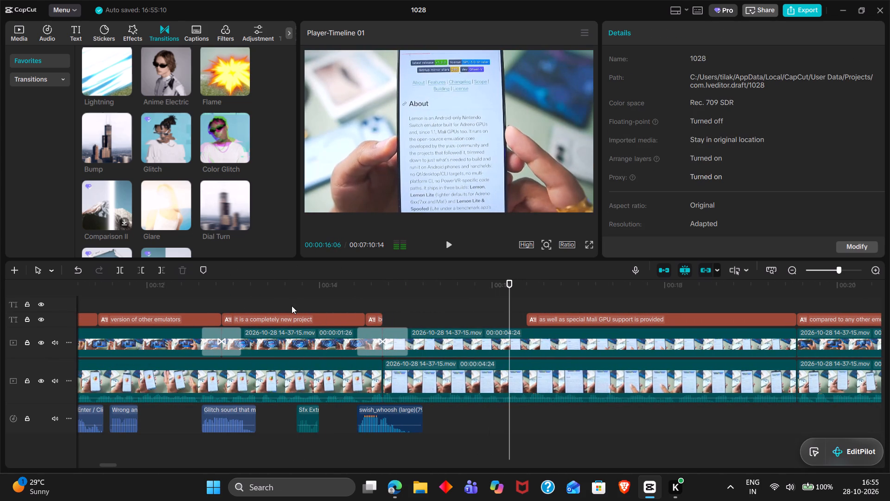
double_click(343, 298)
key("space")
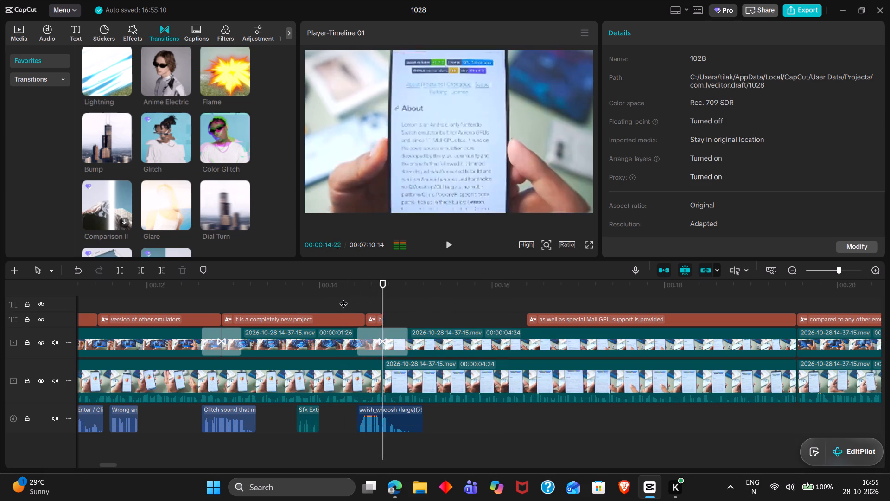
key("space")
key("space")
key("space")
key("space")
key("space")
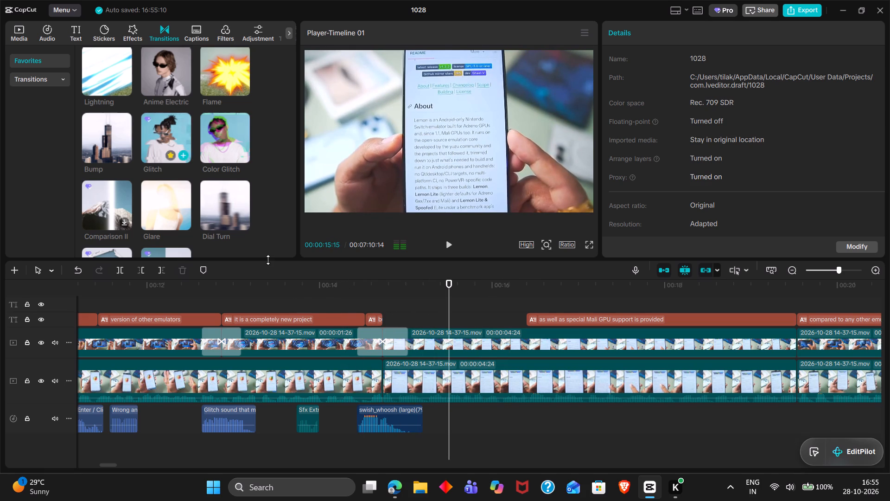
Move the FORK title to 00:00:15:15 and change its text to "Adreno GPU" on two lines.
scroll(421, 356, "up", 1)
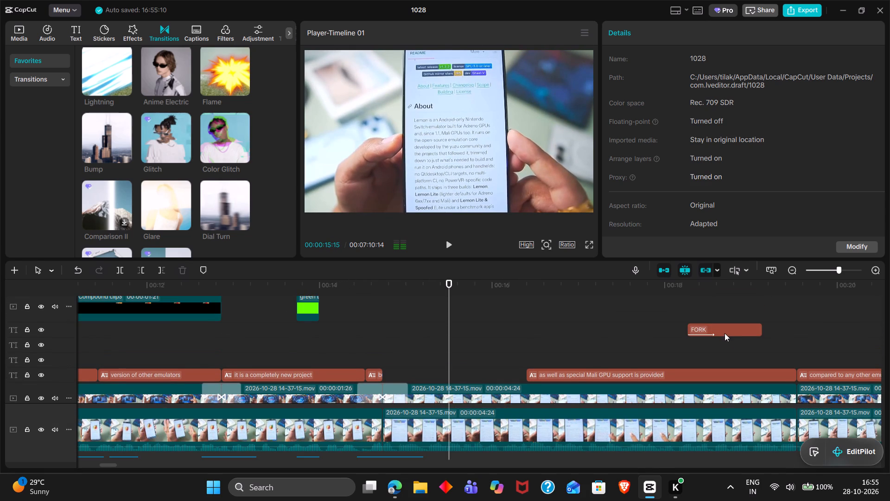
left_click_drag(725, 333, 486, 333)
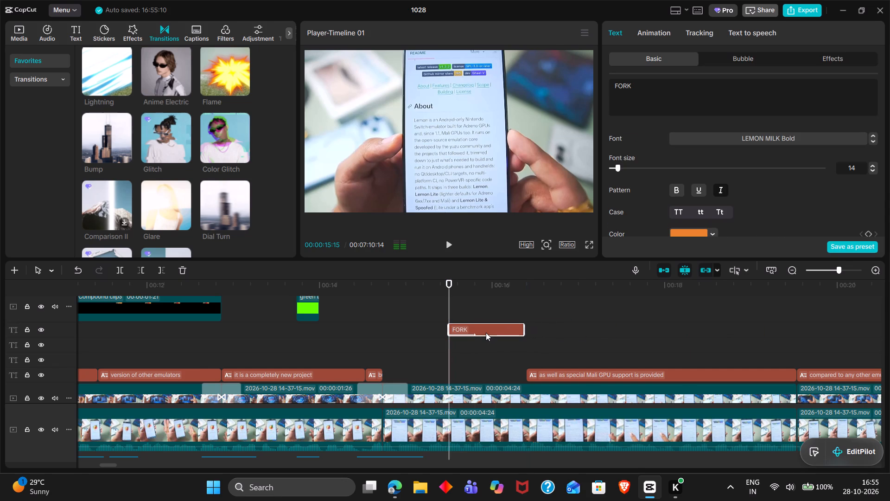
triple_click(670, 91)
type("Adr")
type("re")
key("BackSpace")
key("BackSpace")
type("eno")
key("Return")
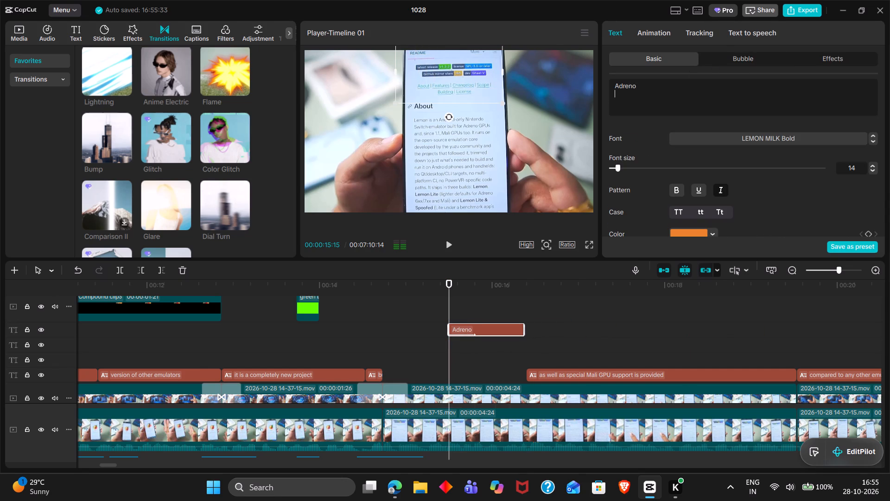
type("GPU")
Shrink the Adreno GPU title beside the phone and set its line spacing to -4.
left_click_drag(484, 77, 395, 129)
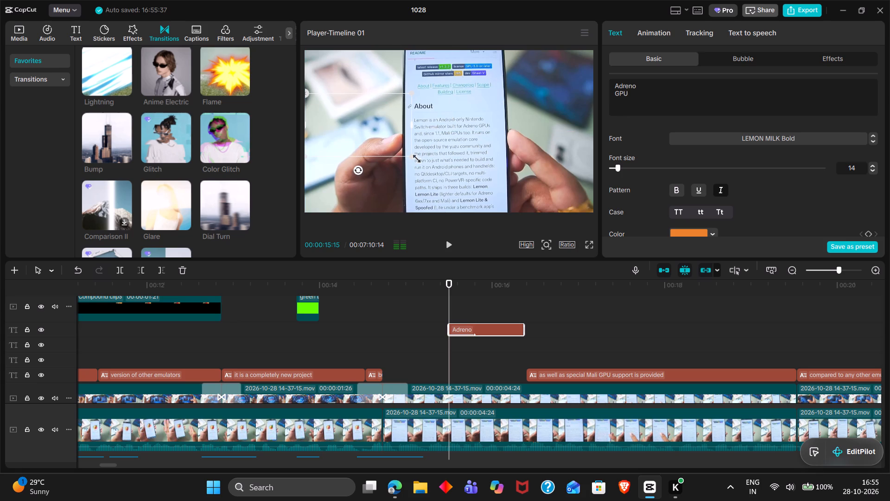
left_click_drag(414, 157, 390, 149)
scroll(771, 199, "down", 1)
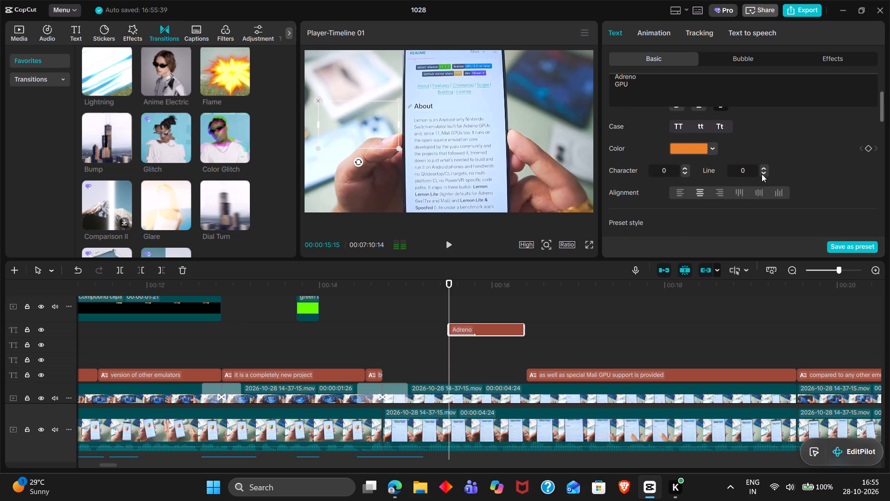
triple_click(761, 173)
left_click(761, 173)
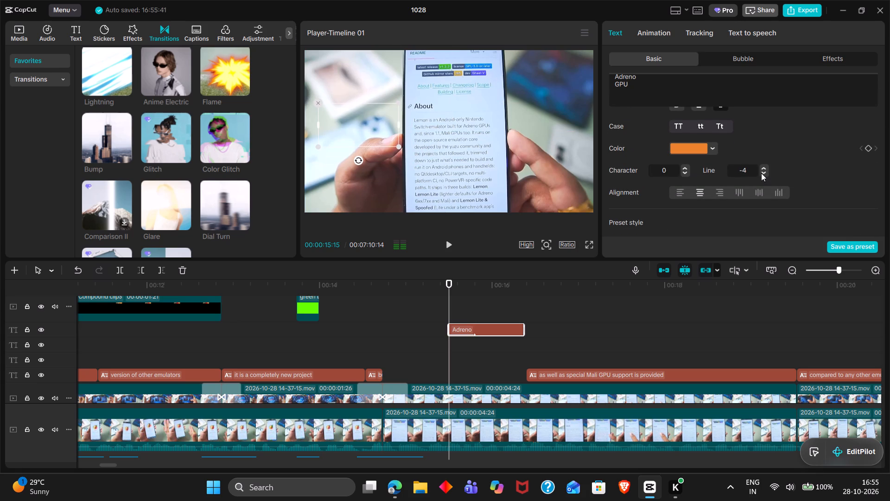
Fine-tune the Adreno GPU title's position in the free area left of the phone, above the hand, and play back its entrance.
left_click(470, 289)
left_click_drag(470, 289, 485, 291)
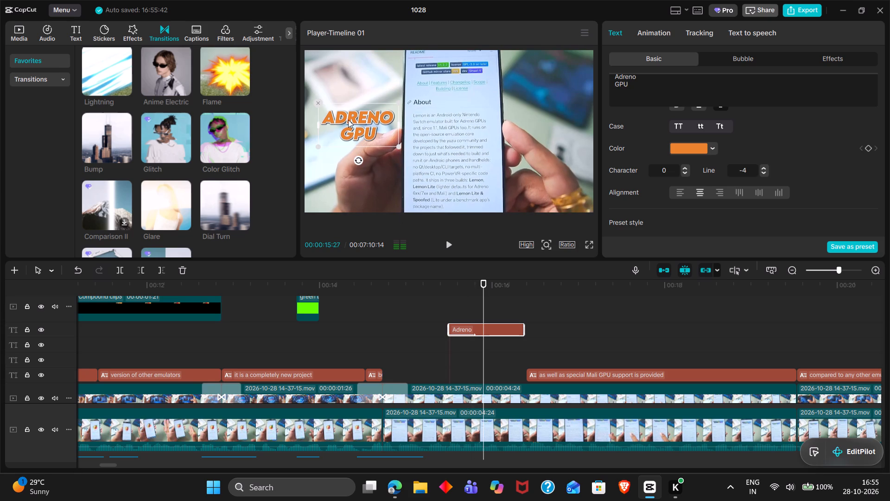
left_click_drag(348, 120, 339, 107)
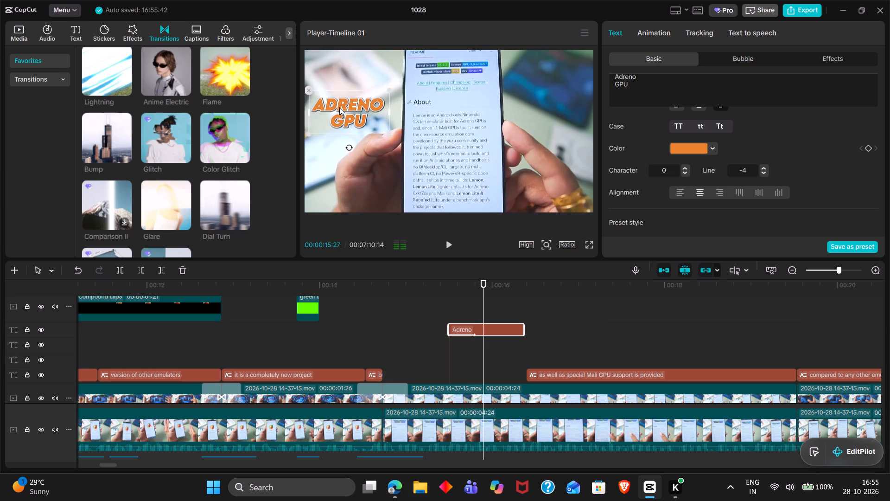
left_click_drag(339, 107, 343, 125)
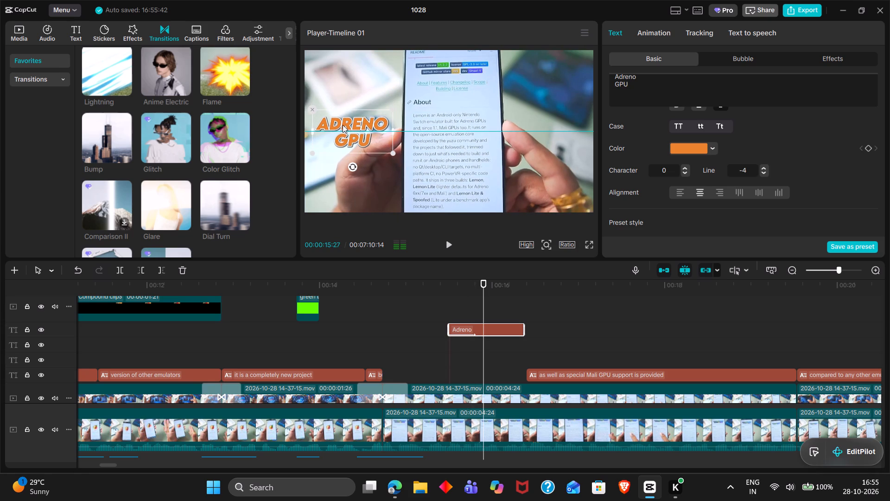
left_click_drag(343, 125, 343, 109)
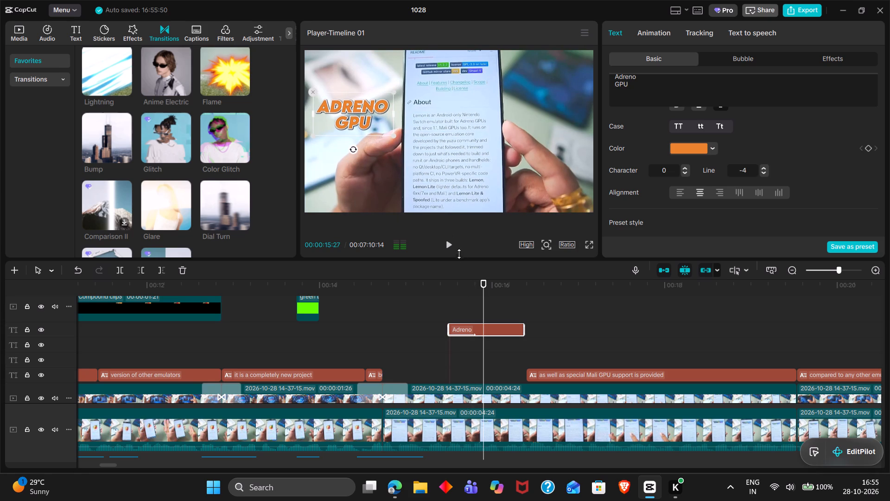
double_click(444, 310)
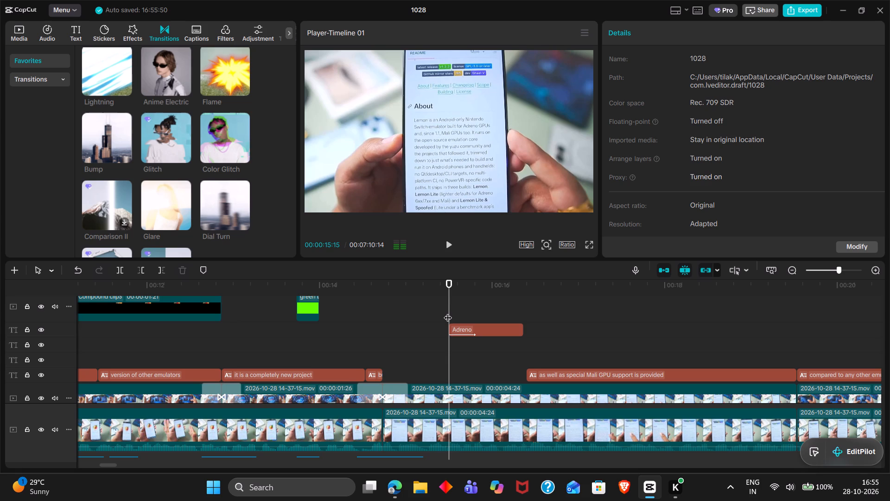
key("space")
key("space")
Copy the Enter / Click sound effect under the "version of other emulators" caption to 00:00:15:15, at the Adreno GPU title's start.
double_click(448, 312)
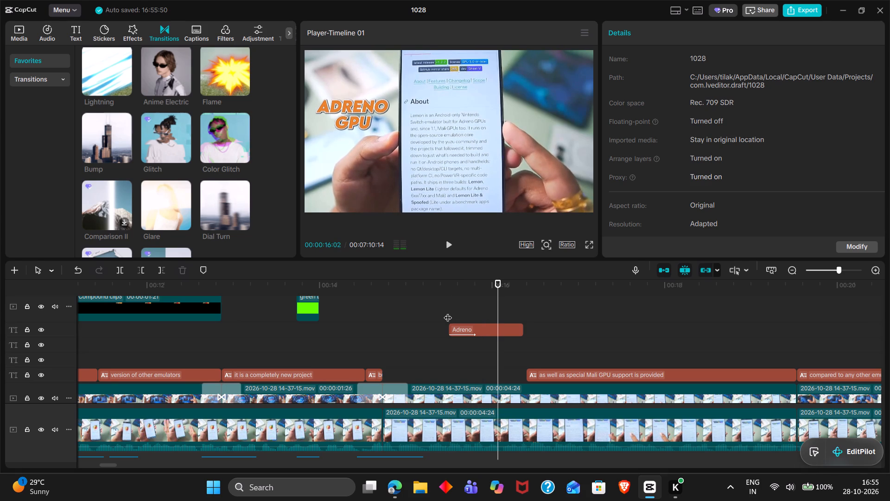
scroll(452, 337, "down", 5)
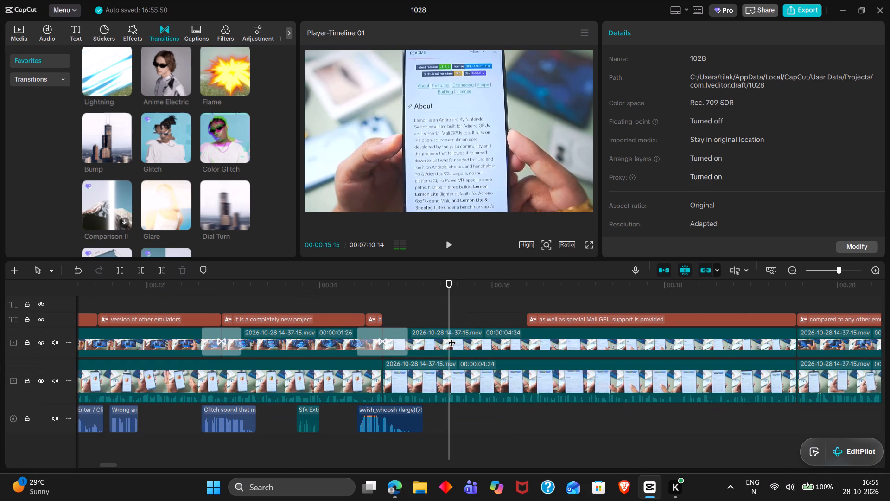
scroll(452, 337, "down", 1)
scroll(248, 438, "right", 1)
left_click(369, 422)
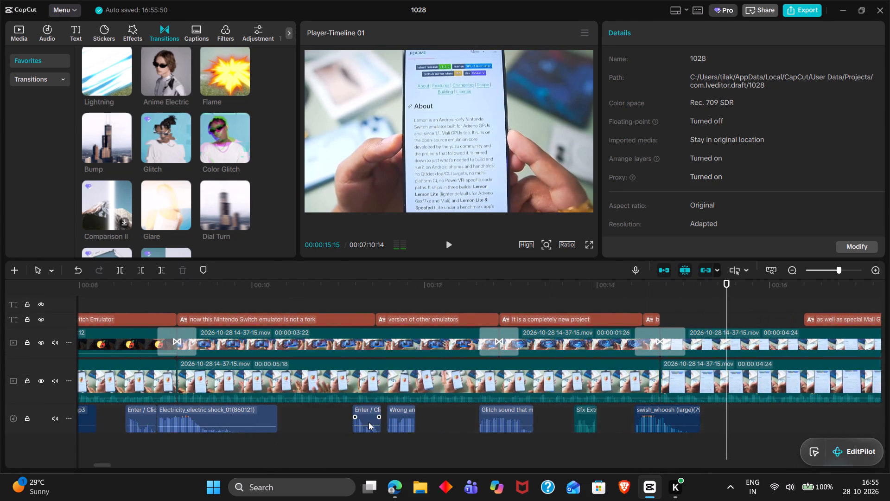
key("ctrl+c")
key("ctrl+v")
key("space")
key("space")
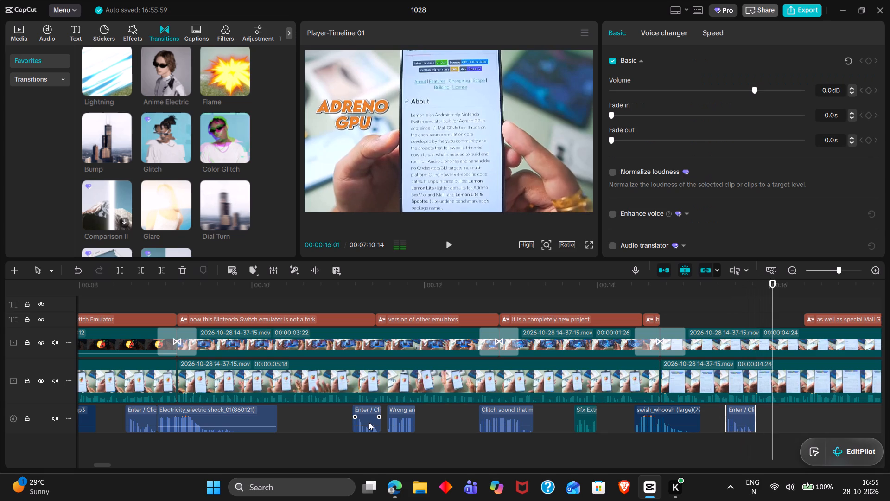
Extend the end of the Adreno GPU title to 00:00:16:25.
key("space")
scroll(369, 422, "left", 1)
key("space")
scroll(369, 422, "up", 1)
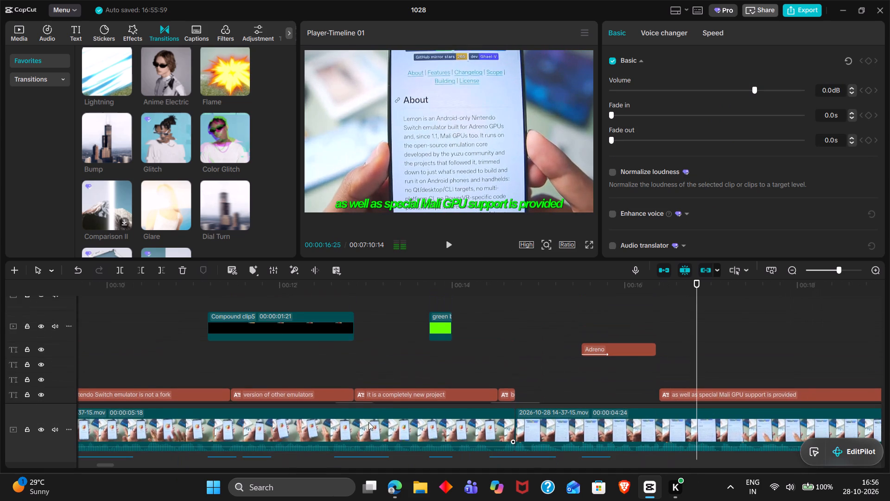
left_click(648, 355)
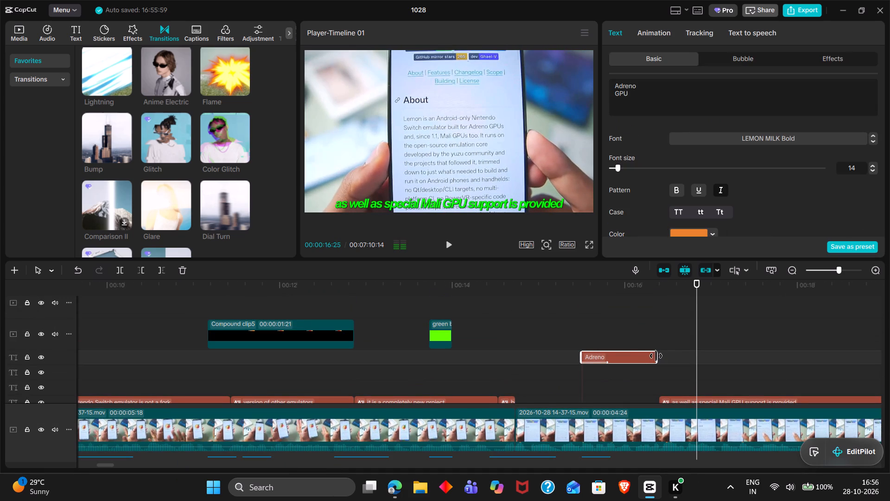
left_click_drag(656, 356, 692, 357)
Add a Fade Out exit animation to the Adreno GPU title, shorten its duration and play the title back.
double_click(645, 23)
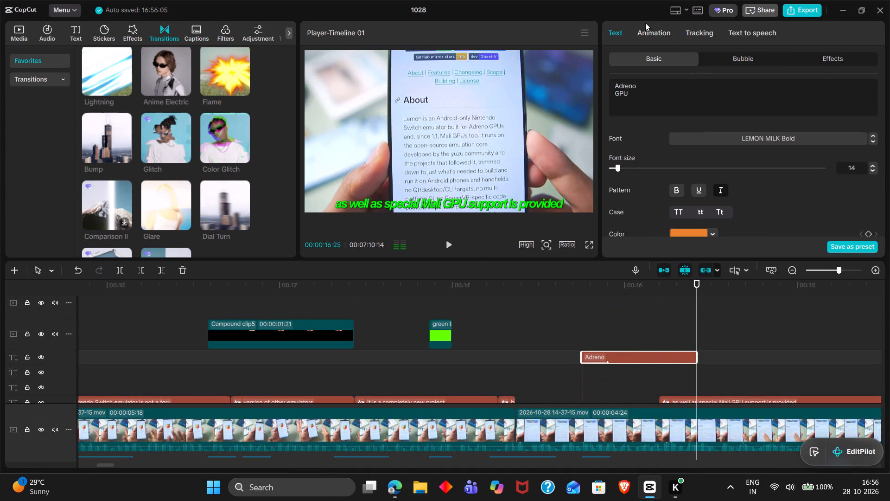
double_click(727, 67)
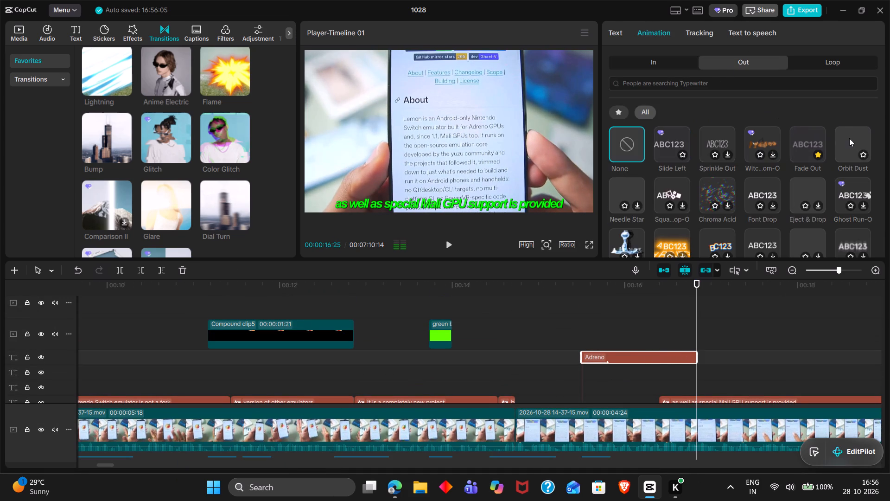
double_click(795, 137)
left_click(800, 250)
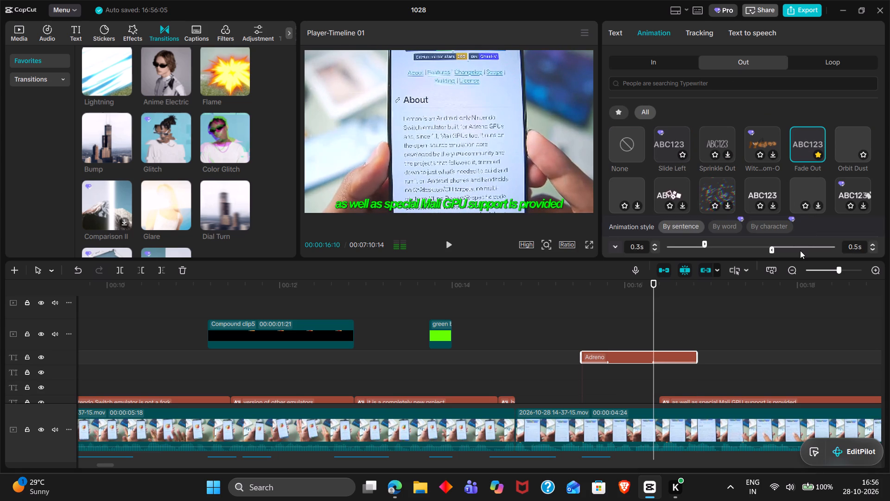
left_click(603, 341)
left_click_drag(603, 341, 572, 336)
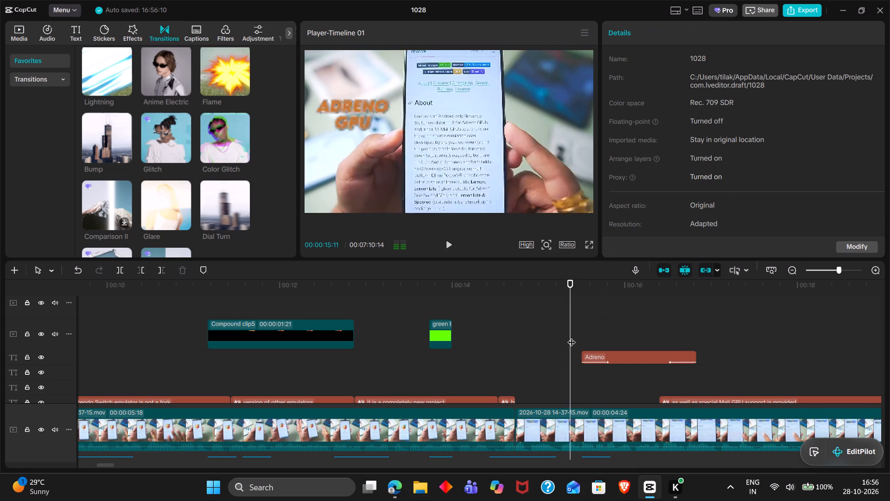
key("space")
key("space")
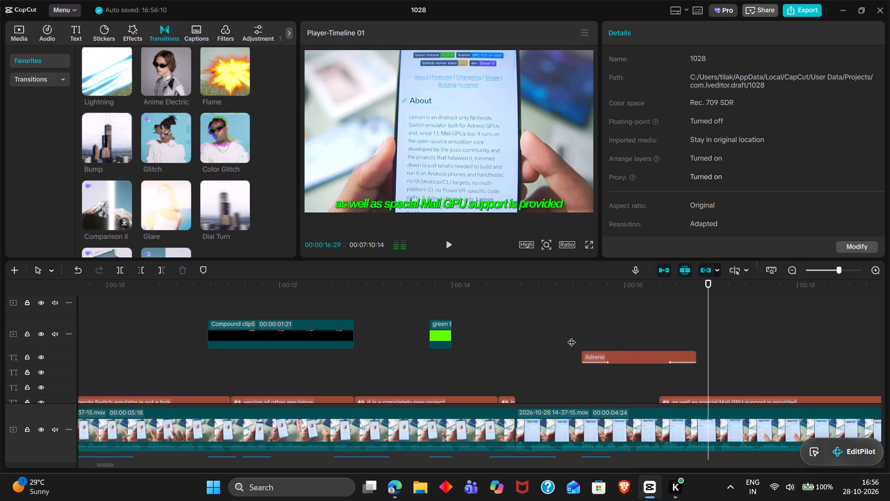
Place the Mali chip image on the overlay track at 00:00:16:29, after the Adreno title.
scroll(572, 336, "left", 2)
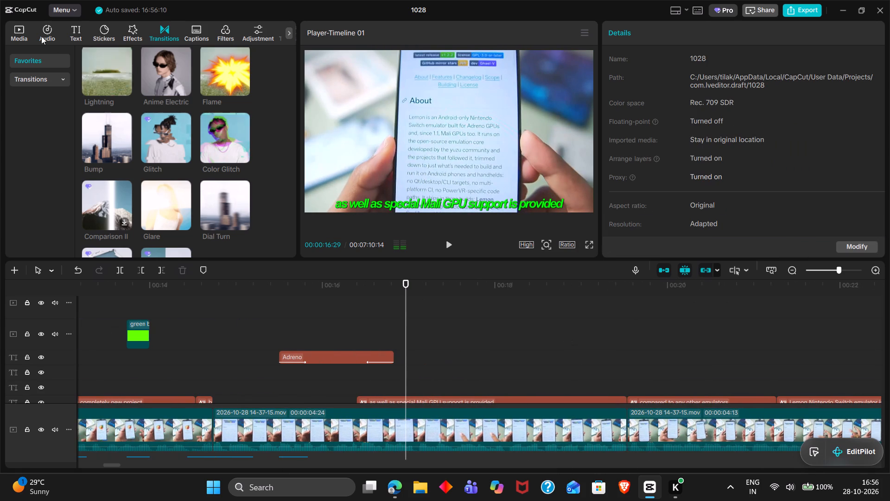
double_click(27, 34)
scroll(131, 135, "down", 3)
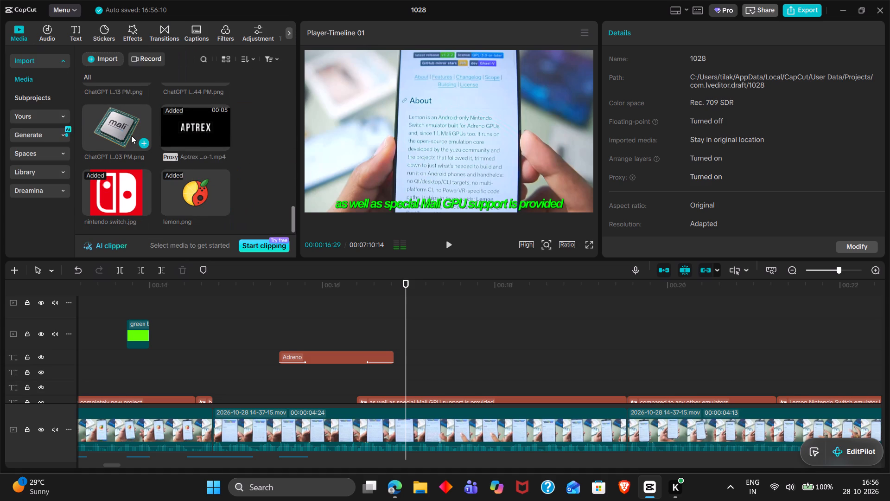
left_click_drag(122, 135, 407, 341)
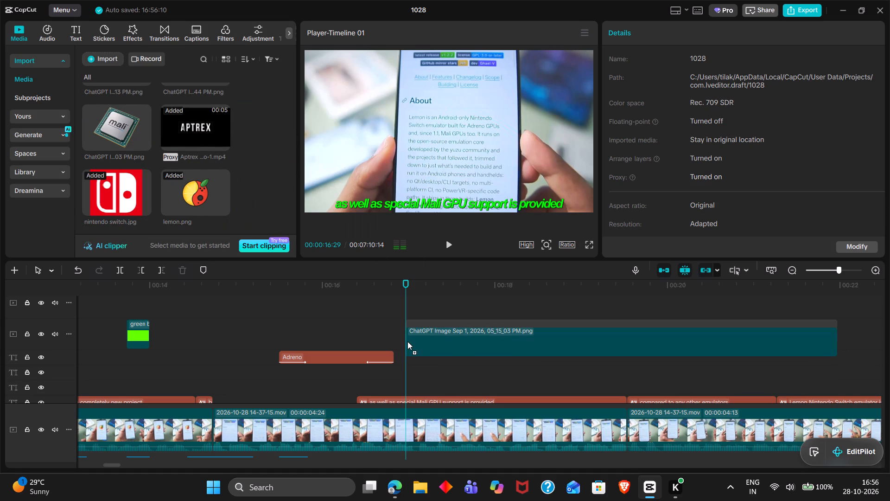
Set the opacity of the main-track phone clip beneath the Mali GPU caption to 0%.
scroll(431, 320, "down", 1)
left_click(455, 394)
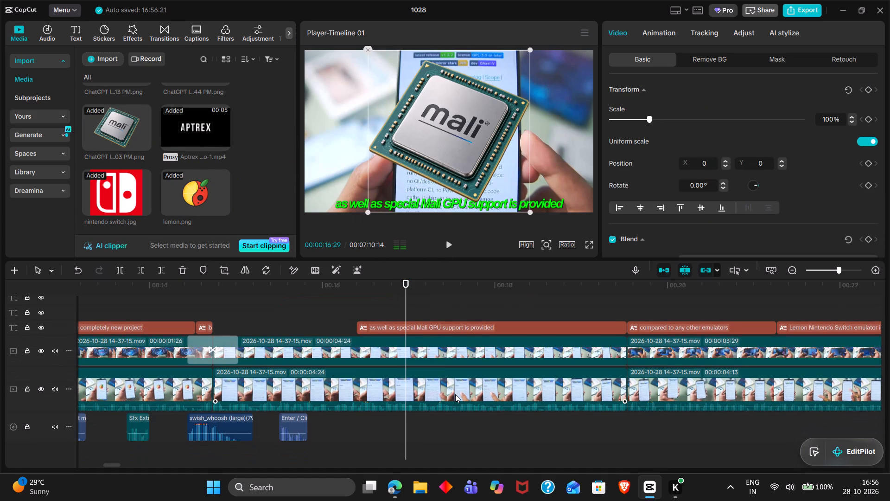
scroll(691, 194, "down", 1)
left_click_drag(674, 218, 584, 208)
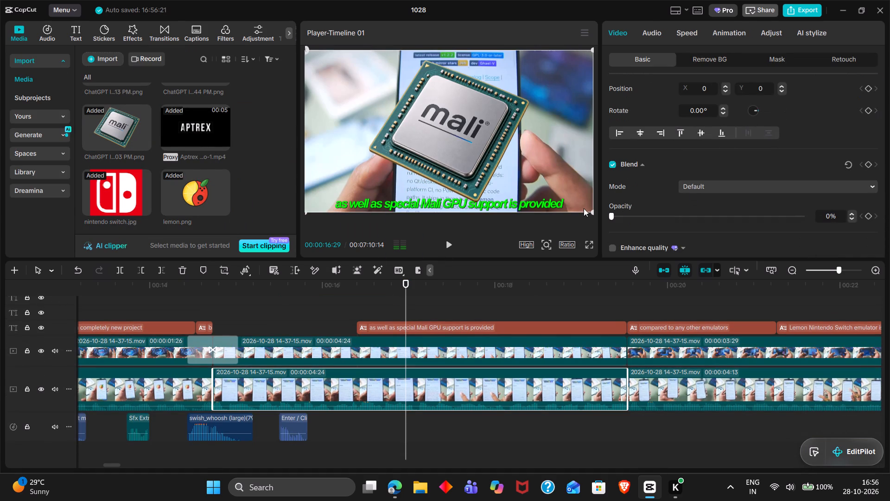
left_click_drag(584, 208, 583, 209)
On the duplicate phone clip above the main track, keyframe Blend at 00:00:16:29 and set its opacity to 33% at 00:00:17:02.
left_click(467, 350)
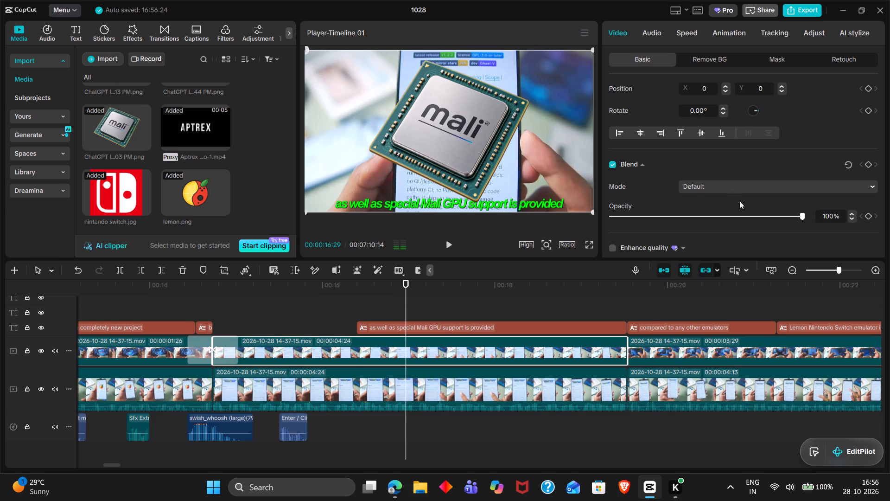
scroll(834, 146, "up", 1)
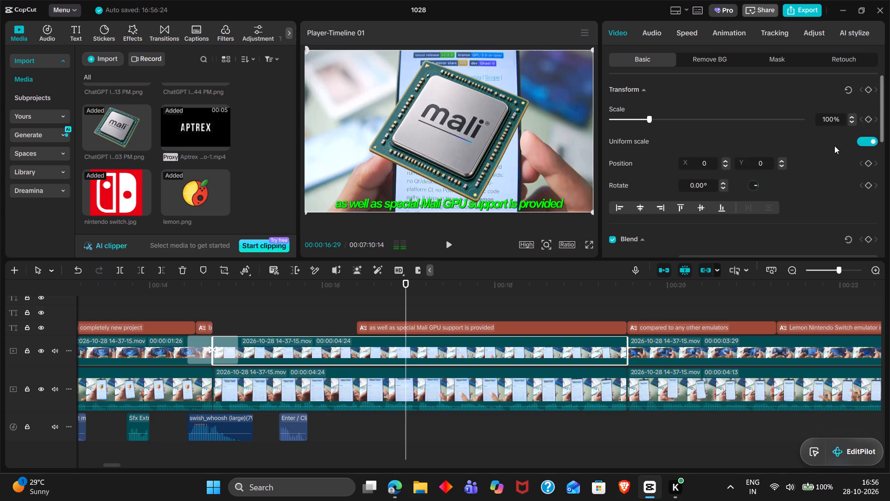
scroll(834, 146, "up", 1)
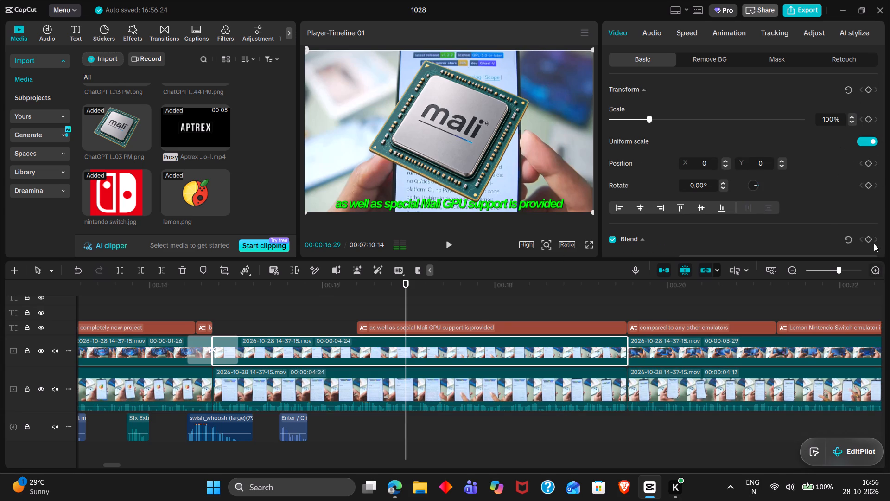
left_click(868, 236)
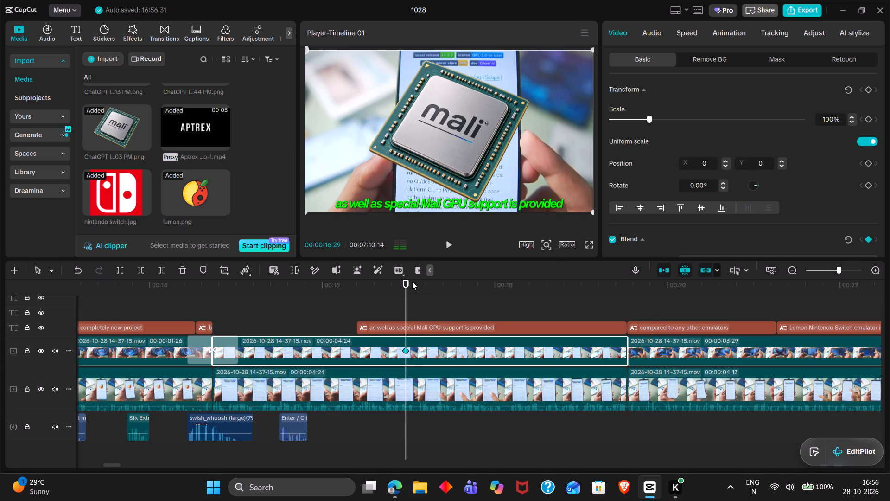
left_click(412, 282)
left_click(412, 282)
scroll(723, 177, "down", 1)
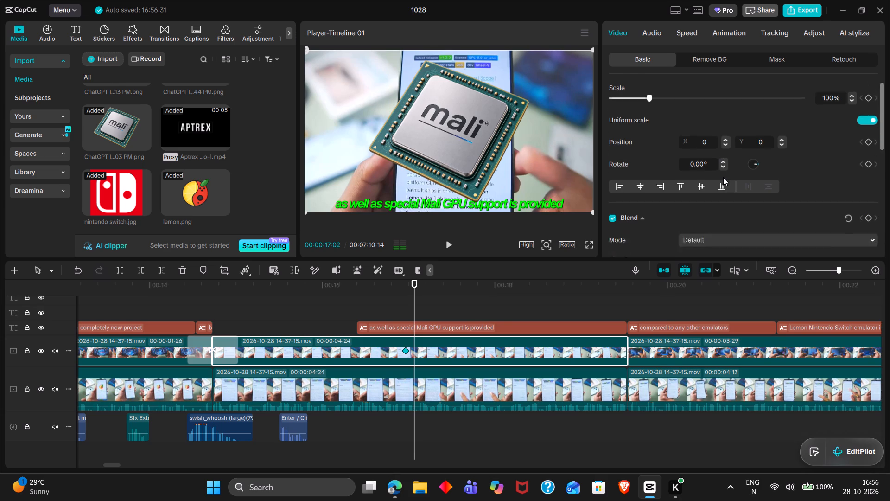
scroll(723, 177, "down", 1)
left_click(702, 187)
left_click_drag(702, 187, 675, 181)
Give the Mali chip image a Slide Down entrance animation with a 0.4 s duration.
scroll(485, 390, "up", 1)
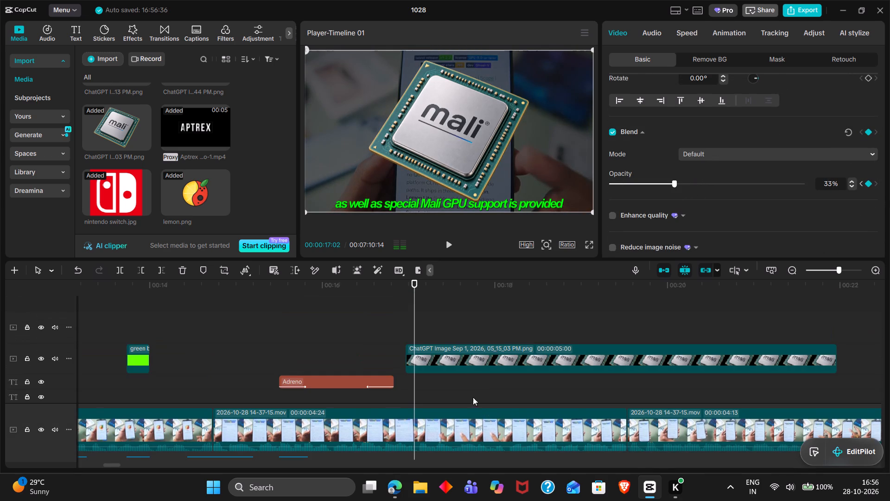
left_click(458, 371)
double_click(659, 28)
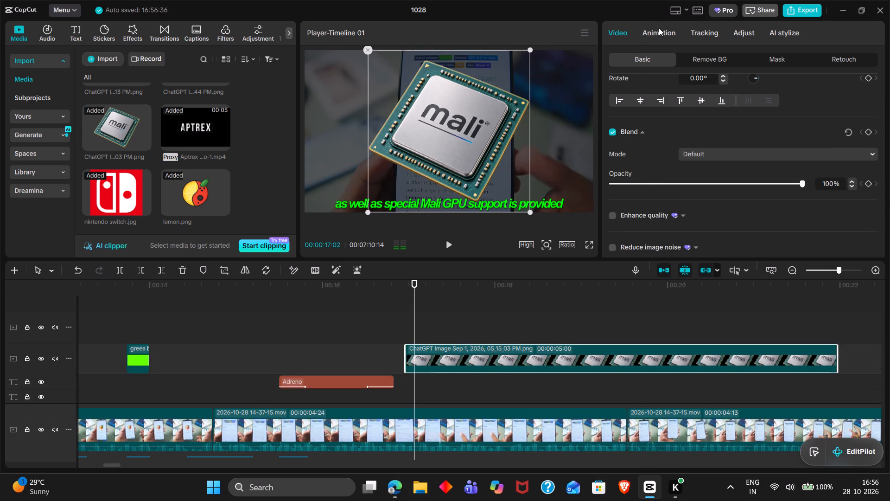
double_click(856, 180)
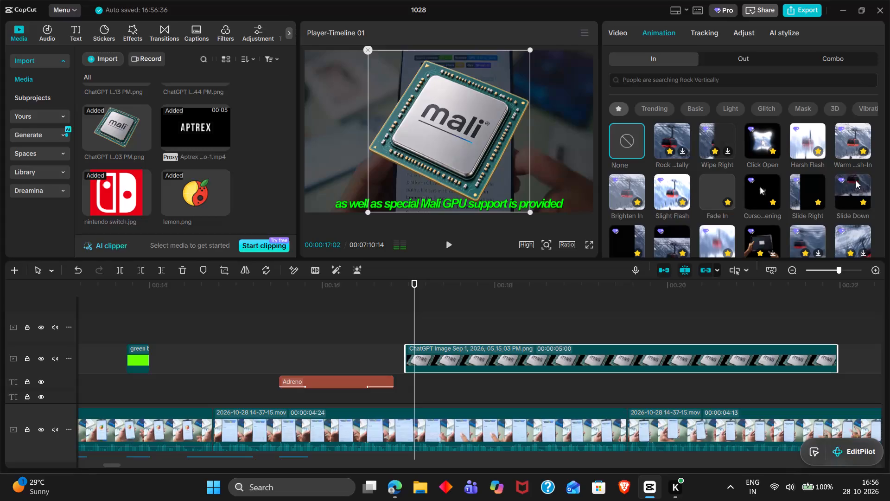
left_click(679, 248)
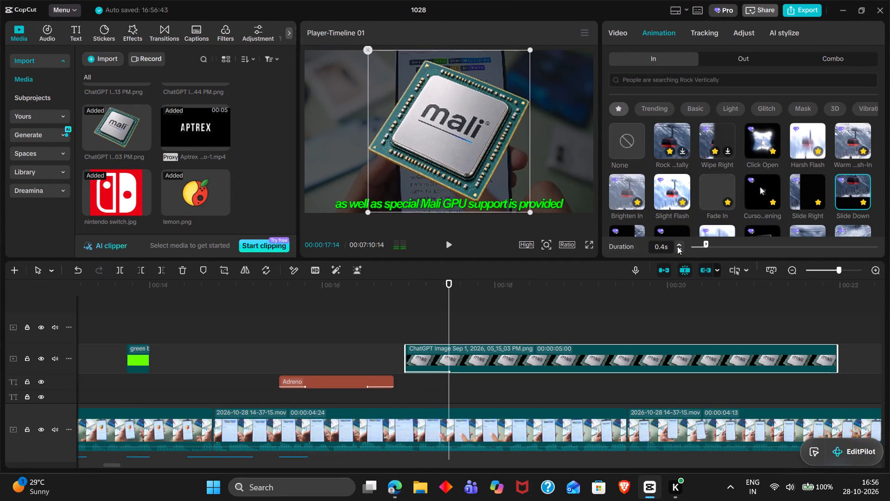
Scale the Mali chip image to 67%.
left_click(623, 46)
left_click(618, 38)
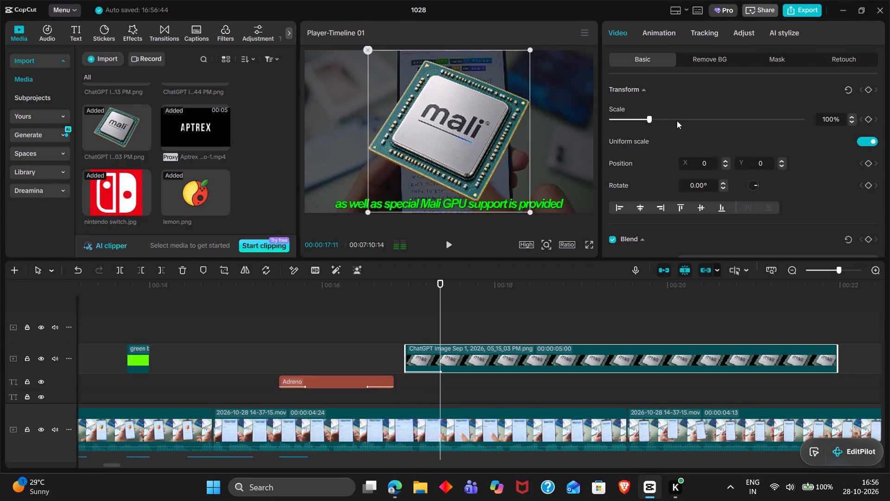
double_click(637, 116)
left_click(635, 116)
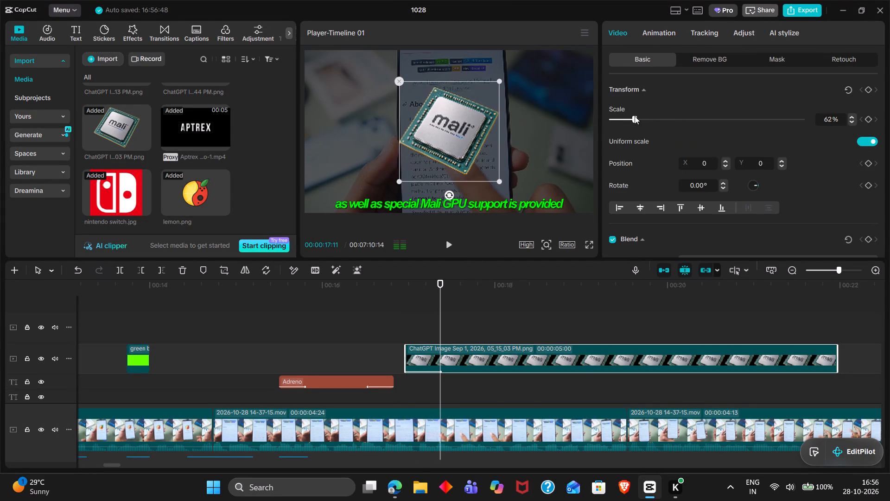
left_click(636, 116)
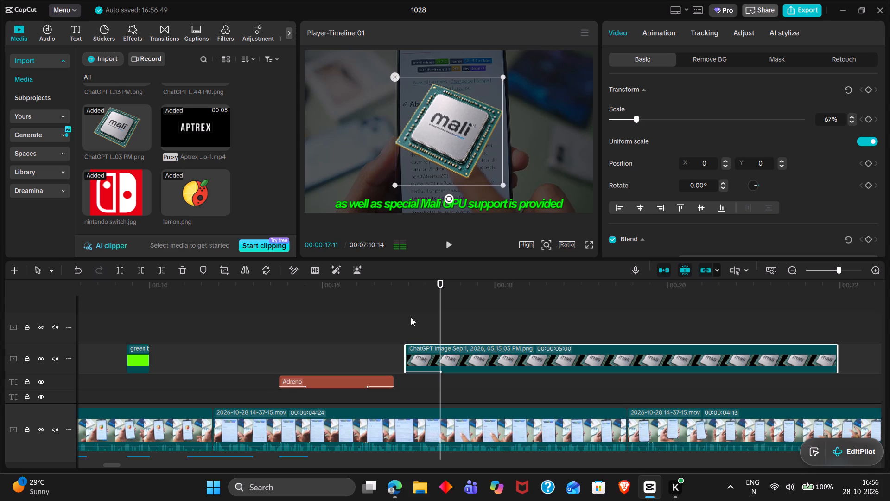
double_click(663, 31)
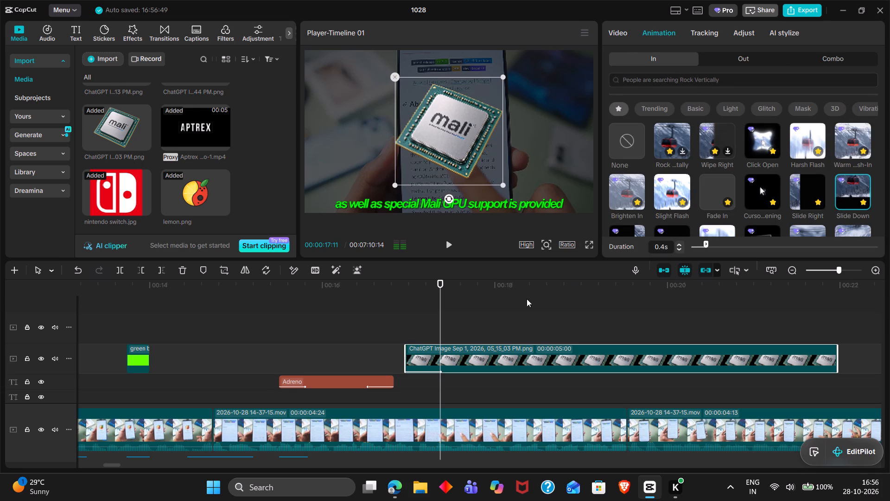
Copy the Whoosh 4.mp3 sound under the "known as the Lemon Nintendo Switch Emulator" caption to 00:00:17:01, at the Mali image's entrance.
double_click(408, 320)
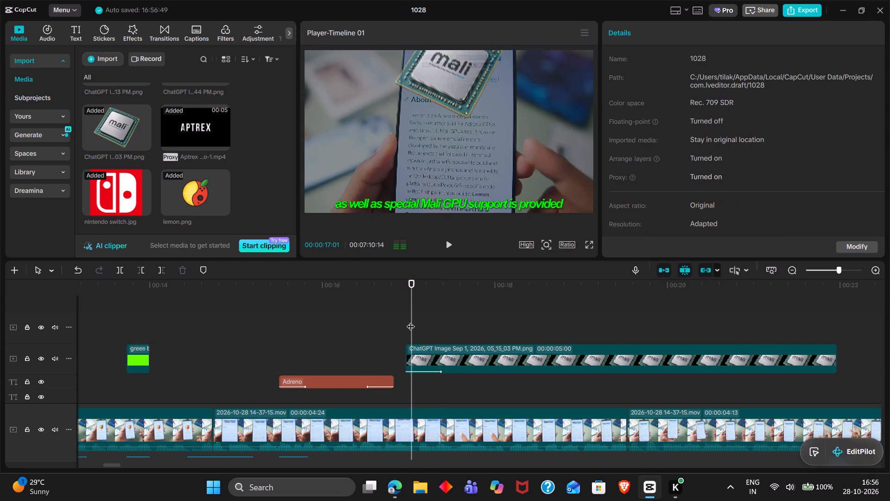
scroll(411, 321, "down", 3)
scroll(405, 398, "down", 1)
scroll(405, 398, "right", 1)
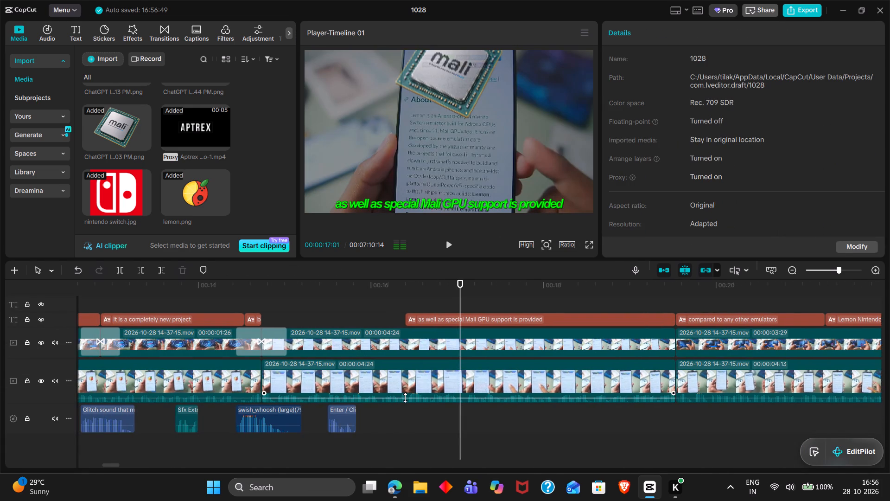
scroll(405, 398, "right", 1)
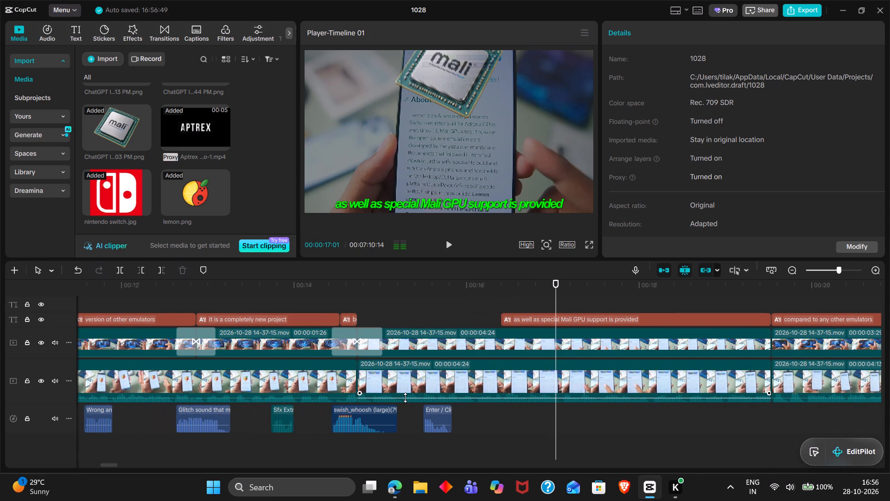
scroll(318, 426, "right", 2)
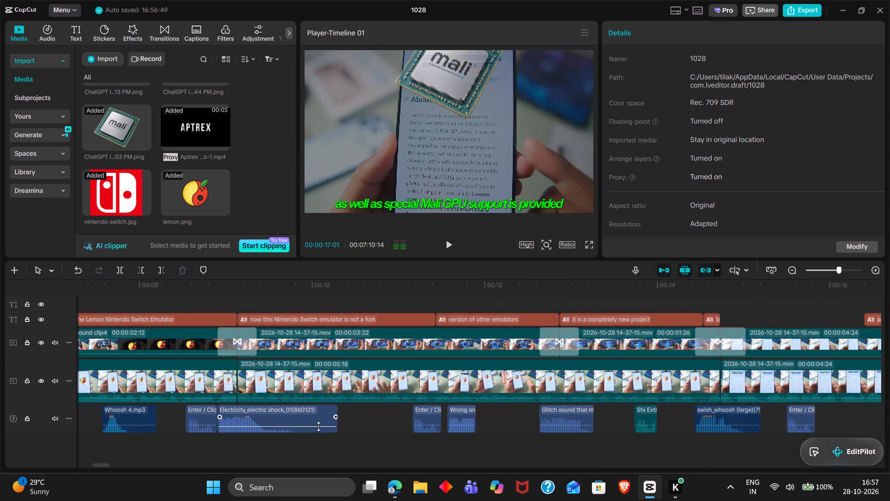
scroll(318, 426, "right", 1)
left_click(418, 424)
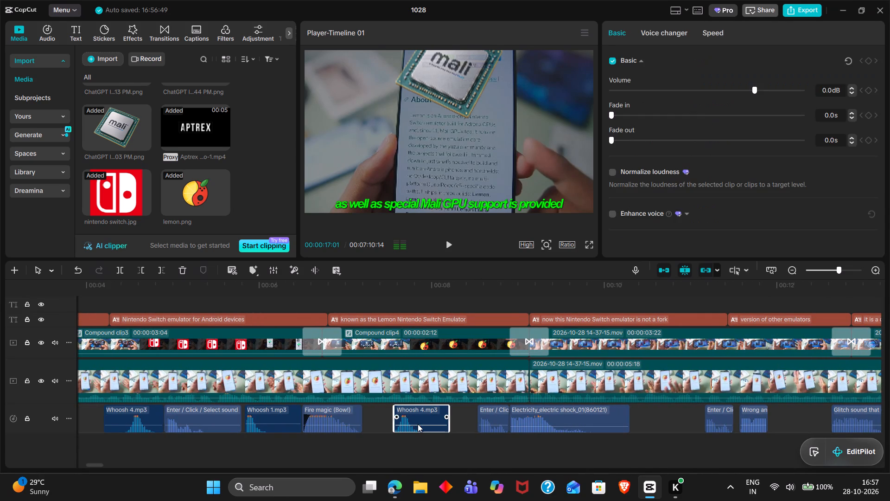
key("ctrl+c")
key("ctrl+v")
scroll(418, 424, "down", 4, "ctrl")
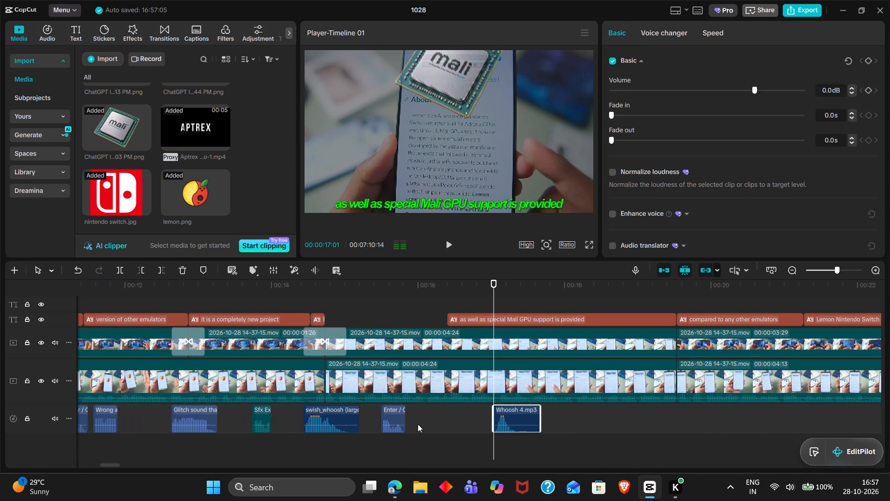
Play back from the Adreno GPU title through the Mali image to check the entrance, whoosh sound and background dimming.
scroll(418, 424, "down", 3, "ctrl")
triple_click(445, 448)
key("space")
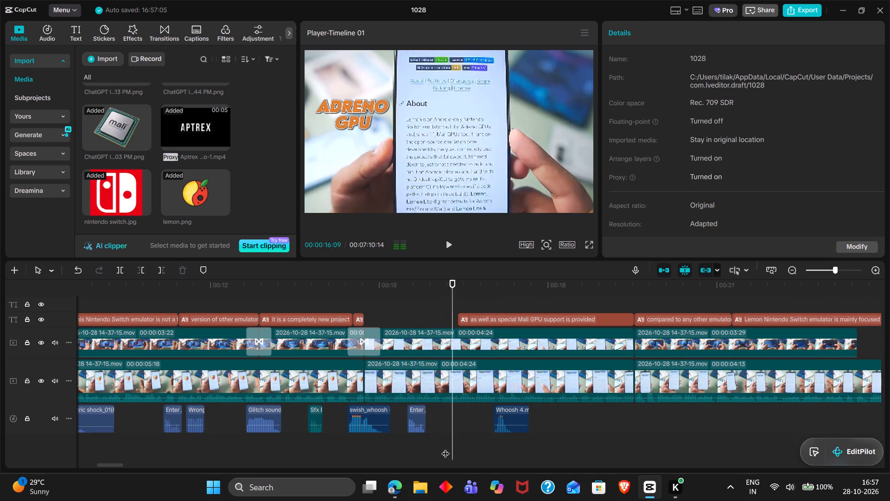
key("space")
scroll(445, 448, "left", 1)
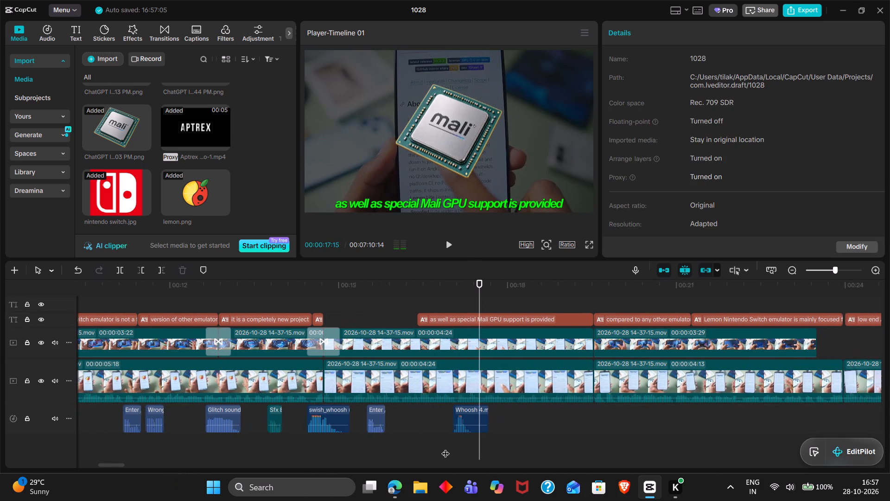
scroll(445, 448, "left", 1)
key("space")
key("space")
key("space")
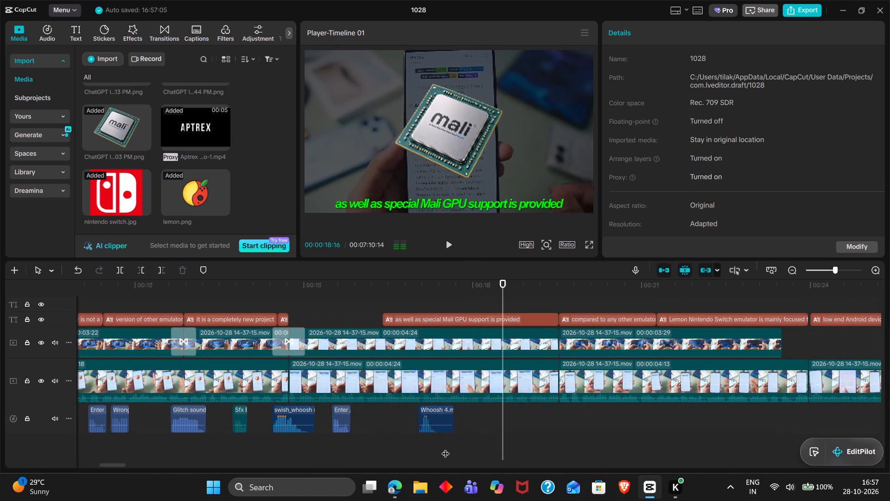
key("space")
Trim the end of the Mali chip image to 00:00:18:25.
scroll(445, 448, "up", 1)
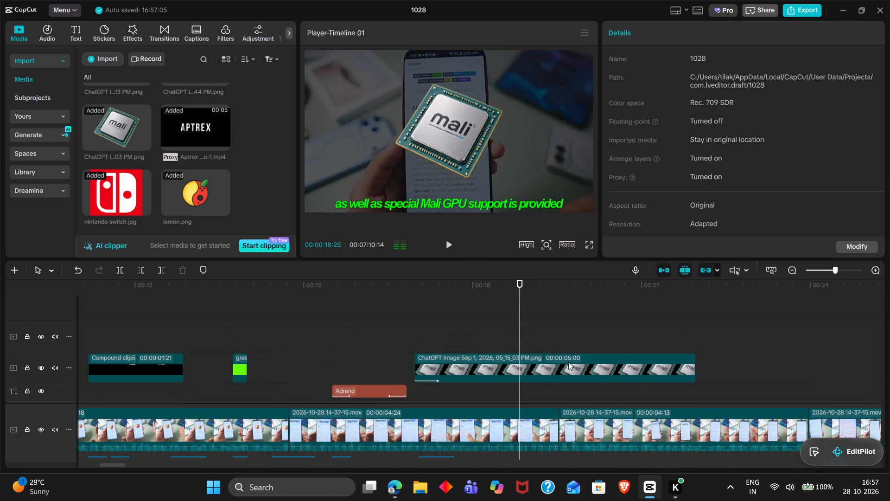
left_click(568, 362)
key("w")
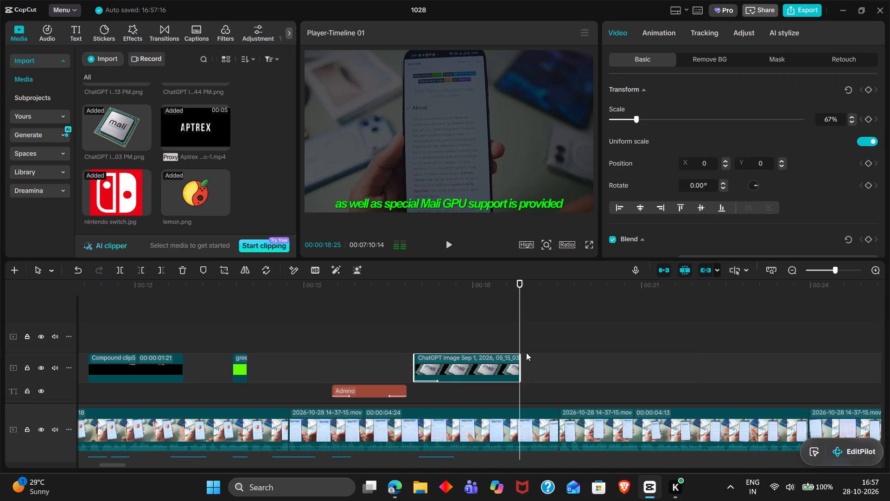
Play back the Mali image section and trim the end of the main-track phone clip at 00:00:19:05.
double_click(414, 332)
key("space")
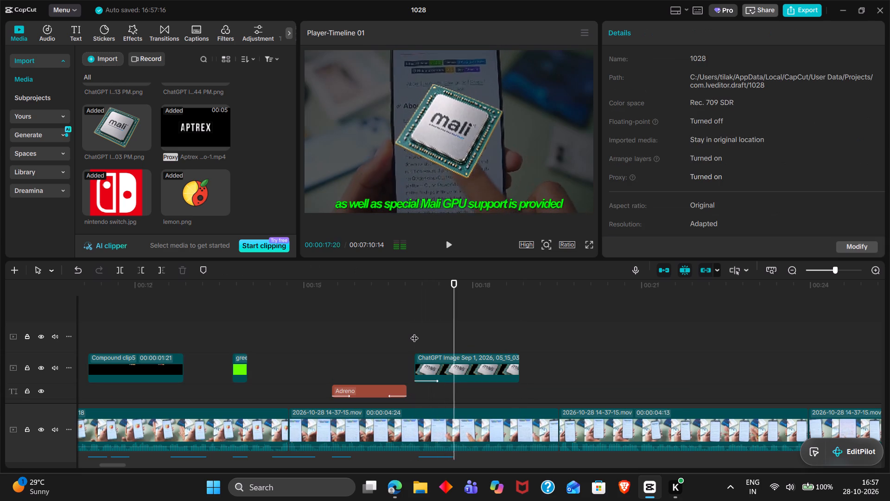
key("w")
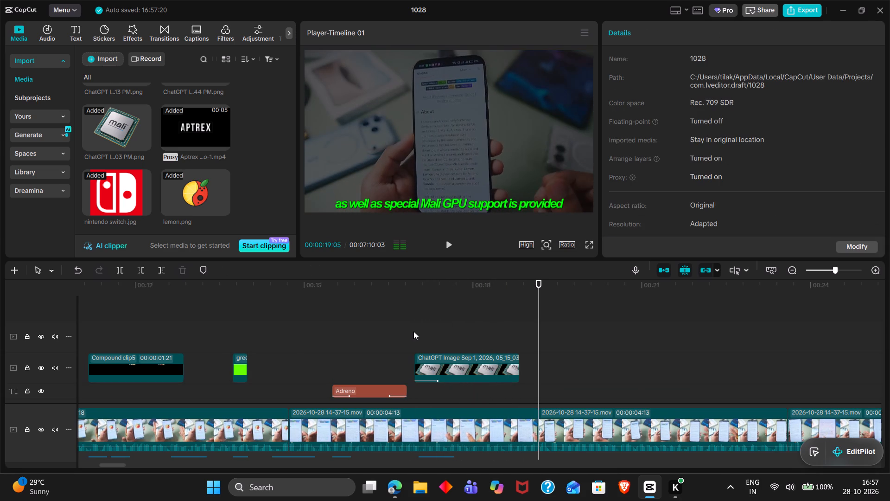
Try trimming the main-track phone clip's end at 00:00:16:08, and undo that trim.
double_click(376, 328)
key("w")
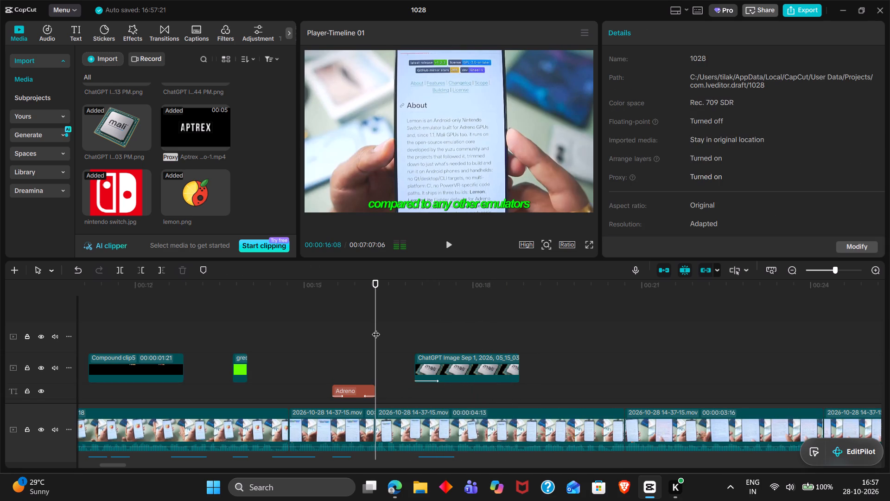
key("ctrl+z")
Play back the section from the Adreno GPU title into the Mali image's entrance.
key("space")
key("space")
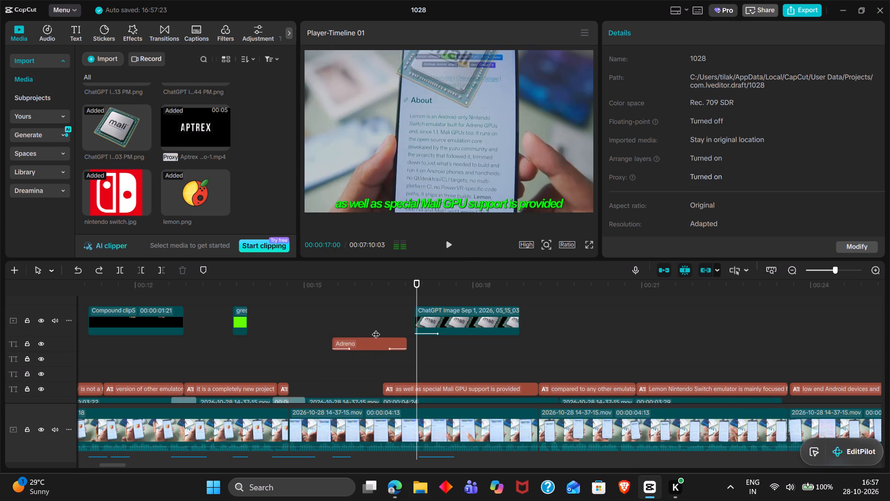
key("space")
key("space")
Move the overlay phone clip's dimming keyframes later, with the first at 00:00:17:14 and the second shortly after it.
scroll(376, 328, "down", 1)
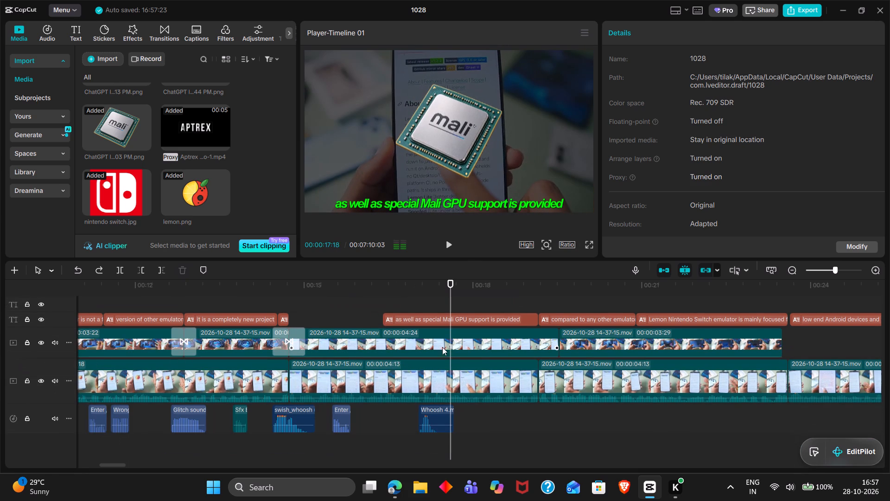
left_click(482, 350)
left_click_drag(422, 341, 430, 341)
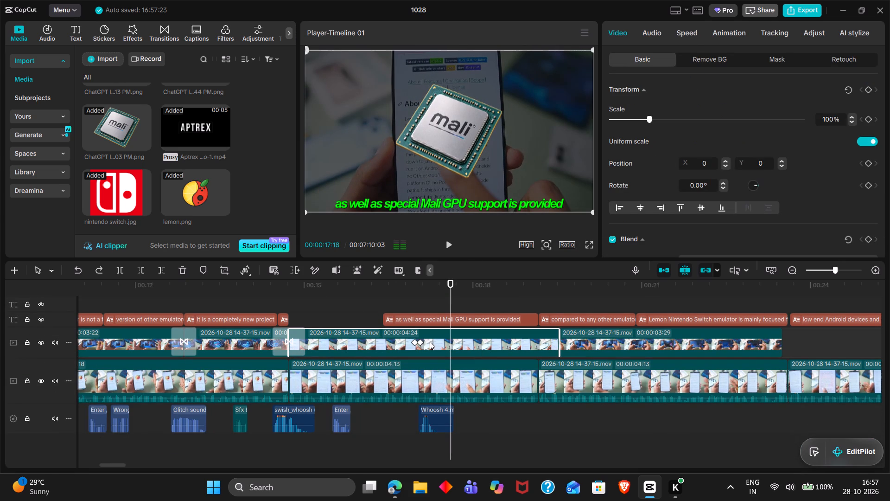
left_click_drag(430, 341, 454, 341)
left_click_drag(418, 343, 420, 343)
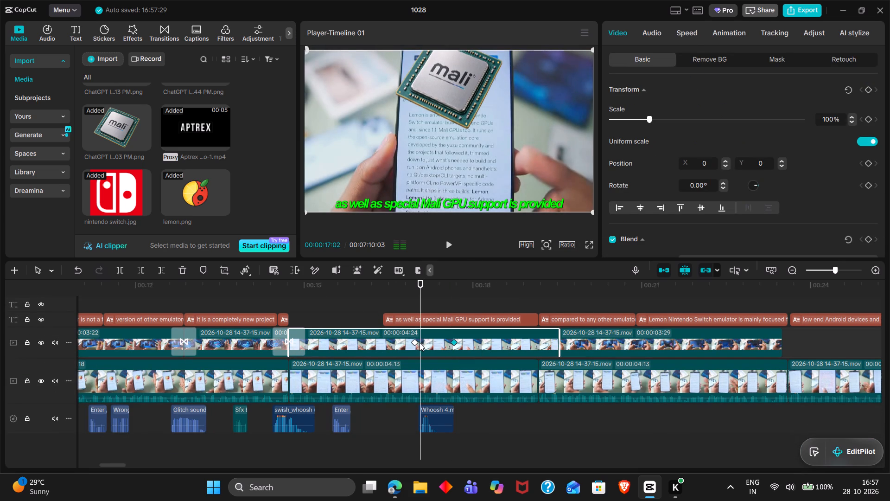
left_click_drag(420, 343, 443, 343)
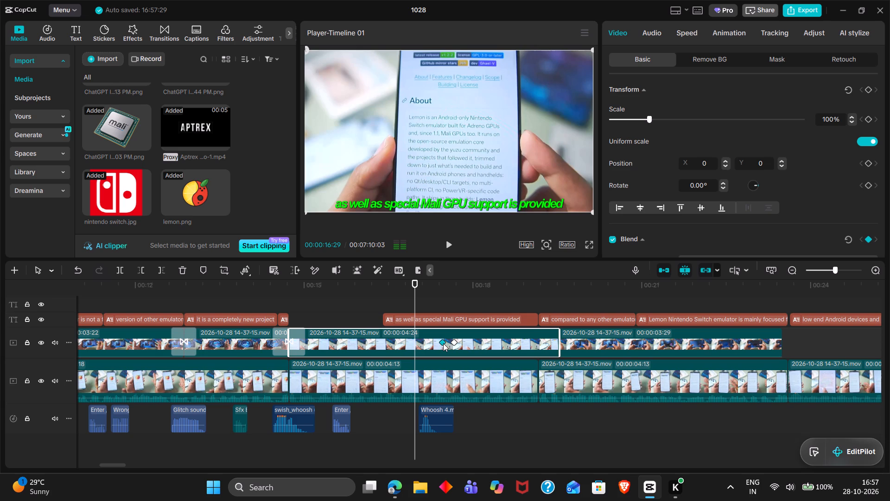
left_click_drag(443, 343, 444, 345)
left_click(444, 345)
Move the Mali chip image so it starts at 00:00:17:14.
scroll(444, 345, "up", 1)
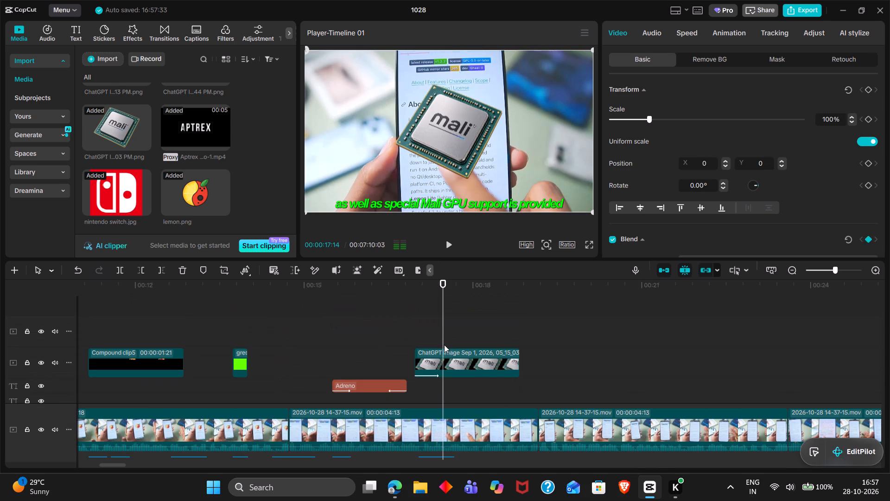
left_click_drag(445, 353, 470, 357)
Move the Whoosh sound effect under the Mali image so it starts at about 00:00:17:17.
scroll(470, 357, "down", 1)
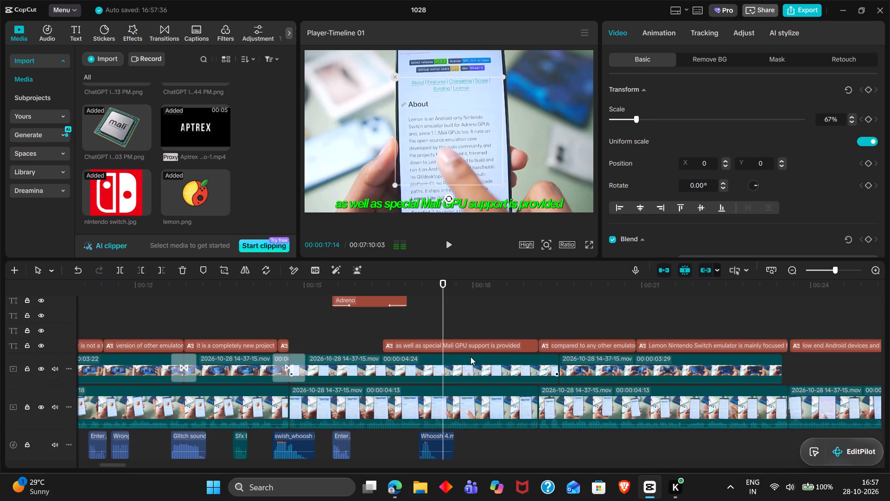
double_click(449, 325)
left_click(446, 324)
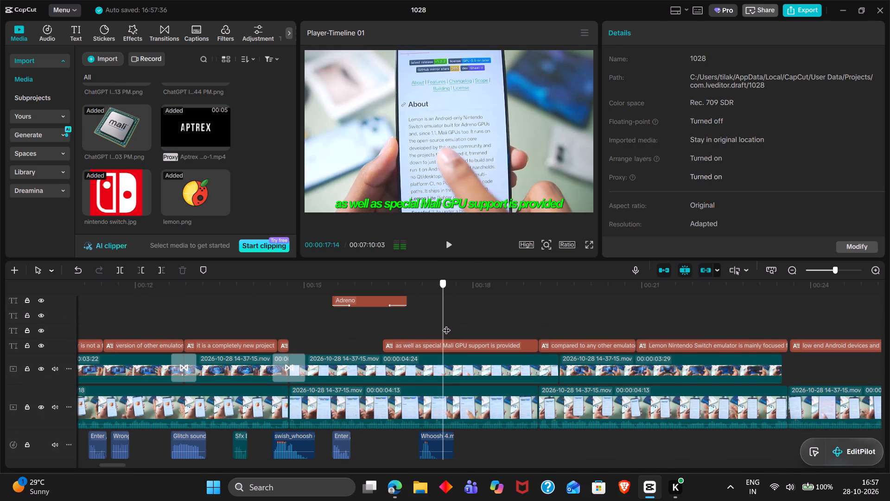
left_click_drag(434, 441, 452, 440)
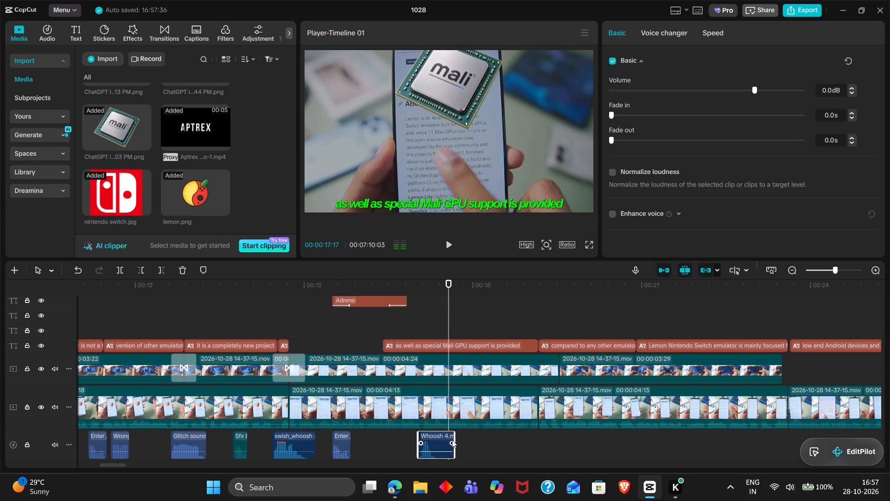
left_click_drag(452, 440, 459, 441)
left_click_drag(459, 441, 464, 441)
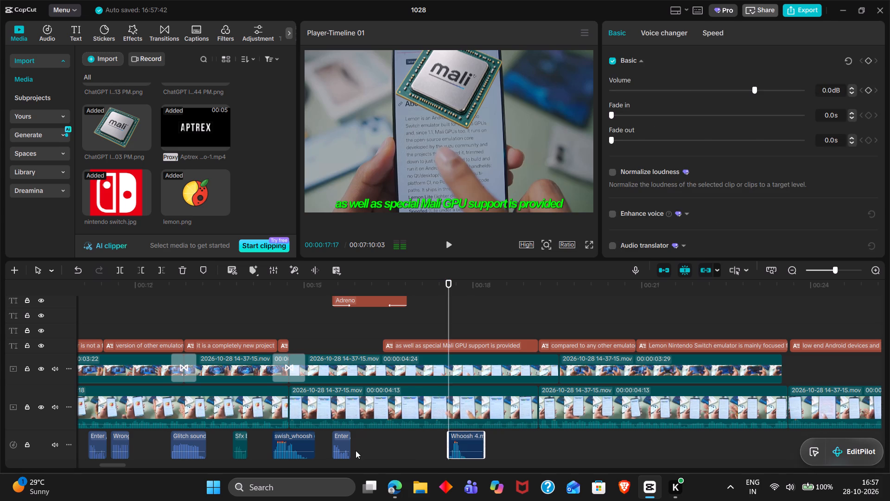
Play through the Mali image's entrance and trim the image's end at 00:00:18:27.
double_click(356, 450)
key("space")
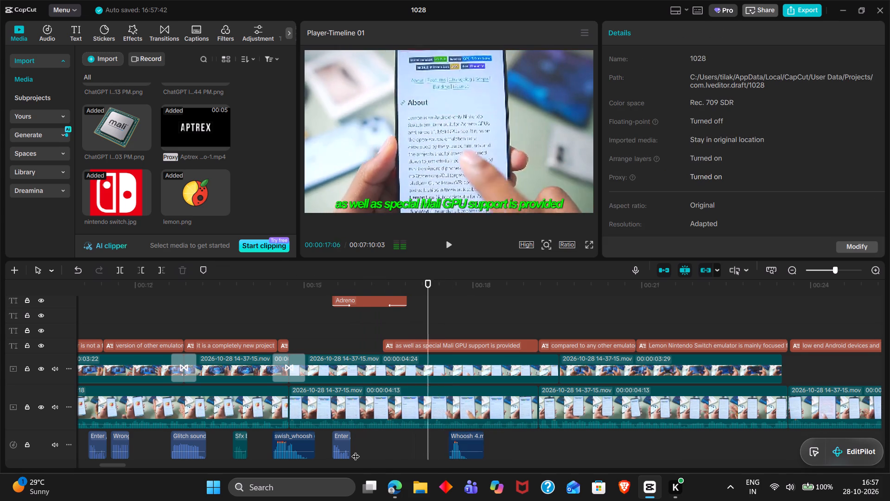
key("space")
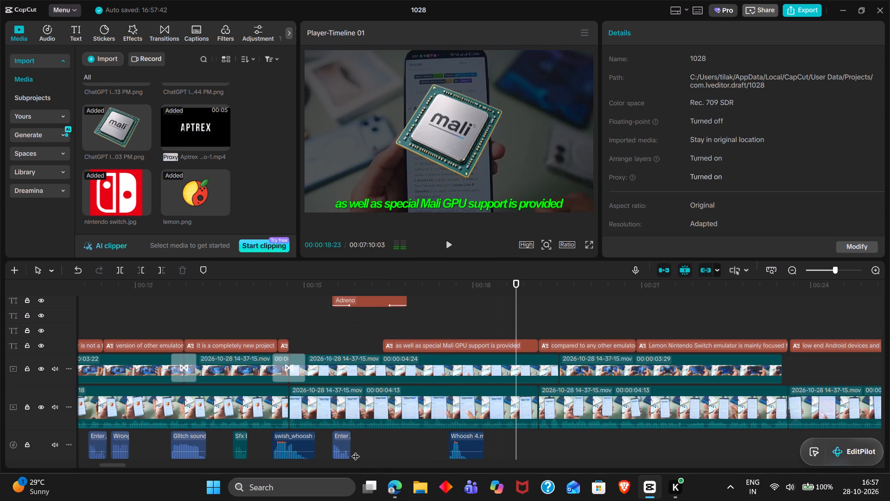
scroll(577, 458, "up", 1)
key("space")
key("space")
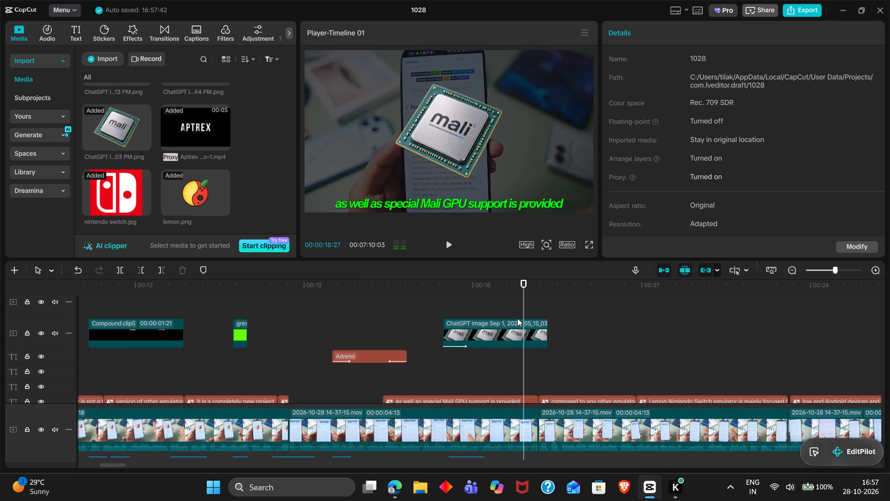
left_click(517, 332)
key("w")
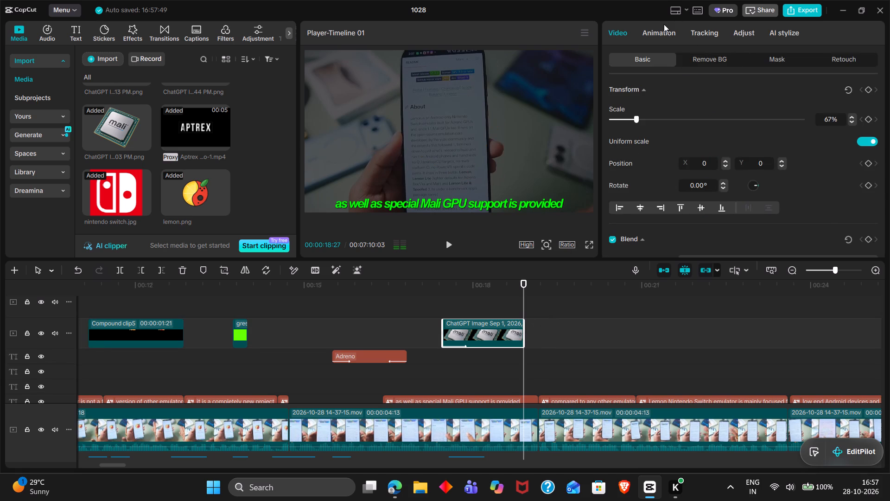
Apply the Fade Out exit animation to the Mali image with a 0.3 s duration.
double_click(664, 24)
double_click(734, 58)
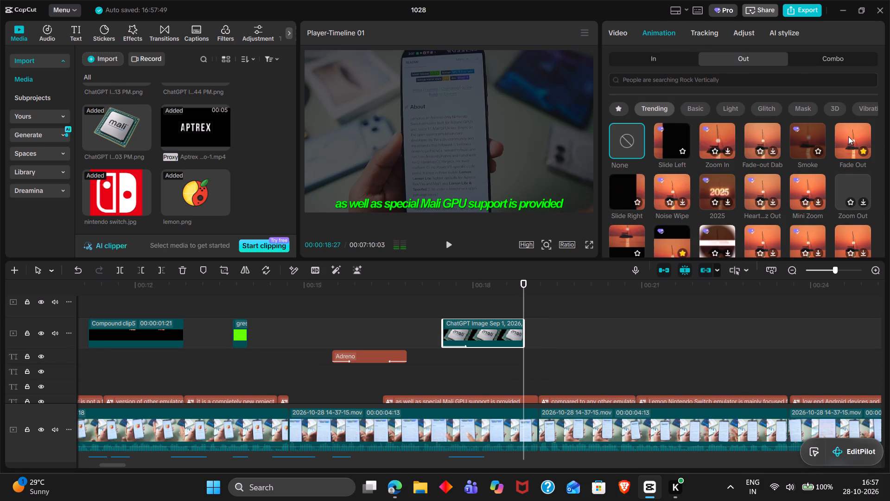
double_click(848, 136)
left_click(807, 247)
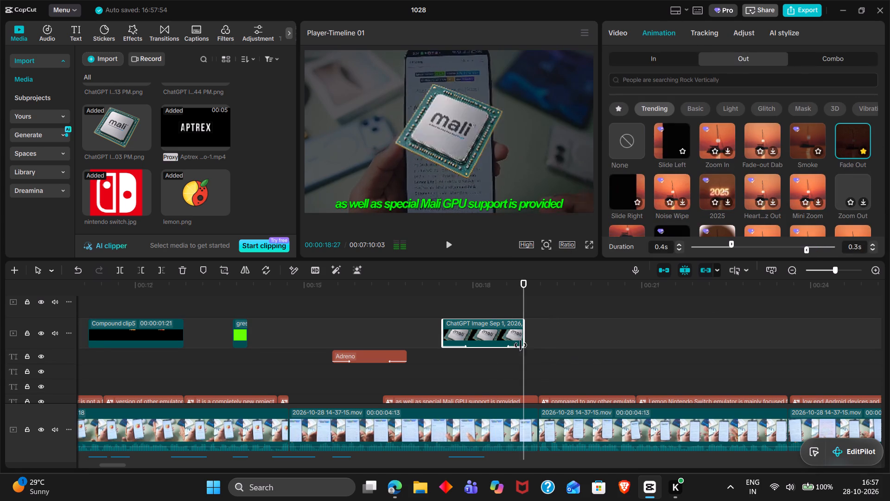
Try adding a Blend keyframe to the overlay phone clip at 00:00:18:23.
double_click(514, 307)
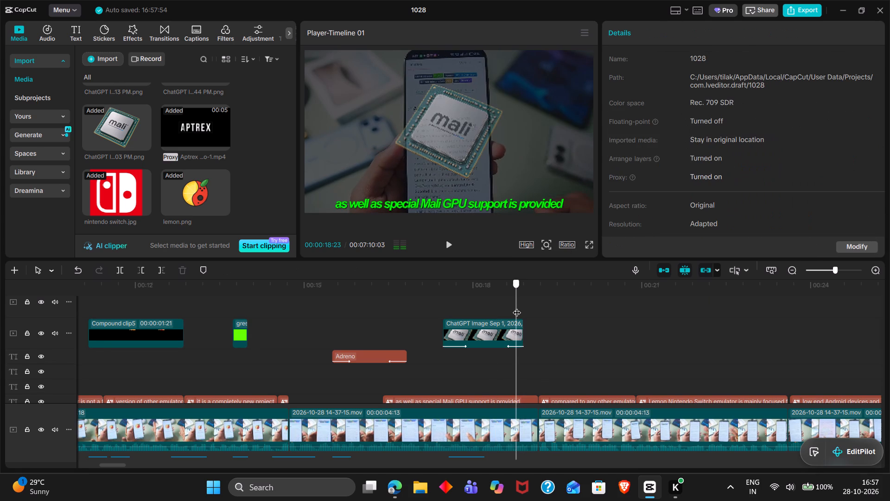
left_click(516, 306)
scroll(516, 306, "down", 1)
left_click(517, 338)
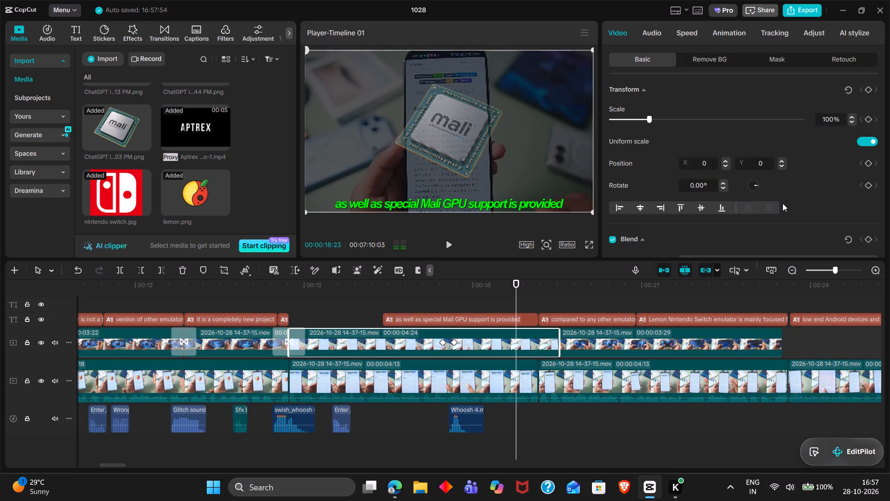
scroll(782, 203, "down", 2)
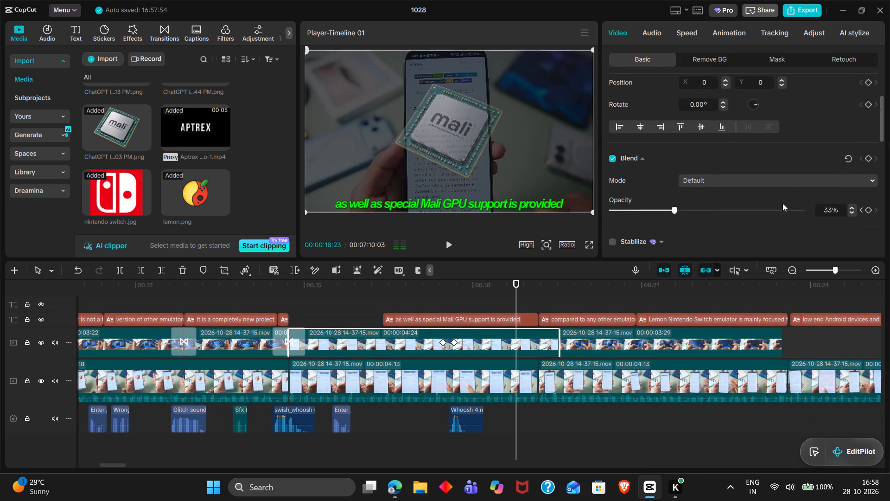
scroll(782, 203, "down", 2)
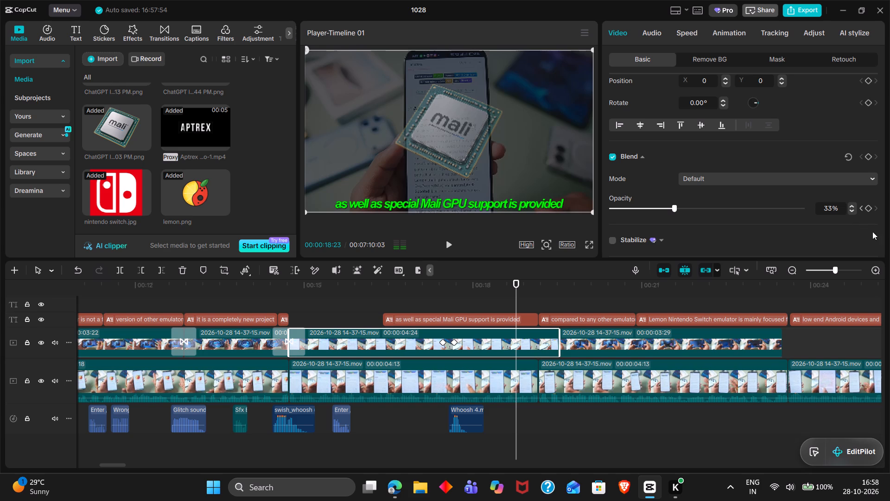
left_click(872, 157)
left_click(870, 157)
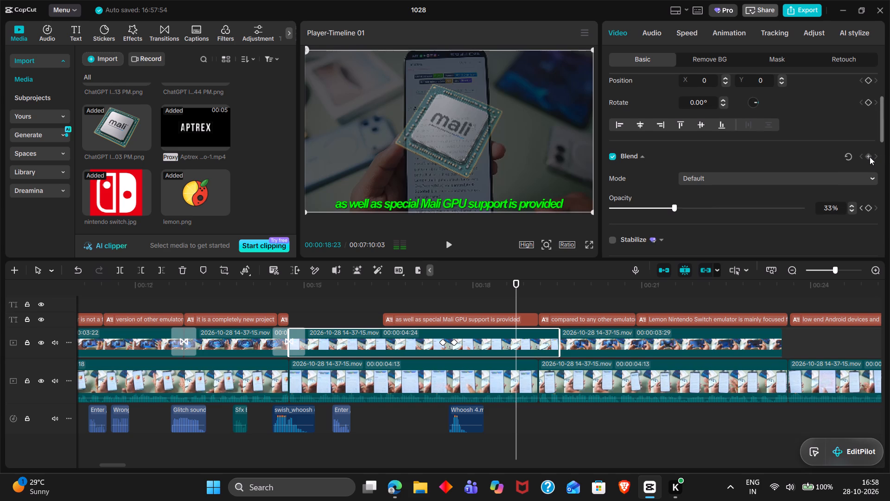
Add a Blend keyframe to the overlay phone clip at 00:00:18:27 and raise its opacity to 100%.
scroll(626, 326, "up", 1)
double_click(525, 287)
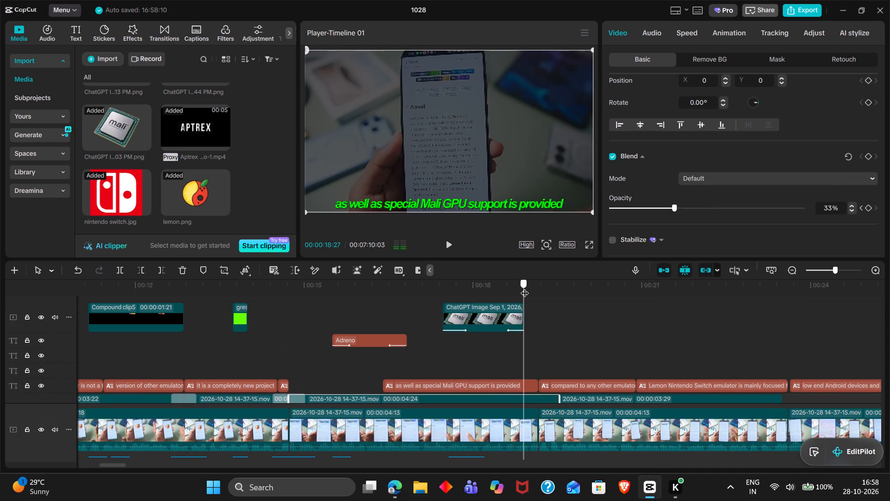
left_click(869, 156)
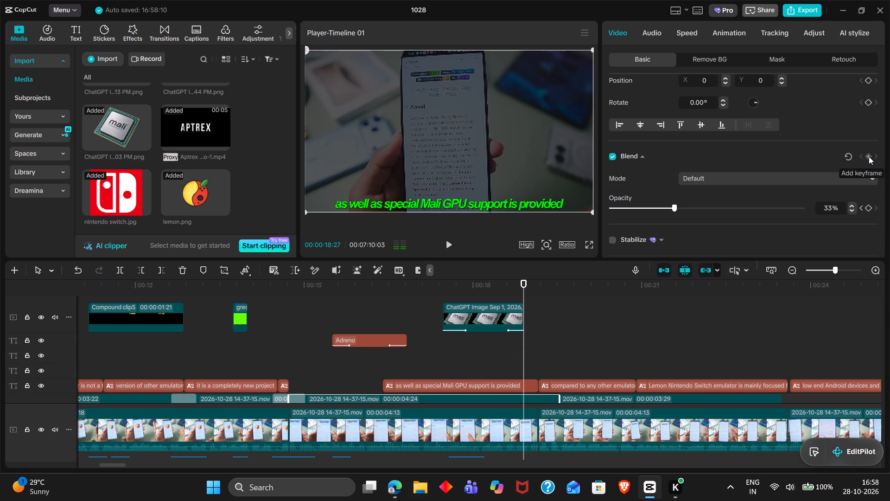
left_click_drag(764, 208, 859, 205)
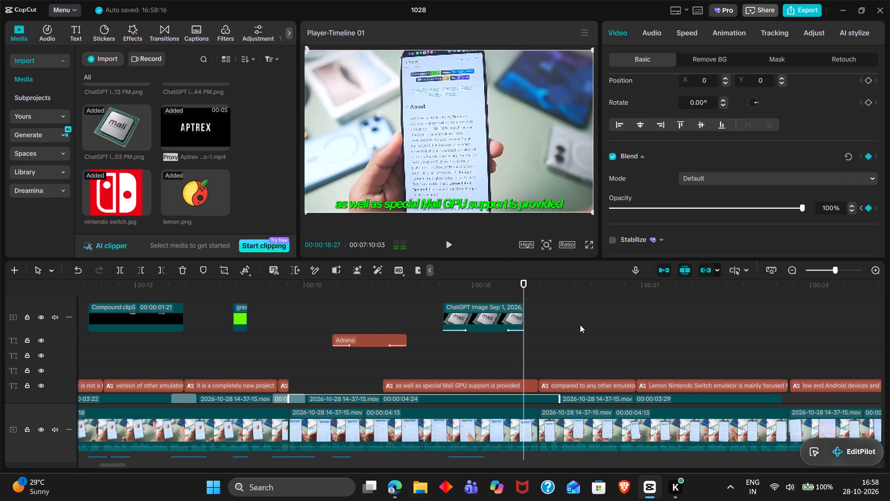
Play back the section from the Adreno GPU title through the Mali image's exit into the gameplay clip.
scroll(580, 325, "down", 2, "ctrl")
scroll(580, 325, "down", 1)
double_click(388, 330)
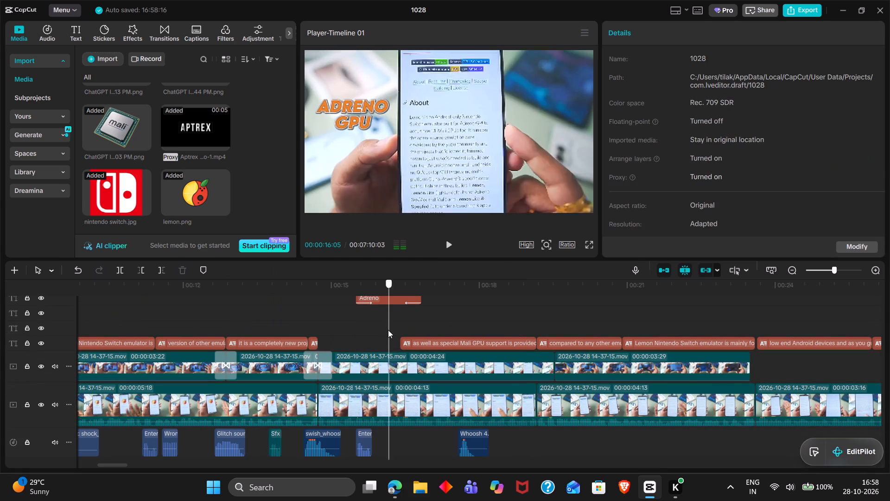
key("space")
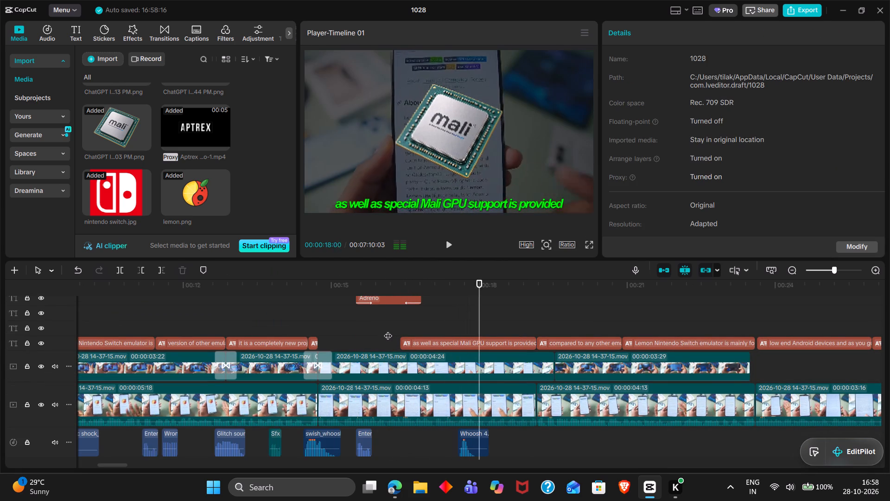
scroll(388, 330, "left", 1)
key("space")
key("space")
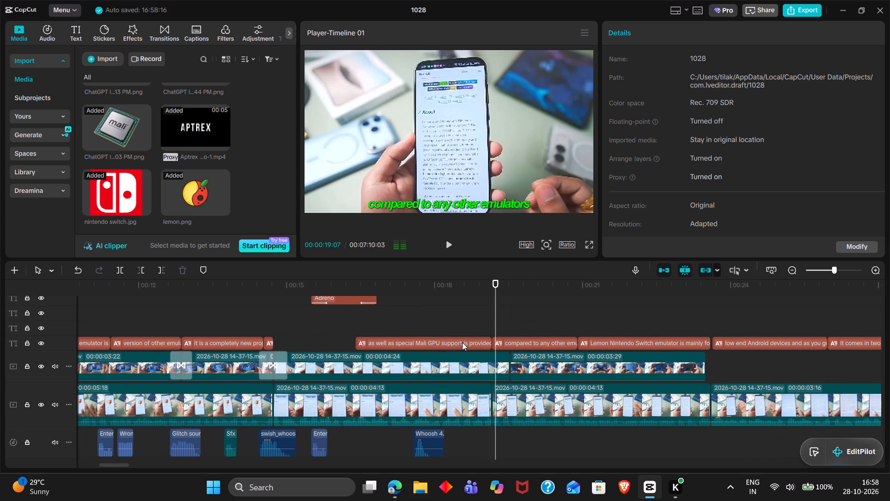
key("space")
left_click(460, 308)
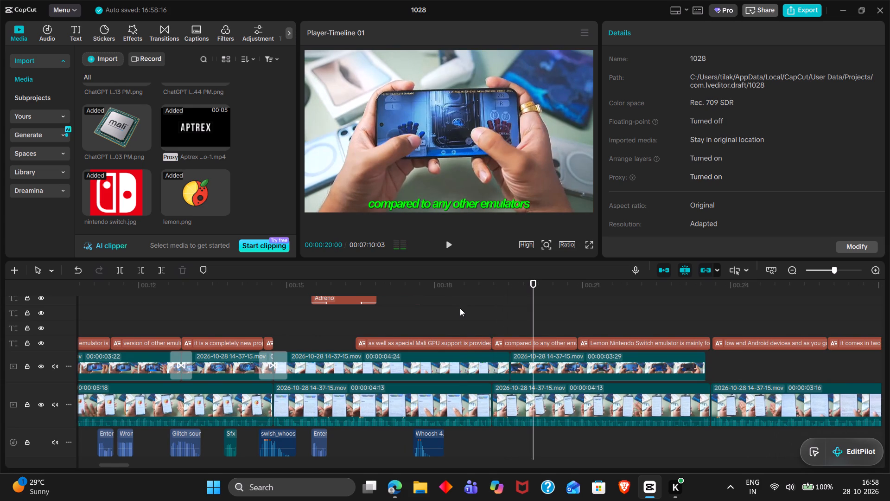
left_click(460, 308)
key("space")
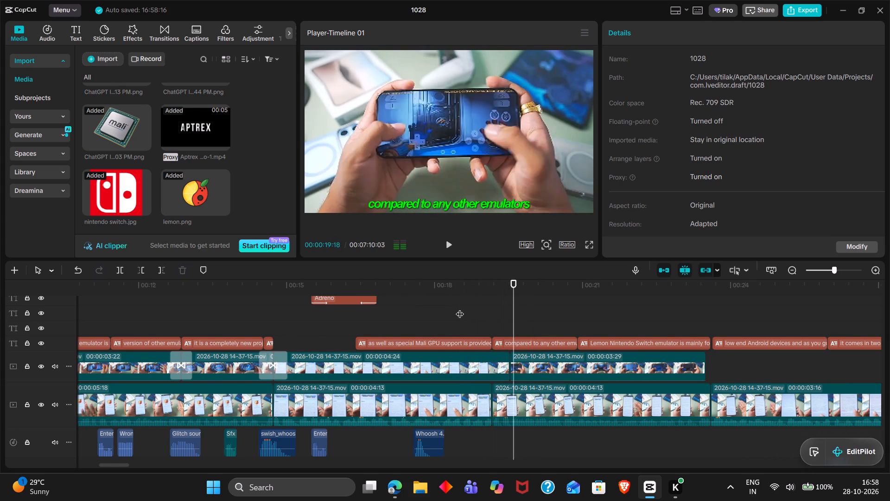
key("space")
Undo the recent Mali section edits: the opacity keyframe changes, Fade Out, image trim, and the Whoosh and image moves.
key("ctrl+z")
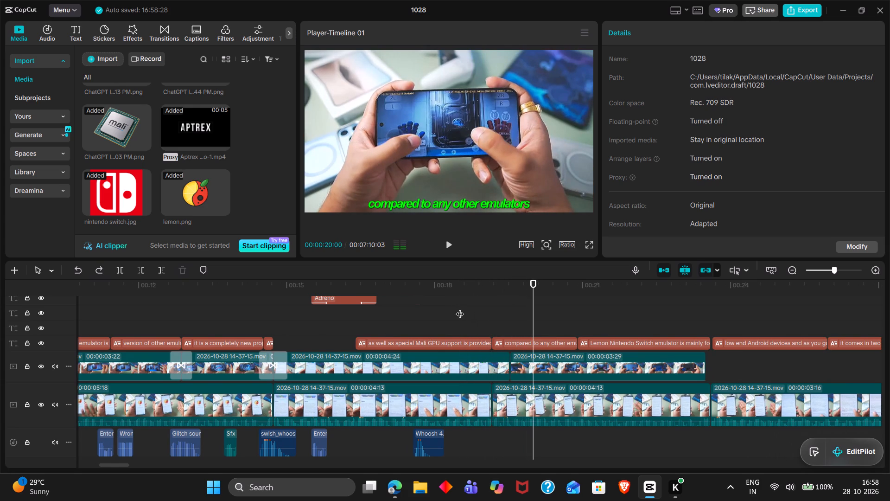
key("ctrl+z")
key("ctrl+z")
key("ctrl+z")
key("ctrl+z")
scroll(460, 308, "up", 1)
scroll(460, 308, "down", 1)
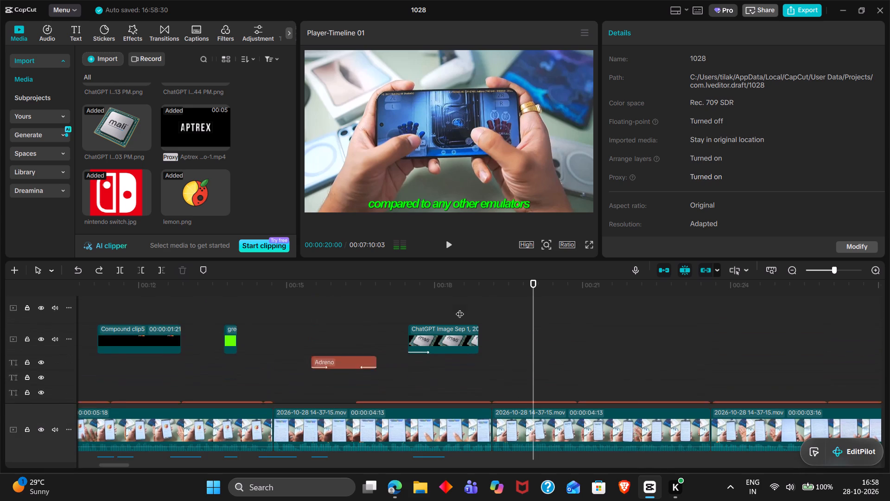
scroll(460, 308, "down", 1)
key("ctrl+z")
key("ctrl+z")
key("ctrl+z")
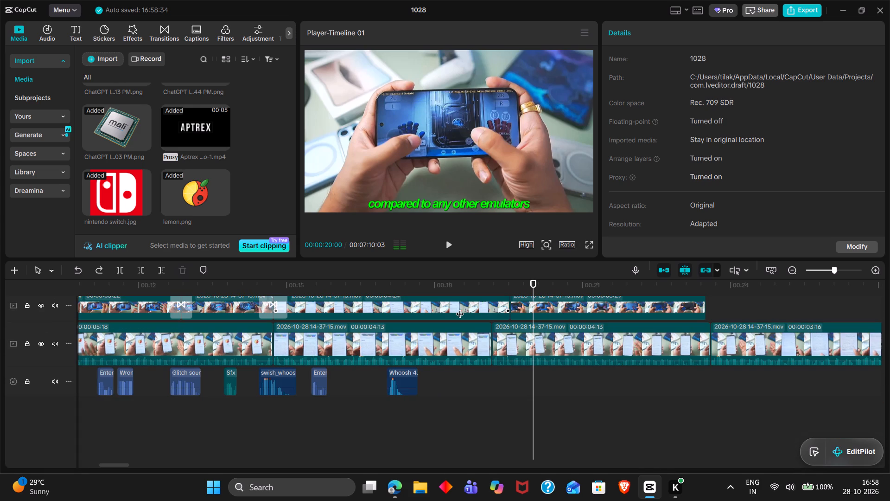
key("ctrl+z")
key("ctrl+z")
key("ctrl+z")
Play back from the Mali image at 00:00:17:24 into the gameplay clip and inspect the main track cut at 00:00:19:05.
left_click(407, 420)
left_click_drag(407, 420, 426, 422)
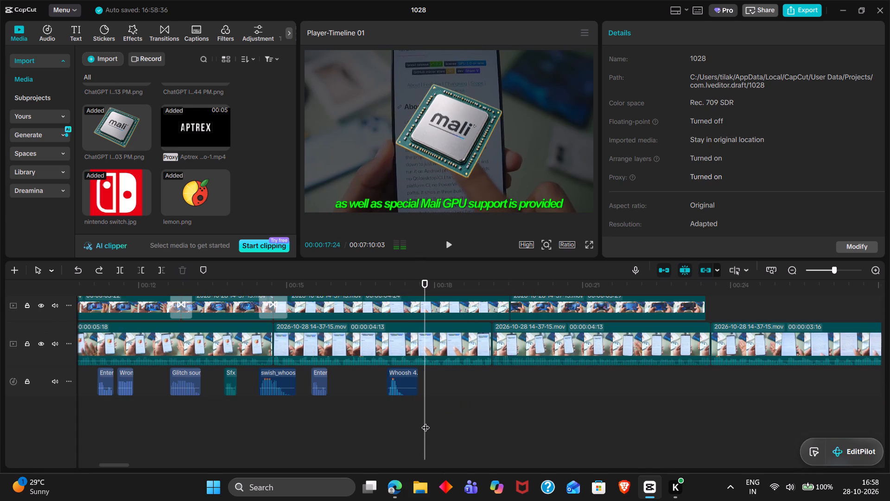
key("space")
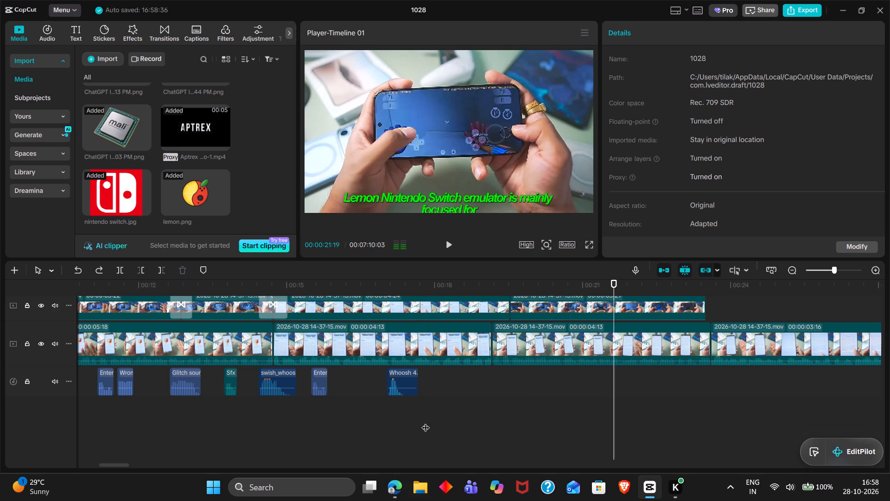
key("space")
left_click(461, 425)
left_click_drag(461, 425, 479, 427)
left_click(479, 427)
left_click_drag(479, 427, 486, 429)
scroll(486, 429, "up", 1)
left_click(492, 392)
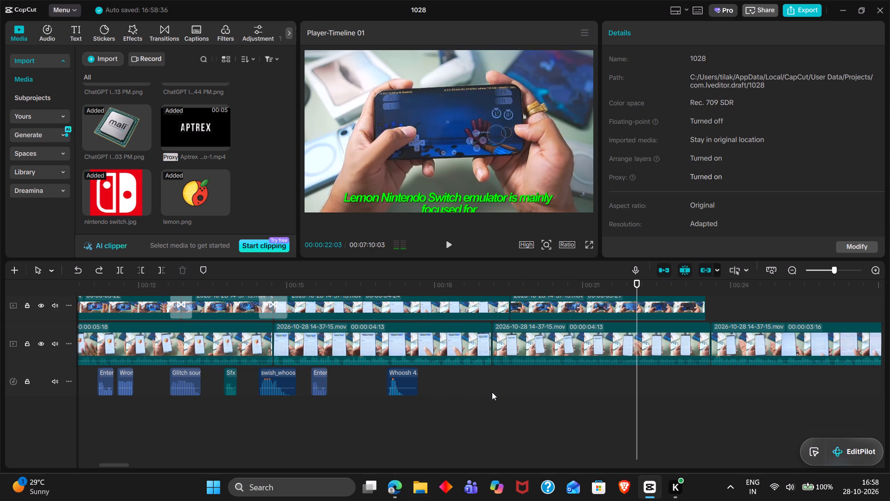
left_click(492, 392)
scroll(492, 392, "up", 1)
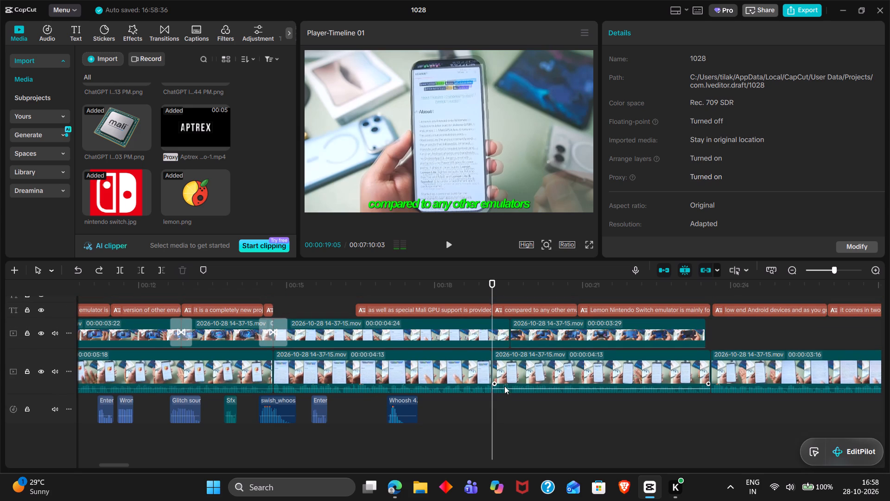
Undo the trim of the main phone clip's end at the 00:00:19:05 cut.
key("ctrl+z")
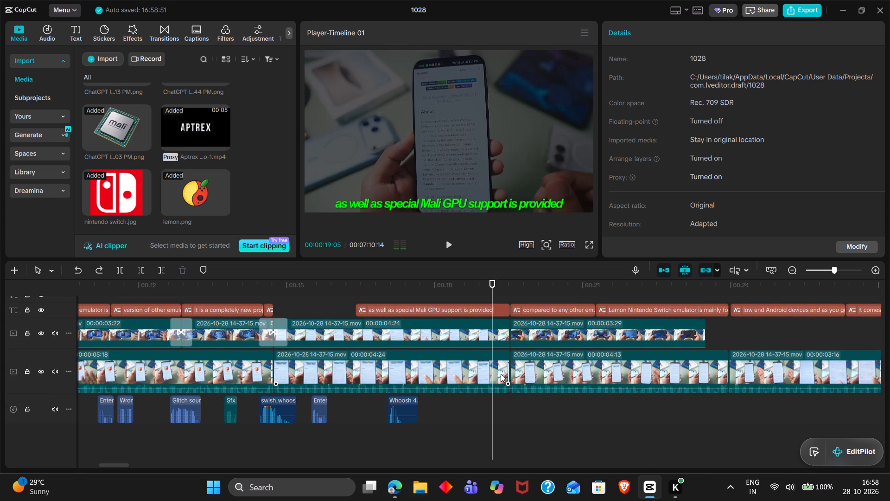
key("space")
key("space")
key("space")
key("space")
Move the overlay phone clip's two Blend keyframes to 00:00:17:15 and about 00:00:17:21.
scroll(501, 374, "up", 1)
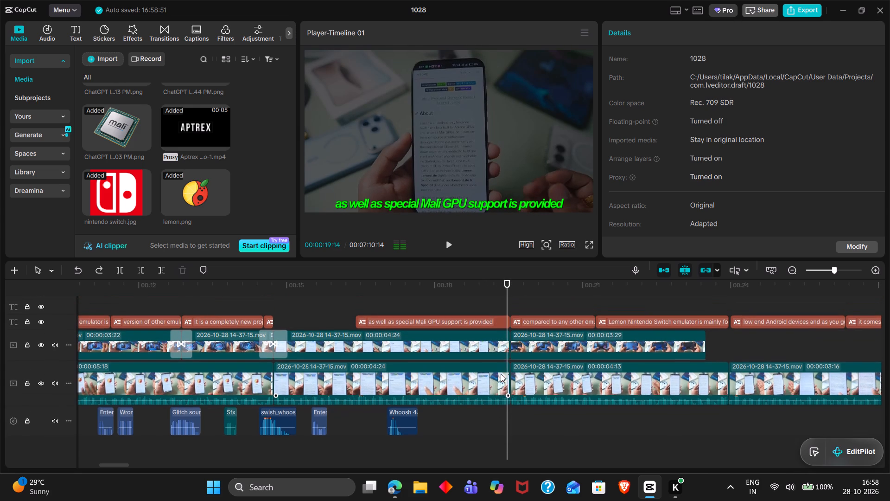
scroll(501, 374, "up", 1)
double_click(383, 309)
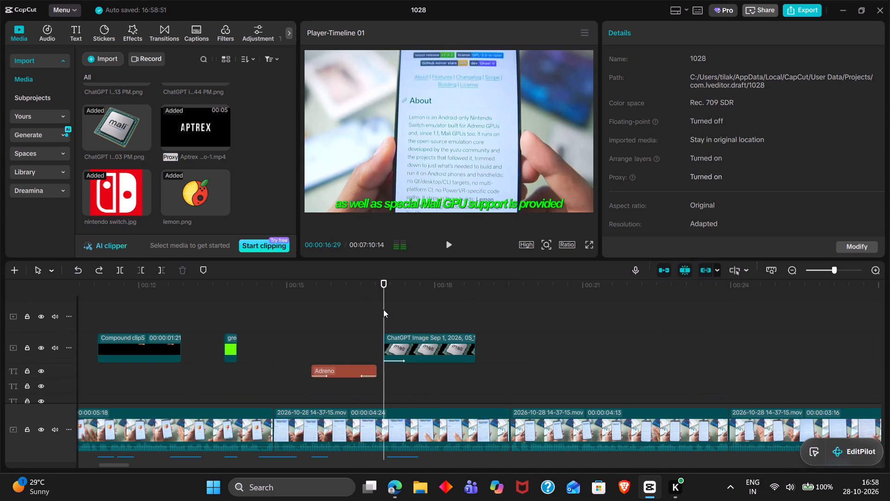
left_click(421, 427)
scroll(407, 452, "down", 1)
key("space")
key("space")
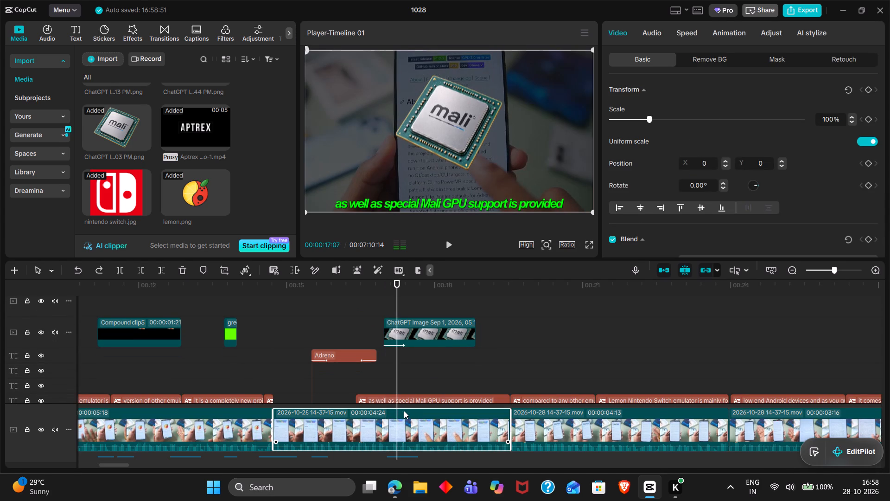
scroll(414, 373, "down", 1)
left_click(410, 353)
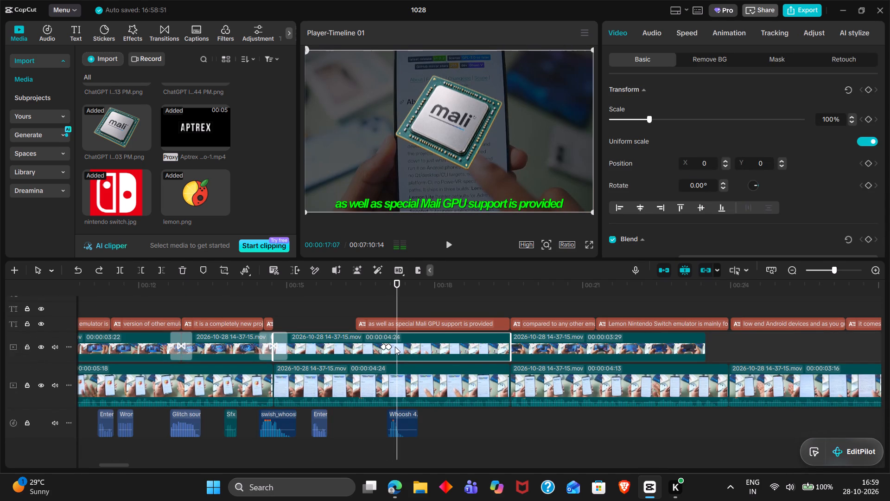
key("space")
key("space")
left_click_drag(391, 347, 409, 348)
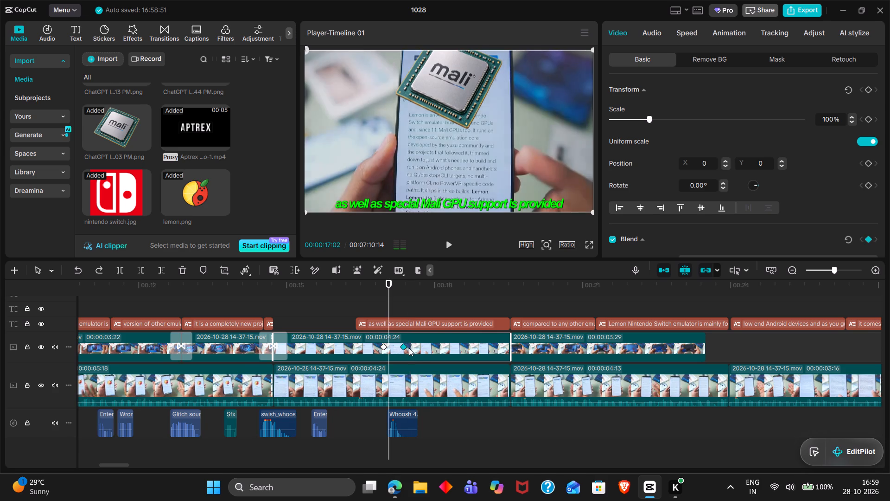
left_click_drag(409, 348, 420, 349)
left_click_drag(384, 347, 405, 349)
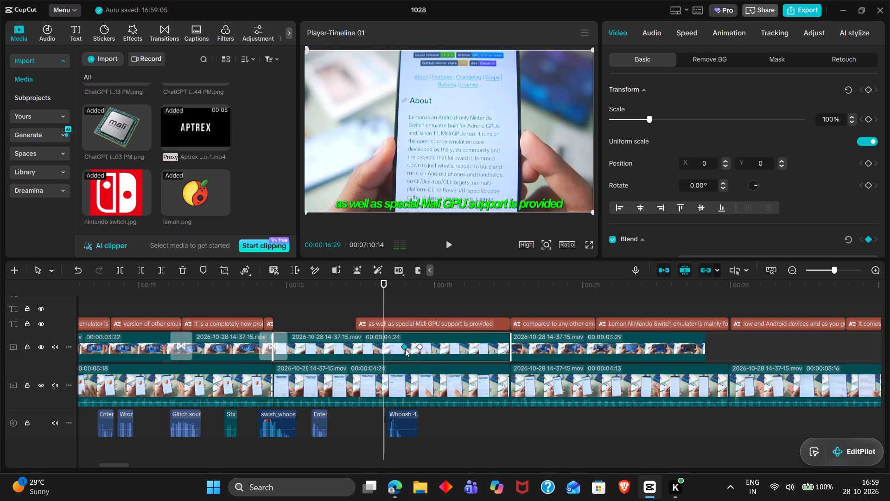
left_click_drag(405, 349, 409, 350)
left_click(409, 350)
Move the Mali GPU image so it starts at the first dimming keyframe, 00:00:17:15.
scroll(409, 350, "up", 1)
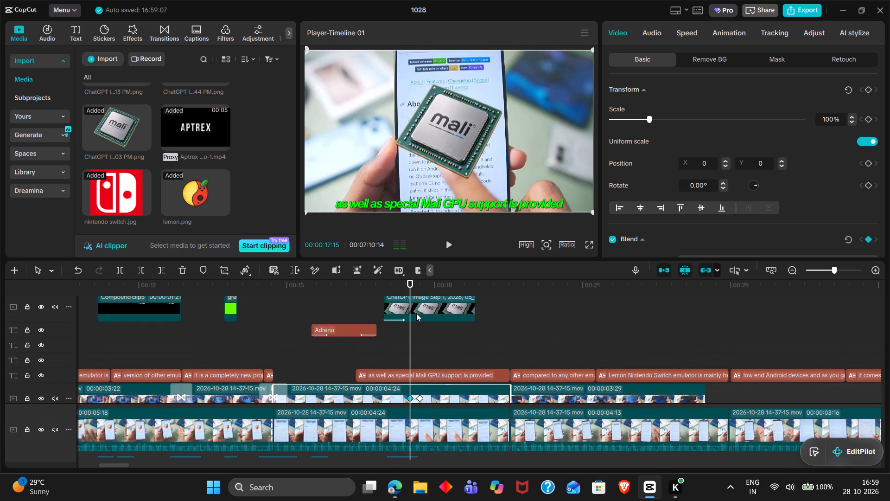
left_click_drag(416, 313, 445, 316)
left_click(412, 330)
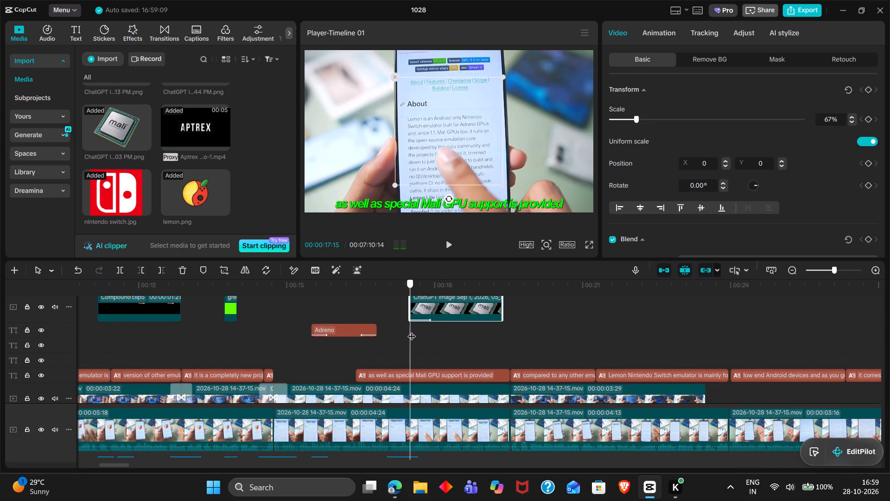
Move the Whoosh sound effect to start at about 00:00:17:18, just after the Mali image's start.
scroll(415, 330, "down", 1)
left_click_drag(419, 319, 415, 320)
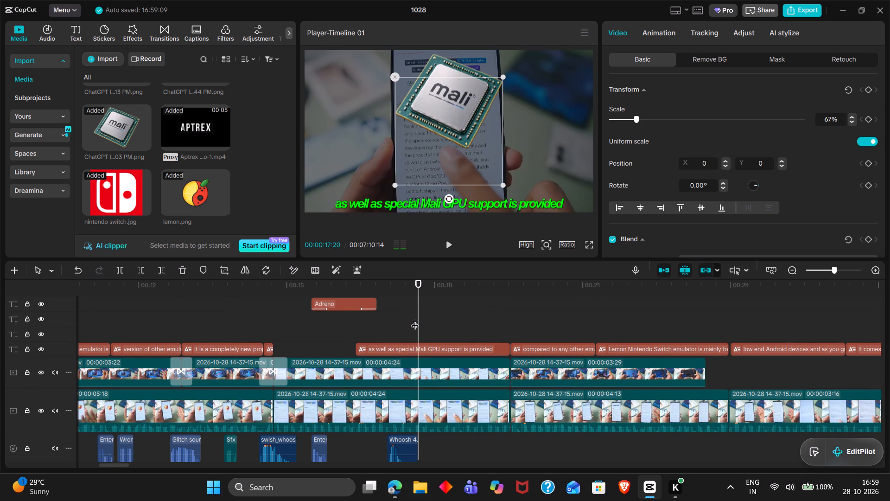
left_click_drag(399, 445, 420, 444)
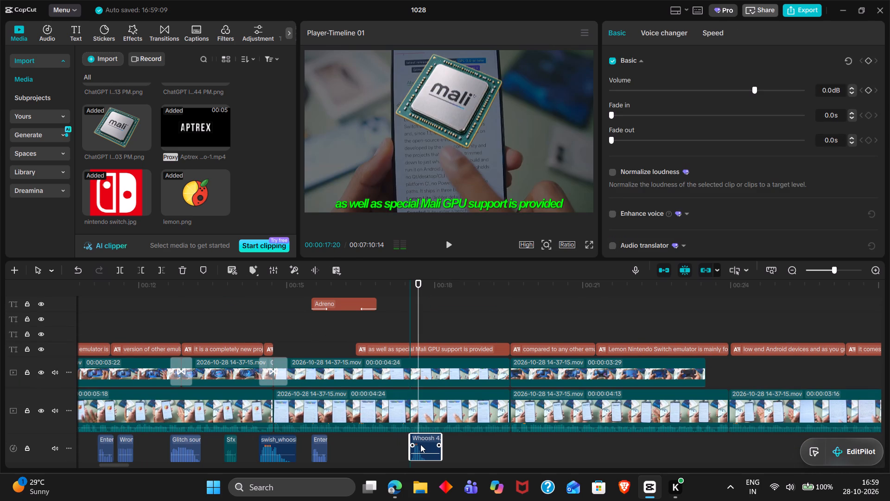
left_click_drag(420, 444, 427, 446)
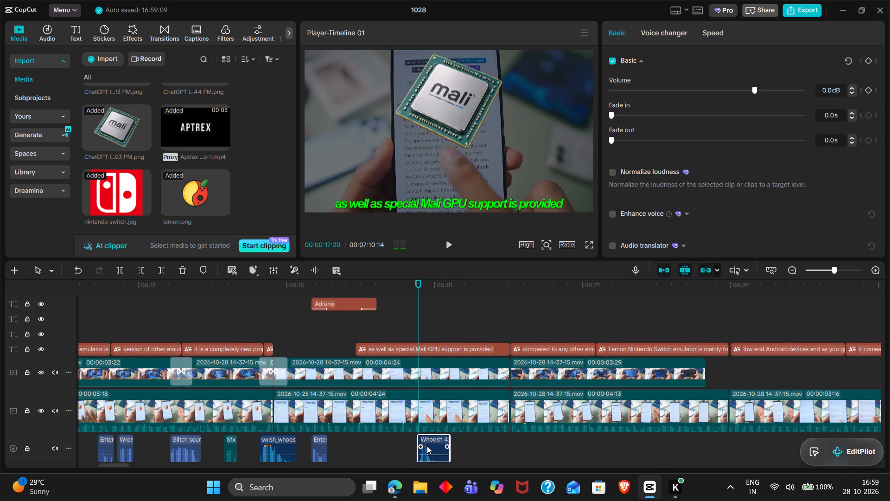
left_click_drag(427, 446, 426, 445)
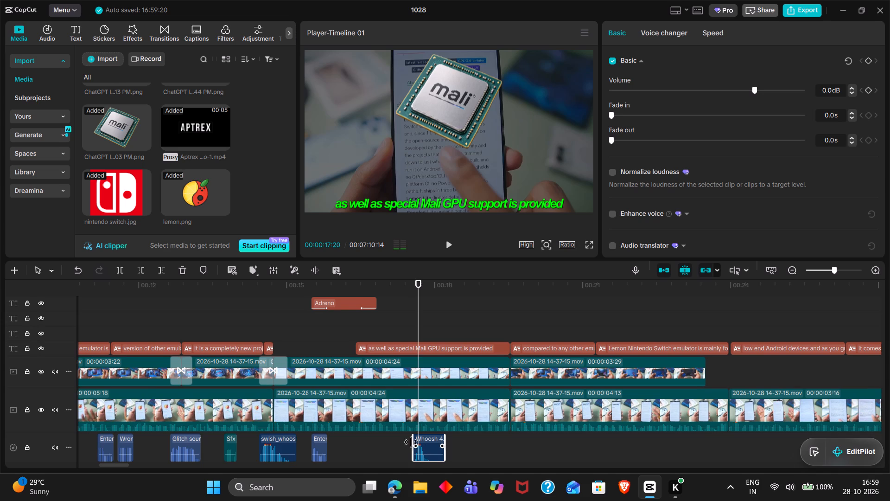
triple_click(410, 441)
Play back the Mali image's entrance from 00:00:16:28 to check its timing with the dimming and Whoosh sound.
double_click(383, 302)
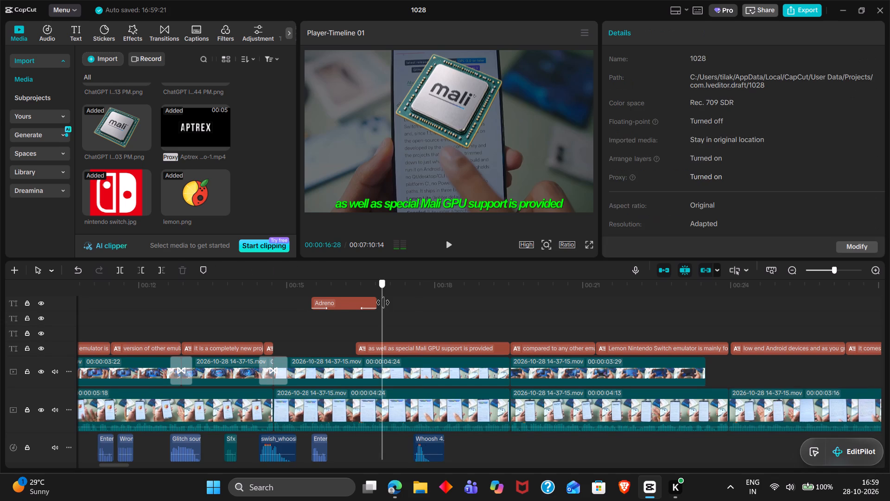
key("space")
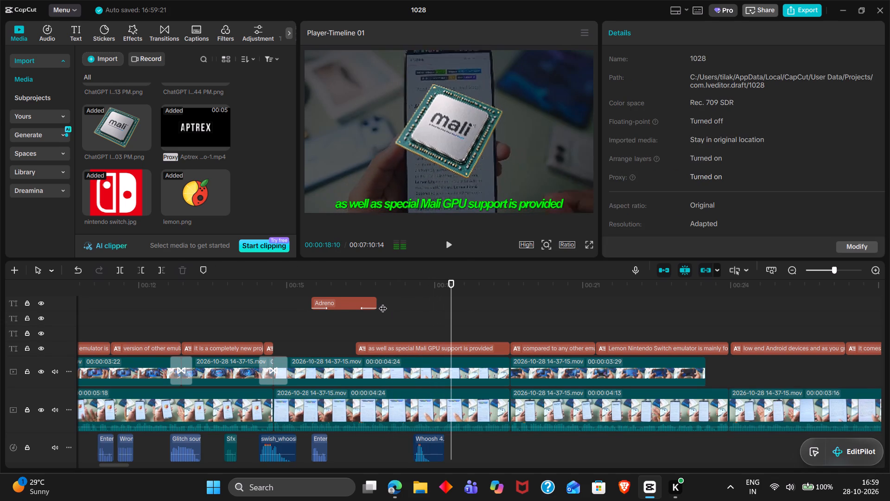
key("space")
left_click(388, 304)
left_click_drag(388, 304, 412, 315)
key("space")
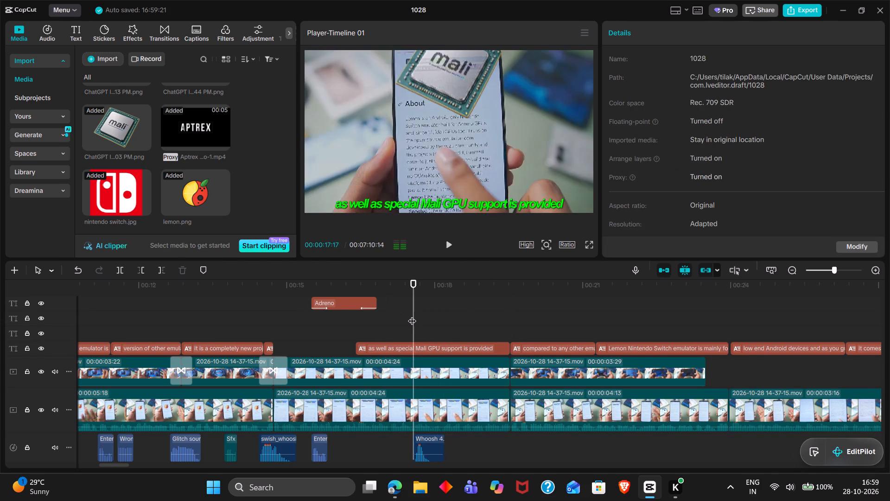
key("space")
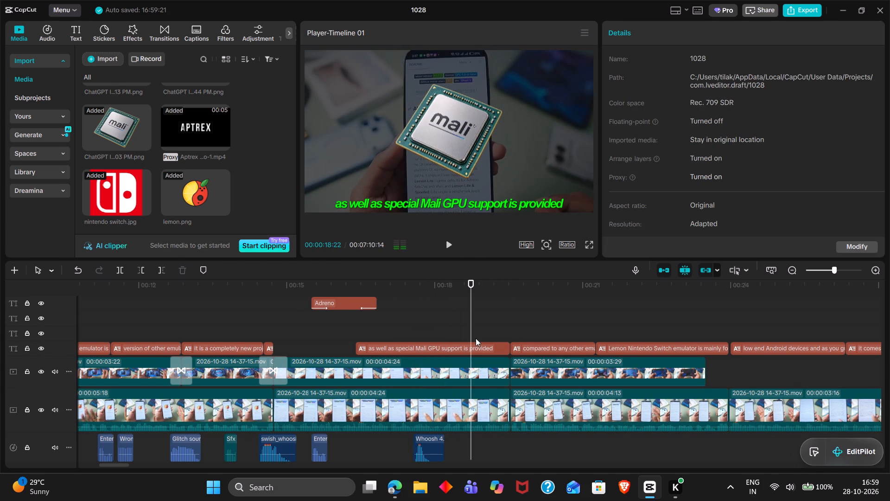
Trim the end of the Mali GPU image to 00:00:18:25.
scroll(476, 338, "up", 3)
double_click(477, 328)
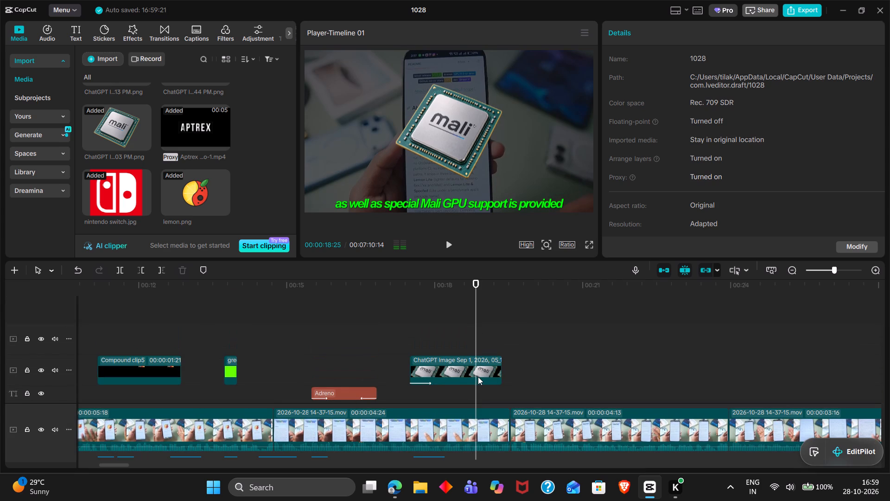
left_click(478, 377)
key("w")
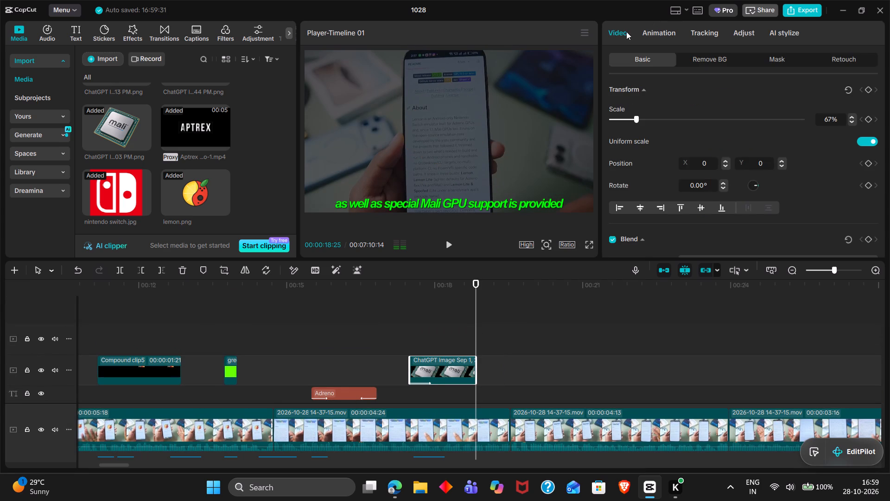
Apply the Fade Out exit animation to the Mali image with a 0.3 s duration.
double_click(646, 37)
double_click(860, 129)
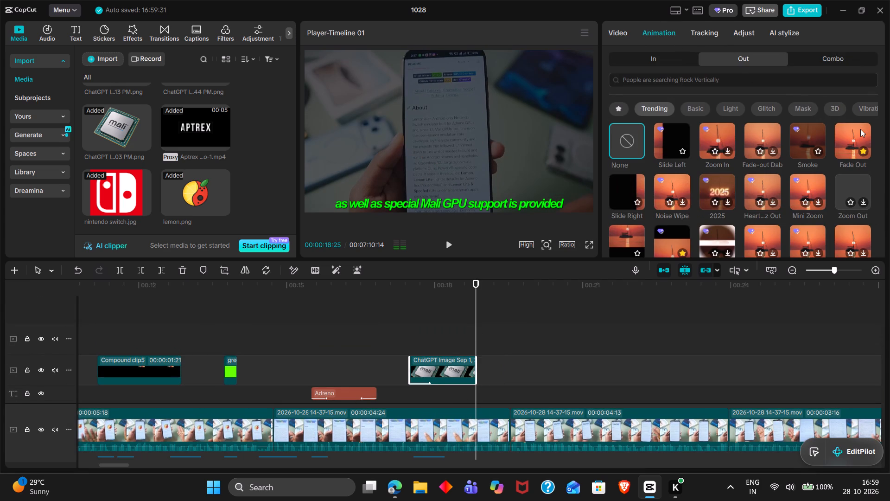
left_click(805, 250)
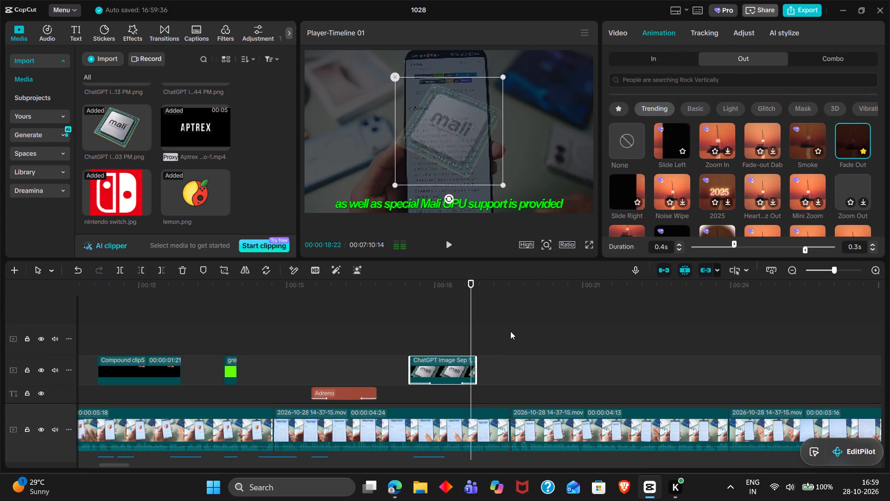
Add a Blend keyframe to the overlay phone clip at 00:00:18:20 and raise its opacity to 100% at 00:00:18:25.
double_click(468, 338)
left_click(468, 338)
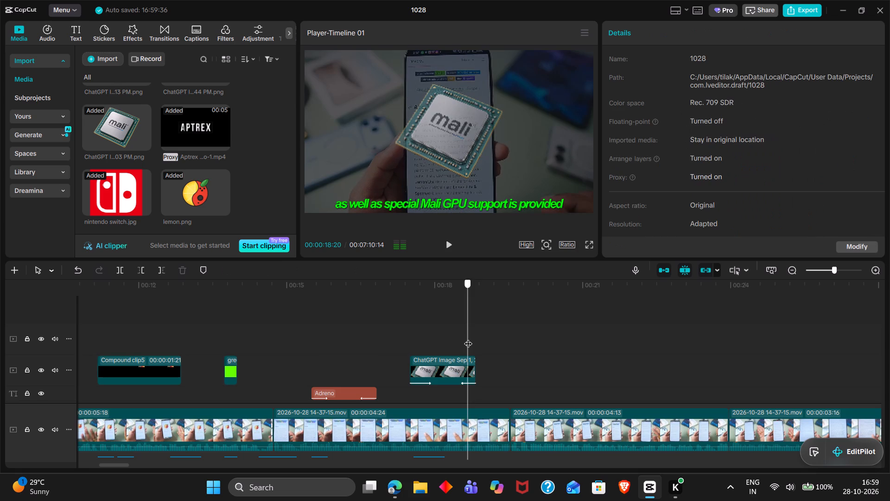
scroll(468, 337, "down", 1)
scroll(472, 377, "down", 1)
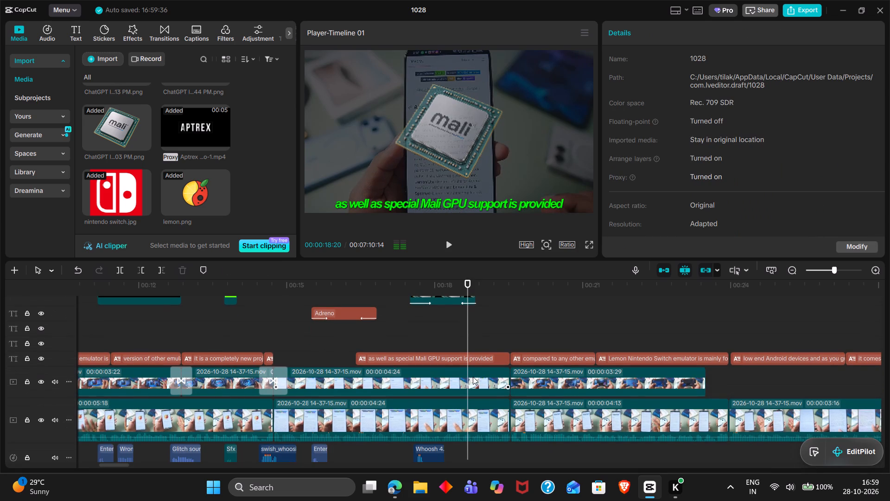
left_click(473, 377)
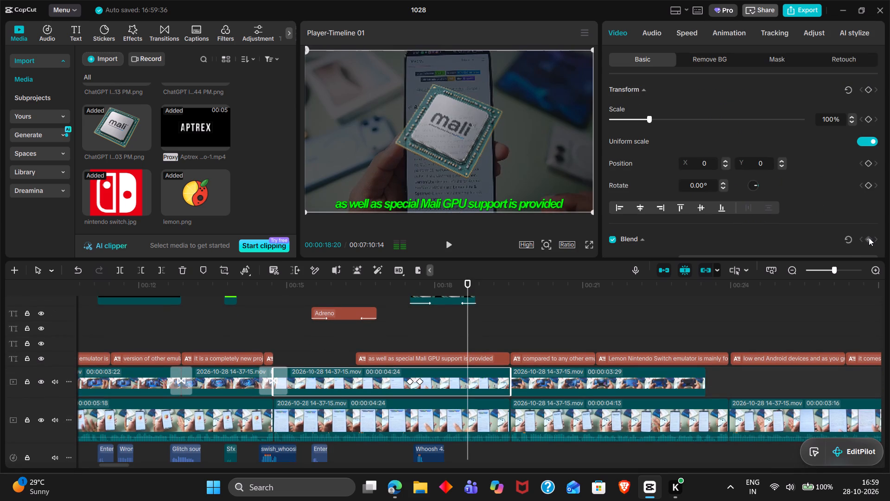
left_click(869, 238)
double_click(472, 285)
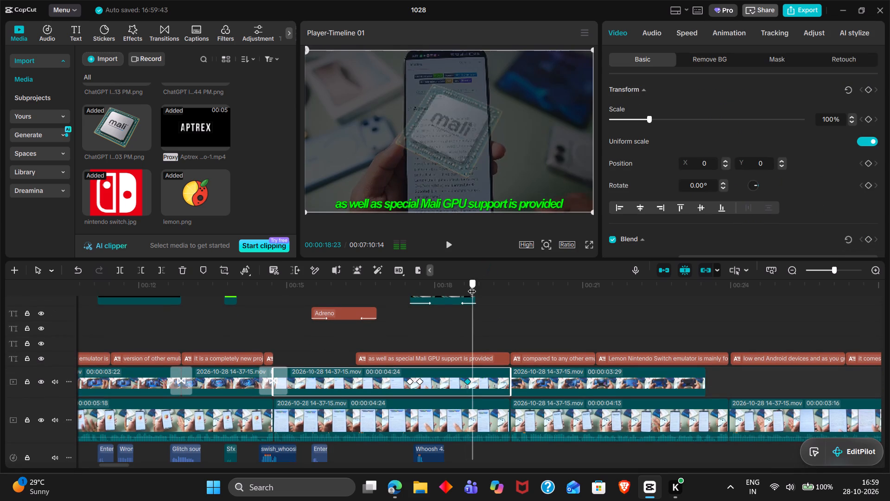
scroll(718, 213, "down", 1)
left_click_drag(755, 238, 859, 242)
Play back the section from before the Adreno title through the Mali image's exit into the gameplay clip.
scroll(526, 345, "down", 2, "ctrl")
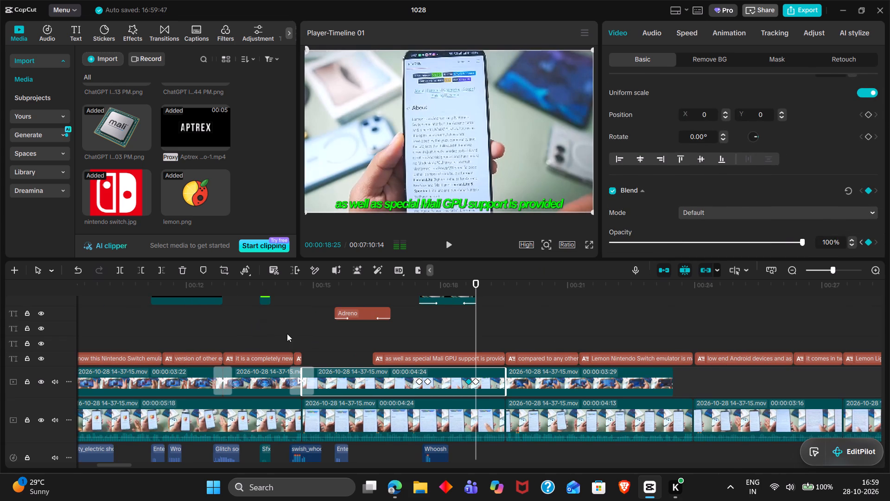
double_click(287, 334)
key("space")
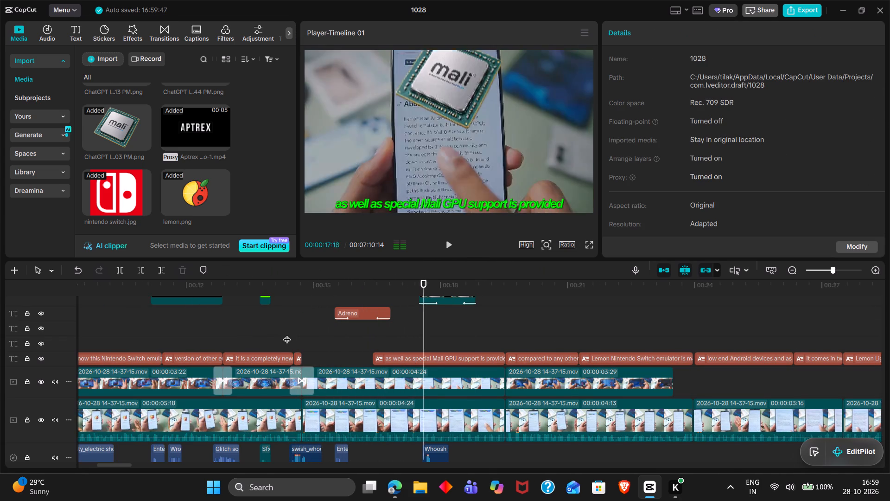
key("space")
key("space")
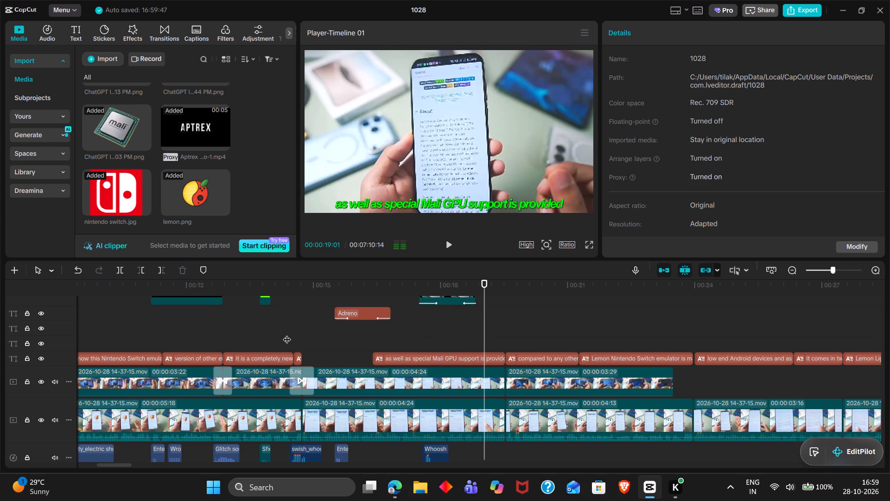
key("space")
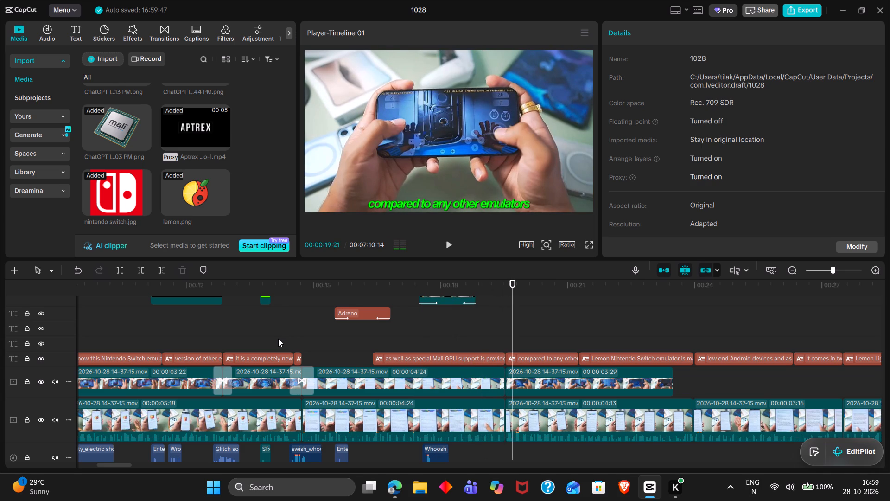
Add Transform keyframes to the overlay phone clip at 00:00:14:22 and 00:00:19:16, setting the scale to 110% at the second one.
double_click(304, 333)
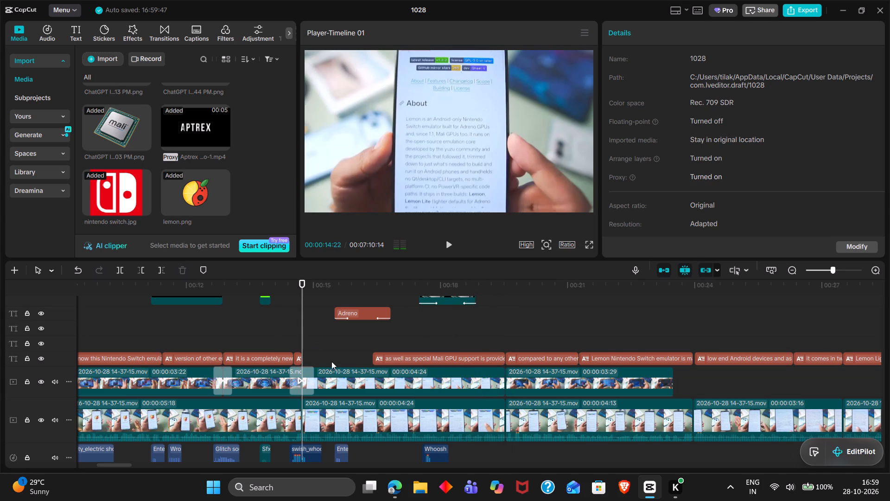
left_click(342, 376)
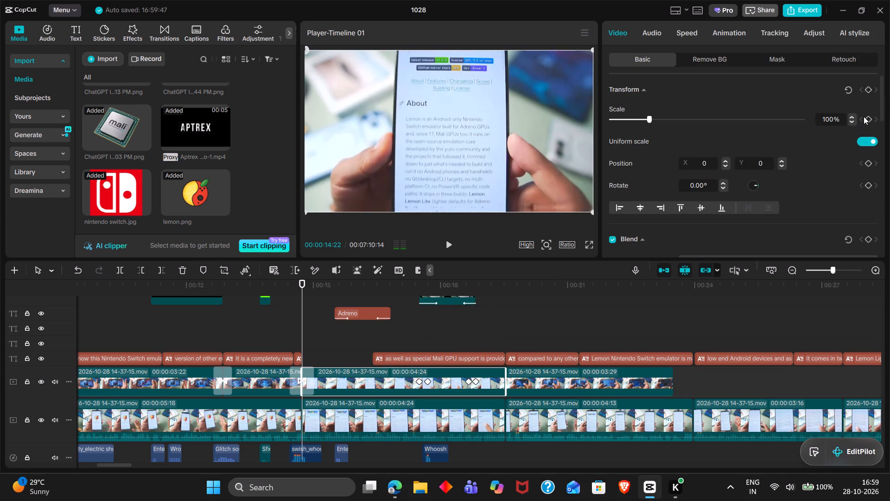
left_click(871, 87)
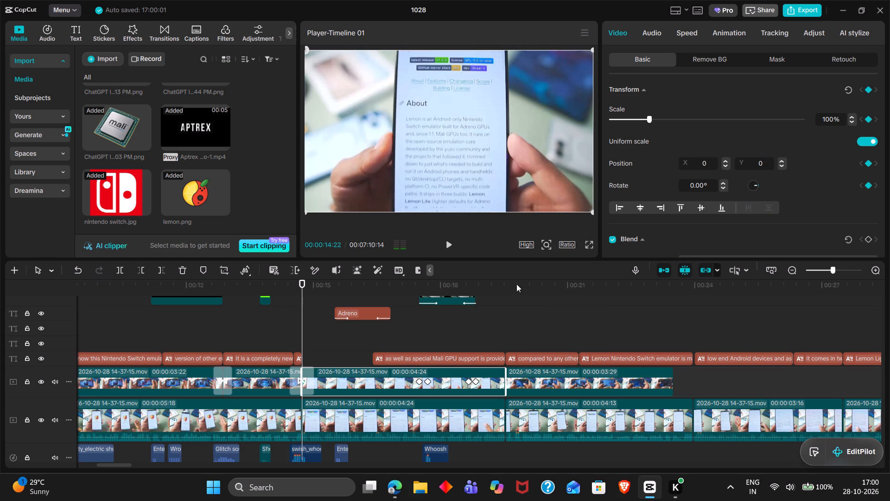
triple_click(504, 294)
left_click(871, 91)
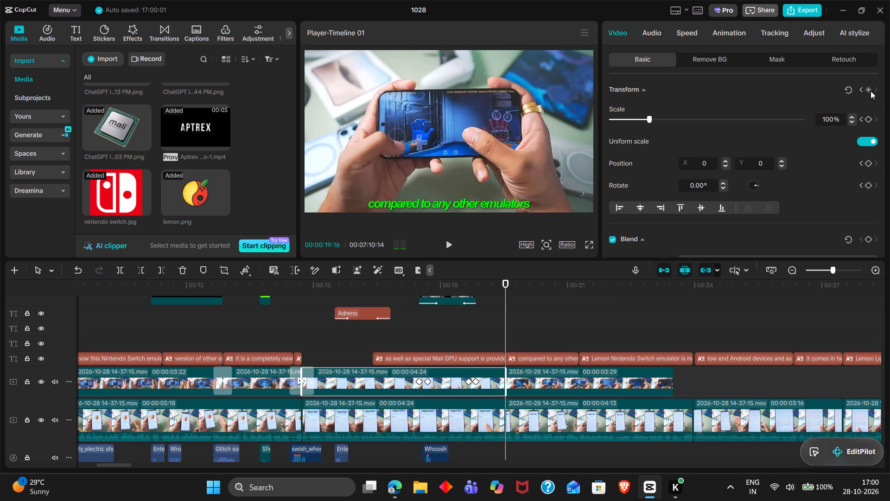
left_click(832, 128)
left_click(831, 126)
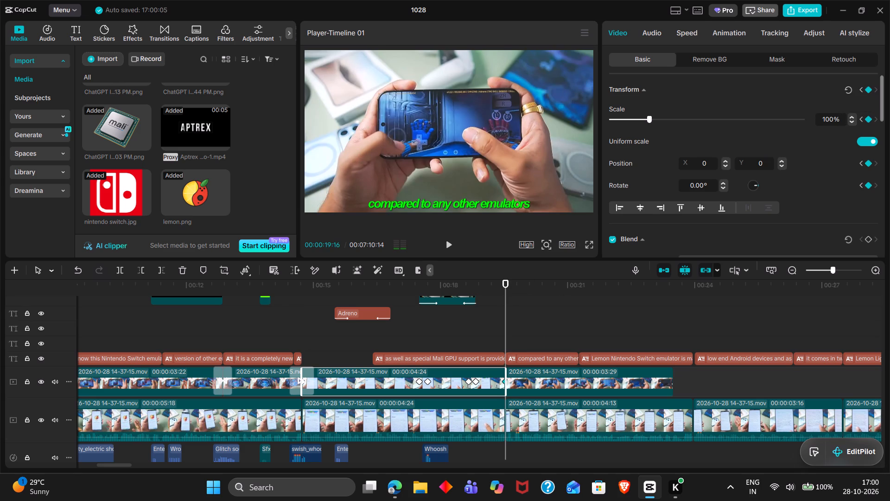
triple_click(830, 125)
type("110")
key("Return")
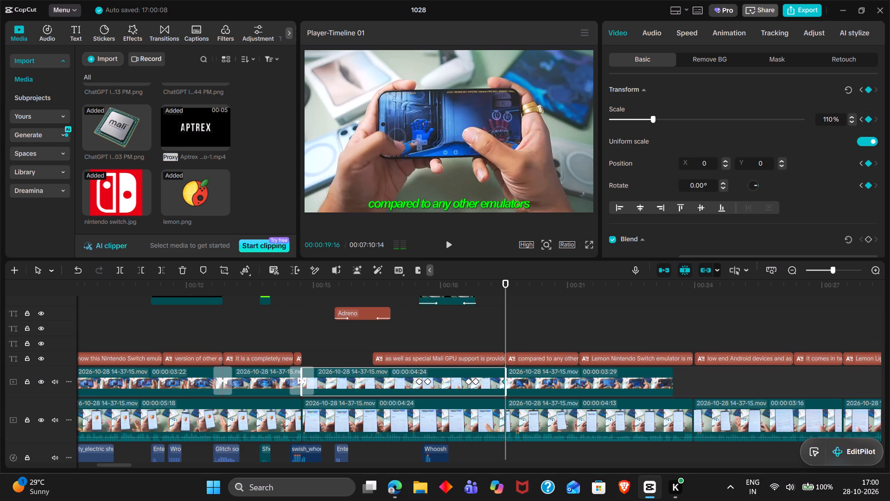
Play back the zoomed phone overlay and continue through the gameplay clip to its end.
left_click(316, 326)
left_click_drag(316, 326, 286, 318)
key("space")
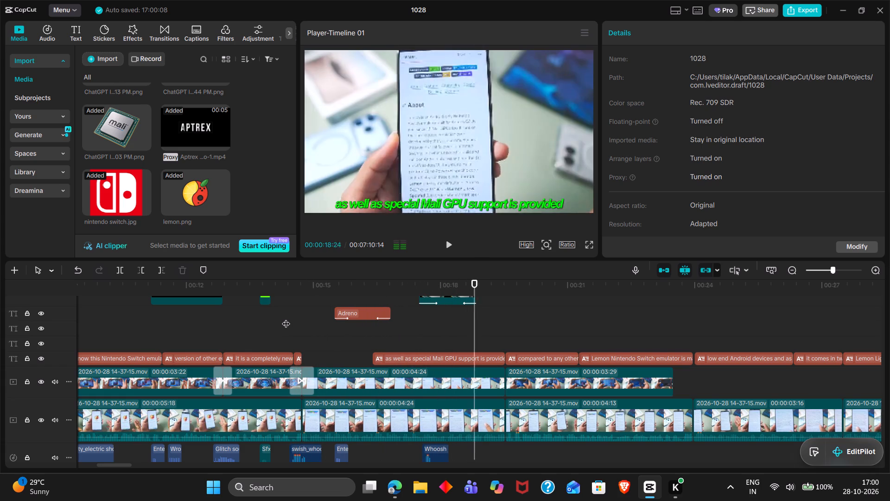
key("space")
key("space")
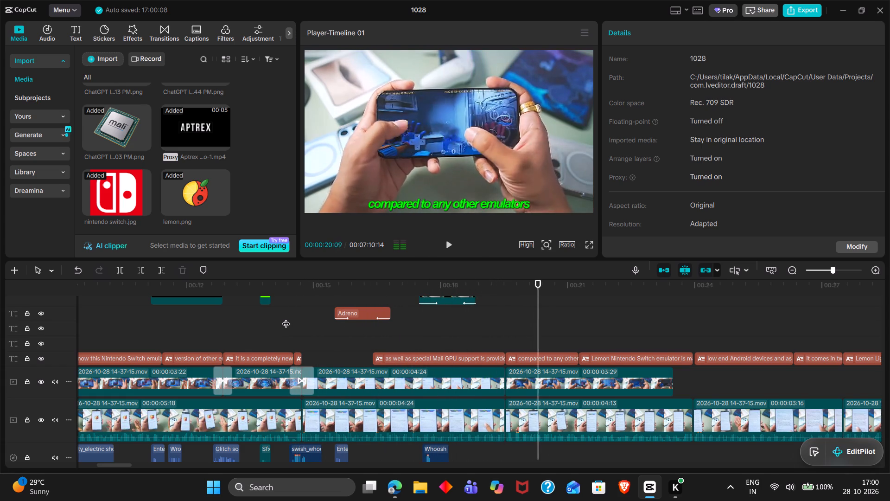
key("space")
key("space")
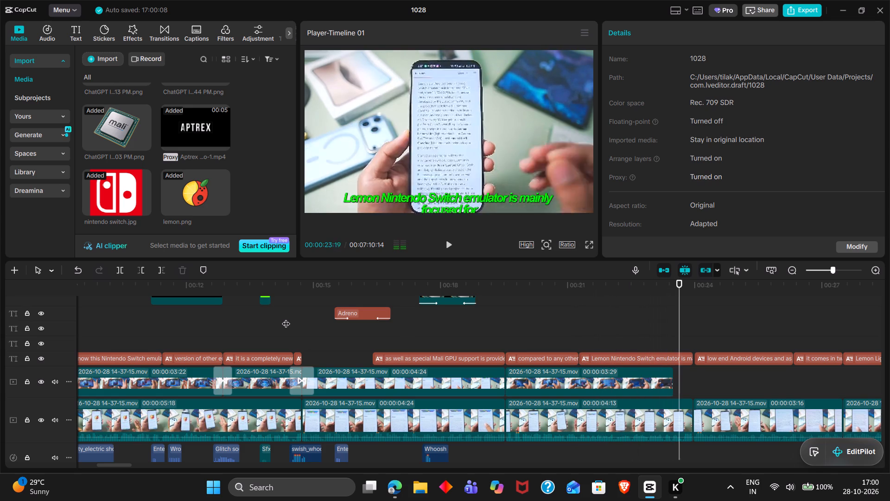
key("space")
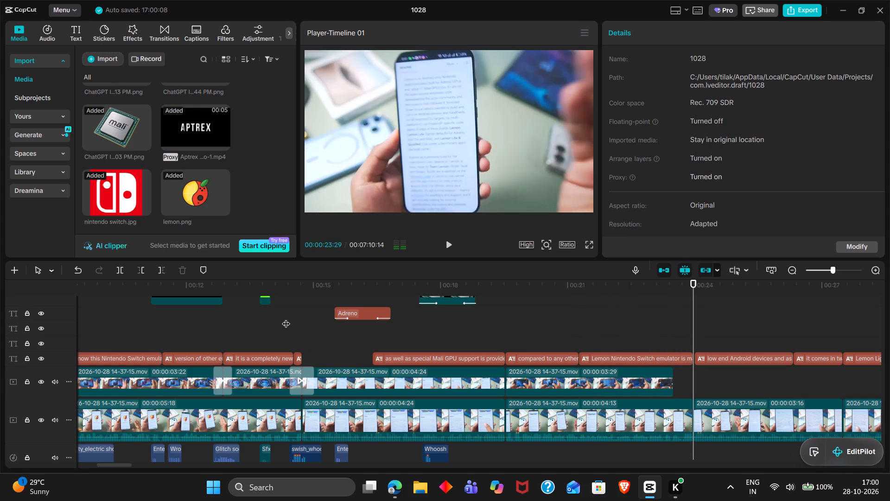
Trim the end of the overlay gameplay clip to 00:00:22:20.
double_click(505, 325)
key("space")
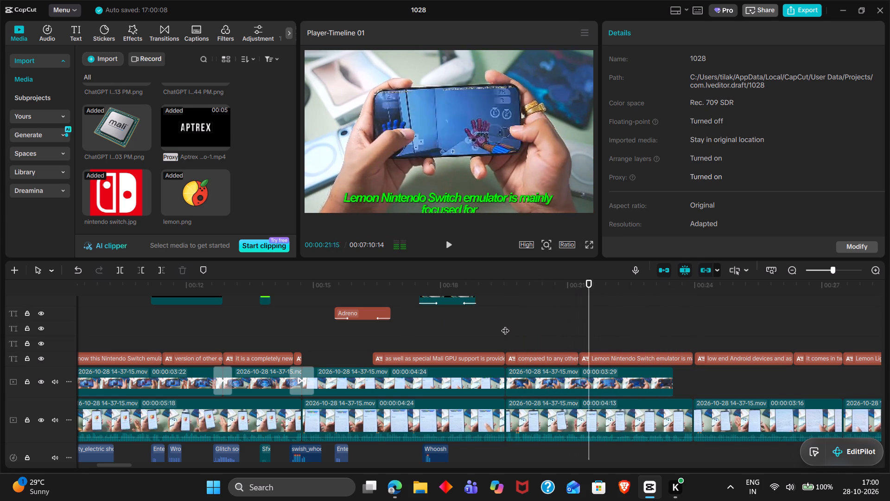
key("space")
key("space")
key("space")
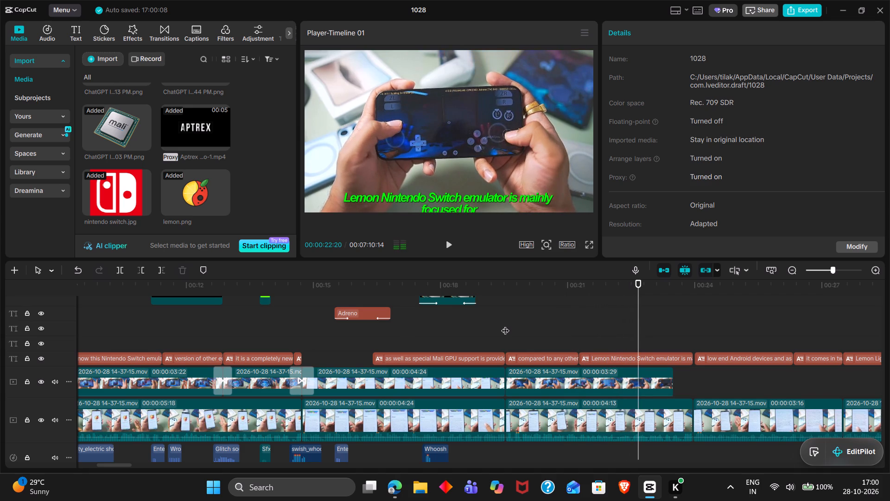
left_click(630, 388)
key("w")
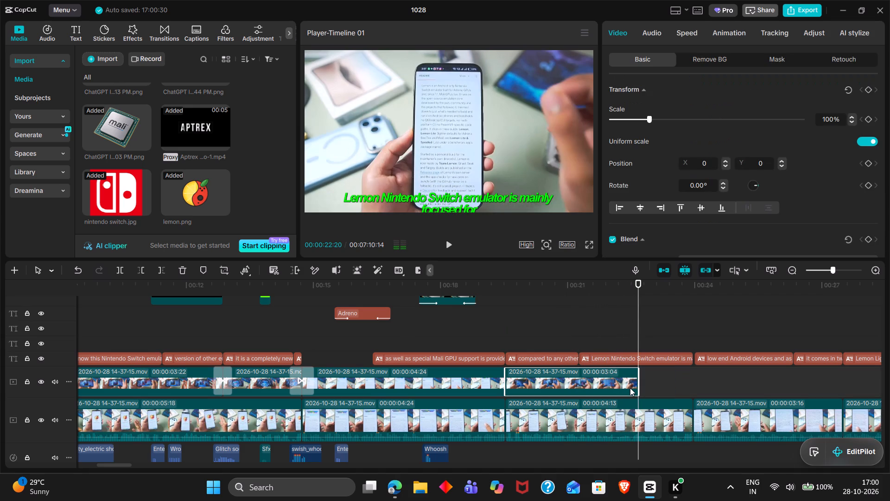
Add the Flame transition between the overlay phone clip and the following gameplay clip.
double_click(161, 21)
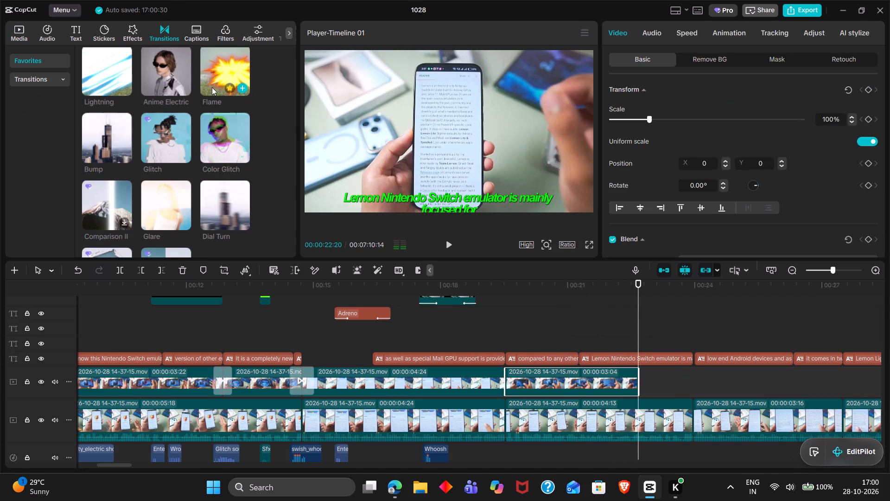
left_click_drag(212, 87, 495, 384)
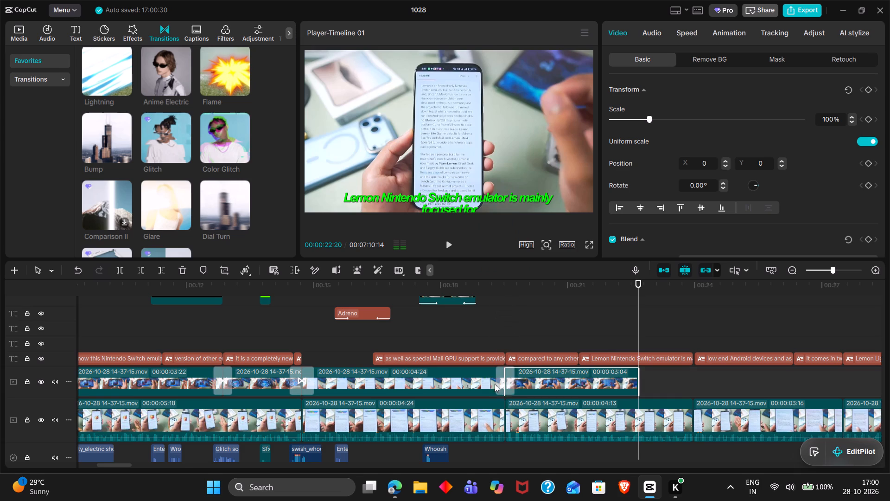
Copy the earlier Fire magic sound effect and paste it at 00:00:19:09, where the Flame transition starts.
triple_click(492, 333)
scroll(492, 333, "down", 2)
scroll(492, 333, "right", 3)
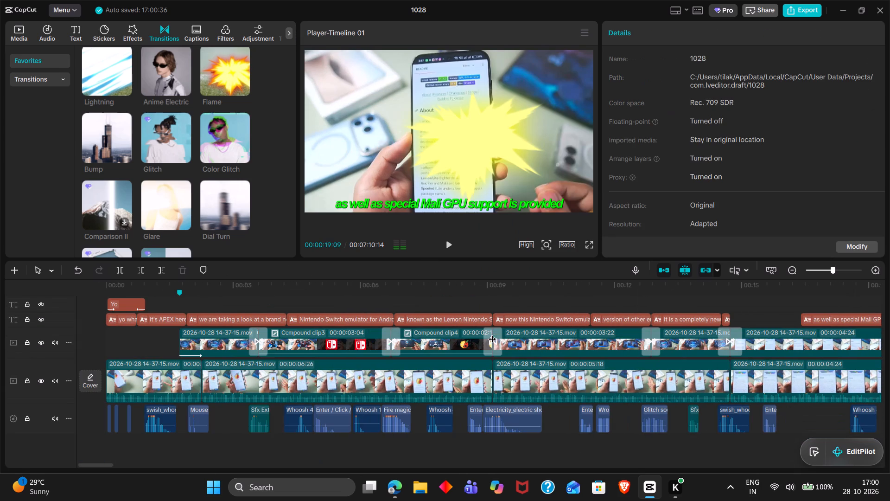
left_click(408, 413)
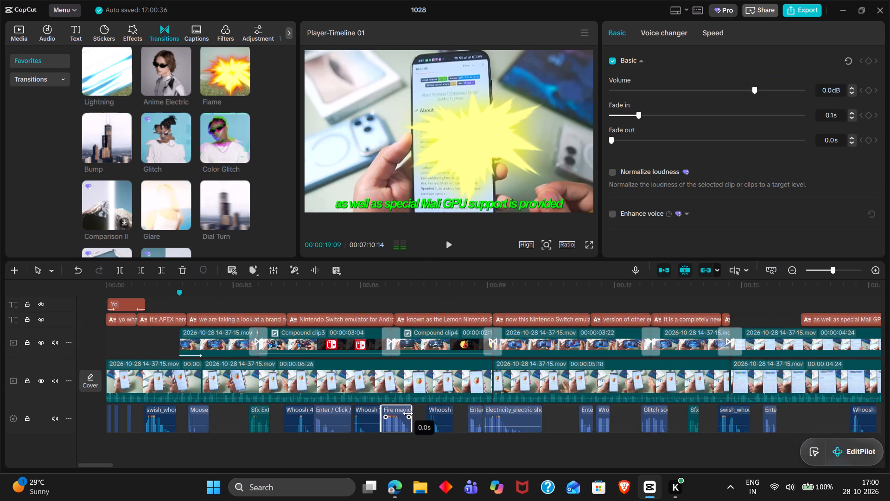
key("ctrl+c")
key("ctrl+v")
Play back and scrub the Flame transition with its fire sound effect through the gameplay clip.
key("space")
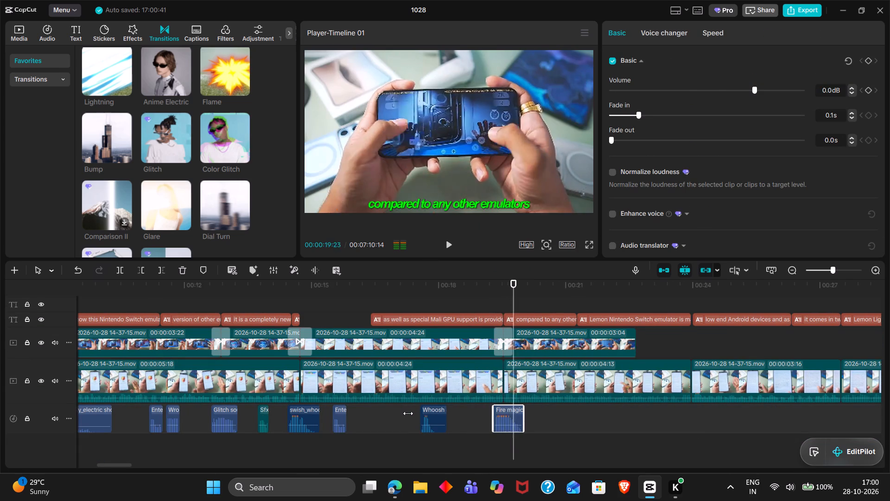
key("space")
key("space")
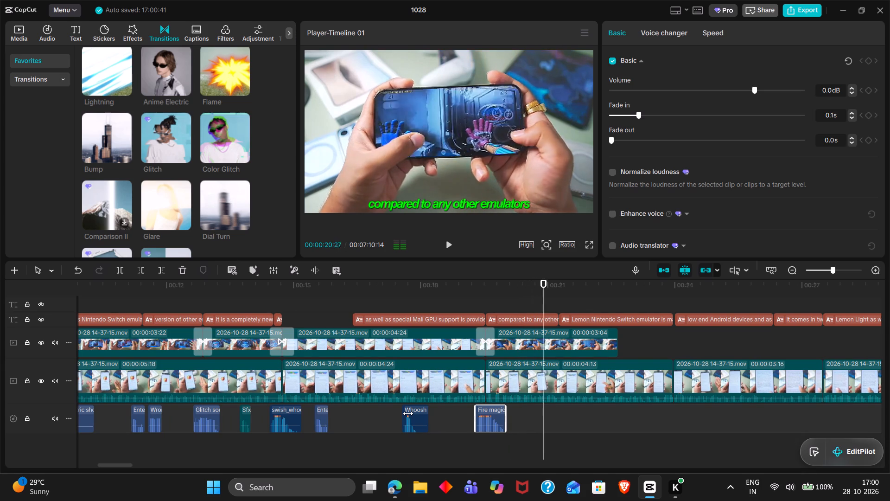
key("space")
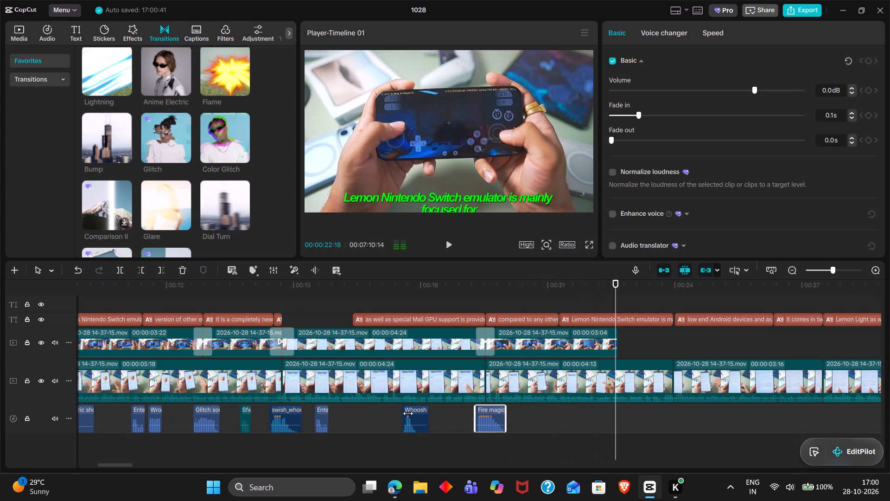
left_click(526, 308)
left_click_drag(526, 308, 483, 300)
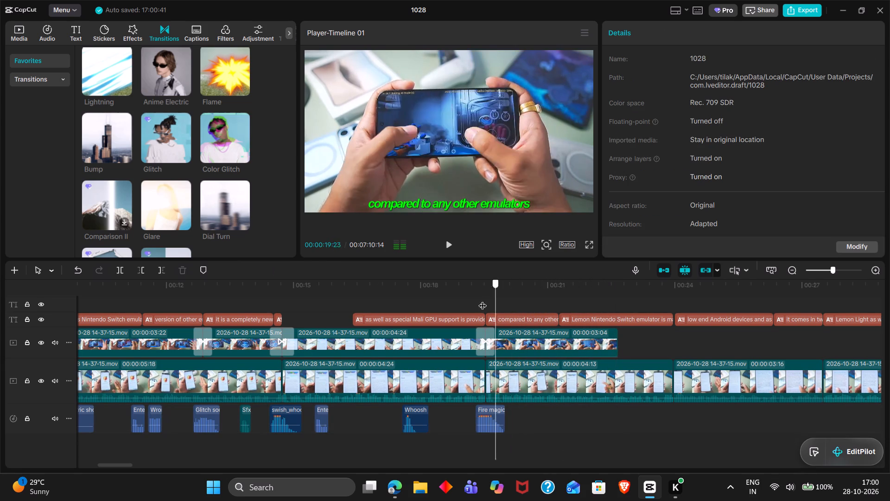
left_click_drag(483, 300, 477, 296)
key("space")
key("space")
double_click(482, 298)
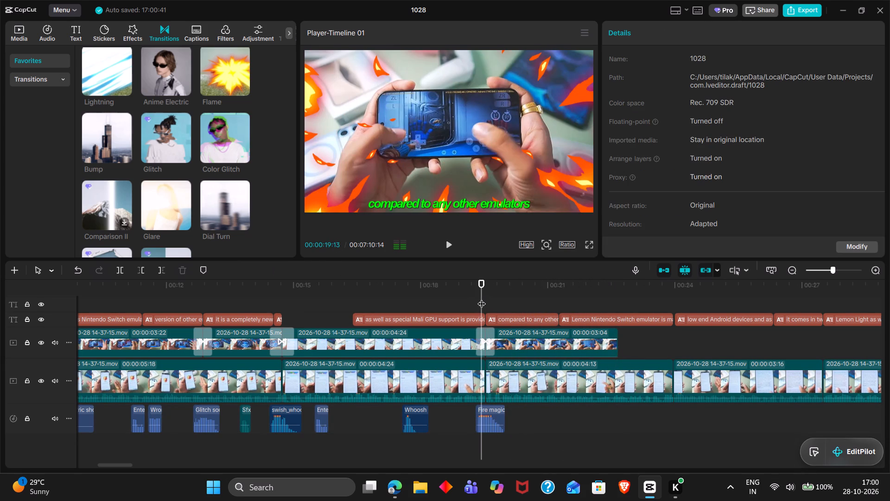
left_click(523, 328)
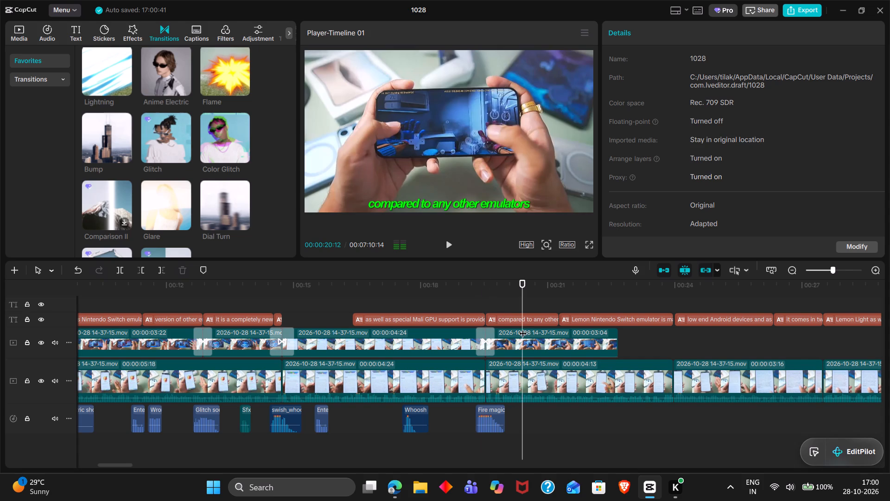
Keyframe the overlay gameplay clip's scale from 110% at 00:00:19:16 to 100% at 00:00:22:20.
left_click(479, 301)
left_click_drag(479, 301, 484, 302)
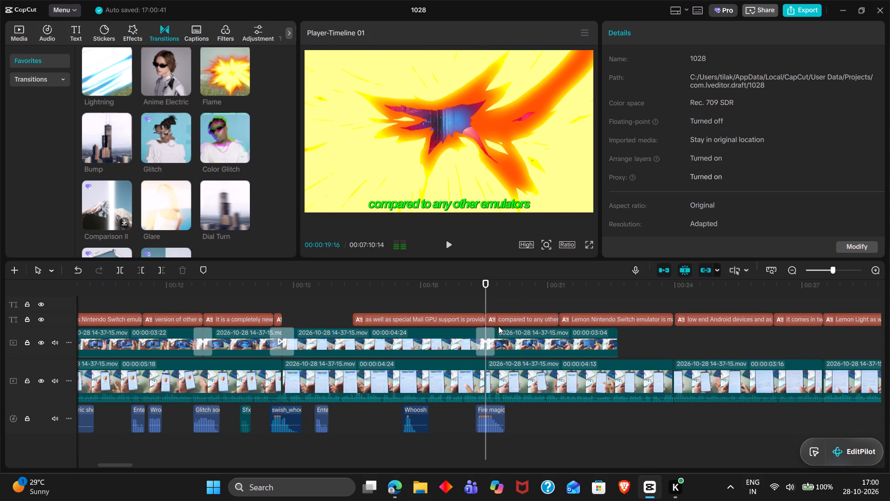
left_click(504, 335)
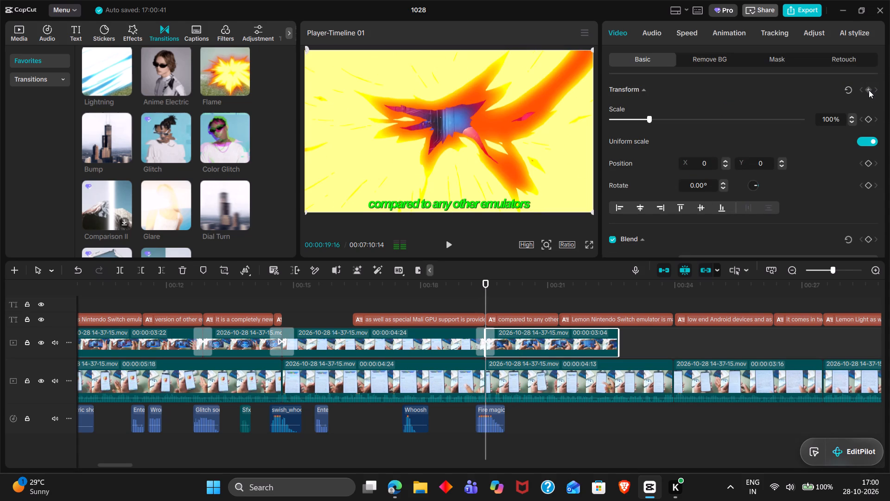
left_click(869, 90)
triple_click(620, 291)
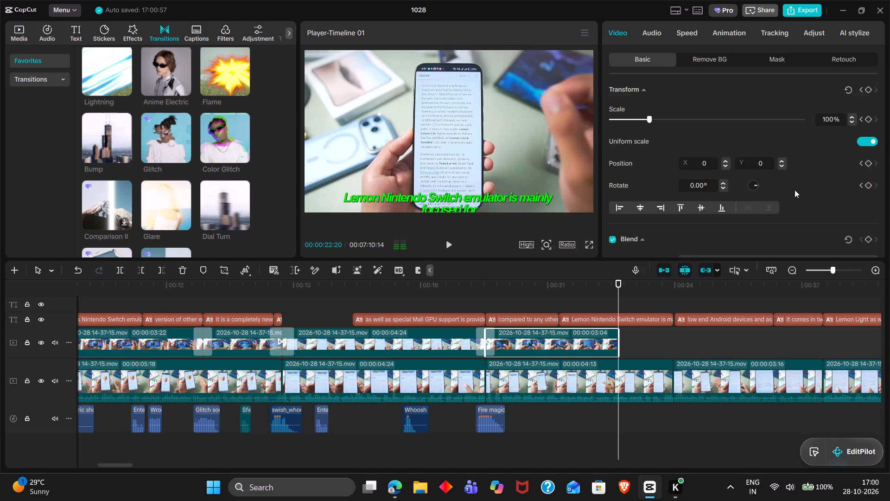
left_click(871, 92)
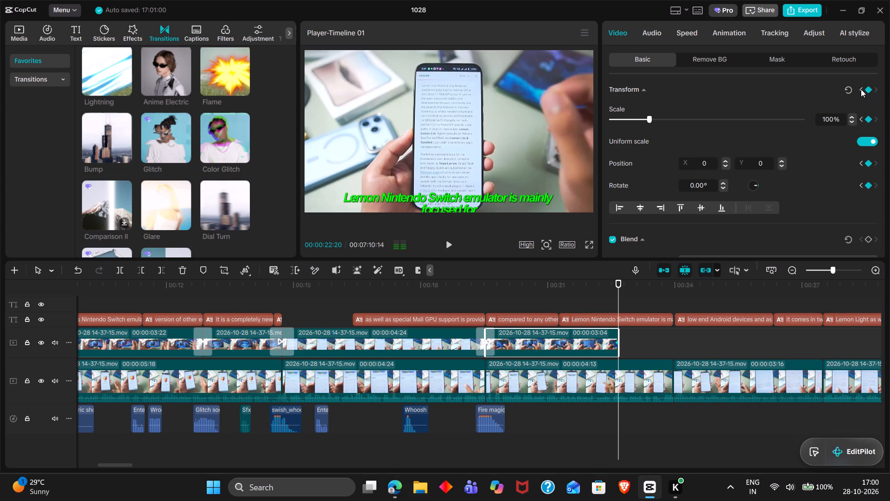
left_click(861, 89)
triple_click(825, 122)
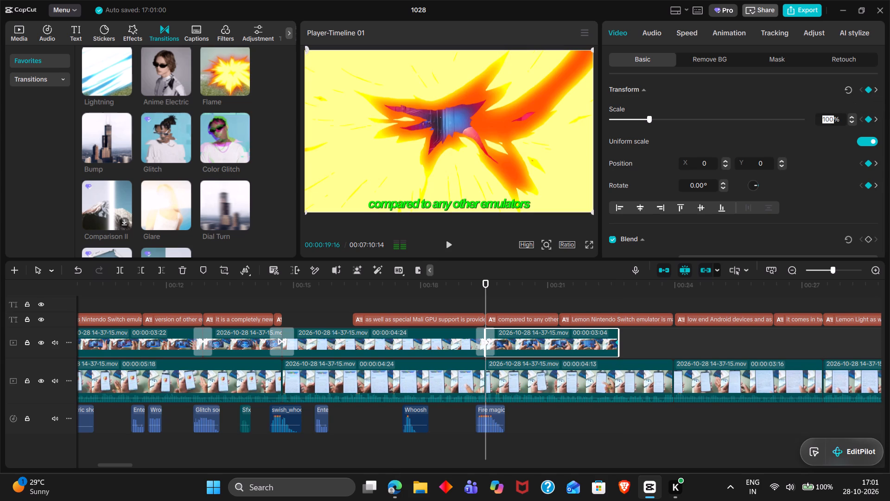
type("110")
key("Return")
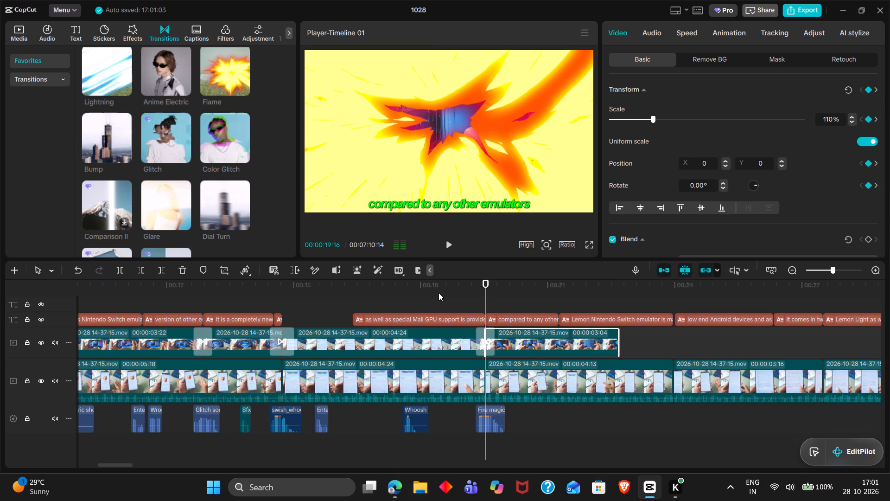
Play back the Flame transition and the gameplay clip's zoom-out up to the clip's end.
double_click(442, 289)
key("space")
key("space")
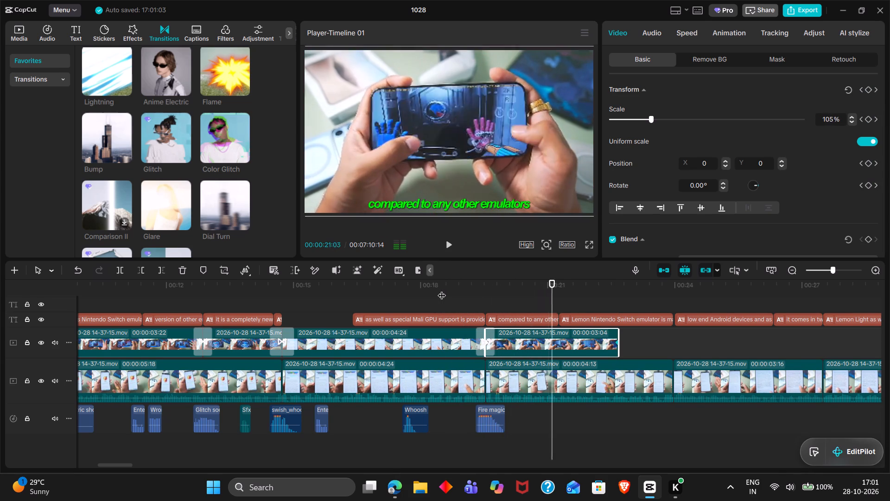
key("space")
key("space")
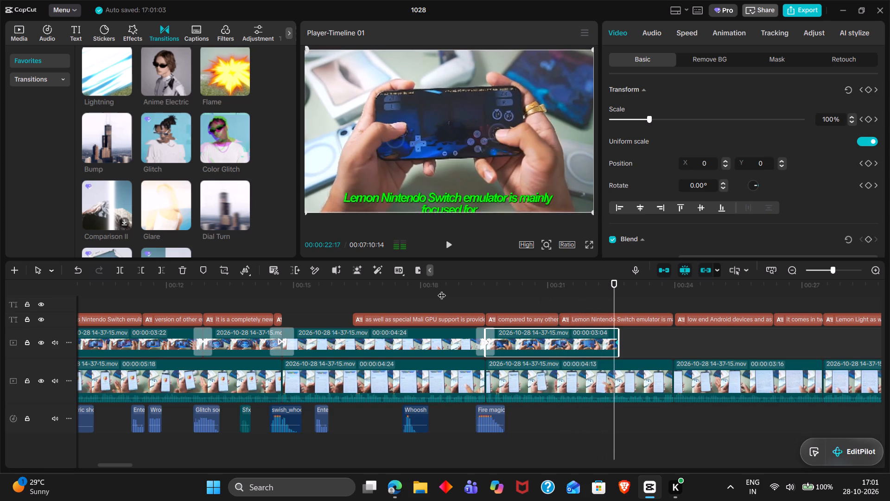
key("space")
Split the main phone clip at 00:00:22:20 and paste a copy of its second part on the overlay track after the gameplay clip.
left_click(583, 379)
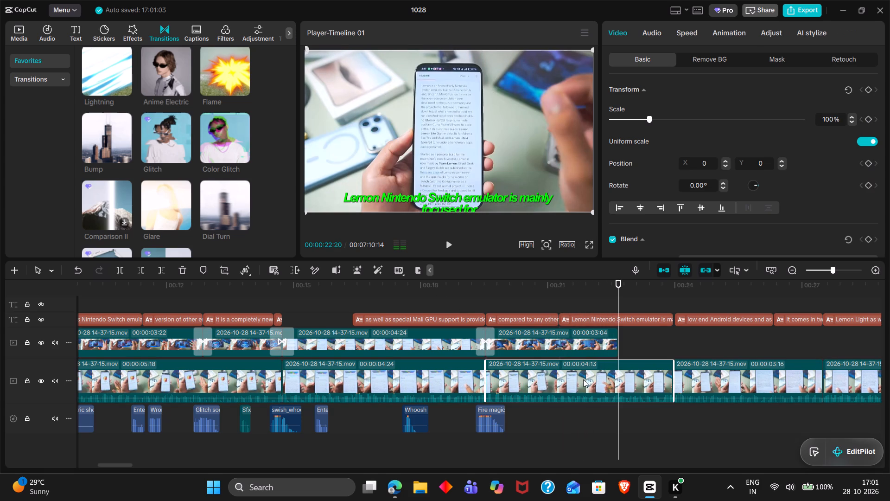
key("ctrl+b")
key("ctrl+c")
key("ctrl+v")
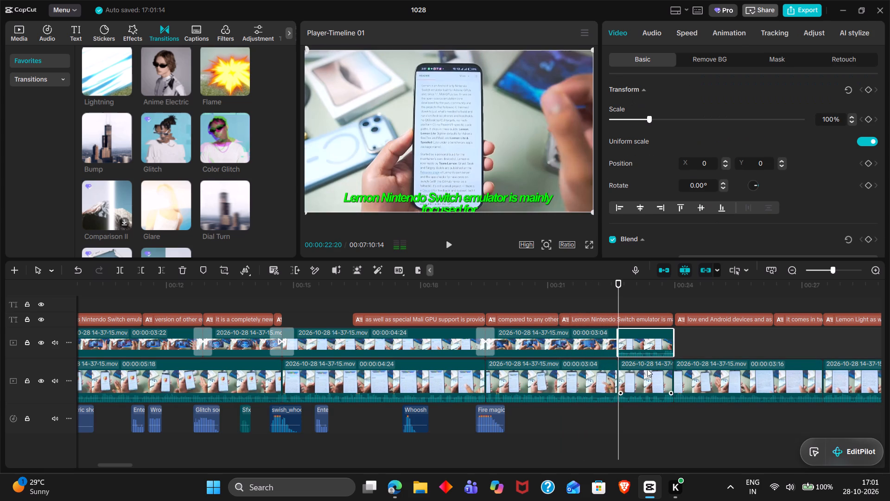
double_click(659, 355)
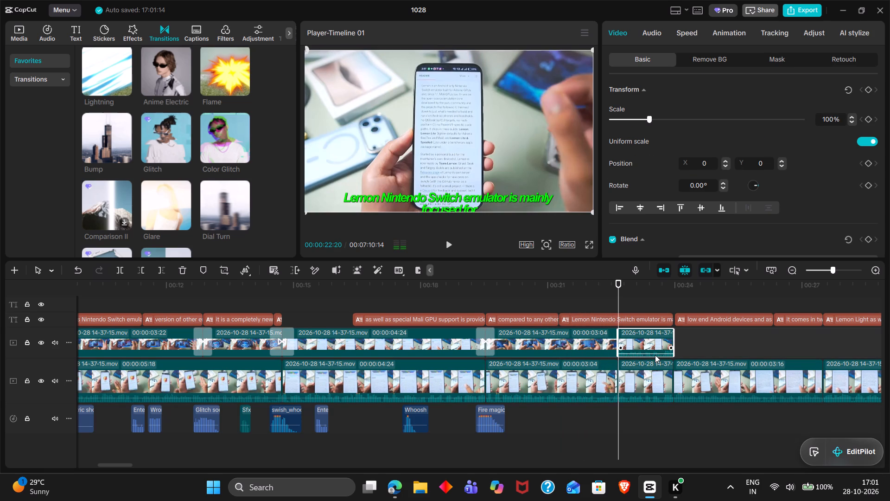
left_click_drag(653, 353, 655, 376)
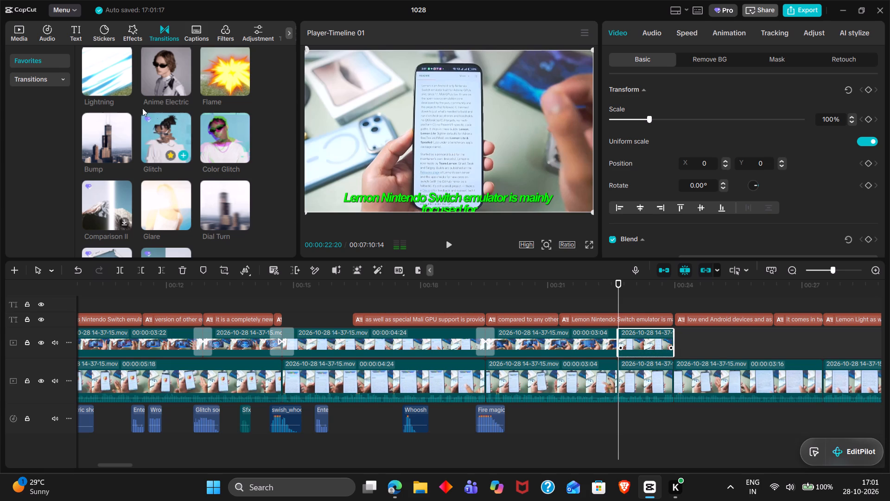
Add the Glare II transition between the overlay gameplay clip and the pasted phone clip at 00:00:22:20.
scroll(143, 213, "up", 1)
left_click_drag(224, 74, 605, 287)
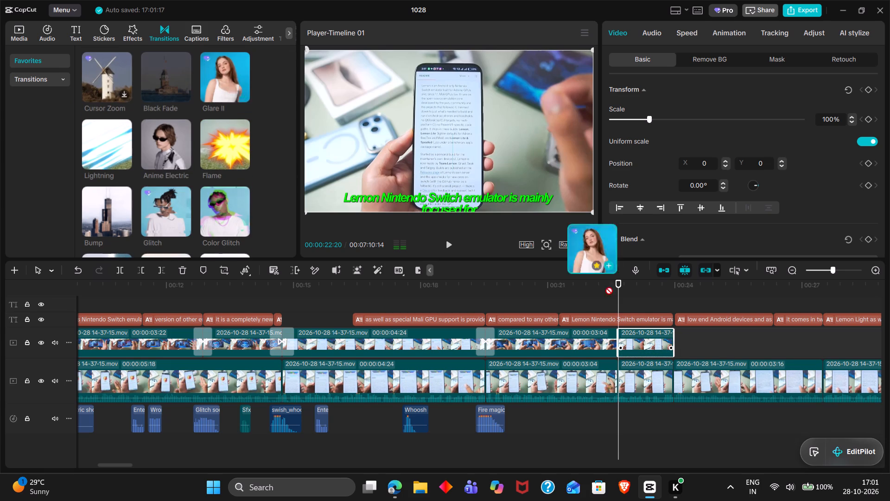
left_click_drag(605, 287, 612, 349)
Copy the early Sfx Extract sound effect, near 00:00:03, and paste it at 00:00:22:13 where the Glare II transition begins.
triple_click(605, 296)
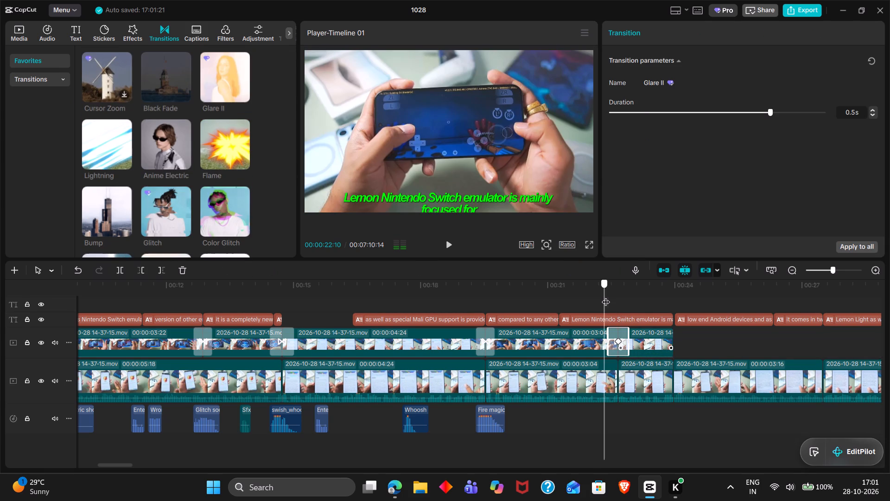
scroll(606, 297, "right", 4)
left_click(254, 410)
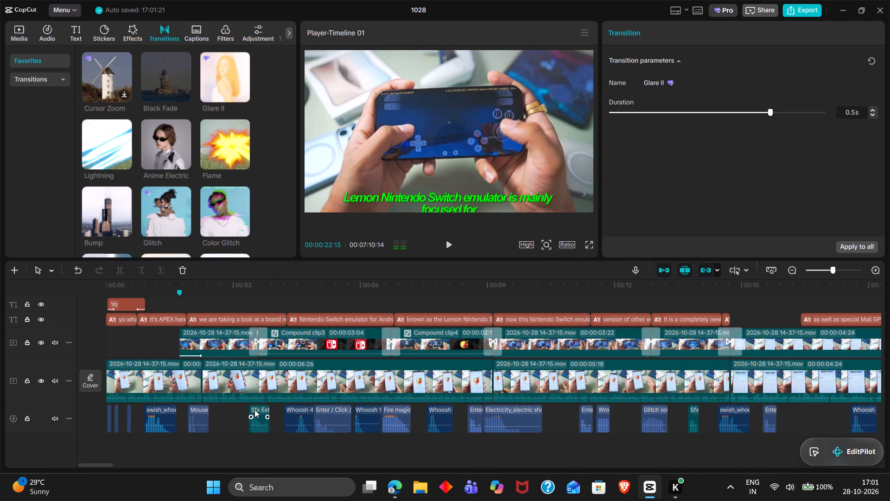
key("ctrl+c")
left_click(254, 410)
key("ctrl+c")
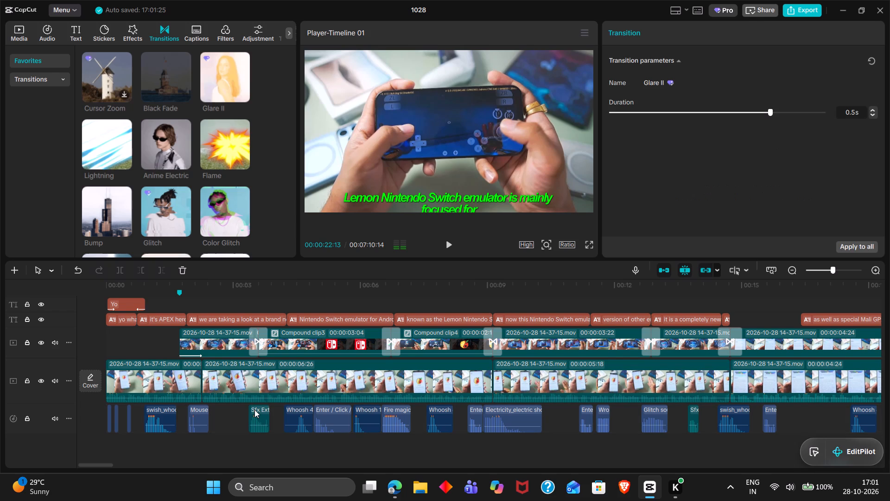
left_click(254, 410)
key("ctrl+c")
key("ctrl+v")
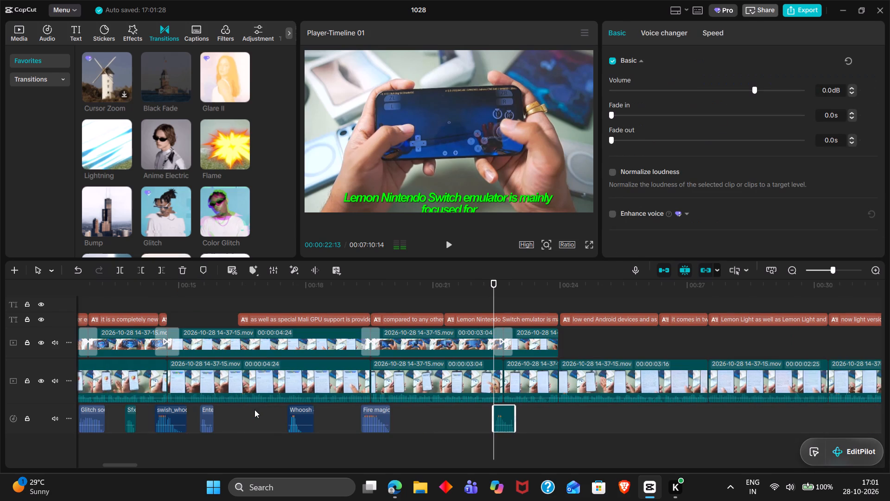
Play back the Glare II transition with its sound effect through the end of the overlay phone clip.
key("space")
key("space")
key("space")
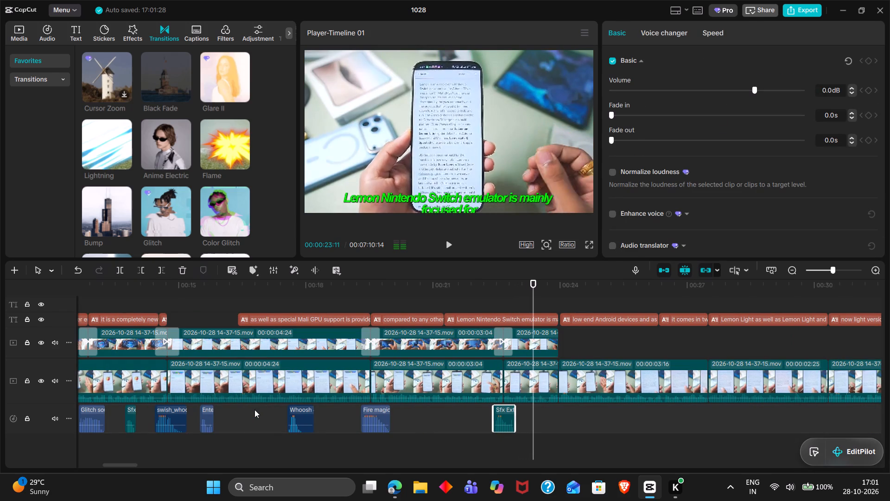
key("space")
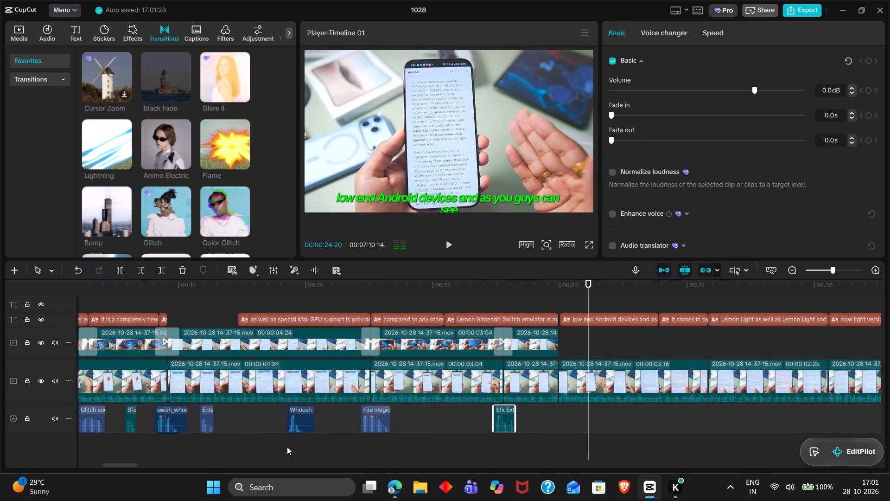
left_click(474, 447)
left_click_drag(474, 447, 483, 449)
key("space")
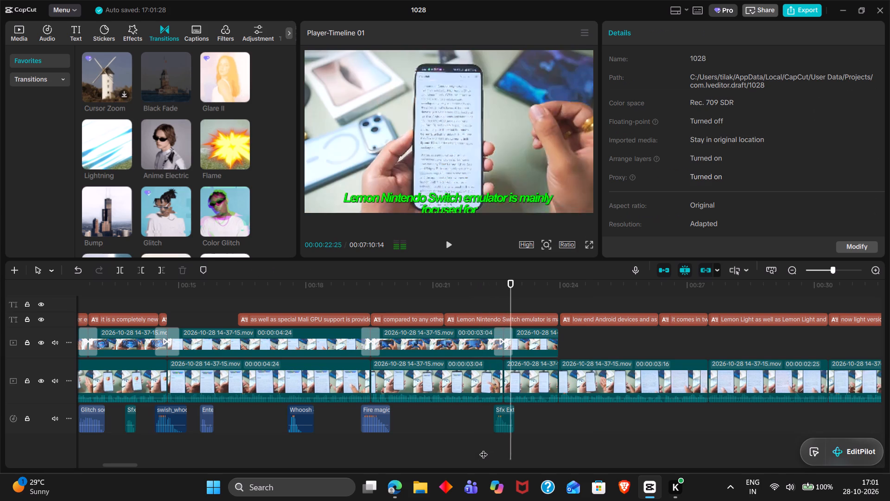
key("space")
key("space")
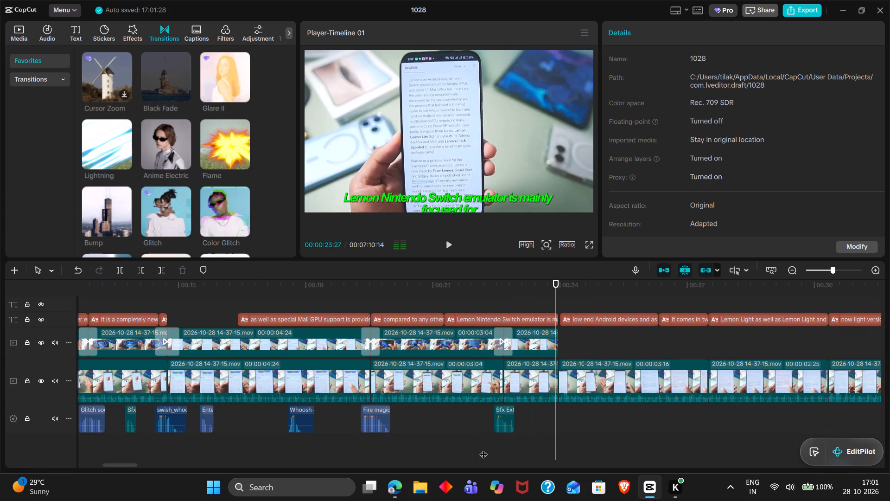
key("space")
Keyframe the next main phone clip's opacity from 100% at 00:00:23:29 to 47% at 00:00:24:03.
double_click(559, 295)
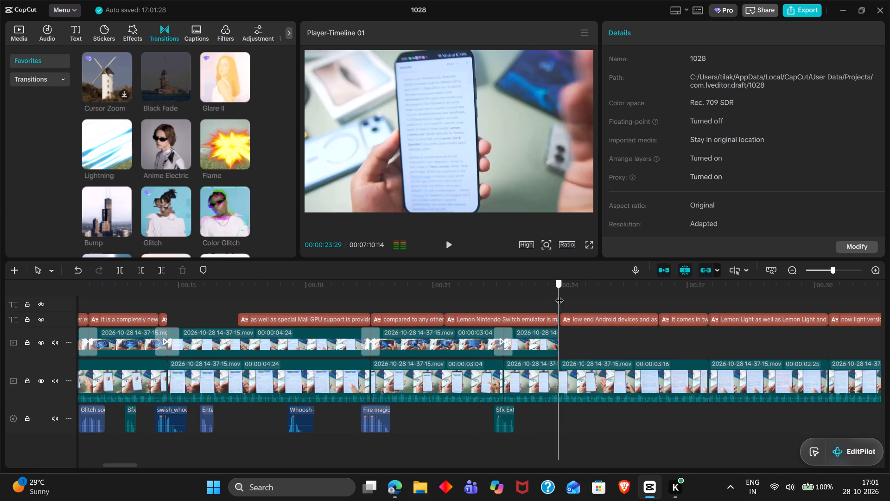
left_click(579, 386)
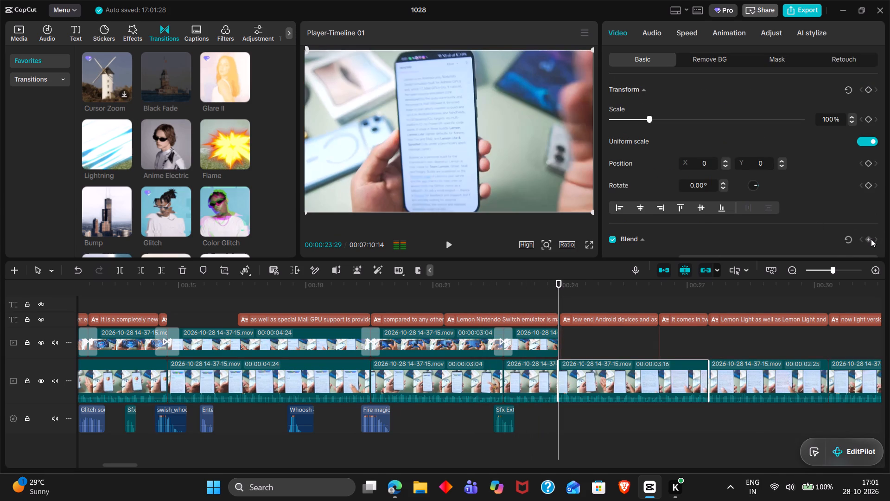
left_click(871, 239)
double_click(567, 285)
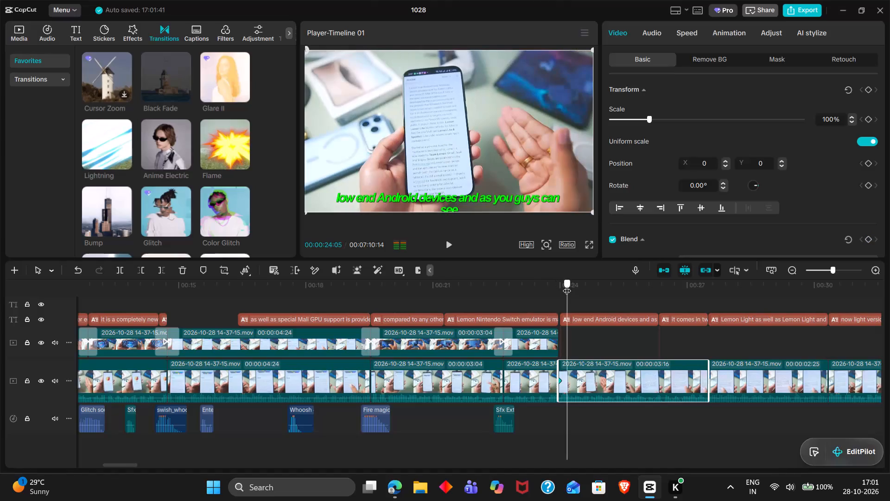
scroll(581, 356, "up", 9, "ctrl")
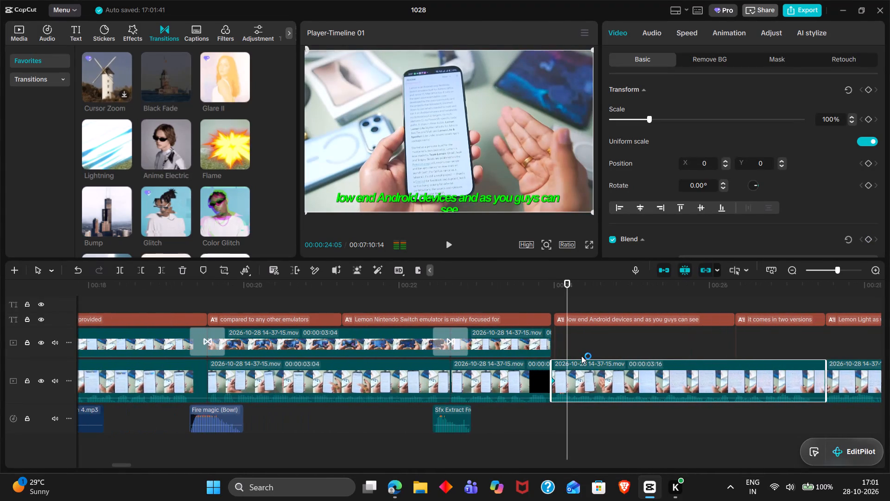
left_click(566, 302)
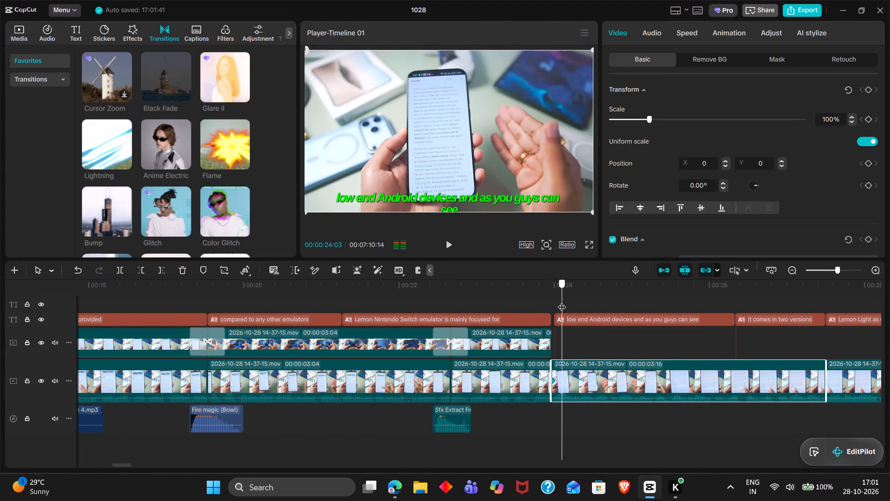
scroll(699, 178, "down", 1)
left_click(720, 220)
left_click_drag(720, 220, 700, 217)
Place low end.png from the project media on the overlay track at 00:00:23:29, keeping its scale at 100%.
left_click(553, 385)
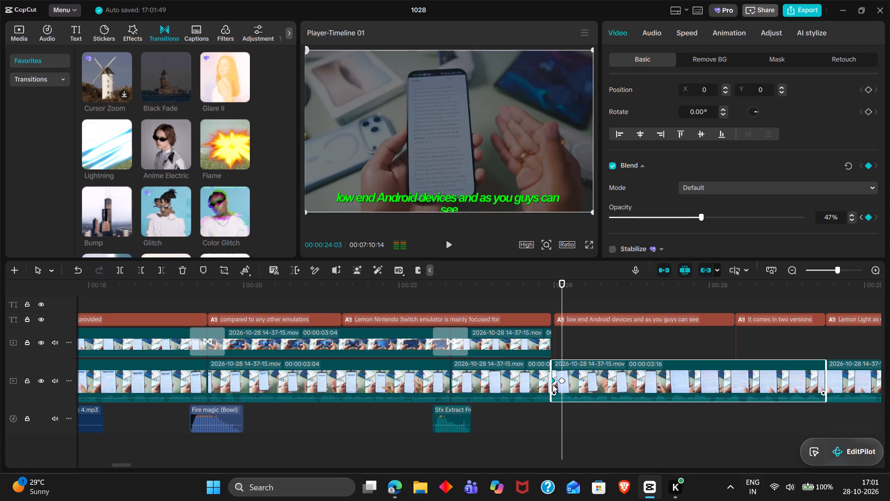
double_click(10, 31)
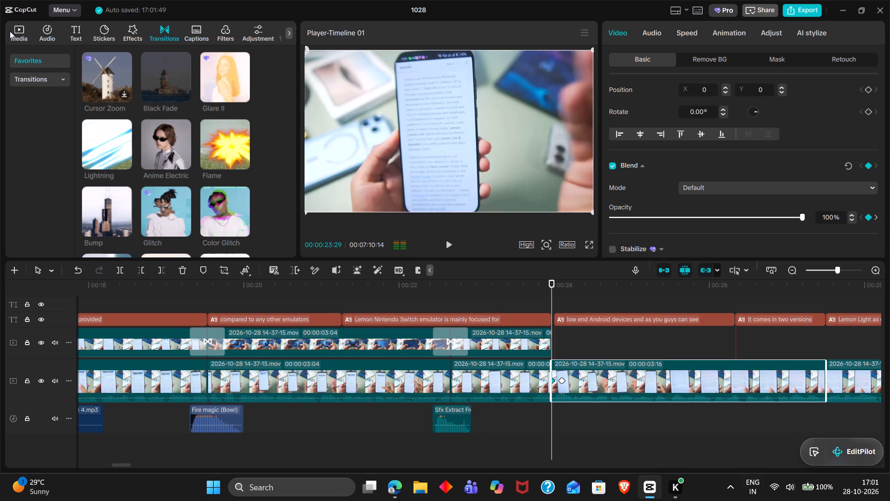
scroll(201, 174, "down", 3)
scroll(201, 174, "up", 1)
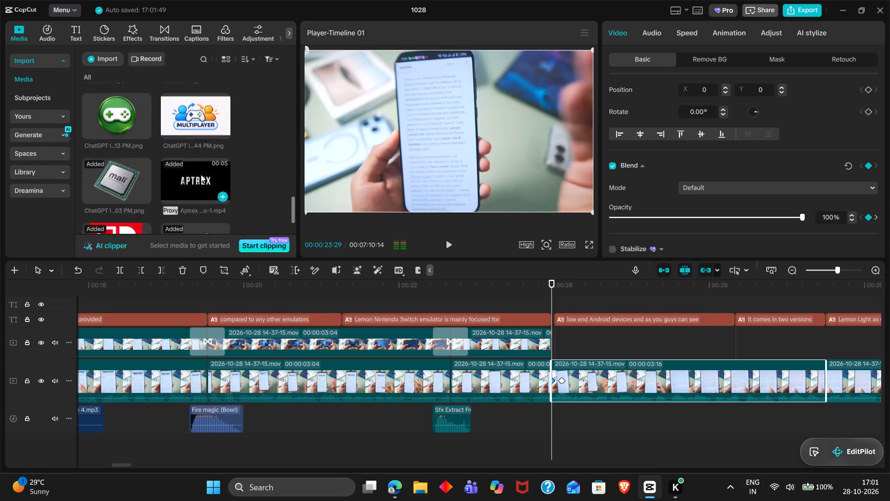
scroll(201, 174, "up", 3)
scroll(201, 174, "down", 1)
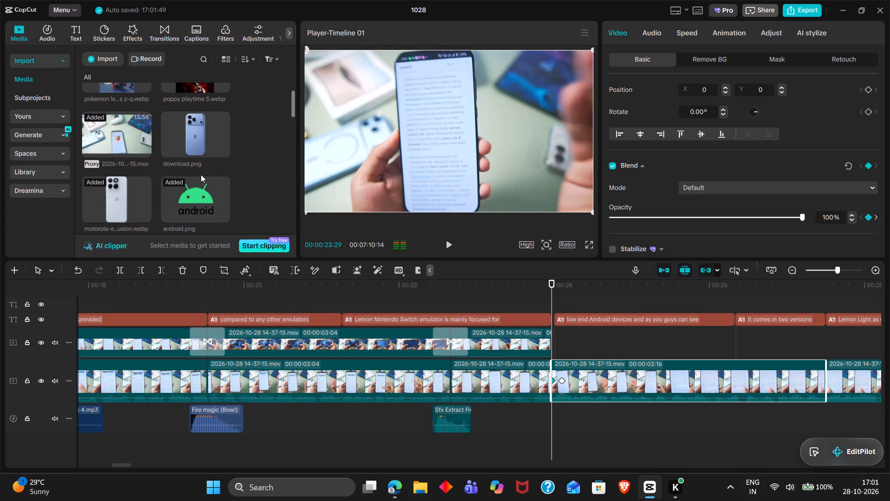
scroll(201, 174, "down", 1)
left_click_drag(116, 189, 531, 319)
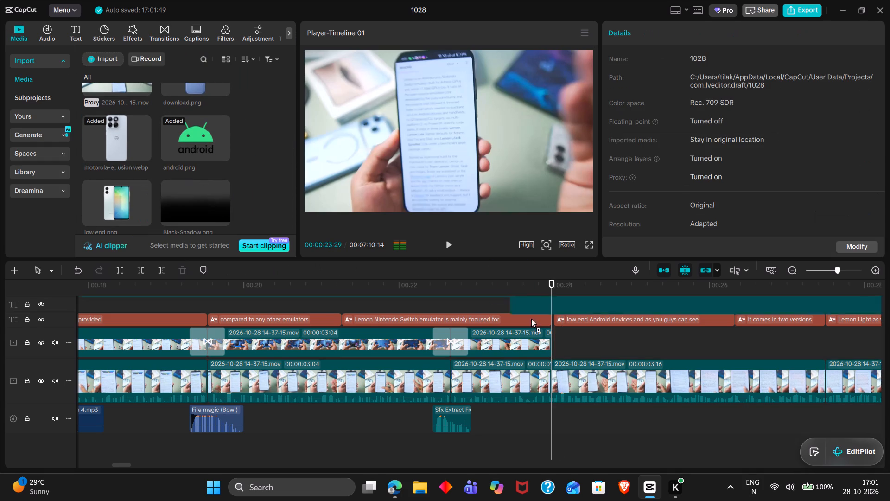
left_click_drag(531, 319, 554, 343)
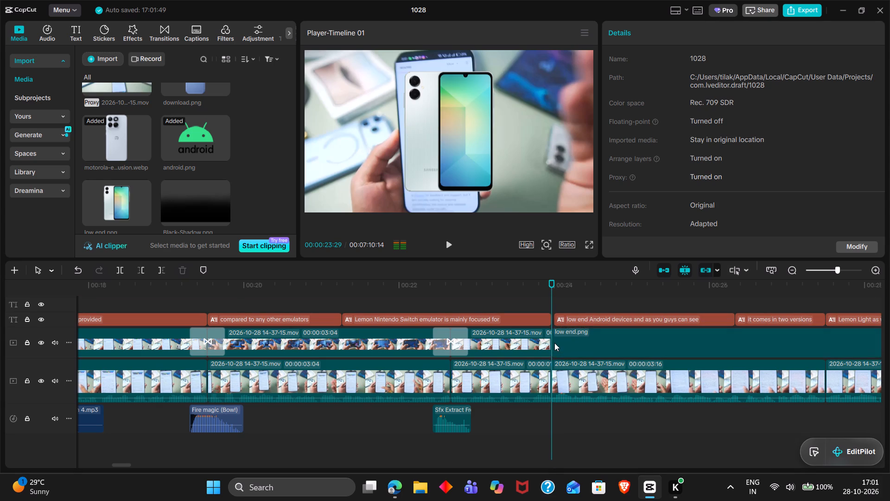
left_click_drag(529, 211, 520, 202)
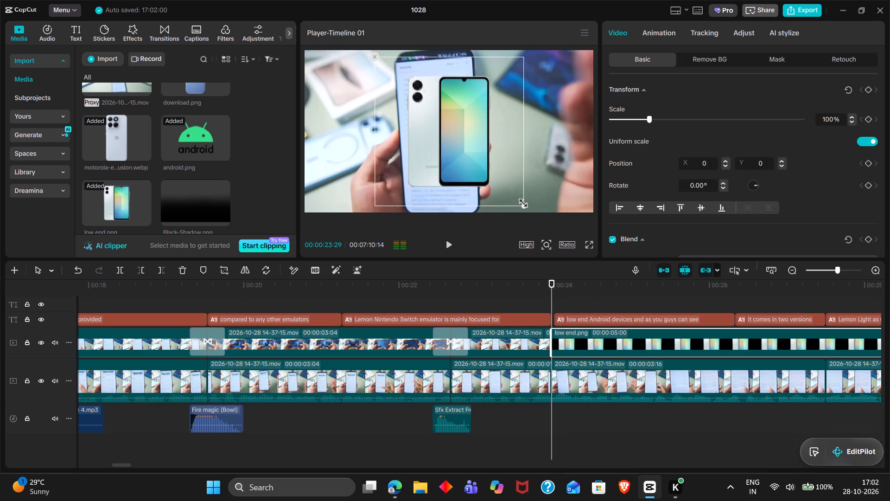
left_click_drag(520, 202, 534, 212)
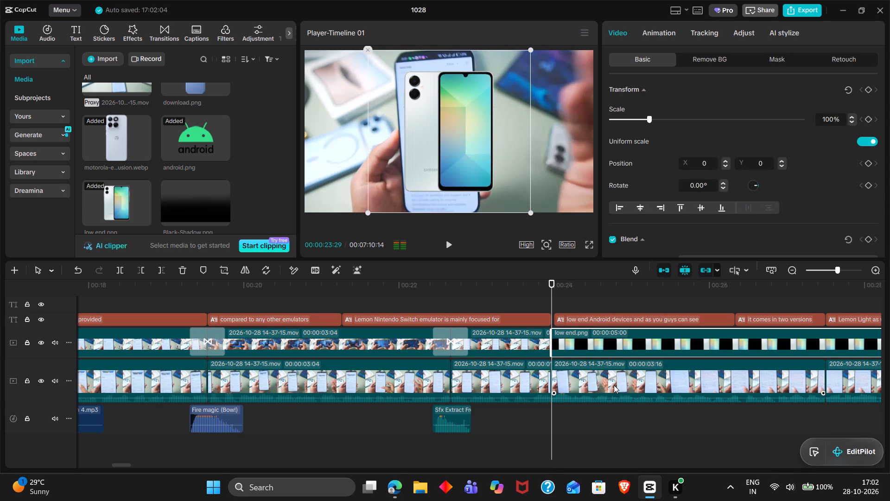
Lower the main phone clip's opacity keyframe at 00:00:24:03 to 31%.
left_click(614, 385)
left_click(562, 380)
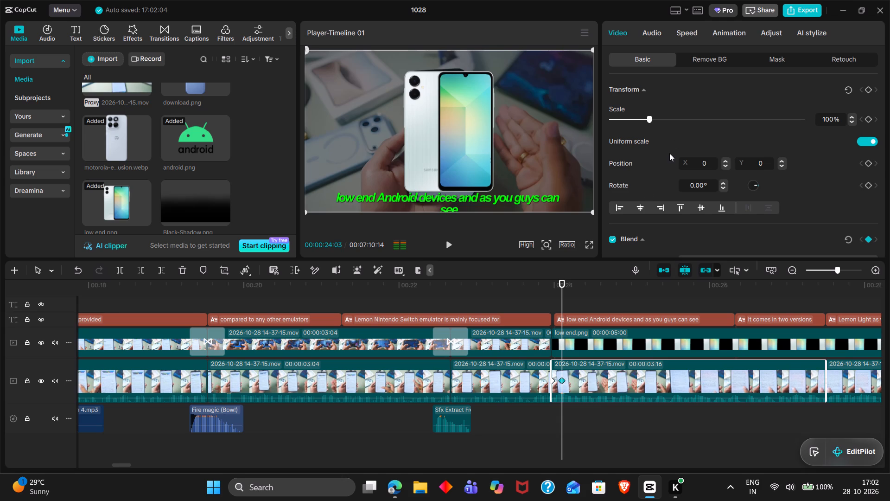
scroll(669, 153, "down", 1)
left_click(671, 77)
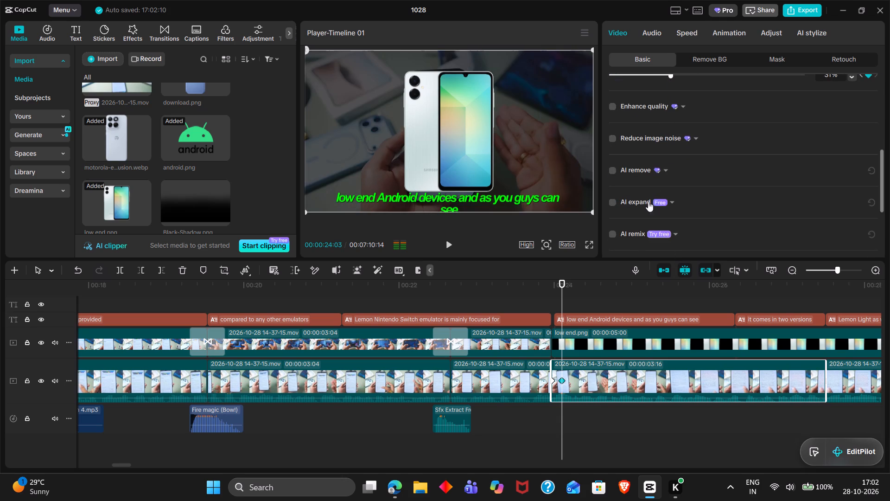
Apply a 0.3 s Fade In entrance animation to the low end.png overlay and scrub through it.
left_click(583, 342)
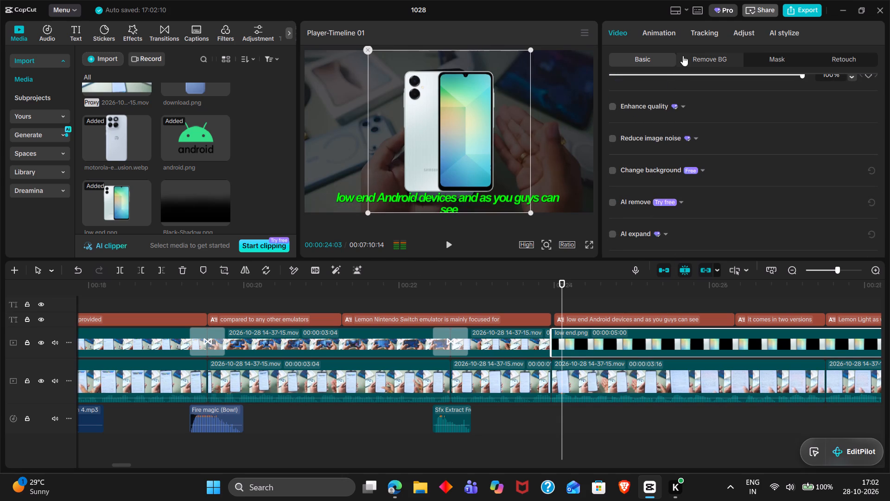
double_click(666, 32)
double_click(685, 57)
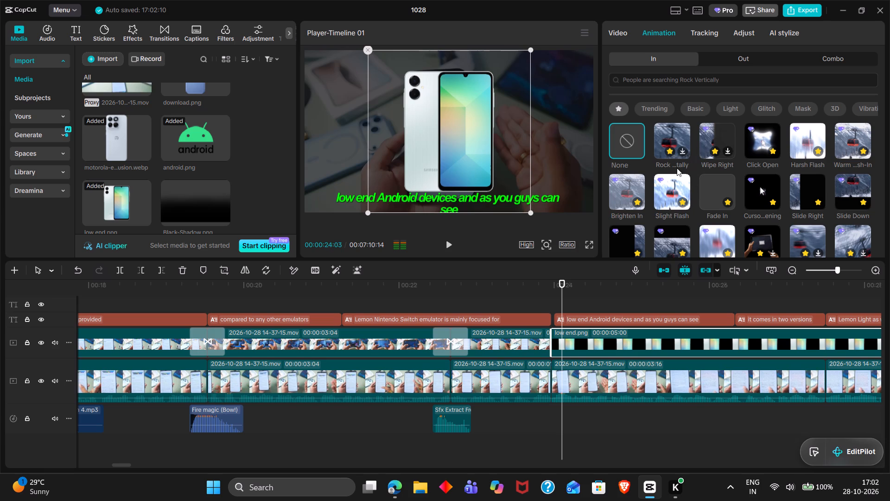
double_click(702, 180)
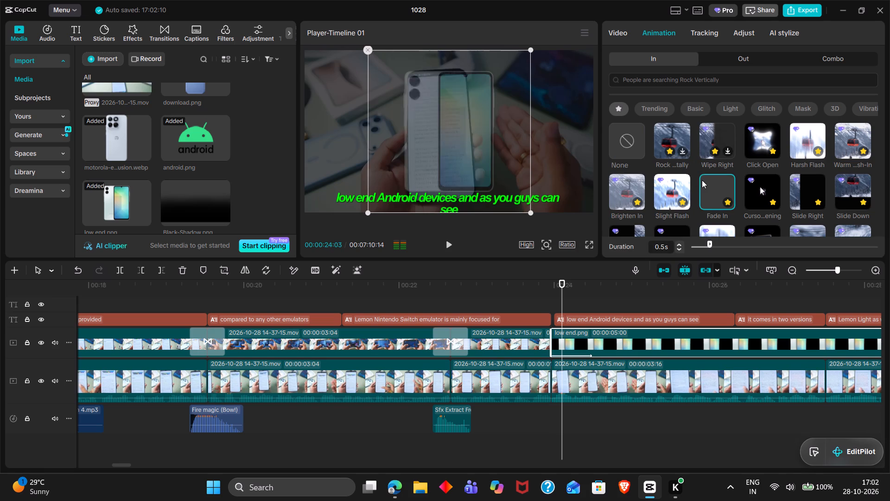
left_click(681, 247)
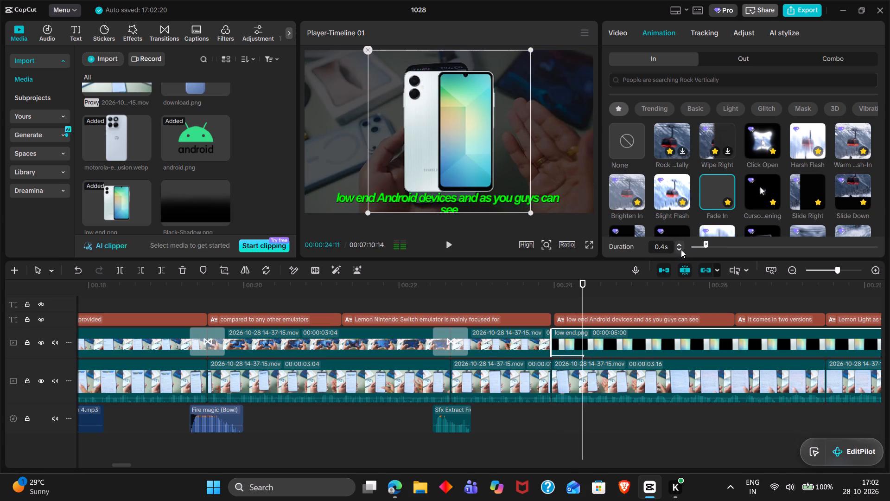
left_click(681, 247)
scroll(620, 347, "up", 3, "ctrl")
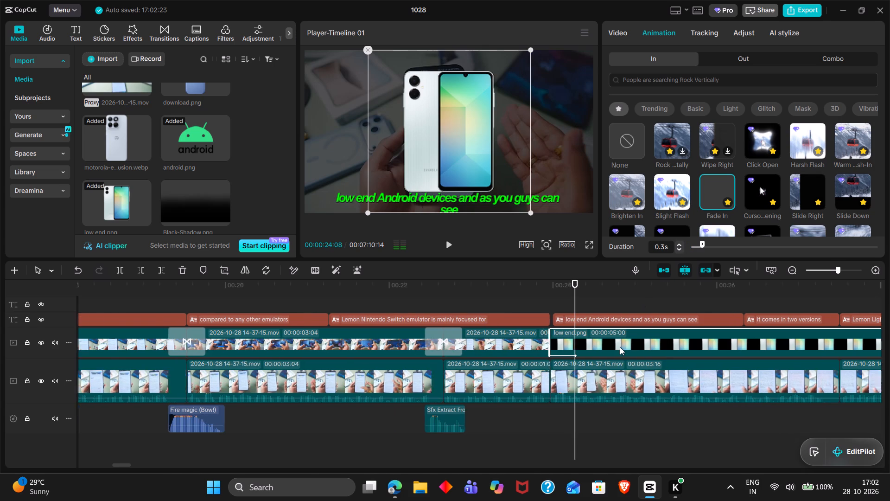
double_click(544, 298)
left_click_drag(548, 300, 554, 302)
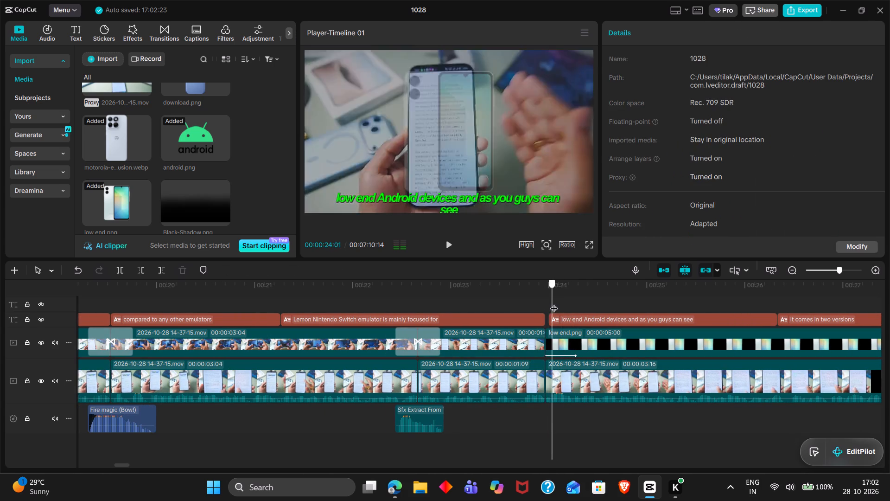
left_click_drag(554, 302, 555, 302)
Give the low end.png overlay the Slide Down entrance animation with a duration of 0.4 s.
left_click(572, 340)
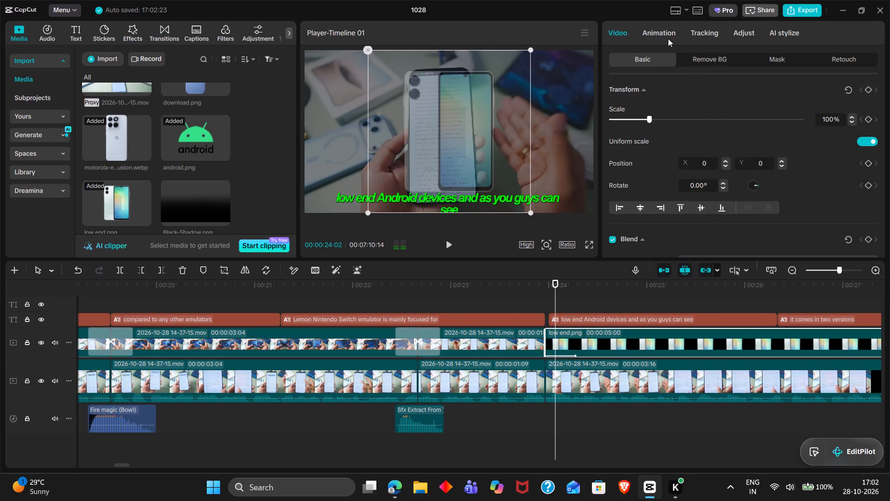
double_click(668, 39)
double_click(841, 186)
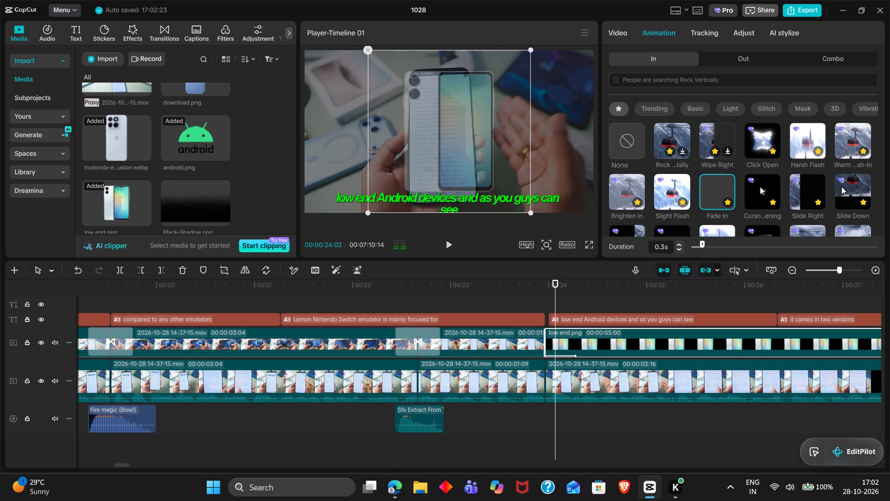
left_click(678, 244)
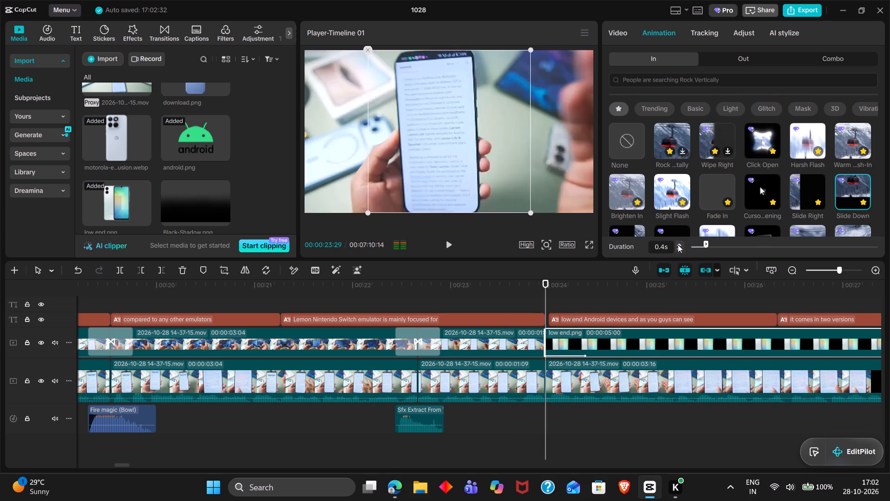
Copy the Whoosh 4.mp3 sound effect and paste it at 00:00:24:00 for the low end.png entrance.
left_click(550, 300)
left_click_drag(550, 300, 554, 302)
left_click(554, 302)
scroll(436, 372, "right", 1)
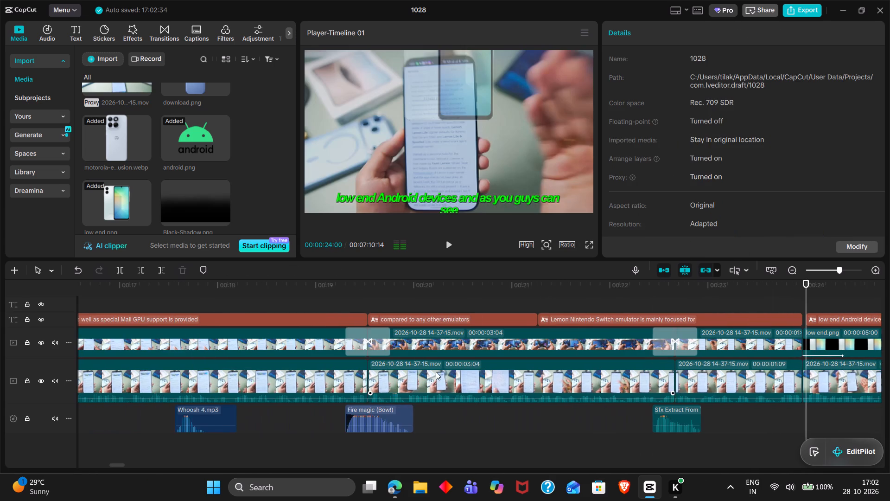
scroll(436, 372, "right", 1)
left_click(367, 411)
key("ctrl+c")
key("ctrl+v")
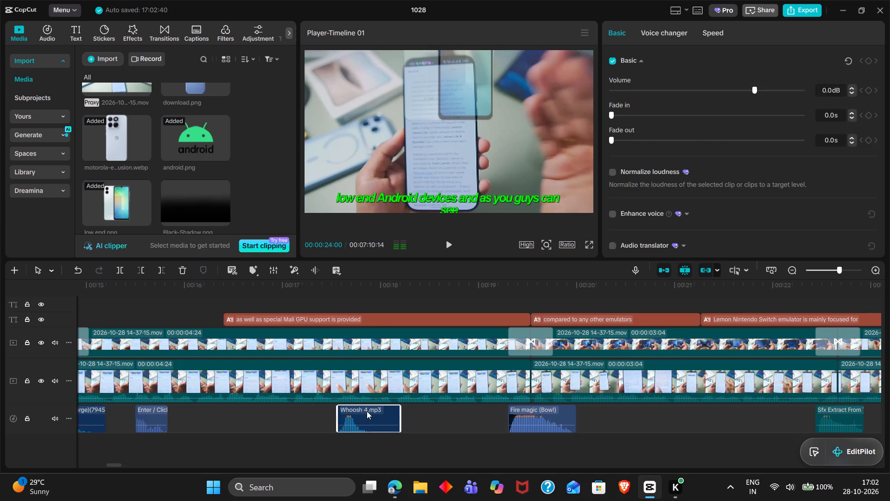
Play back the low end.png entrance from 00:00:24:00 to check the animation against the whoosh sound.
scroll(367, 411, "up", 4)
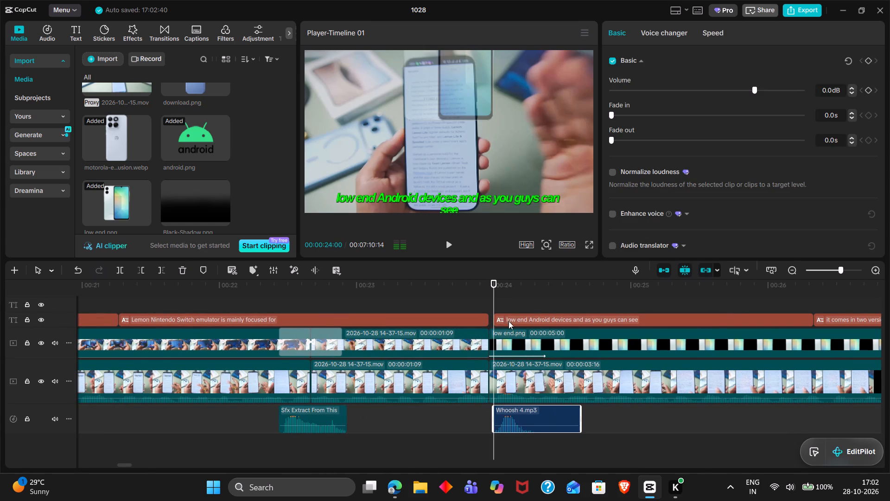
triple_click(497, 303)
left_click(497, 303)
key("space")
key("space")
scroll(497, 303, "down", 5, "ctrl")
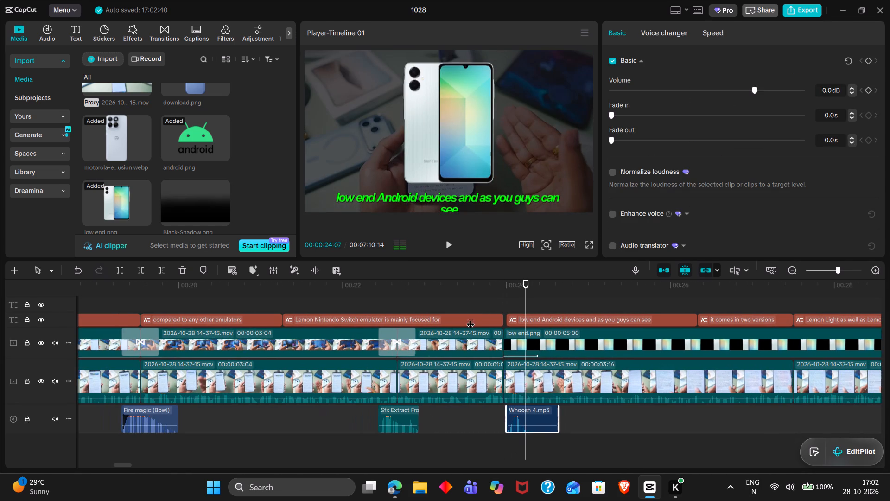
double_click(350, 414)
key("space")
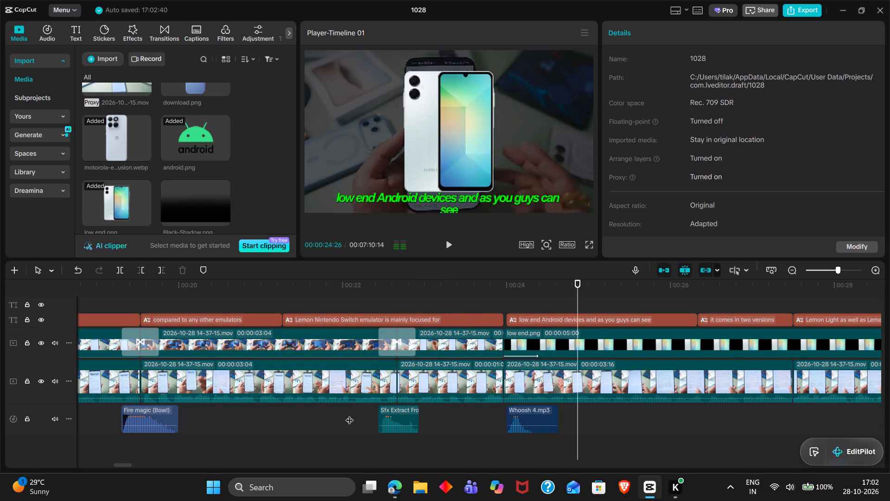
Find the overlay's exit point by playing on, and trim the end of low end.png to 00:00:25:15.
key("space")
scroll(350, 414, "left", 1)
key("space")
key("space")
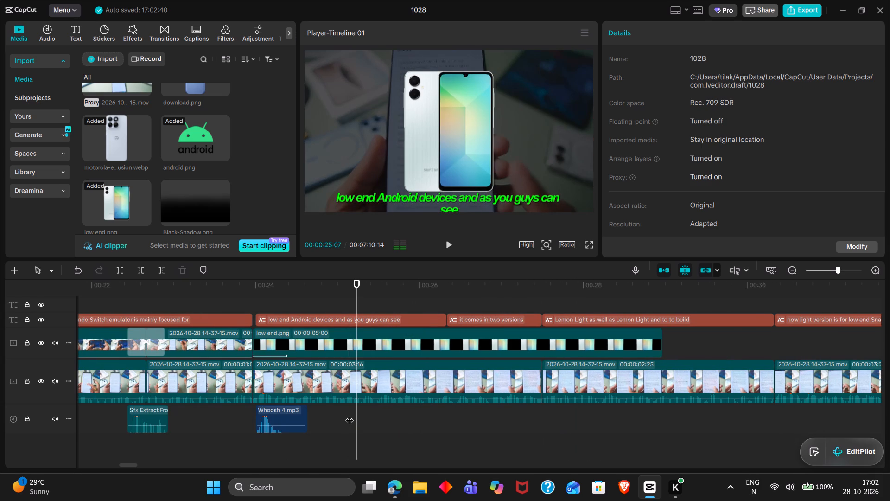
key("space")
key("space")
left_click(392, 350)
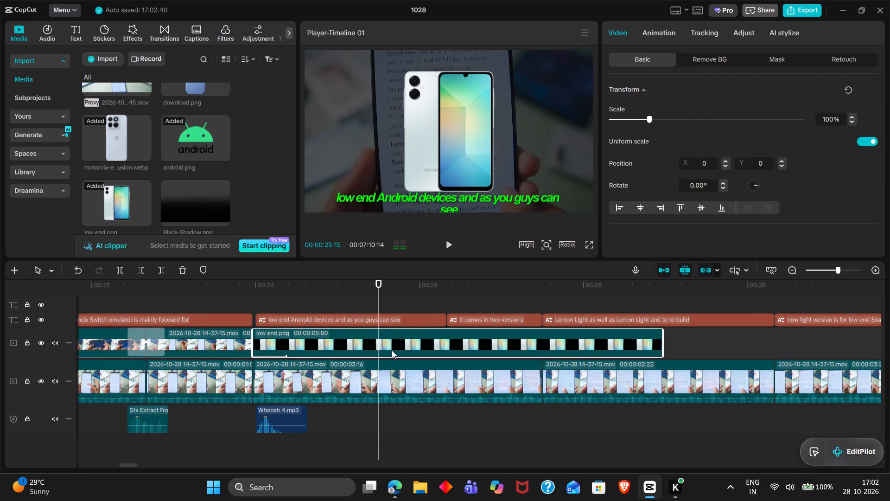
key("w")
Give the low end.png overlay the Fade Out exit animation with a duration of 0.3 s.
double_click(653, 33)
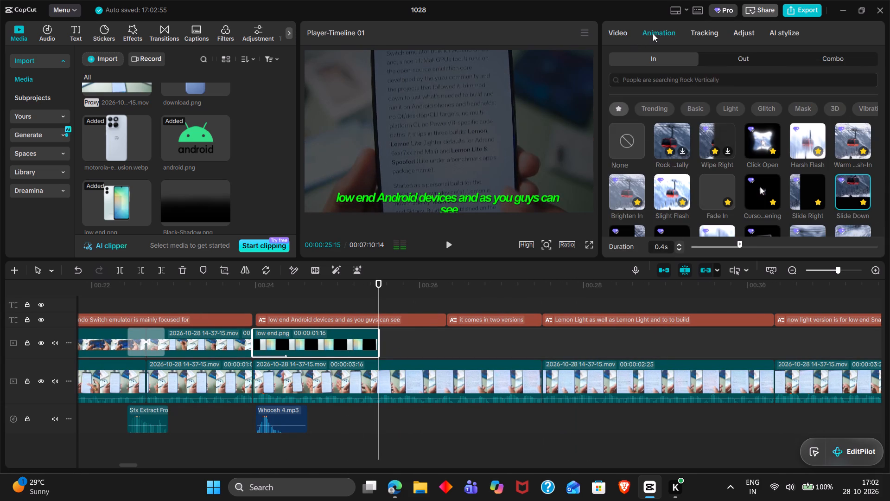
double_click(743, 59)
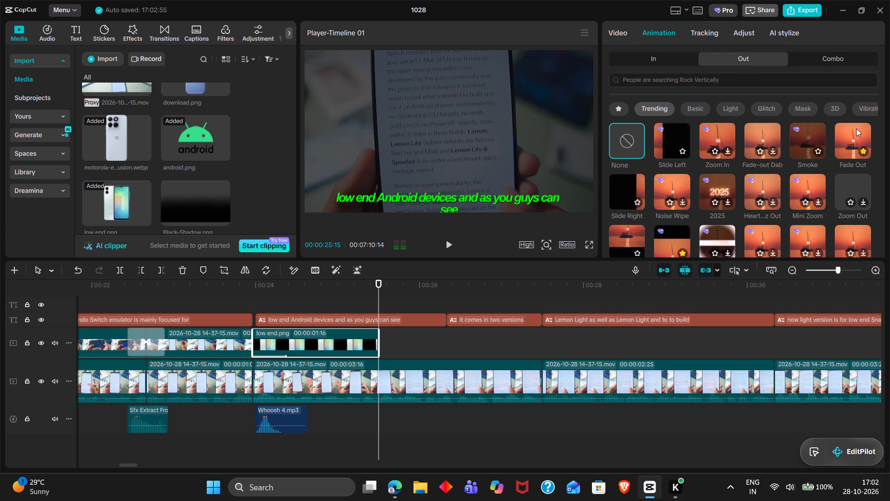
double_click(856, 128)
left_click(807, 246)
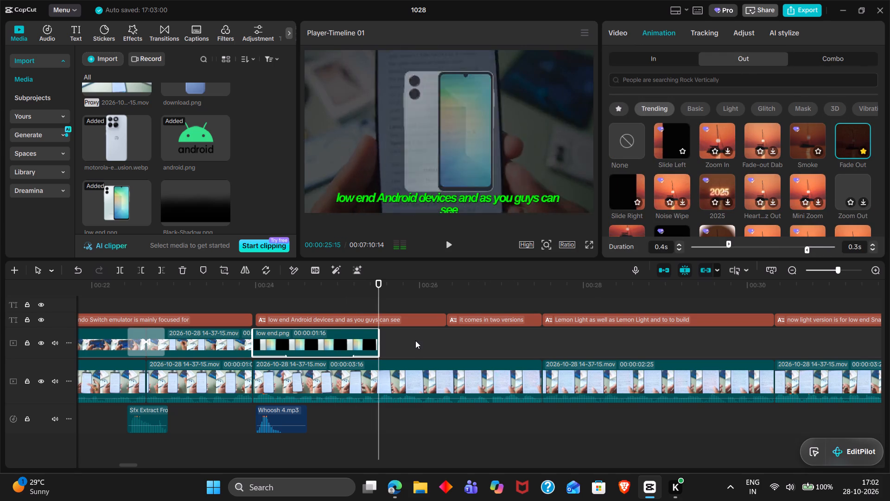
Add a Blend keyframe to the main phone clip at 00:00:25:10 and raise its opacity to 100% at 00:00:25:15.
left_click(360, 296)
left_click_drag(360, 296, 366, 296)
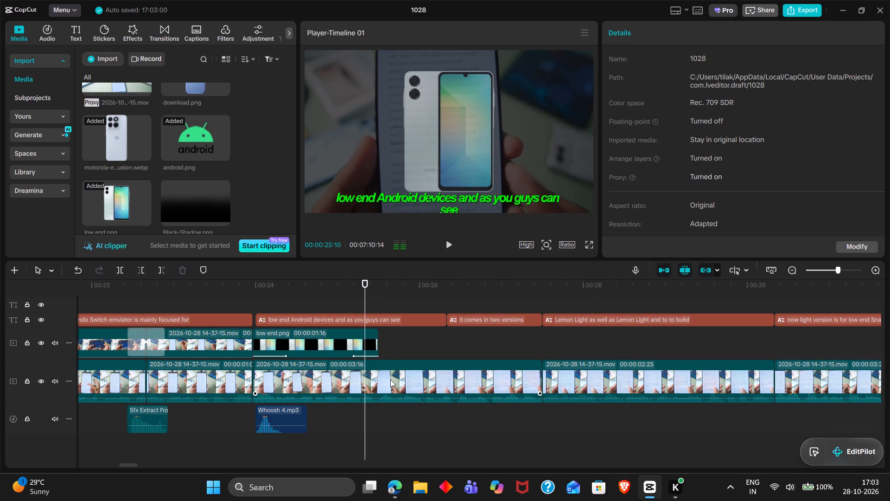
left_click(390, 379)
left_click(864, 240)
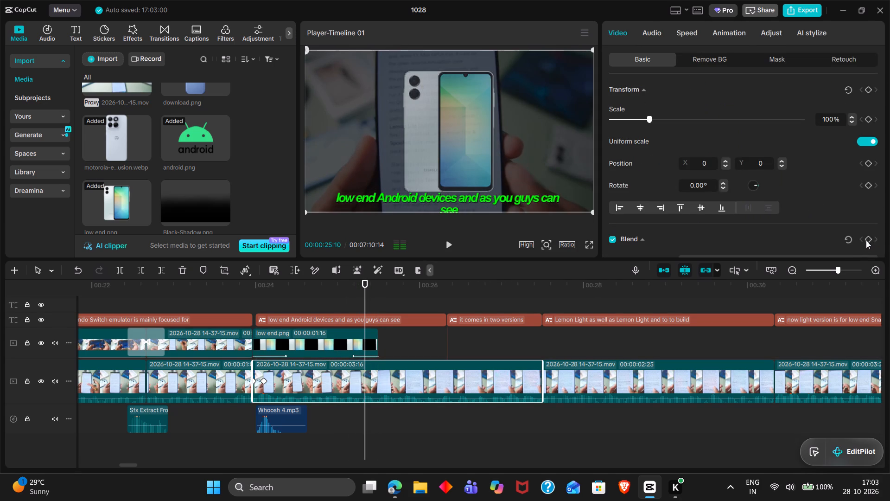
left_click(867, 240)
double_click(381, 294)
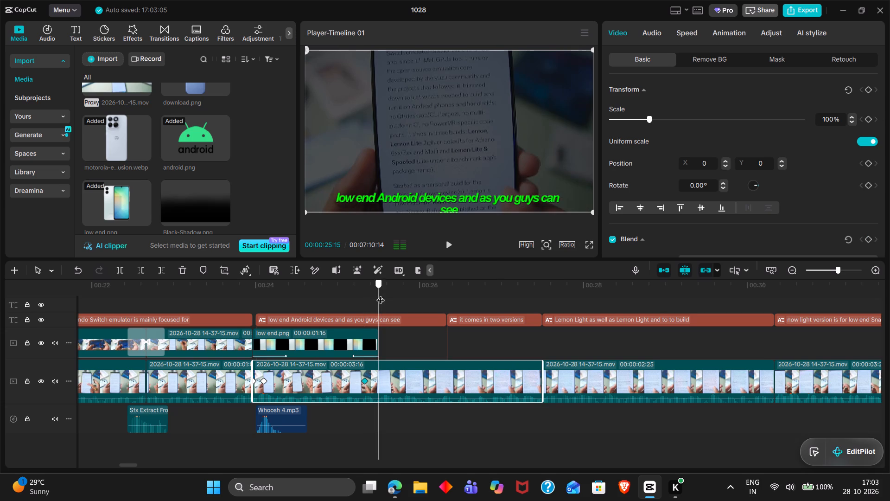
scroll(695, 213, "down", 1)
left_click_drag(761, 192, 857, 199)
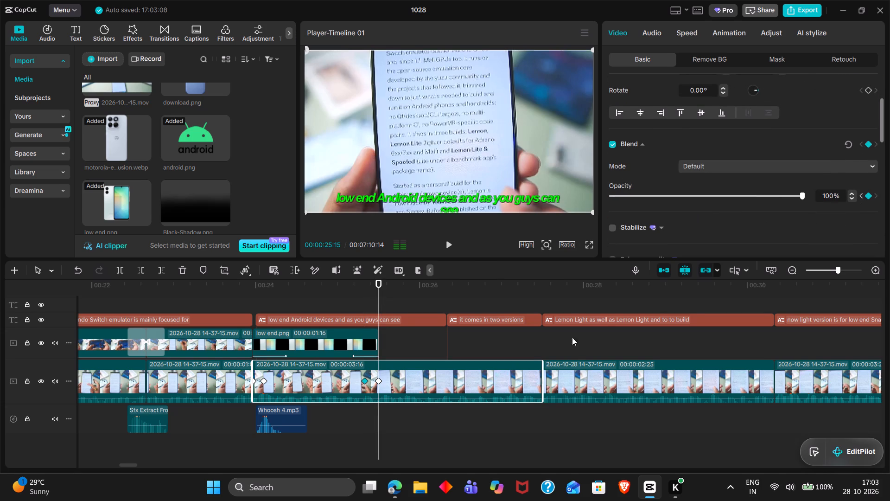
Play the timeline on from 00:00:25:15 to check the section after the overlay up to the Lemon Light caption.
scroll(513, 392, "down", 6, "ctrl")
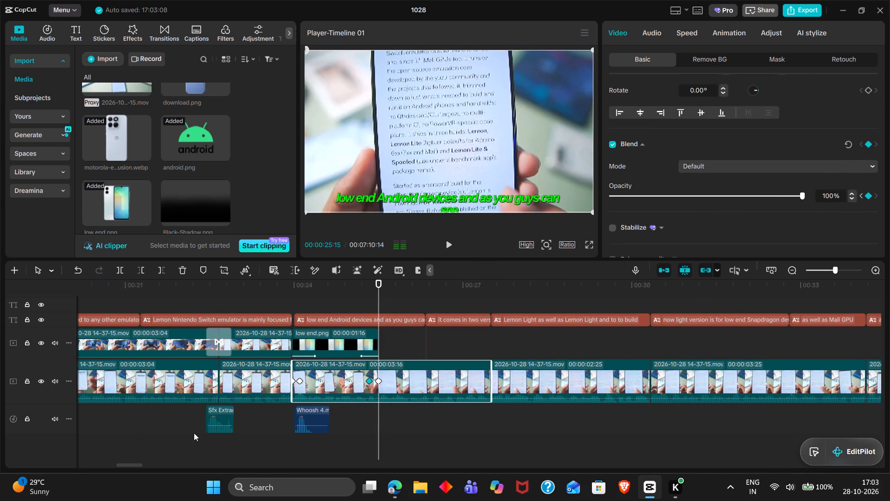
double_click(194, 433)
key("space")
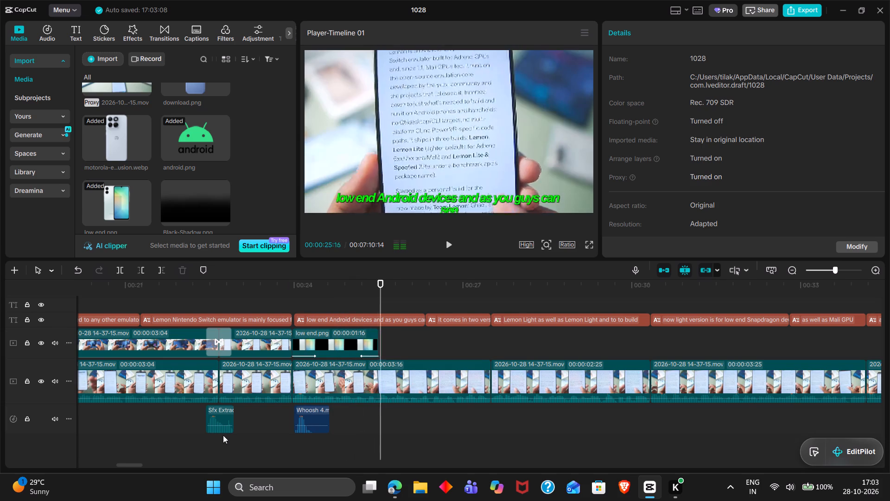
key("space")
key("space")
key("space")
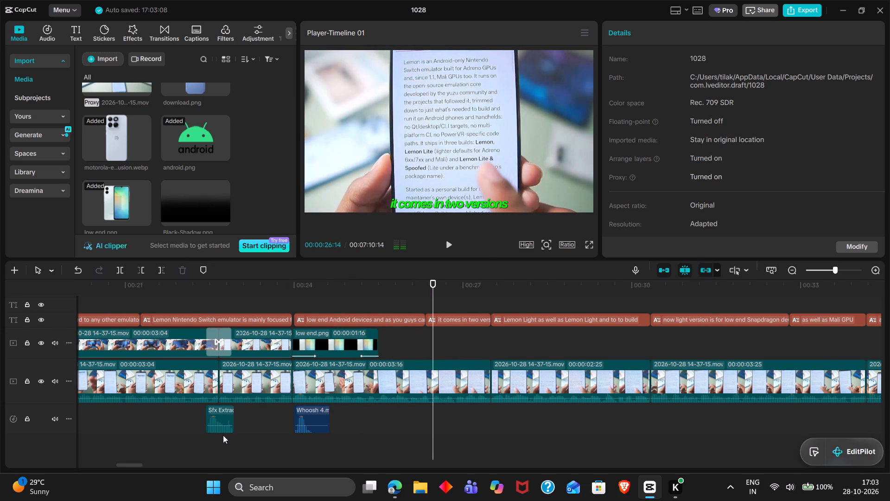
key("space")
key("space")
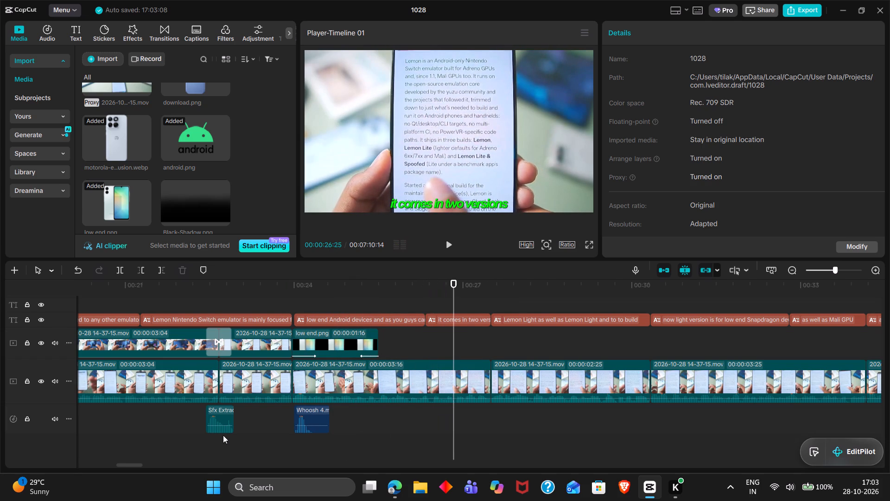
key("space")
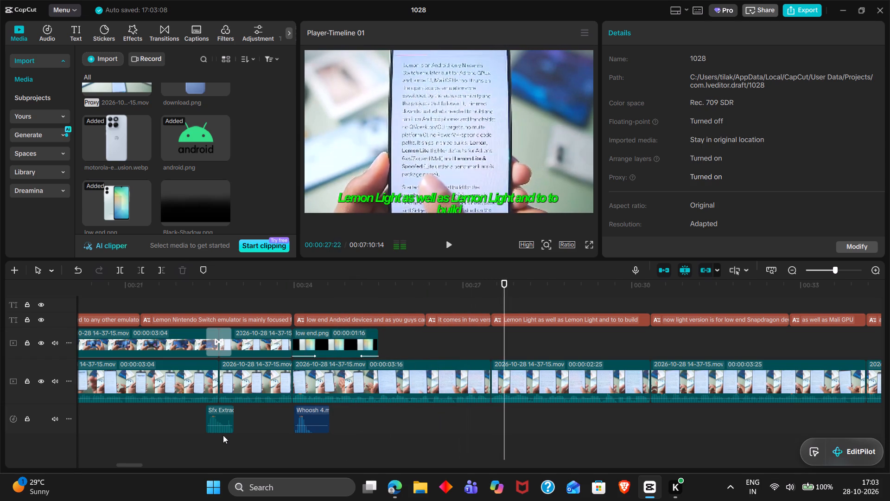
key("space")
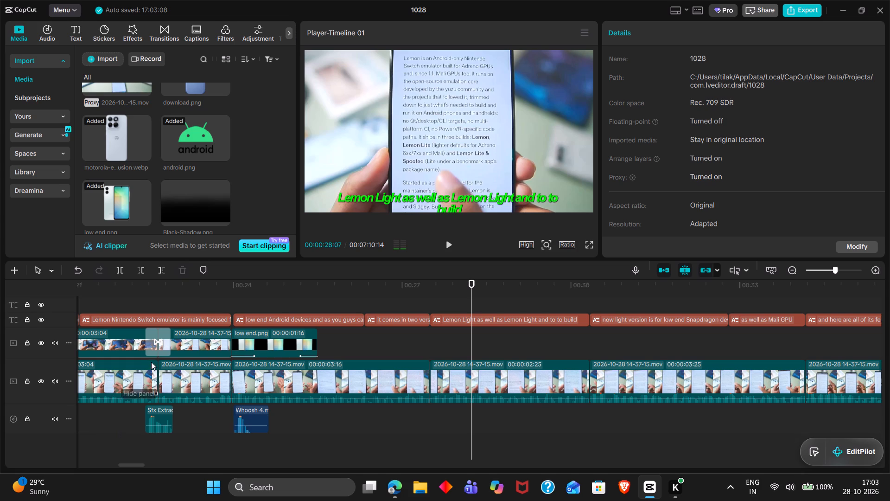
Replay from 00:00:23:19 through the low end.png overlay to check its entrance, exit and the following captions.
left_click(213, 298)
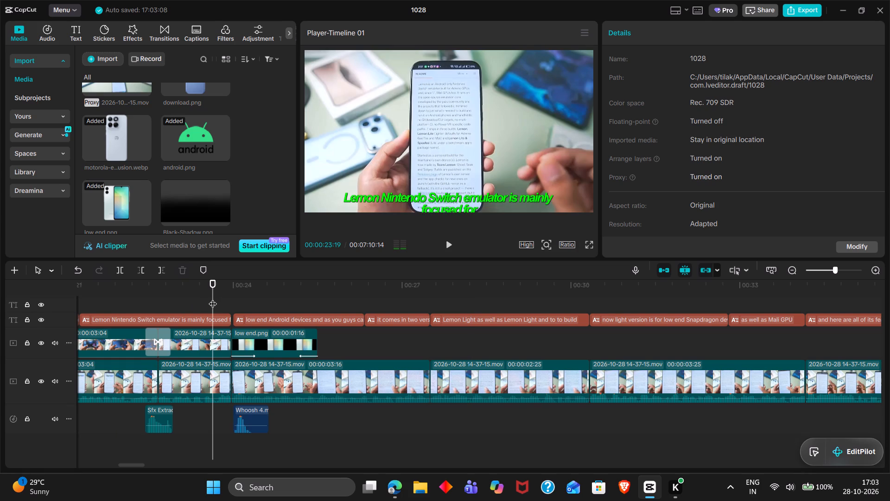
key("space")
key("space")
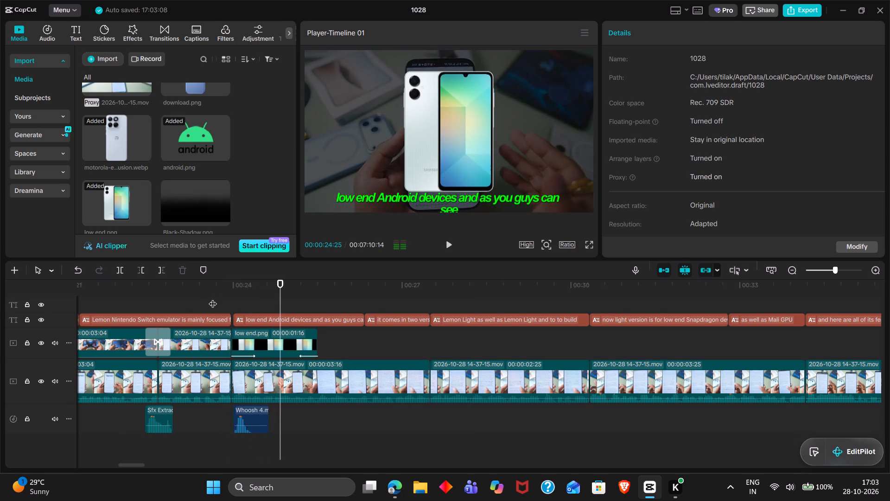
key("space")
key("space")
key("space")
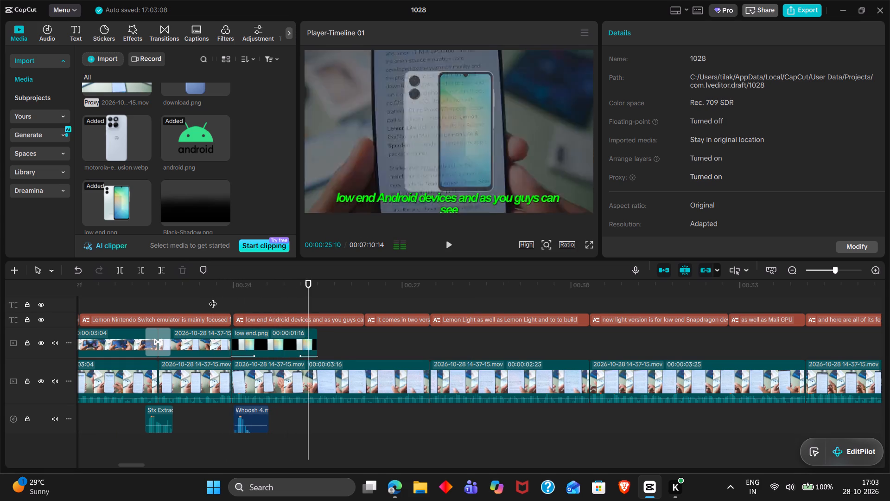
key("space")
key("space")
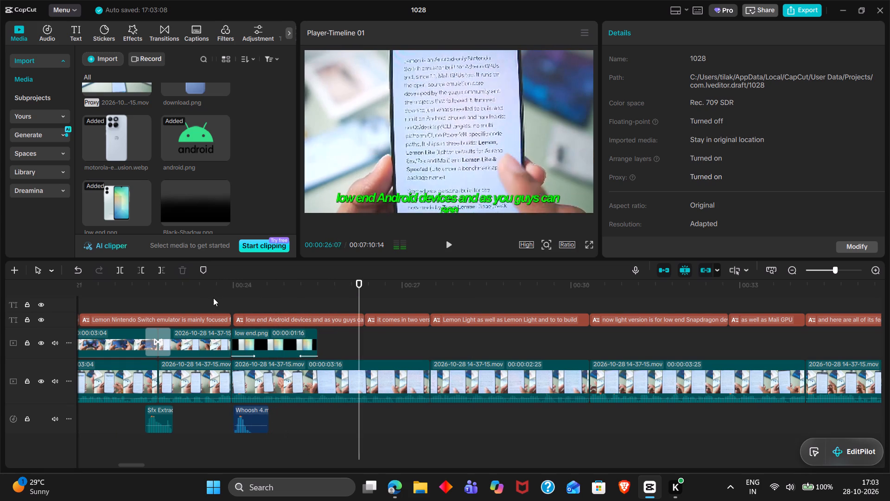
key("space")
key("space")
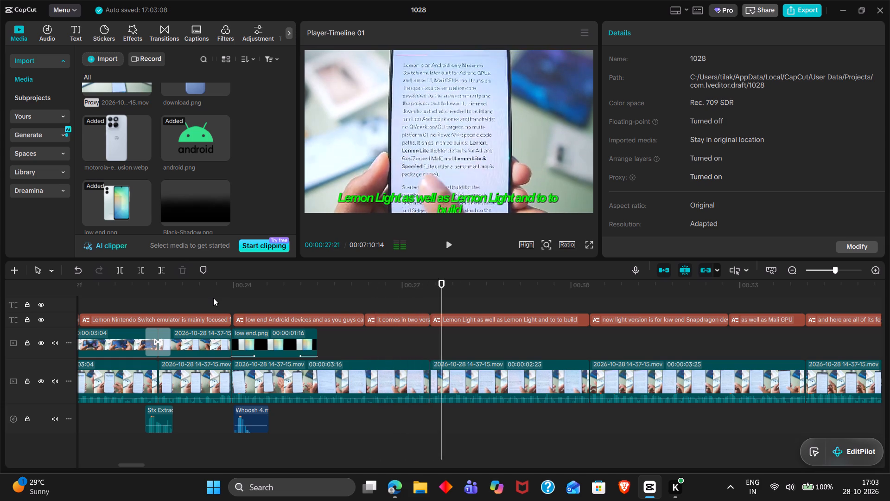
key("space")
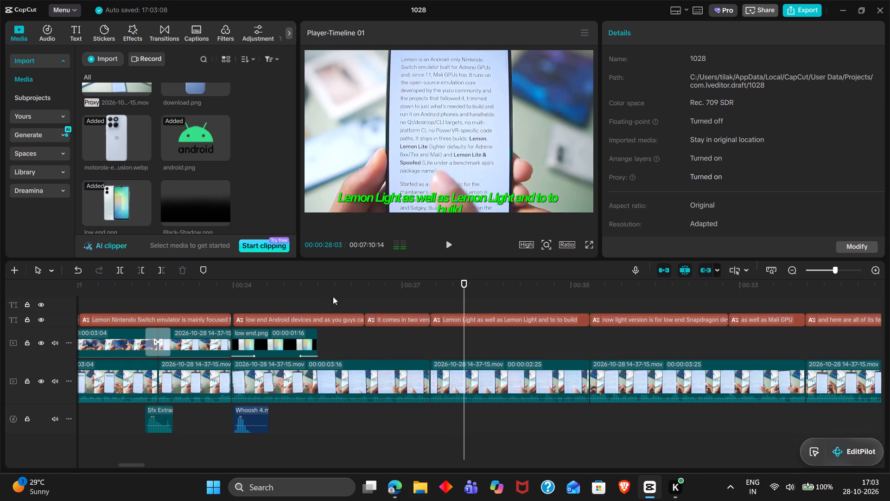
Copy the Adreno GPU title and paste it at 00:00:27:15, where the Lemon Light caption starts.
left_click(411, 352)
left_click_drag(411, 352, 428, 354)
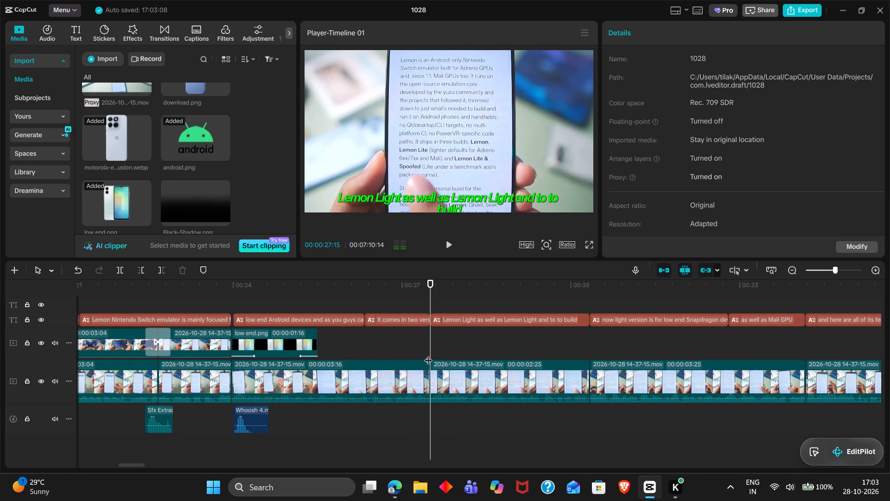
scroll(428, 354, "up", 1)
scroll(428, 354, "right", 2)
left_click_drag(404, 346, 405, 352)
left_click(405, 352)
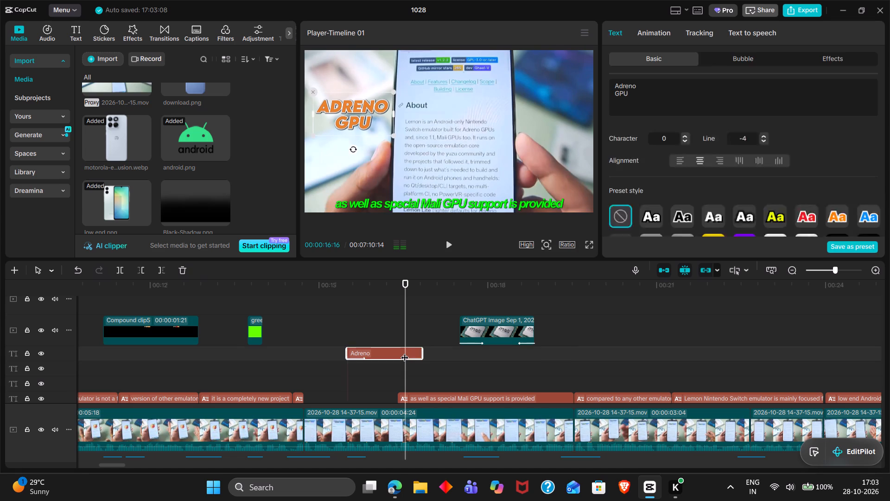
key("ctrl+c")
scroll(405, 352, "left", 1)
left_click_drag(442, 358, 309, 341)
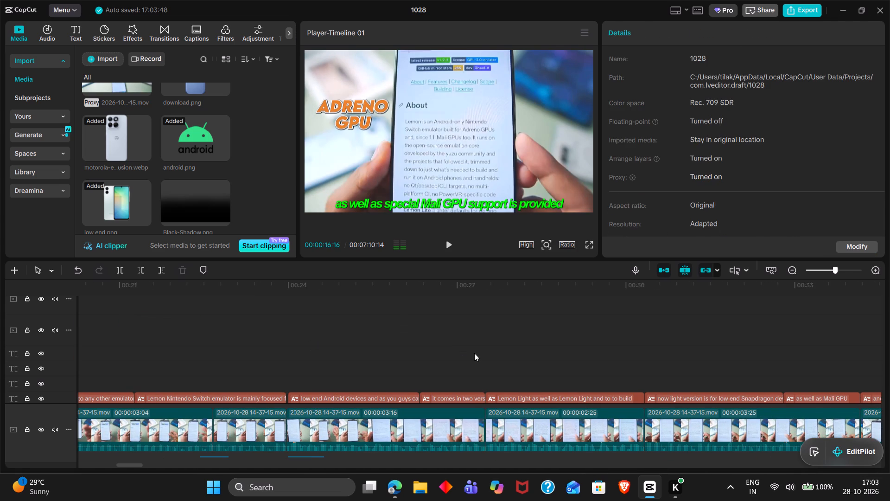
left_click(474, 353)
left_click_drag(474, 353, 483, 357)
key("ctrl+v")
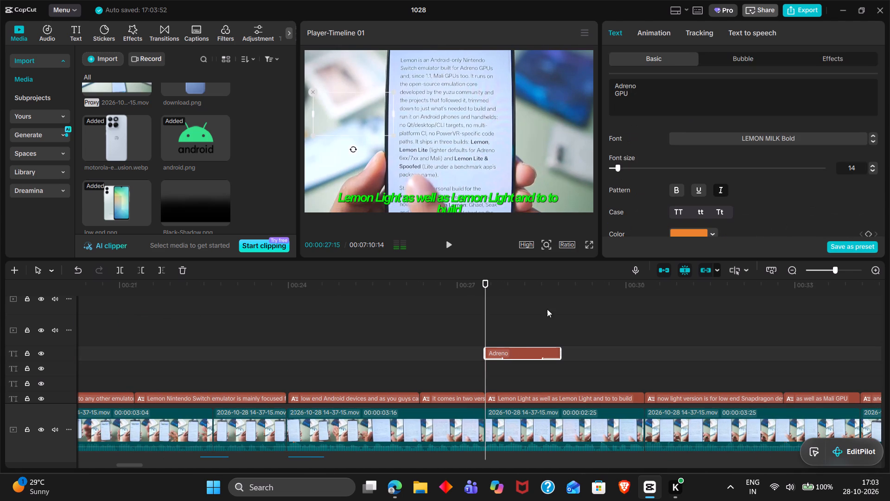
Replace the pasted title's text with "Lemon" and "Light" on two lines.
triple_click(623, 86)
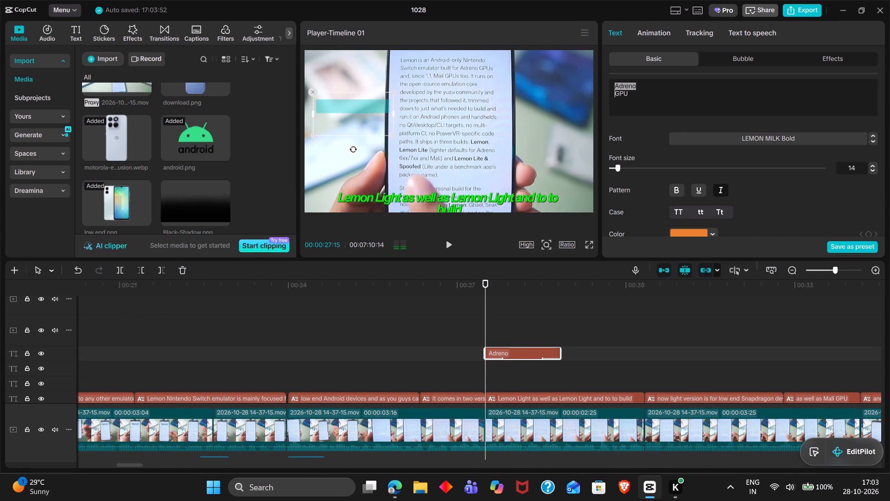
key("ctrl+a")
type("Lemon Lig")
key("BackSpace")
key("BackSpace")
key("BackSpace")
key("BackSpace")
key("Return")
type("Light")
left_click(502, 321)
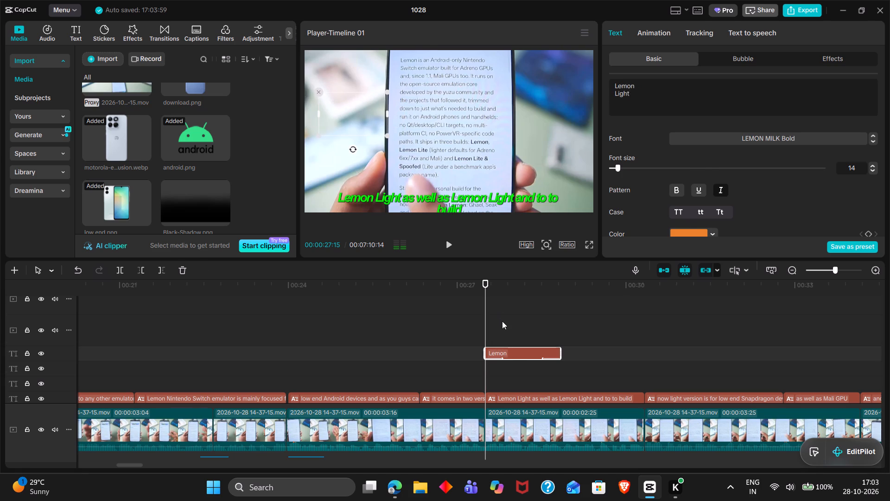
Scale the Lemon Light title down slightly and nudge it into place beside the phone in the preview.
left_click_drag(502, 321, 514, 323)
left_click(350, 129)
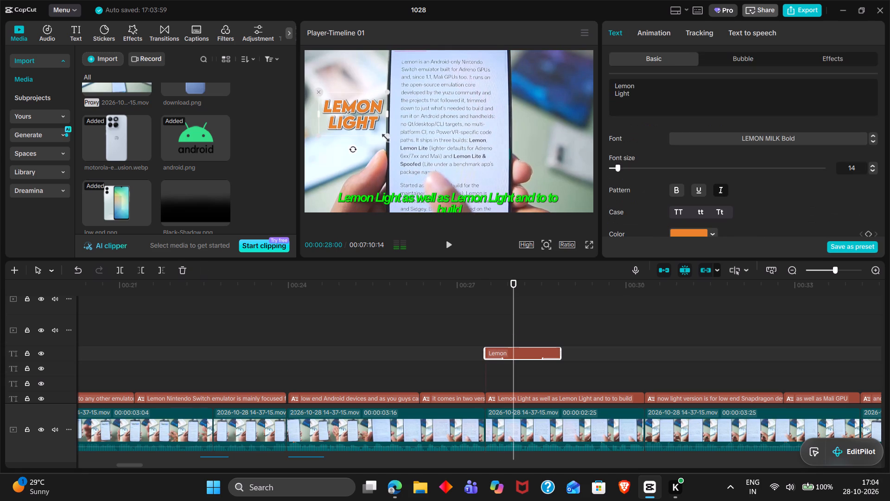
left_click_drag(385, 137, 376, 133)
left_click_drag(362, 122, 356, 122)
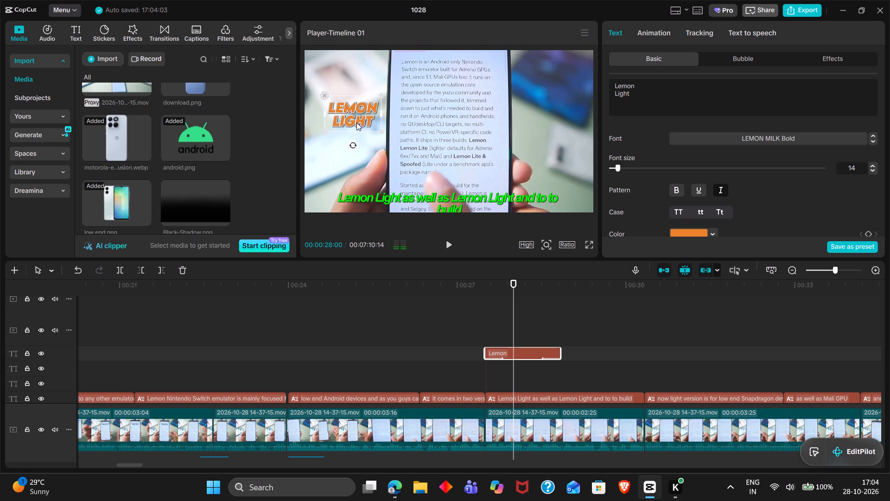
left_click_drag(356, 122, 355, 125)
Copy the Enter sound effect from near 00:00:11 and paste it at 00:00:27:15, where the Lemon Light title starts.
double_click(486, 337)
scroll(486, 337, "down", 1)
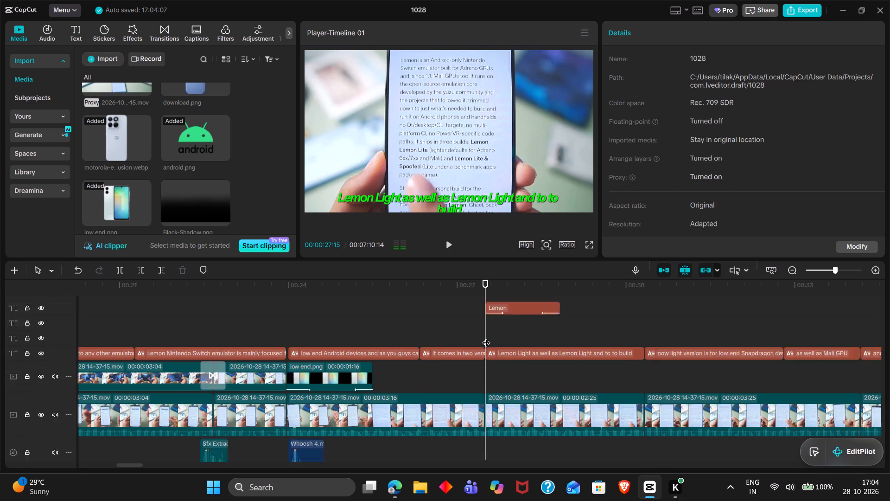
scroll(486, 337, "down", 1)
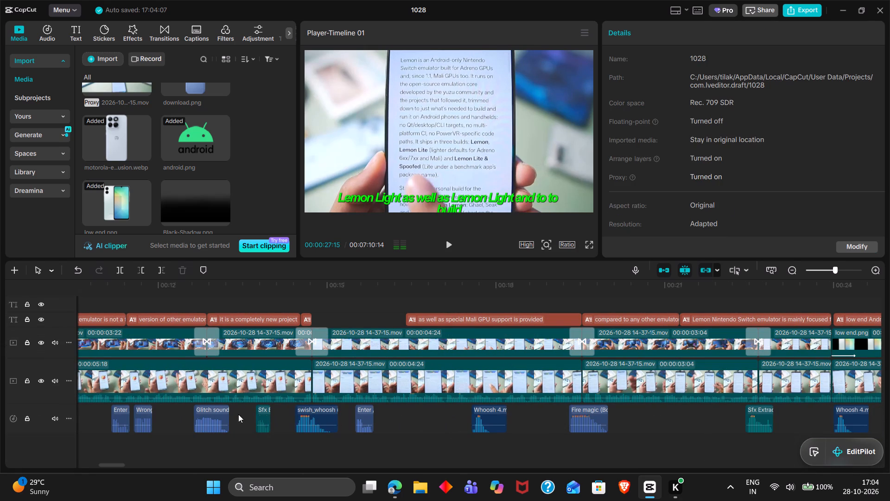
left_click(115, 418)
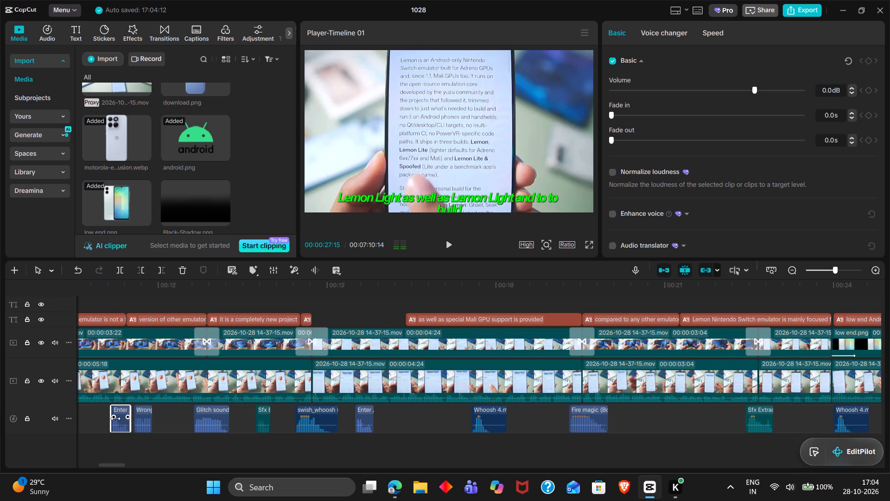
key("ctrl+c")
key("ctrl+v")
key("space")
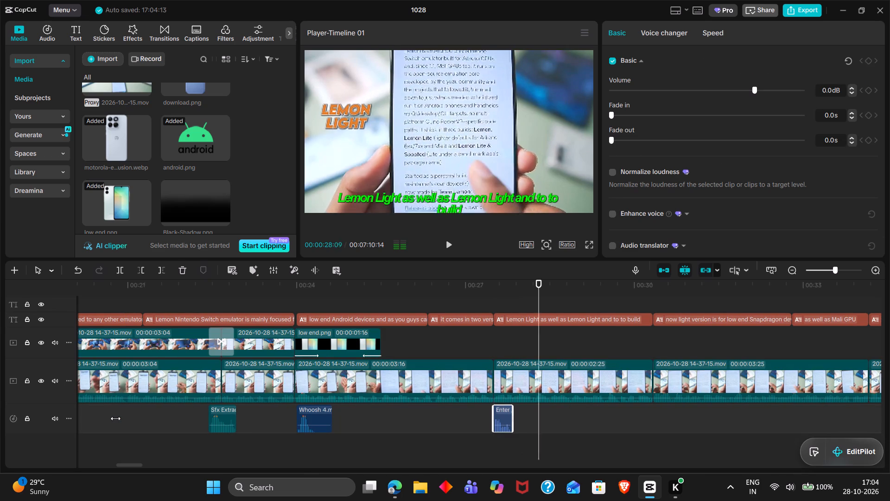
key("space")
key("space")
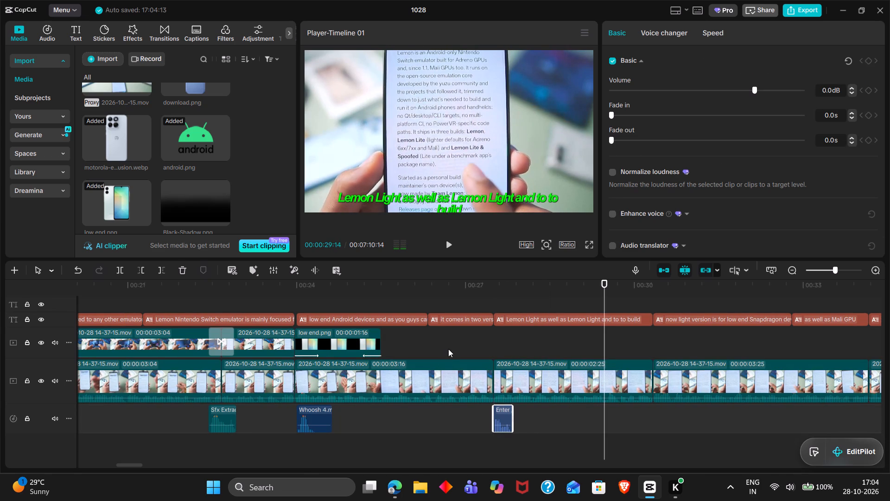
left_click(486, 349)
key("space")
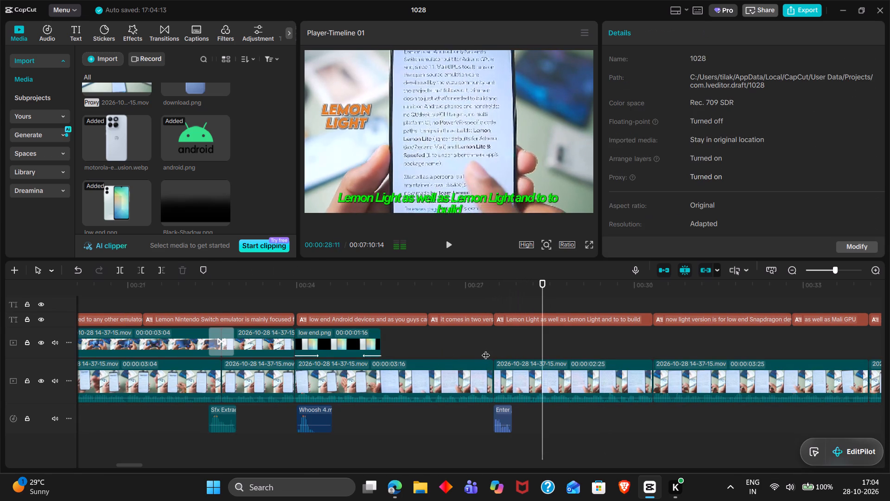
key("space")
Change the second line of the Lemon Light title to "Lite".
scroll(486, 349, "up", 1)
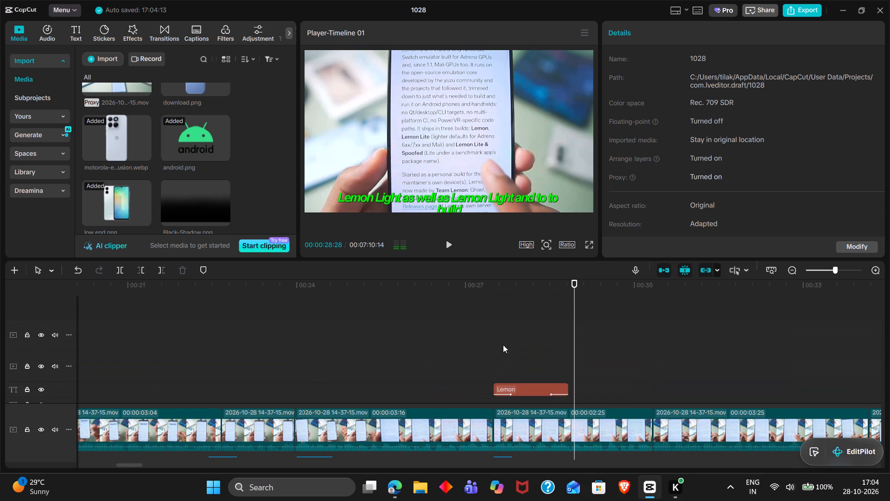
scroll(503, 345, "down", 1)
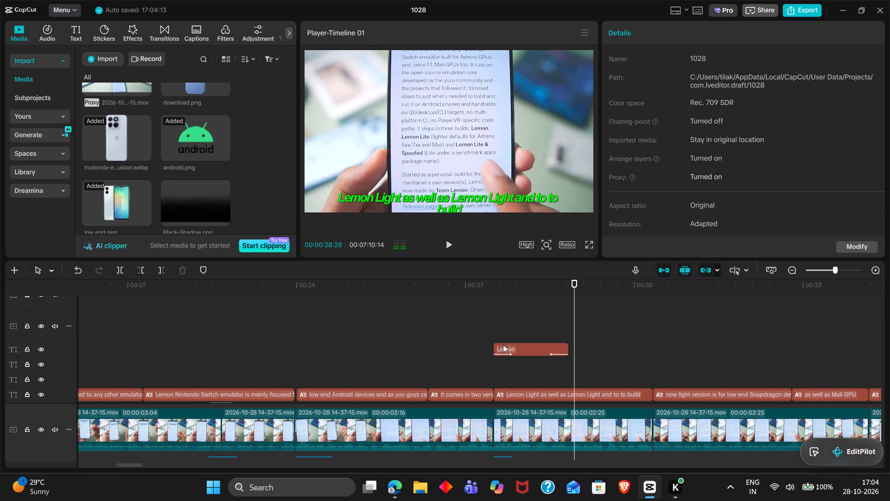
scroll(503, 345, "down", 3)
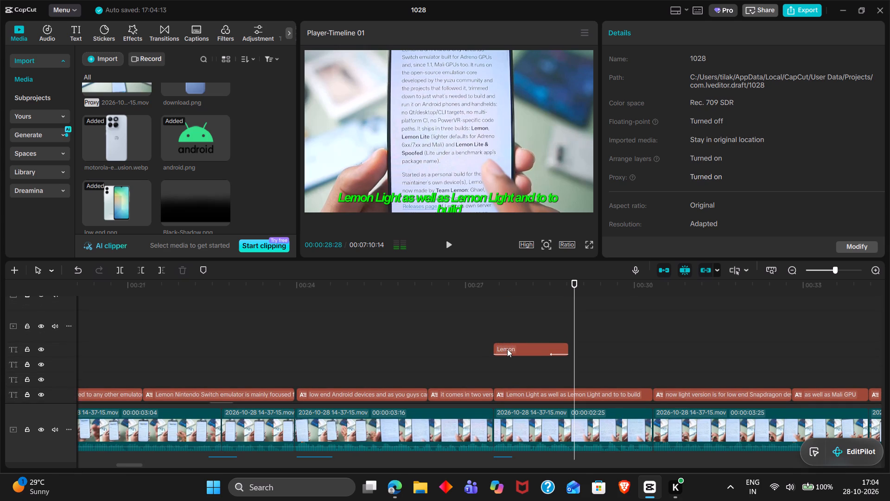
left_click(511, 351)
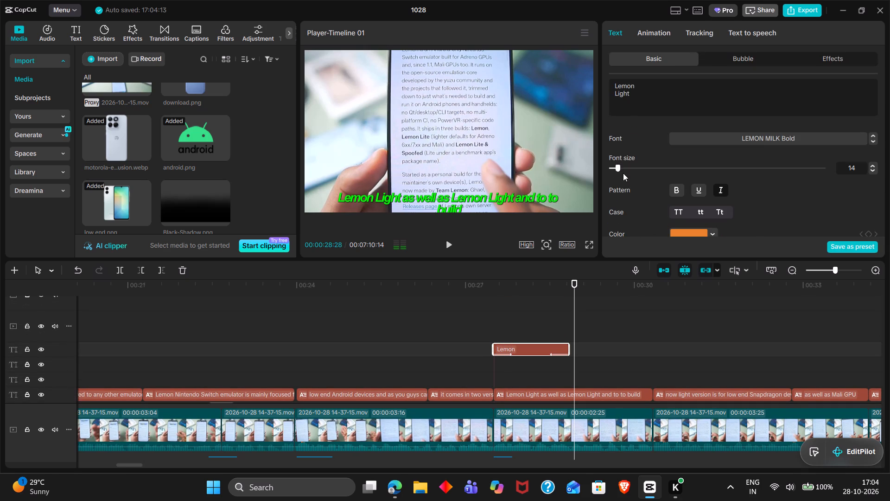
left_click(633, 98)
key("BackSpace")
key("BackSpace")
key("BackSpace")
type("te")
Replay the section from 00:00:27:15 to check the Lemon Lite title's animation and sound against the captions.
double_click(493, 317)
key("space")
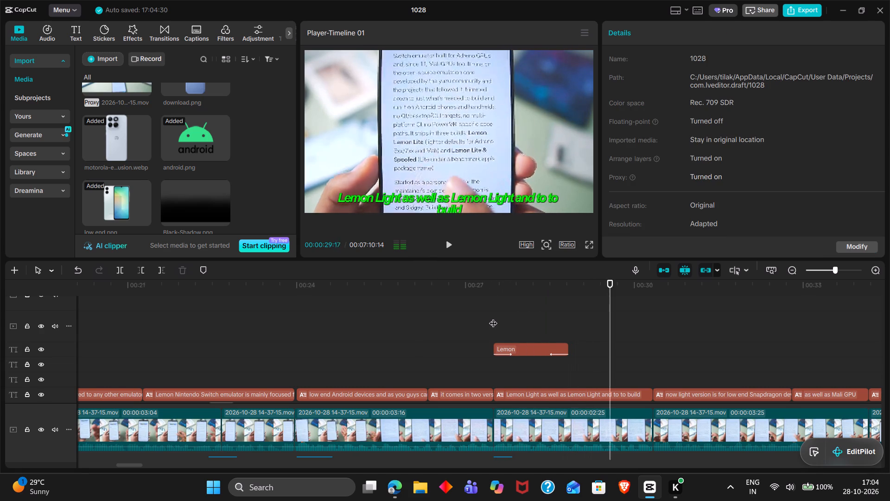
key("space")
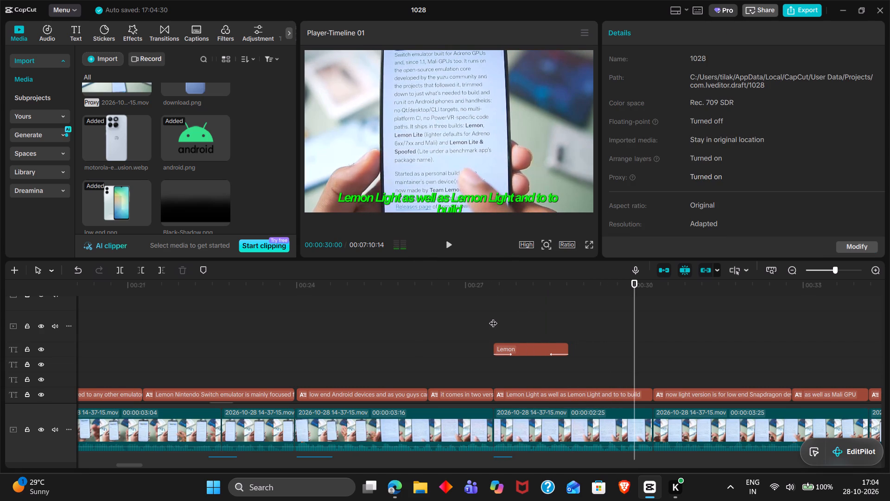
key("space")
key("space")
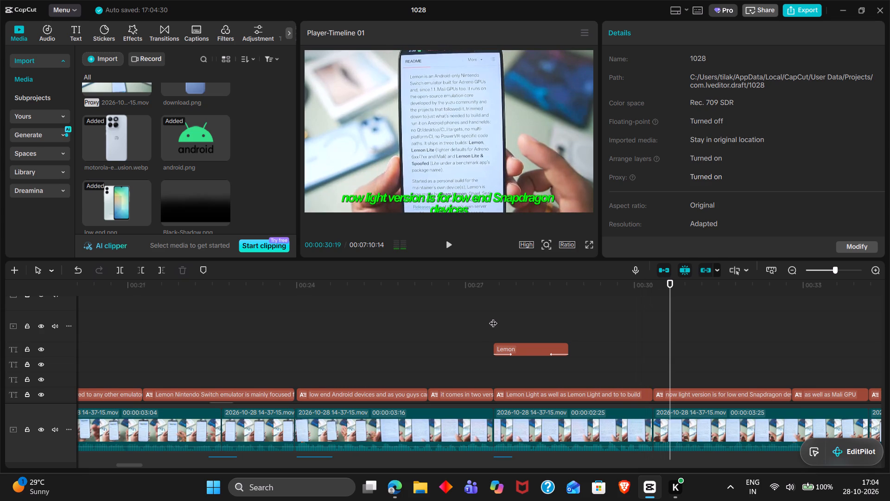
left_click(523, 316)
left_click_drag(523, 316, 519, 315)
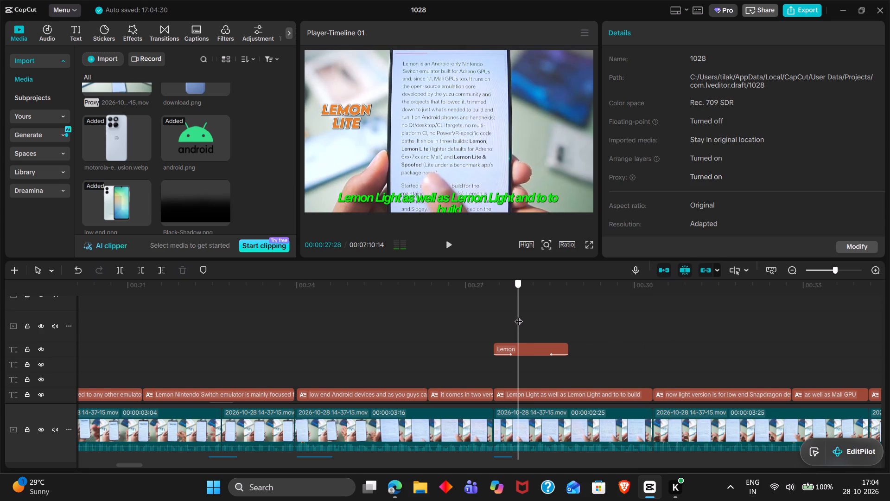
left_click_drag(519, 315, 528, 316)
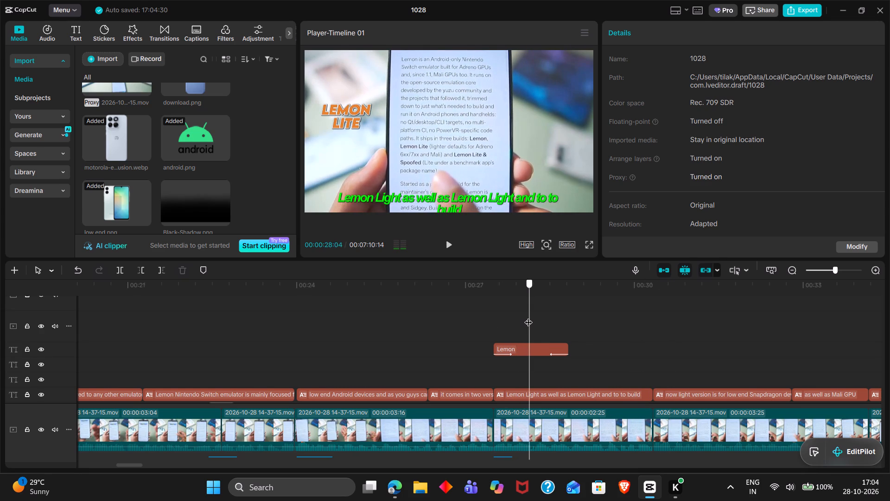
left_click_drag(528, 316, 535, 328)
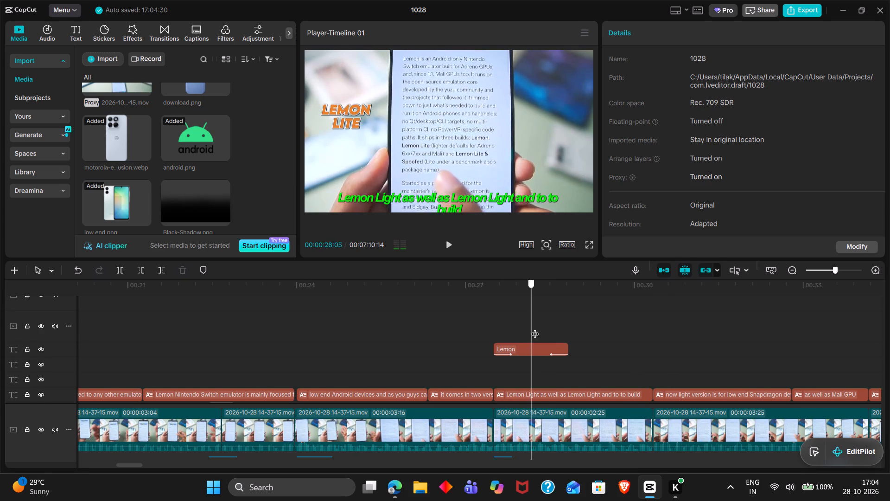
left_click_drag(535, 328, 484, 331)
key("space")
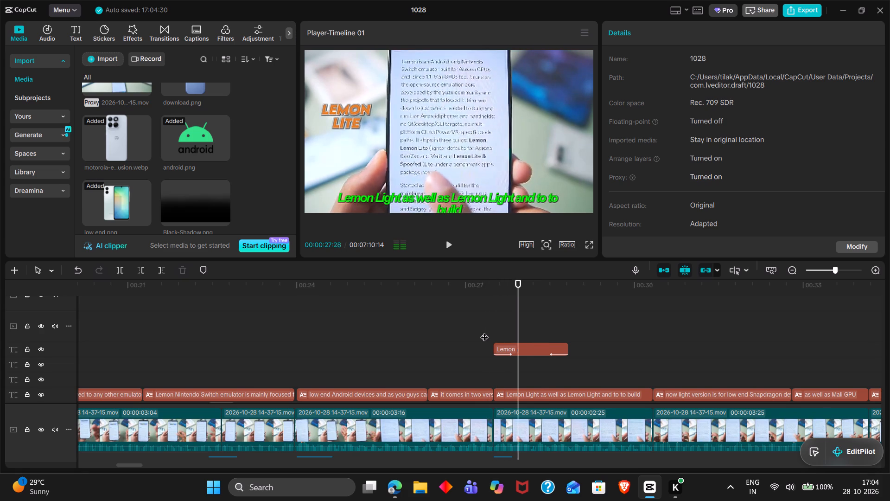
key("space")
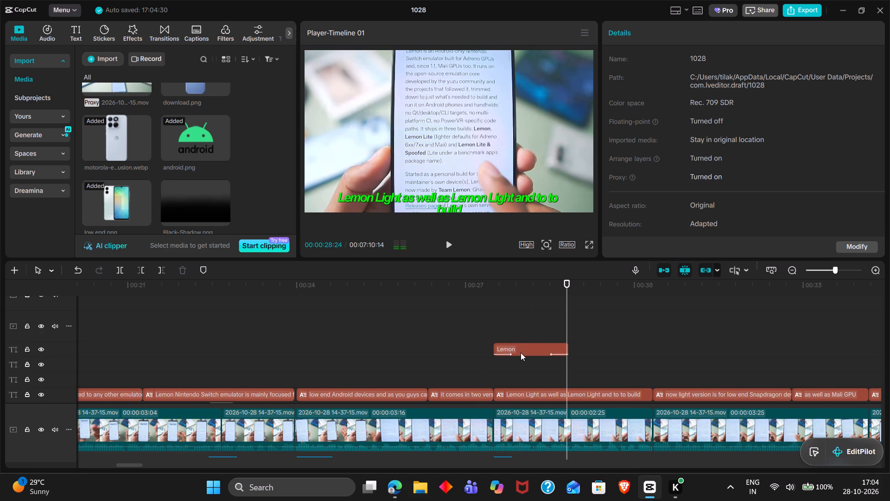
Copy the Lemon Lite title and paste it at 00:00:29:01, after the original on the same track.
left_click(521, 353)
key("ctrl+c")
key("space")
key("space")
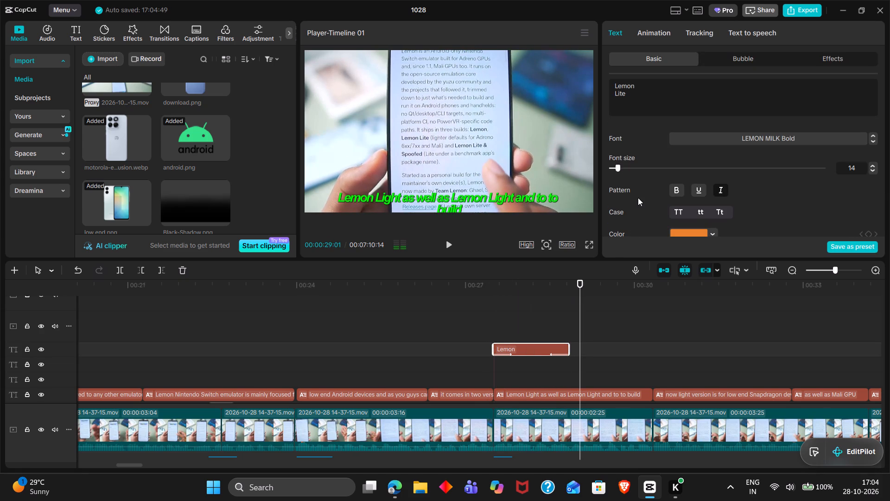
key("ctrl+v")
key("space")
key("space")
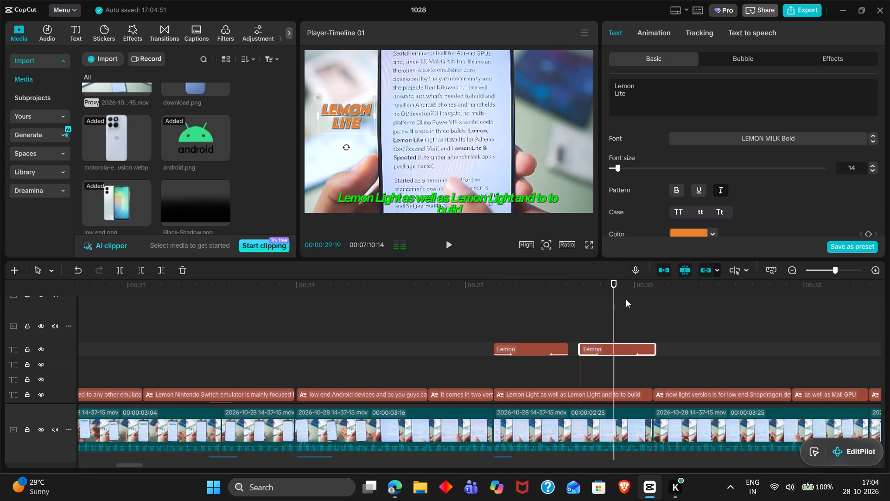
Change the pasted title's text to "Lemon Lite" on one line and "Antutu Build" on the second.
left_click(646, 91)
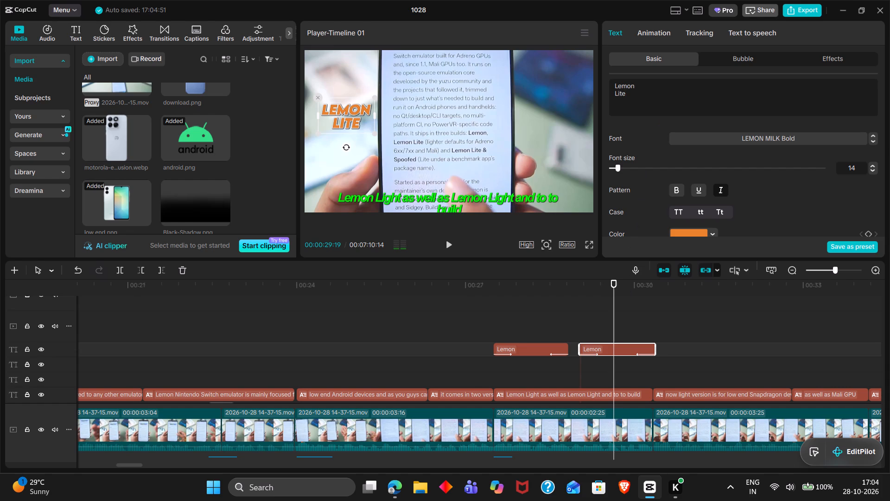
left_click(614, 96)
key("BackSpace")
key("space")
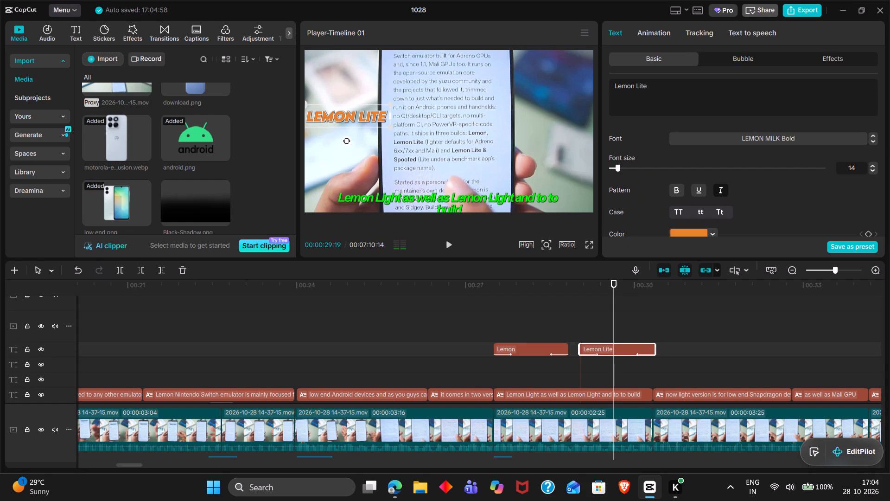
left_click(663, 89)
key("Return")
type("Antutu Build")
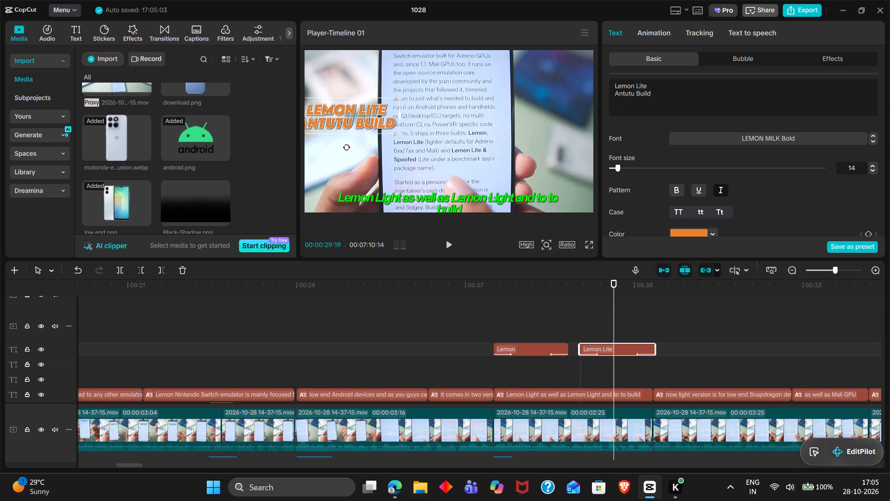
Set the Lemon Lite Antutu Build title's font size to 10 and place it on the phone's right side in the frame.
triple_click(875, 172)
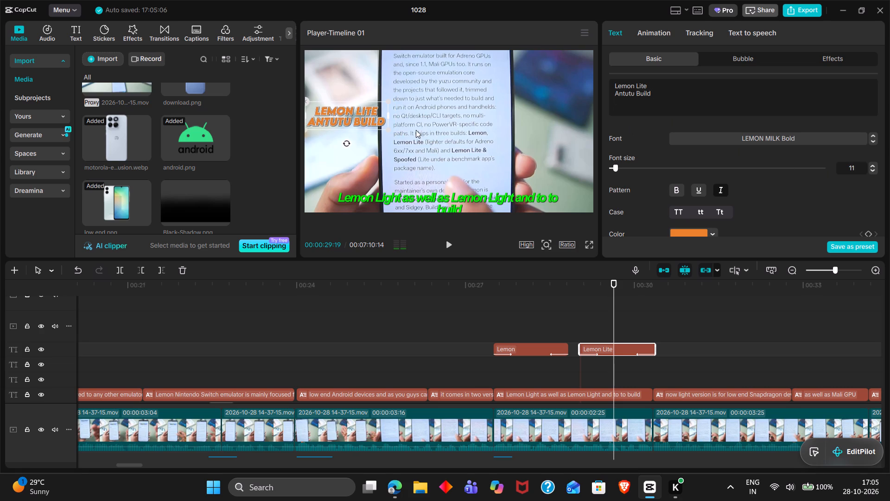
left_click_drag(337, 125, 541, 136)
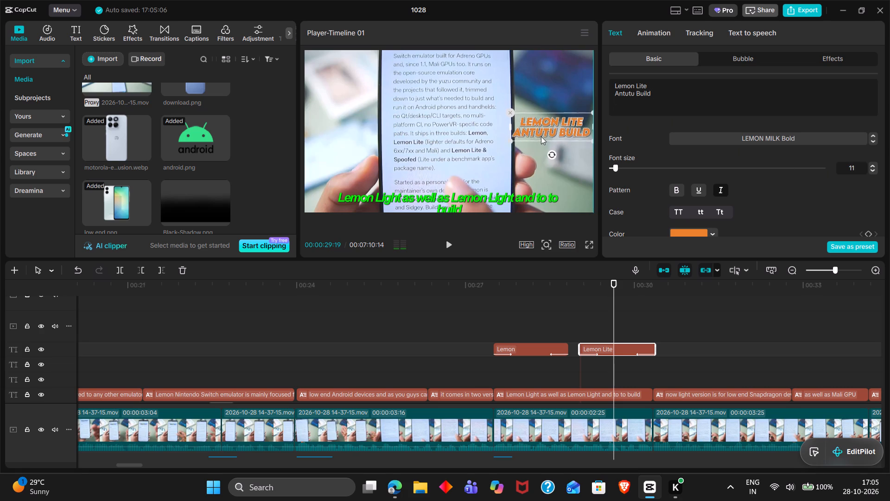
left_click_drag(541, 136, 543, 139)
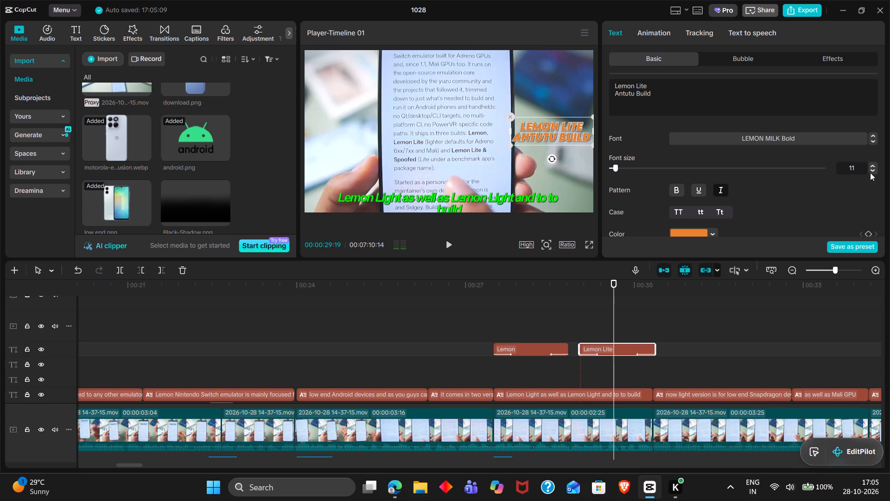
left_click(870, 172)
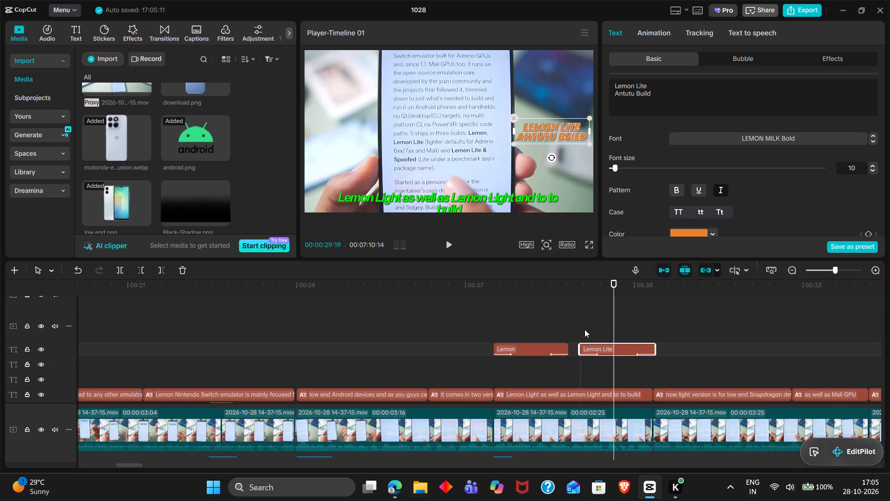
Copy the Enter sound effect from 00:00:27:15 and paste it at 00:00:29:01, where the Antutu Build title starts.
double_click(578, 329)
scroll(578, 329, "down", 4)
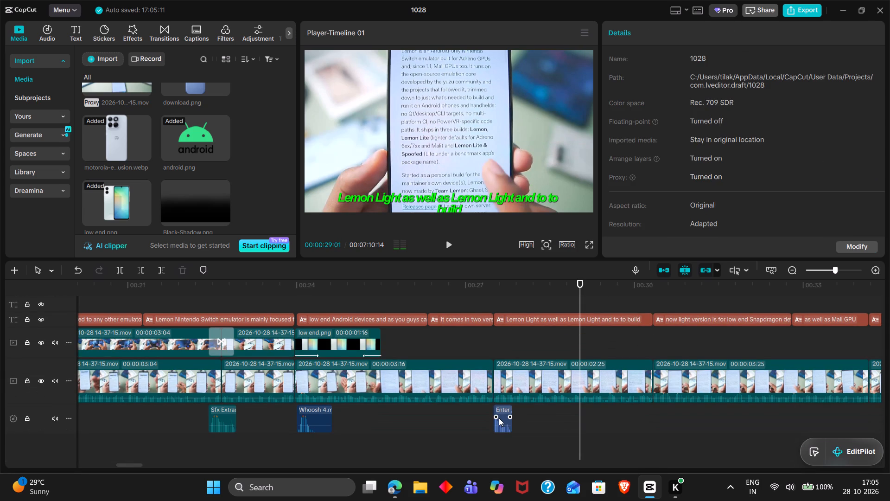
left_click(499, 418)
key("ctrl+c")
key("ctrl+v")
Replay from the Antutu Build title into the low end Snapdragon caption to check the title, sound and timing.
key("space")
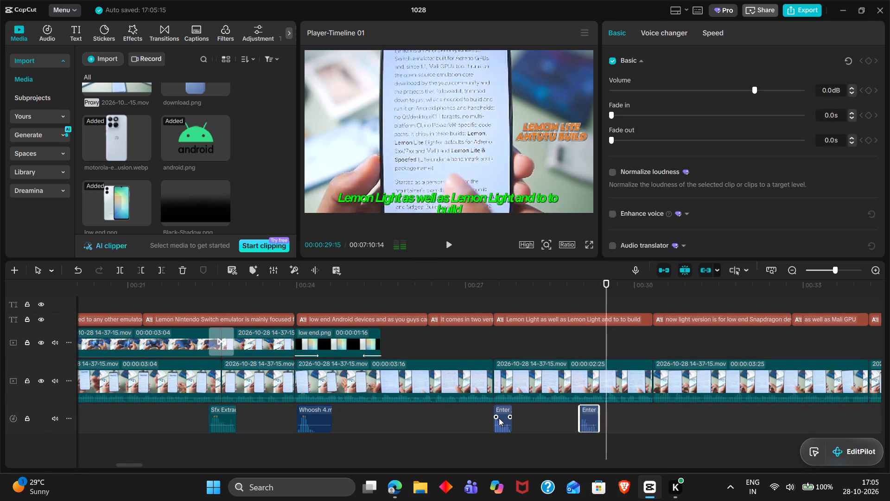
scroll(499, 418, "left", 1)
scroll(499, 418, "up", 1)
key("space")
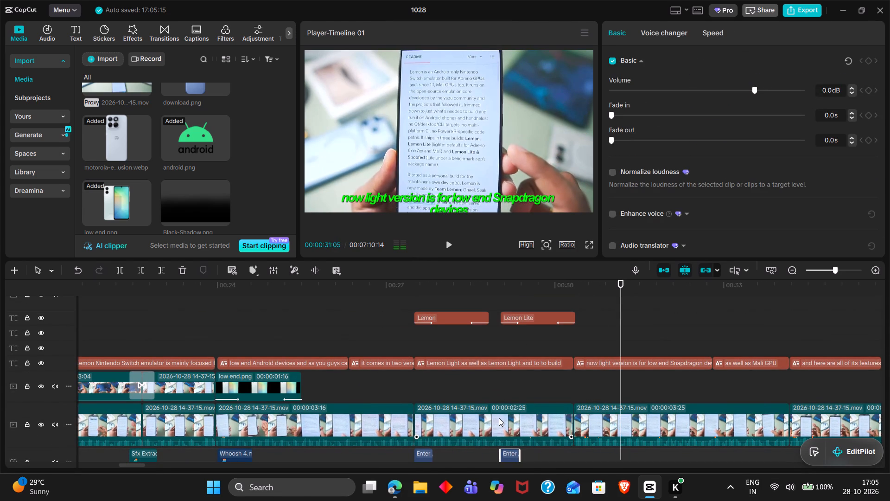
double_click(540, 300)
key("space")
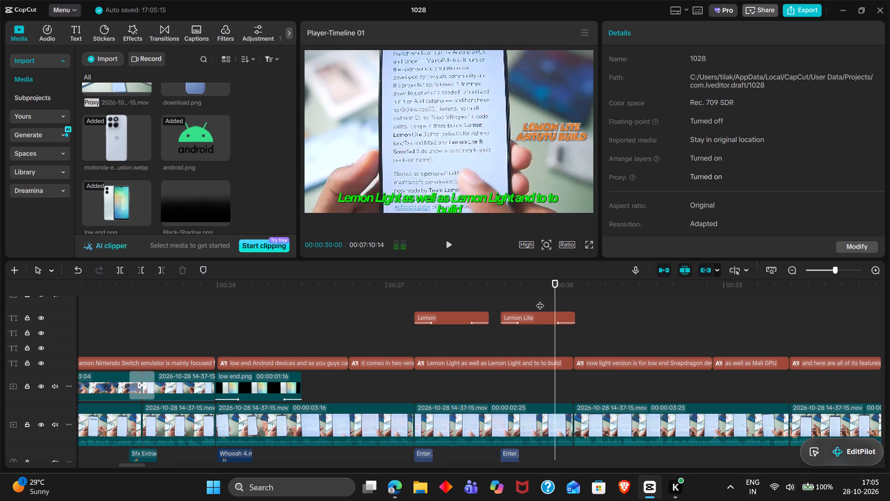
scroll(540, 300, "left", 1)
key("space")
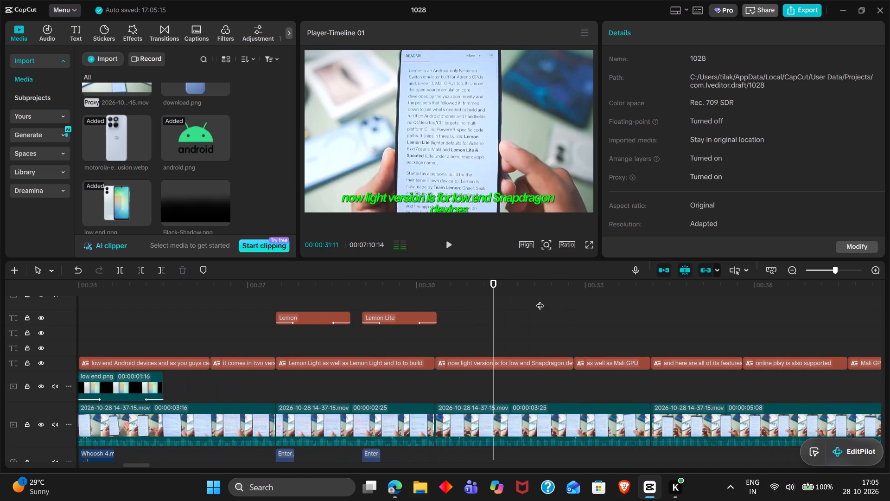
Play through the low end Snapdragon and Mali GPU captions, then replay the Snapdragon caption to examine its timing.
scroll(540, 300, "left", 1)
key("space")
key("space")
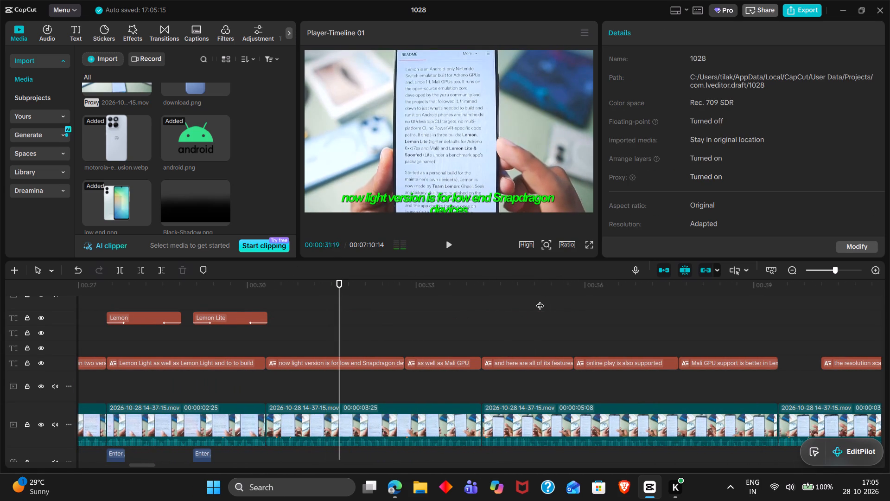
key("space")
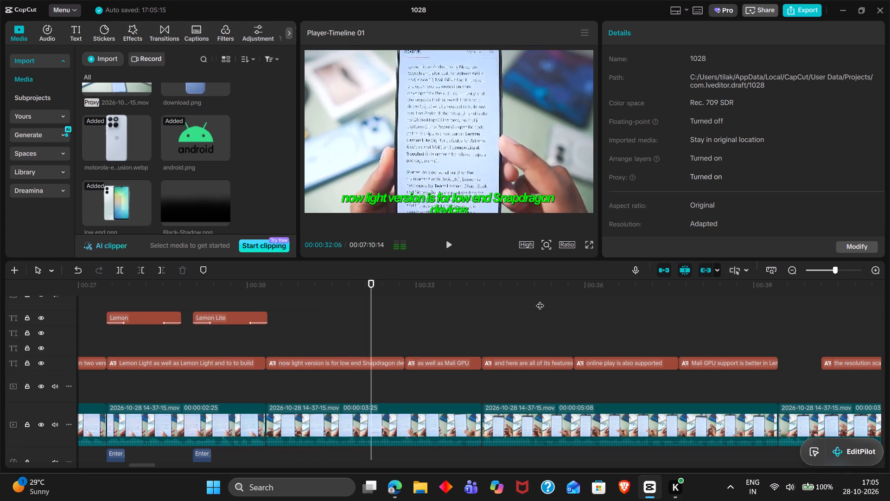
key("space")
key("space")
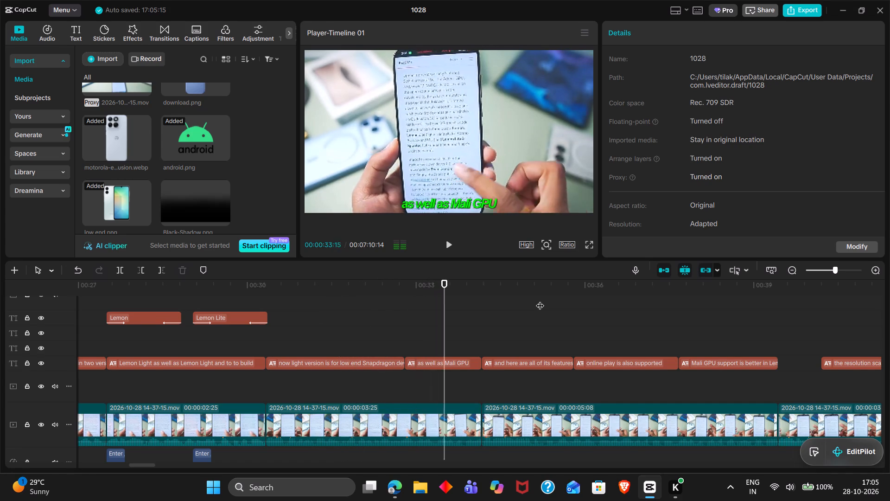
key("space")
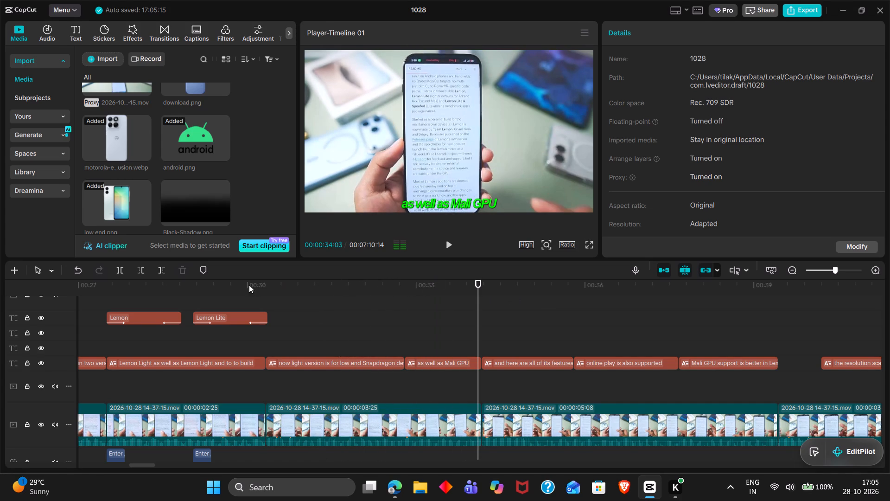
left_click(242, 321)
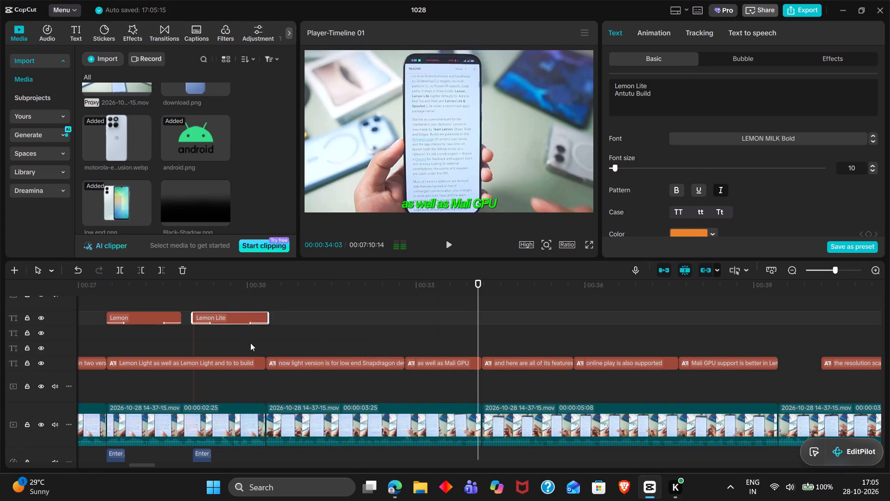
double_click(250, 343)
key("space")
key("space")
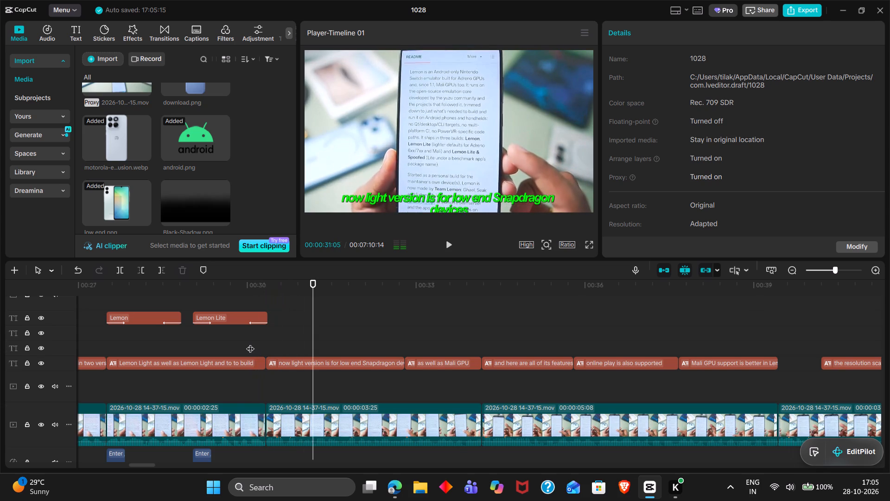
key("space")
key("space")
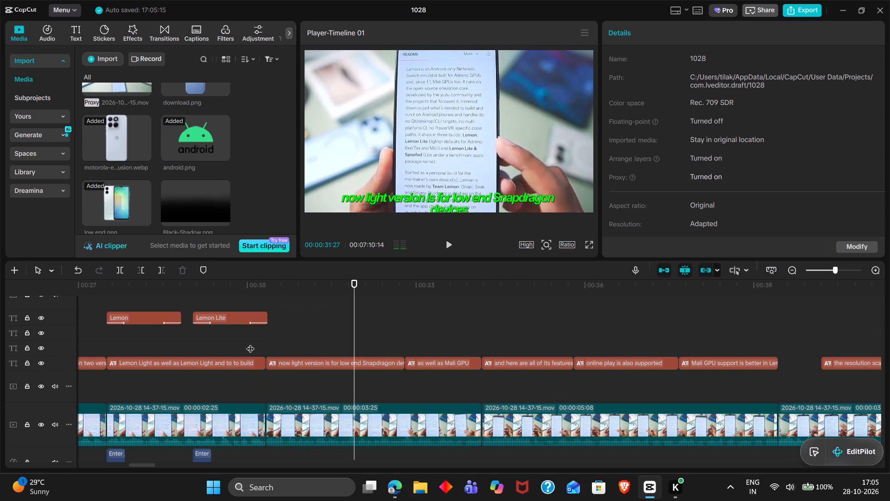
Import the image "snapdragon 4 gen 1.jpg" from the Downloads folder into the project media.
left_click(112, 63)
left_click(153, 87)
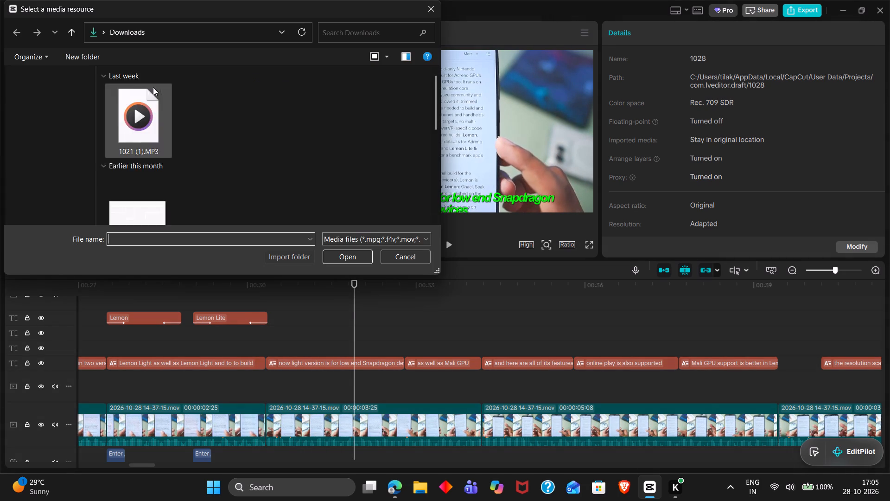
left_click(189, 238)
type("am")
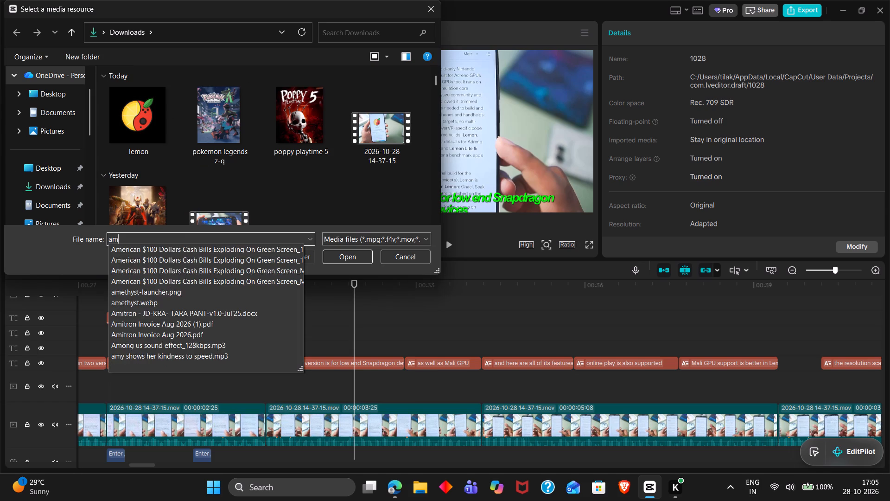
key("BackSpace")
key("BackSpace")
key("BackSpace")
type("sna")
key("Down")
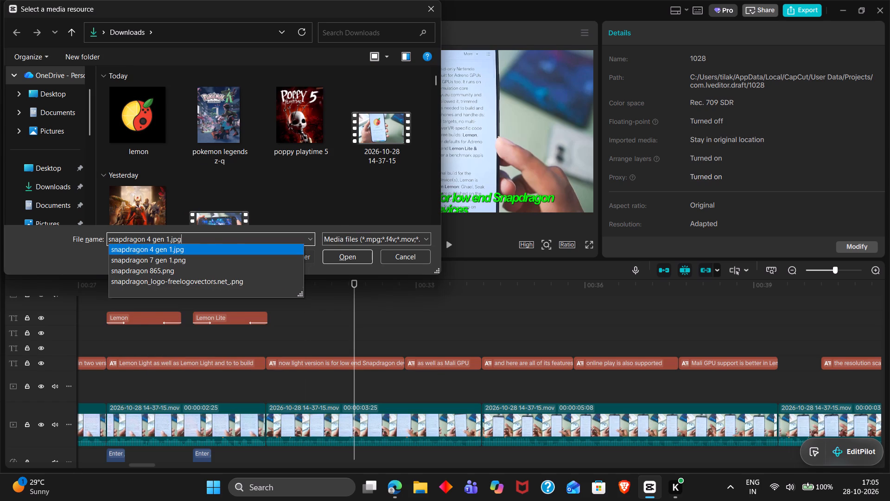
key("Return")
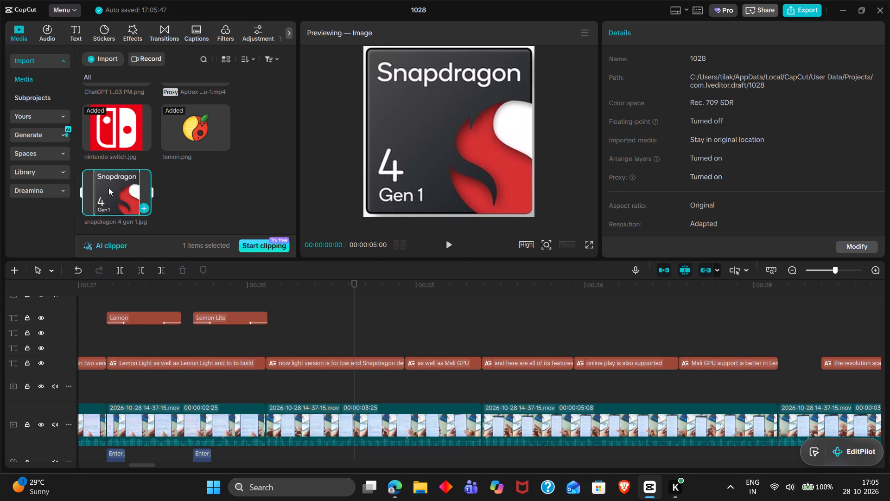
left_click_drag(108, 187, 195, 195)
Add a Blend keyframe at 00:00:31:20 to the main video clip beneath the low end Snapdragon caption.
left_click(321, 324)
key("space")
key("space")
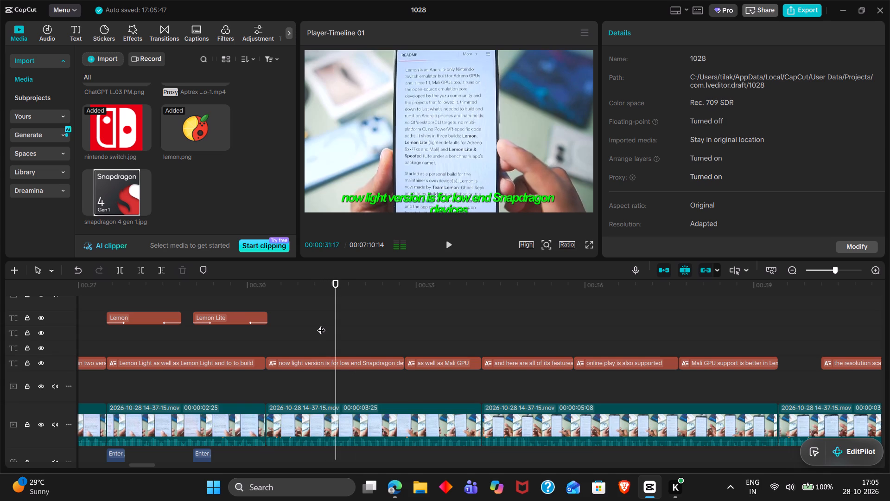
key("space")
key("space")
left_click(409, 412)
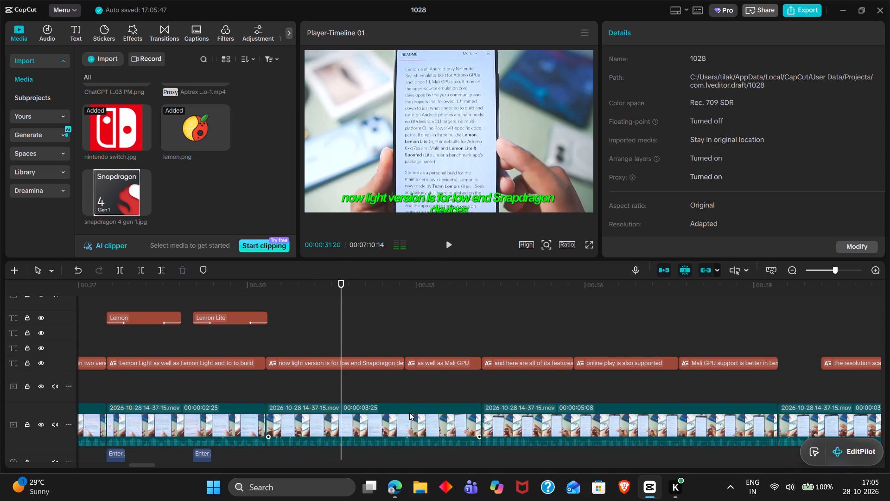
scroll(817, 221, "down", 1)
left_click(869, 162)
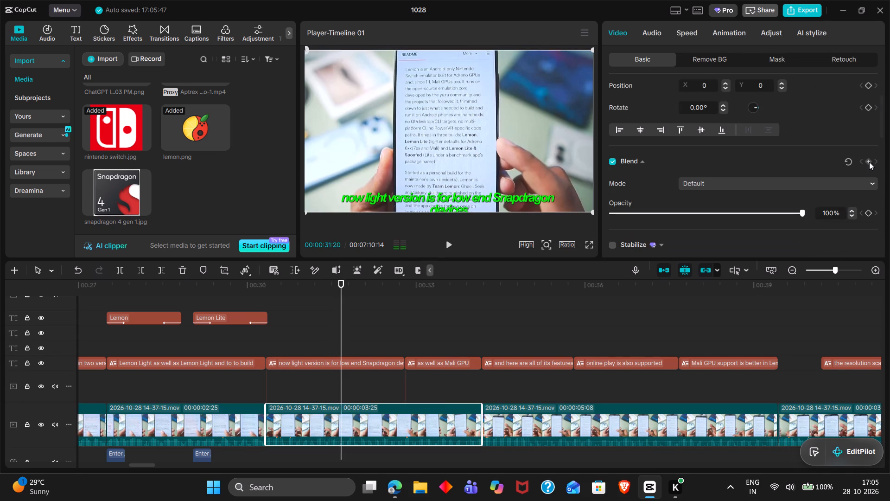
Add an opacity keyframe of 32% at 00:00:31:25 on the main video clip under the low-end Snapdragon caption.
left_click(351, 283)
left_click_drag(351, 283, 743, 183)
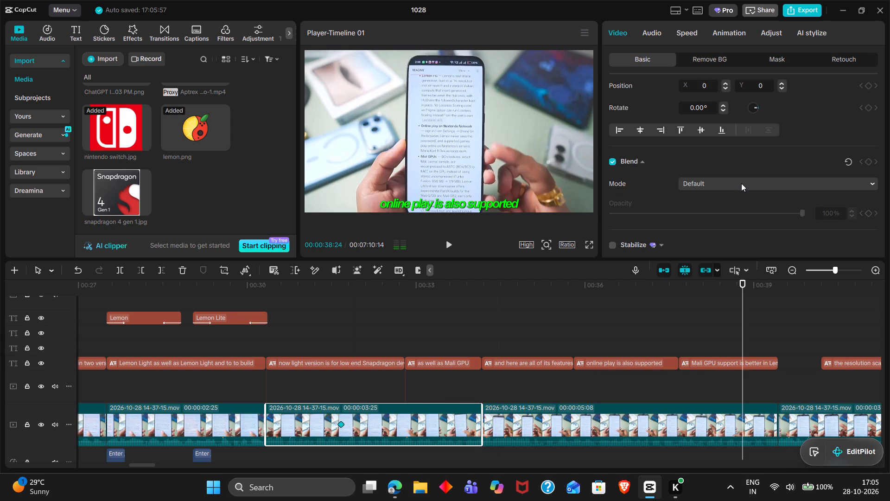
double_click(352, 283)
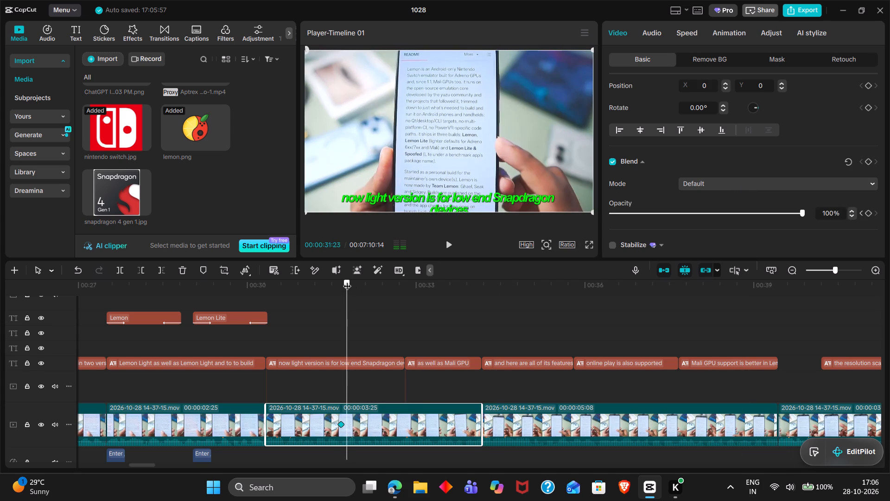
left_click(724, 214)
left_click_drag(724, 214, 710, 213)
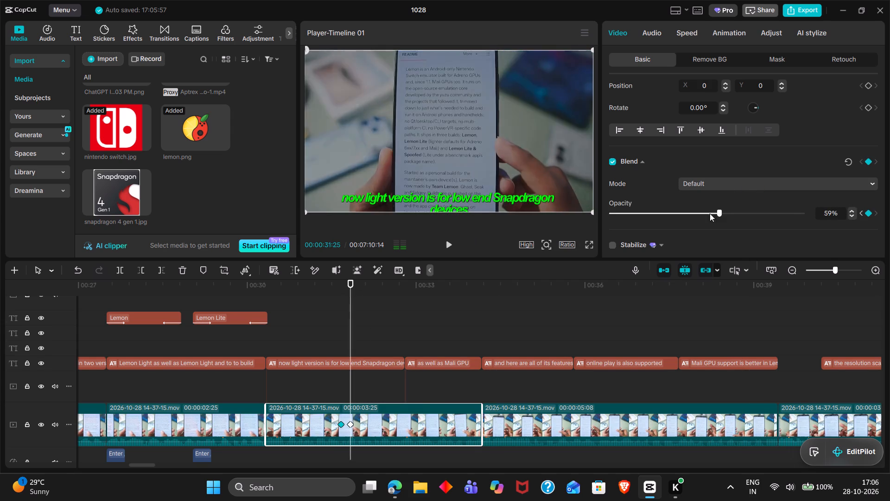
left_click_drag(710, 213, 671, 213)
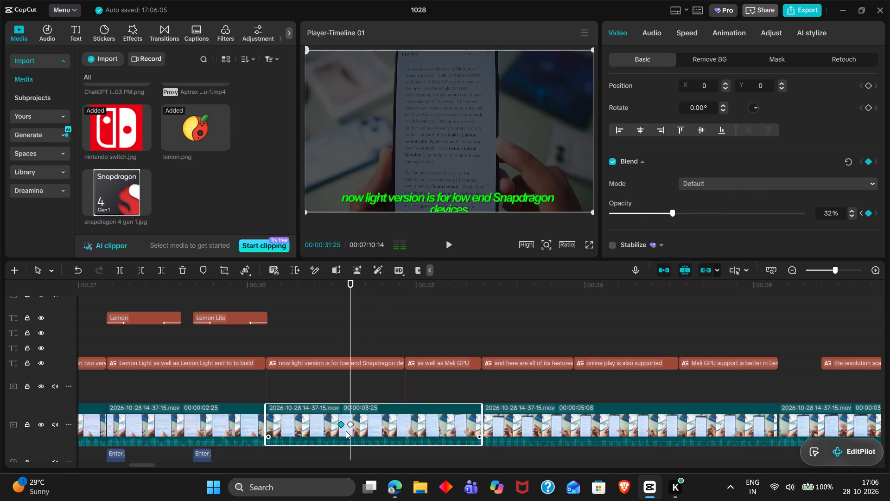
left_click(347, 426)
Place the snapdragon 4 gen 1.jpg image on the overlay track at 00:00:31:25 and scale it to 40%.
left_click_drag(121, 204, 353, 390)
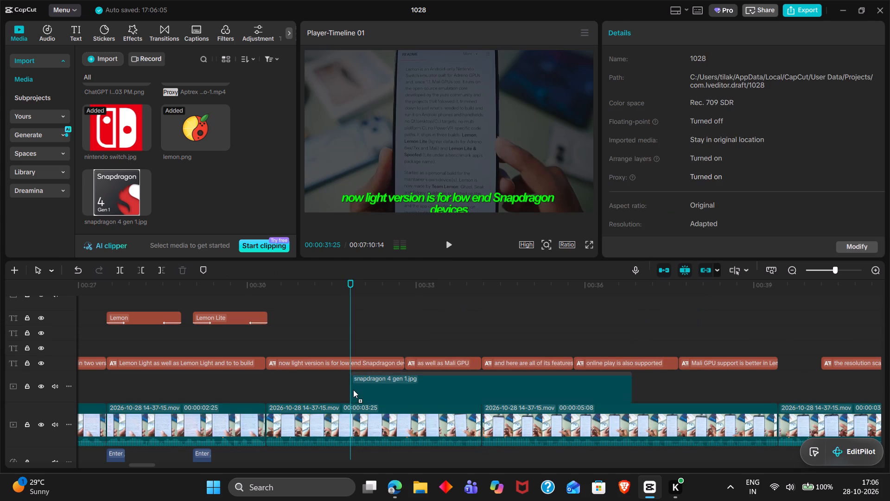
left_click(636, 118)
left_click_drag(636, 118, 628, 117)
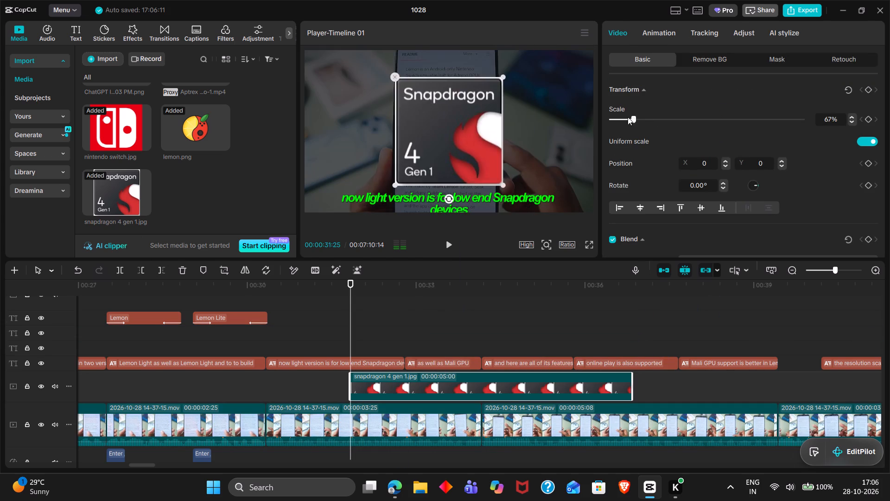
left_click_drag(628, 117, 623, 116)
left_click(623, 116)
left_click(626, 116)
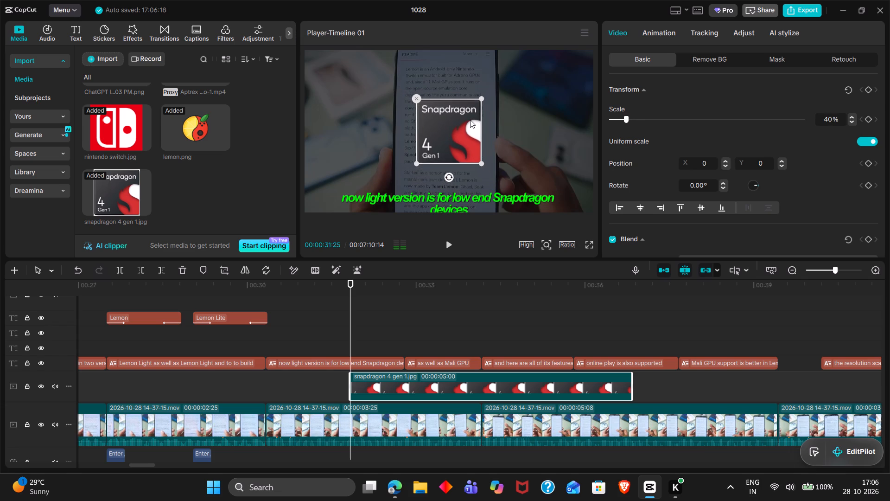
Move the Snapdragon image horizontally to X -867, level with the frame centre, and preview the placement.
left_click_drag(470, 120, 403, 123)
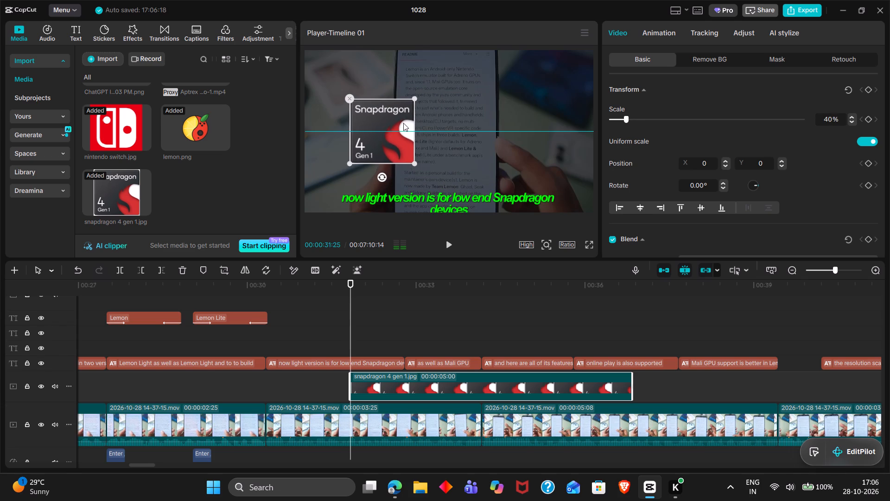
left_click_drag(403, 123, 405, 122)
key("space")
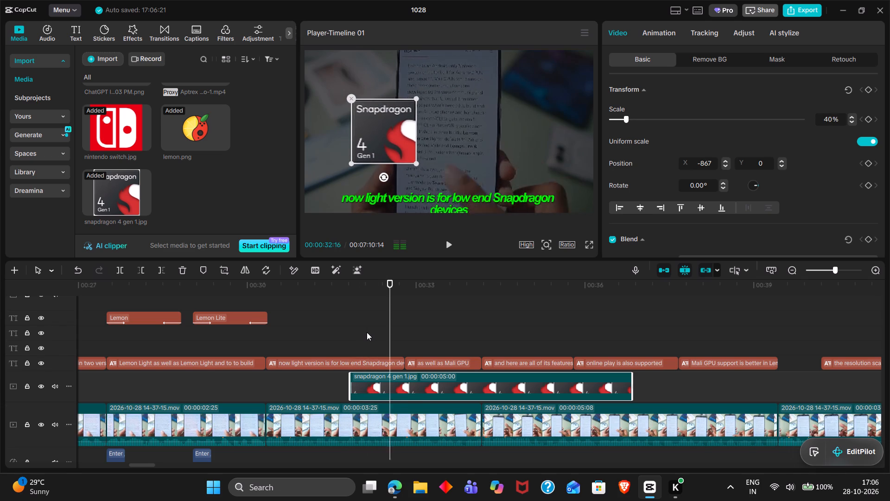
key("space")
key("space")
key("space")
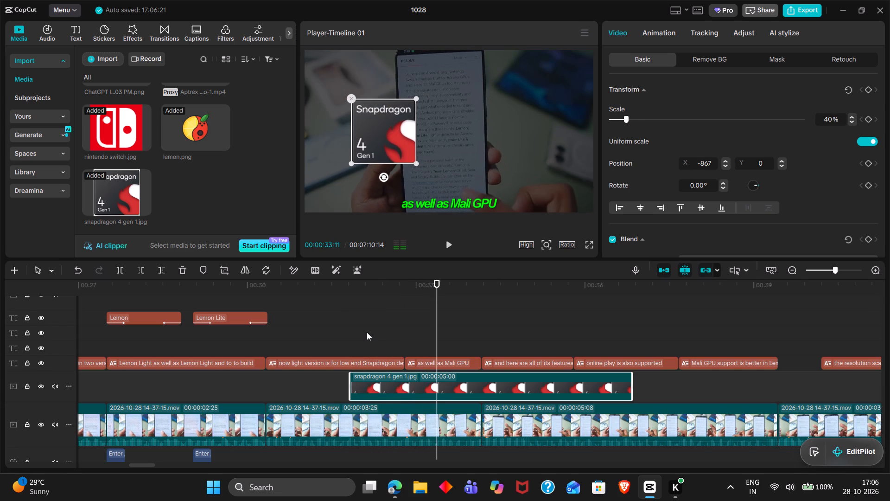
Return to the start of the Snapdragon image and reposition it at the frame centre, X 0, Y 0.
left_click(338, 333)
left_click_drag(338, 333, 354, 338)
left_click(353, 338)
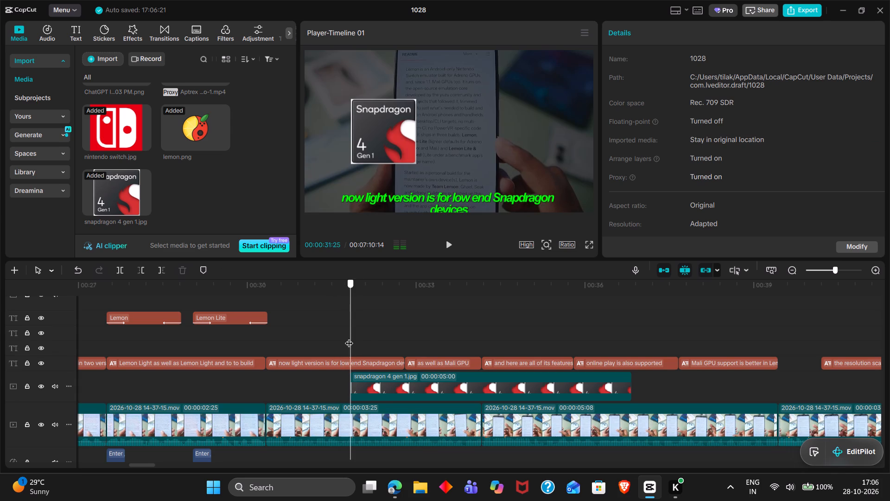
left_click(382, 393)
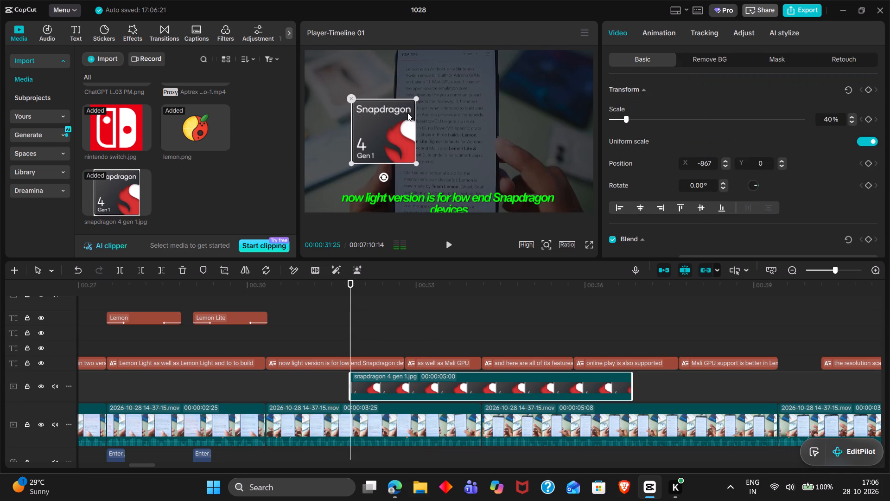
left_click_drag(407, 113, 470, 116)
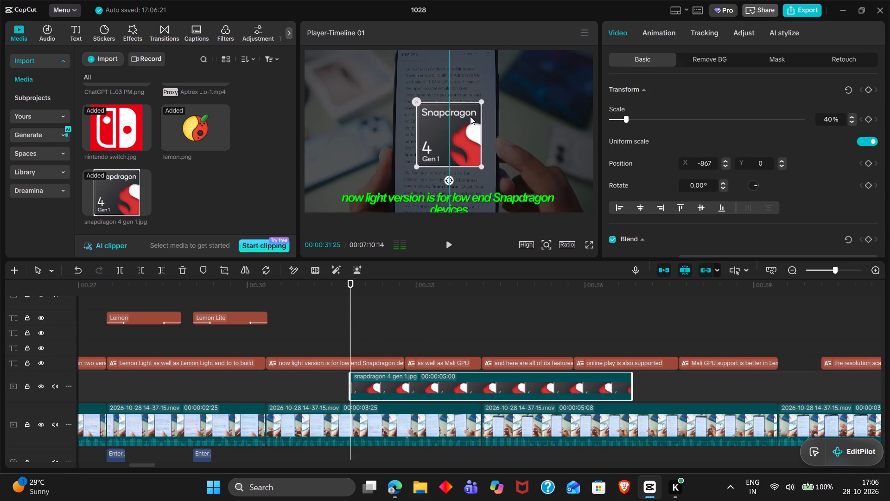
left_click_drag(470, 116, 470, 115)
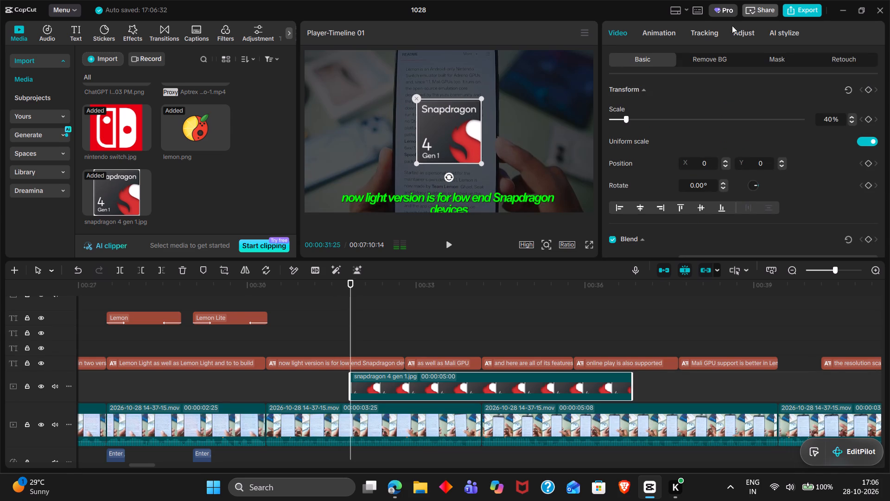
Apply the Fade In entrance animation to the Snapdragon image with a duration of 0.2 s.
double_click(651, 38)
double_click(643, 58)
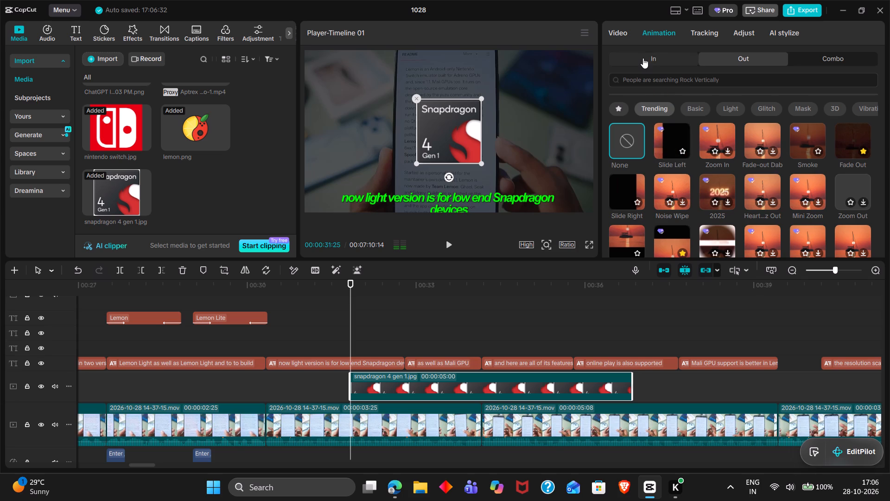
double_click(719, 183)
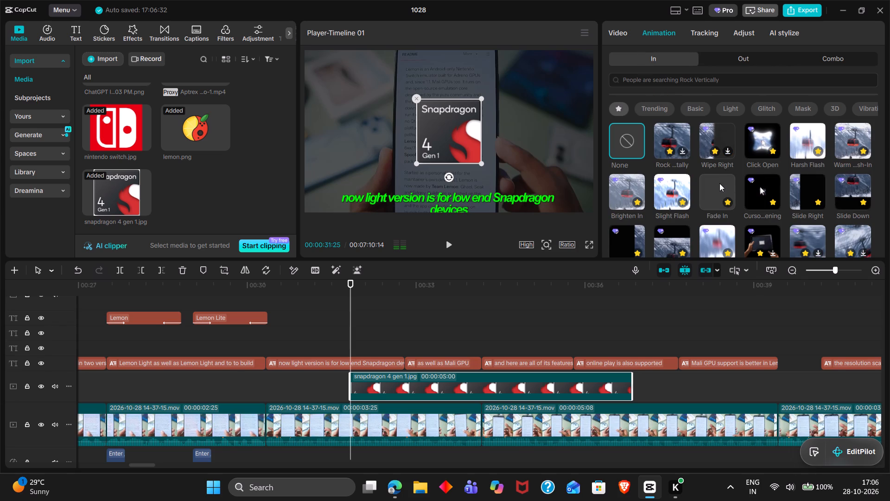
double_click(683, 250)
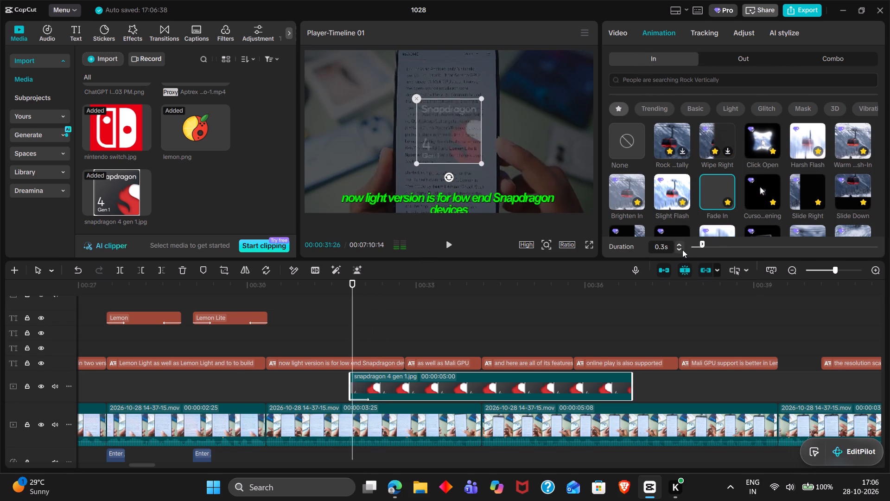
left_click(682, 250)
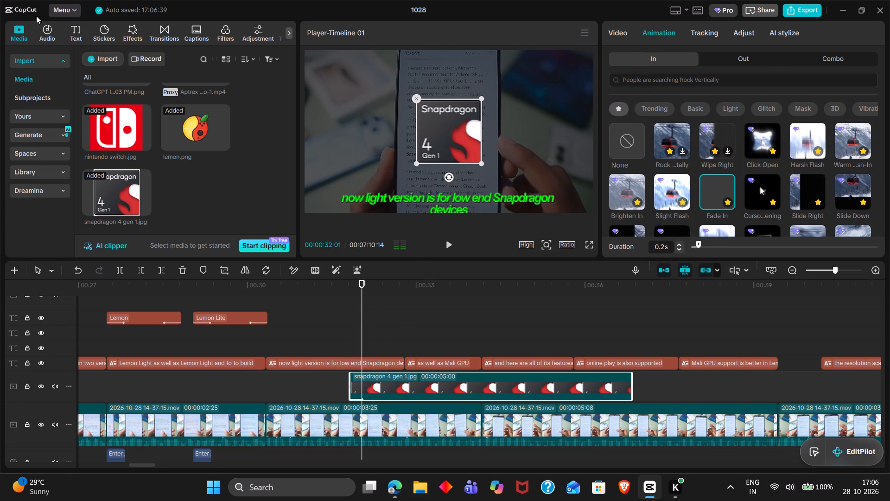
Search the sound effects for pop and place "pop! (tapping the mouth with a hand)" on the audio track at the Snapdragon image's start.
double_click(44, 34)
triple_click(111, 62)
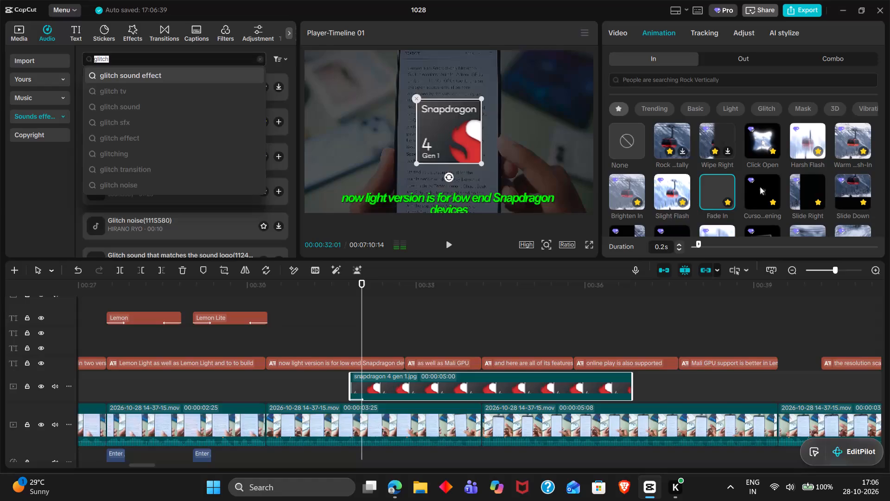
left_click(111, 62)
type("pop")
key("Return")
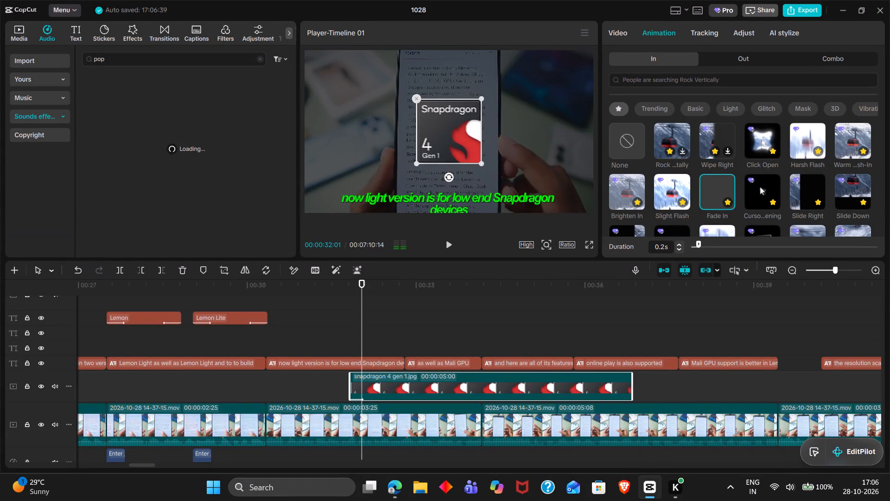
double_click(232, 125)
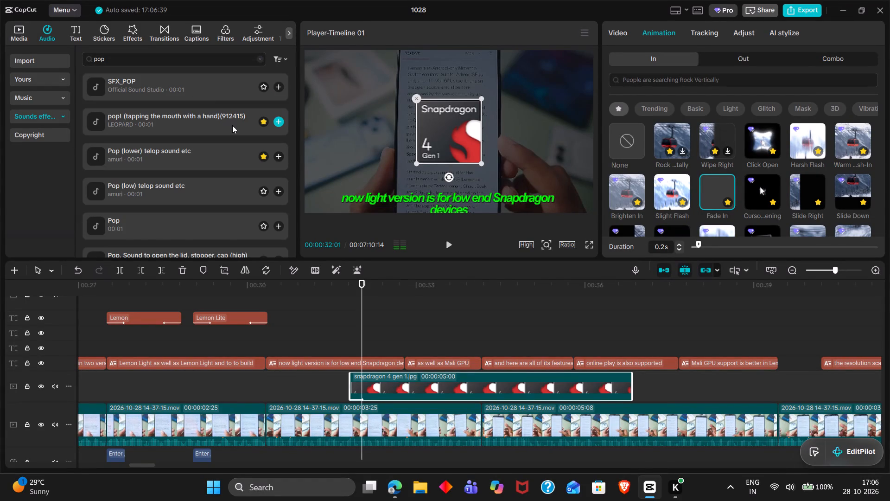
left_click_drag(232, 125, 347, 344)
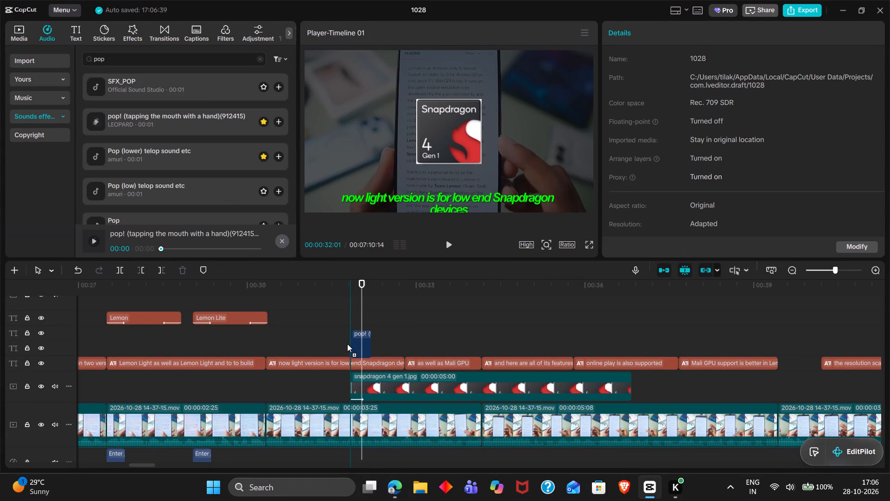
left_click_drag(347, 344, 350, 459)
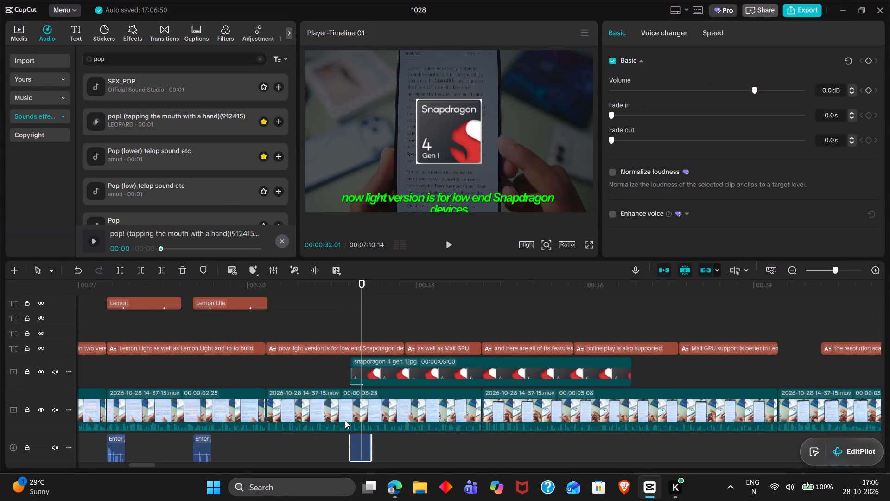
Play back the Snapdragon section and trim the image's end to 00:00:33:13, during the "as well as Mali GPU" caption.
scroll(339, 437, "down", 1)
double_click(342, 428)
key("space")
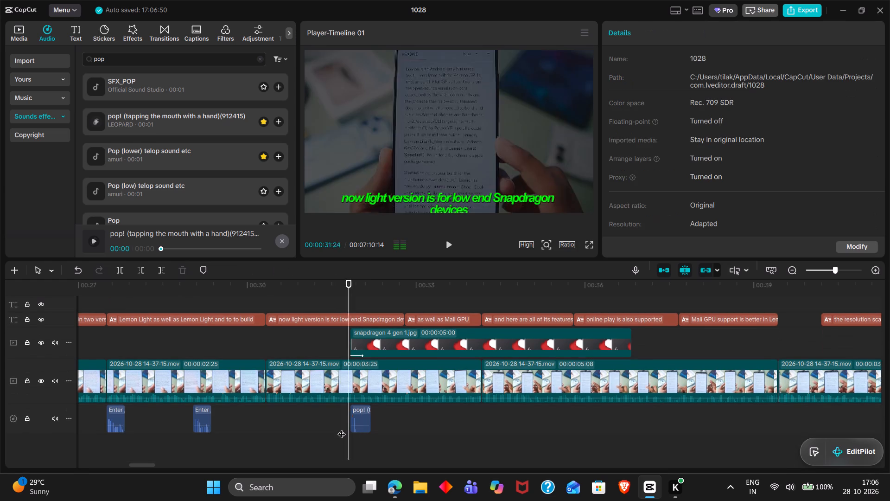
key("space")
key("space")
key("space")
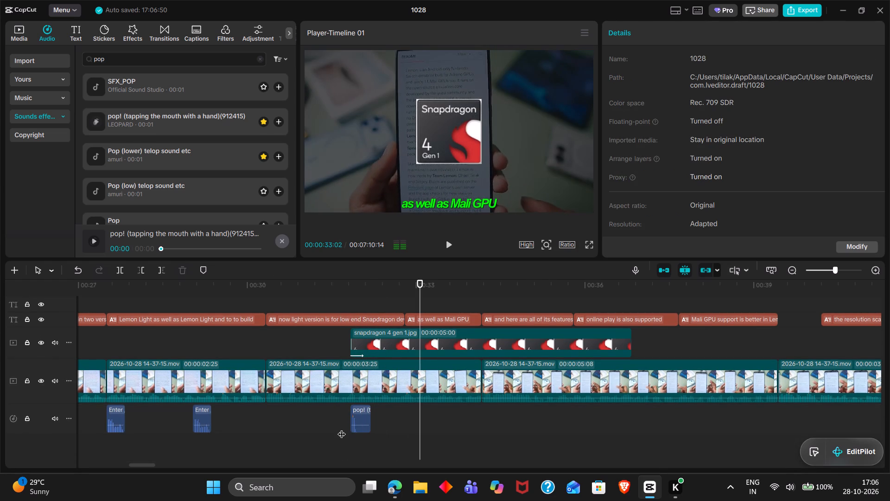
key("space")
key("space")
key("space")
key("space")
key("space")
key("space")
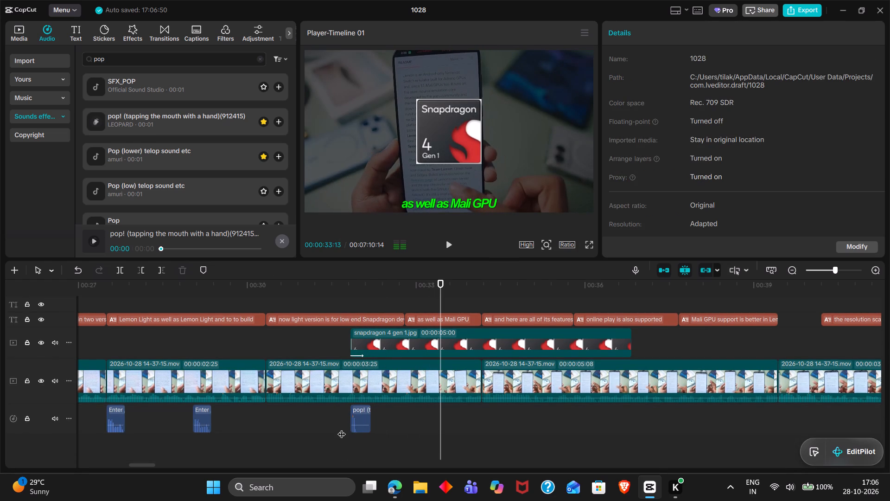
left_click(468, 341)
key("w")
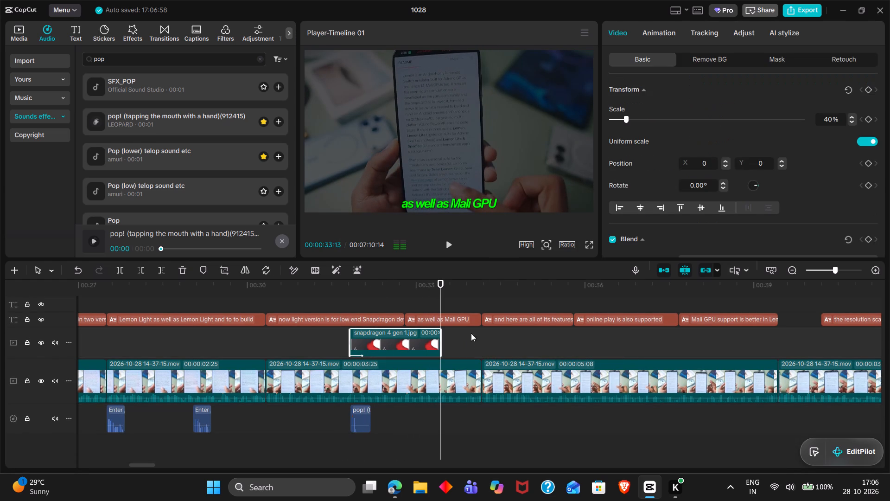
Apply the Fade Out exit animation to the Snapdragon image with a duration of 0.3 s.
double_click(666, 28)
double_click(736, 53)
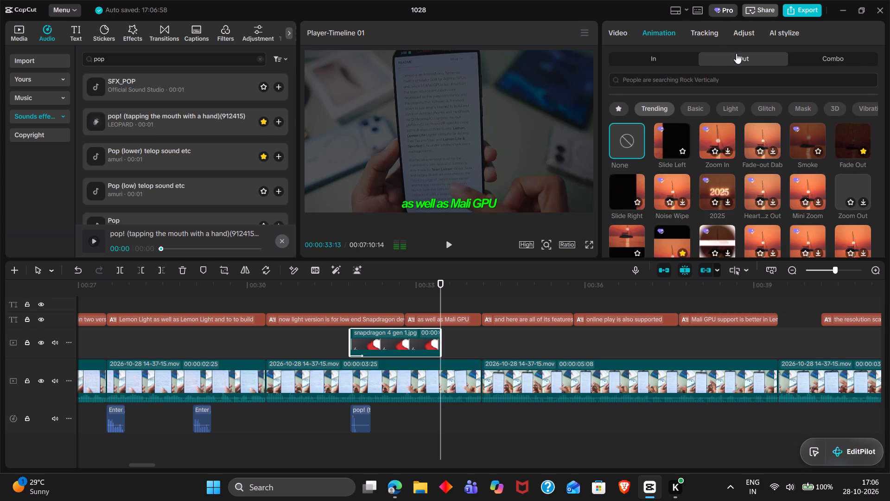
left_click_drag(814, 126, 836, 132)
double_click(836, 132)
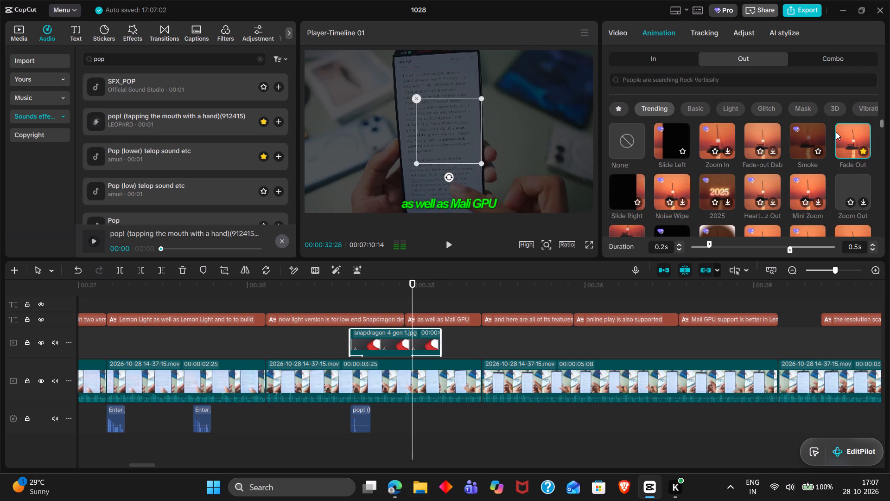
double_click(812, 250)
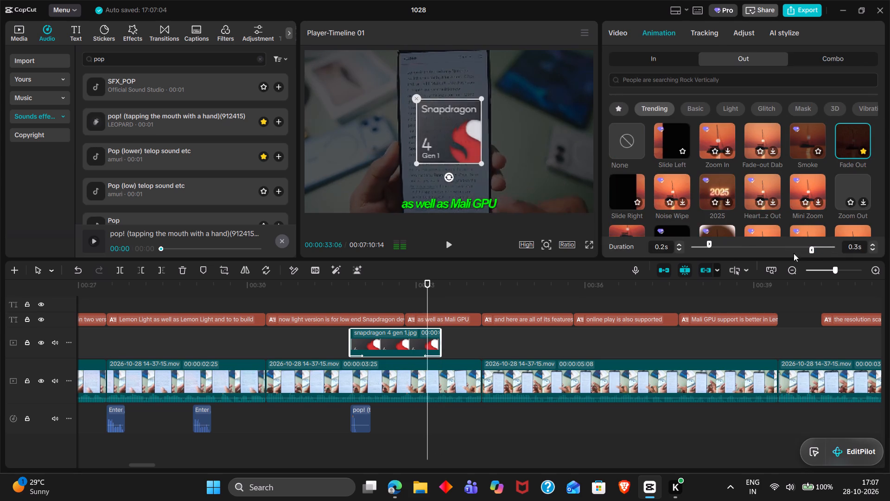
Place the Mali chip image on a new track above the Snapdragon image at 00:00:33:09 and scale it to 64%.
double_click(433, 288)
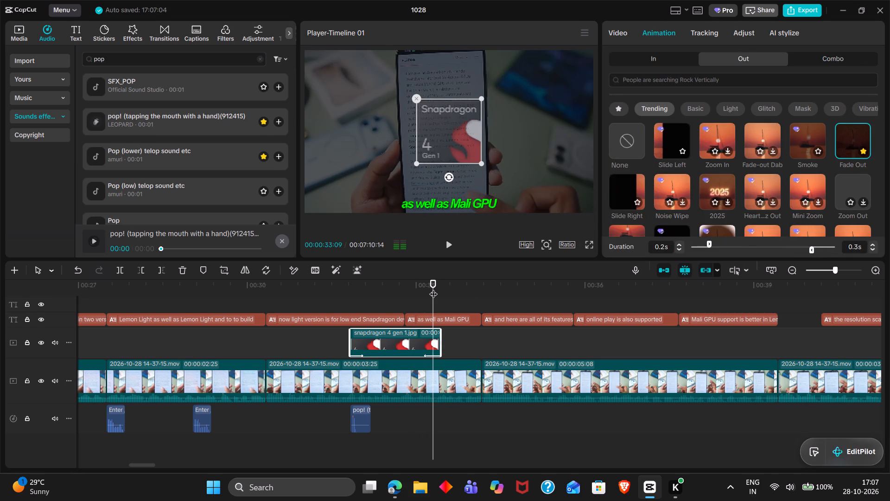
double_click(22, 25)
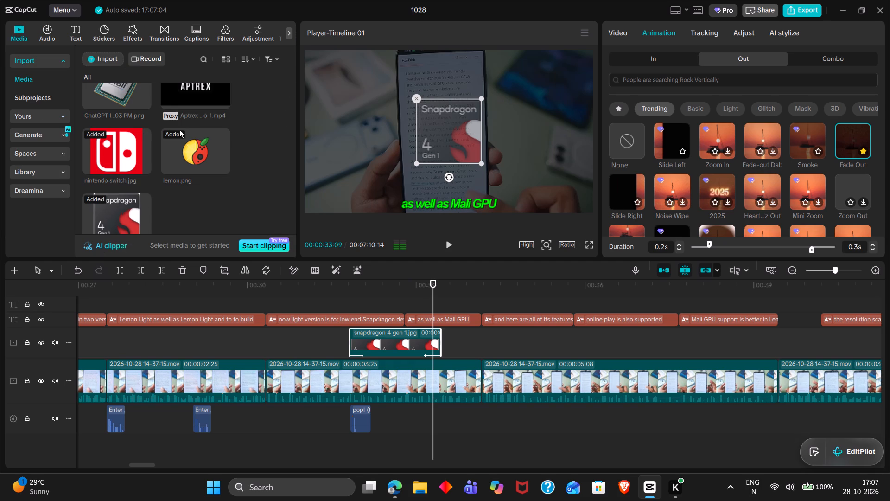
left_click_drag(121, 96, 436, 318)
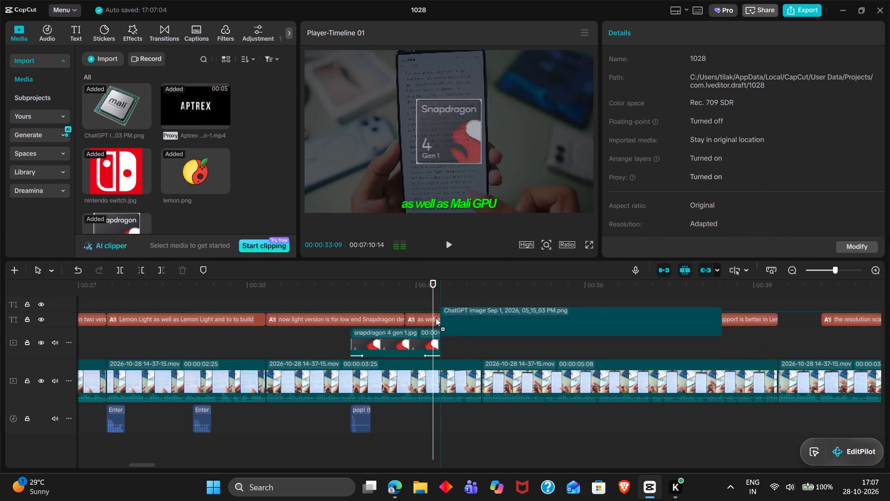
left_click_drag(436, 318, 433, 329)
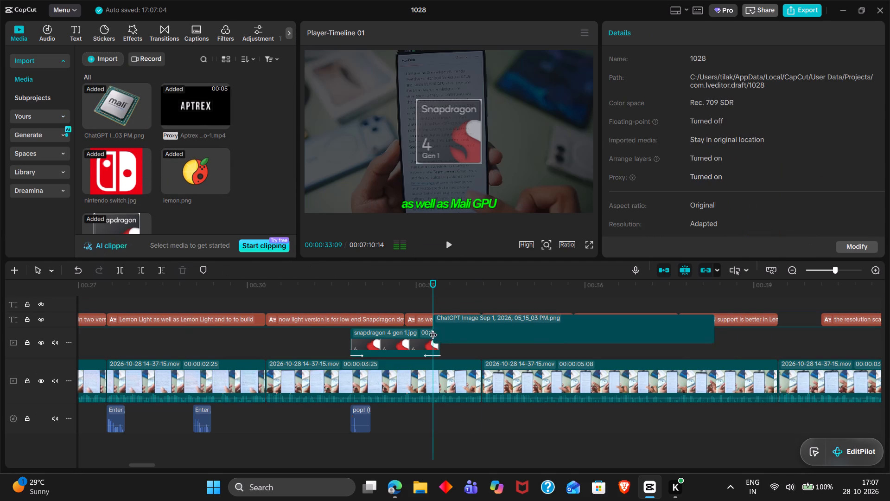
left_click_drag(531, 211, 508, 193)
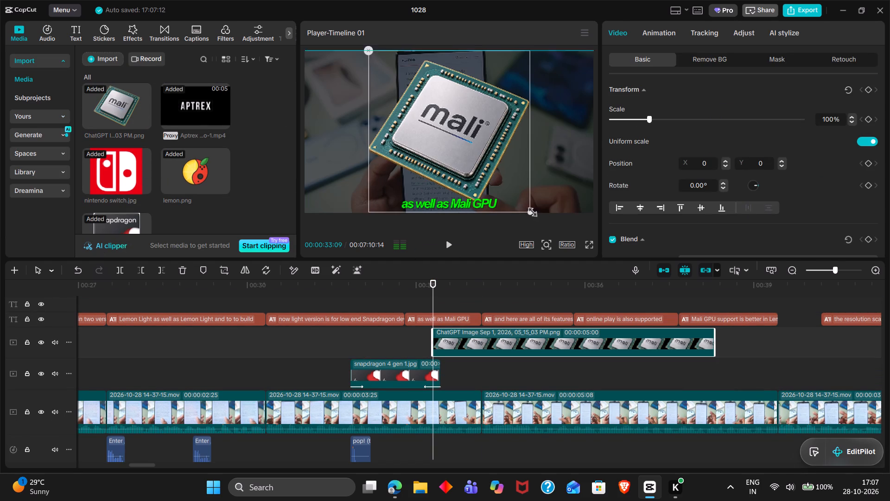
left_click_drag(508, 193, 489, 173)
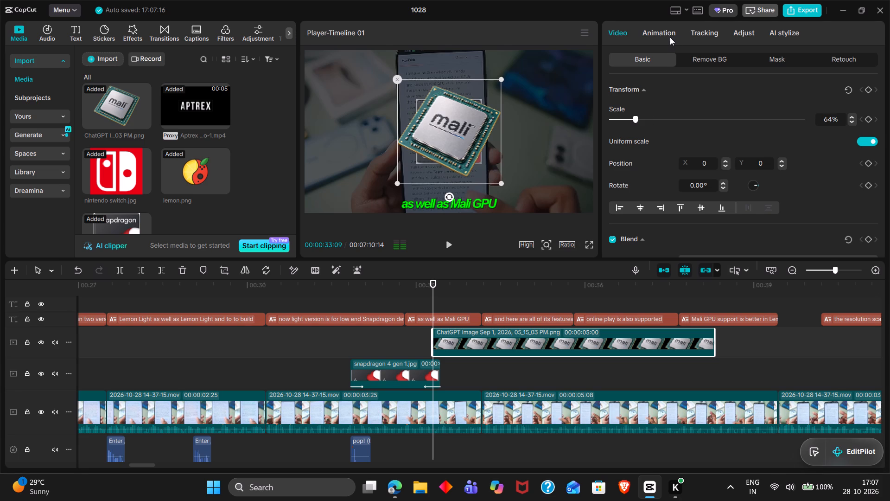
Apply the Fade In entrance animation to the Mali image with a duration of 0.2 s.
double_click(669, 37)
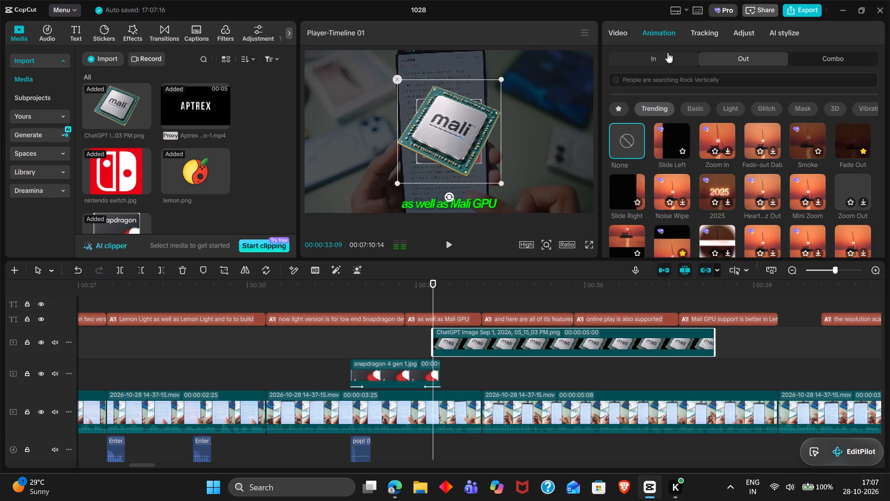
left_click_drag(852, 123, 798, 78)
double_click(676, 59)
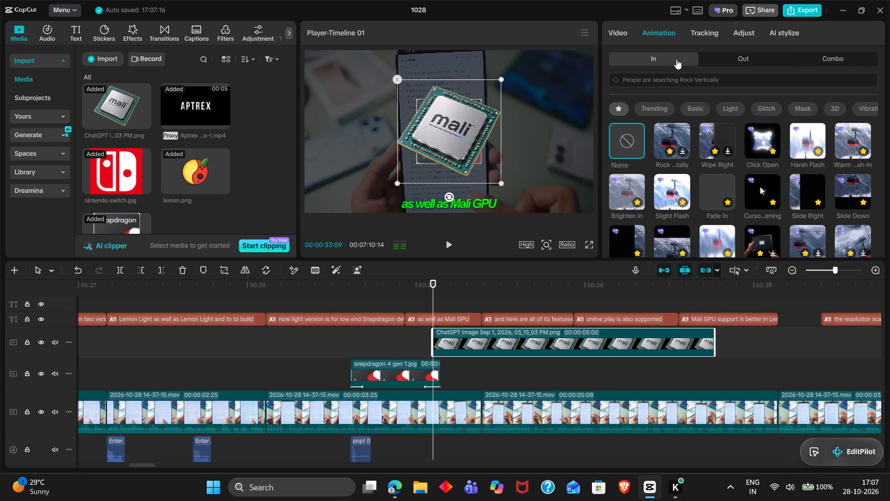
double_click(716, 180)
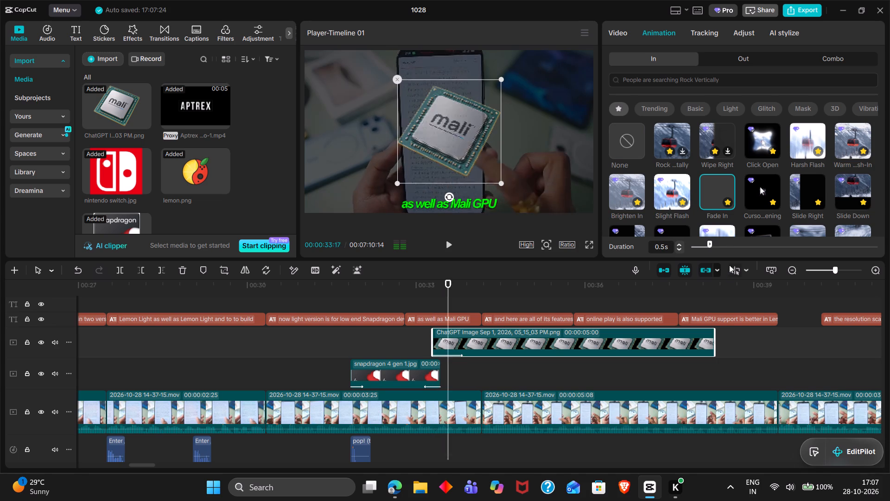
triple_click(681, 250)
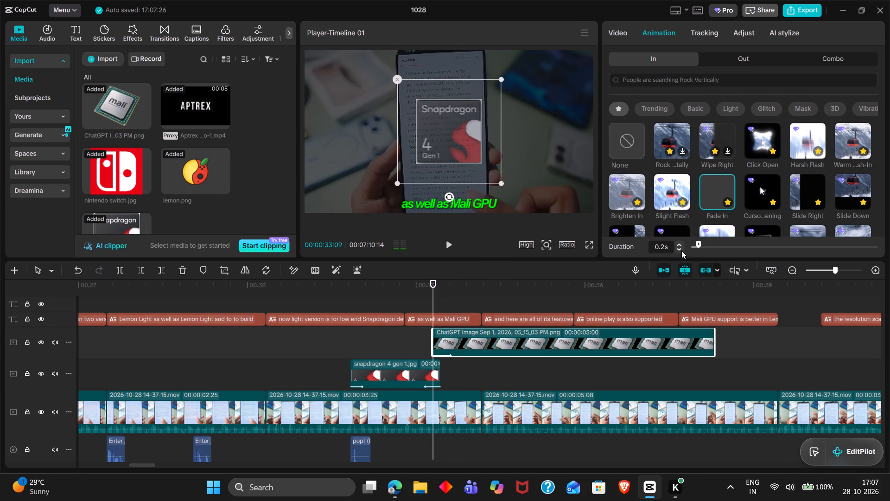
Copy the pop sound from the Snapdragon image's start and paste it at the Mali image's start, 00:00:33:09.
triple_click(432, 293)
scroll(432, 293, "down", 2)
scroll(437, 372, "down", 2)
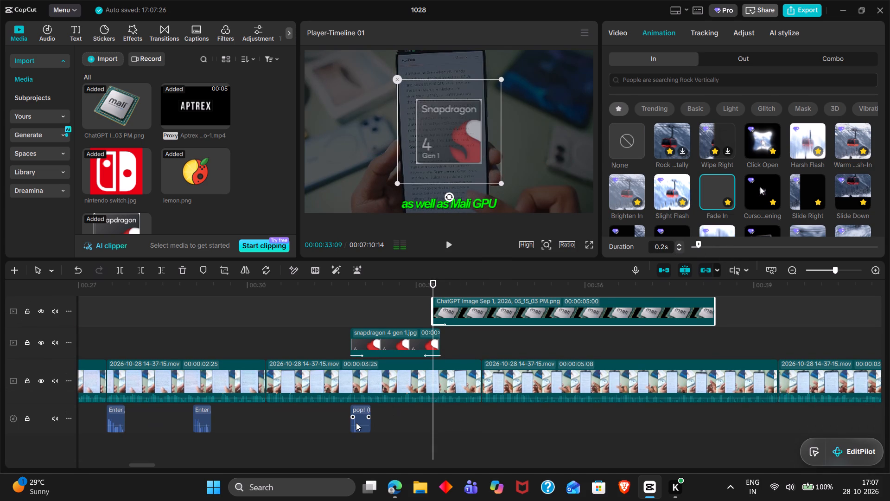
left_click(356, 423)
key("ctrl+c")
key("ctrl+v")
Play back the Mali section and trim the image's end to 00:00:34:08, just into the "and here are all of its features" caption.
key("space")
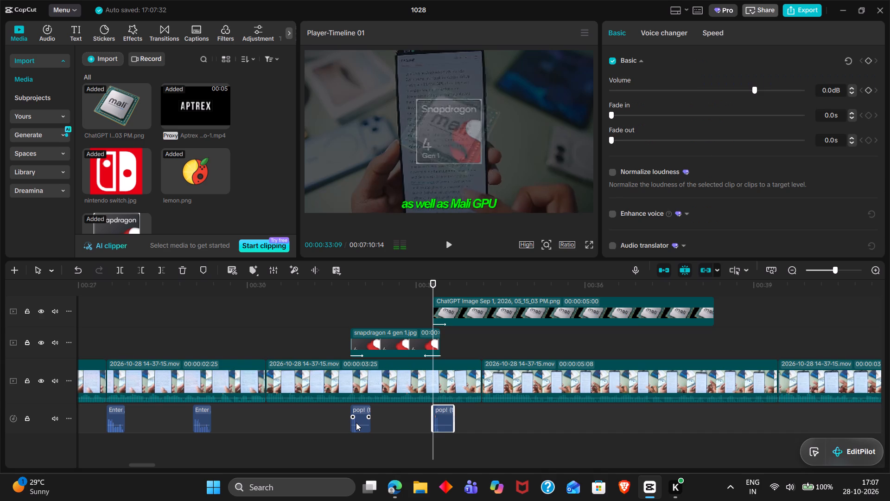
key("space")
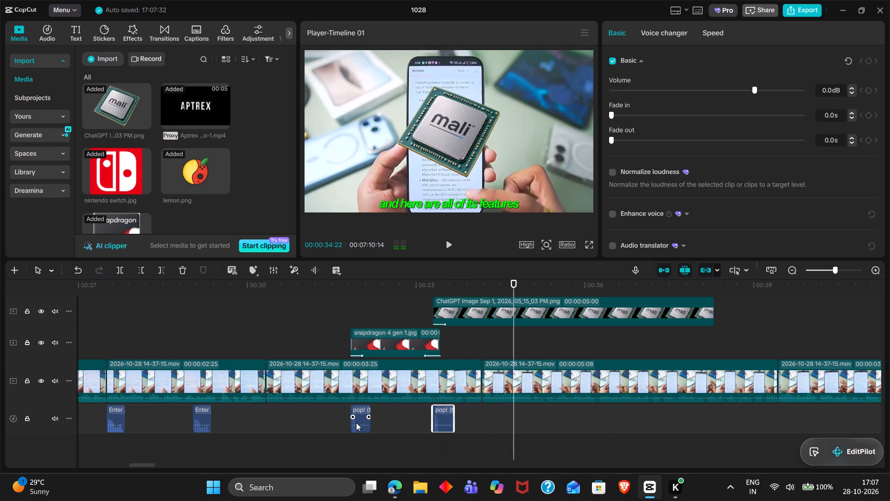
double_click(482, 289)
left_click_drag(482, 289, 483, 298)
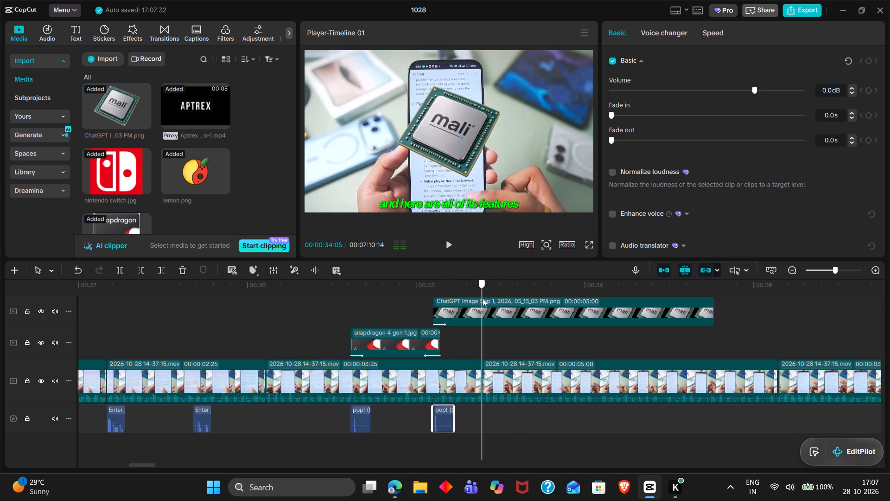
left_click_drag(483, 298, 483, 302)
left_click(483, 302)
key("space")
key("space")
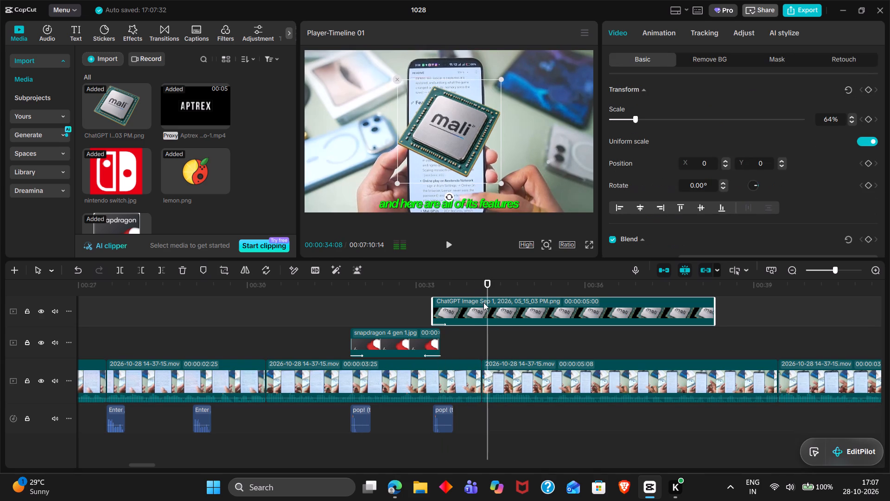
key("w")
Apply the Fade Out exit animation to the Mali image with a duration of 0.2 s and scrub through its end.
scroll(483, 302, "up", 7, "ctrl")
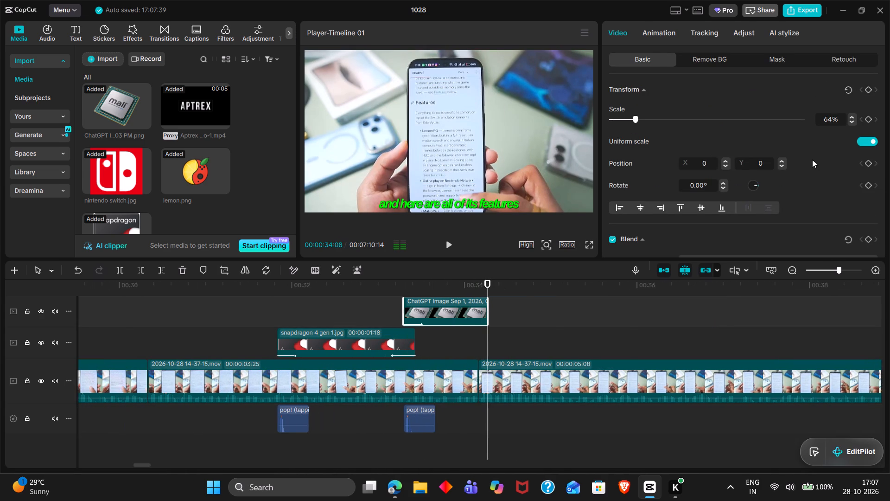
scroll(812, 160, "down", 1)
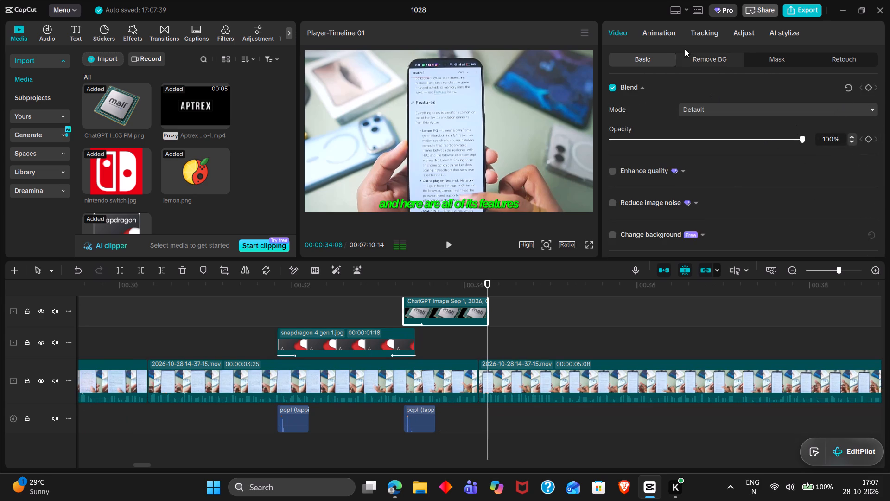
double_click(662, 44)
double_click(728, 65)
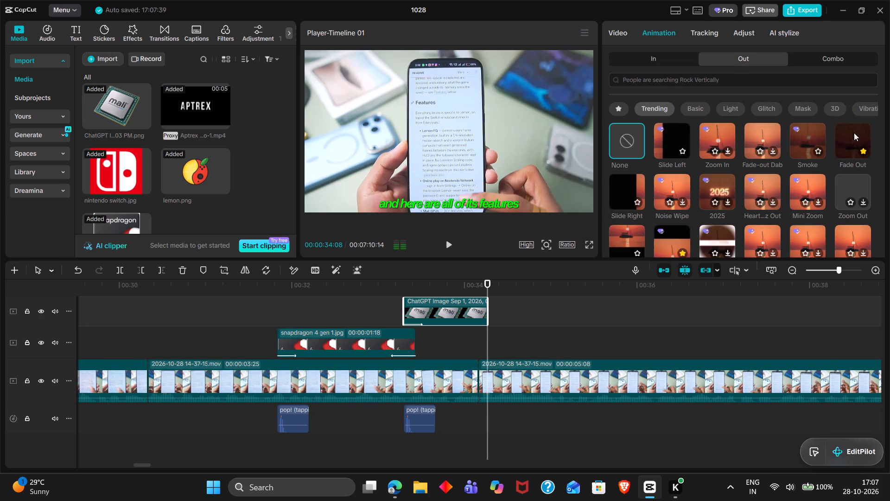
double_click(859, 135)
left_click(809, 248)
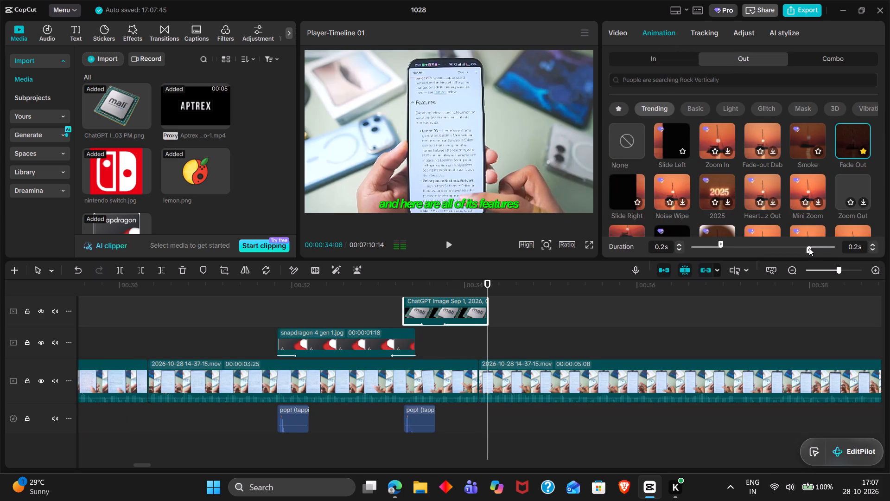
left_click_drag(474, 287, 485, 288)
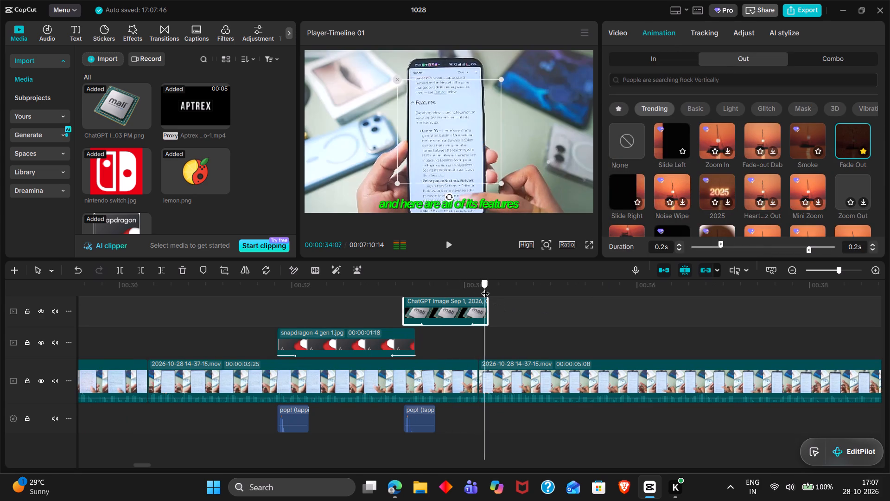
left_click_drag(485, 288, 480, 287)
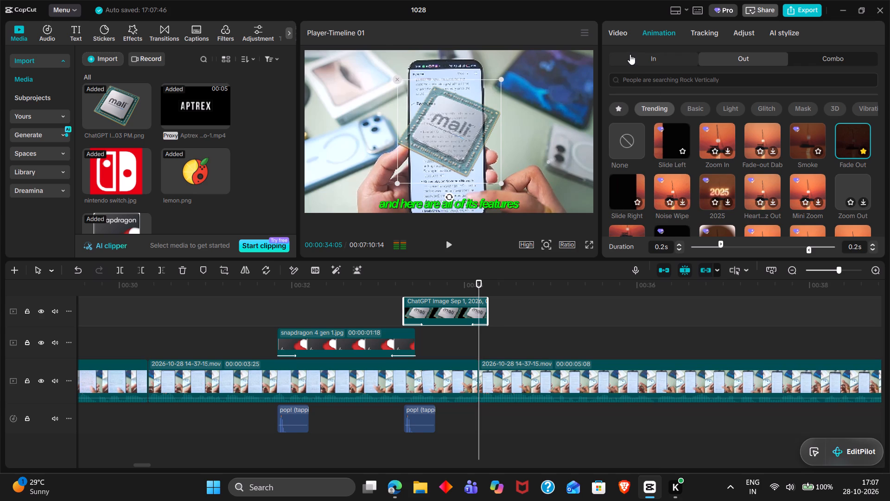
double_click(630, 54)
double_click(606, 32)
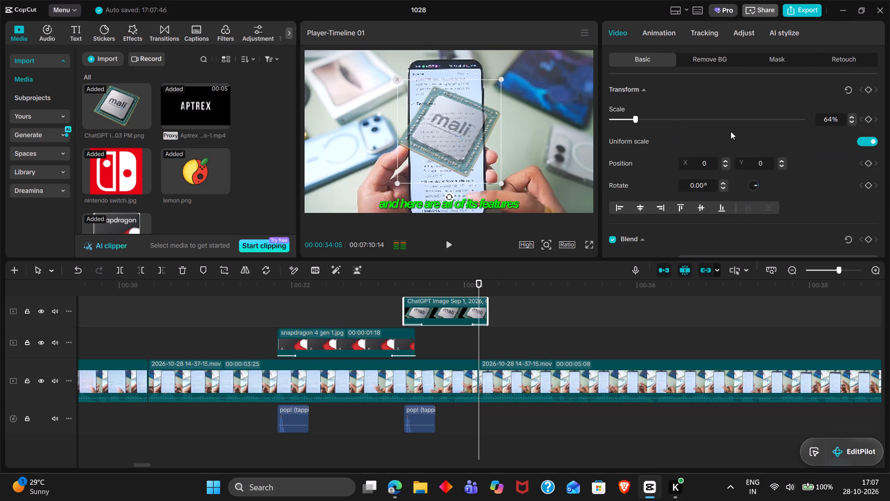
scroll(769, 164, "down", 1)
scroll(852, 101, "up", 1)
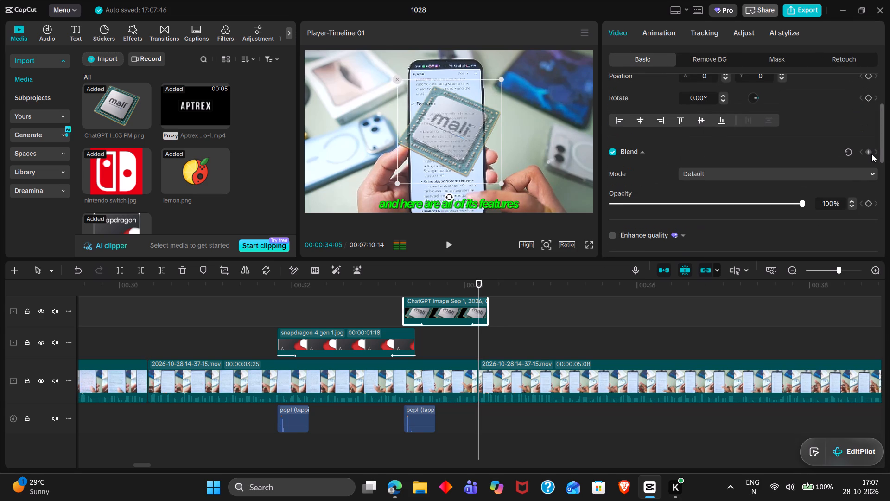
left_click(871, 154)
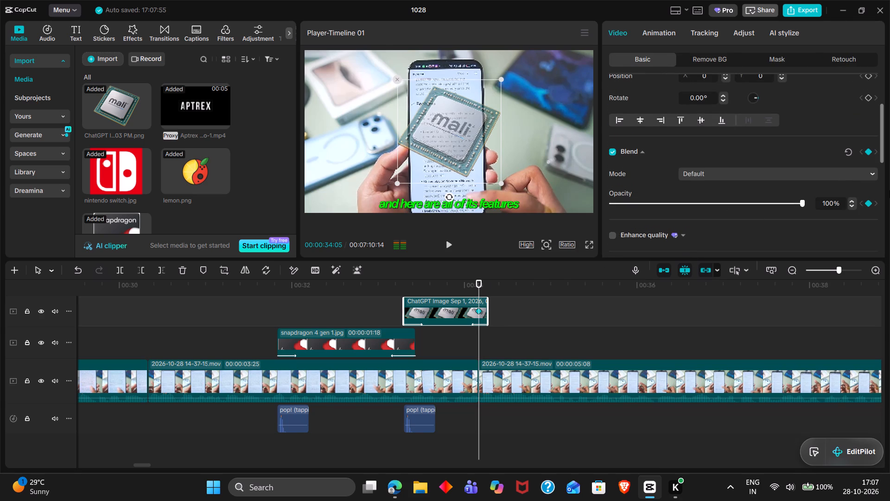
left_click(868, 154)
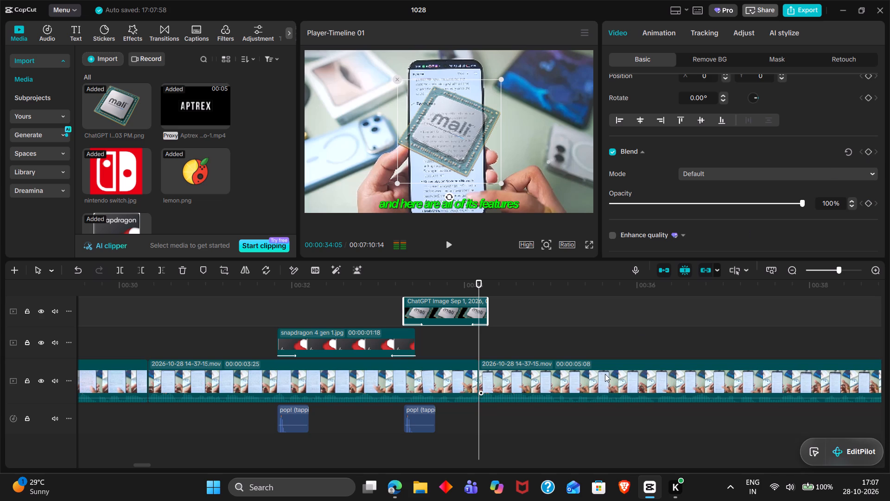
Add Blend keyframes at 00:00:34:05 and 00:00:34:08 to the footage clip that starts beneath the Mali image's end.
left_click(605, 374)
left_click(871, 149)
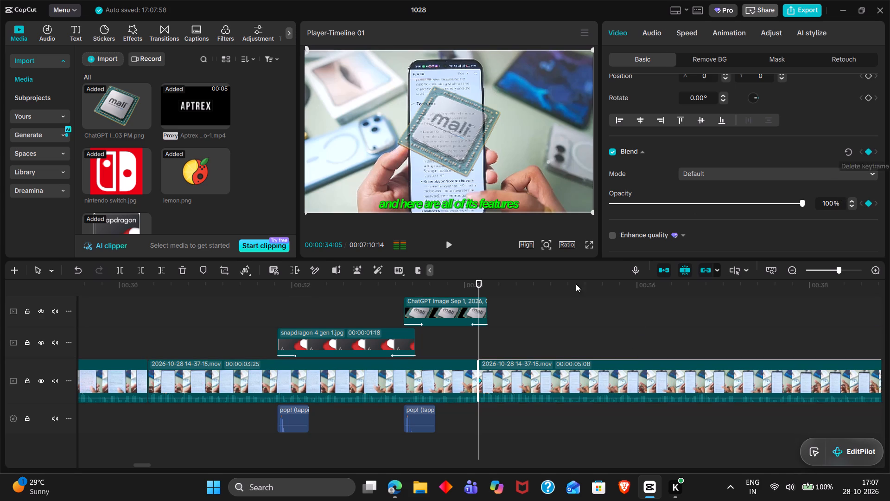
left_click(484, 288)
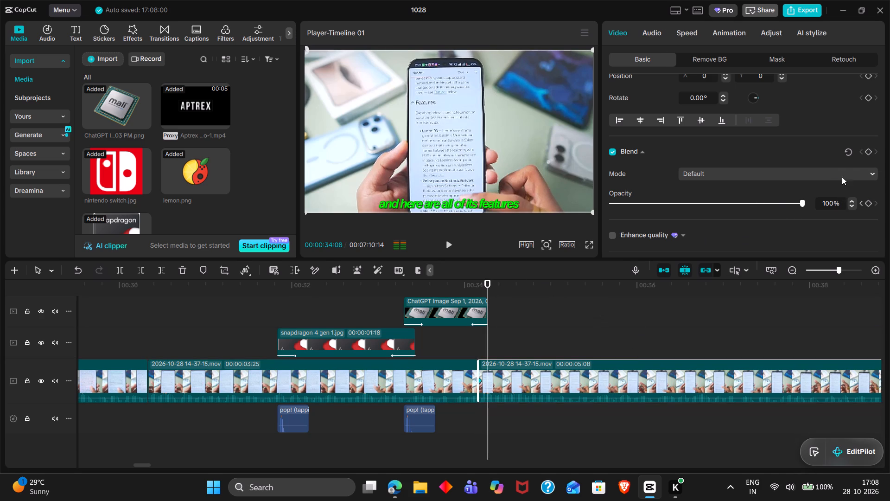
left_click(865, 151)
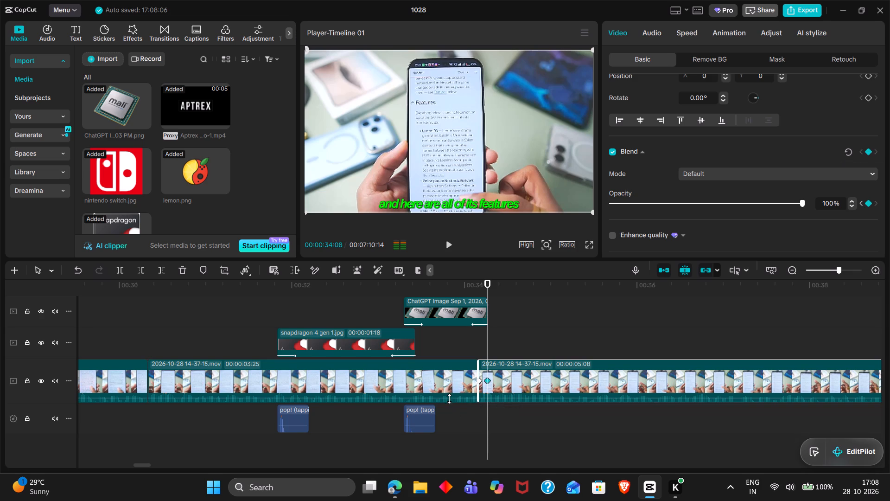
Set the footage clip's opacity to 32% at its first keyframe, 00:00:34:05, and play back the brightening transition.
left_click(449, 397)
left_click(558, 365)
left_click(483, 381)
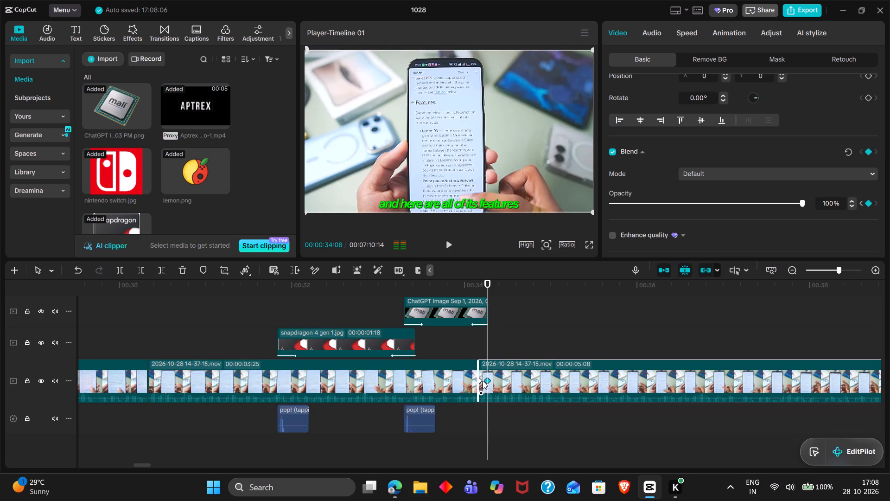
left_click(482, 381)
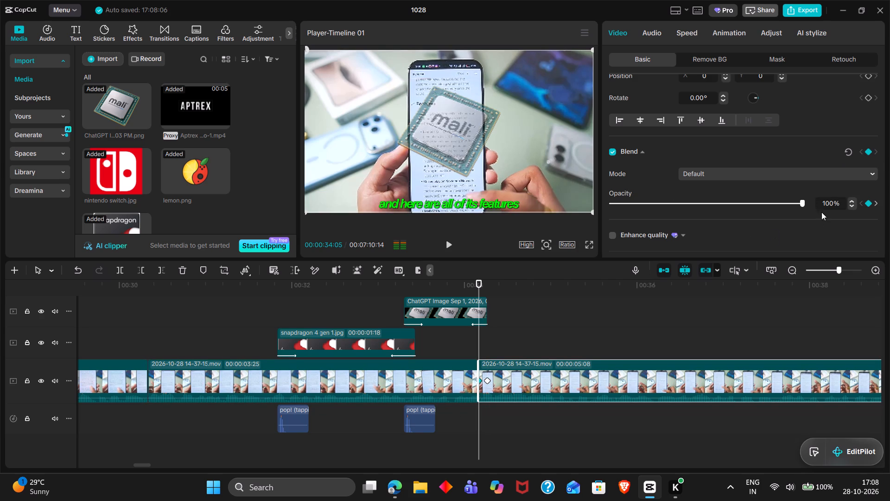
triple_click(821, 205)
type("32")
left_click(292, 342)
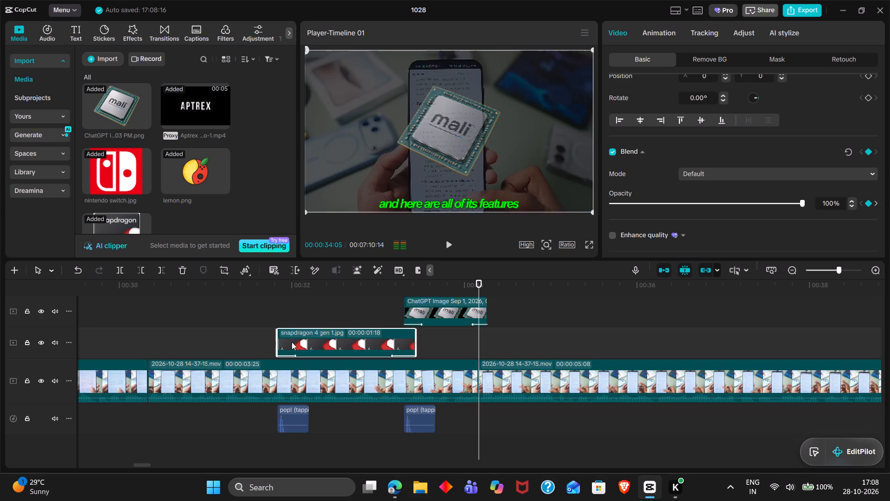
double_click(267, 335)
key("space")
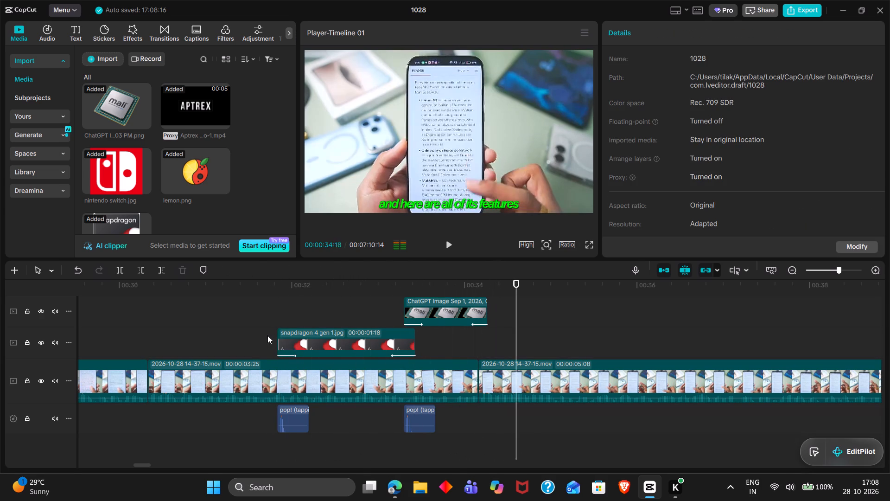
Play back the footage after the Mali image through the "this is a brand new project with a lot of features" caption to review the features section.
scroll(448, 360, "left", 1)
key("space")
scroll(448, 360, "up", 4, "ctrl")
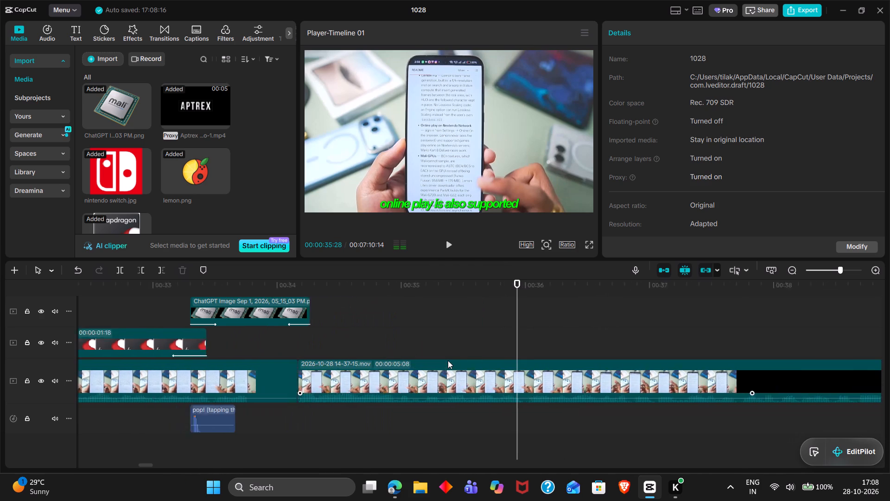
scroll(448, 360, "left", 1)
key("space")
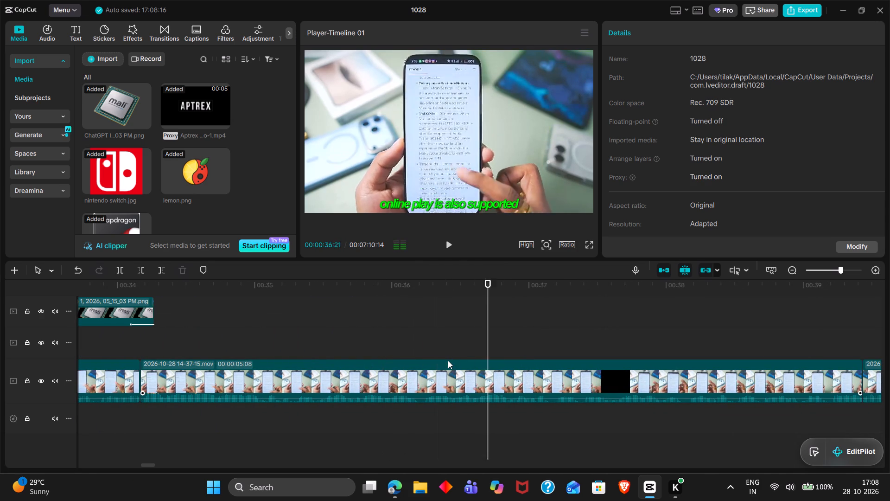
key("space")
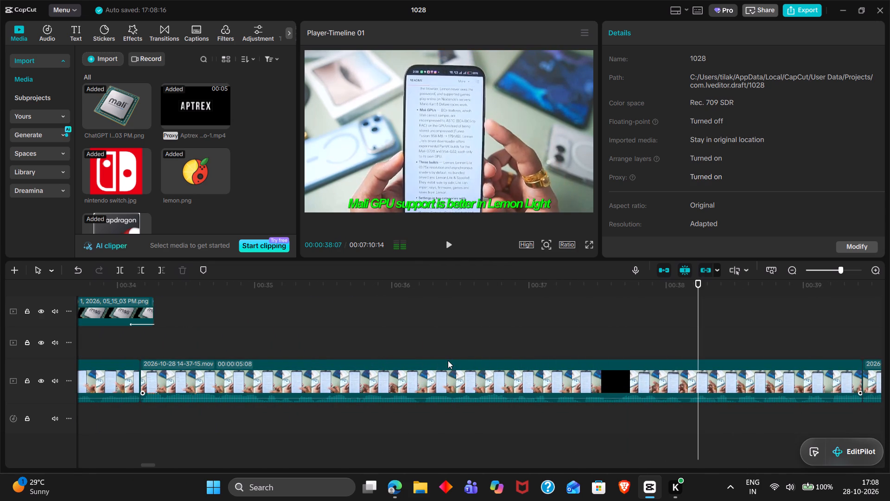
key("space")
key("space")
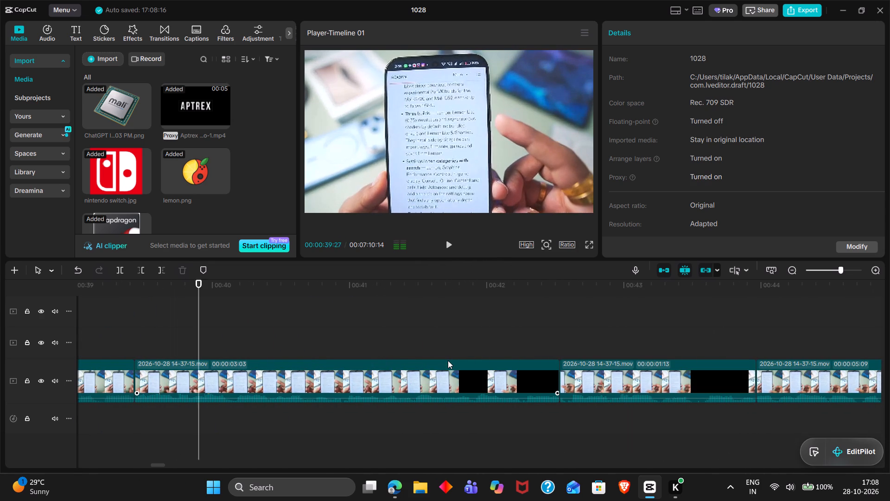
key("space")
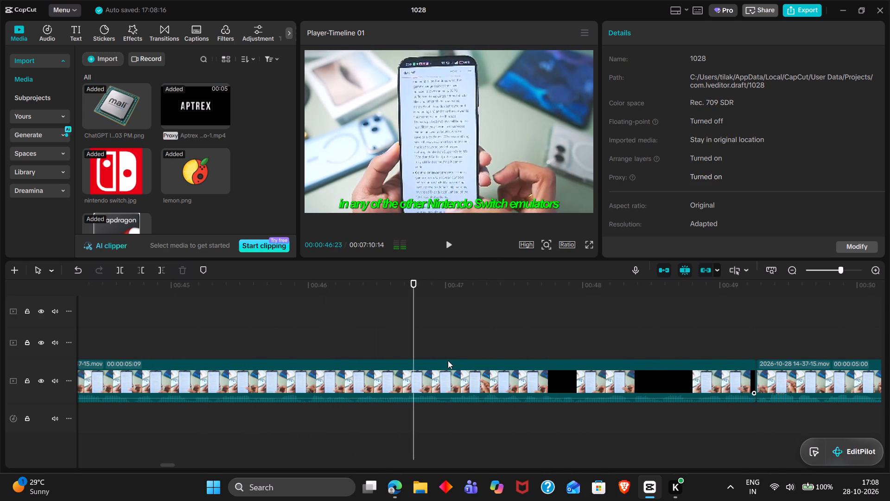
scroll(483, 376, "left", 1)
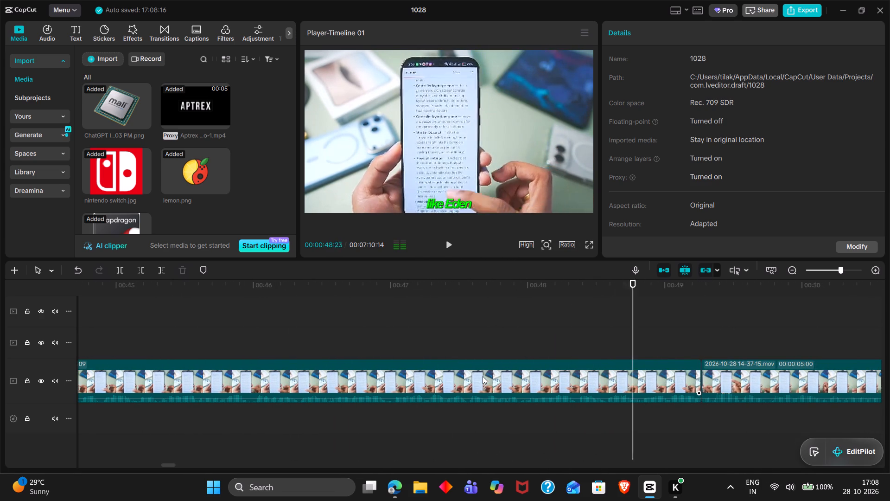
scroll(483, 376, "left", 2)
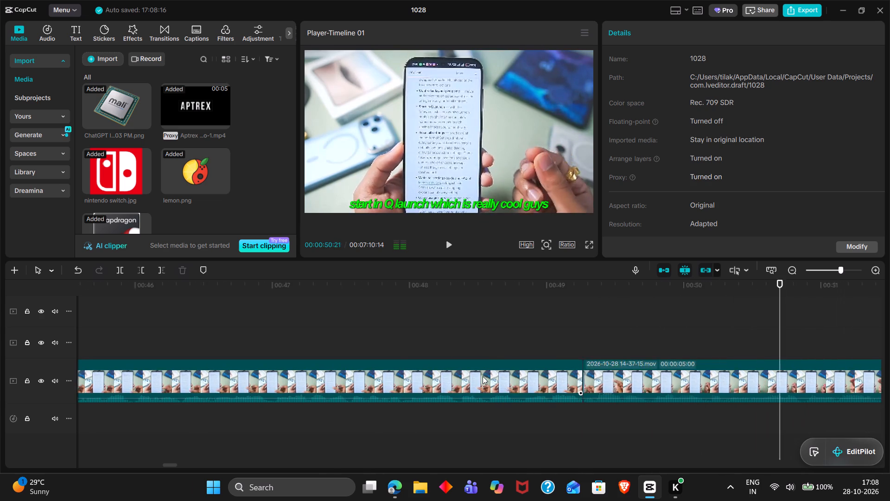
scroll(483, 376, "left", 3)
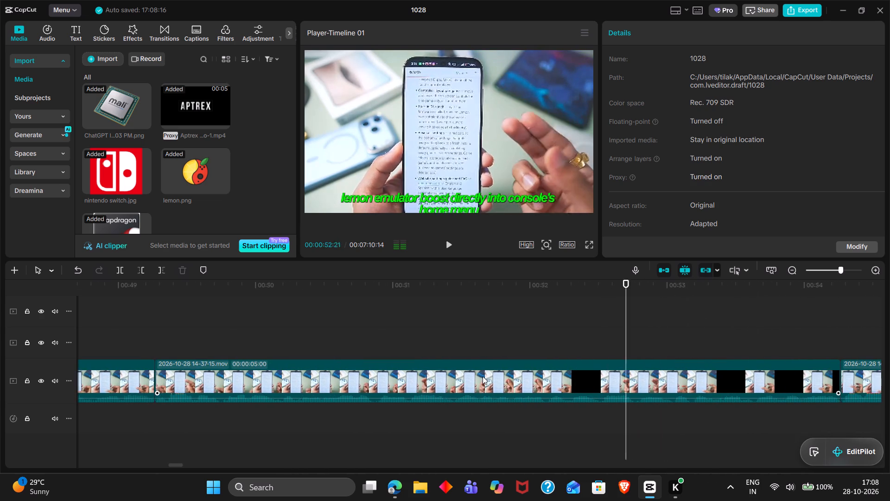
scroll(483, 376, "left", 3)
key("space")
scroll(483, 376, "left", 1)
scroll(483, 376, "right", 4)
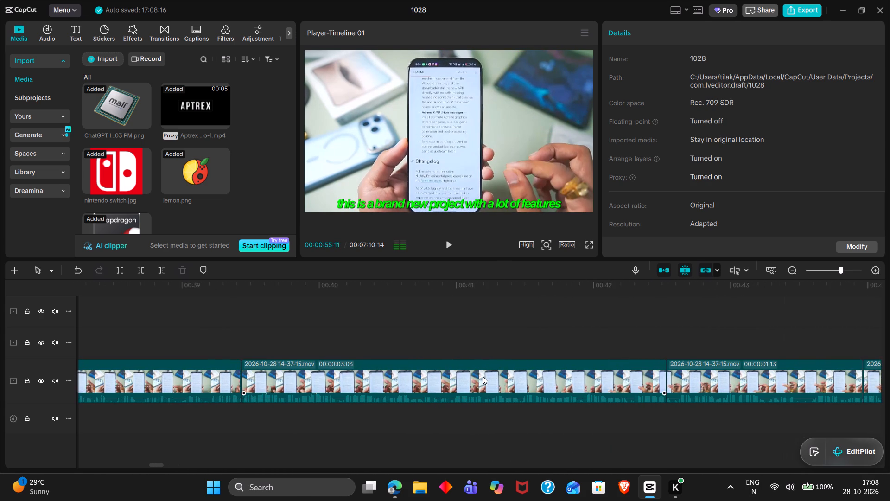
Split the footage clip that follows the Mali image at 00:00:35:22, at the end of the "and here are all of its features" caption.
scroll(483, 376, "down", 2, "ctrl")
scroll(483, 376, "right", 1)
scroll(483, 376, "down", 5, "ctrl")
scroll(483, 376, "left", 4)
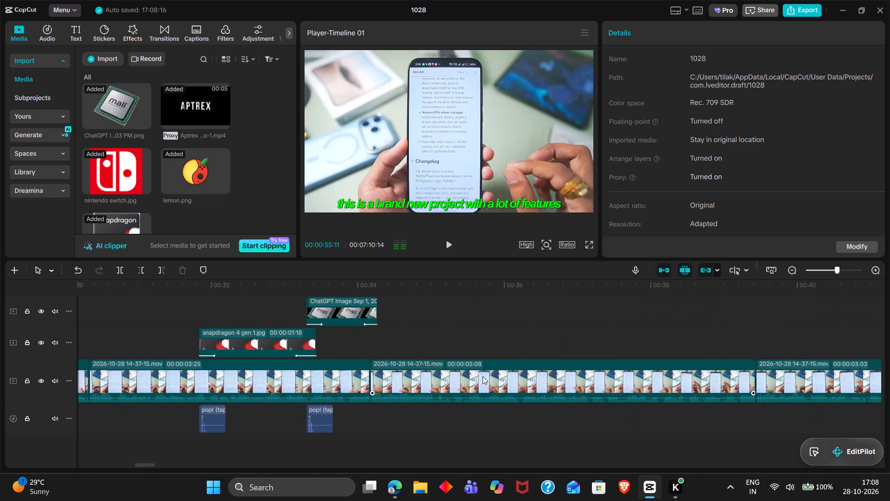
scroll(483, 376, "left", 1)
scroll(483, 376, "down", 4, "ctrl")
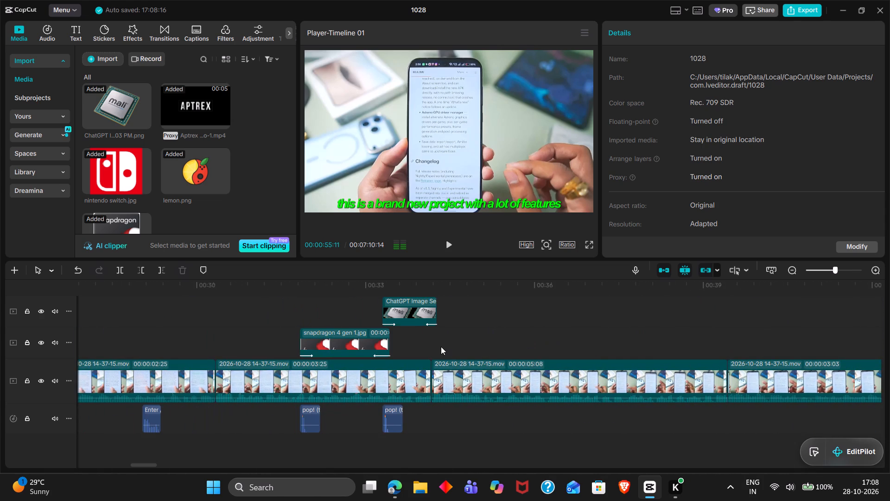
double_click(434, 344)
key("space")
scroll(434, 344, "left", 1)
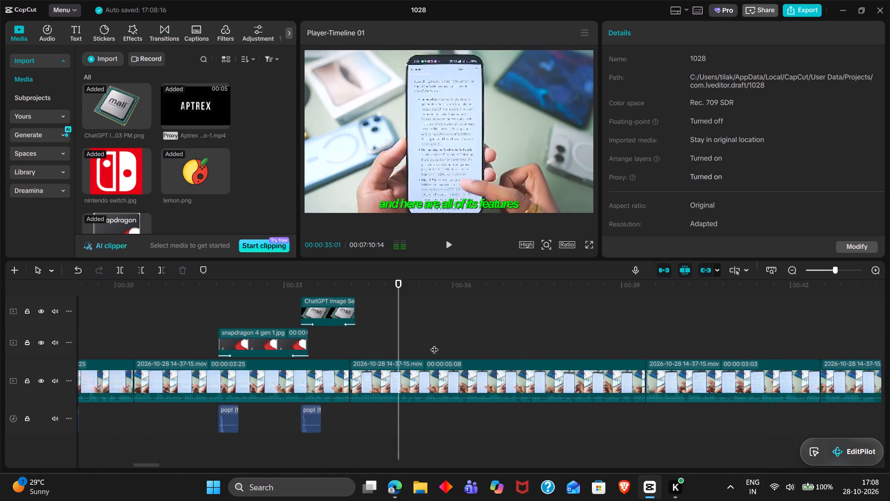
scroll(434, 344, "left", 1)
key("space")
key("space")
key("space")
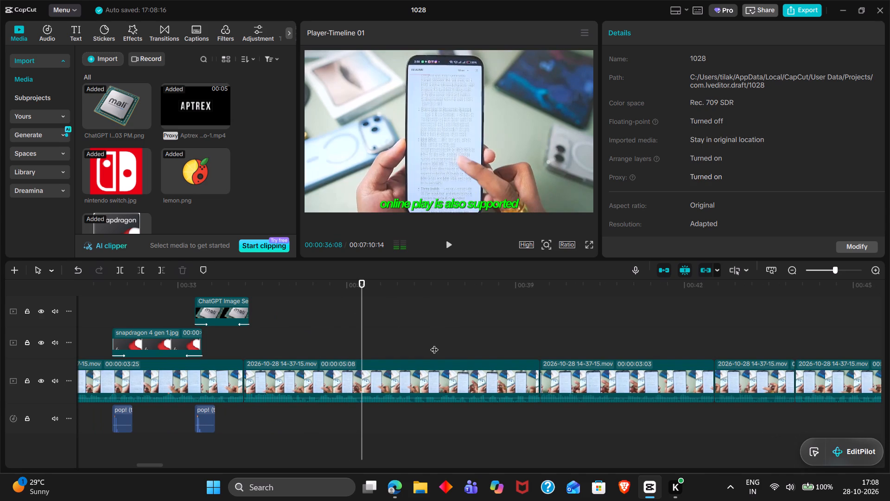
left_click(279, 345)
left_click_drag(279, 345, 311, 347)
key("space")
key("space")
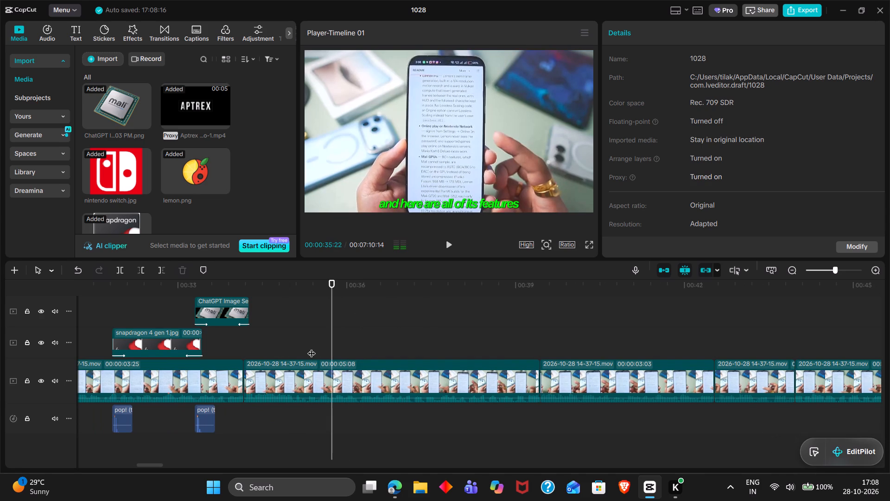
left_click(320, 380)
key("ctrl+b")
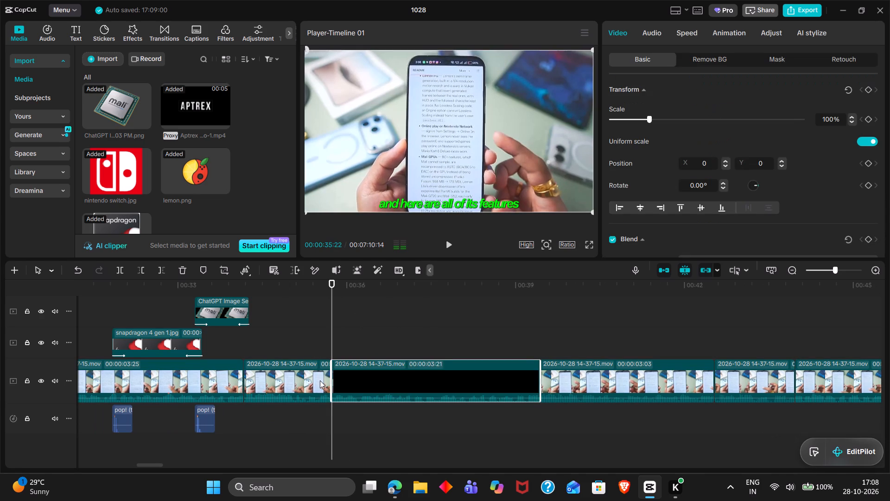
Play through the features section and combine its five footage clips, from 00:00:35:22 to about 00:00:54, into one compound clip.
key("space")
key("space")
key("space")
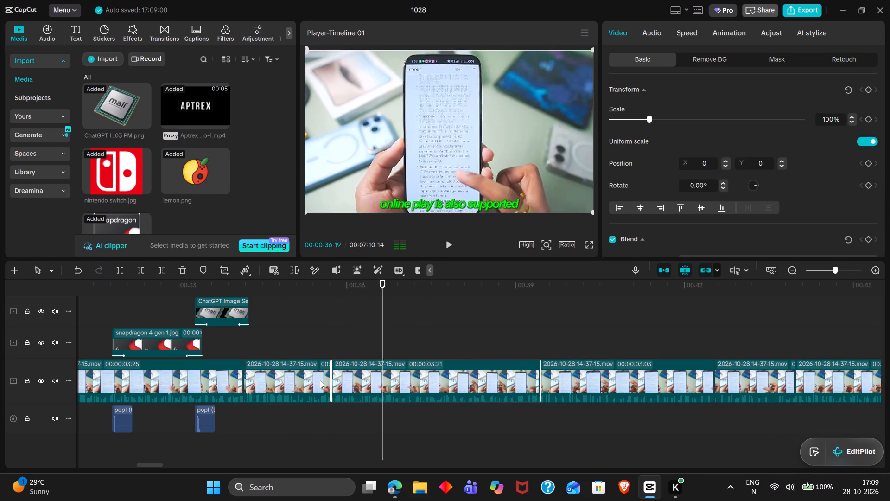
scroll(320, 380, "down", 6, "ctrl")
scroll(320, 380, "left", 1)
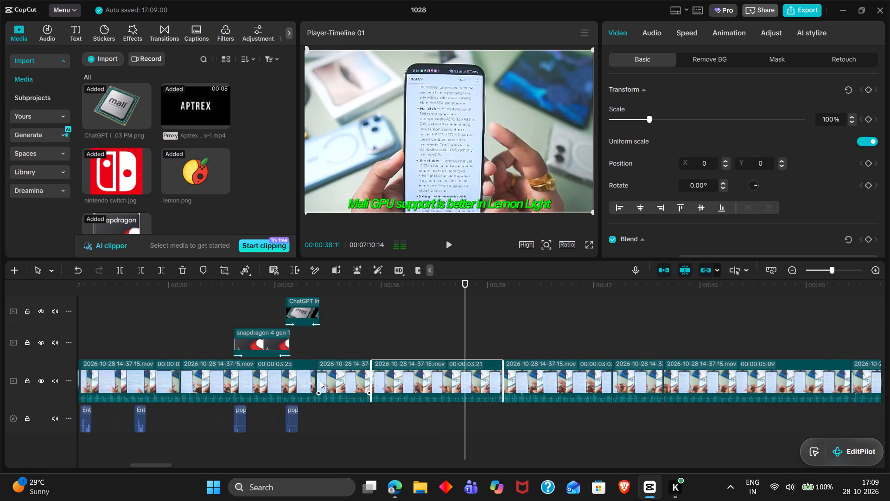
scroll(353, 334, "left", 1)
scroll(353, 334, "down", 3, "ctrl")
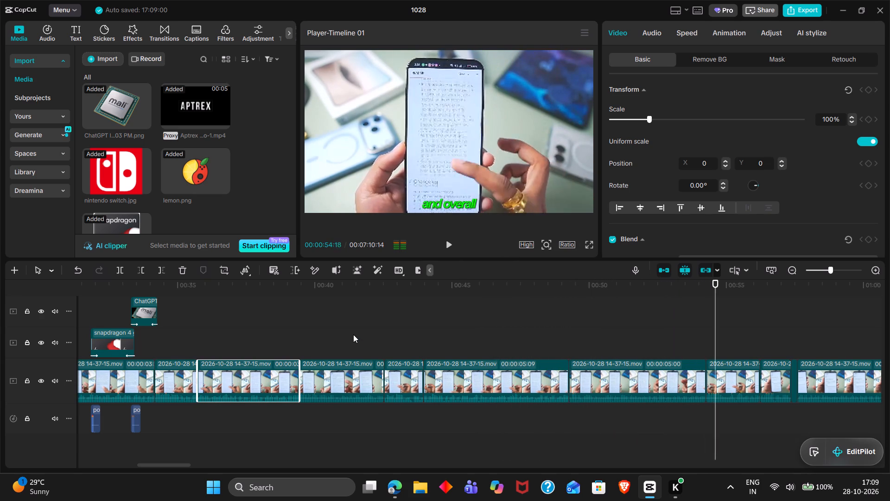
left_click_drag(275, 331, 648, 401)
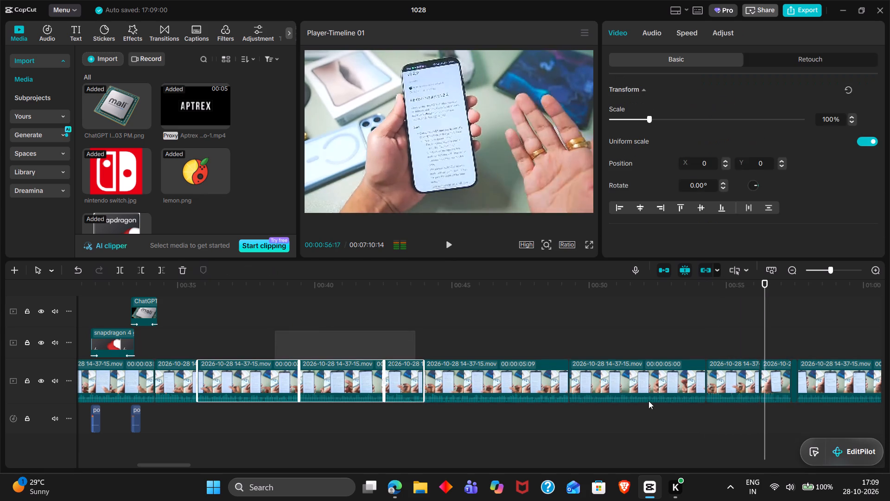
left_click_drag(648, 401, 658, 402)
key("space")
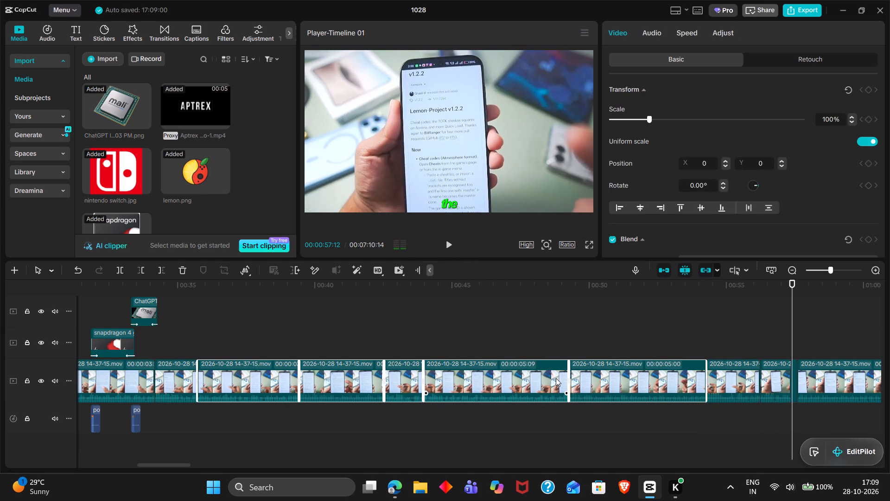
key("alt+g")
Set the playhead to the compound clip's start at 00:00:35:22 and import the image blacl.webp from Downloads.
double_click(205, 342)
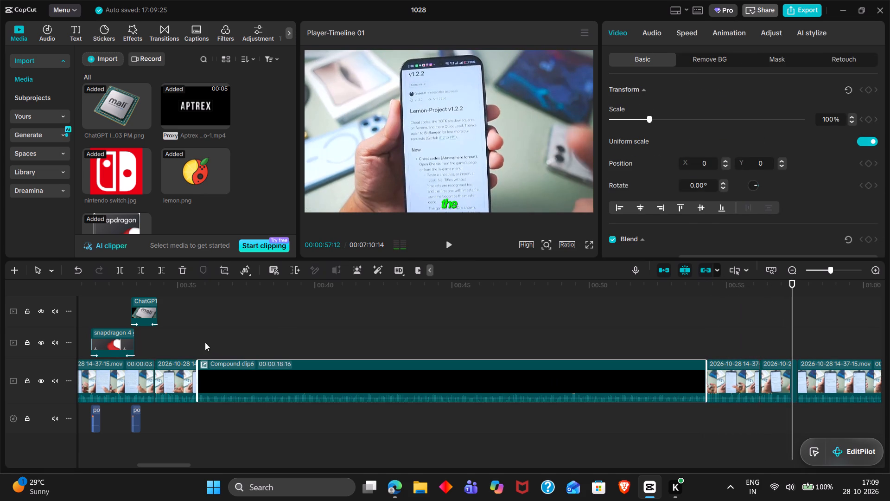
left_click_drag(205, 342, 198, 338)
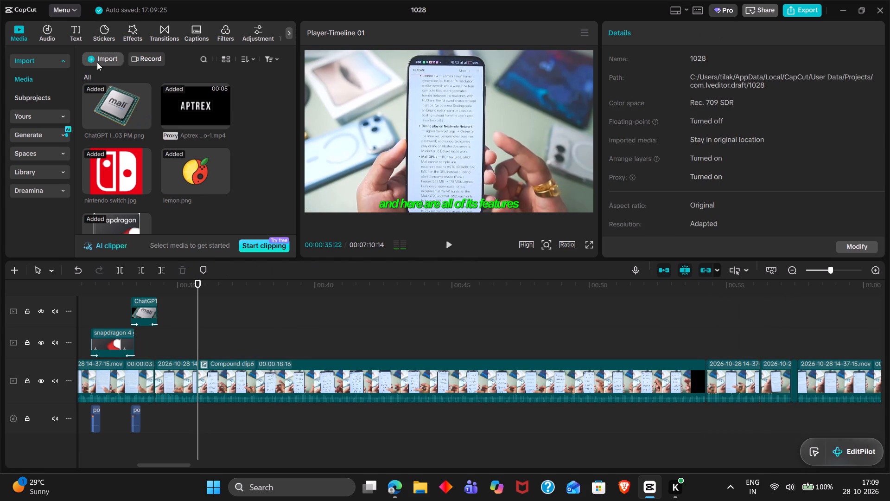
left_click(97, 62)
left_click(123, 83)
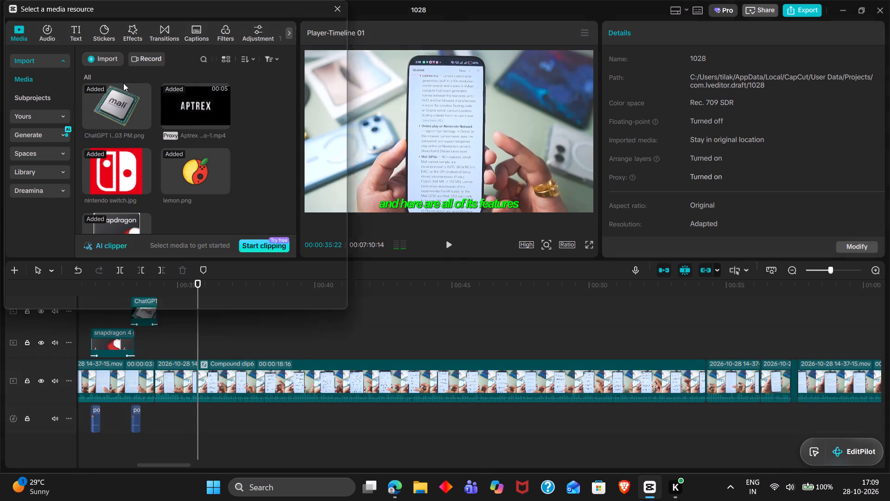
type("bl")
key("Down")
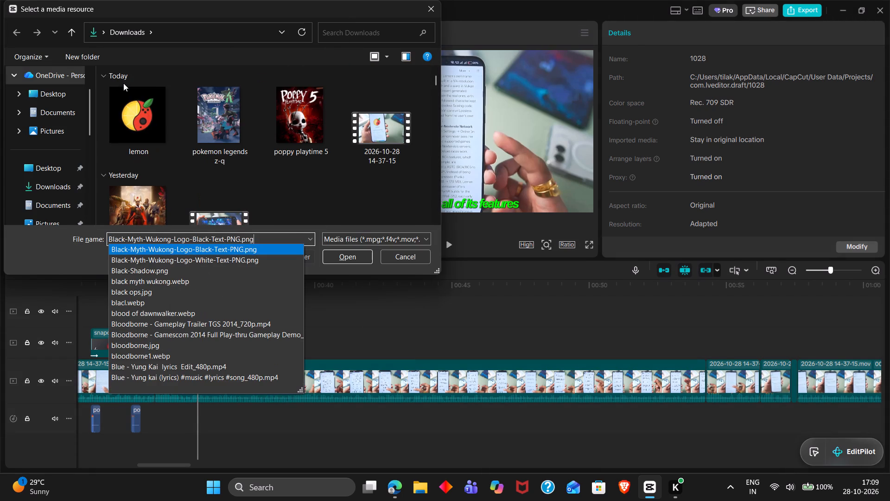
key("Down")
key("Down")
key("Down")
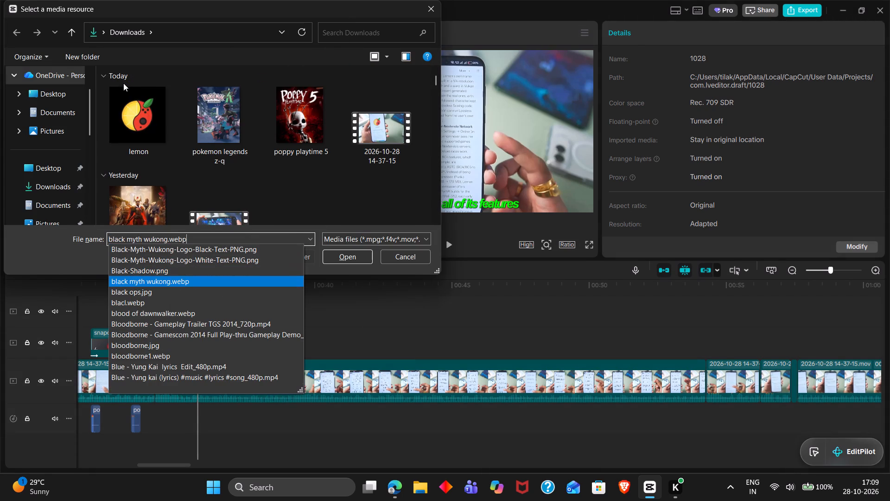
key("ctrl+a")
type("bla")
key("Down")
key("Down")
key("Down")
key("Down")
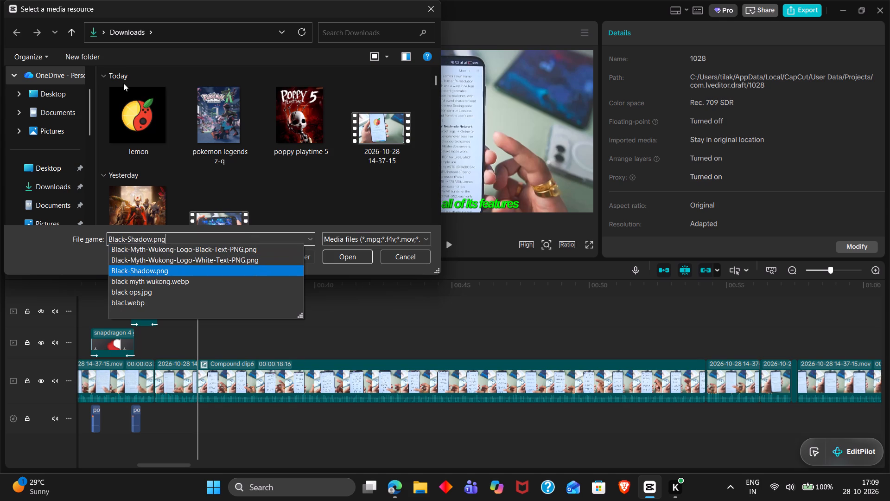
key("Down")
key("Down")
key("Return")
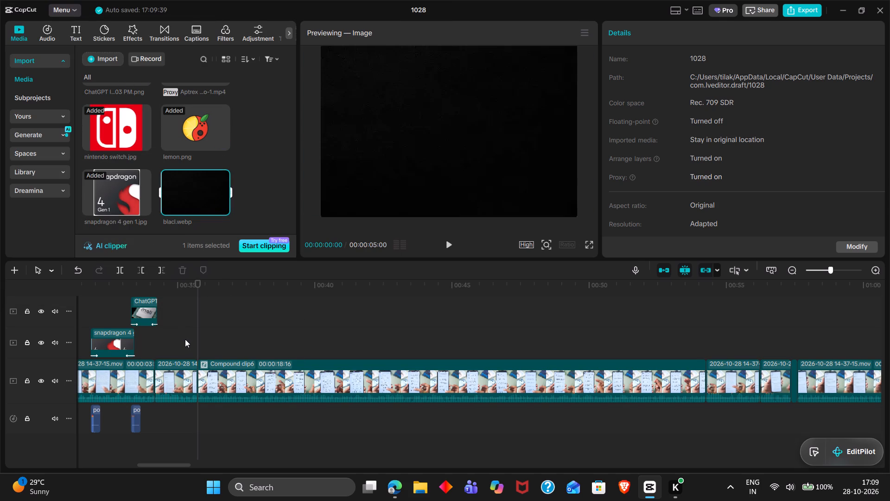
Place blacl.webp on the track above the footage, starting with the compound clip at 00:00:35:22.
left_click_drag(206, 200, 192, 344)
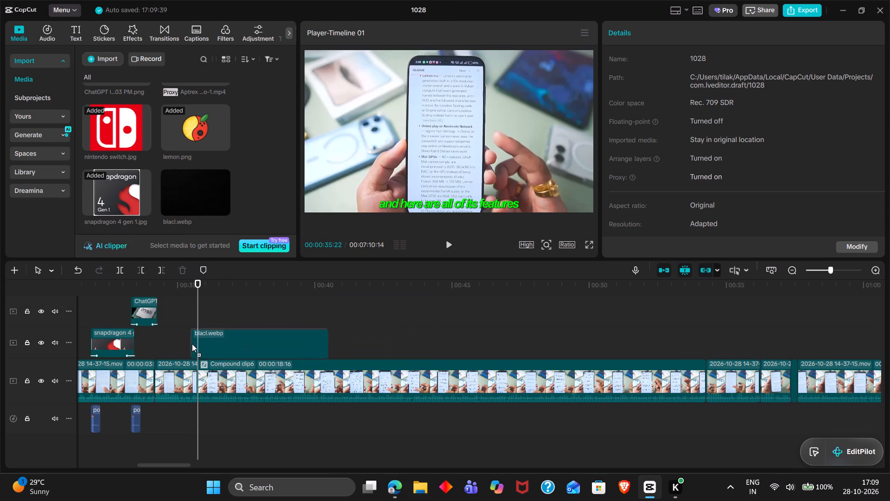
left_click_drag(192, 344, 197, 344)
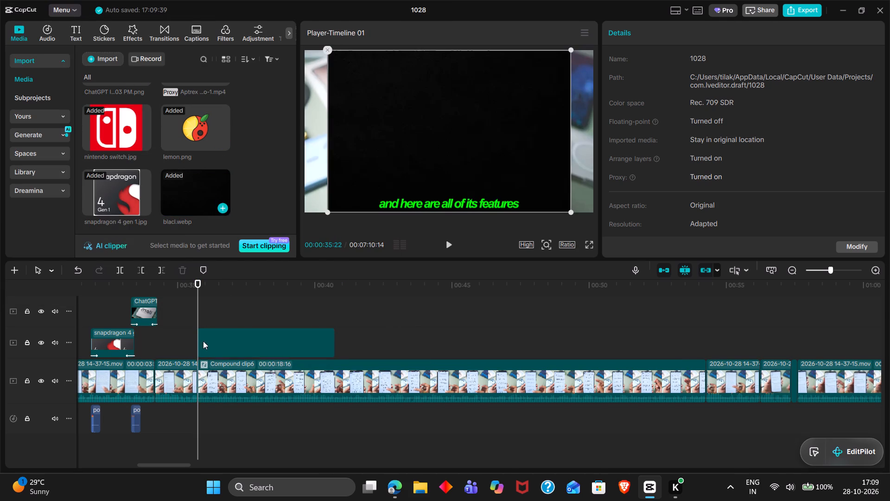
Reposition the black image over the left part of the video frame, at about X -1764, Y 0.
left_click_drag(462, 137, 350, 137)
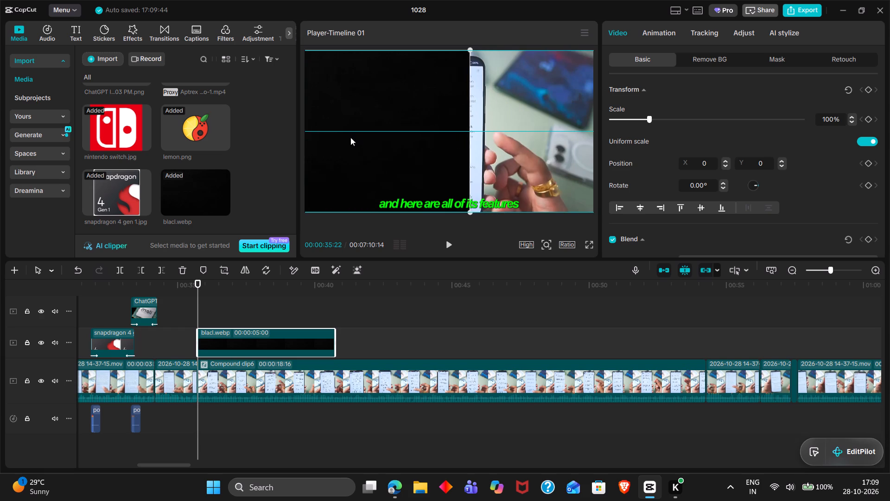
left_click_drag(350, 137, 337, 136)
left_click_drag(337, 136, 261, 133)
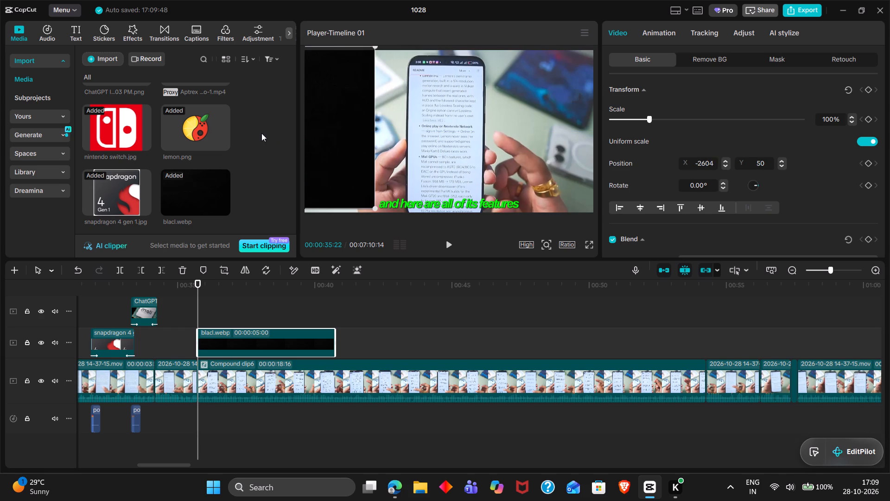
left_click_drag(336, 145, 389, 147)
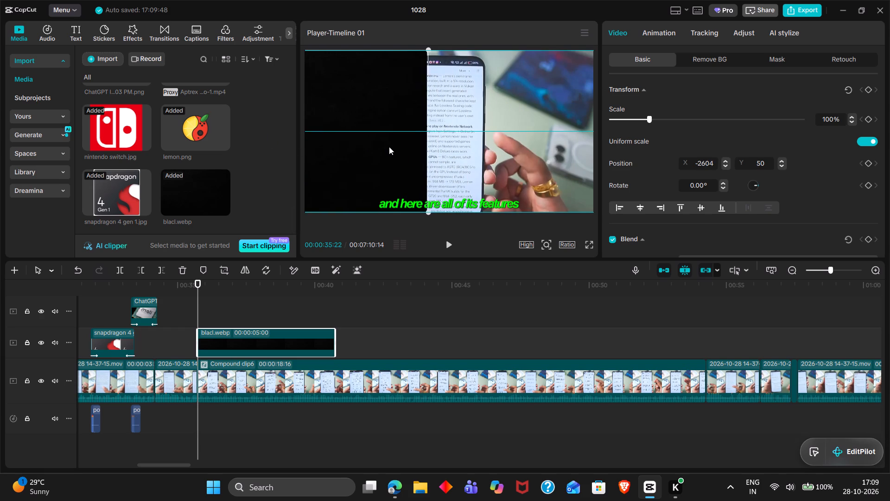
left_click_drag(389, 147, 399, 147)
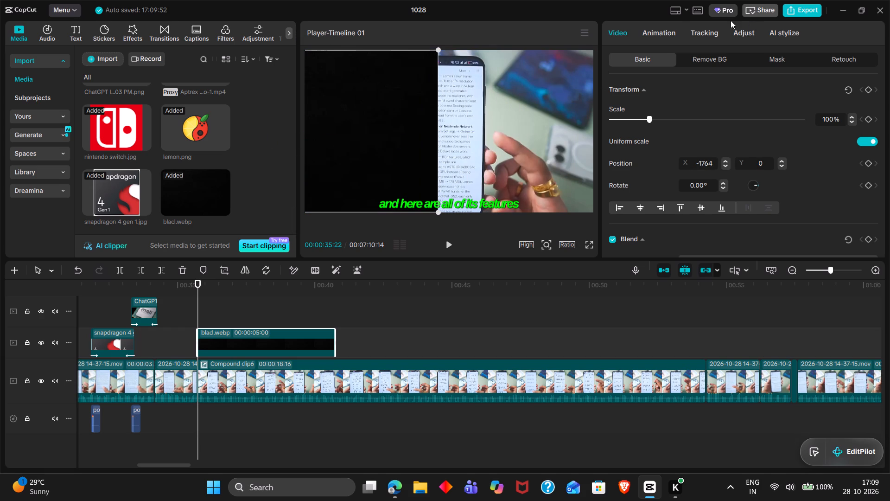
double_click(667, 19)
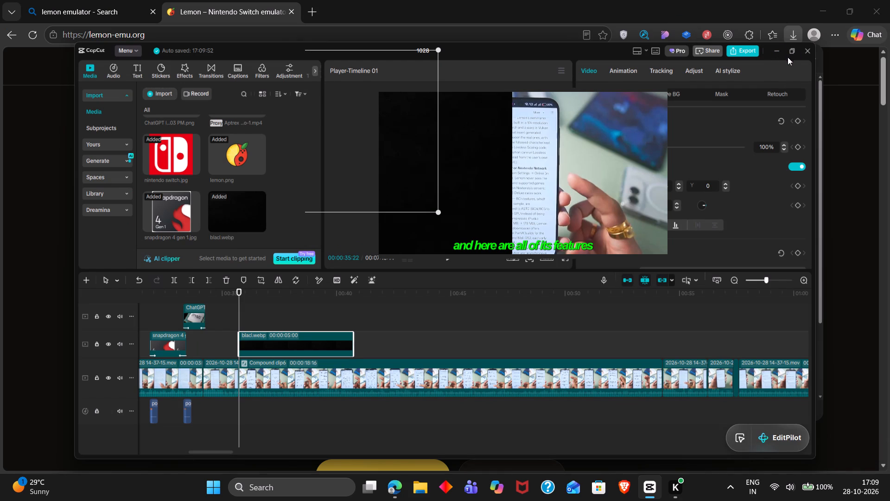
left_click(788, 55)
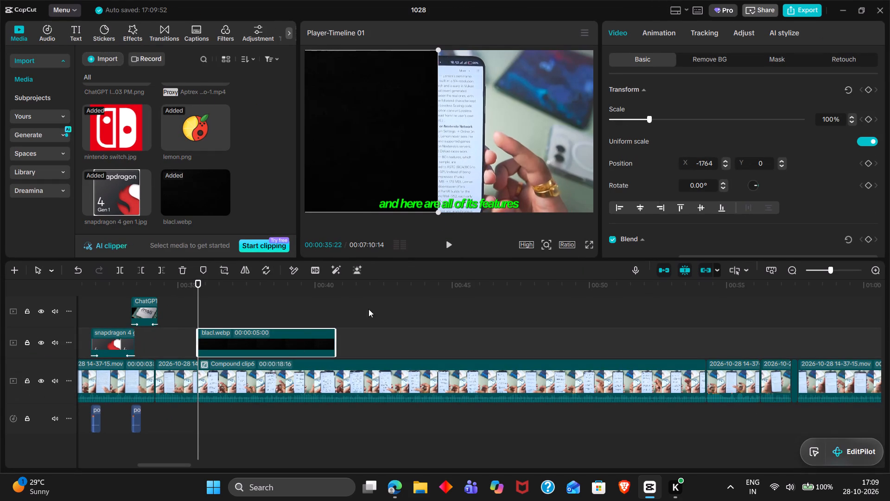
Add a transform keyframe at the black image's start and reposition the image to X -1680, Y 0 at 00:00:36:06.
left_click(868, 89)
double_click(210, 281)
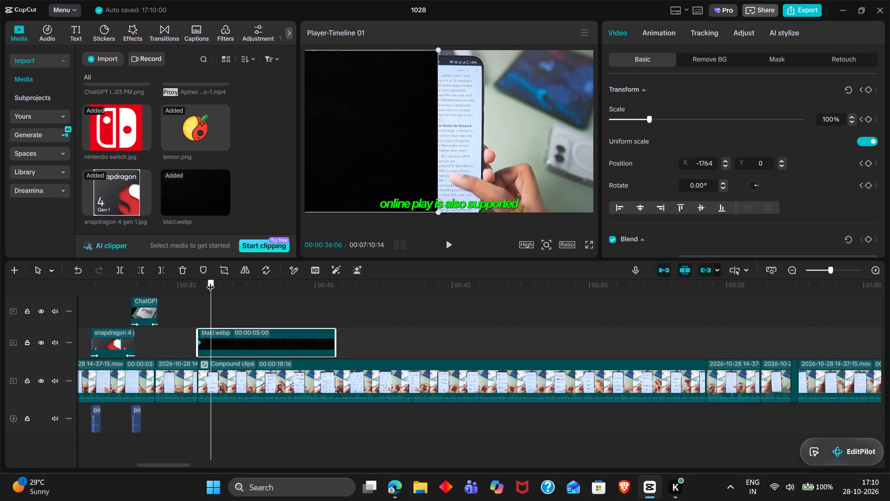
left_click_drag(403, 152, 337, 148)
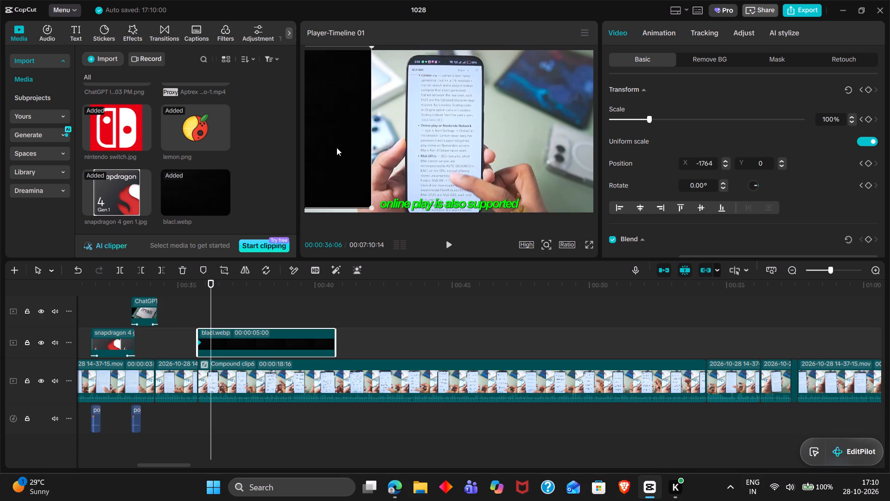
left_click_drag(337, 148, 410, 149)
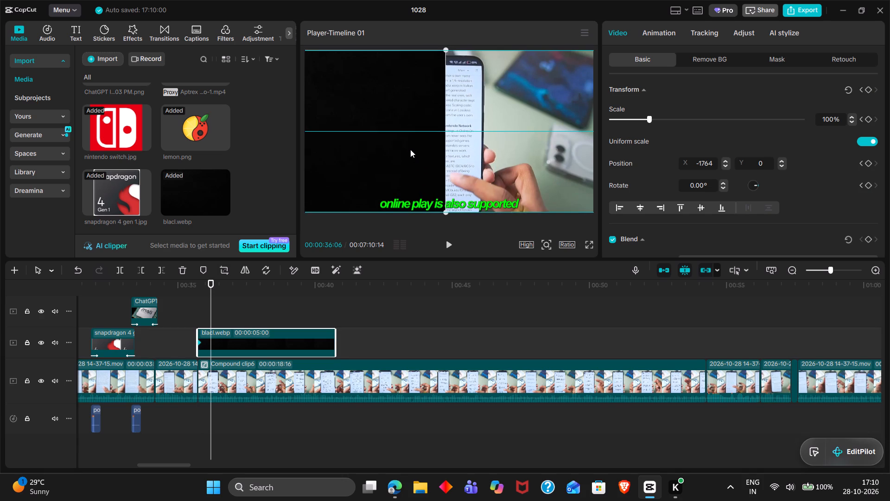
left_click_drag(410, 149, 410, 149)
At the black image's first keyframe, 00:00:35:22, move it fully off the frame's left edge and preview the slide-in.
left_click(200, 344)
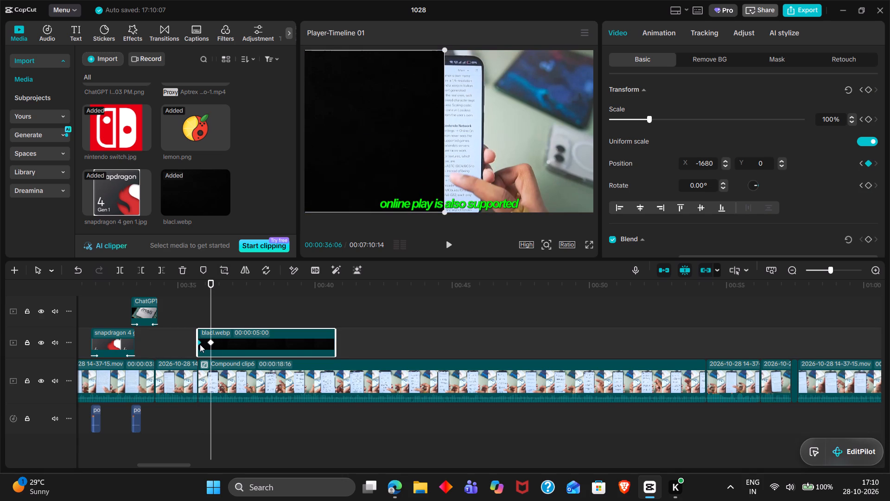
left_click_drag(337, 194, 224, 189)
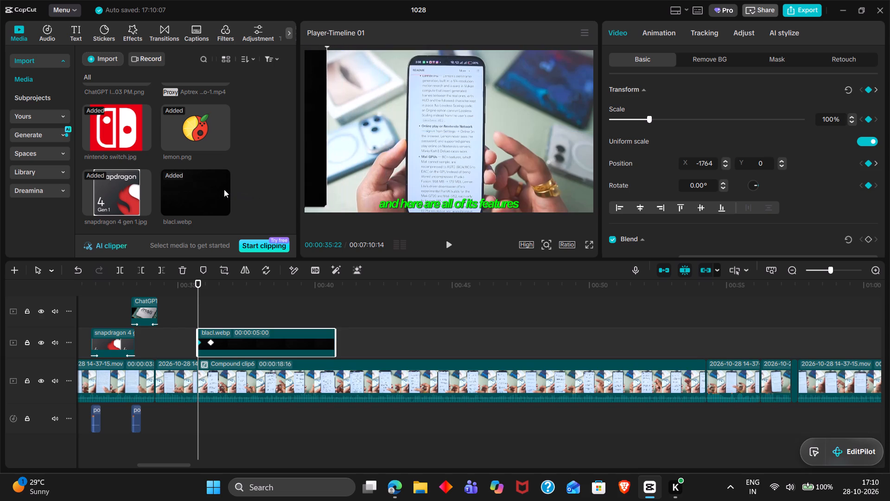
left_click_drag(224, 189, 203, 194)
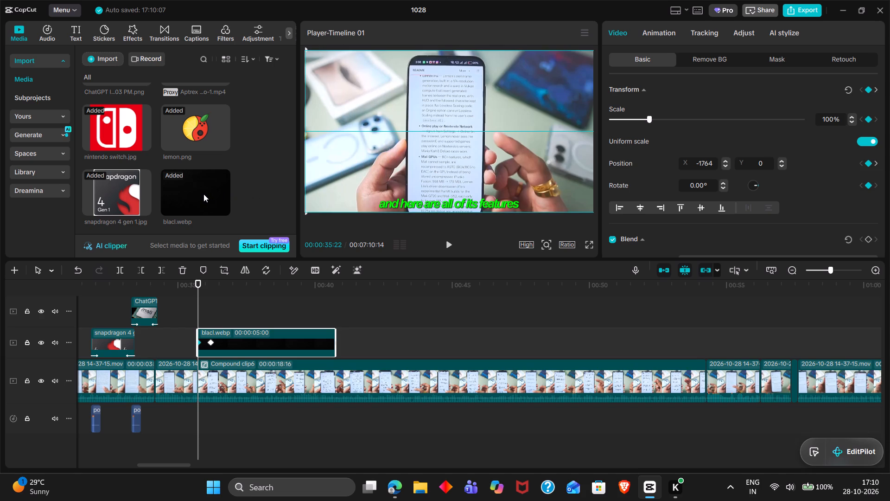
key("space")
key("space")
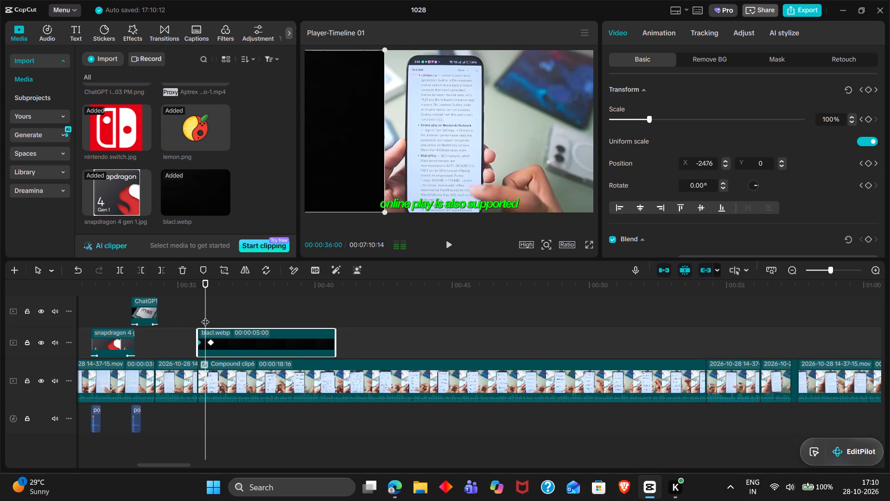
Speed up the black image's slide-in by moving its second keyframe earlier to 00:00:35:29, previewing the motion.
scroll(205, 316, "up", 6, "ctrl")
scroll(205, 316, "down", 1)
scroll(205, 316, "up", 4, "ctrl")
left_click_drag(217, 342, 208, 345)
left_click(208, 345)
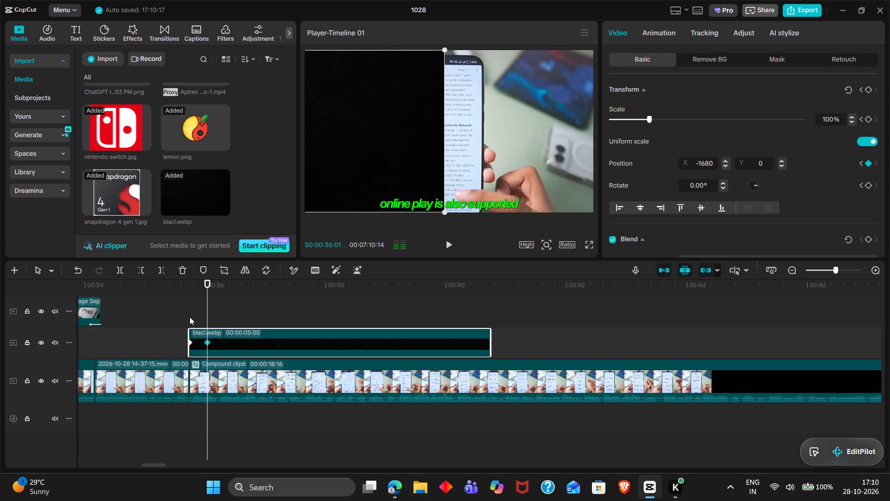
double_click(190, 317)
key("space")
key("space")
left_click(208, 340)
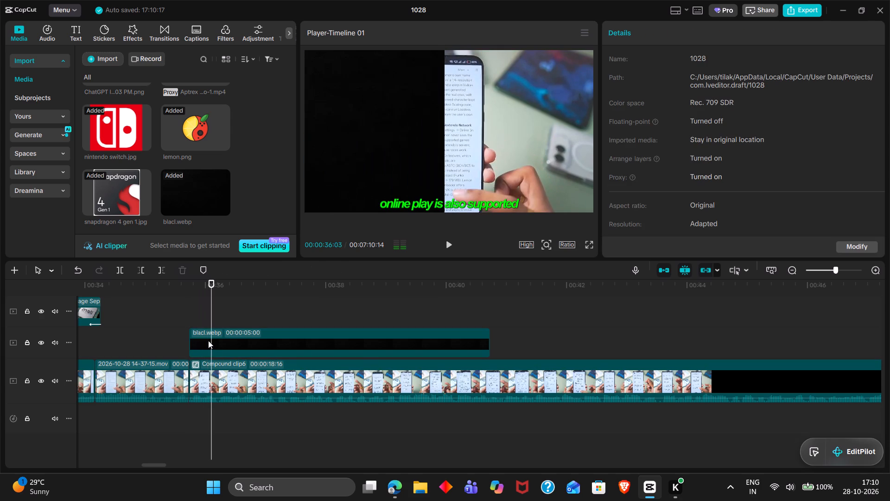
left_click(207, 344)
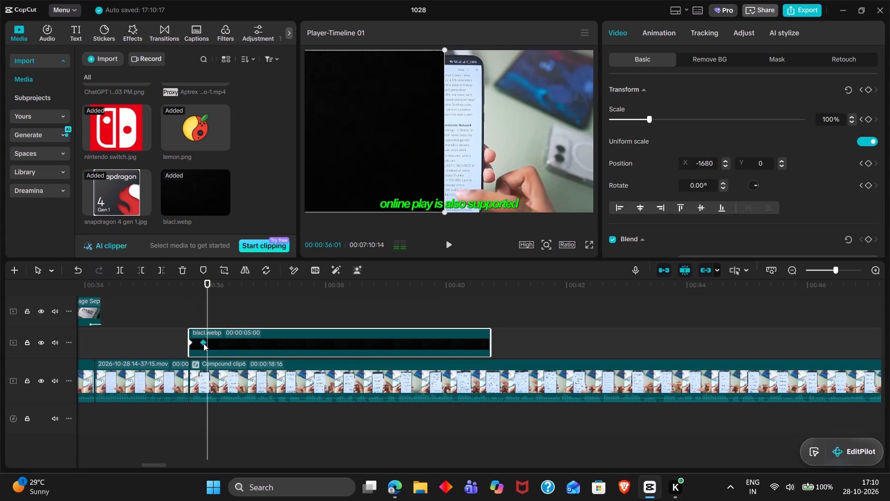
left_click(203, 343)
Copy the Whoosh 4.mp3 sound from about 00:00:24 to the black image's start at 00:00:35:22 and preview it.
scroll(203, 343, "right", 2)
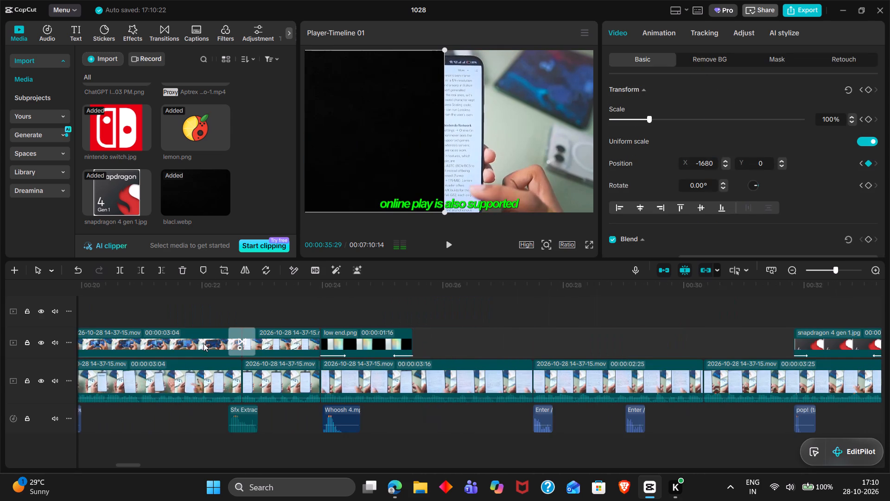
scroll(203, 343, "right", 1)
left_click(347, 416)
key("ctrl+c")
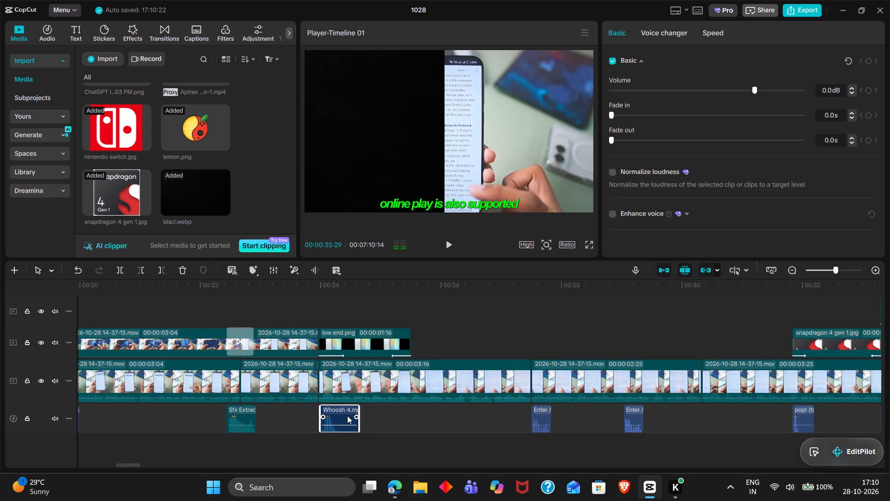
scroll(347, 416, "left", 2)
left_click(494, 339)
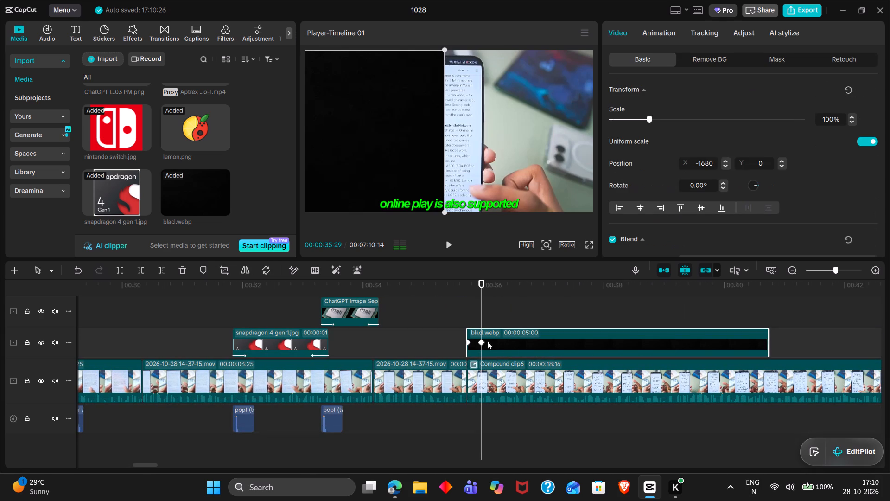
left_click(470, 344)
key("ctrl+v")
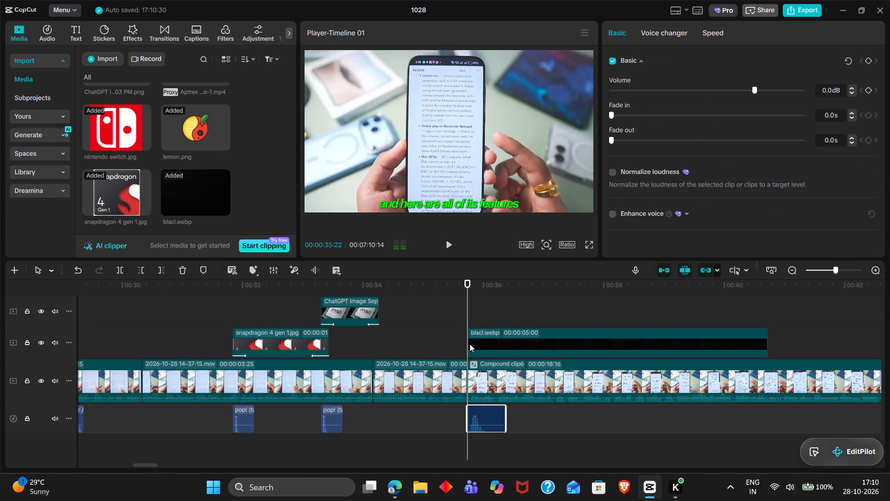
key("space")
key("space")
Move the black image's second keyframe one frame earlier to 00:00:35:28 and preview the slide-in with the whoosh.
scroll(478, 408, "up", 3, "ctrl")
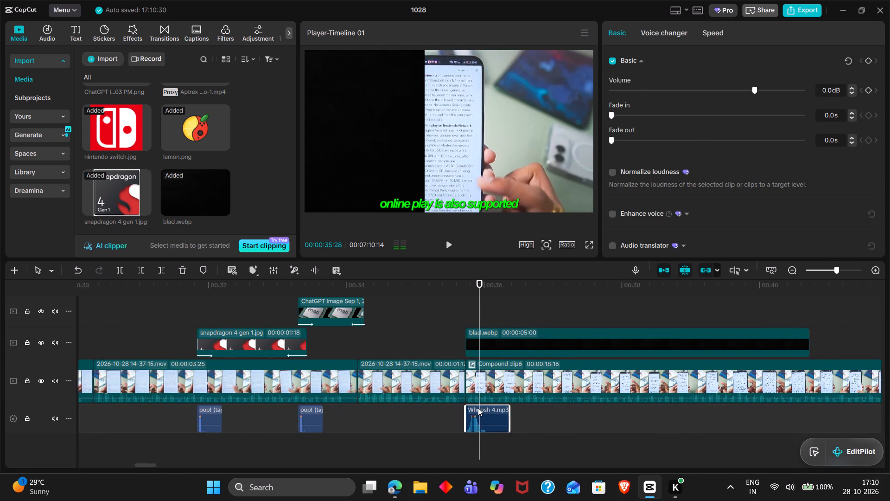
left_click(489, 351)
left_click(482, 341)
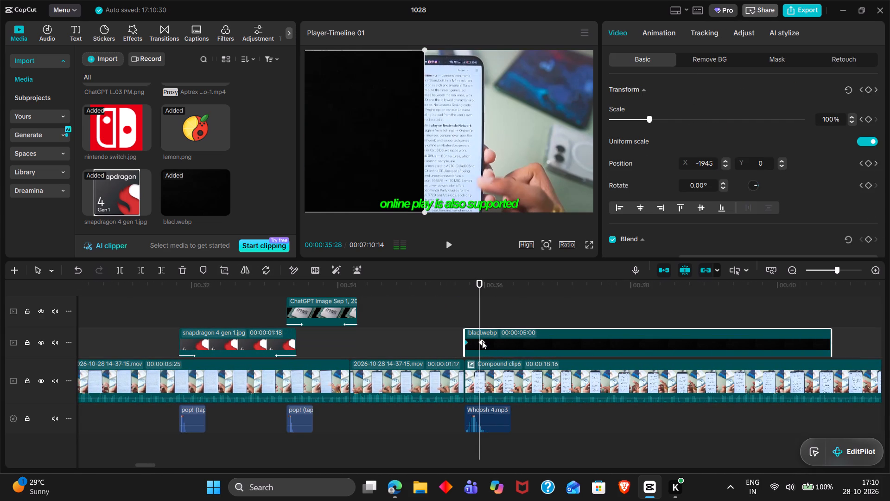
left_click(478, 341)
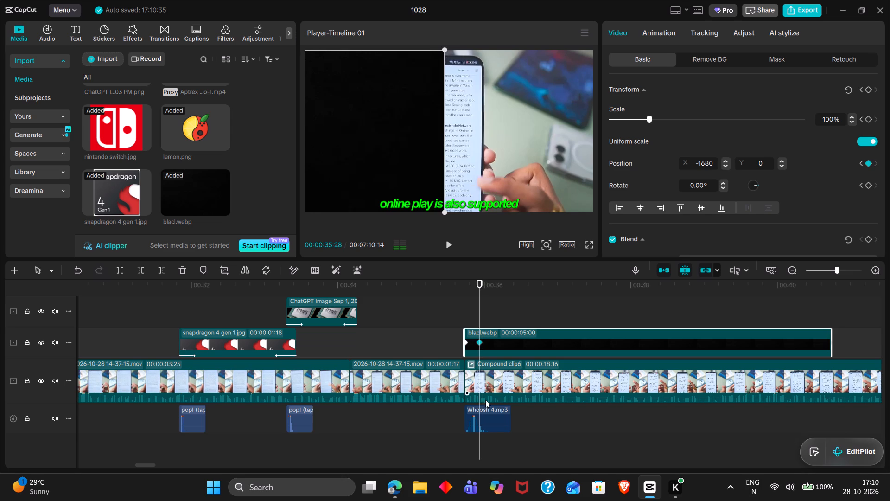
double_click(464, 313)
key("space")
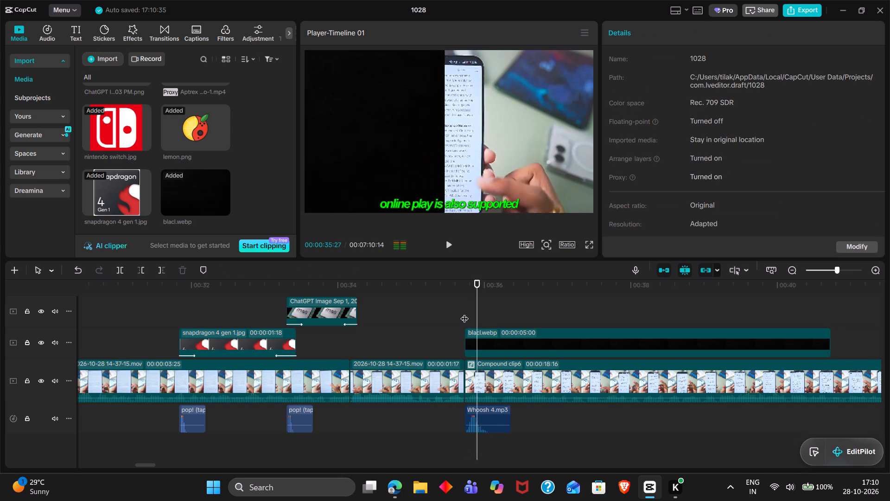
key("space")
Keyframe all transform properties of the black image at its second keyframe, 00:00:35:28, and replay the slide-in.
left_click(482, 375)
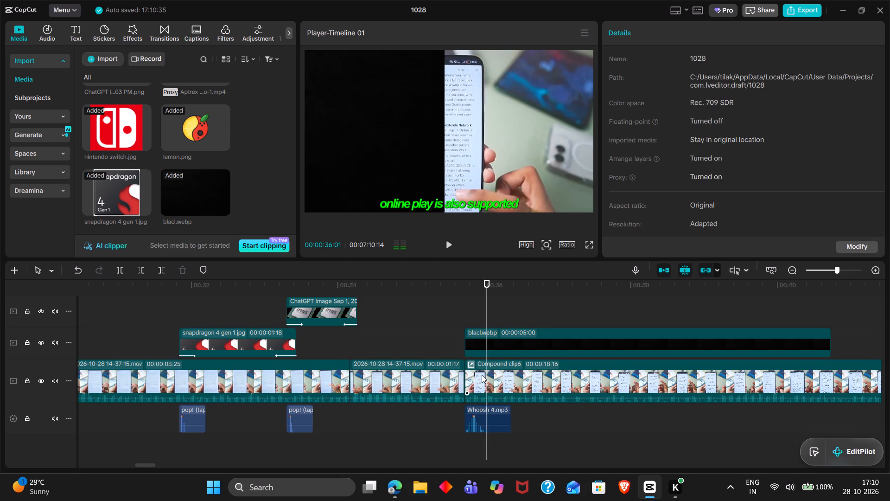
left_click(487, 349)
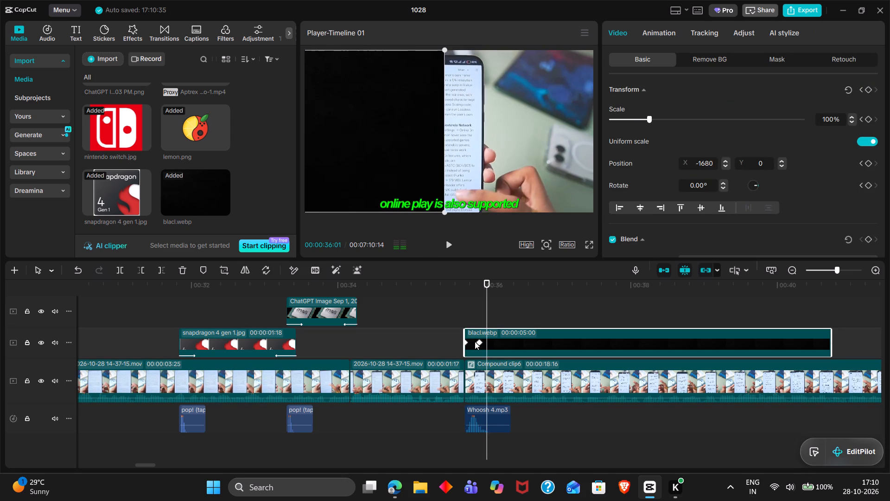
left_click(477, 342)
left_click(870, 89)
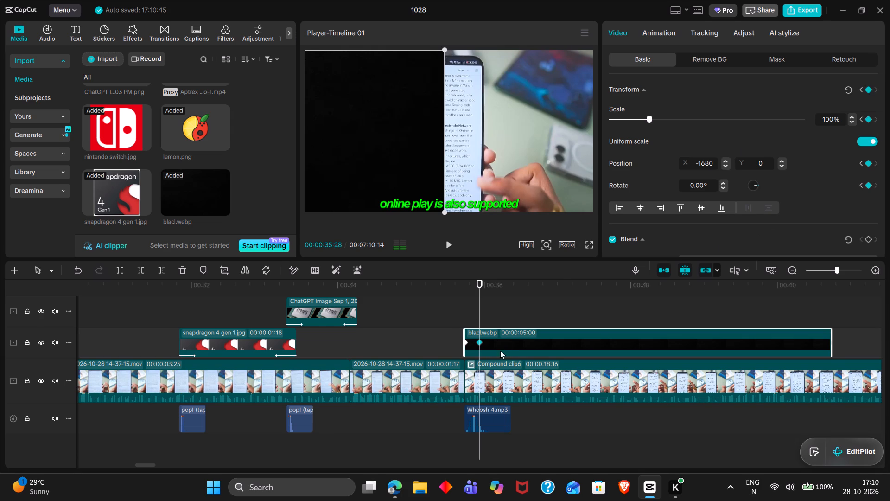
left_click(495, 378)
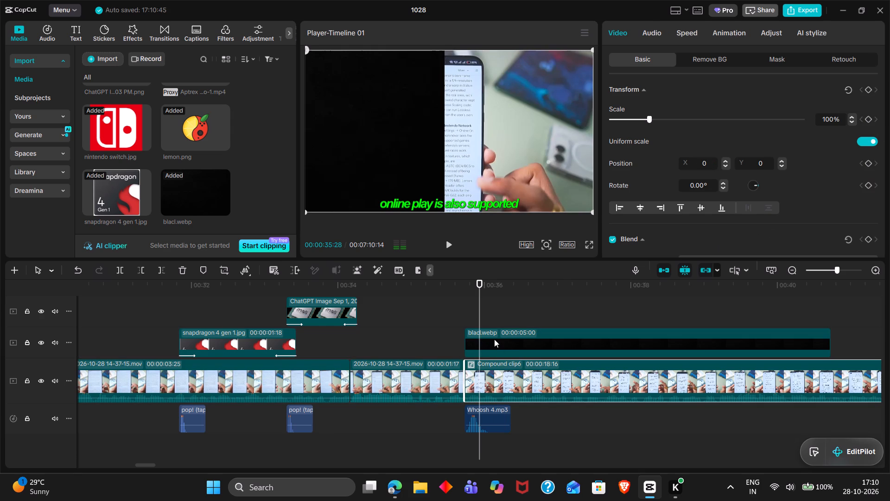
left_click(494, 339)
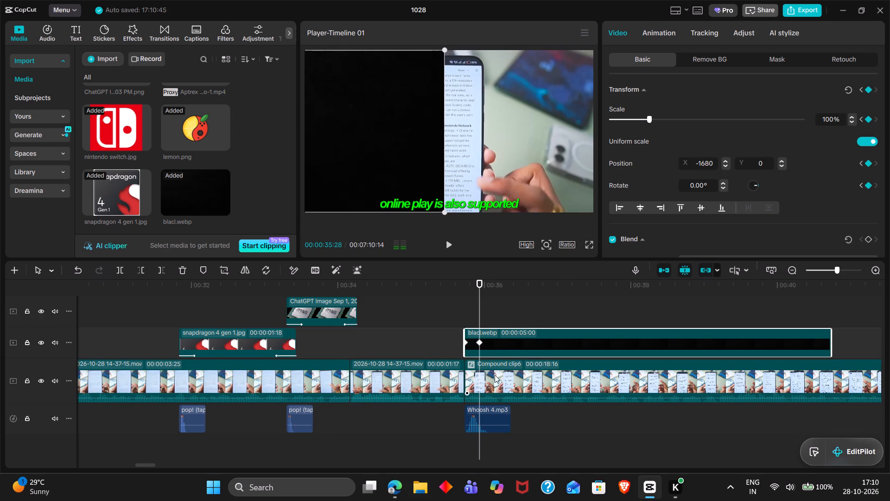
double_click(463, 302)
key("space")
key("space")
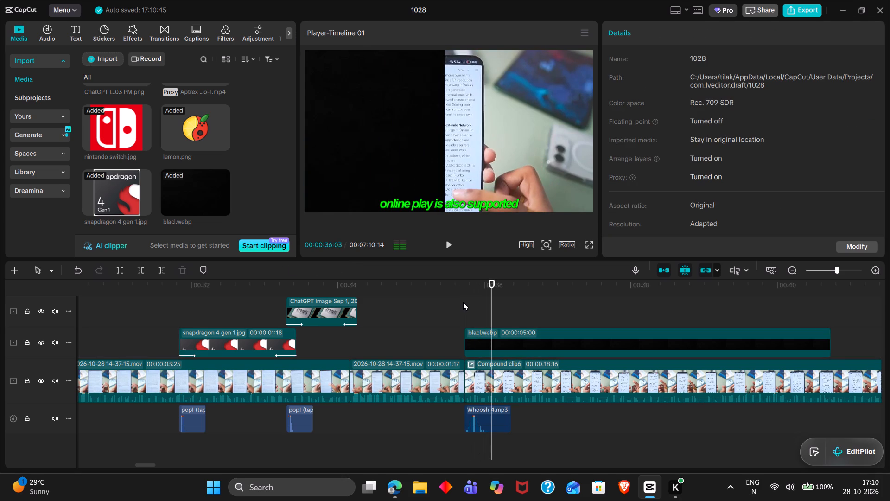
Add transform keyframes to the features compound clip at 00:00:35:28 and at its start, 00:00:35:22.
left_click(476, 369)
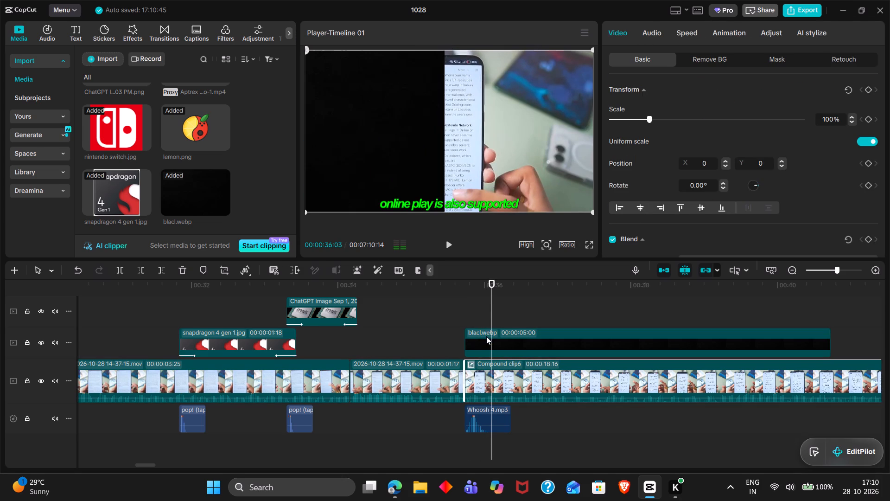
left_click(486, 336)
left_click(482, 342)
left_click(485, 366)
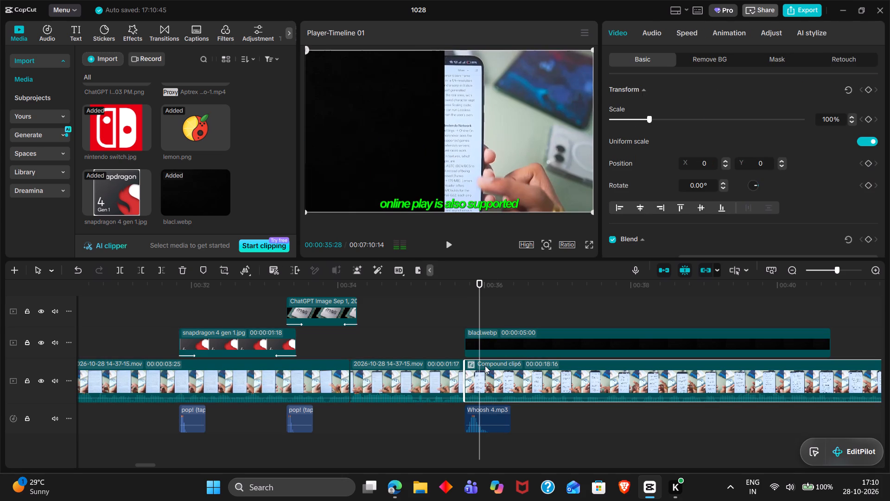
left_click(871, 90)
double_click(466, 287)
left_click(869, 89)
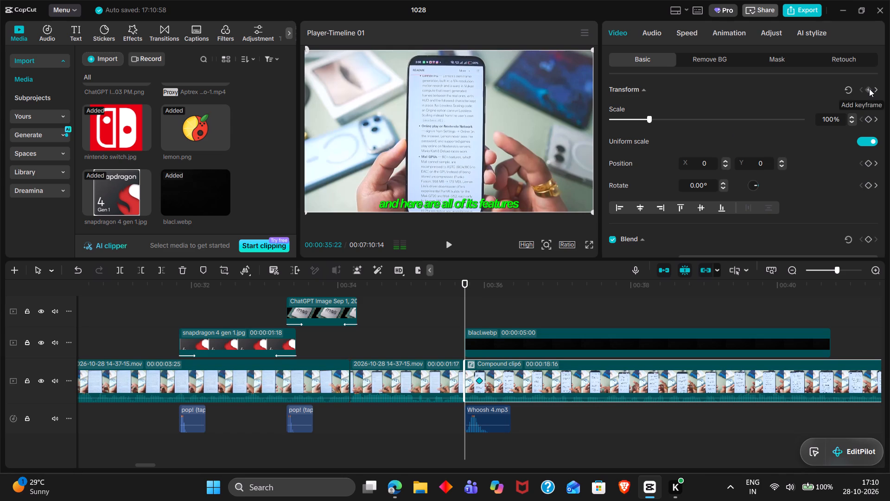
At the compound clip's 00:00:35:28 keyframe, shift the footage right to about X 928, Y 0 and preview both moves together.
left_click(477, 381)
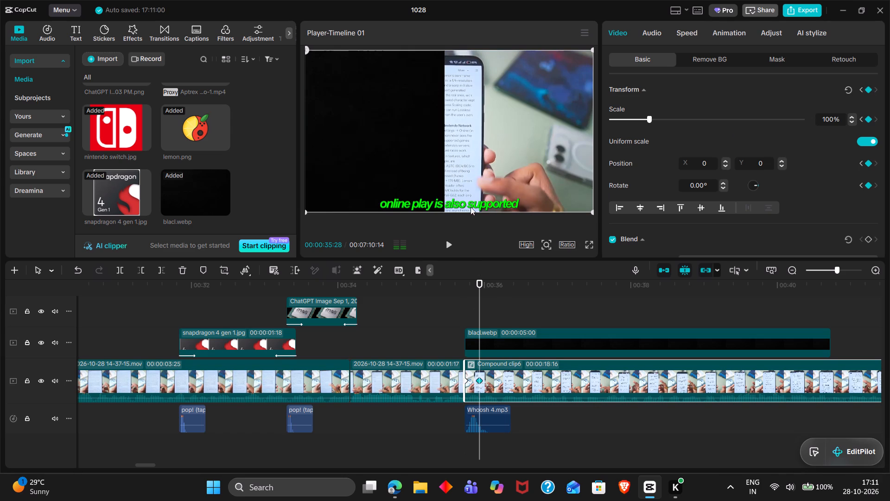
left_click_drag(474, 185, 548, 183)
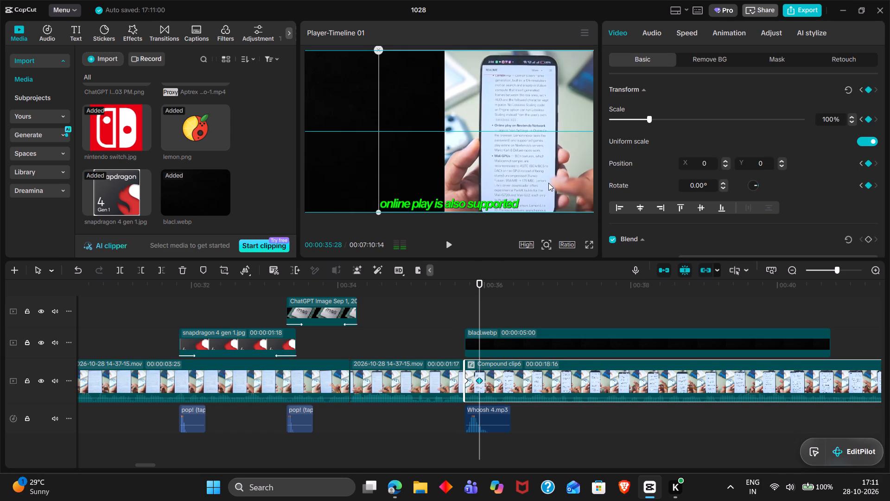
left_click_drag(548, 183, 549, 183)
left_click(569, 135)
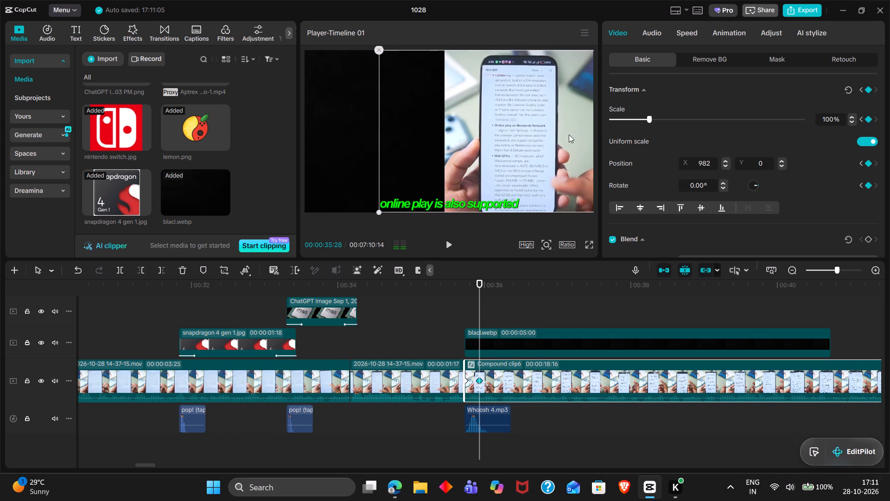
double_click(454, 290)
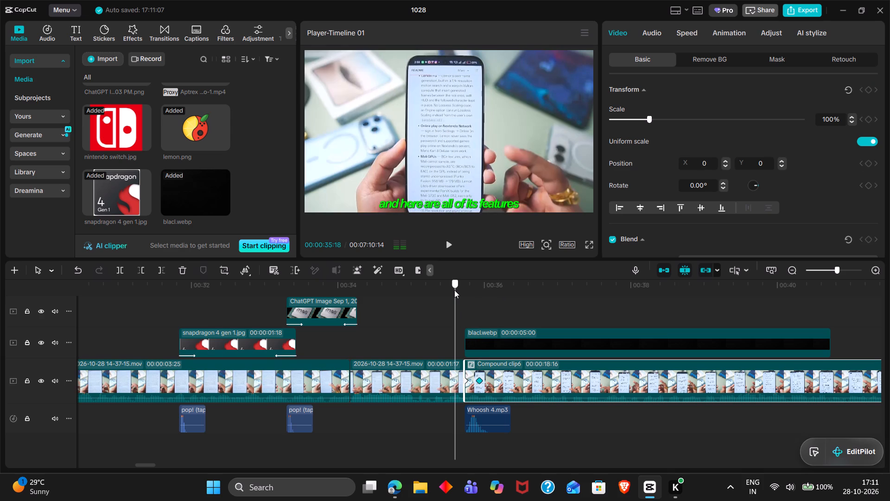
key("space")
key("space")
key("space")
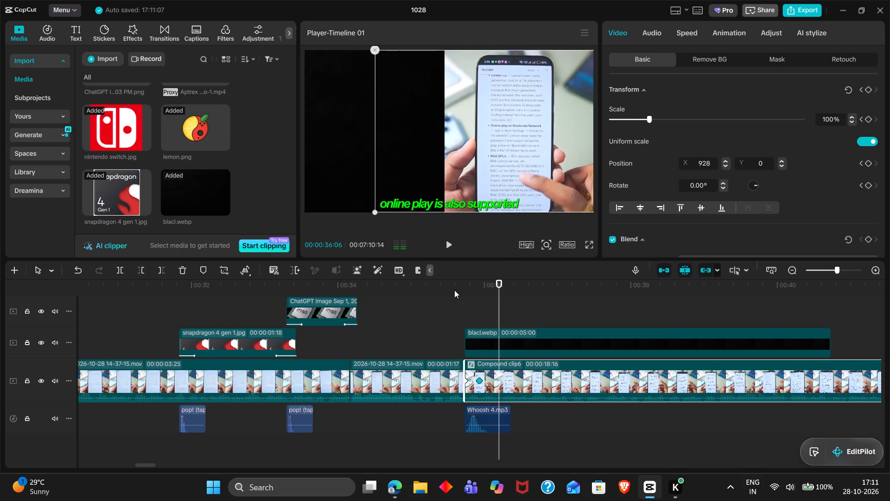
scroll(454, 290, "left", 1)
scroll(540, 334, "left", 1)
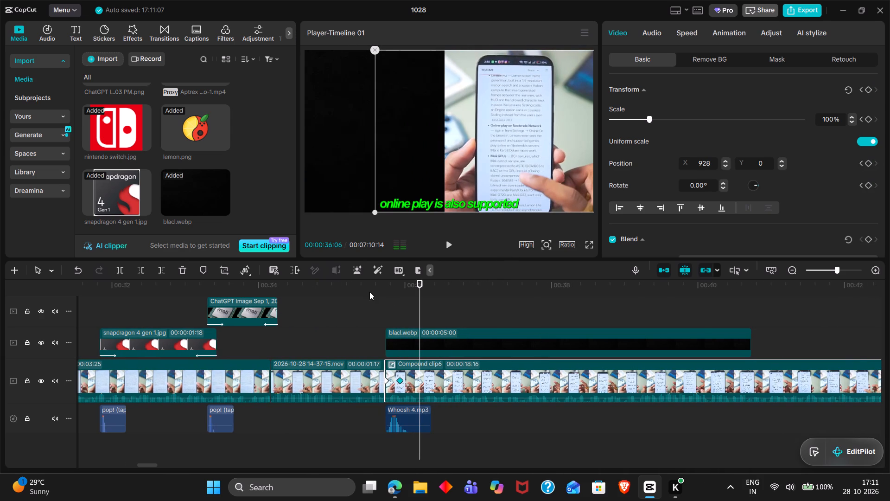
Duplicate the orange "Lemon Lite" title at 00:00:36:03, over the online play caption.
double_click(76, 26)
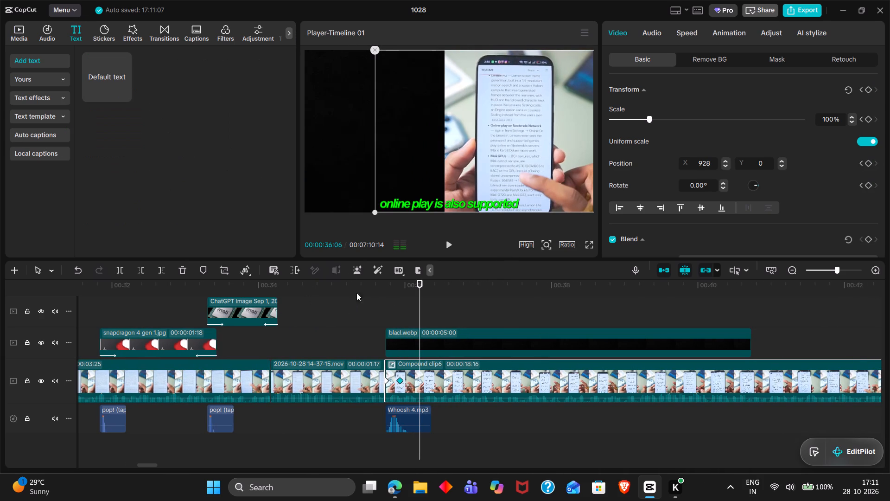
left_click(429, 316)
left_click_drag(429, 316, 416, 313)
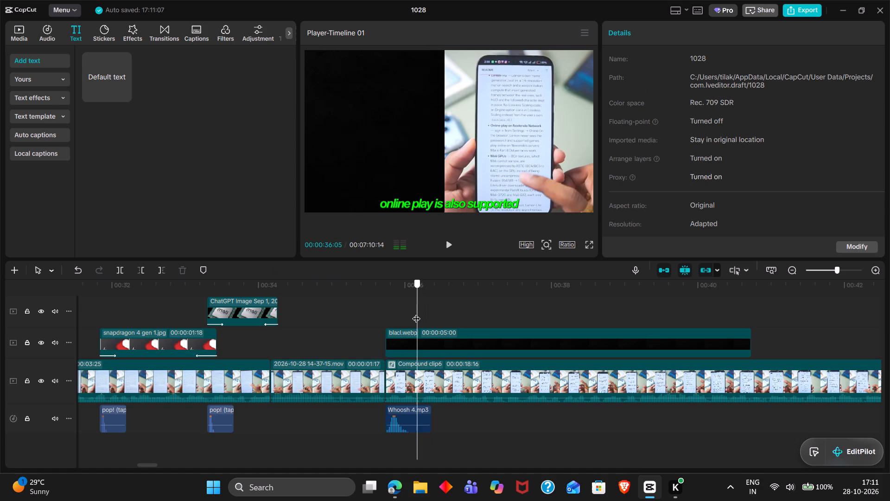
left_click_drag(416, 313, 413, 315)
scroll(429, 369, "up", 2)
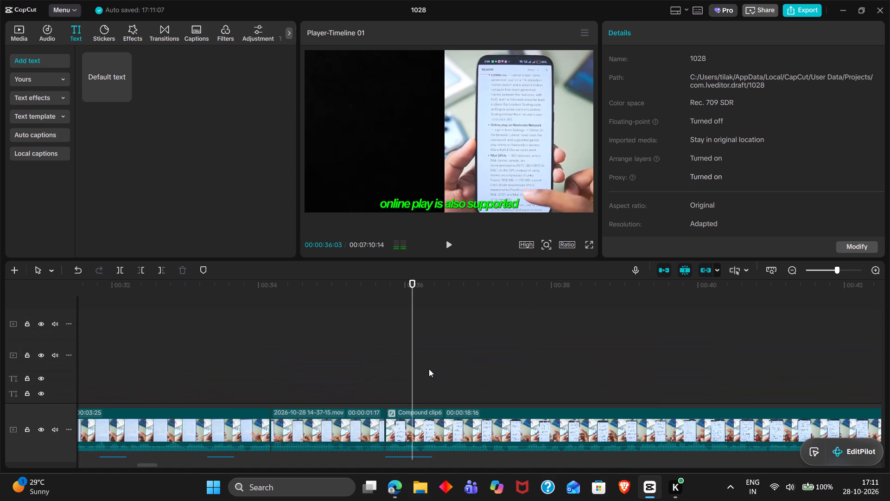
scroll(429, 369, "down", 1)
left_click(173, 341)
key("ctrl+c")
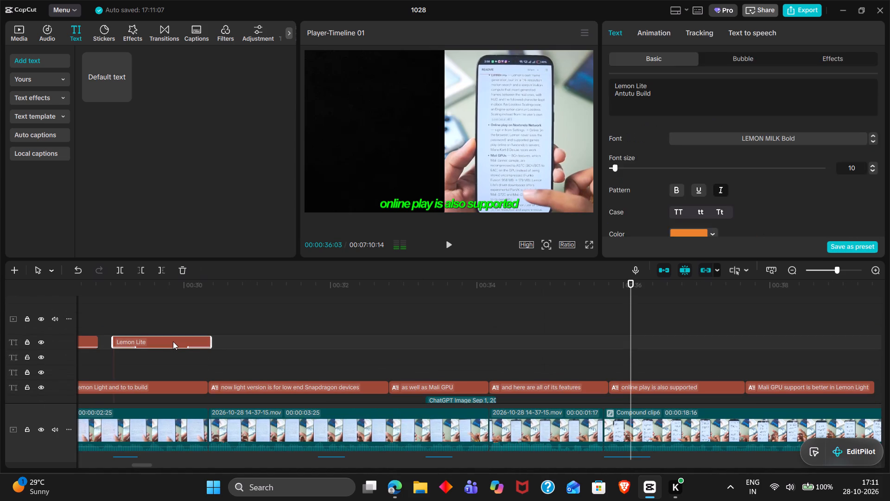
key("ctrl+v")
Replace the duplicated title's text with "- Online Play".
triple_click(658, 88)
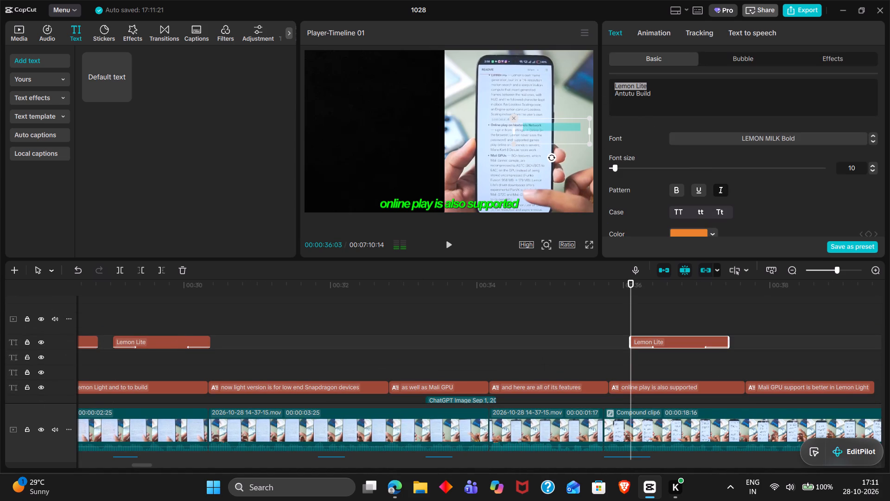
key("ctrl+a")
key("equal")
key("BackSpace")
type("- Online Play")
double_click(678, 297)
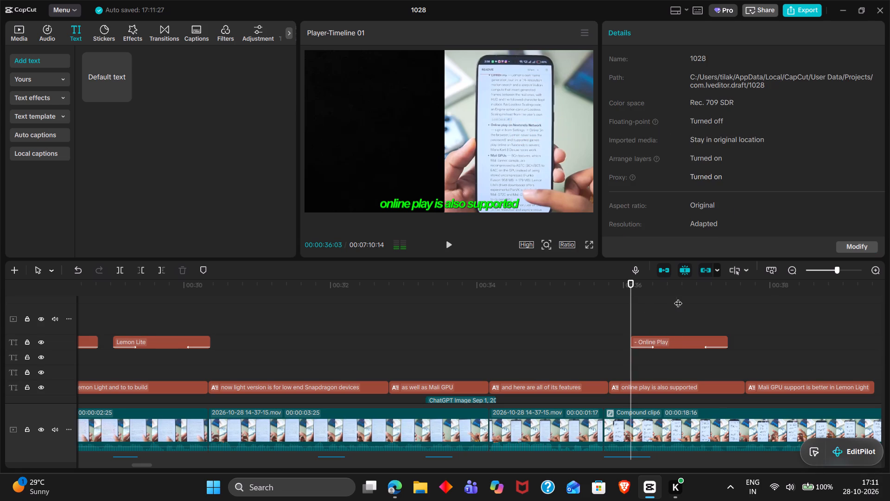
Shrink the "- Online Play" title slightly and place it in the upper-left corner of the black backdrop.
left_click(561, 129)
left_click_drag(561, 129, 432, 110)
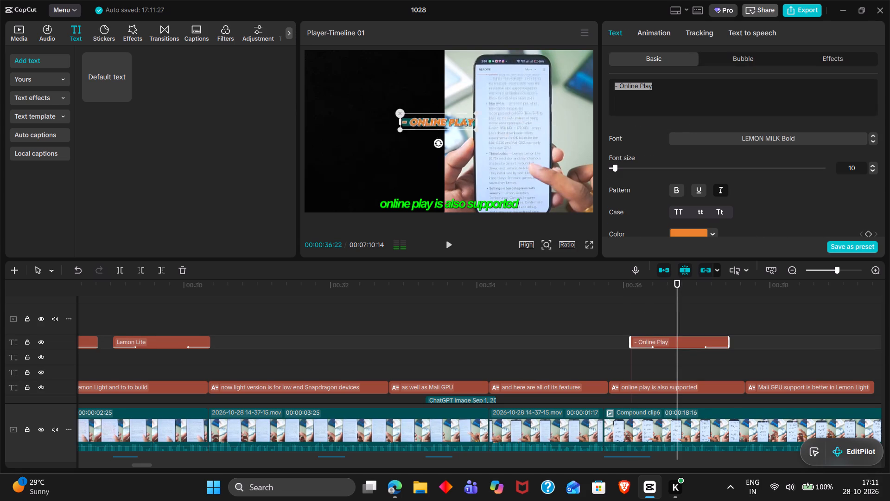
left_click_drag(432, 110, 379, 73)
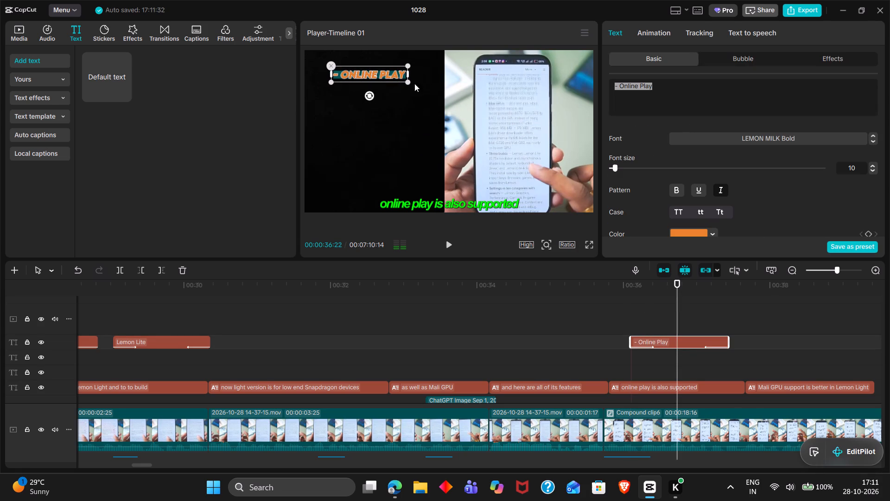
left_click_drag(407, 83, 403, 83)
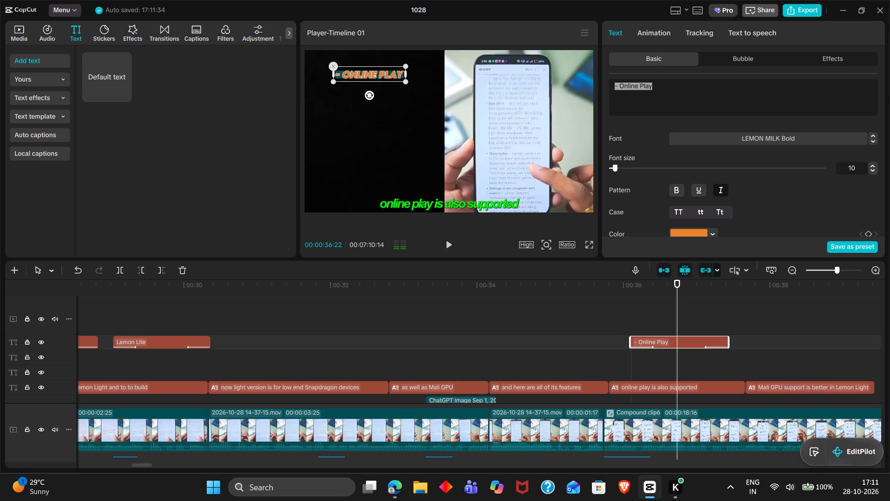
left_click(384, 87)
left_click(381, 73)
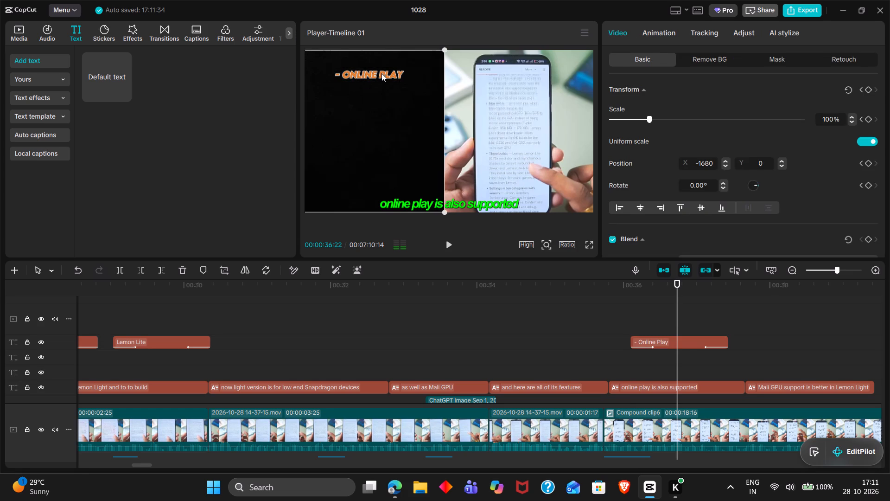
left_click_drag(381, 73, 365, 59)
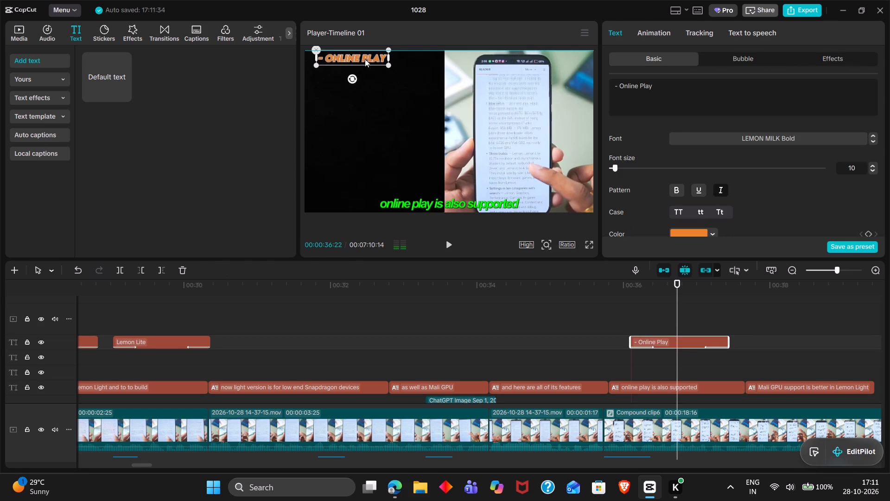
left_click_drag(365, 59, 368, 59)
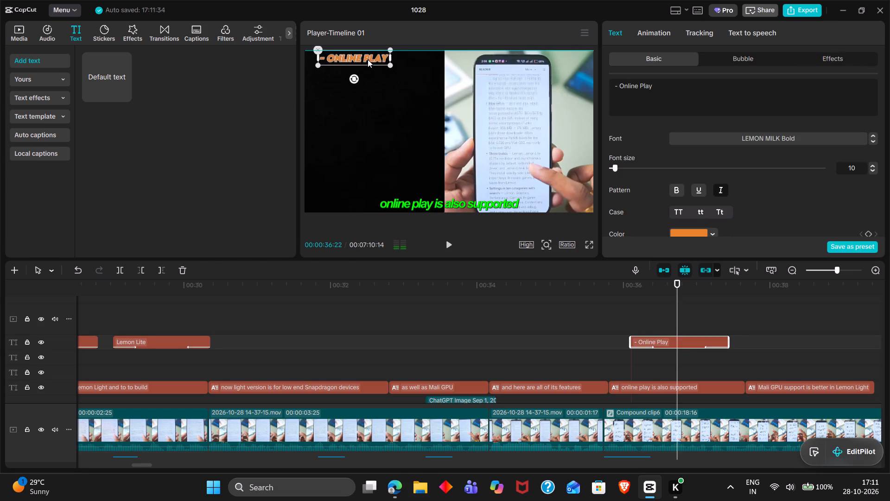
left_click_drag(368, 59, 359, 58)
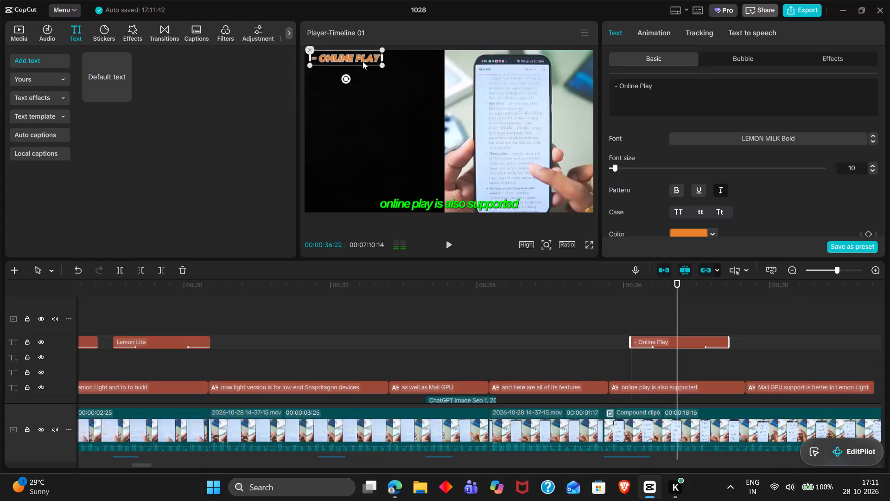
left_click(360, 57)
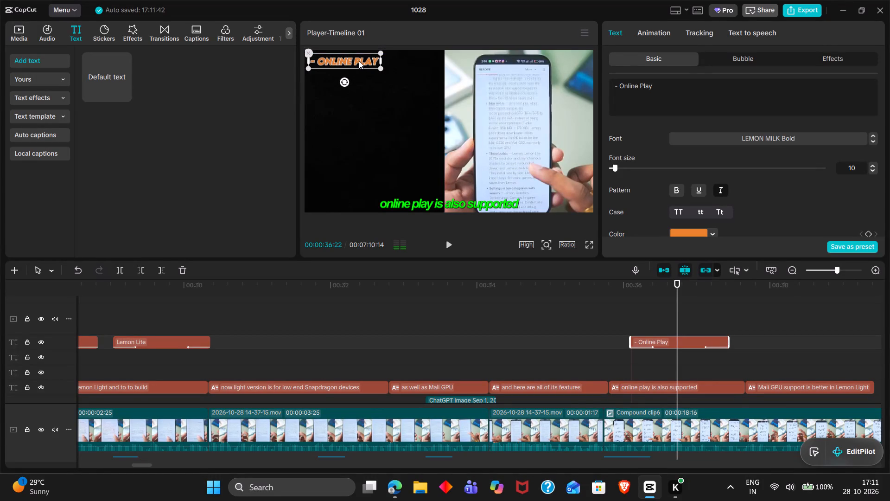
Trim the end of the backdrop's whoosh sound to the "- Online Play" title's start at 00:00:36:03.
left_click(627, 325)
left_click_drag(627, 325, 631, 326)
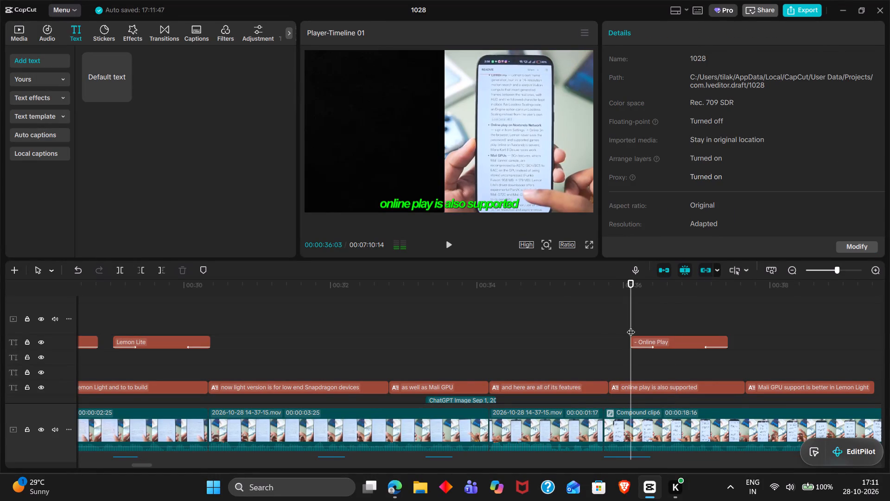
scroll(631, 326, "down", 2)
left_click(633, 416)
key("w")
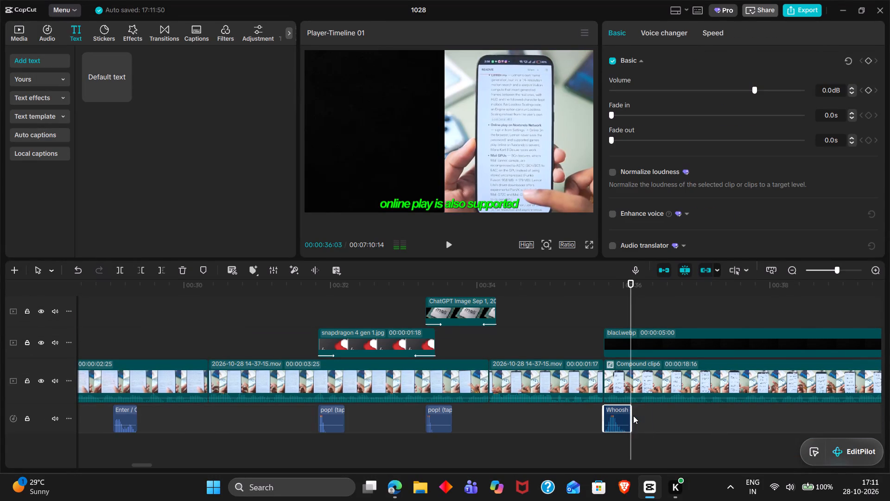
Copy the earlier Enter sound effect to 00:00:36:03, directly after the whoosh, and preview it with the "- Online Play" title.
scroll(633, 416, "right", 1)
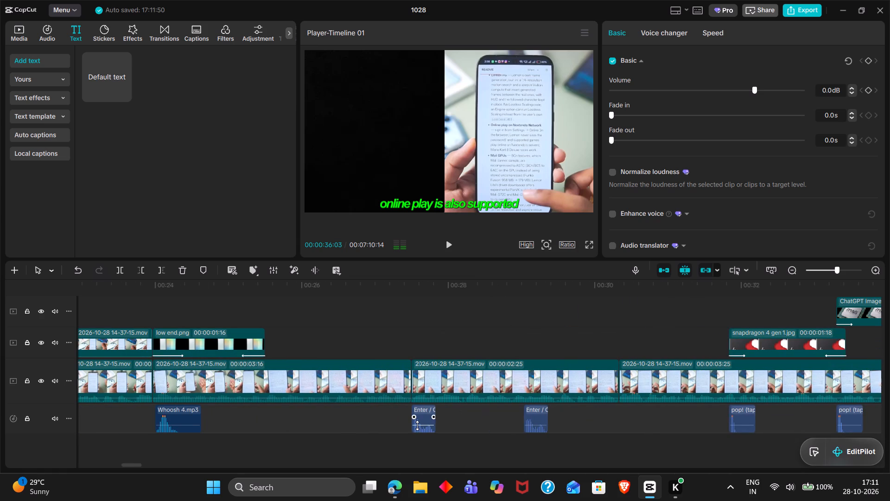
left_click(417, 425)
key("ctrl+c")
key("ctrl+v")
double_click(463, 431)
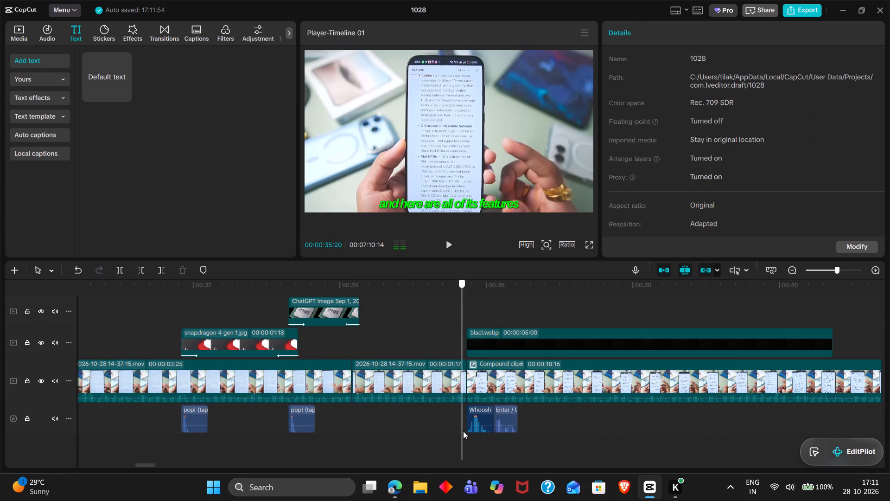
key("space")
key("space")
key("space")
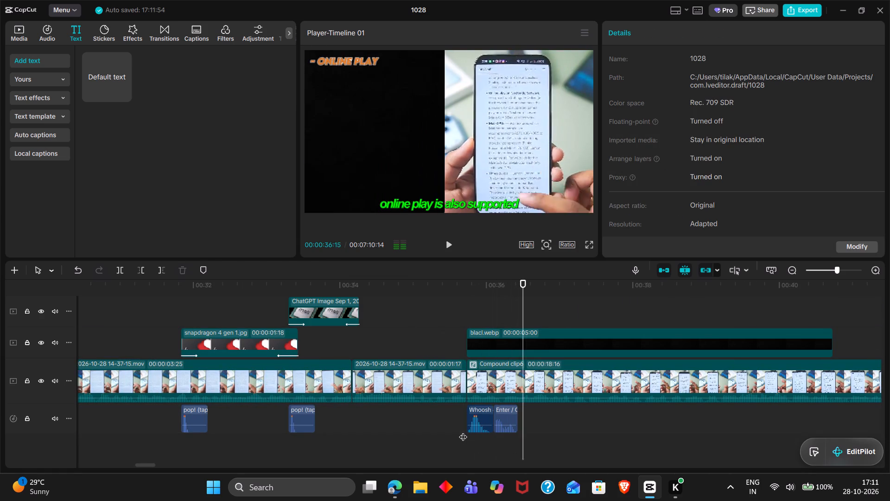
key("space")
key("space")
key("space")
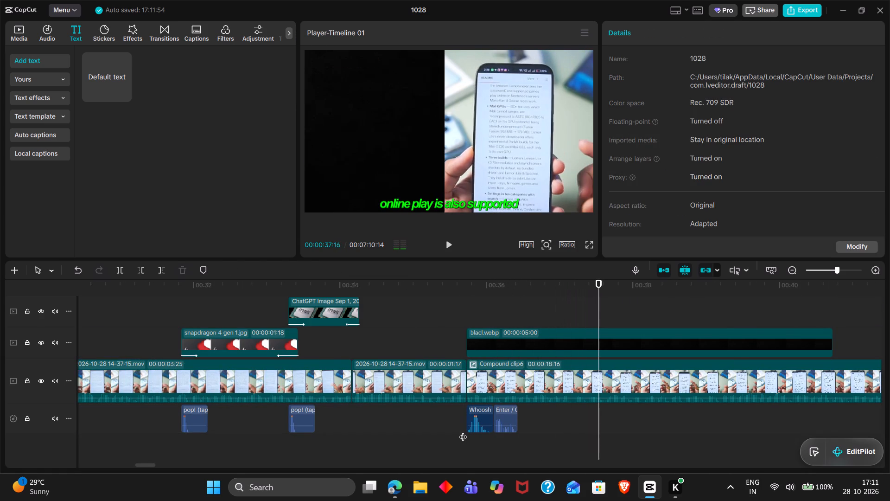
Extend the end of the "- Online Play" title to about 00:00:44, across the following feature captions.
scroll(463, 431, "up", 1)
scroll(553, 375, "up", 1)
left_click(585, 332)
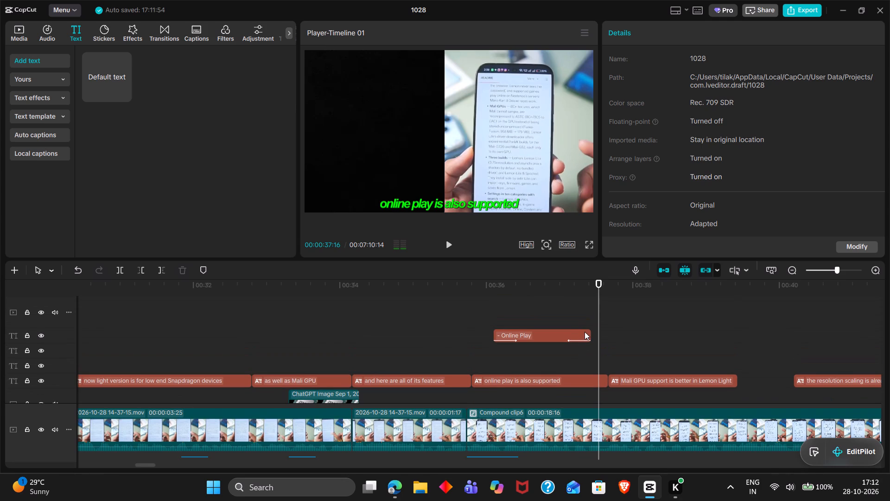
left_click_drag(592, 334, 889, 351)
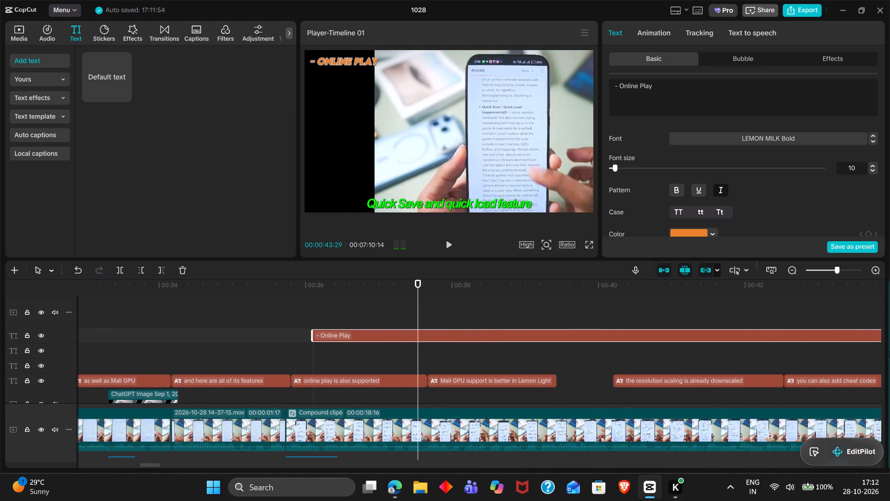
Preview the extended "- Online Play" title, duplicate it at 00:00:37:19 for the Mali GPU caption, and play on from there.
double_click(271, 297)
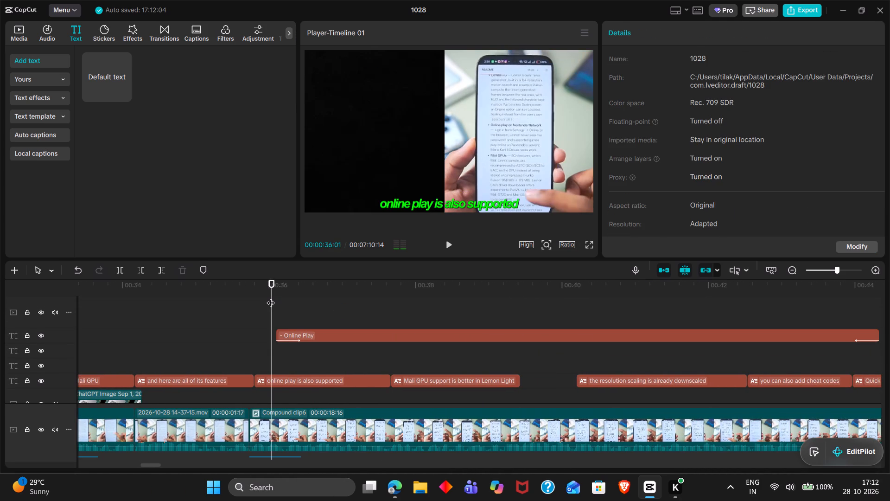
key("space")
key("space")
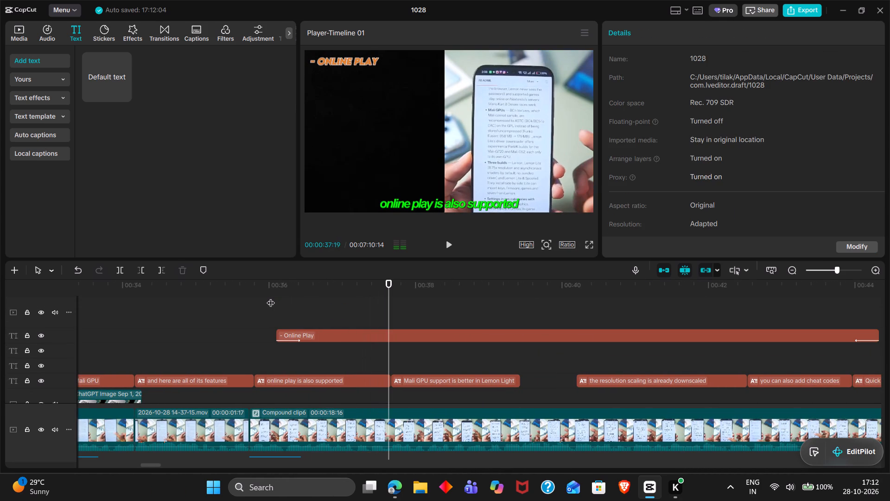
left_click(390, 335)
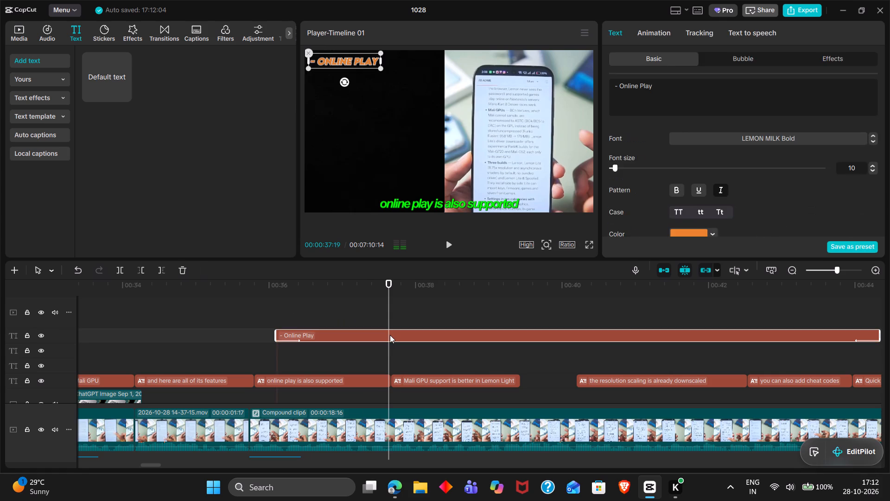
key("ctrl+c")
key("ctrl+v")
key("space")
key("space")
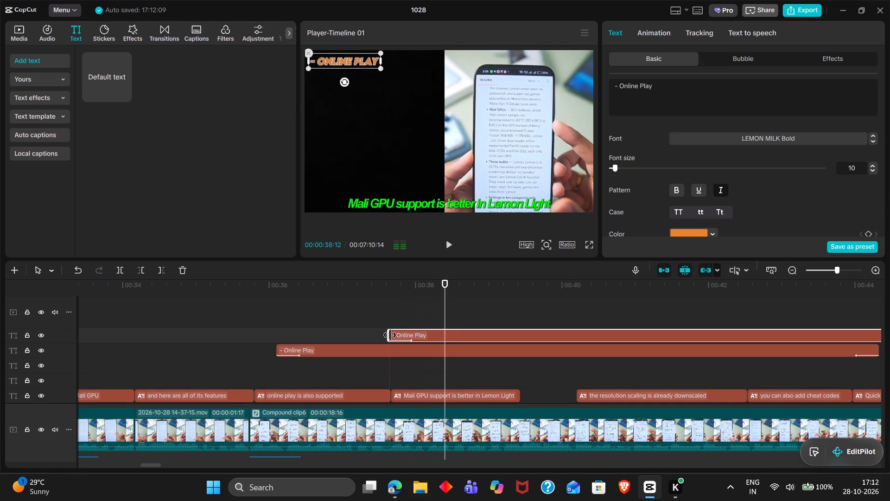
Change the duplicated title's text to "- Mali GPU Support".
left_click_drag(693, 104, 611, 82)
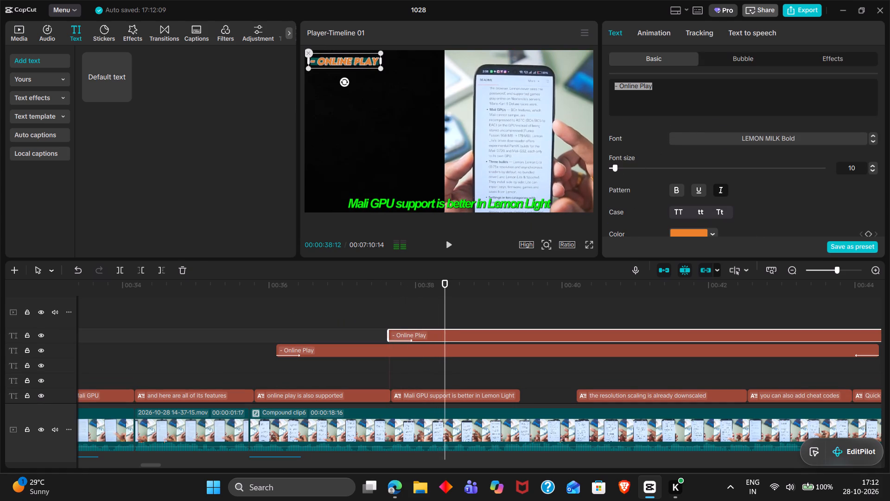
left_click_drag(611, 82, 620, 86)
type("Mal")
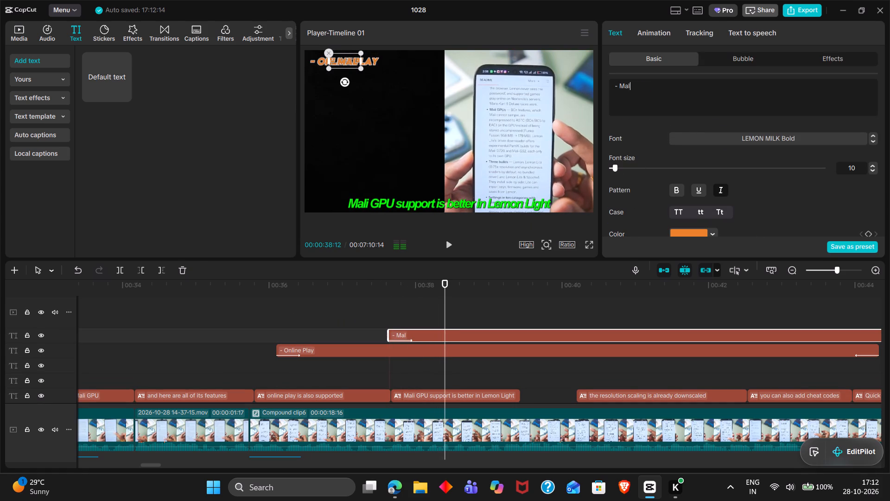
type("i GPU Support")
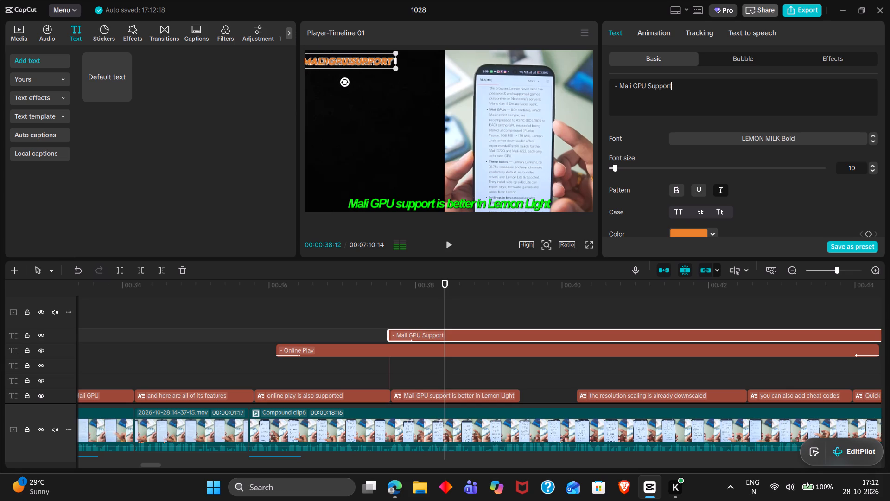
Place the "- Mali GPU Support" title directly beneath "- Online Play" on the black backdrop, aligning their left edges.
left_click_drag(367, 61, 383, 79)
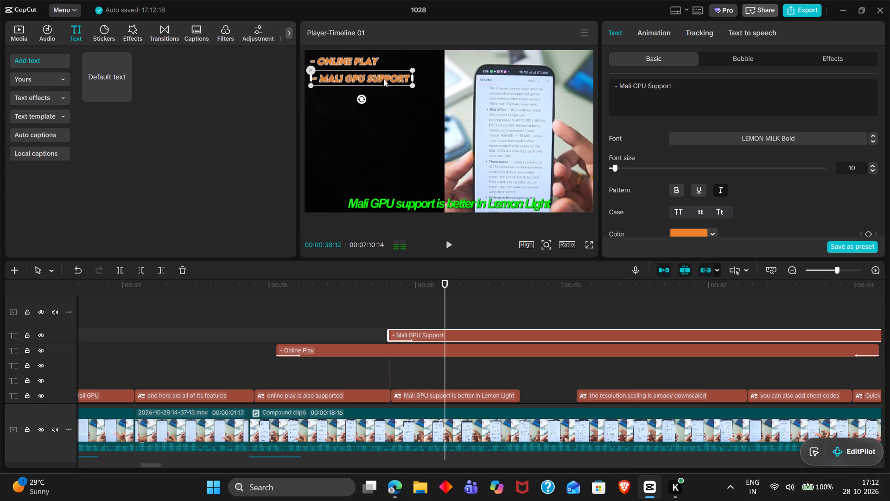
left_click_drag(383, 79, 385, 76)
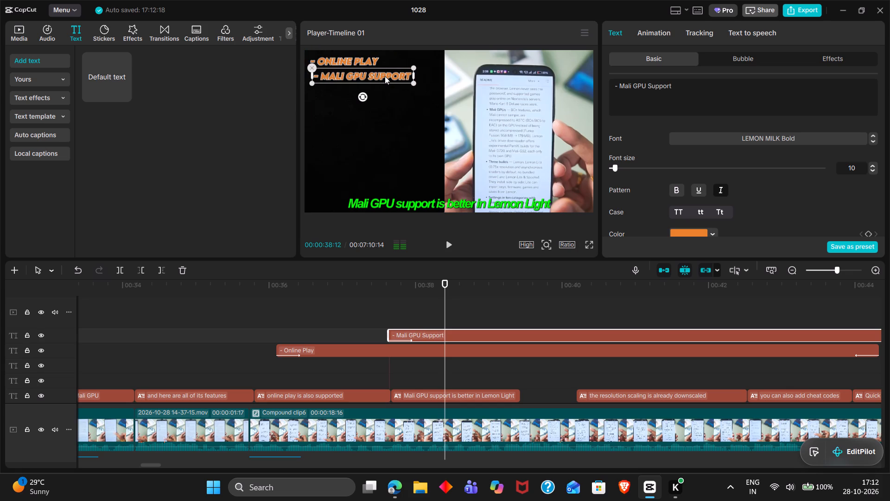
left_click_drag(385, 76, 382, 76)
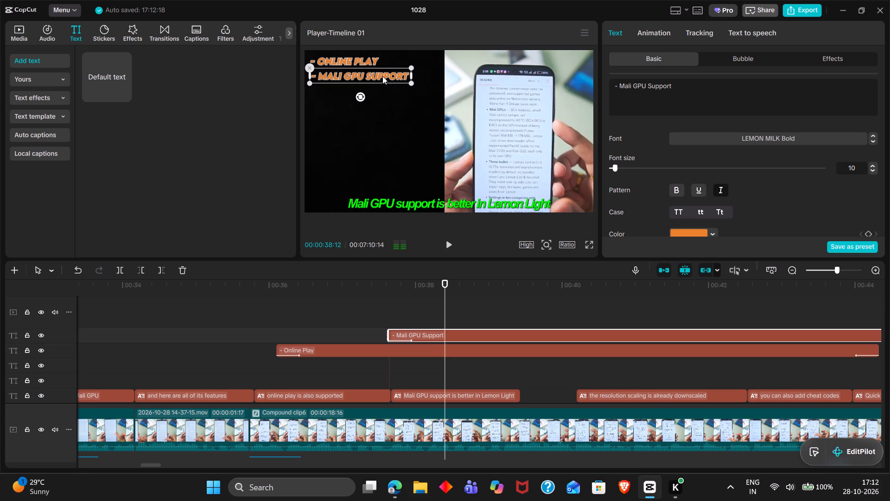
left_click_drag(382, 76, 381, 76)
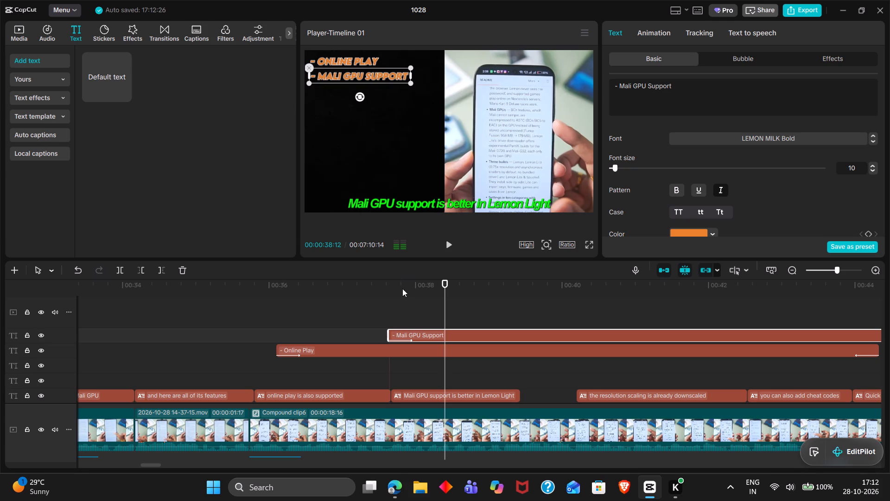
Add a copy of the "Enter" sound effect at 00:00:37:19, where the "- Mali GPU Support" title starts.
left_click(386, 297)
left_click_drag(386, 297, 425, 302)
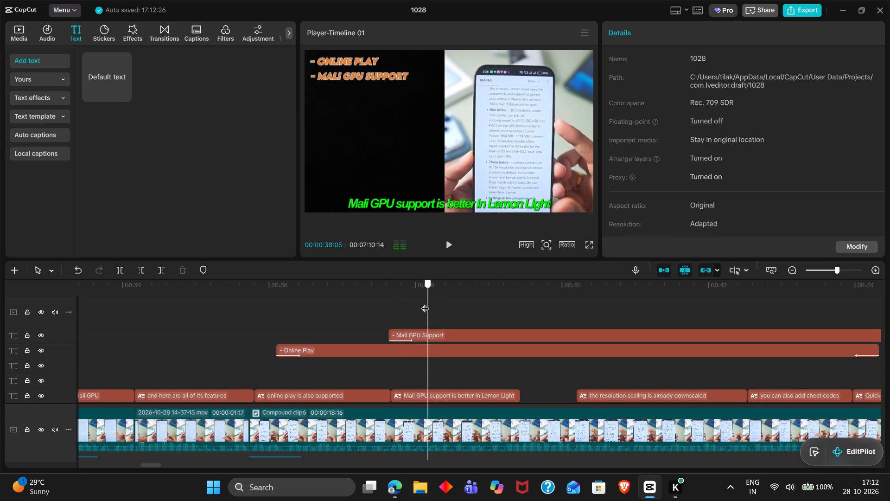
left_click_drag(425, 302, 388, 301)
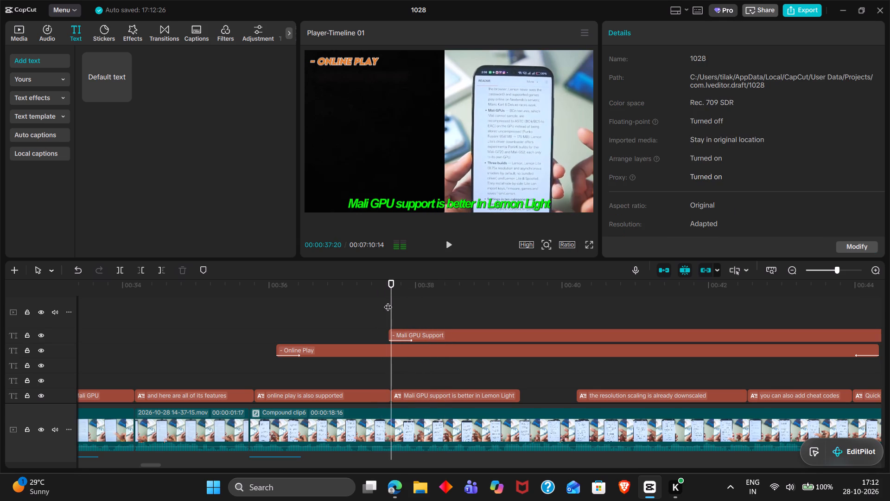
left_click(388, 301)
scroll(386, 300, "down", 3)
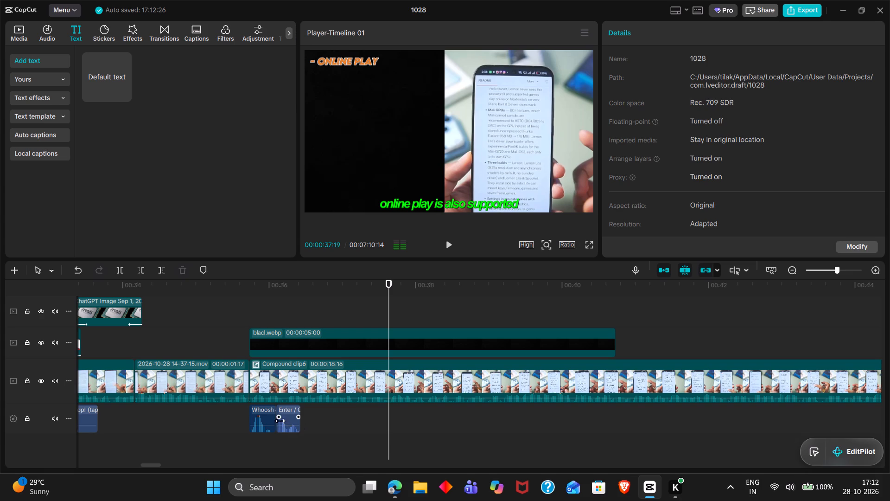
left_click(280, 421)
key("ctrl+c")
key("ctrl+v")
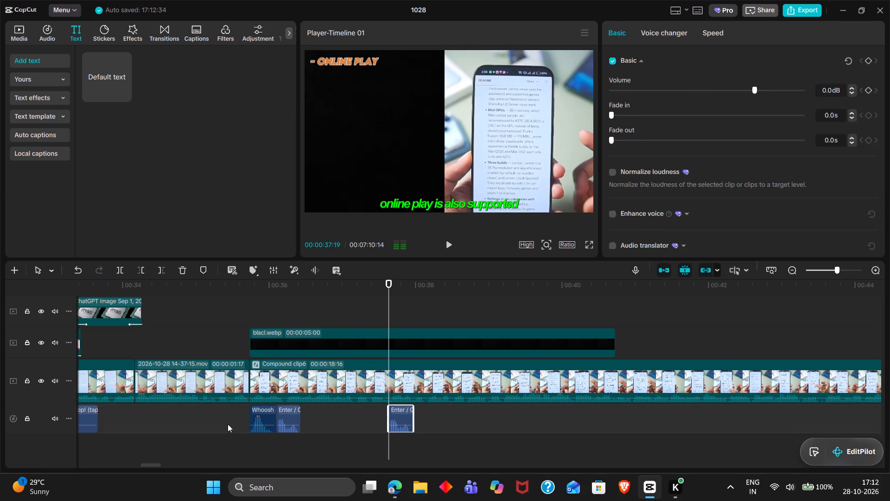
Preview the first two feature titles with their sounds and lengthen the blacl.webp black backdrop to 00:00:08:00.
double_click(228, 424)
key("space")
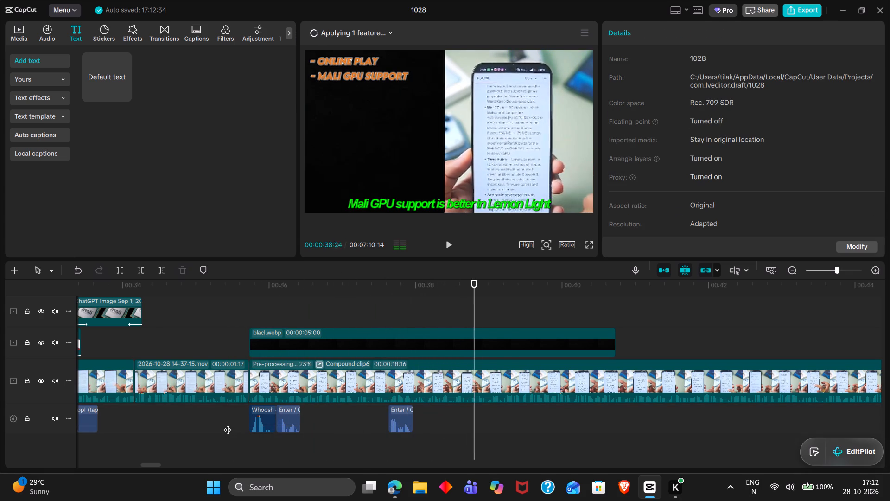
key("space")
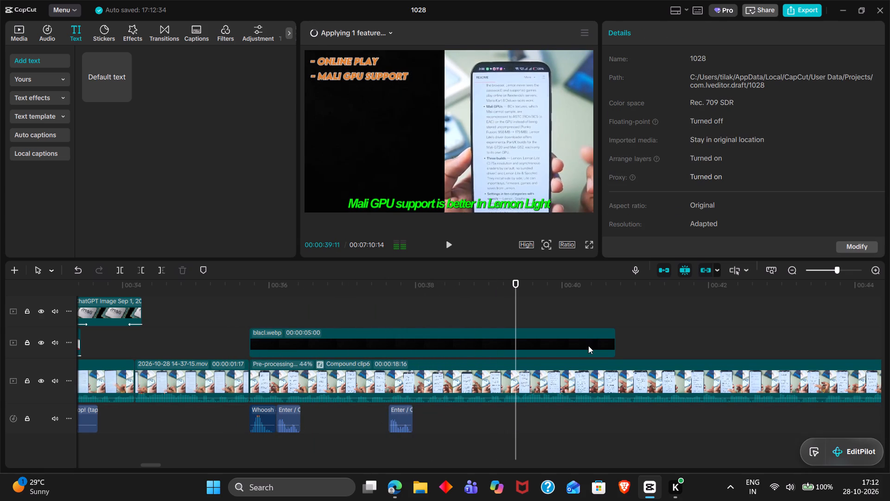
left_click(588, 346)
left_click_drag(615, 341, 835, 340)
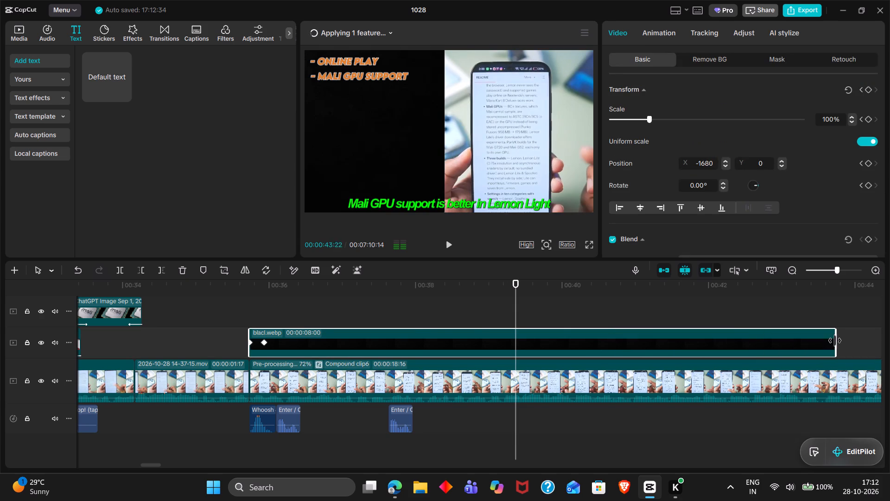
Duplicate the "- Mali GPU Support" title at 00:00:39:29, just before the resolution scaling caption.
scroll(410, 324, "up", 2)
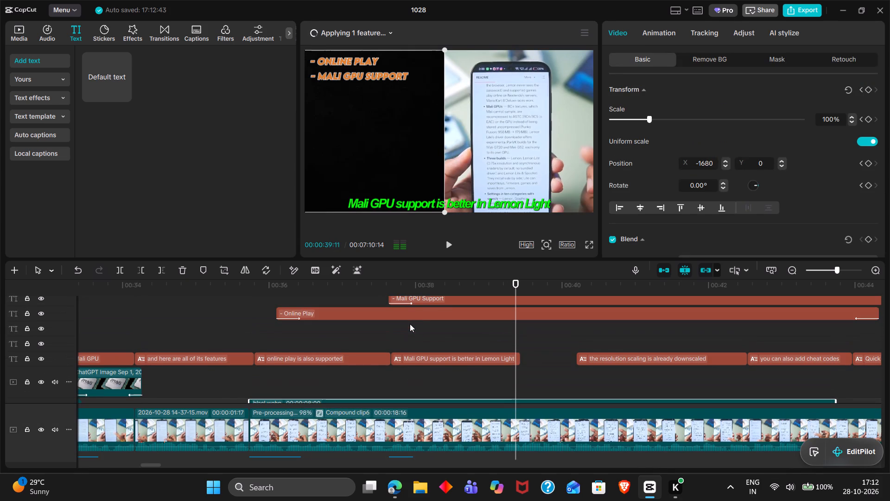
left_click(472, 328)
key("ctrl+c")
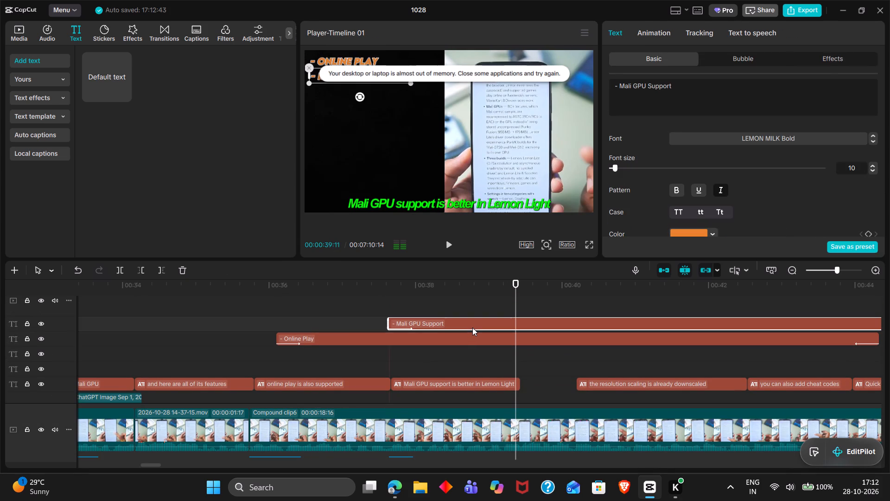
key("space")
key("space")
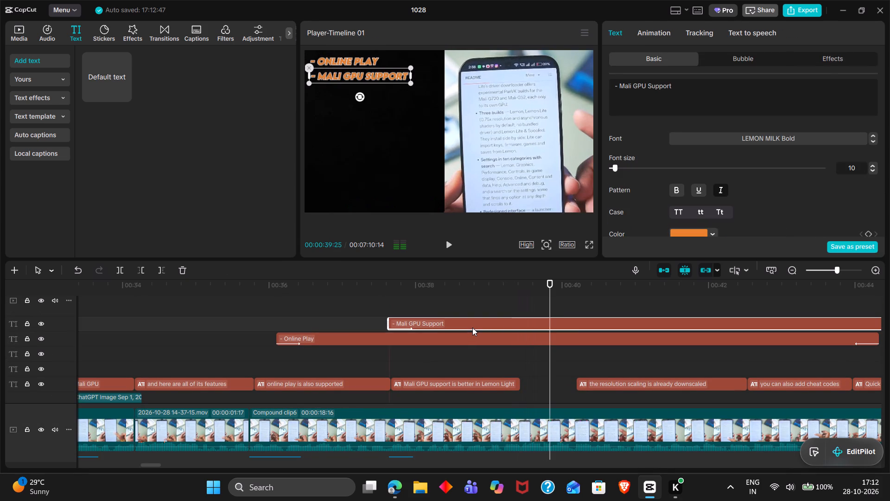
key("space")
scroll(472, 328, "left", 1)
key("space")
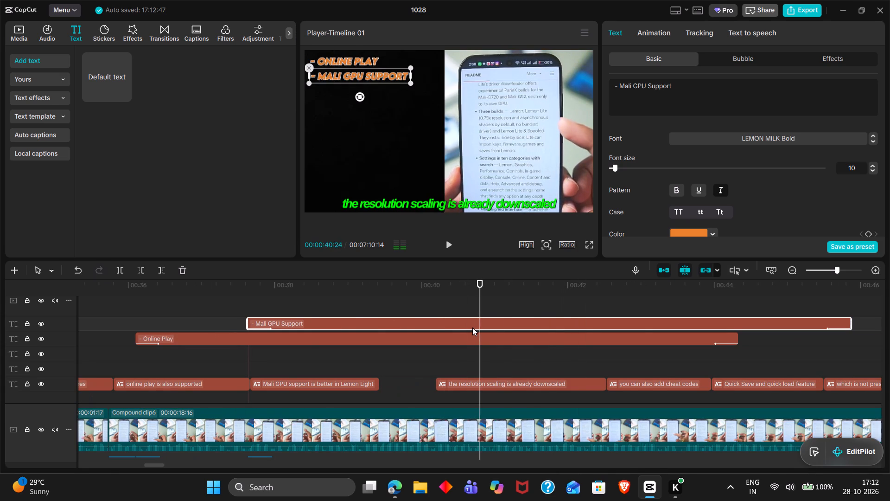
left_click(432, 285)
left_click_drag(432, 285, 419, 285)
key("ctrl+v")
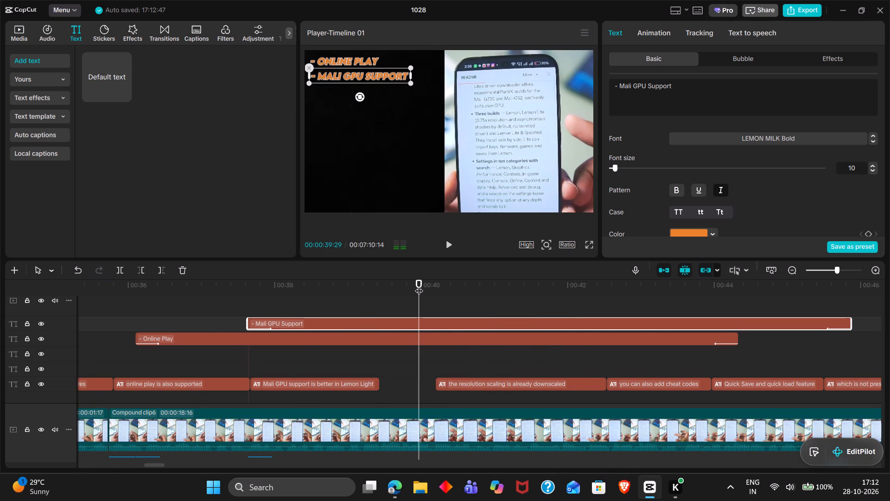
Change the new duplicate title's text to "- Res Downscaled".
left_click_drag(679, 92, 644, 86)
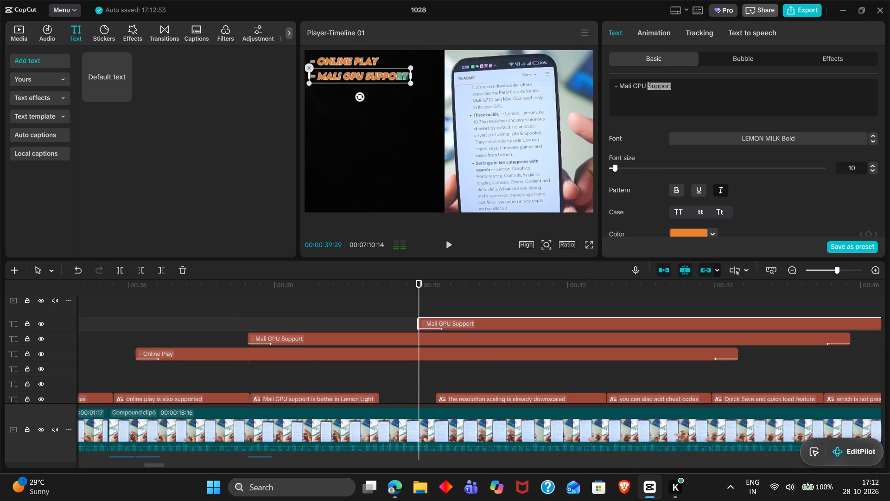
left_click_drag(644, 86, 620, 82)
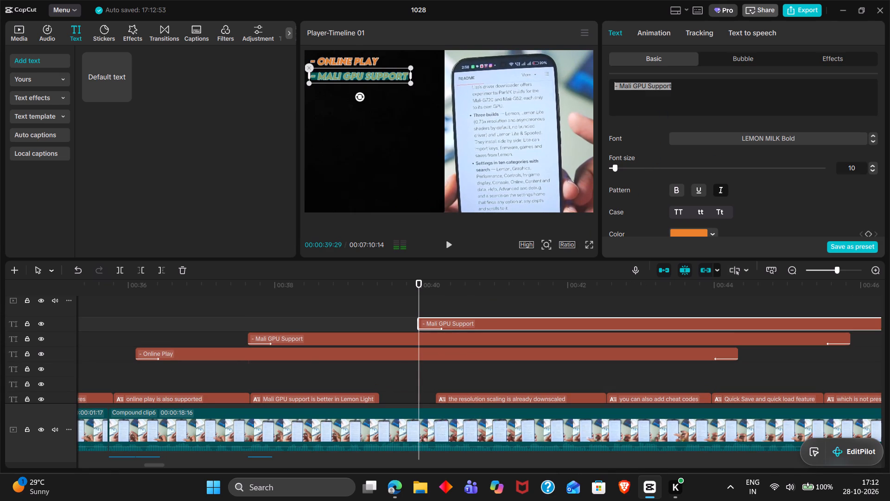
left_click(669, 82)
left_click_drag(677, 84, 635, 88)
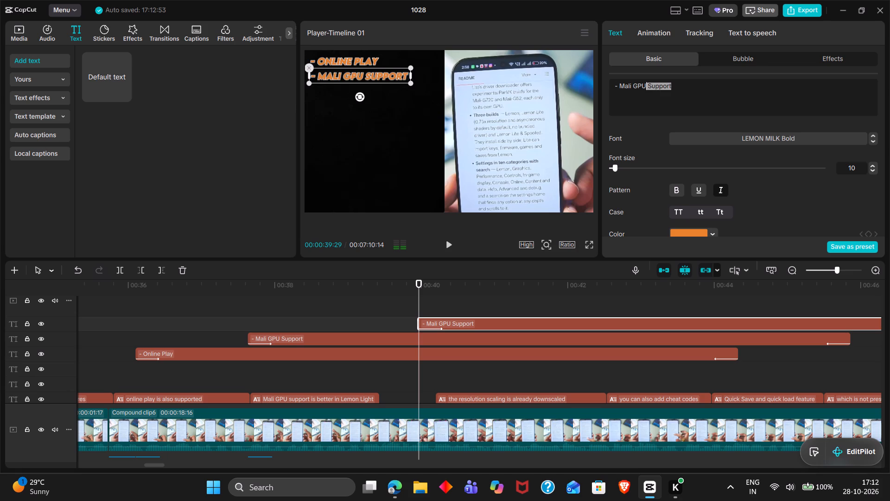
left_click_drag(635, 88, 620, 87)
key("BackSpace")
type("Res")
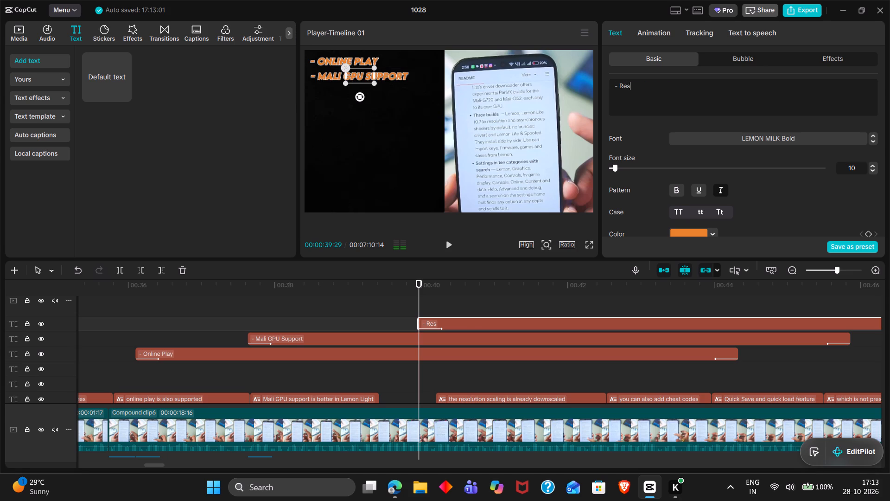
type("olution")
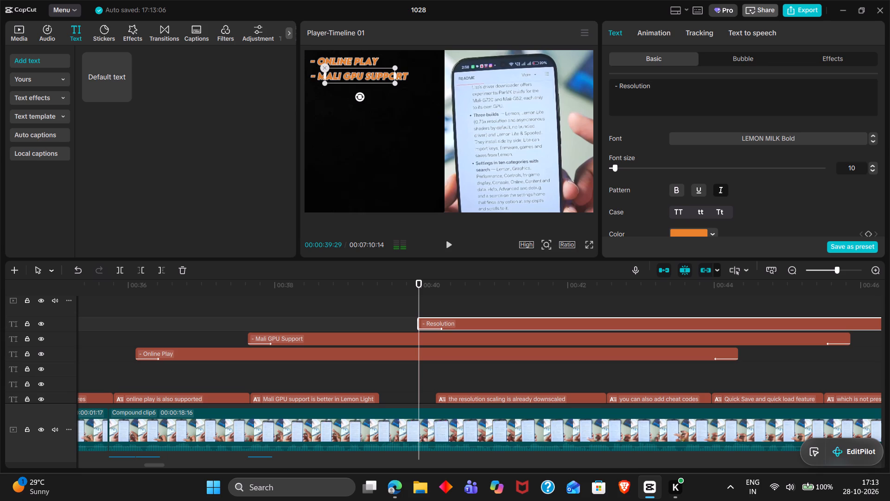
key("BackSpace")
key("BackSpace")
key("BackSpace")
key("BackSpace")
key("BackSpace")
key("BackSpace")
key("BackSpace")
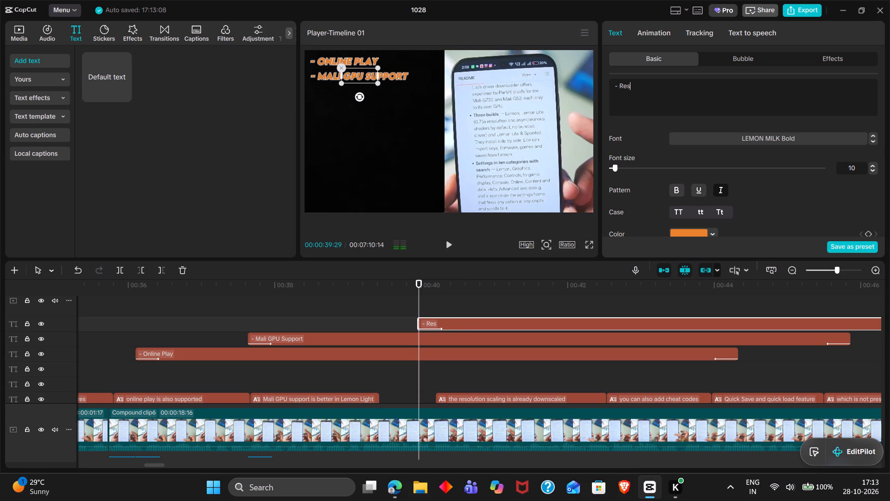
key("space")
type("Down")
type("scaled")
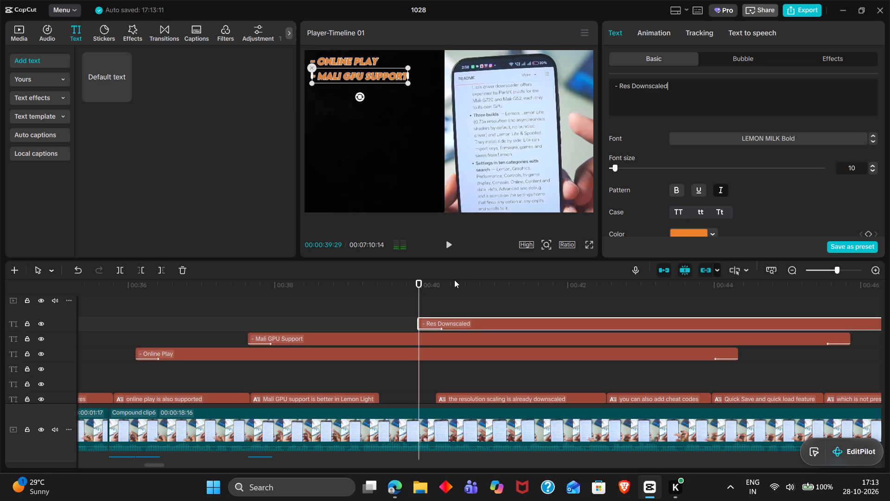
Place the "- Res Downscaled" title directly beneath "- Mali GPU Support" on the black backdrop, aligning their left edges.
double_click(454, 280)
left_click_drag(348, 76, 341, 96)
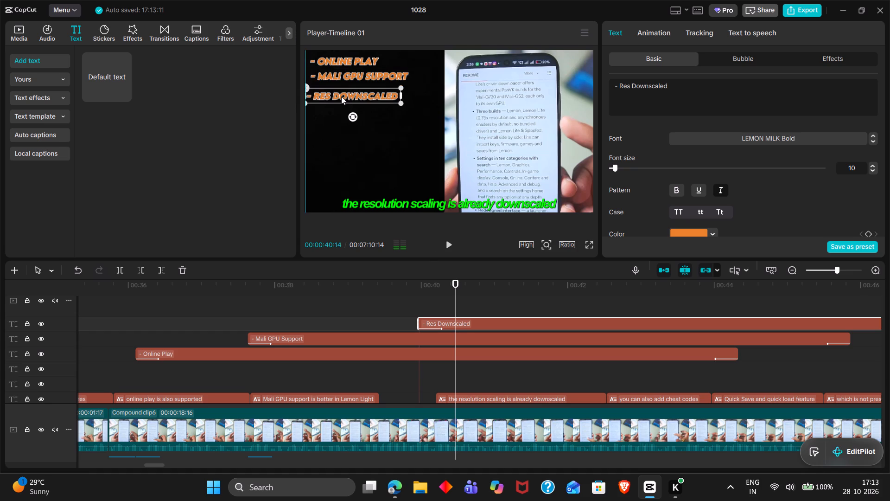
left_click_drag(341, 96, 345, 93)
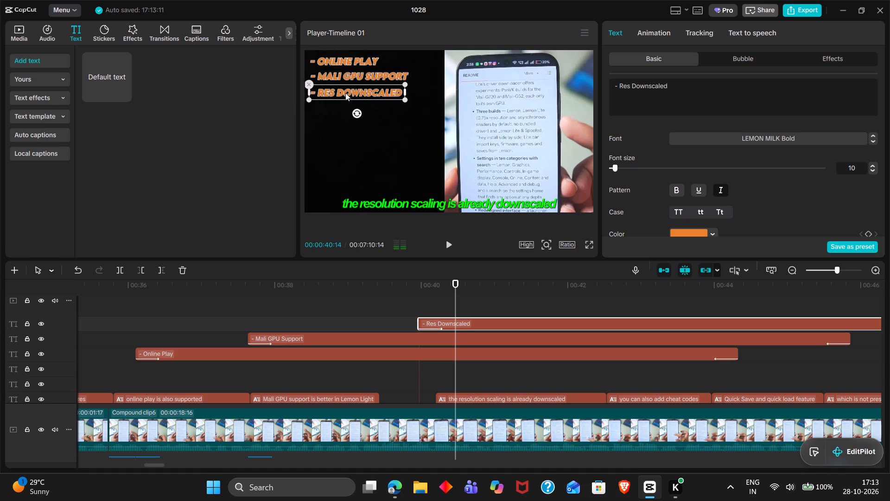
left_click_drag(345, 93, 345, 93)
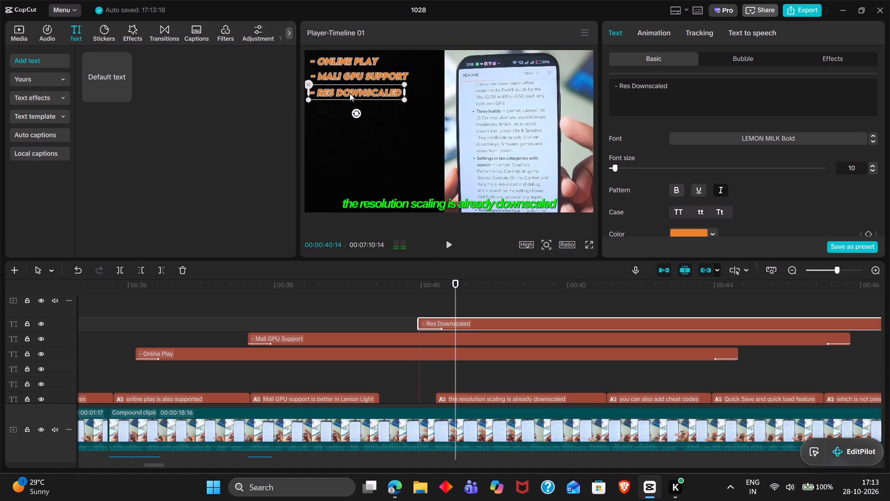
left_click(350, 93)
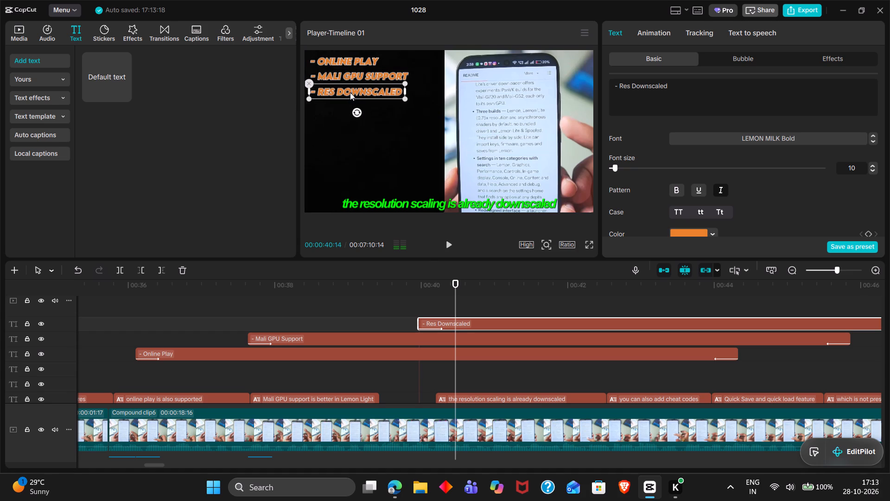
Add a copy of the "Enter" sound effect at 00:00:39:29, where the "- Res Downscaled" title starts.
triple_click(417, 300)
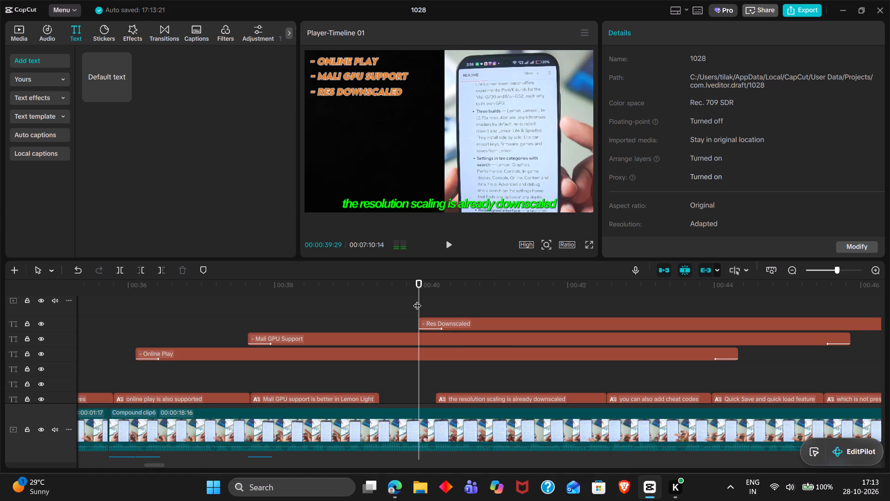
scroll(417, 300, "down", 3)
left_click(256, 423)
key("ctrl+c")
key("ctrl+v")
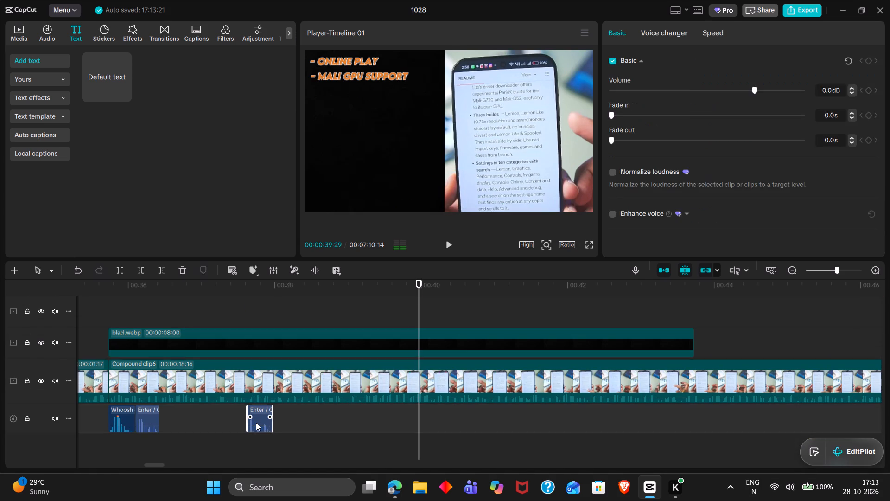
Play the three-item feature list through to the cheat codes caption at 00:00:42:19 and examine that frame full screen.
double_click(139, 308)
key("space")
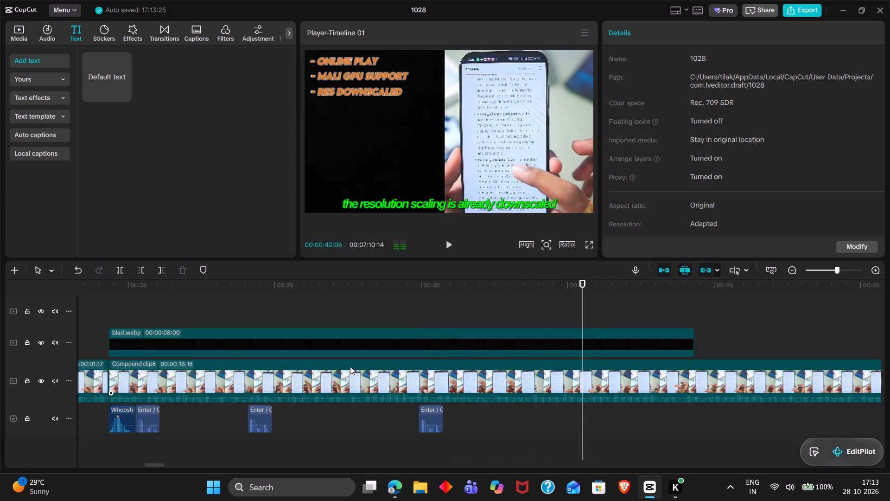
key("space")
scroll(522, 370, "left", 1)
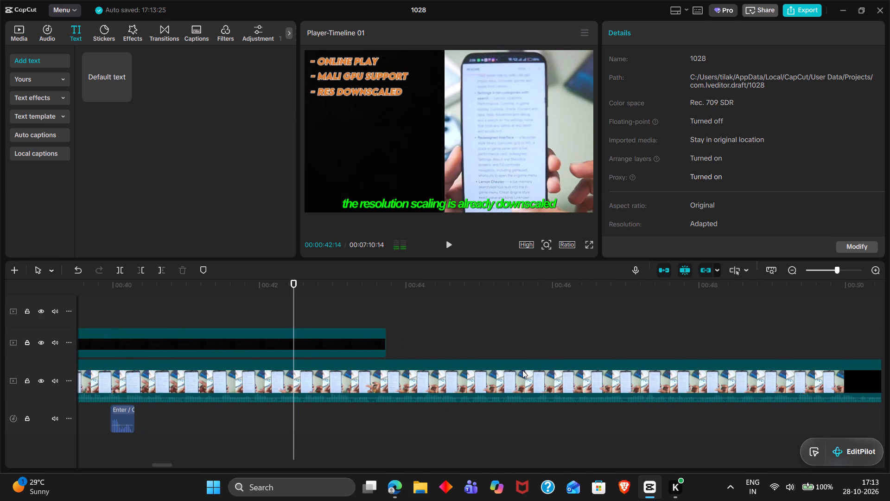
key("space")
key("space")
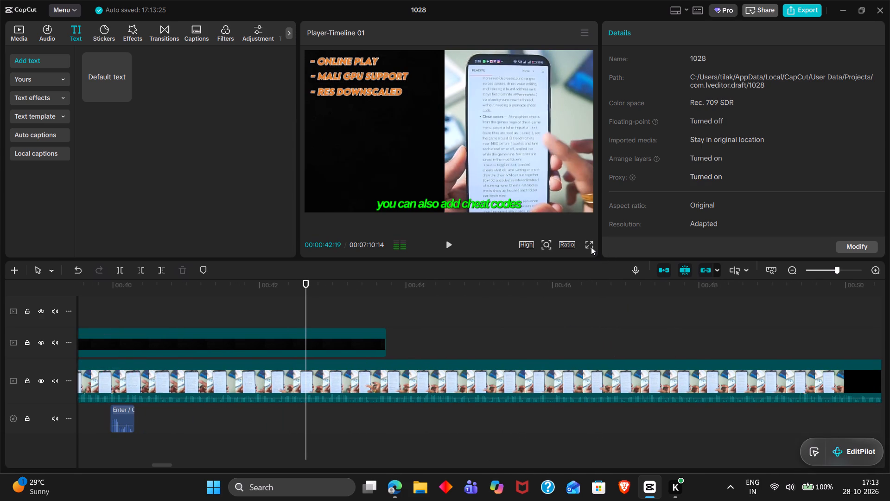
left_click(591, 247)
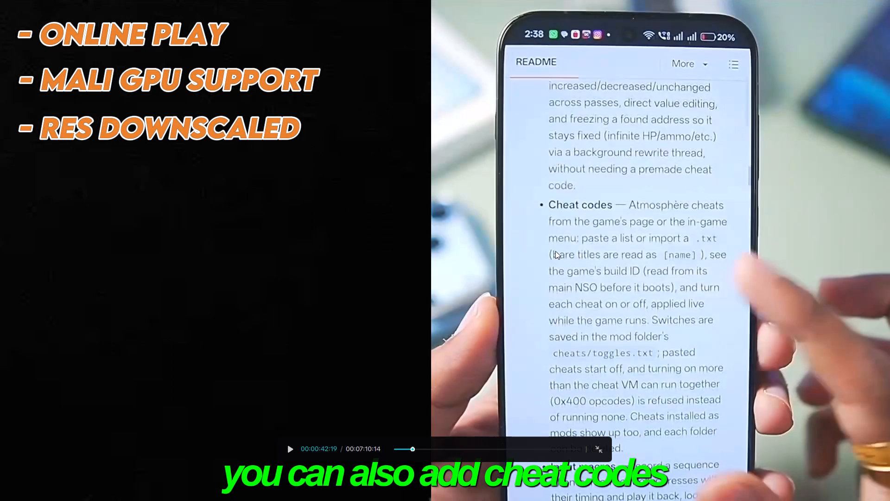
key("Escape")
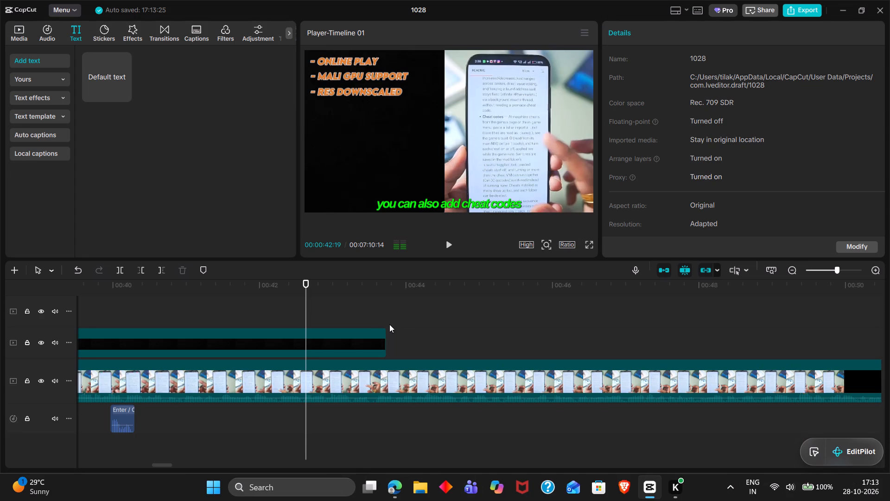
Turn off the stroke on the "- Online Play", "- Mali GPU Support" and "- Res Downscaled" titles together.
scroll(389, 324, "right", 1)
scroll(389, 324, "up", 1)
scroll(434, 349, "up", 1)
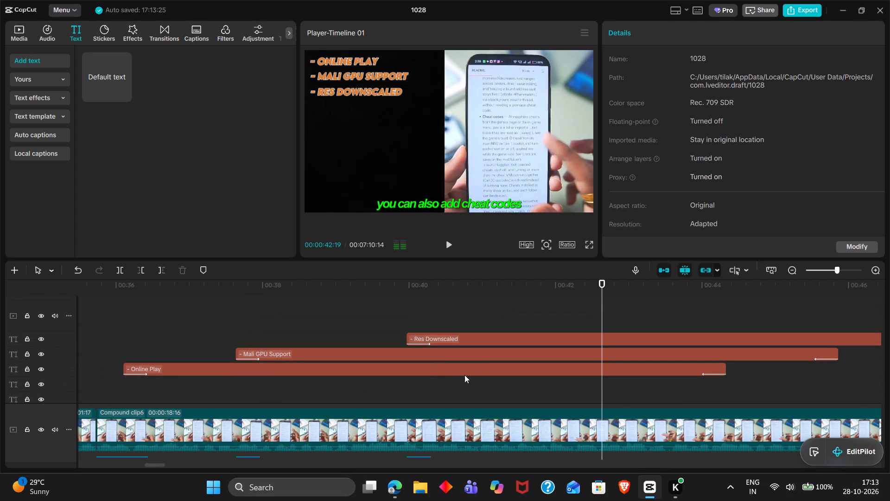
left_click_drag(495, 385, 469, 333)
scroll(728, 207, "down", 1)
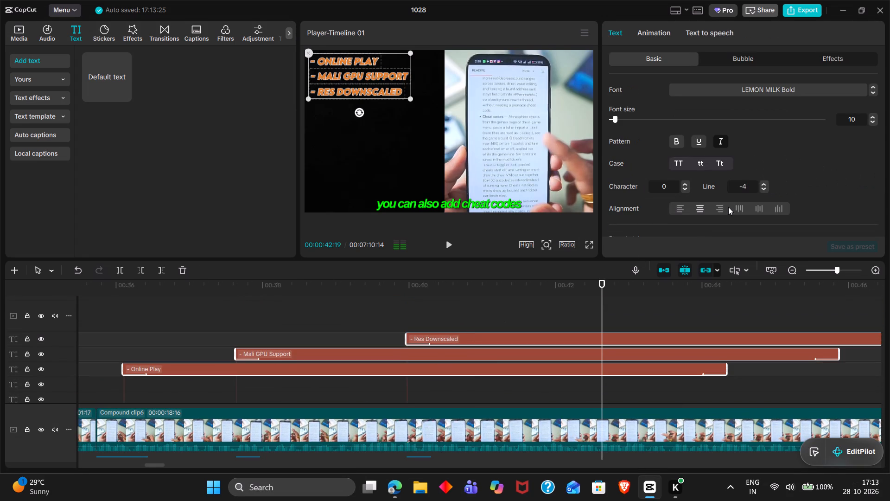
scroll(728, 207, "down", 2)
left_click(612, 151)
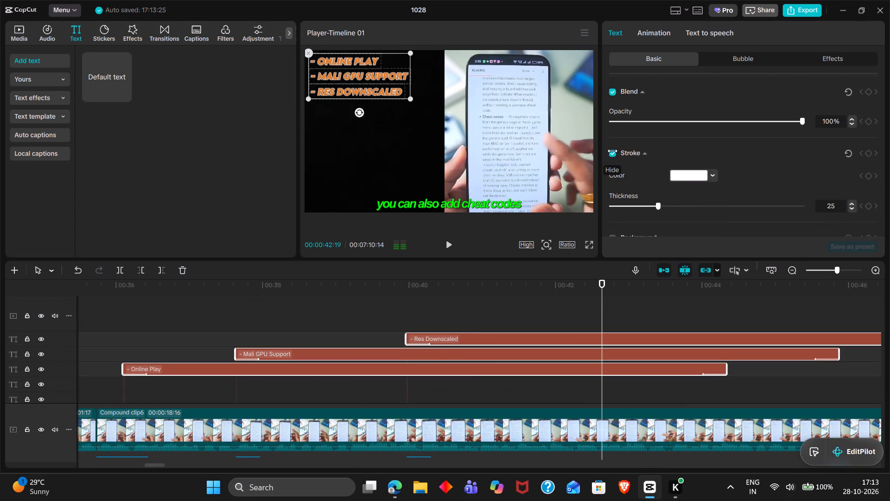
Set the character spacing of the "- Online Play", "- Mali GPU Support" and "- Res Downscaled" titles together to -1.
left_click(586, 245)
key("Escape")
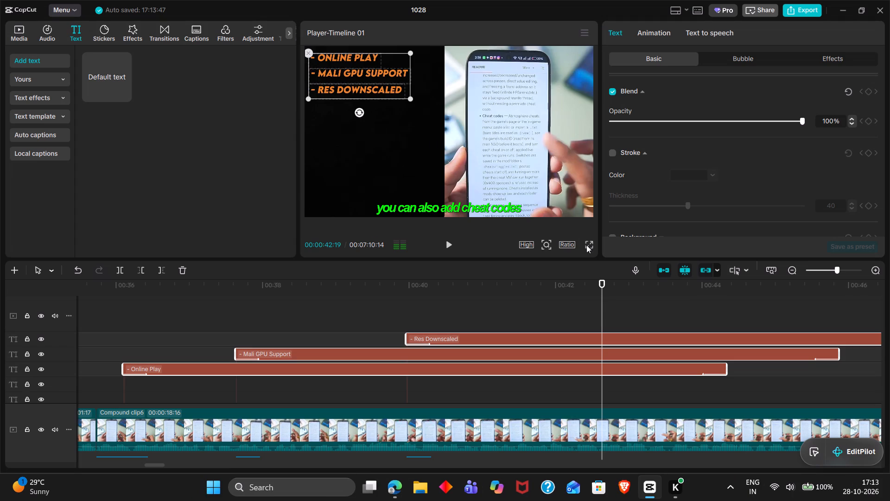
double_click(139, 319)
key("space")
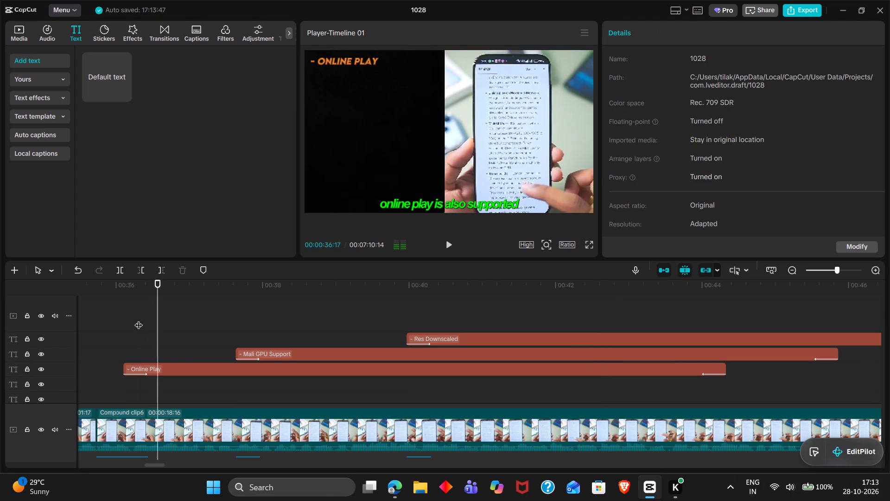
scroll(305, 365, "left", 1)
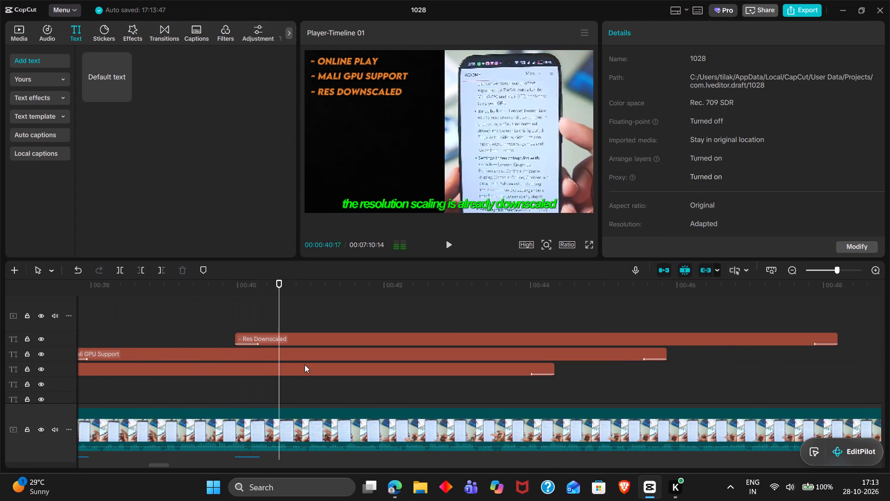
key("space")
left_click_drag(234, 317, 309, 347)
left_click_drag(225, 315, 325, 367)
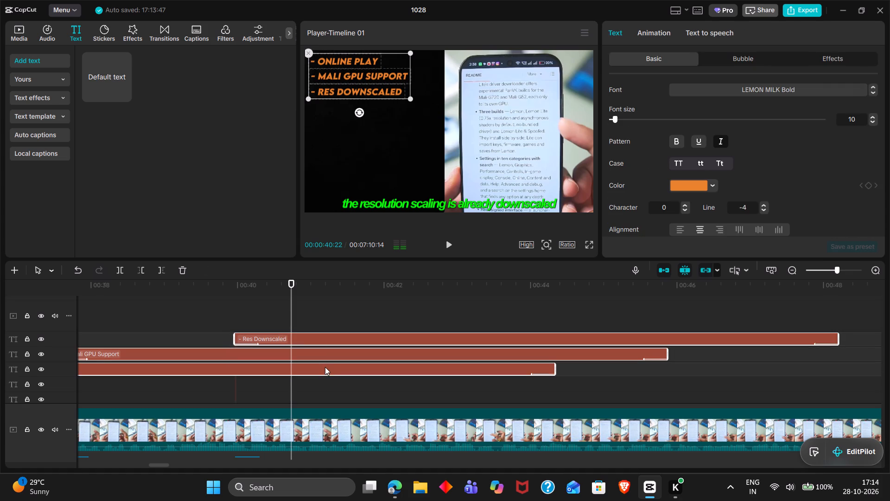
left_click(684, 201)
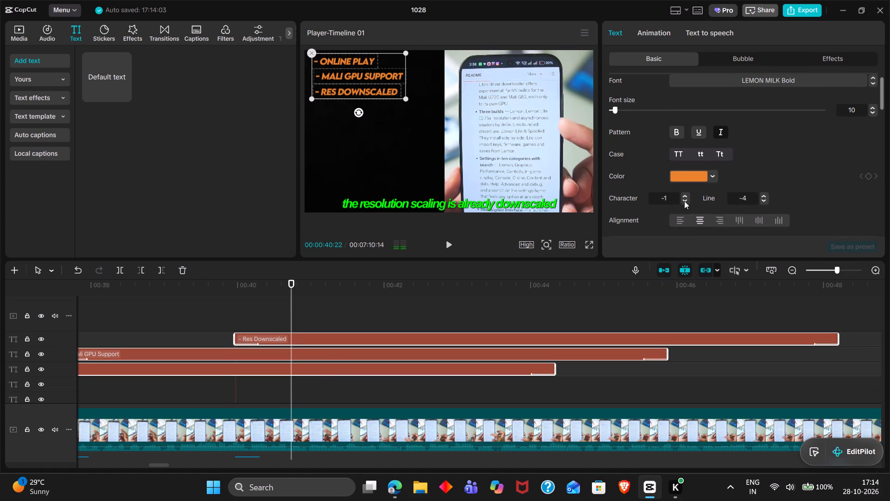
Shift the "- Mali GPU Support" title horizontally to X position -1215, aligning its left edge with "- Online Play".
left_click(320, 75)
scroll(668, 158, "down", 1)
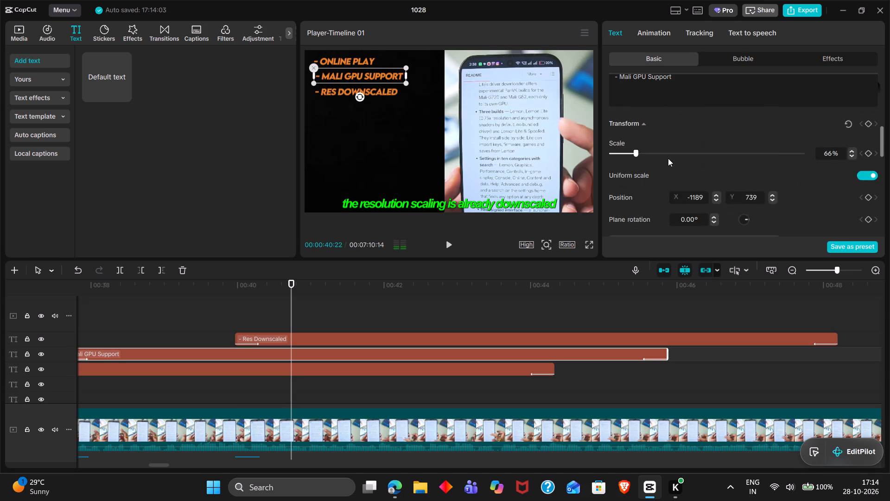
scroll(668, 158, "down", 1)
left_click(701, 145)
key("Down")
key("Down")
key("Down")
key("Down")
key("Down")
key("Down")
key("Down")
key("Down")
key("Down")
key("Down")
key("Down")
key("Down")
key("Down")
key("Down")
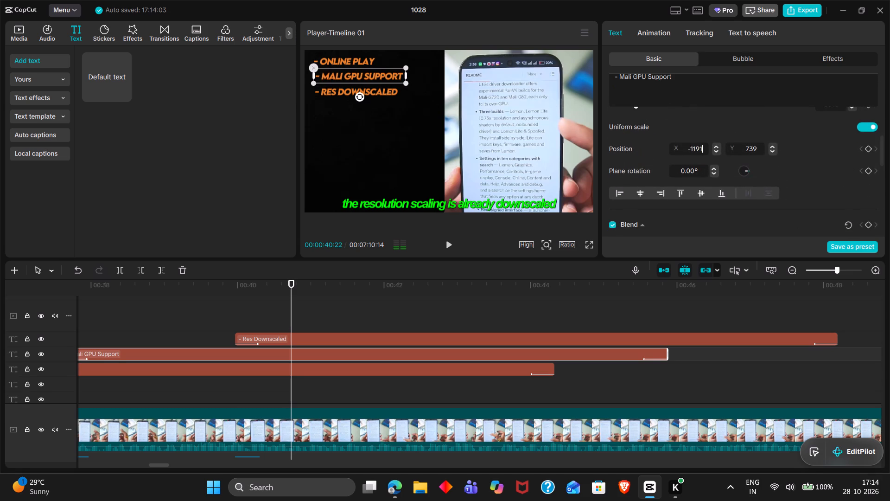
key("Down")
key("Down")
key("Down")
key("Down")
key("Down")
key("Down")
key("Down")
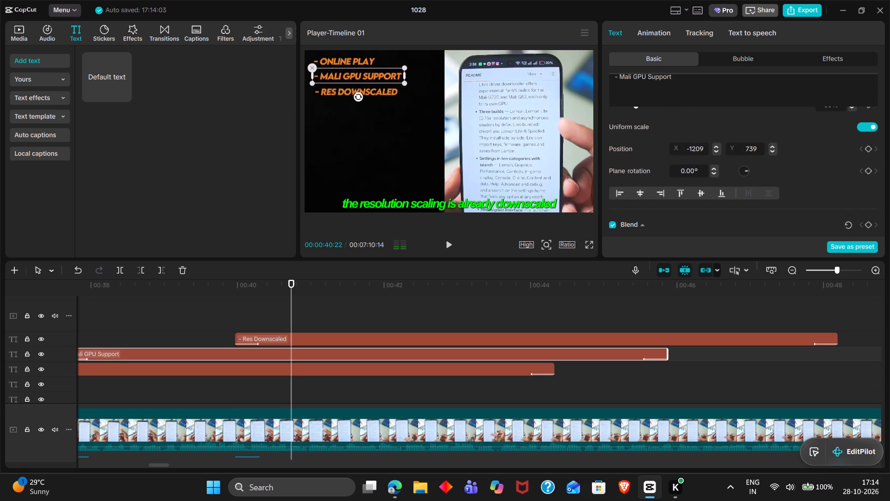
key("Down")
key("Down")
key("Down")
key("Down")
key("Down")
key("Down")
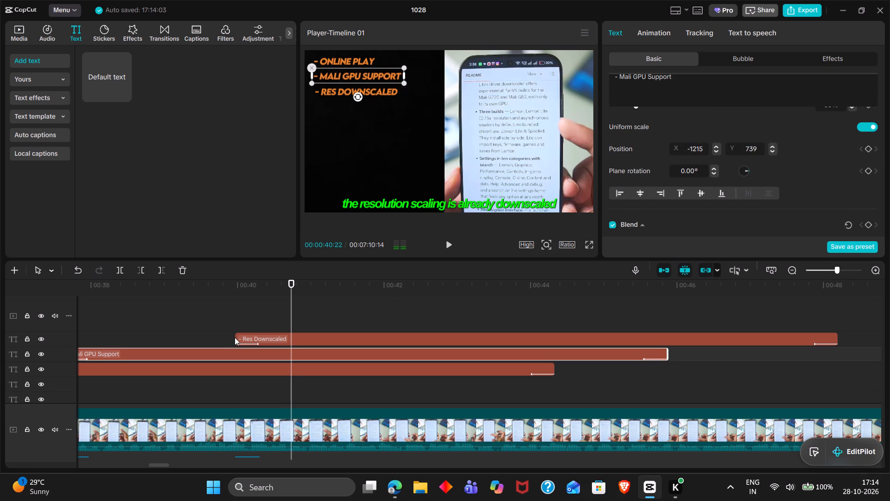
Shift the "- Res Downscaled" title horizontally to X position -1242, aligning its left edge with the two titles above it.
left_click_drag(218, 317, 316, 373)
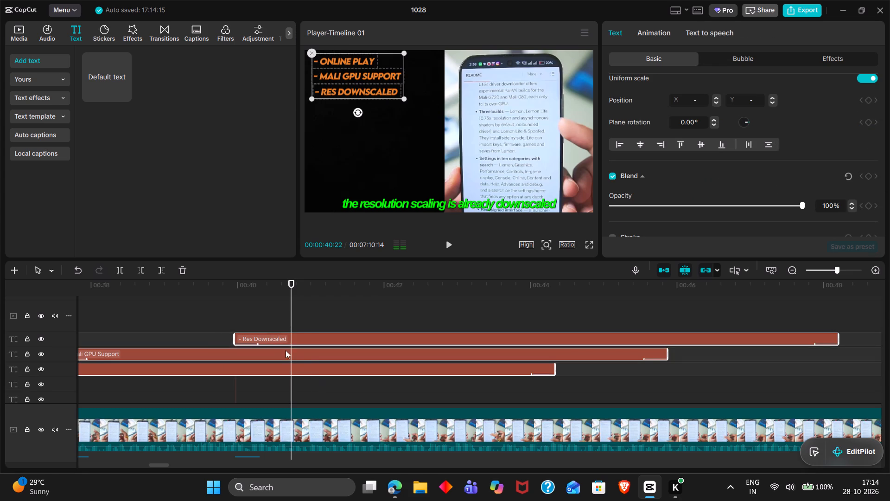
left_click(310, 340)
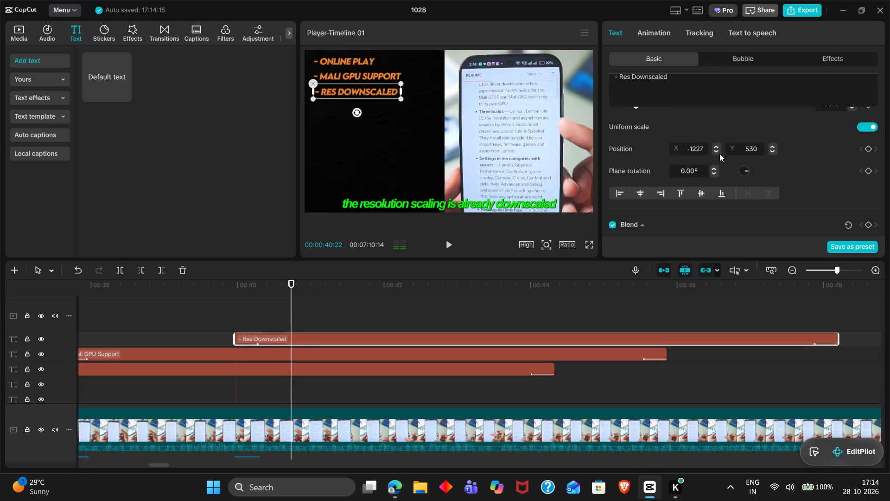
left_click(710, 148)
left_click(706, 149)
left_click(696, 151)
key("Down")
key("Down")
key("Down")
key("Down")
key("Down")
key("Down")
key("Down")
key("Down")
key("Down")
key("Down")
key("Down")
key("Down")
key("Down")
key("Down")
key("Down")
key("Down")
key("Down")
key("Down")
key("Down")
key("Down")
key("Down")
key("Down")
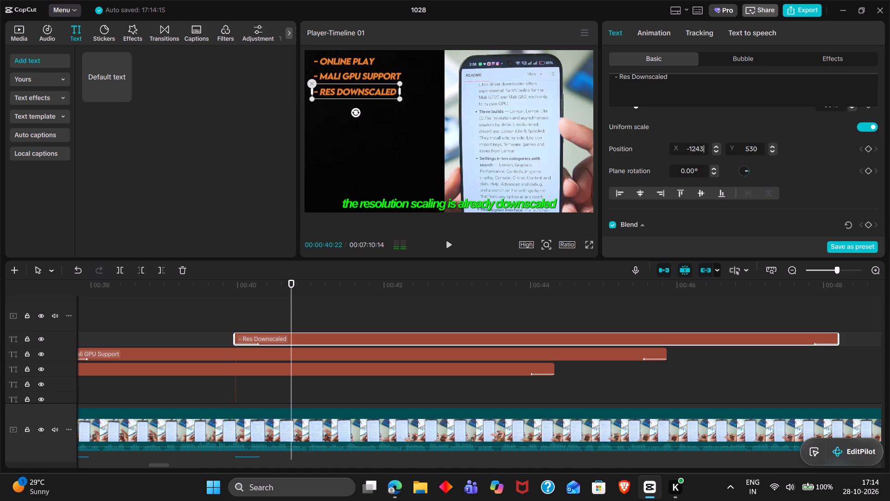
key("Up")
key("Up")
key("Up")
key("Up")
left_click_drag(265, 327, 316, 365)
Extend the ends of the three feature list titles together on the timeline, past the "like Eden" caption.
scroll(261, 340, "right", 1)
double_click(287, 325)
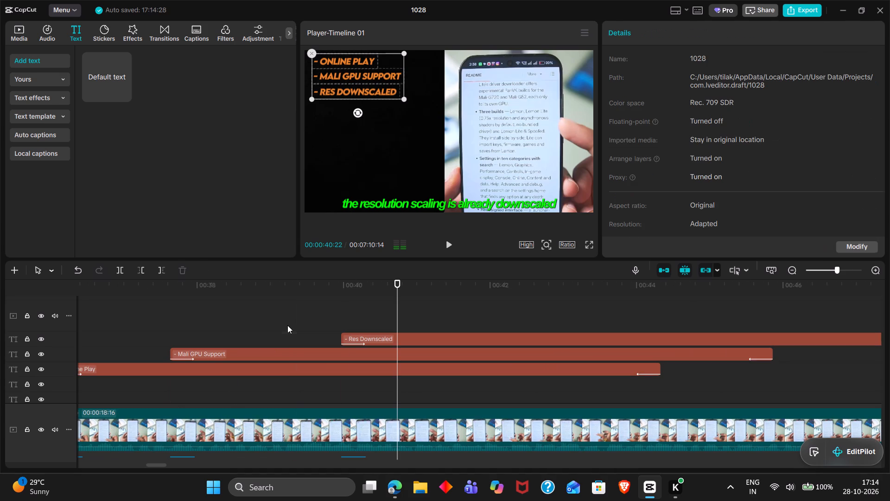
key("space")
scroll(287, 325, "left", 1)
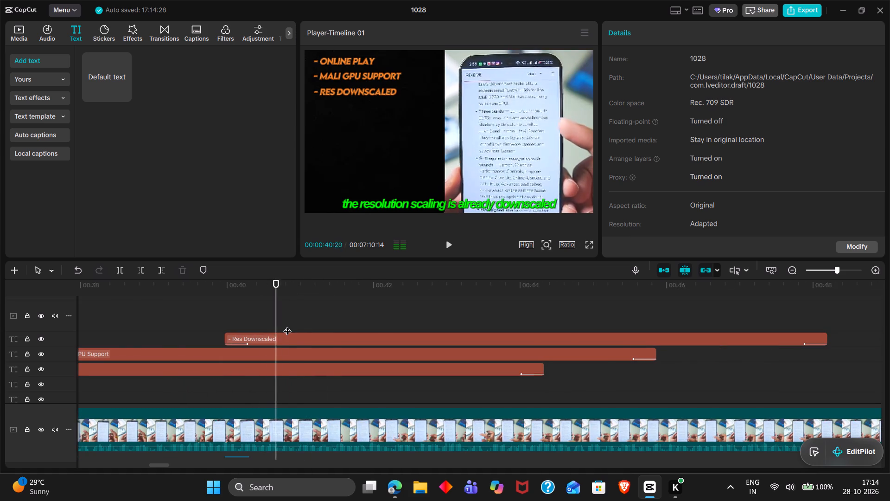
key("space")
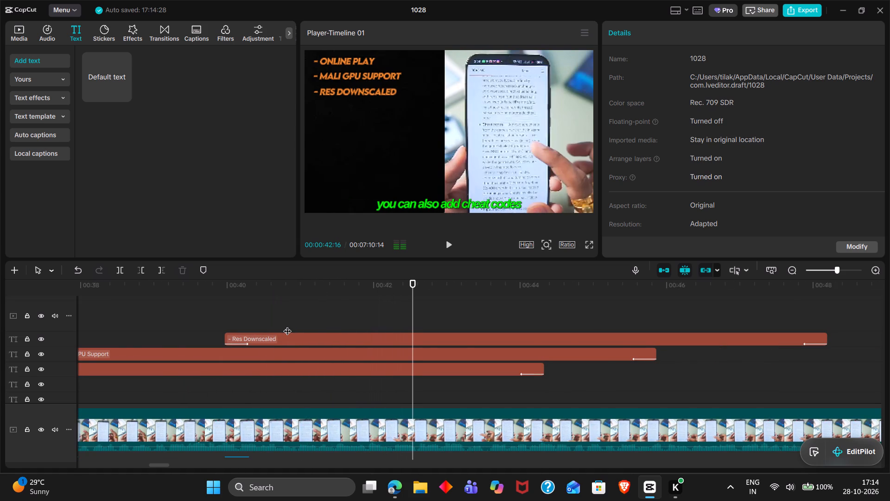
scroll(461, 340, "down", 1)
left_click_drag(563, 356, 539, 341)
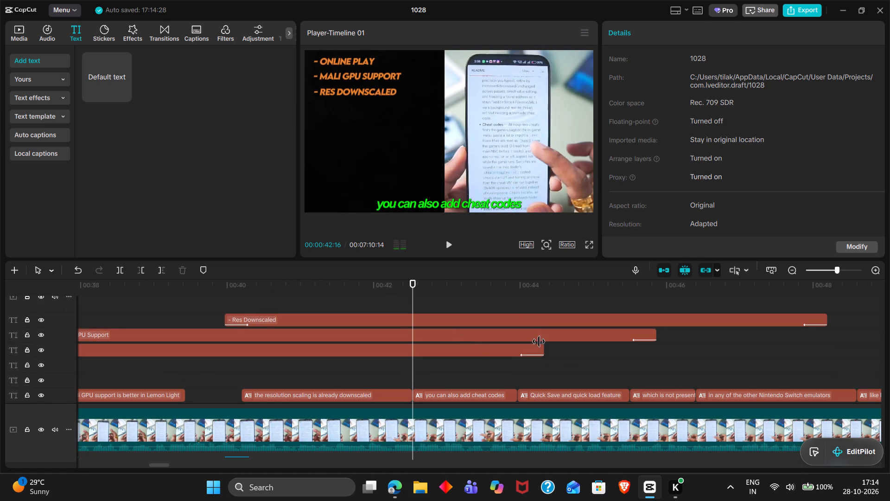
left_click_drag(539, 341, 522, 325)
left_click_drag(546, 353, 851, 373)
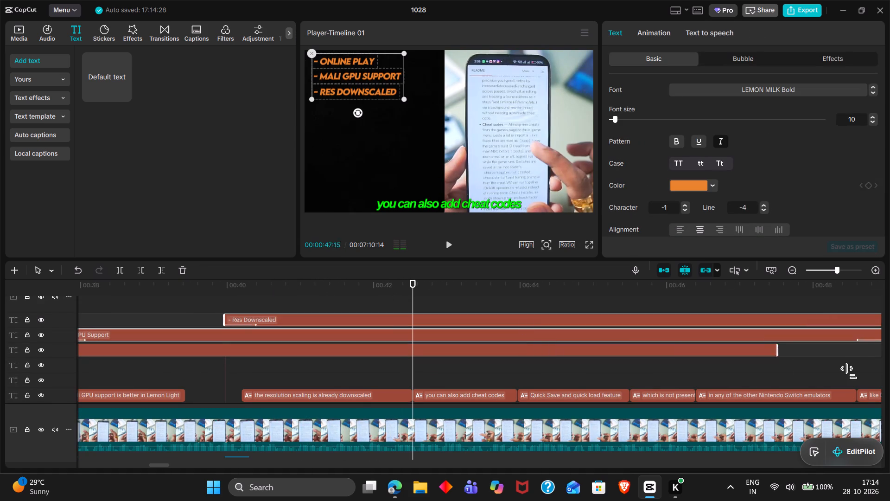
left_click_drag(851, 373, 889, 367)
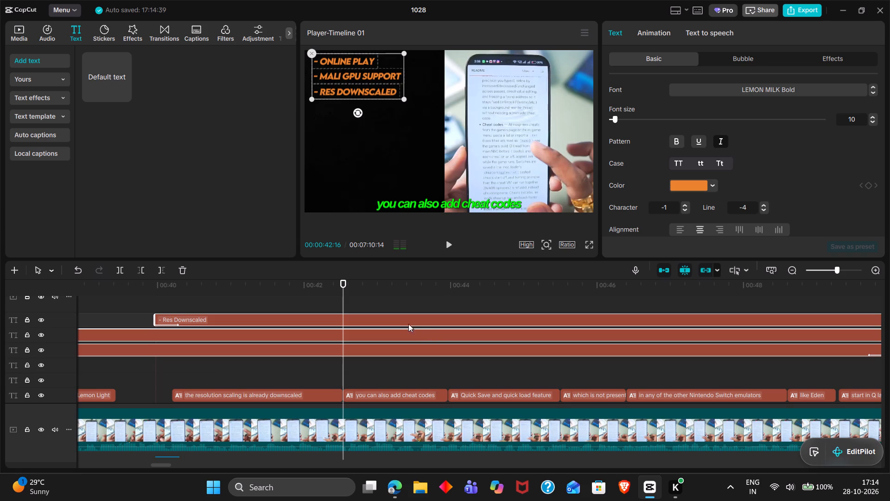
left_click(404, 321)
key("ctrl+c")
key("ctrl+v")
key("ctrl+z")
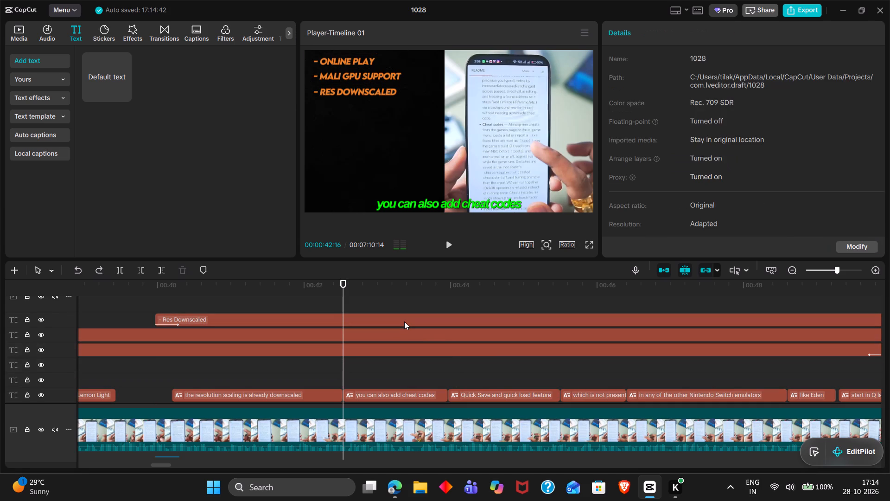
Duplicate the "- Res Downscaled" title to start at 00:00:43:05 and change the copy's text to "- Cheat codes".
left_click(404, 321)
key("ctrl+c")
key("ctrl+v")
key("space")
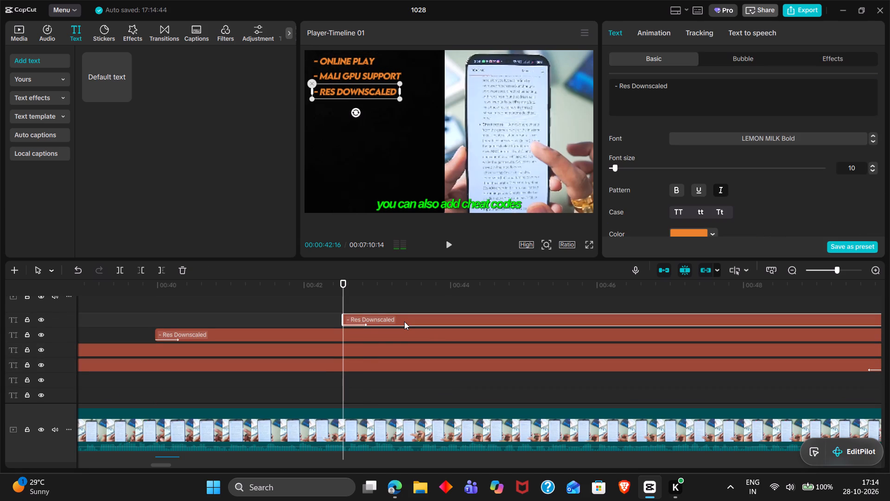
key("space")
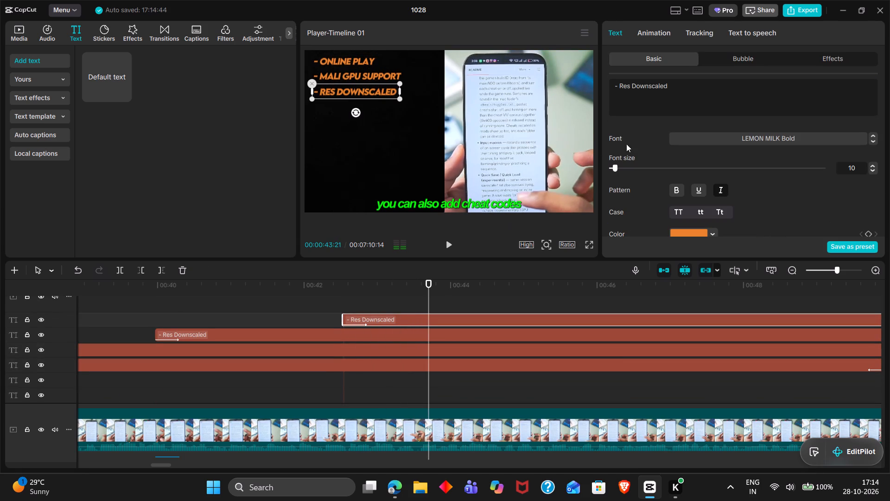
left_click_drag(384, 319, 430, 318)
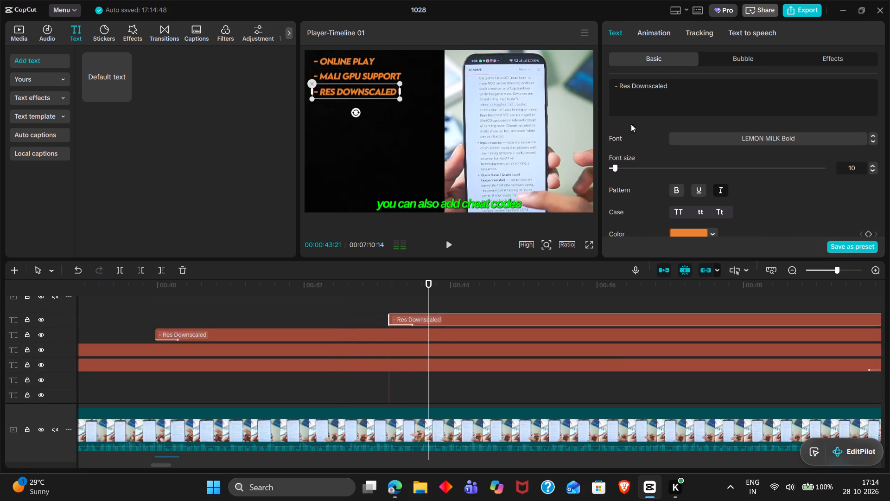
left_click_drag(693, 83, 621, 83)
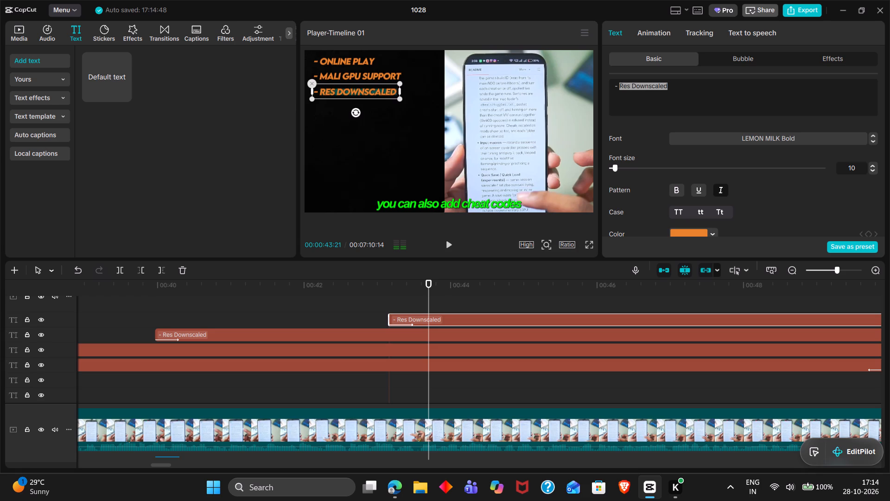
type("Cheat codes")
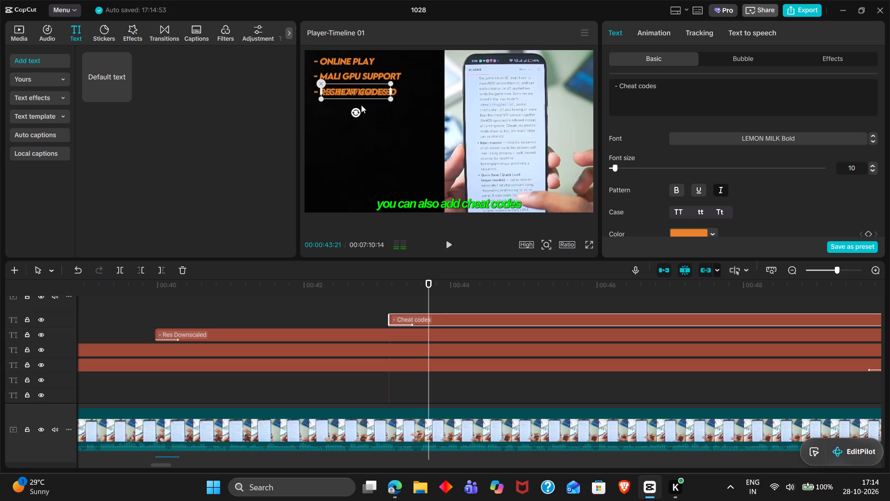
Place the "- Cheat codes" title directly beneath "- Res Downscaled" on the black backdrop, aligning their left edges.
left_click_drag(358, 98, 350, 113)
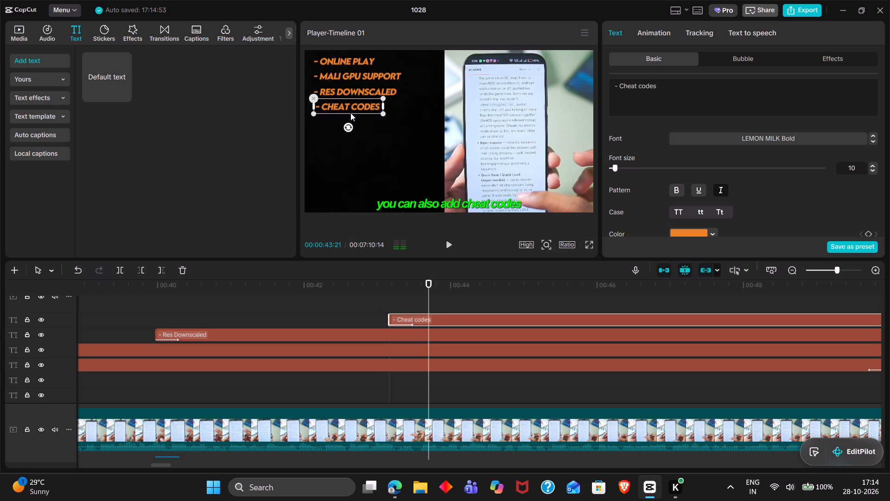
left_click_drag(350, 113, 349, 113)
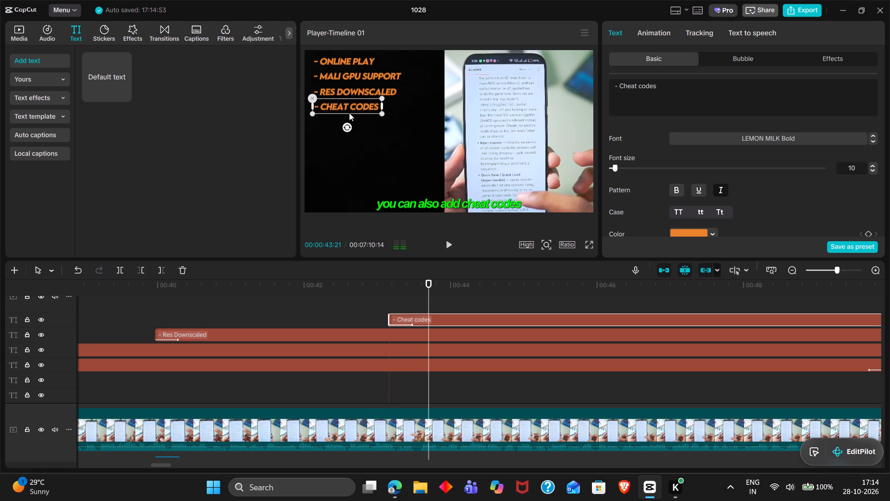
left_click_drag(349, 113, 349, 112)
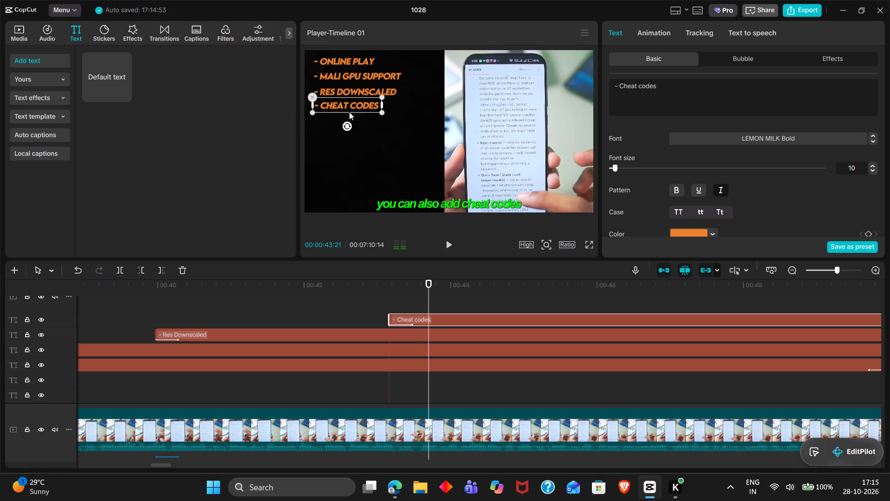
Scrub between 00:00:43:05 and 00:00:44:05 and examine the four-item feature list against the black backdrop.
left_click(371, 302)
left_click_drag(371, 302, 419, 309)
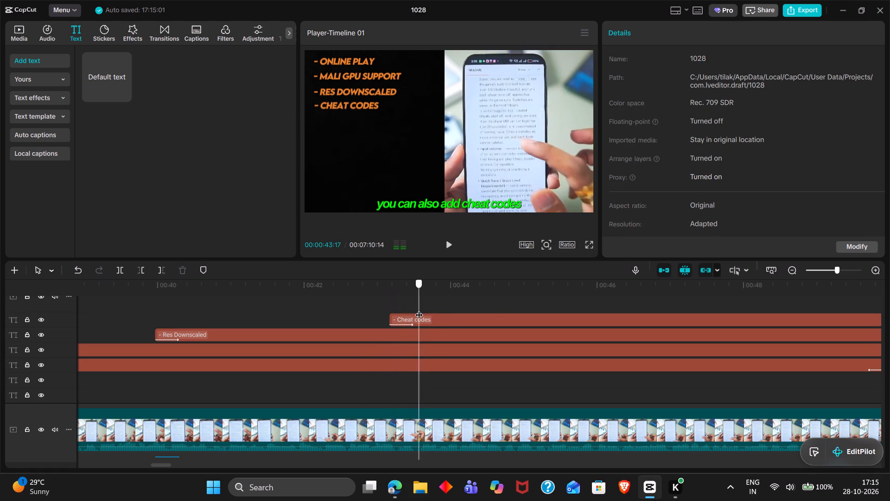
left_click_drag(419, 309, 439, 309)
left_click(452, 323)
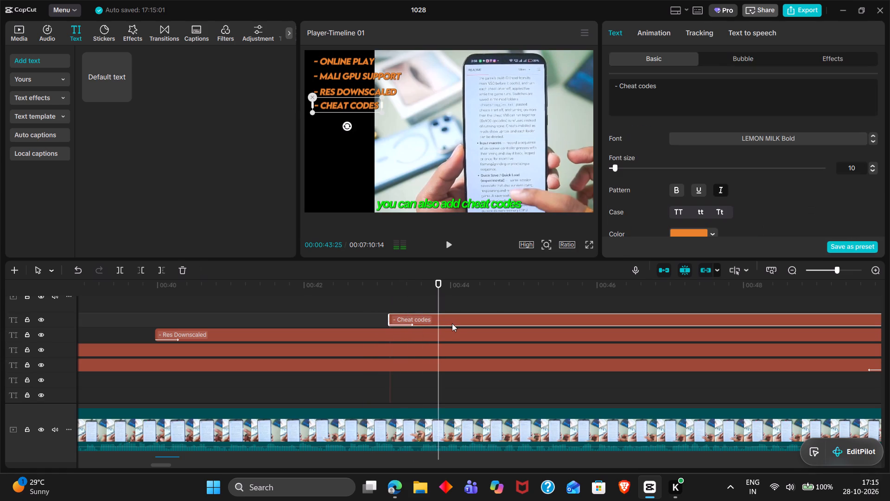
scroll(738, 166, "down", 1)
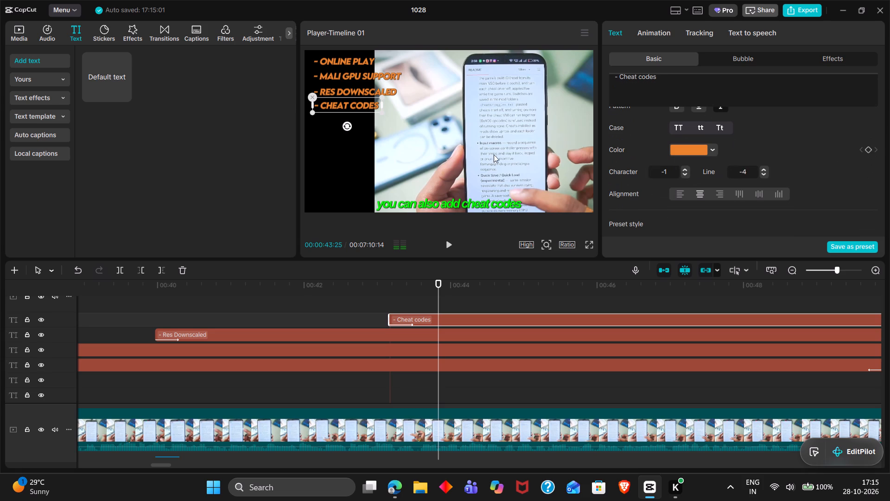
left_click_drag(347, 282, 388, 313)
left_click_drag(340, 302, 352, 309)
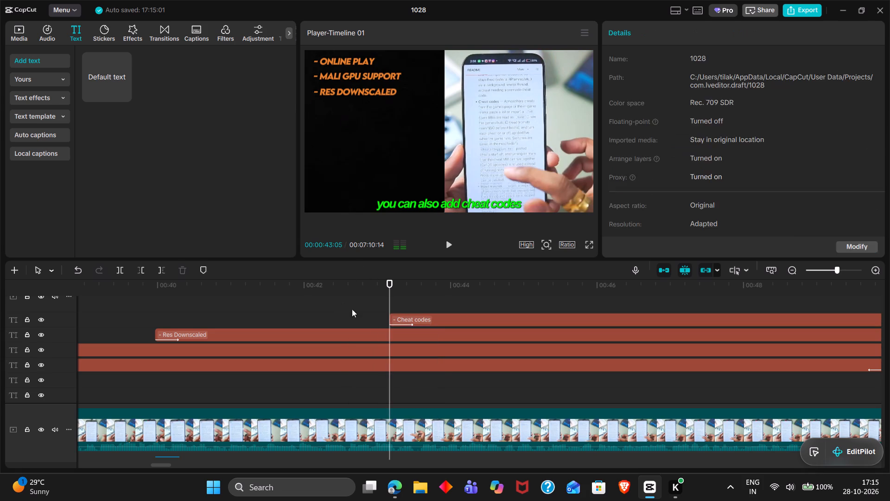
left_click_drag(352, 309, 439, 374)
left_click(462, 287)
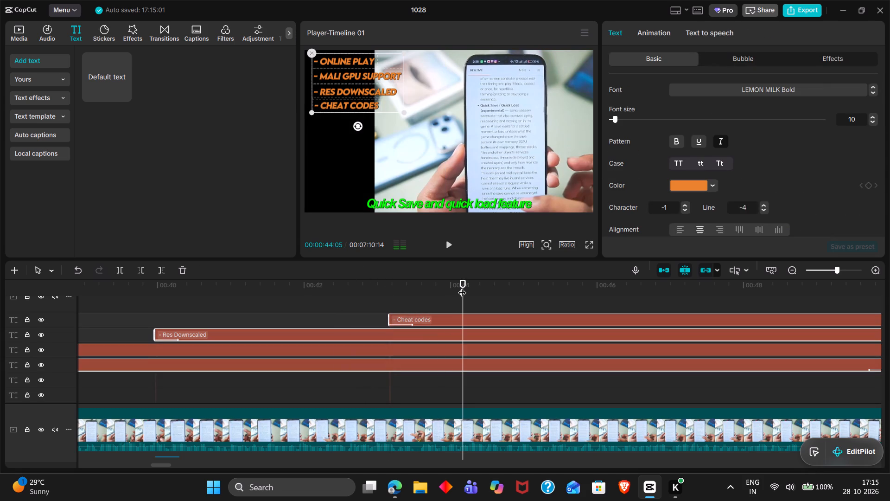
Fine-tune the horizontal position of the "- Cheat codes" title to X -1359, aligning it with the titles above.
left_click(463, 319)
scroll(694, 193, "down", 1)
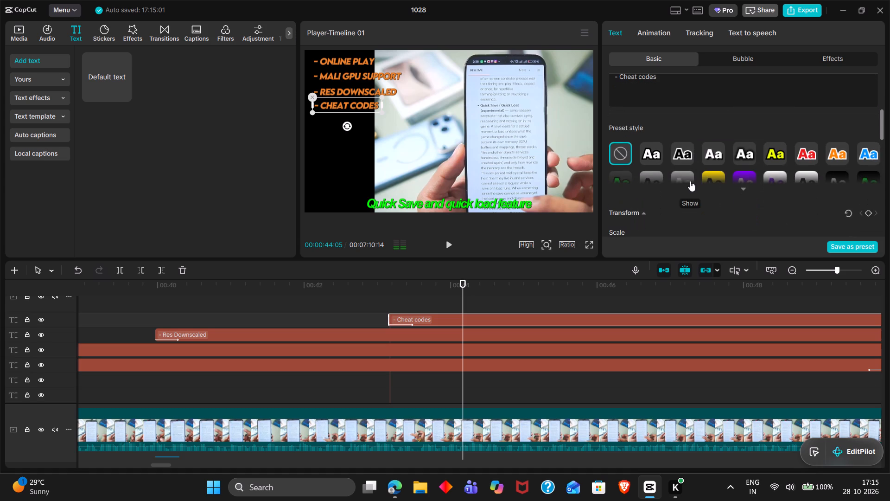
scroll(690, 181, "down", 1)
left_click(694, 193)
key("Down")
key("Down")
key("Down")
key("Down")
key("Down")
key("Down")
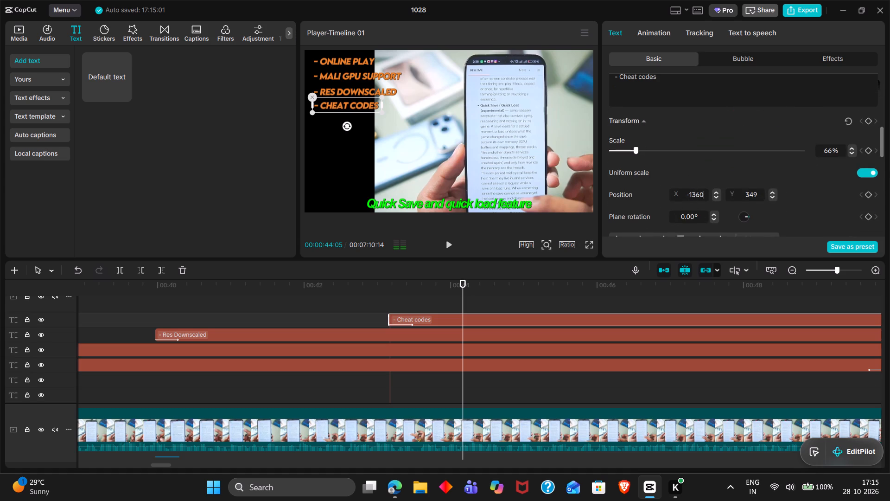
key("Down")
key("Up")
key("Up")
key("Up")
key("Up")
key("Up")
key("Up")
Extend the end of the black backdrop clip past the "like Eden" caption, to about 00:00:49:20.
scroll(456, 425, "up", 1)
scroll(464, 385, "down", 1)
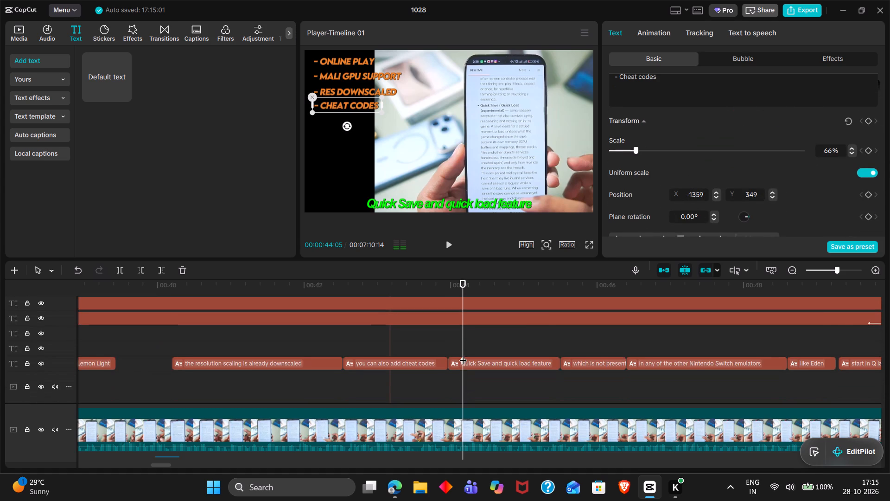
scroll(463, 354, "down", 3)
left_click(414, 344)
double_click(434, 346)
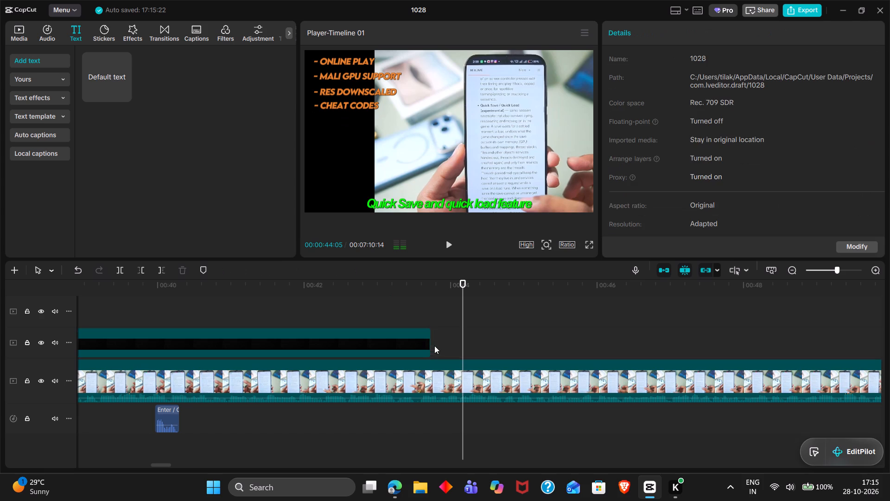
left_click(428, 345)
left_click_drag(432, 345, 888, 371)
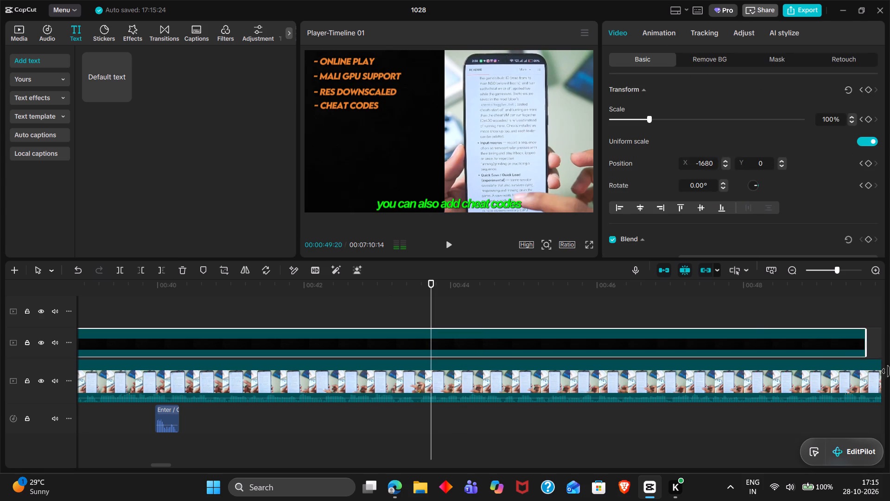
left_click_drag(888, 371, 889, 366)
Duplicate the Enter sound effect from the "- Res Downscaled" title to 00:00:43:05, where the "- Cheat codes" title starts.
scroll(557, 349, "up", 1)
double_click(377, 334)
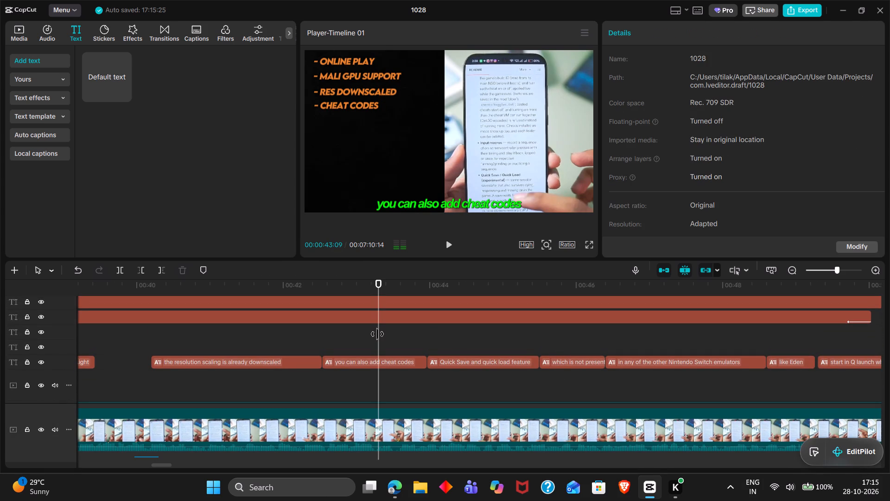
key("space")
key("space")
scroll(377, 334, "up", 1)
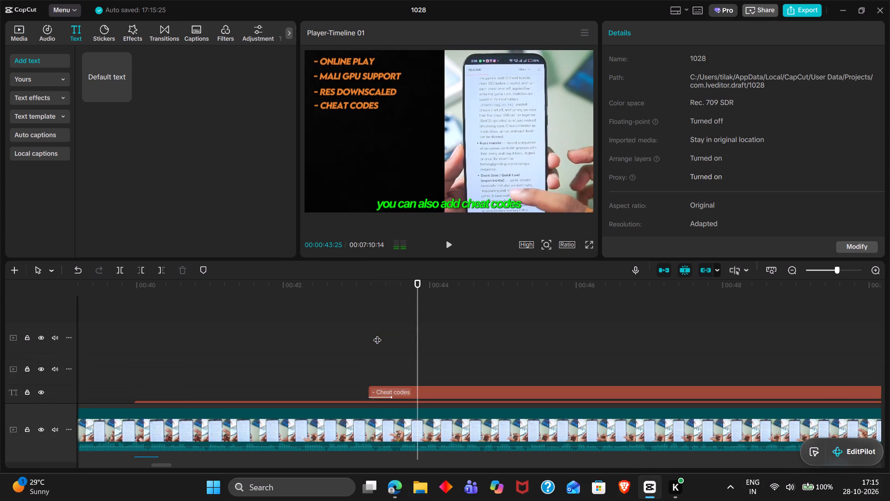
left_click(377, 353)
left_click_drag(377, 353, 365, 353)
scroll(365, 353, "down", 10)
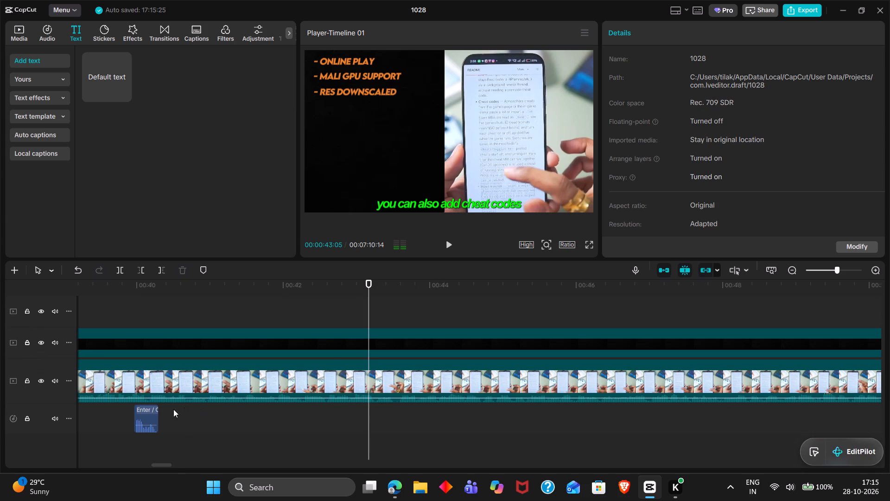
left_click(146, 413)
key("ctrl+c")
key("ctrl+v")
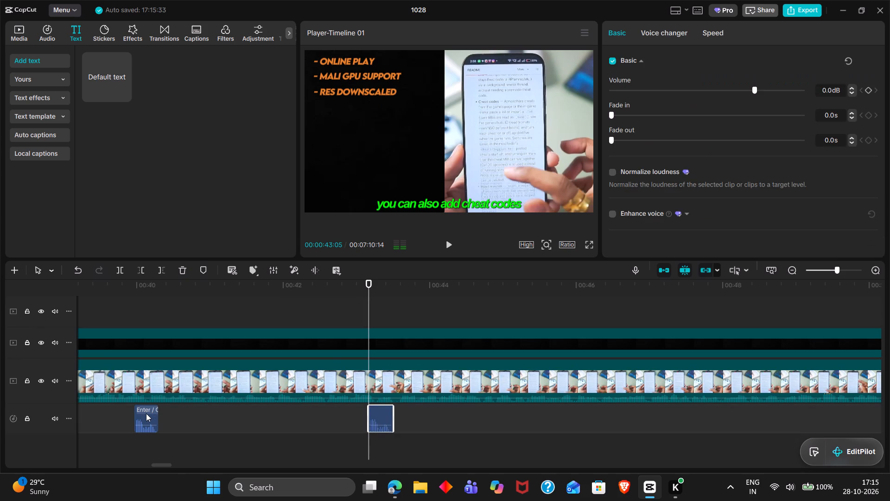
Find where "Quick Save" is spoken and duplicate the "- Cheat codes" title to start at 00:00:43:24.
key("space")
key("space")
key("space")
key("space")
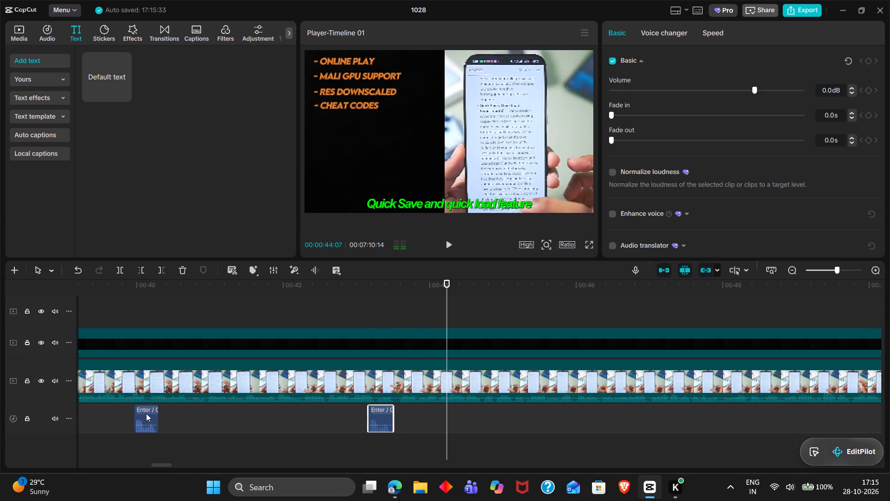
double_click(427, 305)
key("space")
key("space")
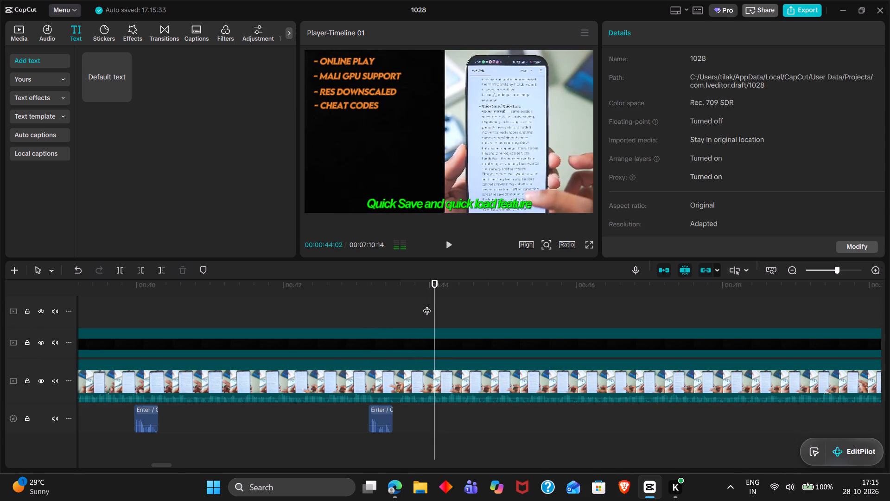
left_click(427, 305)
left_click_drag(427, 305, 416, 305)
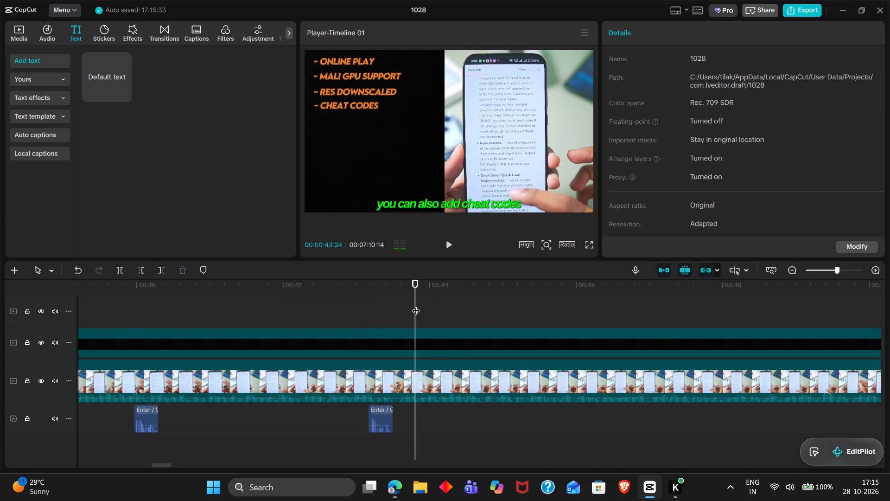
scroll(427, 324, "up", 3)
left_click(422, 364)
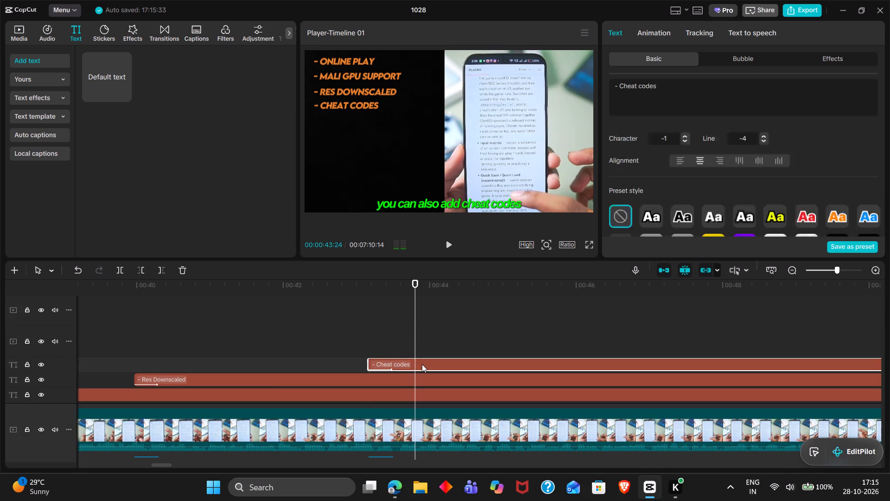
key("ctrl+c")
key("ctrl+v")
Change the text of the duplicated "- Cheat codes" title to "- Quick Save".
double_click(666, 88)
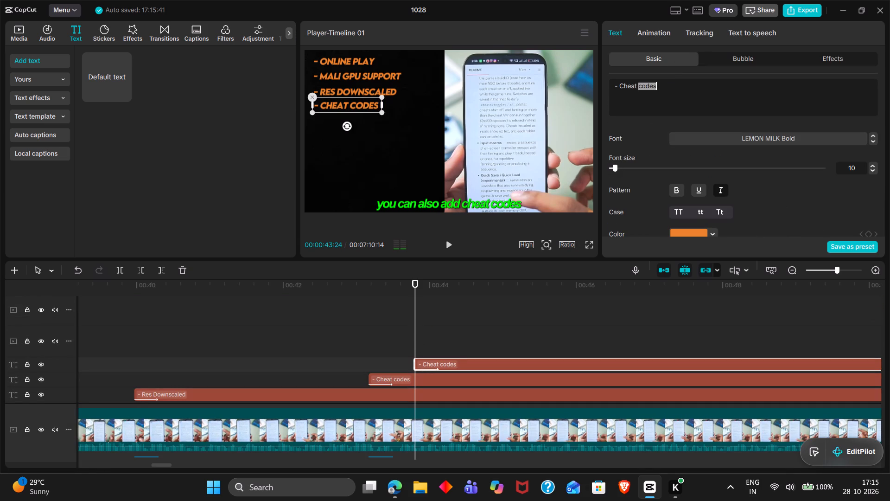
key("BackSpace")
key("BackSpace")
key("BackSpace")
key("BackSpace")
key("BackSpace")
key("BackSpace")
key("BackSpace")
key("BackSpace")
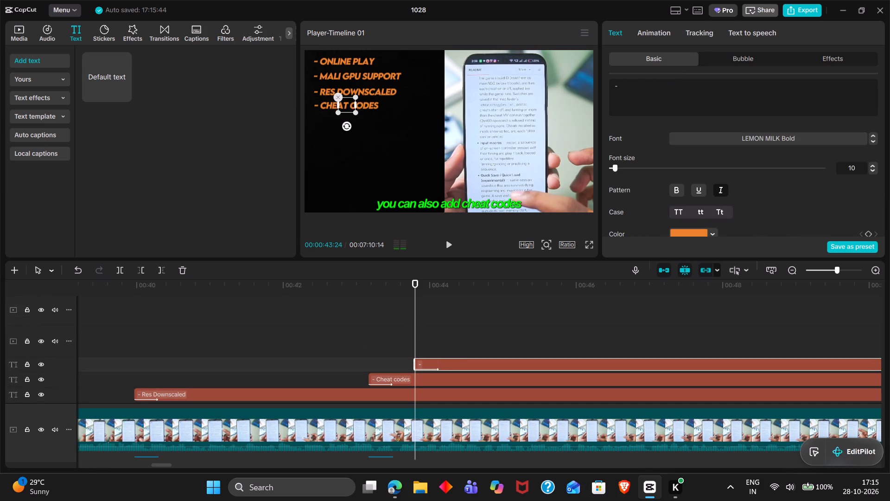
key("space")
type("Quick Save")
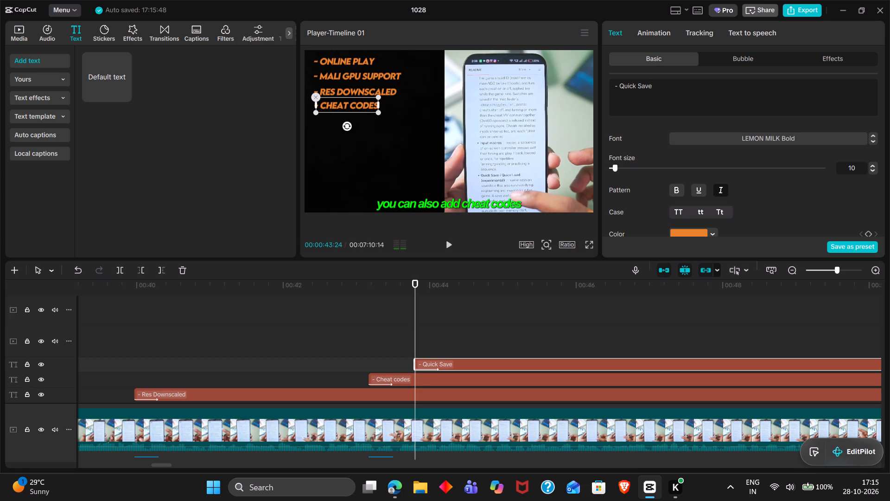
Place the "- Quick Save" title directly beneath "- Cheat codes" on the black backdrop, aligning their left edges.
left_click(477, 291)
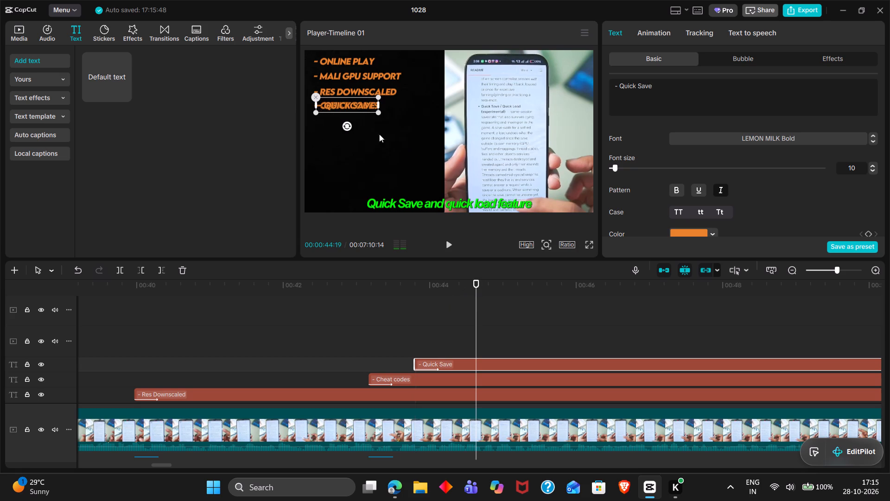
left_click_drag(343, 108, 340, 124)
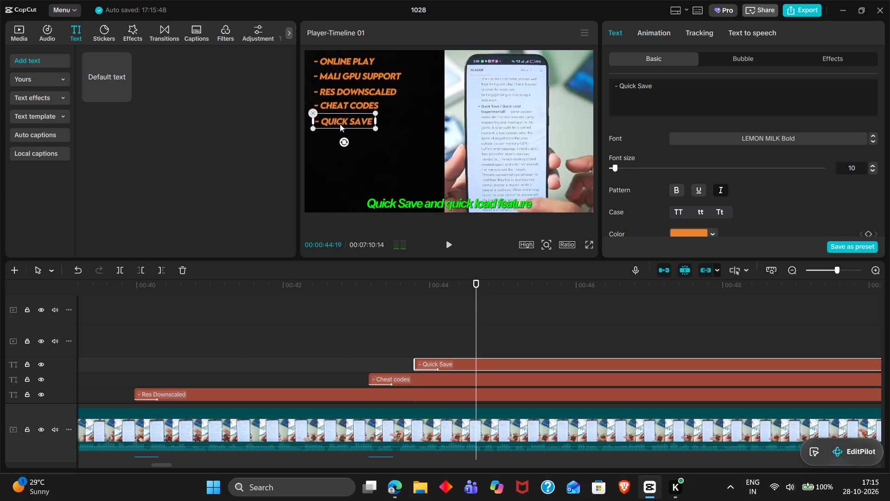
left_click_drag(340, 124, 340, 122)
Duplicate the Enter sound effect from the "- Cheat codes" title to 00:00:43:24, where the "- Quick Save" title starts.
double_click(418, 335)
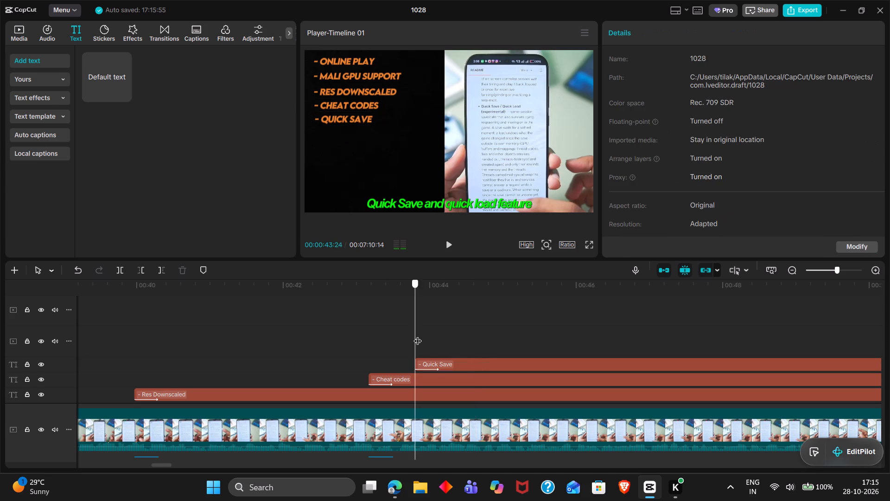
scroll(416, 335, "down", 3)
left_click(386, 428)
key("ctrl+c")
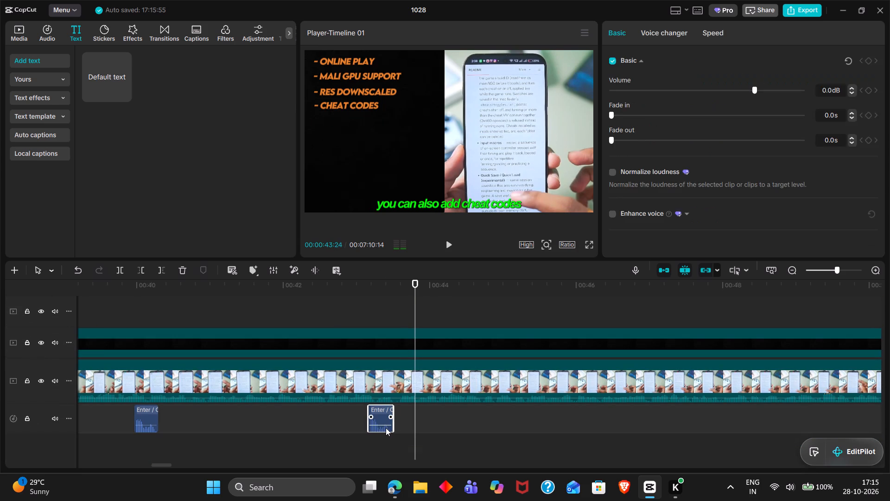
key("ctrl+v")
Play back the "- Cheat codes" and "- Quick Save" entrances to check their timing against the sound effects and narration.
left_click(375, 439)
left_click_drag(375, 439, 365, 441)
key("space")
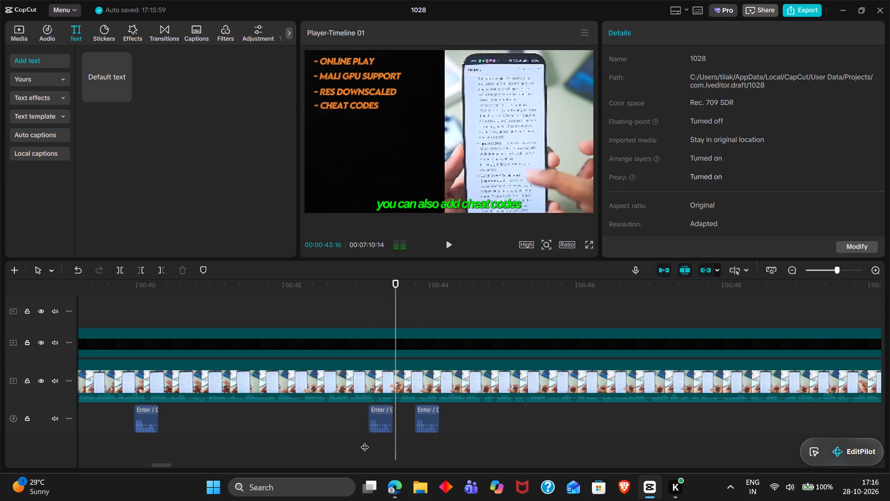
key("space")
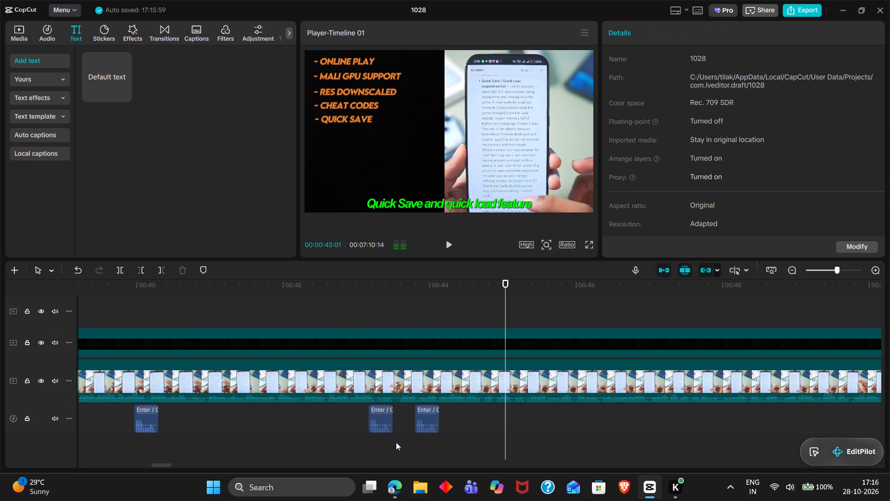
triple_click(412, 443)
key("space")
key("space")
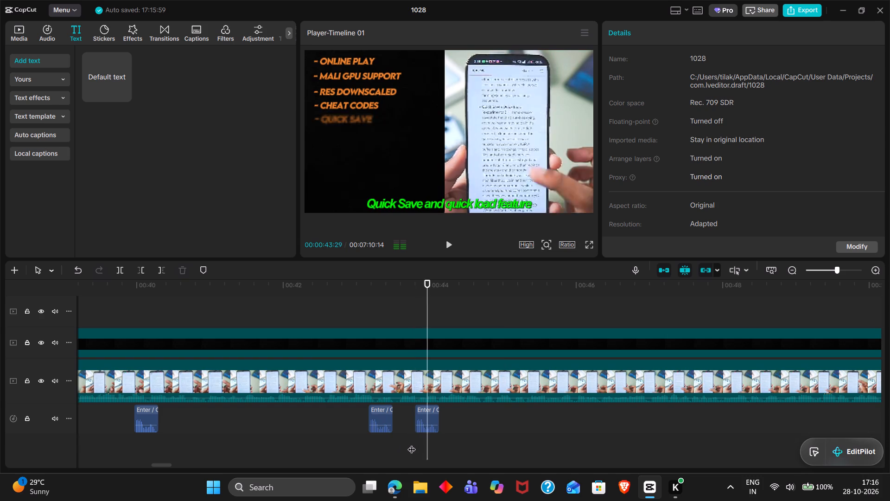
key("space")
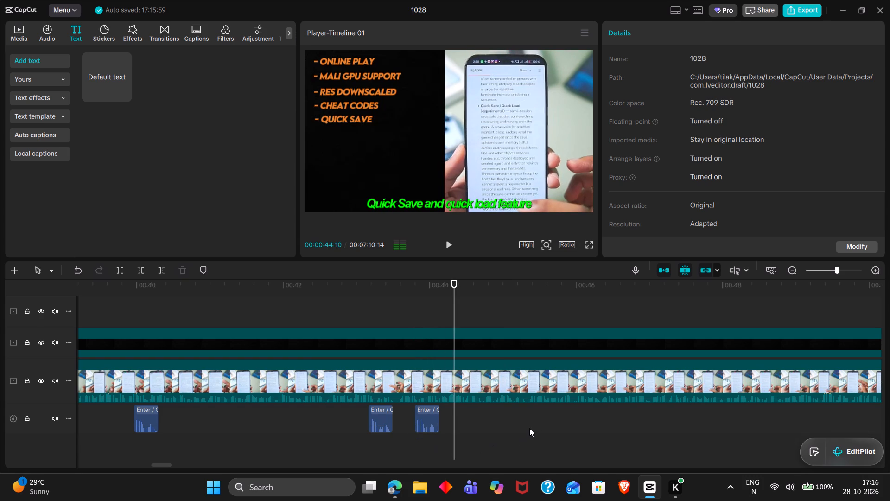
Duplicate the "- Quick Save" title to start at 00:00:44:20 and change the copy's text to "- Quick Load".
key("space")
key("space")
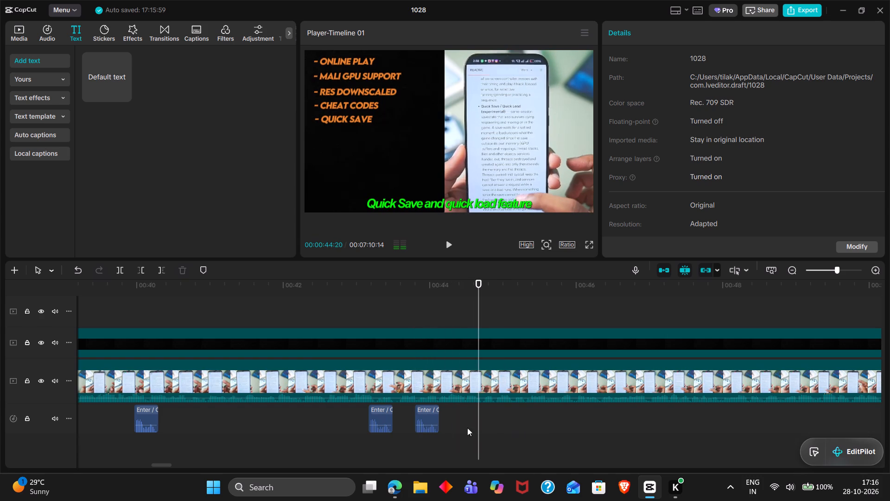
scroll(464, 438, "up", 1)
scroll(487, 328, "up", 1)
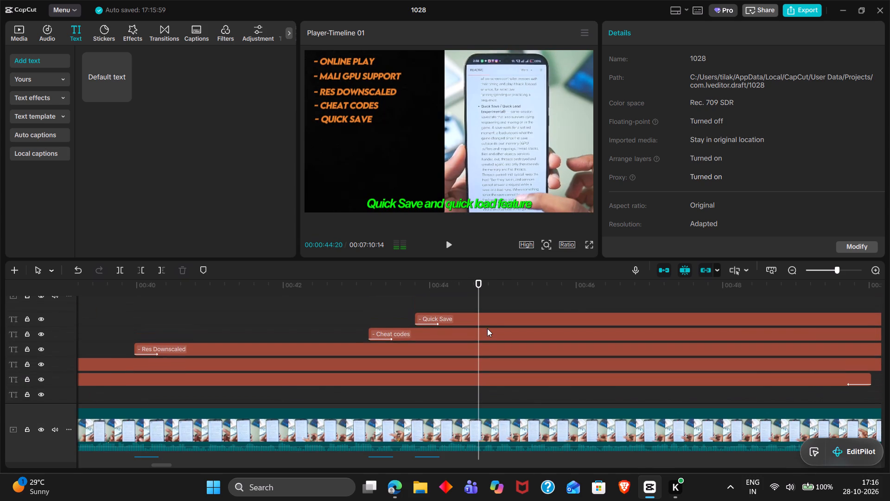
left_click(484, 317)
key("ctrl+c")
key("ctrl+v")
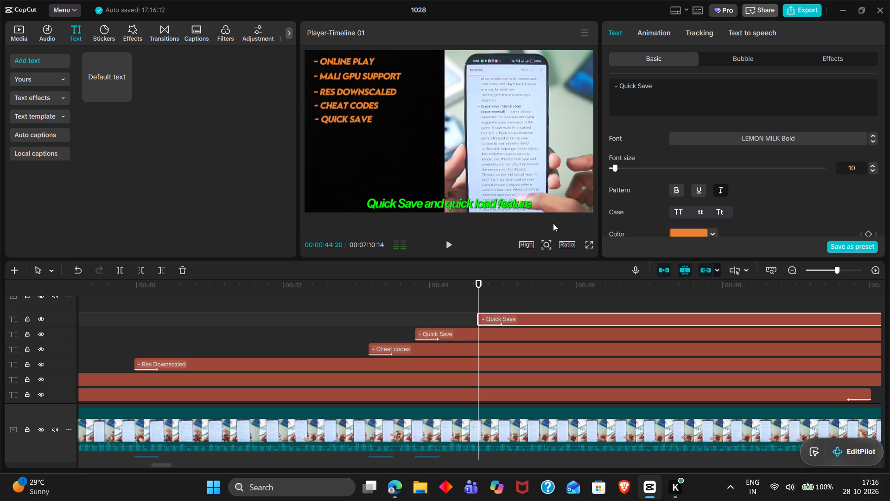
double_click(674, 88)
type("Load")
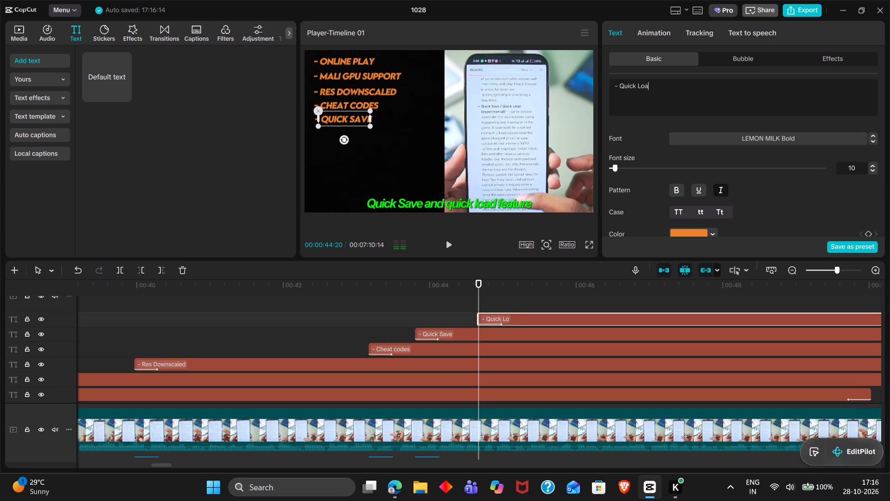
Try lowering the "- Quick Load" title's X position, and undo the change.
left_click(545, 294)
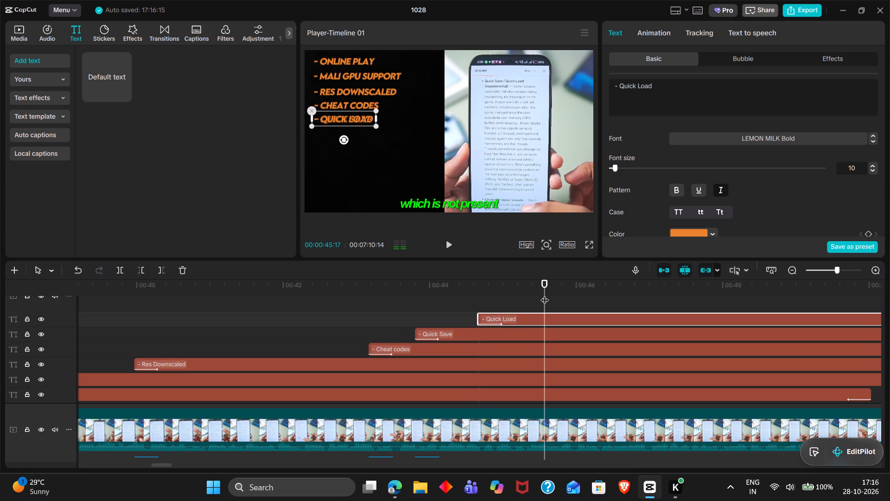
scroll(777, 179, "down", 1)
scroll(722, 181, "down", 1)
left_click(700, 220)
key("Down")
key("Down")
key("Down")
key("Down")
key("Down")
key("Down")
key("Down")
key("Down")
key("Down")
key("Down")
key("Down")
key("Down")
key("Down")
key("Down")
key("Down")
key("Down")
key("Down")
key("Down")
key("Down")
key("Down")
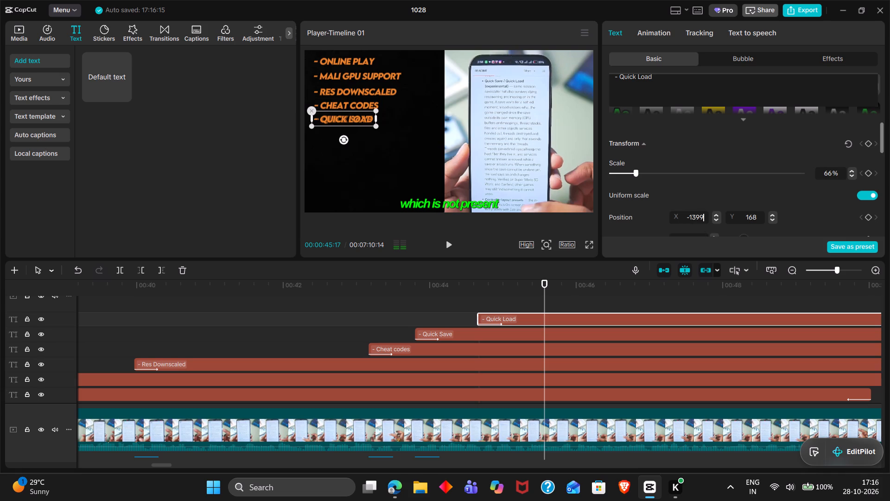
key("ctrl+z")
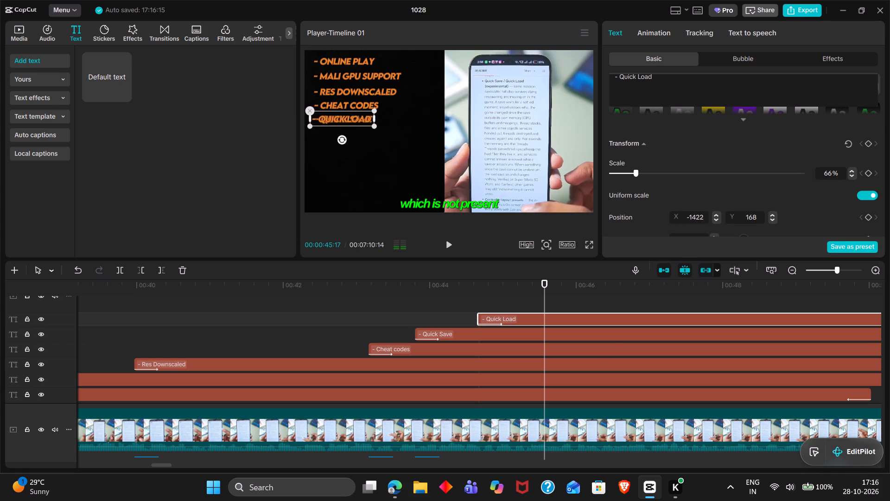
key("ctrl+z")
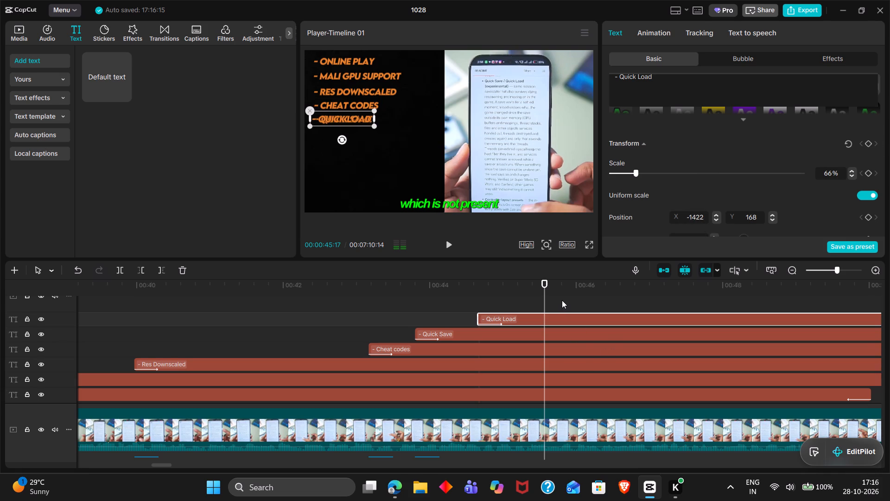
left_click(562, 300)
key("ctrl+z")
Lower the "- Quick Load" title below "- Quick Save" by setting its Y position to -2.
left_click(564, 314)
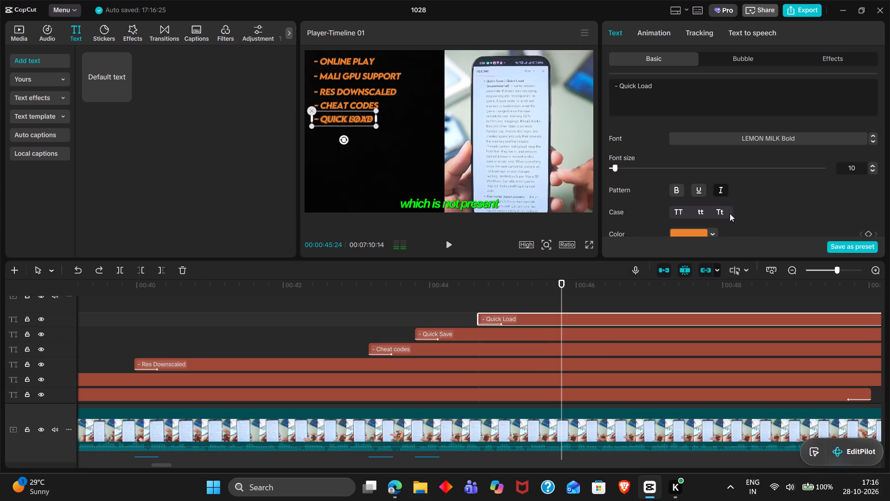
scroll(735, 194, "down", 1)
scroll(735, 194, "up", 1)
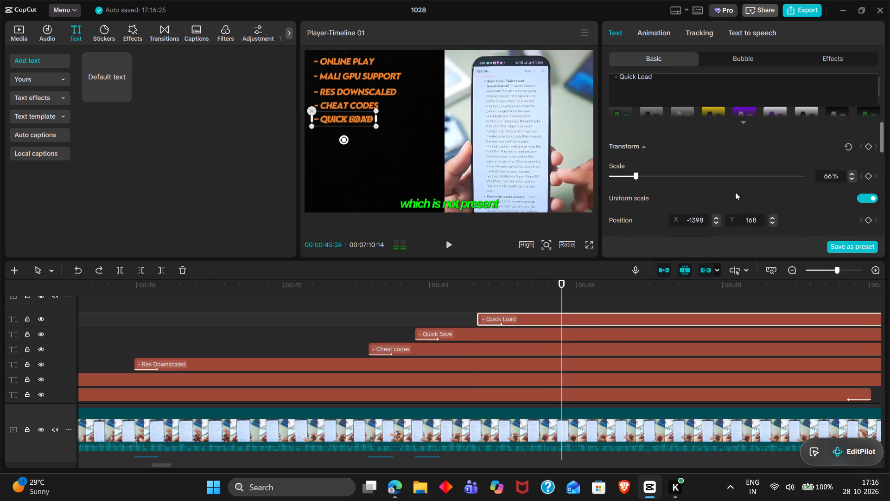
left_click(750, 220)
key("Down")
key("Down")
key("Down")
key("Down")
key("Down")
key("Down")
key("Down")
key("Down")
key("Down")
key("Down")
key("Down")
key("Down")
key("Down")
key("Down")
key("Down")
key("Down")
key("Down")
key("Down")
key("Down")
key("Down")
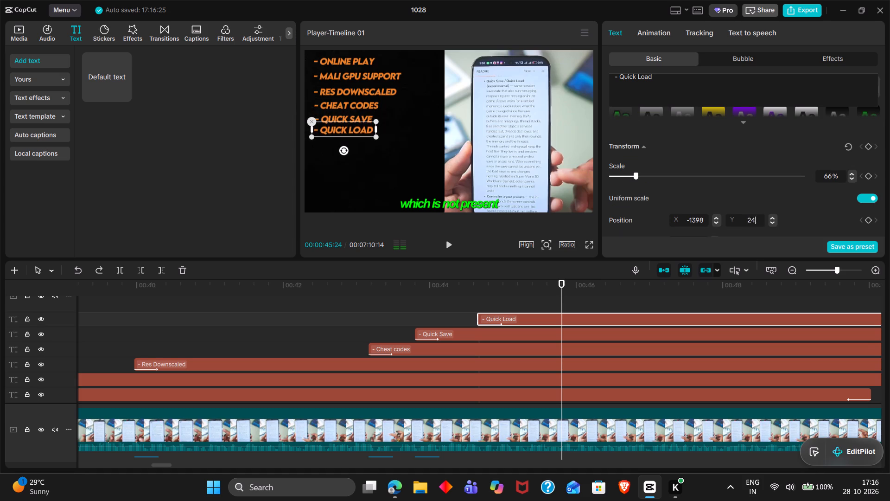
key("Down")
key("Down")
key("Down")
key("Down")
key("Down")
key("Down")
key("Down")
key("Down")
key("Down")
key("Down")
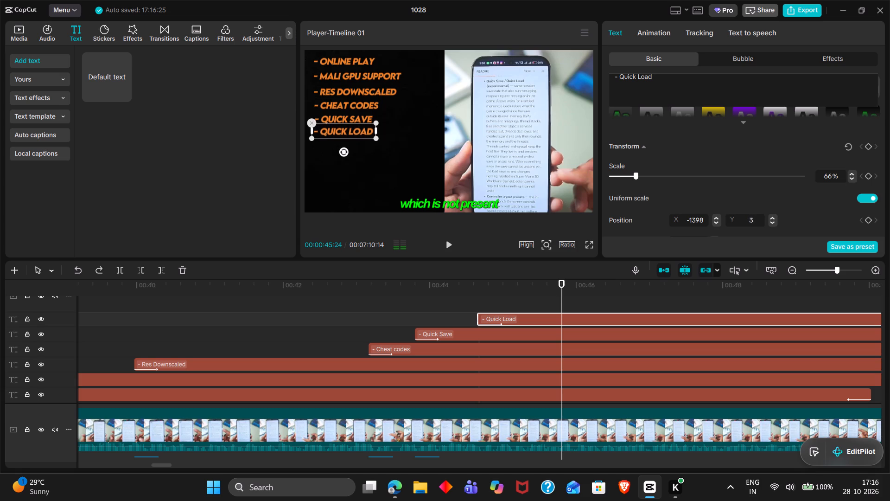
Duplicate the Enter sound effect from the "- Quick Save" title to 00:00:44:20, where "- Quick Load" starts, and play back the entrance.
left_click(430, 307)
left_click_drag(430, 307, 400, 303)
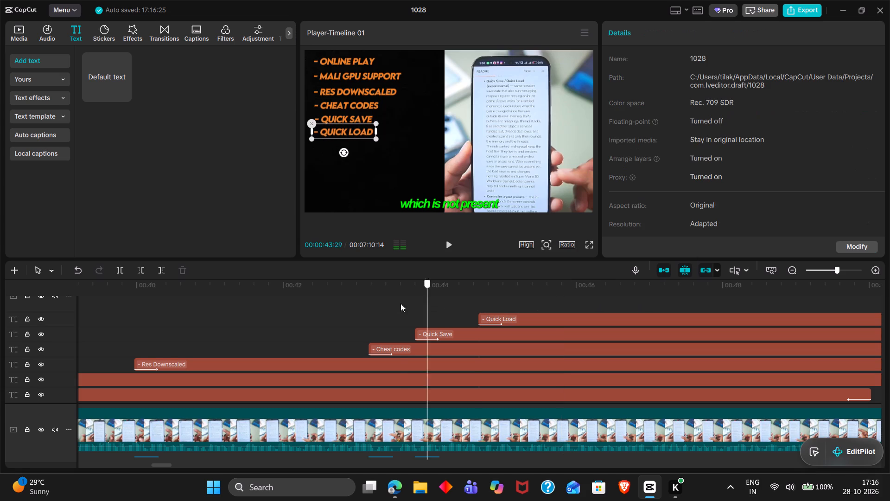
double_click(400, 303)
key("space")
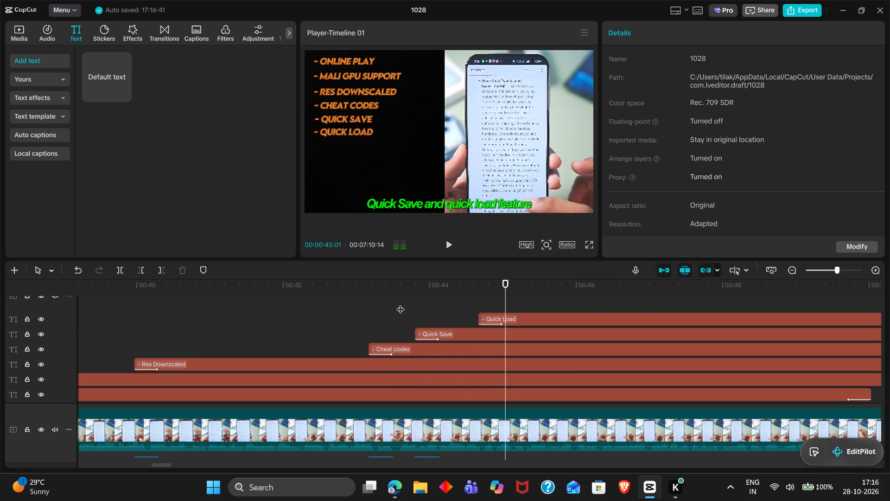
key("space")
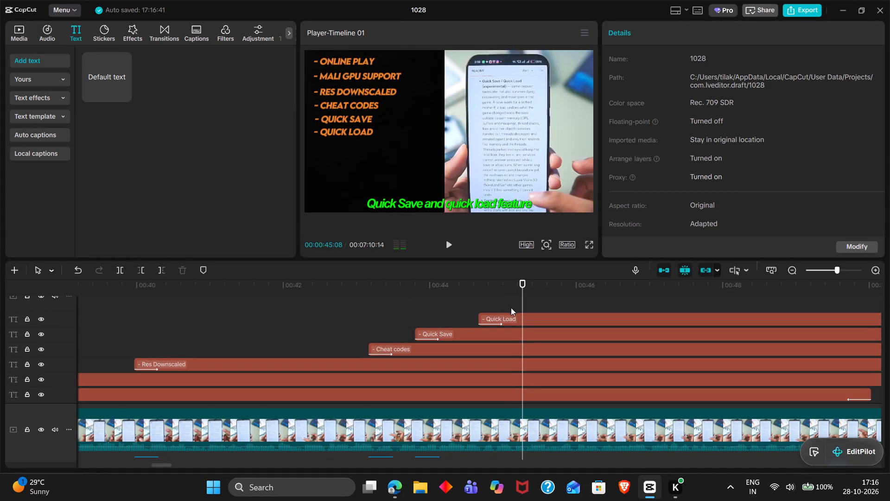
double_click(483, 303)
scroll(483, 303, "down", 1)
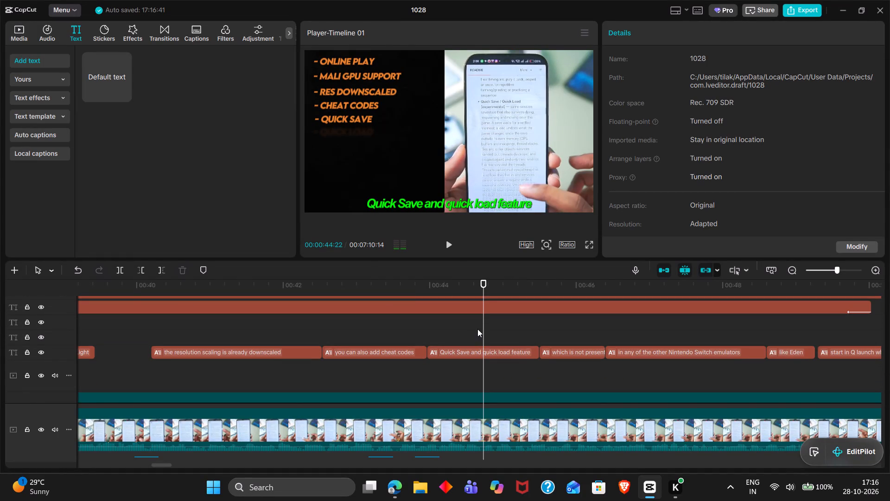
double_click(477, 329)
scroll(477, 329, "down", 1)
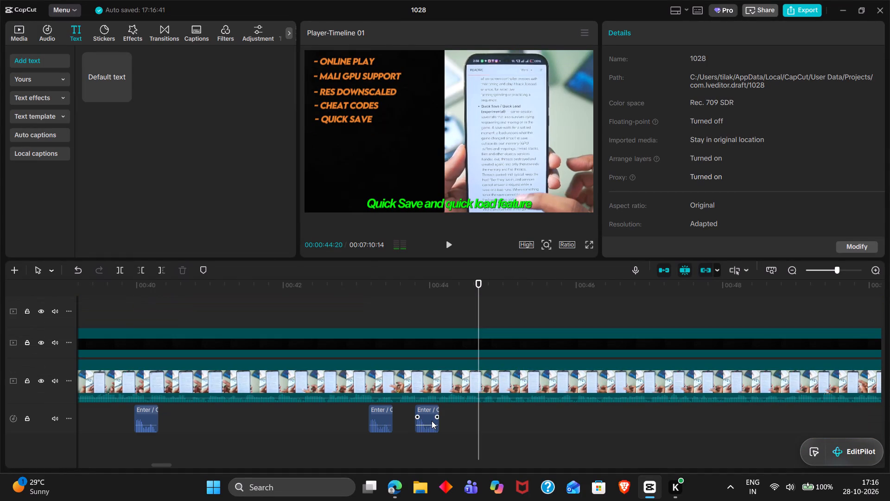
left_click(432, 421)
key("ctrl+c")
key("ctrl+v")
key("space")
scroll(432, 421, "left", 1)
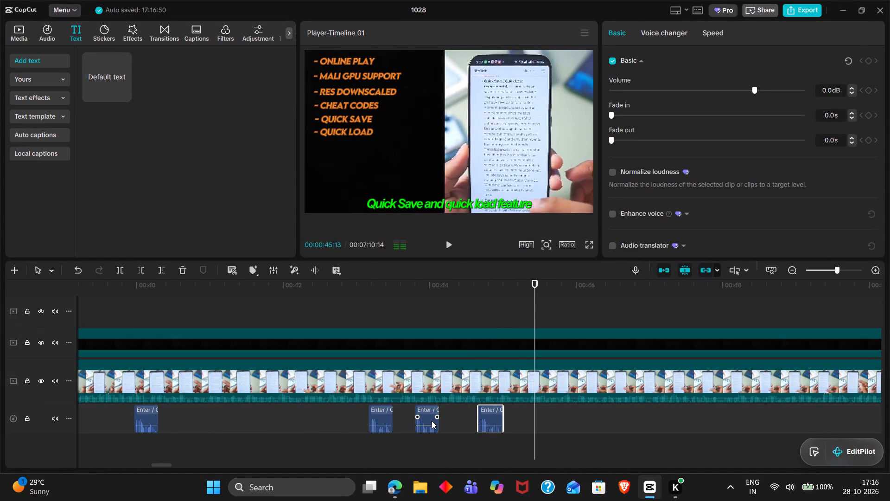
scroll(432, 421, "left", 1)
key("space")
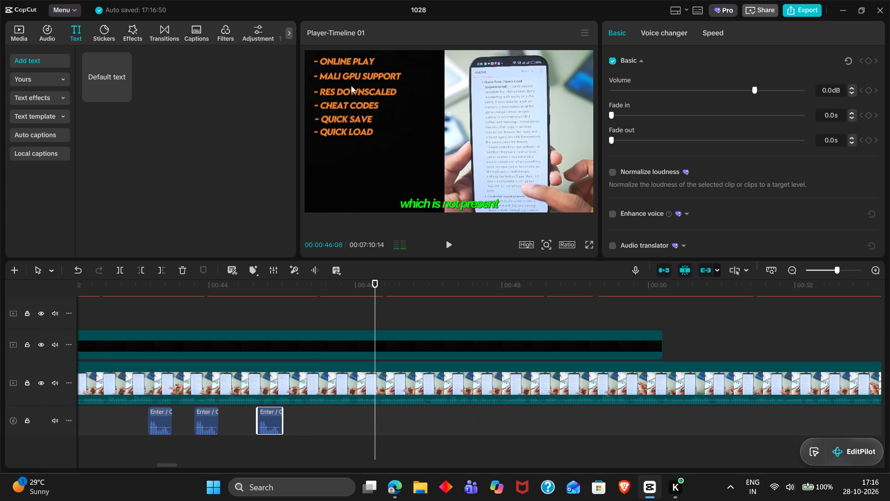
Set the "- Cheat codes" title's Y position to 335 to even out the list spacing.
scroll(304, 368, "right", 1)
scroll(304, 368, "up", 1)
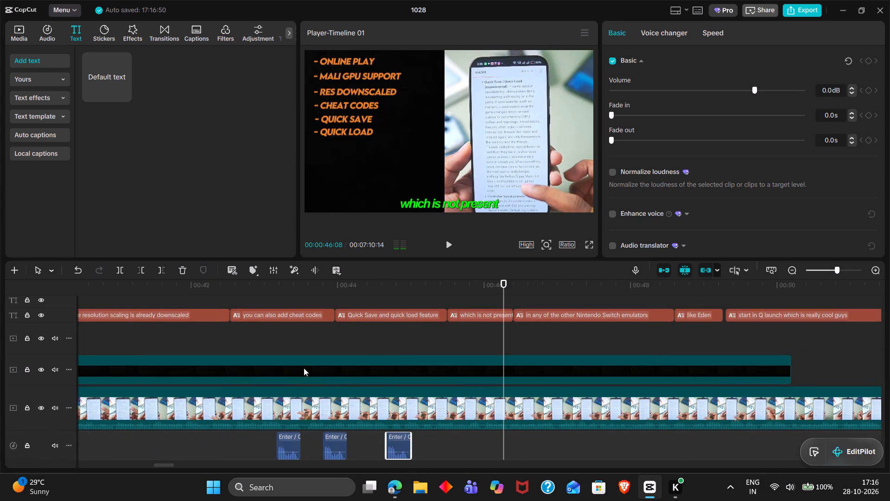
scroll(304, 368, "up", 1)
scroll(304, 368, "down", 1)
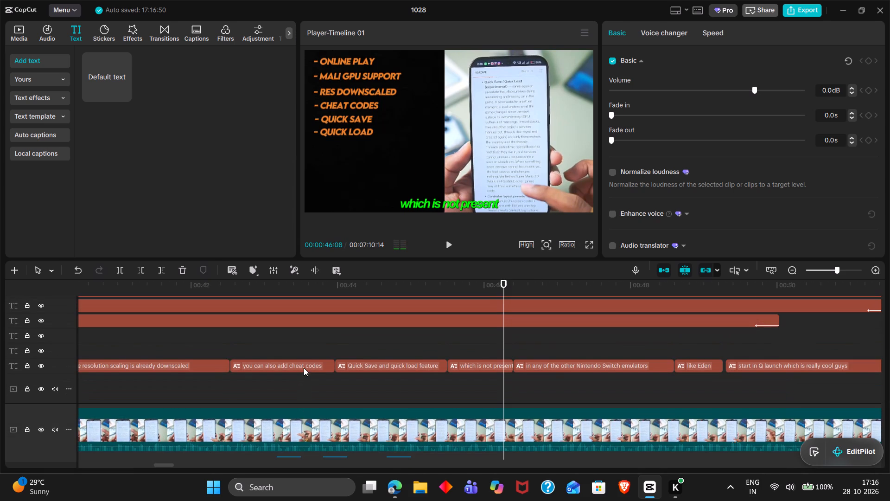
scroll(304, 368, "down", 2)
scroll(304, 368, "up", 1)
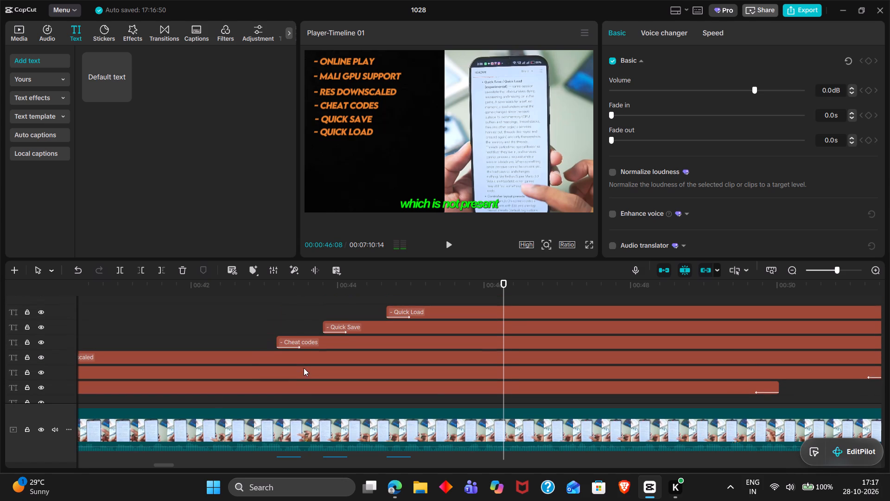
left_click(304, 342)
scroll(700, 179, "down", 1)
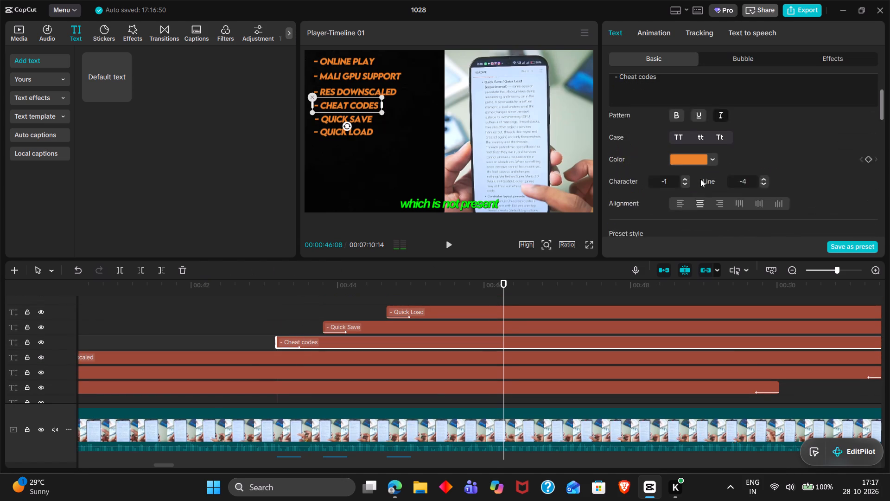
scroll(700, 179, "down", 2)
left_click(752, 231)
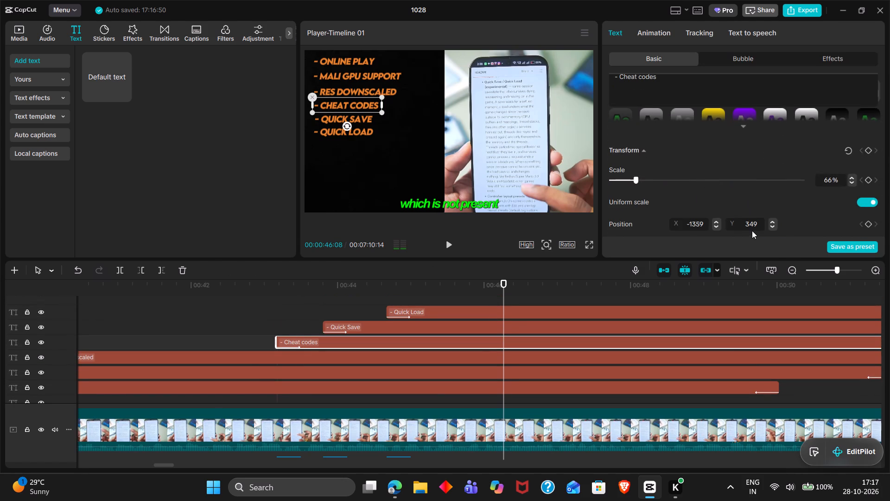
left_click(751, 228)
key("Down")
key("Down")
key("Down")
key("Down")
key("Down")
key("Down")
key("Down")
key("Down")
key("Down")
key("Down")
key("Down")
key("Down")
key("Down")
key("Down")
key("Down")
key("Down")
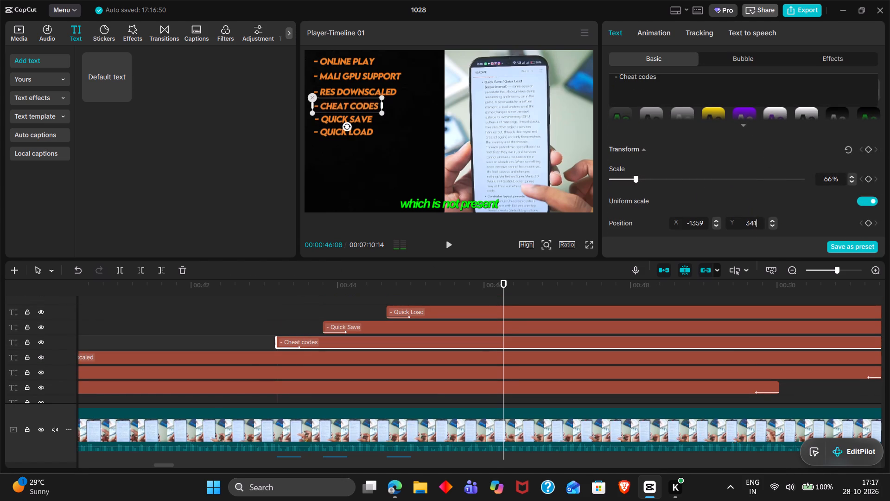
Set the "- Quick Save" title's Y position to 148 to even out its spacing below "- Cheat codes".
left_click(476, 332)
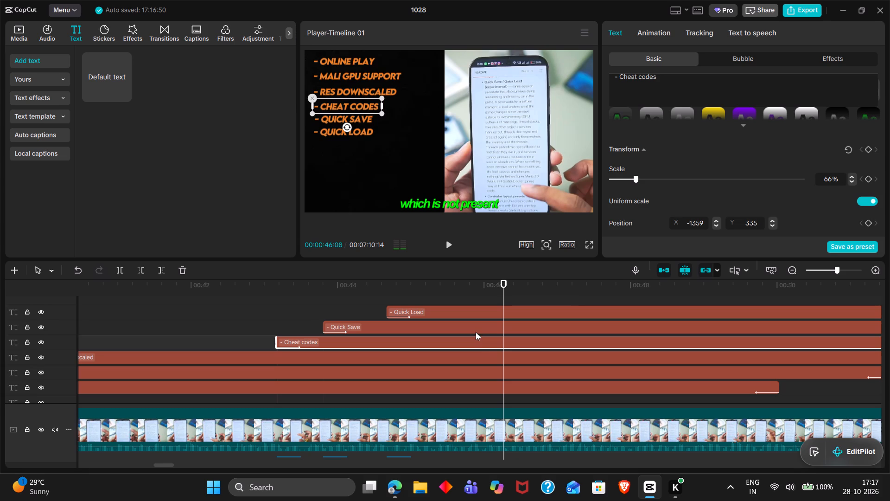
left_click(752, 220)
key("Right")
key("Right")
key("Right")
key("Right")
key("Right")
key("Right")
key("Right")
key("Right")
key("Right")
key("Right")
key("Right")
key("Right")
key("Right")
key("Right")
key("Right")
key("Right")
key("Right")
key("Right")
key("Right")
key("Right")
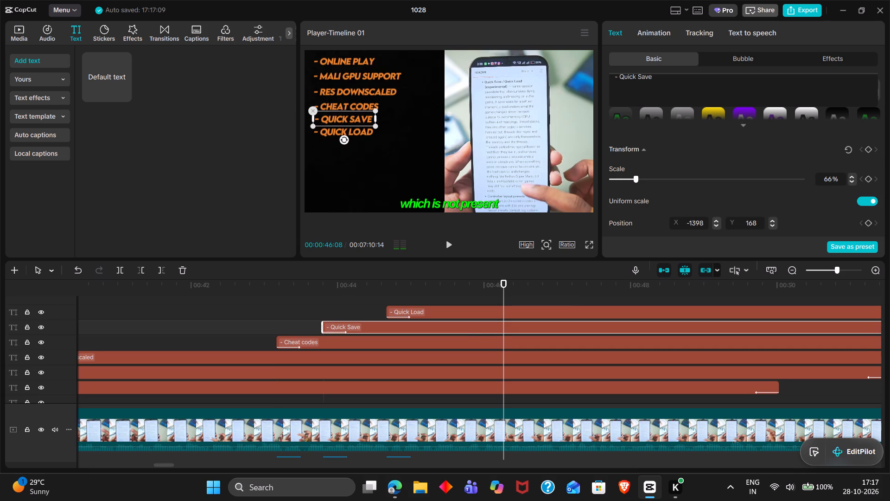
key("Down")
key("Down")
key("Down")
key("Down")
key("Down")
key("Down")
key("Down")
key("Down")
key("Down")
key("Down")
key("Down")
key("Down")
key("Down")
key("Down")
key("Down")
key("Down")
key("Down")
key("Down")
key("Down")
key("Down")
key("Down")
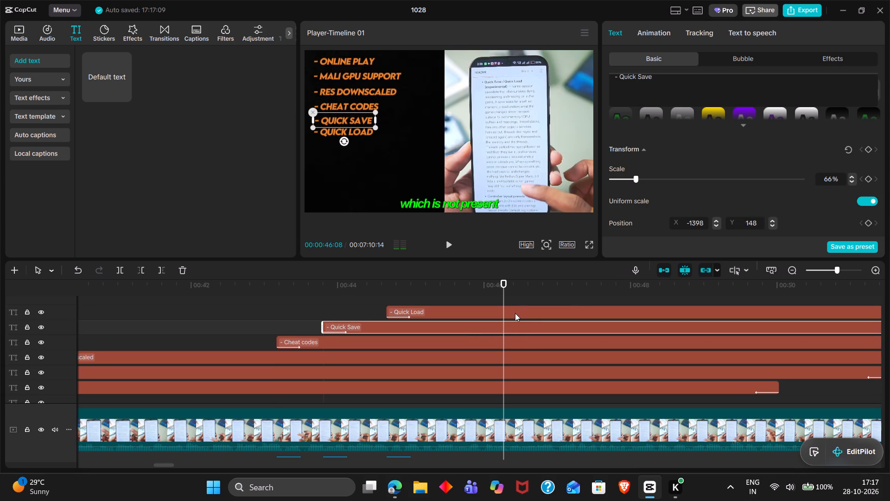
Set the "- Quick Load" title's Y position to -35 to even out its spacing below "- Quick Save".
left_click(515, 313)
left_click(749, 225)
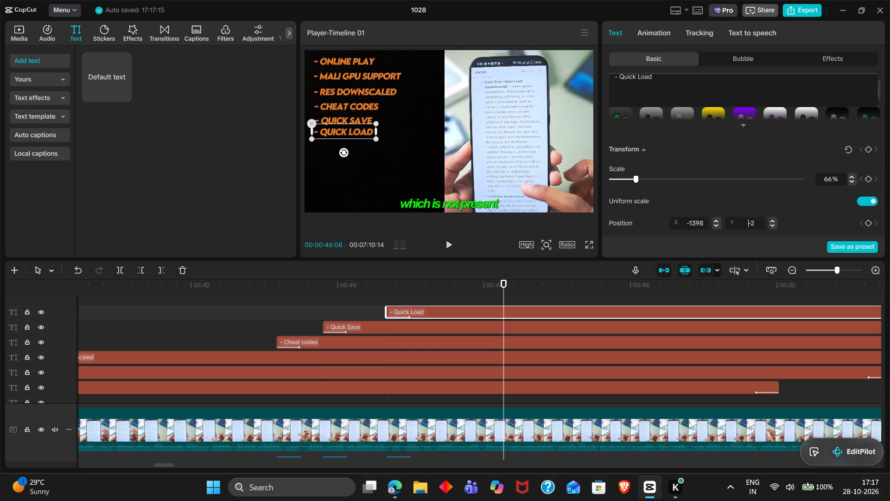
key("Down")
key("Down")
key("Down")
key("Down")
key("Down")
key("Down")
key("Down")
key("Down")
key("Down")
key("Down")
key("Down")
key("Down")
key("Down")
key("Down")
key("Down")
key("Down")
key("Down")
key("Down")
key("Down")
key("Down")
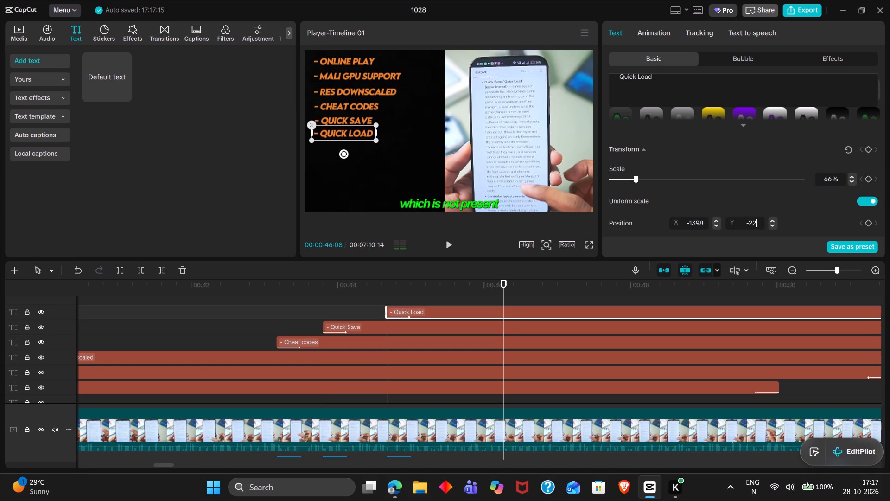
key("Down")
key("Down")
key("Down")
key("Down")
key("Down")
key("Down")
key("Down")
key("Down")
key("Down")
key("Down")
key("Down")
key("Down")
key("Down")
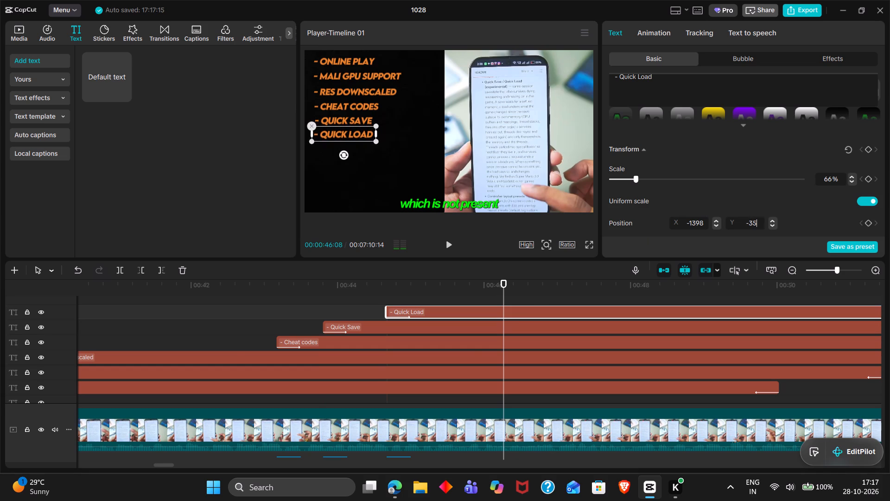
Play back the feature-list section from 00:00:45:03 to about 00:00:55:20, checking the title timing and which feature is mentioned next.
double_click(232, 333)
key("space")
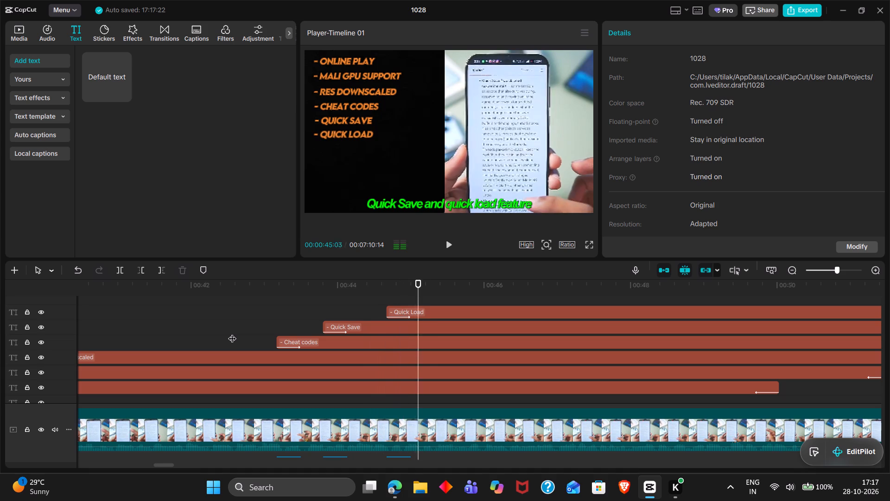
key("space")
key("space")
key("space")
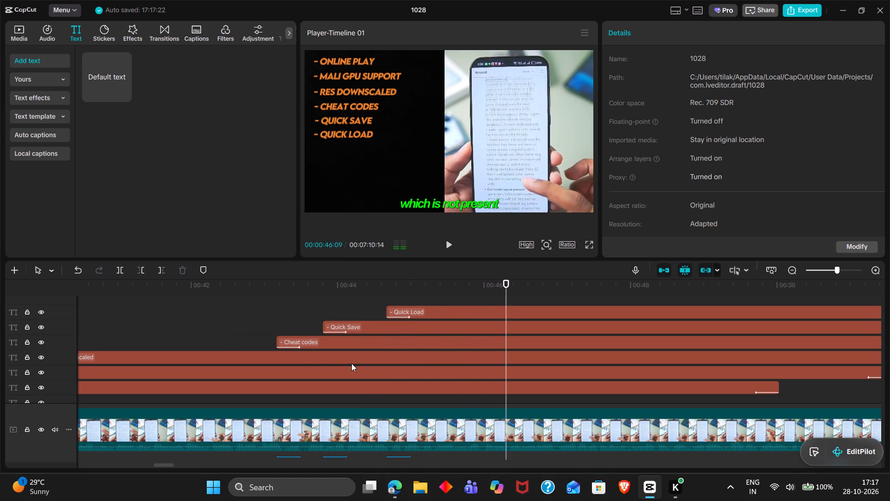
key("space")
scroll(373, 365, "left", 1)
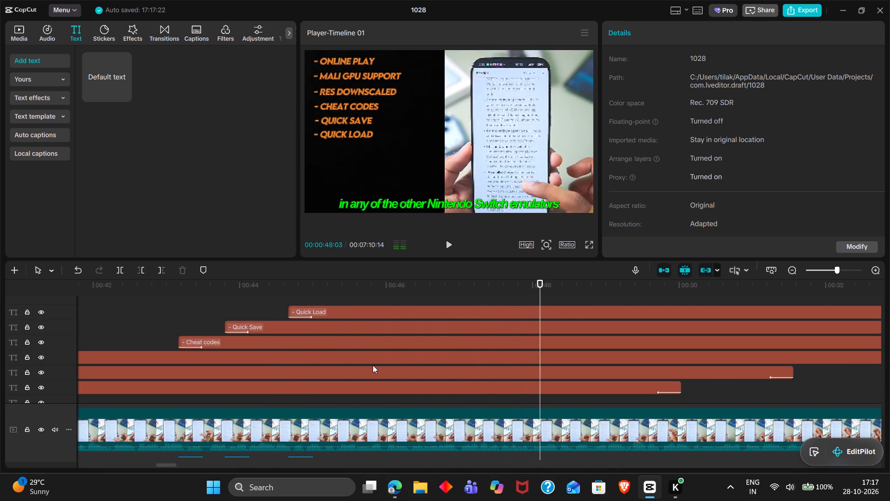
scroll(373, 365, "left", 1)
key("space")
scroll(373, 365, "left", 1)
left_click(628, 283)
left_click_drag(628, 283, 600, 285)
key("space")
key("space")
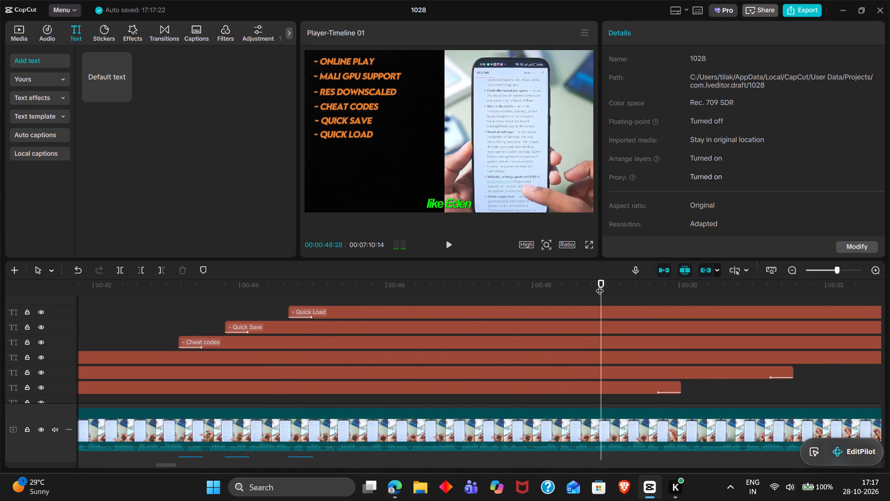
key("space")
key("space")
key("space")
key("space")
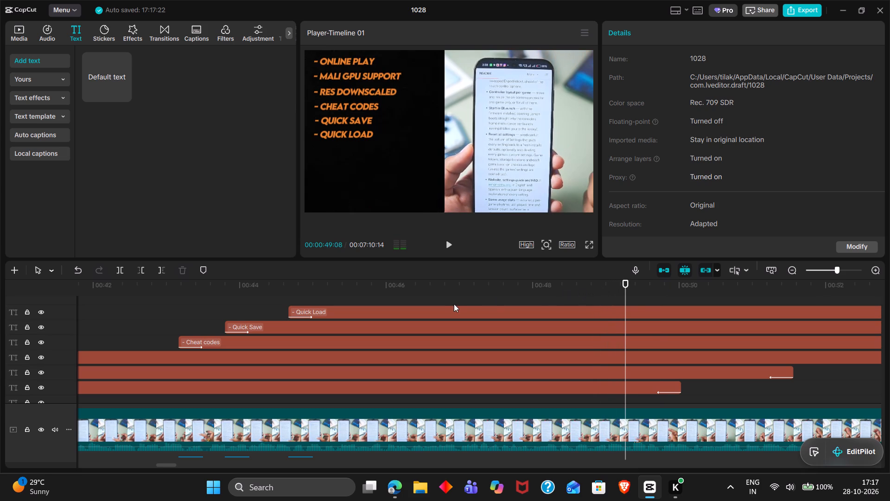
key("space")
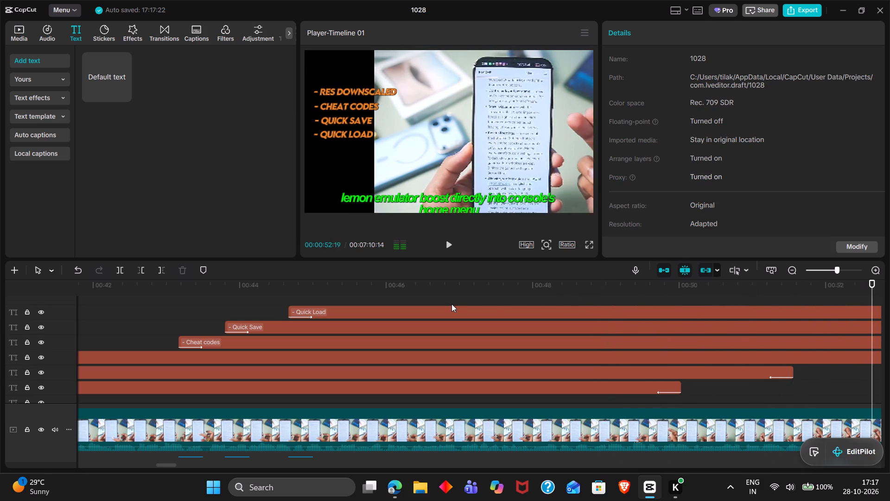
scroll(451, 304, "left", 1)
scroll(451, 304, "right", 3)
key("space")
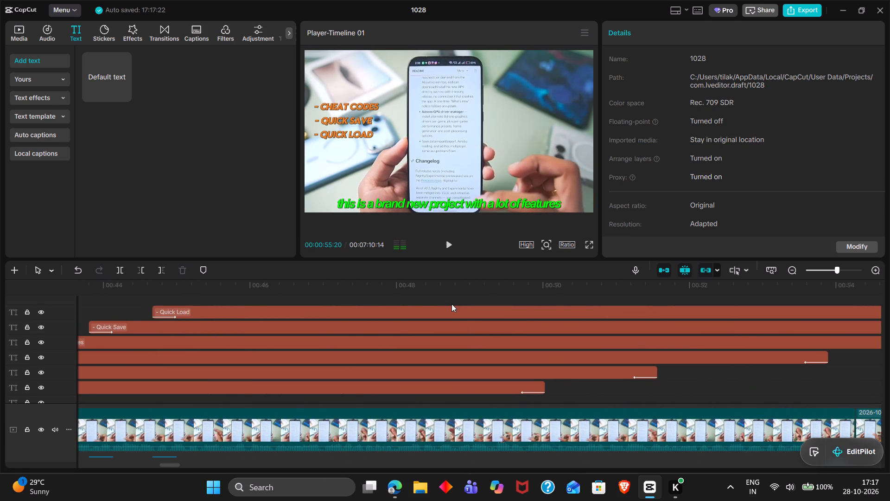
Duplicate the "- Quick Load" title to 00:00:49:12, where the "start in Q launch" caption begins, and change its text to "- QMenu".
left_click(381, 289)
left_click_drag(381, 289, 360, 289)
key("space")
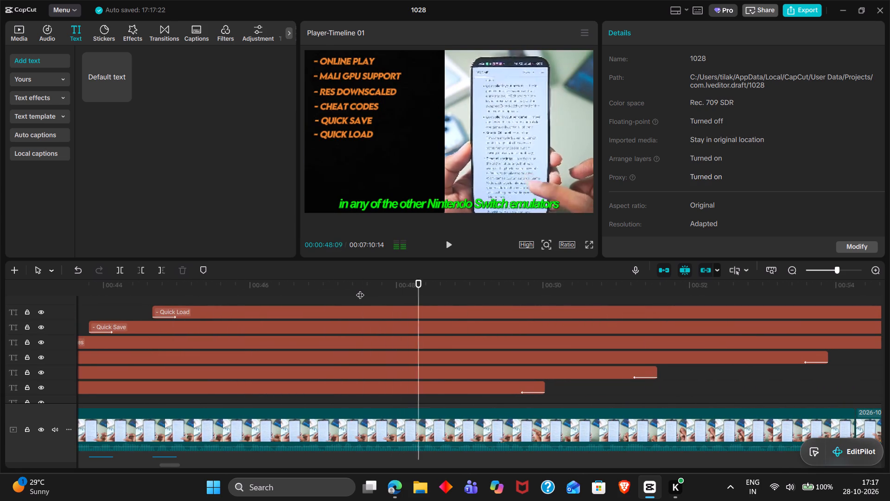
key("space")
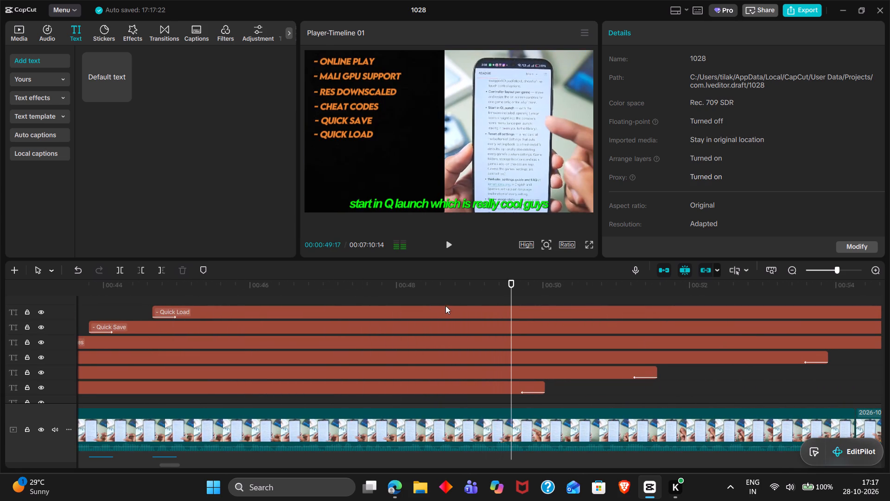
scroll(447, 307, "up", 1)
double_click(498, 348)
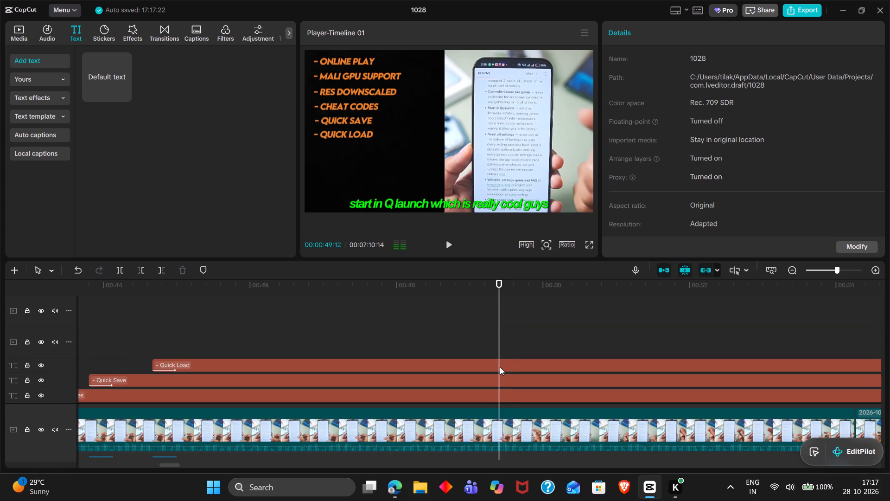
left_click(500, 367)
key("ctrl+c")
key("ctrl+v")
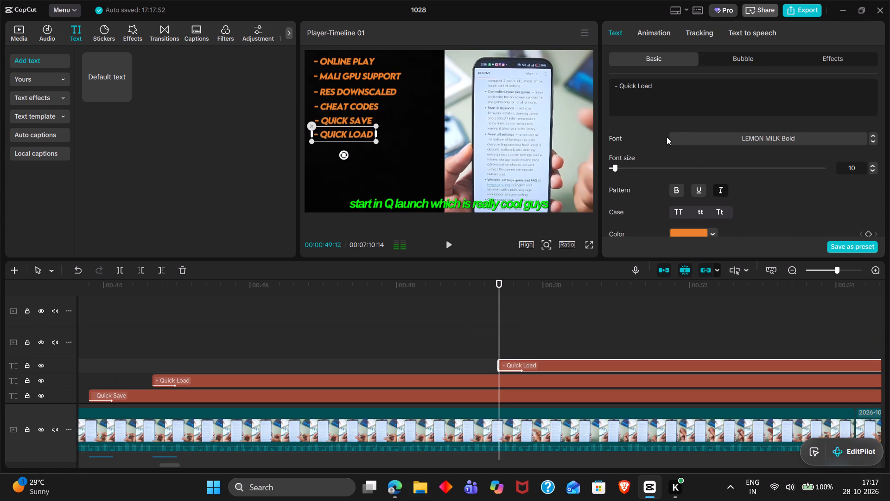
left_click_drag(675, 94, 620, 86)
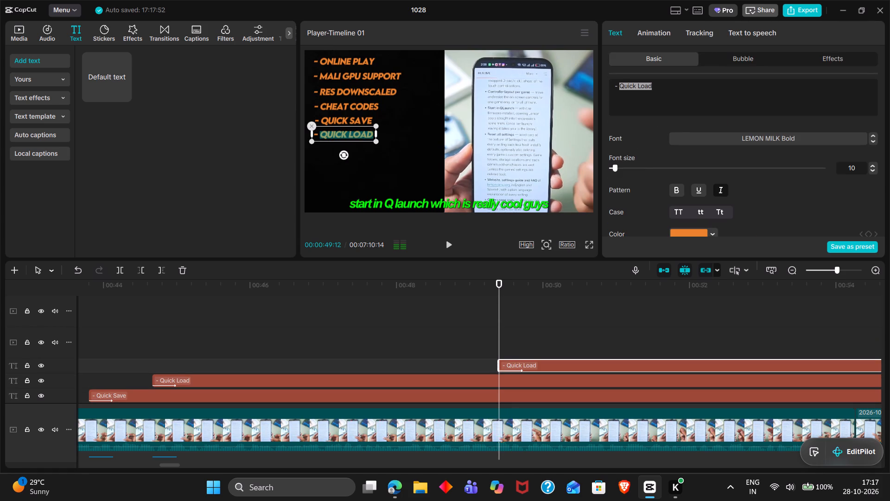
type("QMenu")
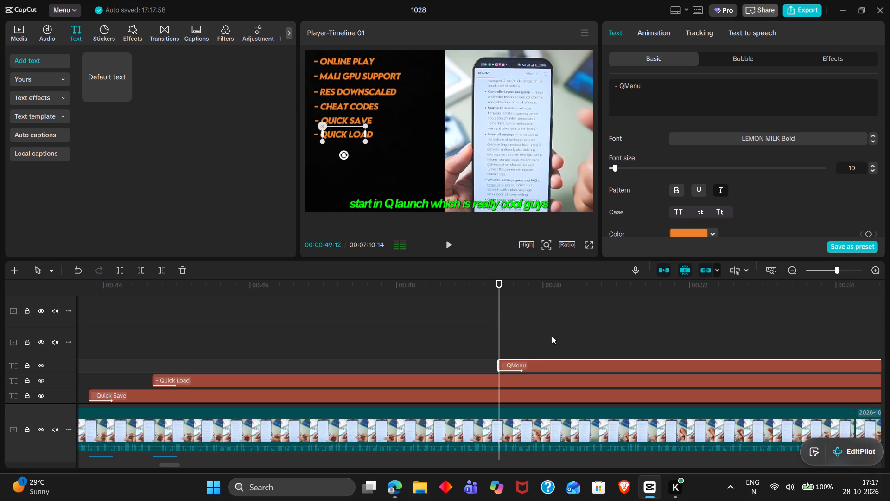
Place the "- QMenu" title directly beneath "- Quick Load" in the on-screen list, at about Y -224.
left_click(552, 291)
left_click_drag(354, 134, 342, 147)
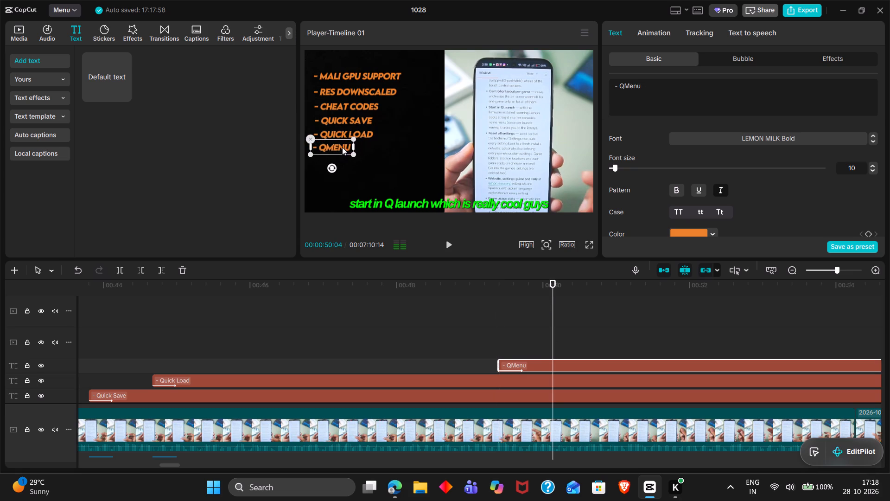
left_click_drag(342, 147, 344, 148)
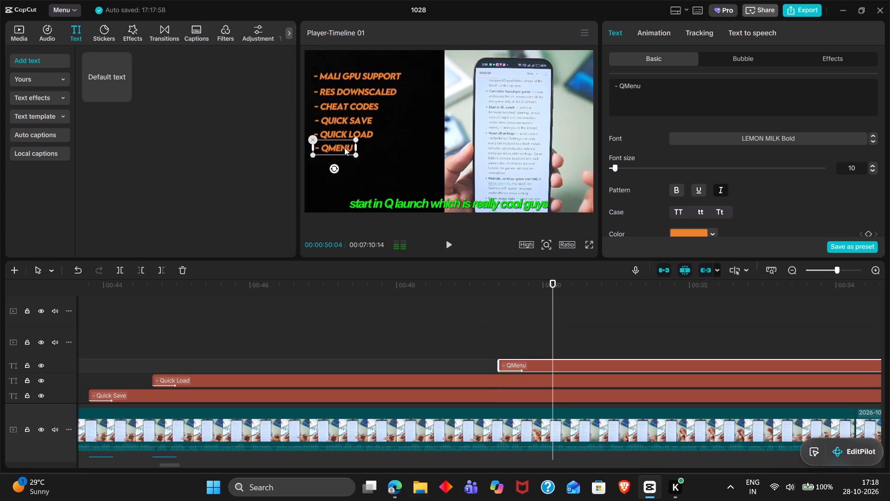
left_click_drag(344, 148, 345, 148)
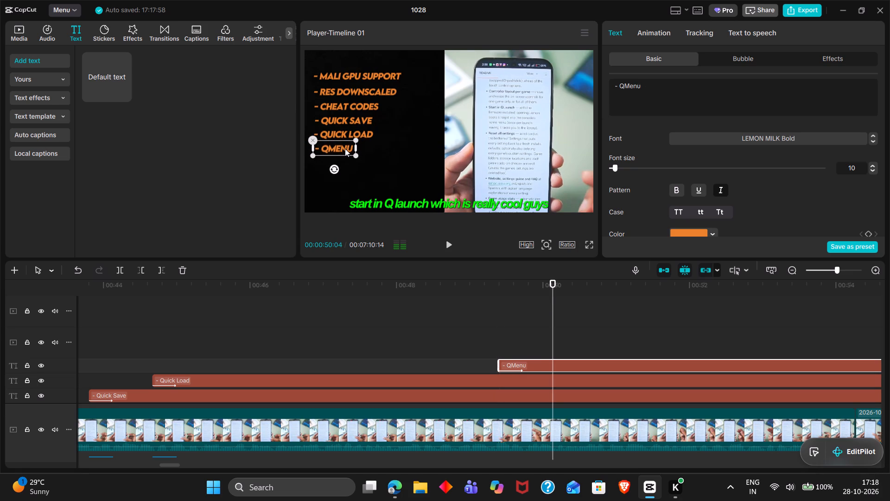
left_click_drag(345, 148, 345, 149)
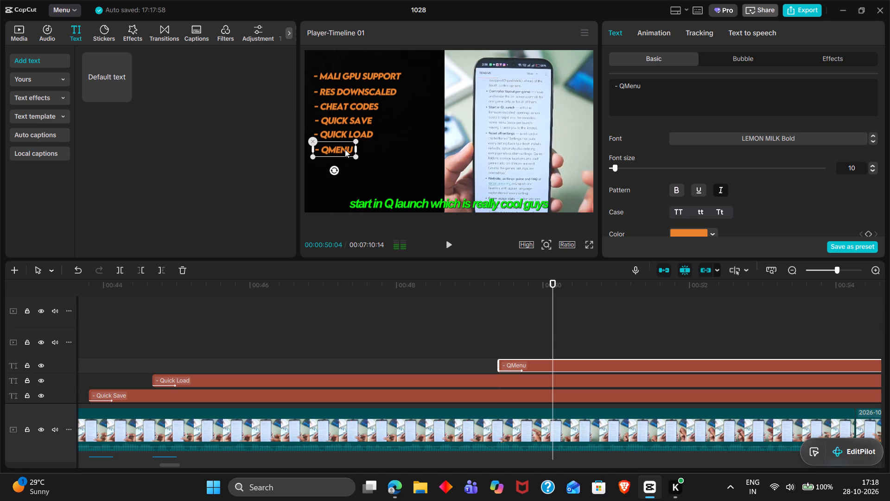
left_click_drag(345, 149, 345, 148)
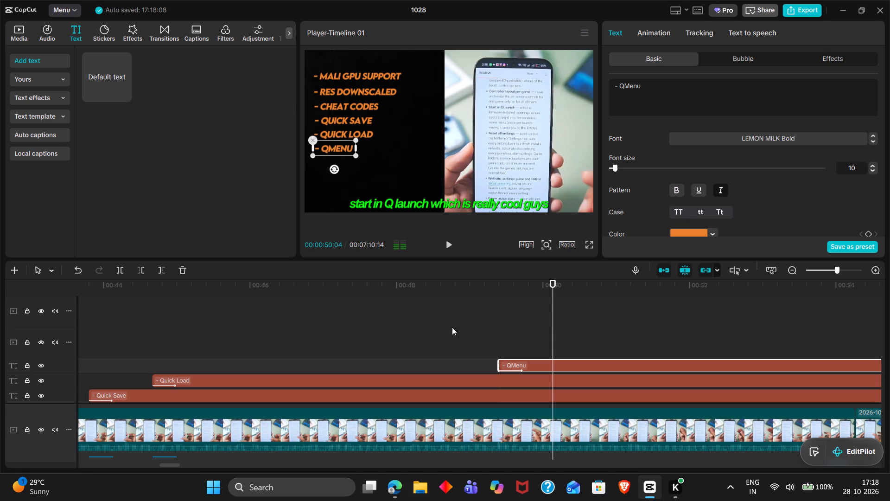
Compare the "- QMenu" title's alignment with "- Quick Load" and set its X position to -1529.
left_click(478, 330)
left_click_drag(478, 330, 528, 339)
left_click_drag(562, 347, 591, 382)
left_click(353, 150)
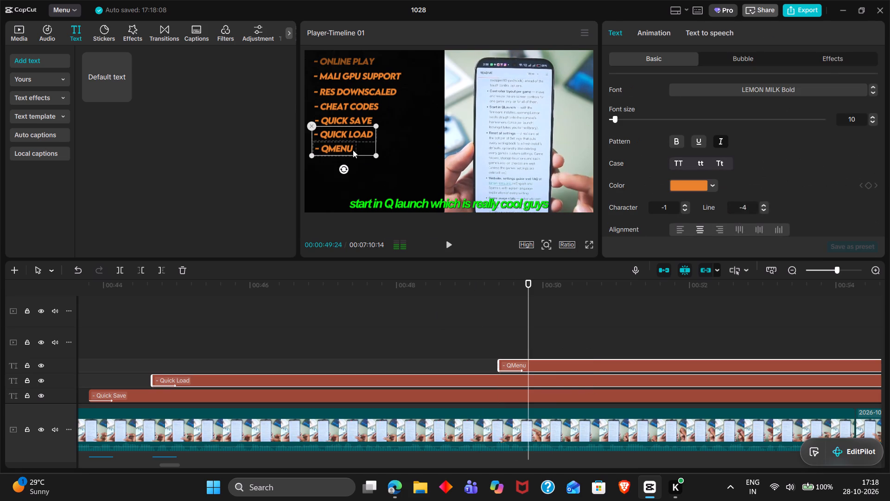
scroll(695, 211, "down", 1)
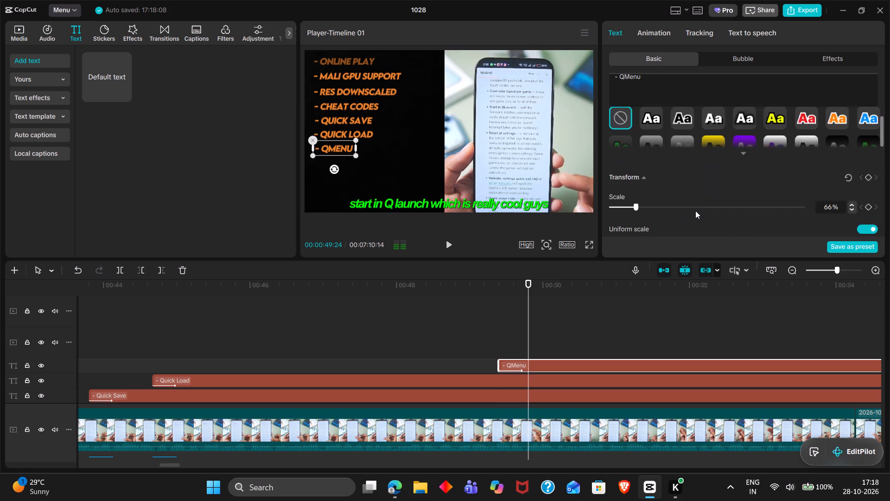
scroll(695, 211, "down", 1)
left_click(703, 119)
key("Down")
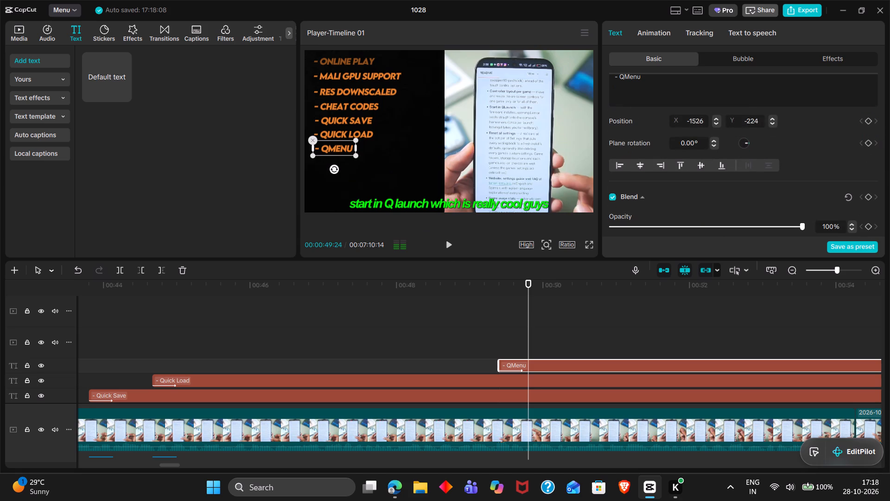
key("Down")
key("Down")
key("Down")
key("Down")
key("Down")
key("Up")
key("Up")
key("Up")
key("Down")
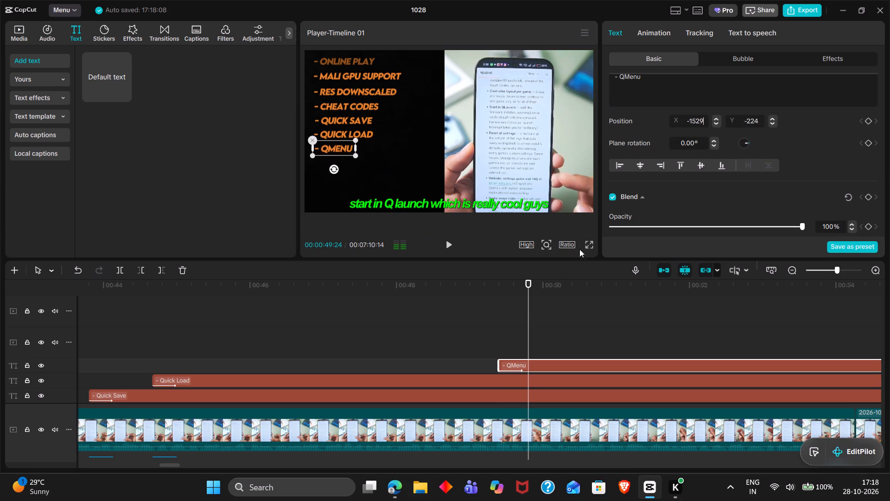
Duplicate the Enter sound effect from the "- Quick Load" title to 00:00:49:12, where "- QMenu" starts.
double_click(494, 323)
left_click_drag(494, 323, 500, 325)
scroll(500, 325, "down", 5)
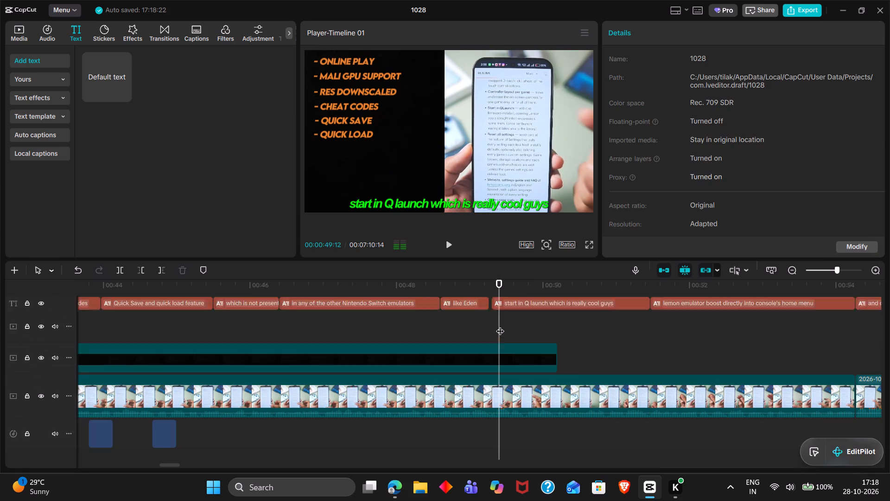
scroll(500, 325, "down", 2)
left_click(173, 416)
key("ctrl+c")
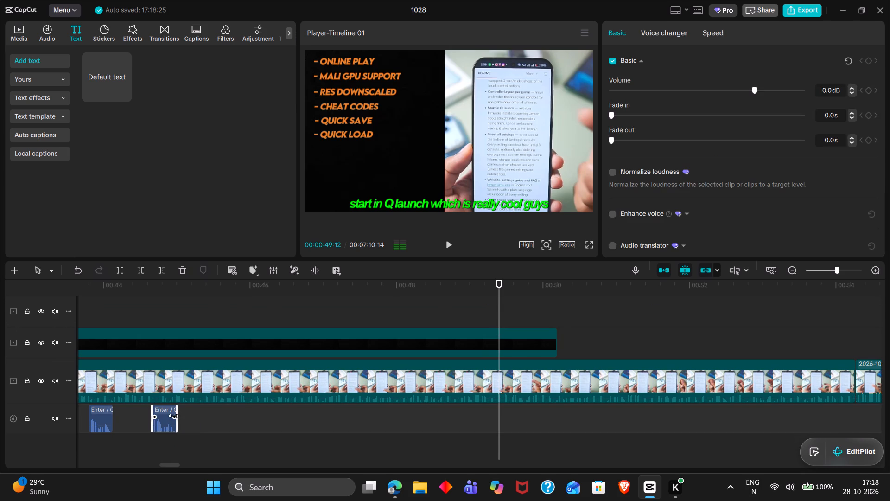
key("ctrl+v")
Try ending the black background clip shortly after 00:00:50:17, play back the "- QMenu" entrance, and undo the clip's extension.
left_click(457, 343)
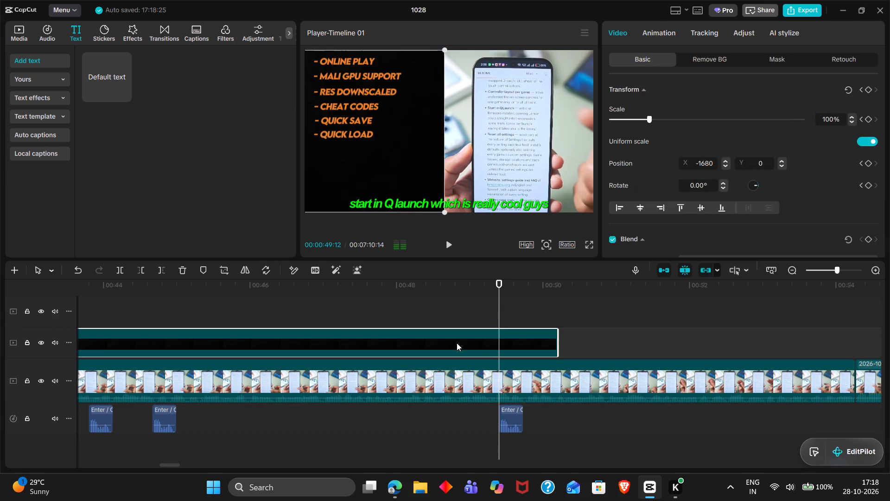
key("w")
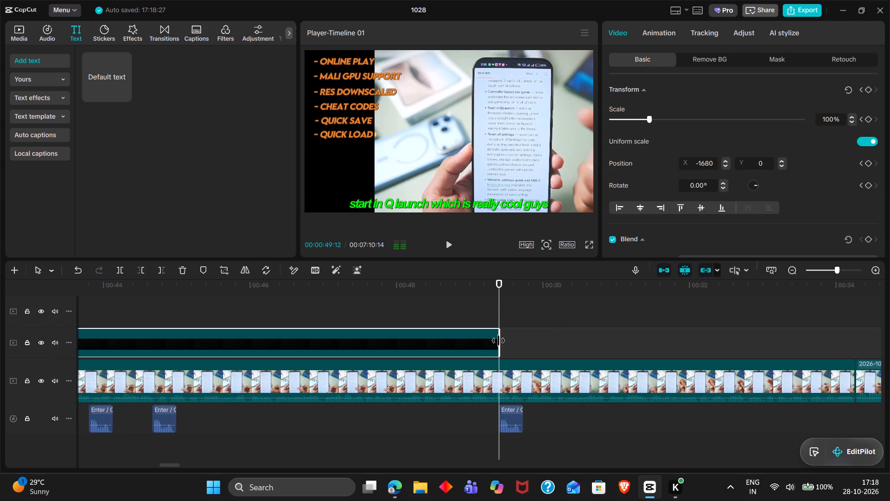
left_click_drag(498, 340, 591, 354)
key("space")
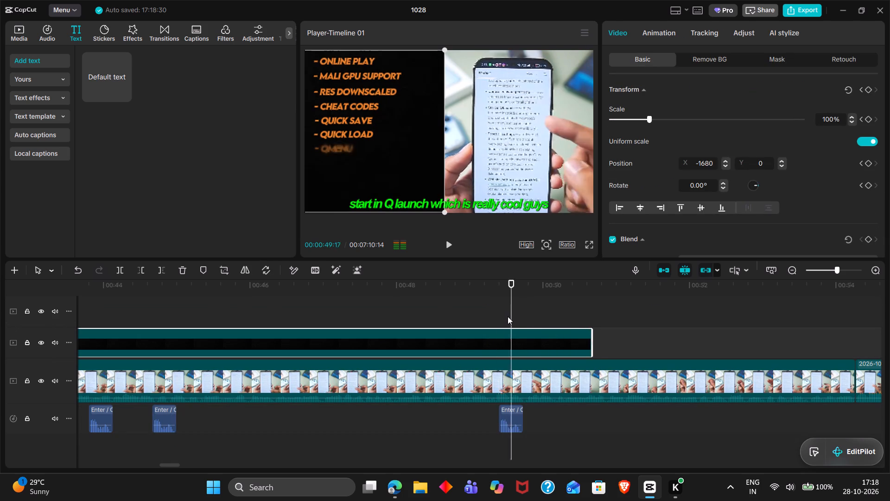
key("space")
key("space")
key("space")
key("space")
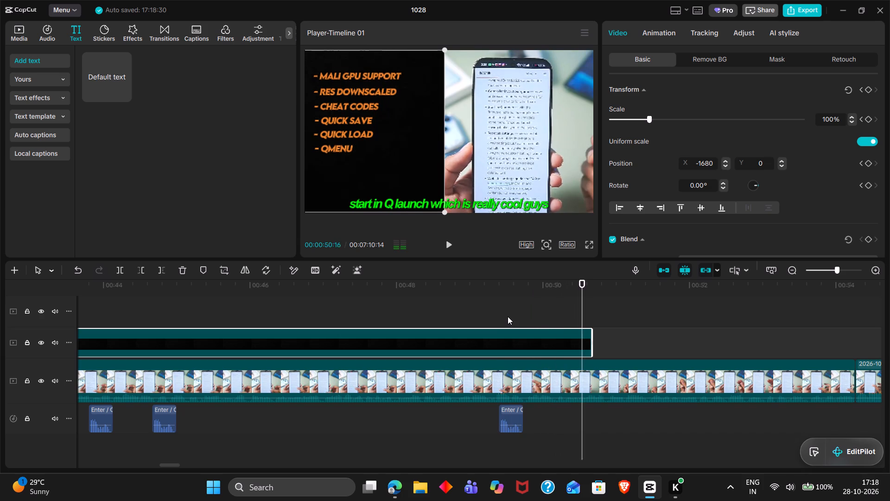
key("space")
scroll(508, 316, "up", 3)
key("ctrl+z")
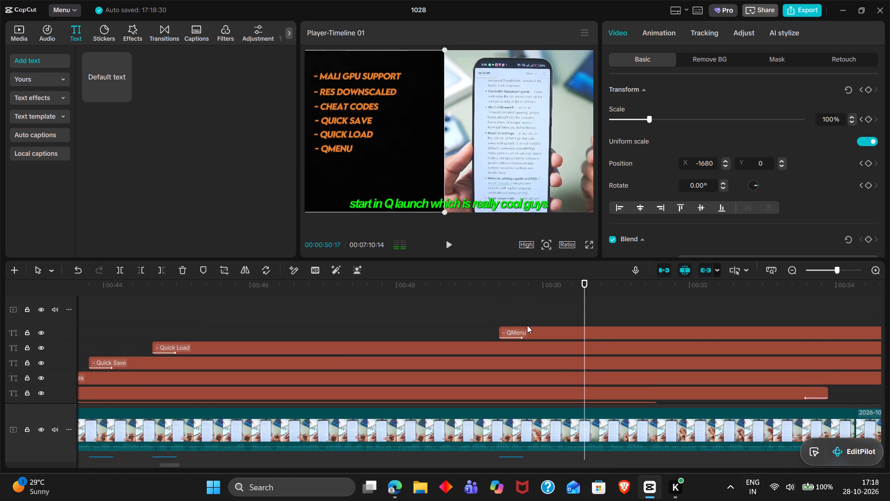
Extend the end of the black background clip behind the feature list to about 00:00:53.
scroll(527, 325, "down", 2)
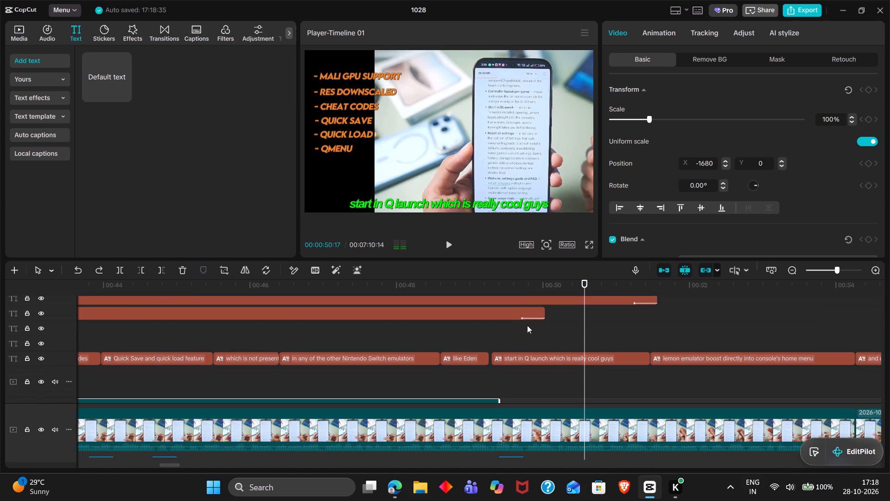
scroll(550, 349, "down", 1)
left_click_drag(500, 373, 779, 377)
Review the feature list from the "- Online Play" title onward and examine where the titles end on the timeline.
scroll(777, 377, "up", 2)
scroll(685, 361, "up", 1)
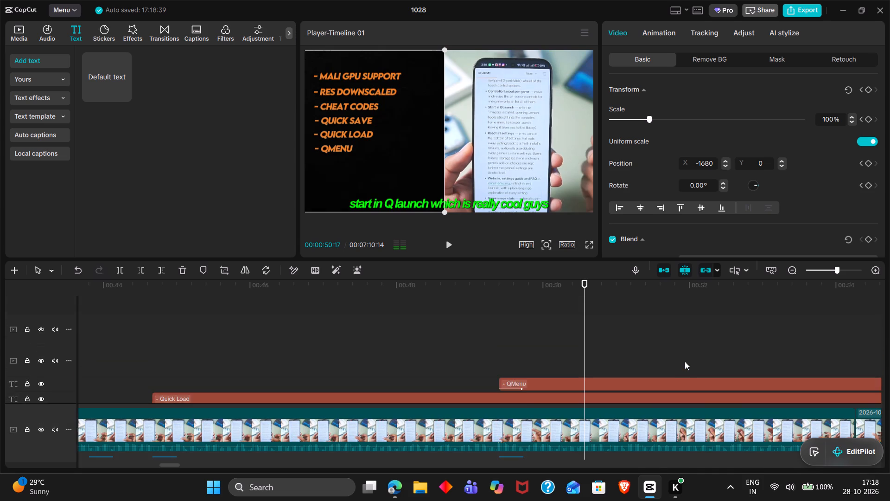
scroll(685, 361, "up", 2)
scroll(685, 361, "down", 1)
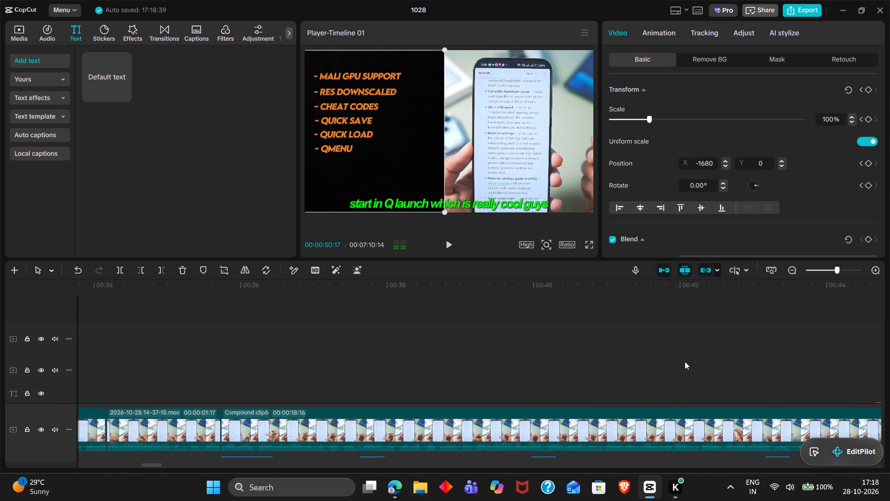
scroll(685, 361, "down", 1)
left_click(583, 346)
left_click_drag(583, 346, 551, 340)
key("space")
scroll(551, 340, "left", 3)
key("space")
scroll(551, 340, "left", 1)
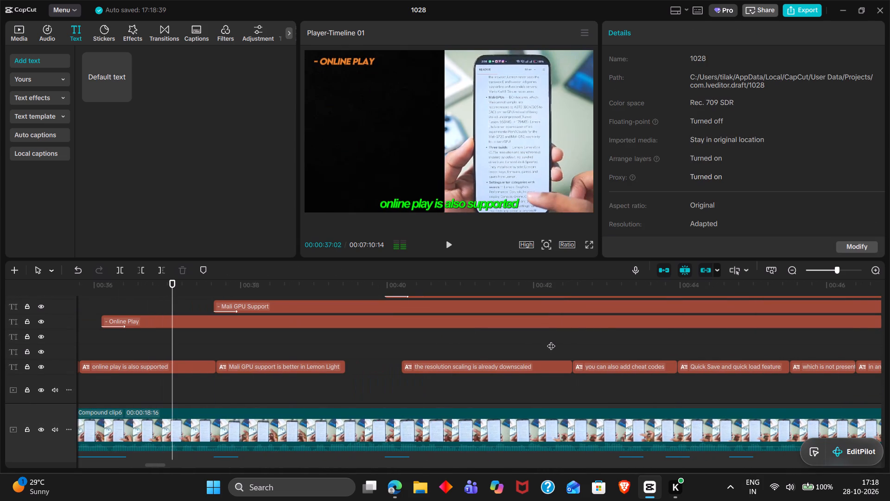
scroll(551, 340, "left", 1)
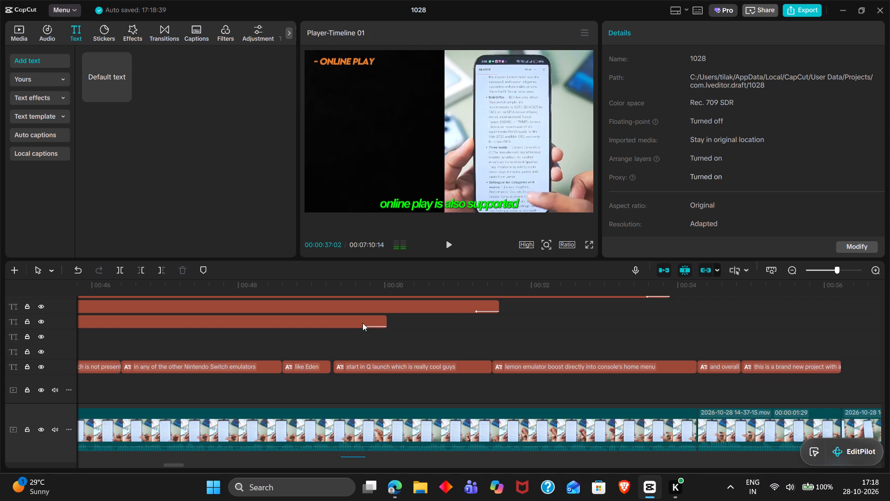
Extend the end of the "- Online Play" title to about 00:00:54.
left_click(362, 323)
left_click_drag(387, 323, 695, 340)
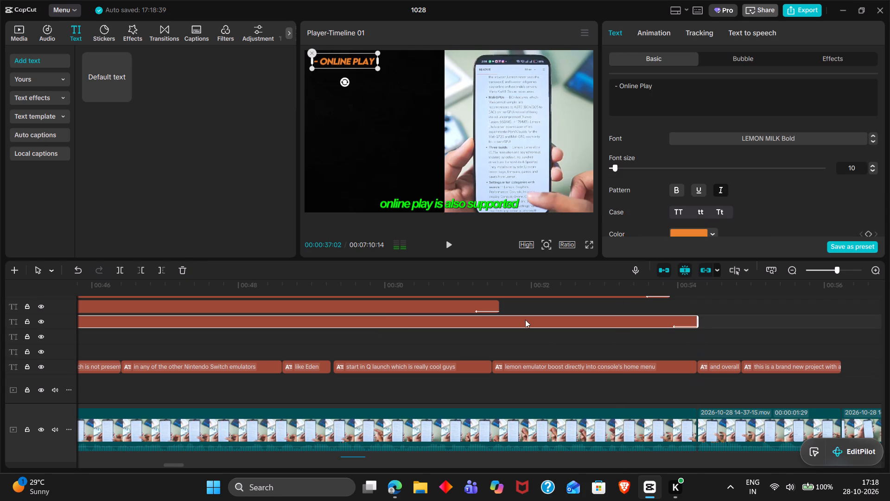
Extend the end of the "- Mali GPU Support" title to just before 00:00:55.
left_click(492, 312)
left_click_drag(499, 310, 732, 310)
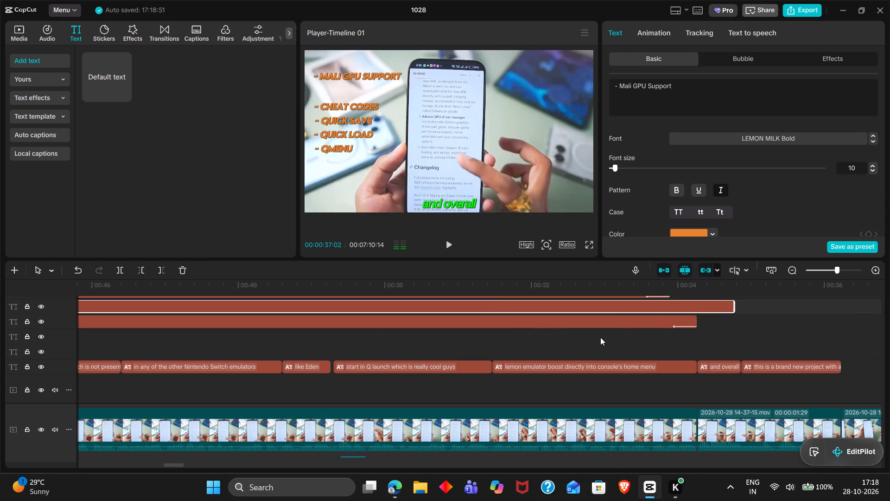
Play back from about 00:00:31 to 00:00:51, examining each feature title's entrance against the captions and the black background.
scroll(600, 337, "right", 3)
triple_click(683, 339)
key("space")
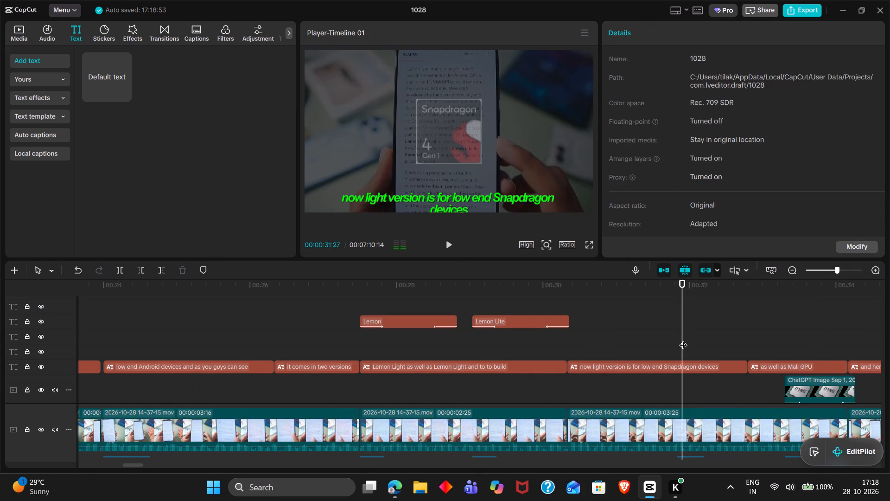
scroll(683, 339, "left", 1)
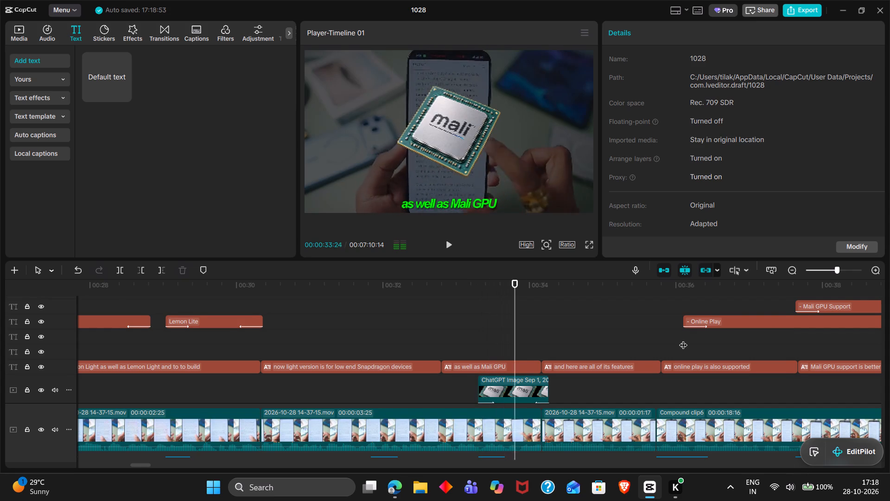
scroll(683, 339, "left", 1)
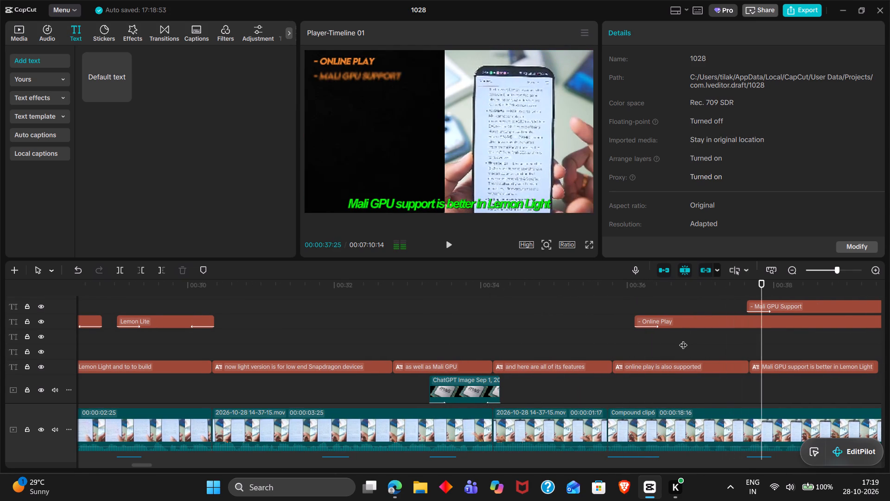
scroll(683, 339, "left", 3)
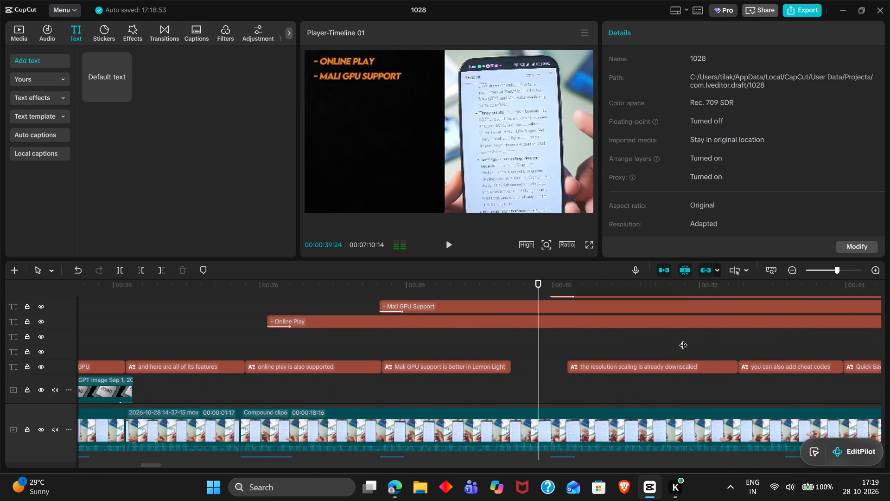
scroll(683, 339, "left", 4)
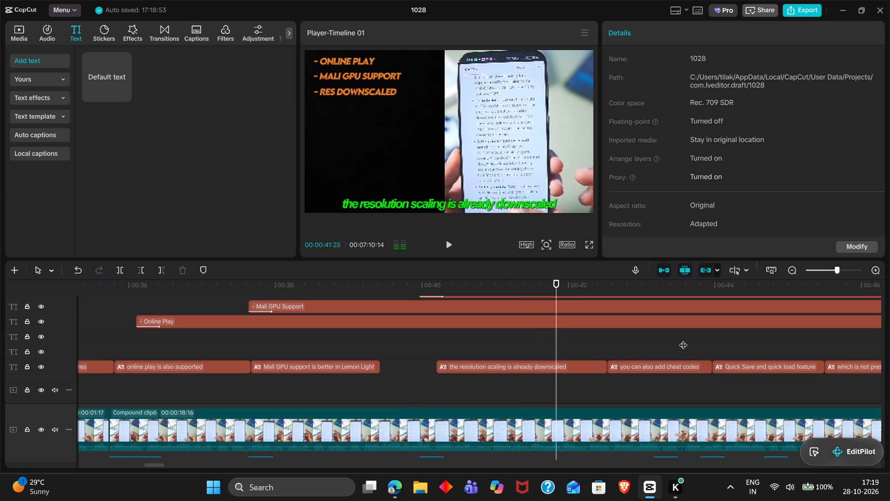
scroll(683, 339, "left", 3)
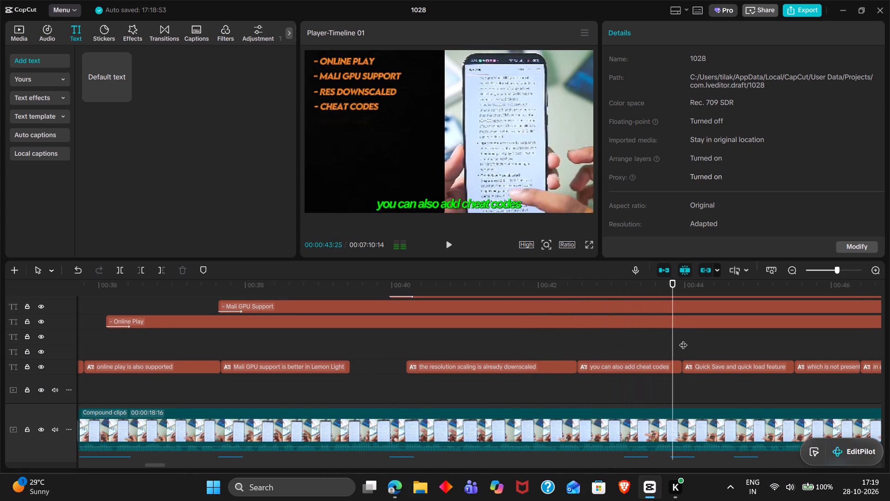
scroll(683, 339, "left", 1)
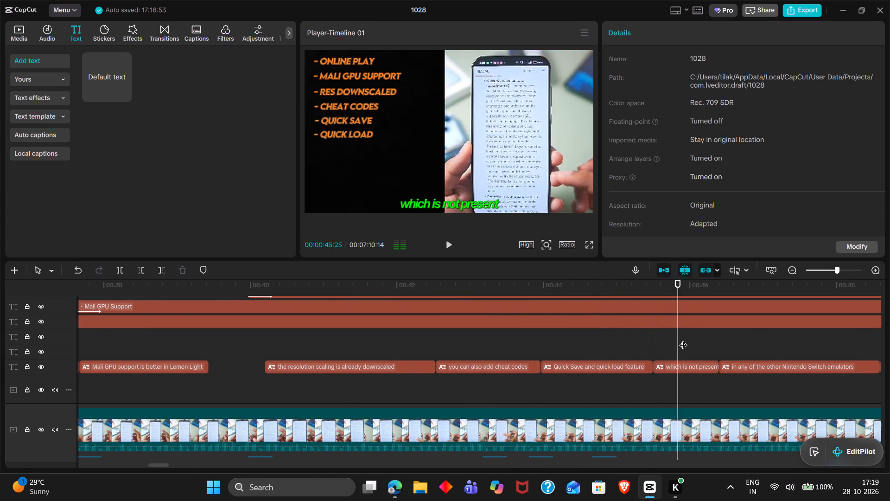
scroll(683, 339, "left", 1)
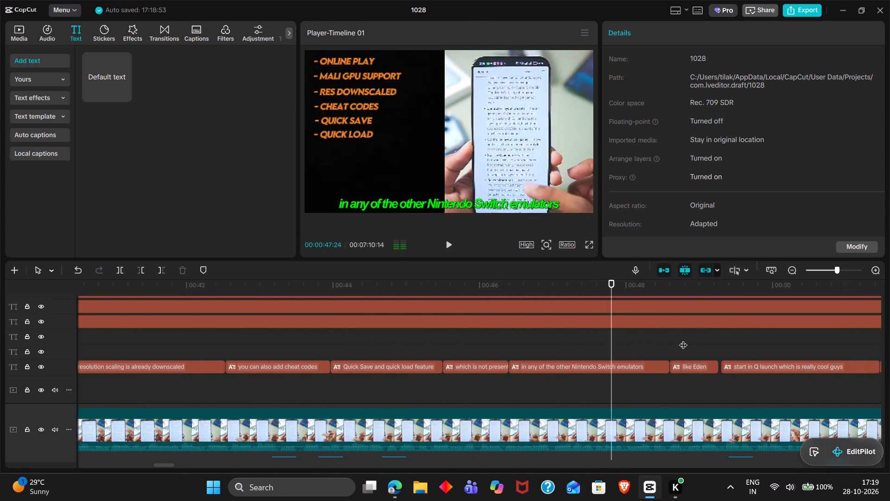
scroll(683, 339, "left", 2)
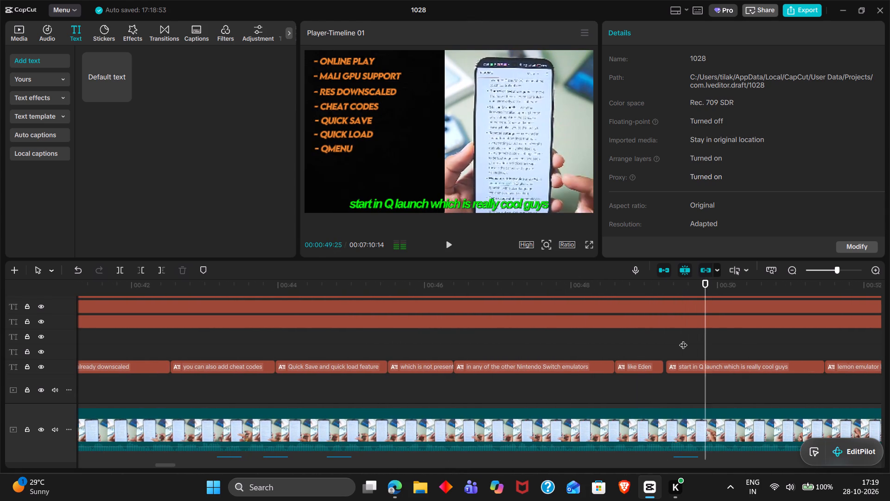
key("space")
key("space")
key("space")
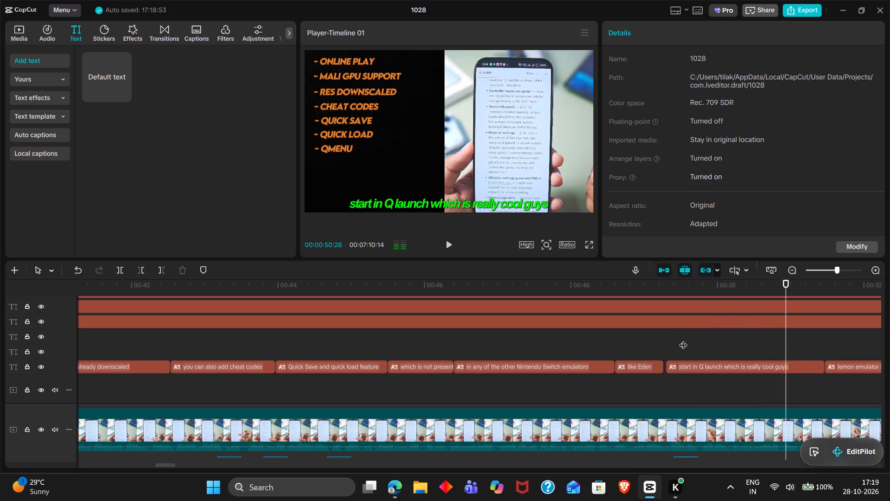
key("space")
key("space")
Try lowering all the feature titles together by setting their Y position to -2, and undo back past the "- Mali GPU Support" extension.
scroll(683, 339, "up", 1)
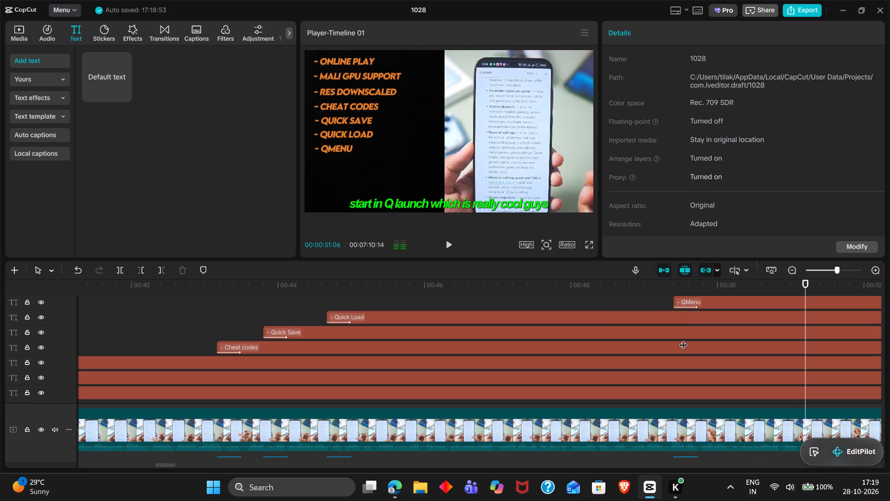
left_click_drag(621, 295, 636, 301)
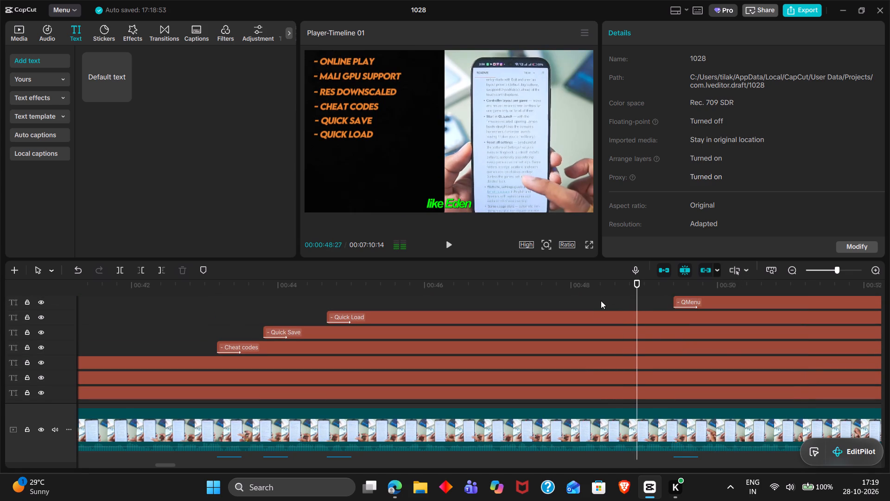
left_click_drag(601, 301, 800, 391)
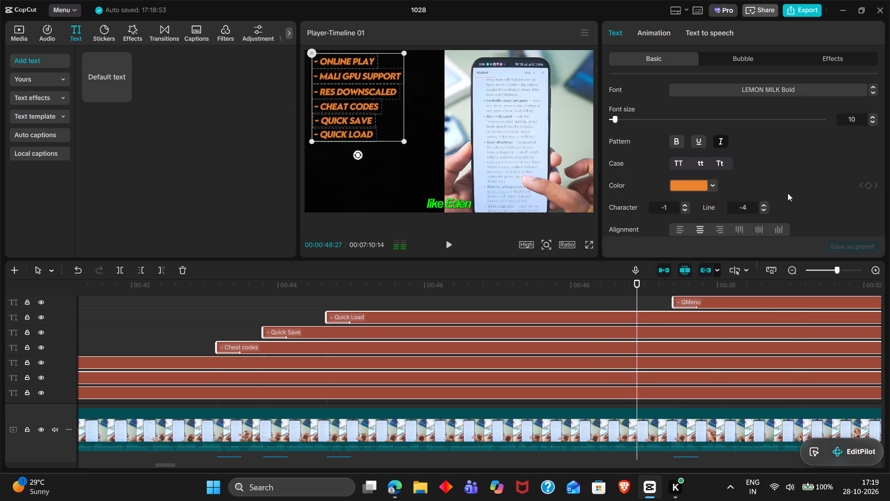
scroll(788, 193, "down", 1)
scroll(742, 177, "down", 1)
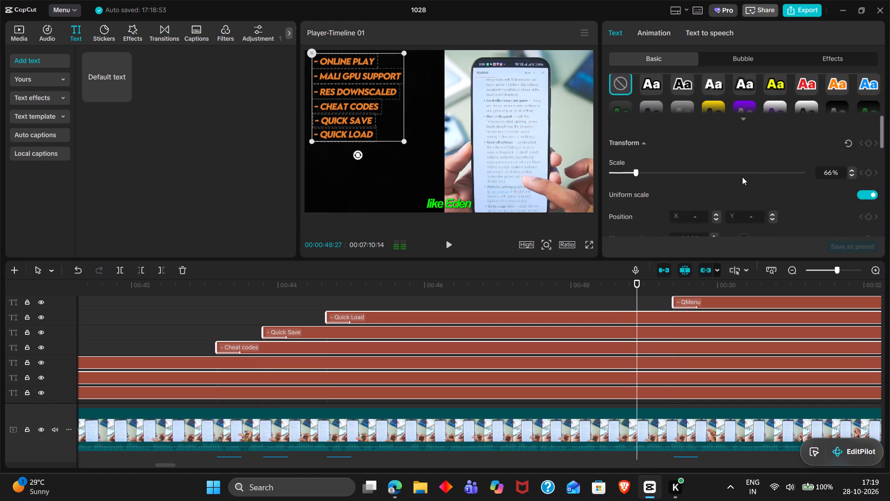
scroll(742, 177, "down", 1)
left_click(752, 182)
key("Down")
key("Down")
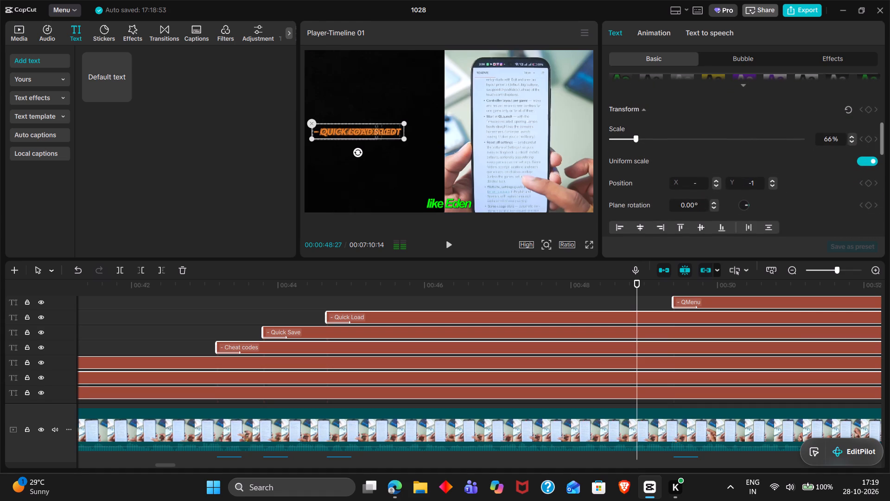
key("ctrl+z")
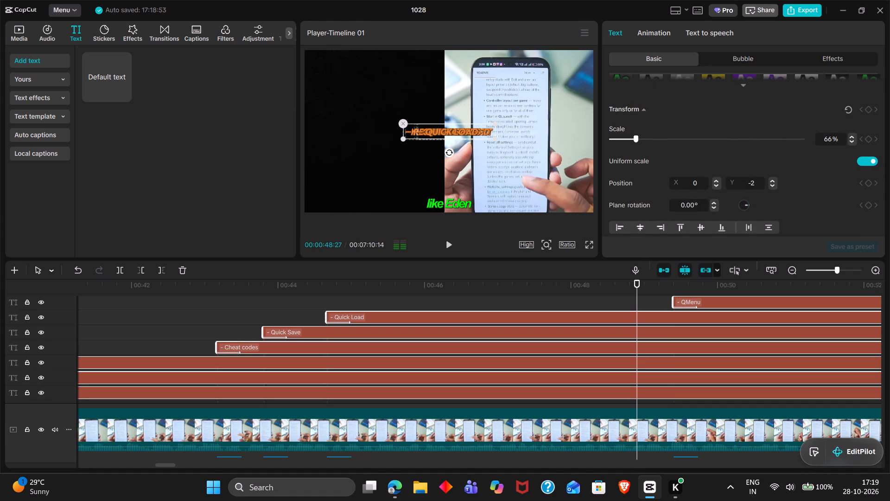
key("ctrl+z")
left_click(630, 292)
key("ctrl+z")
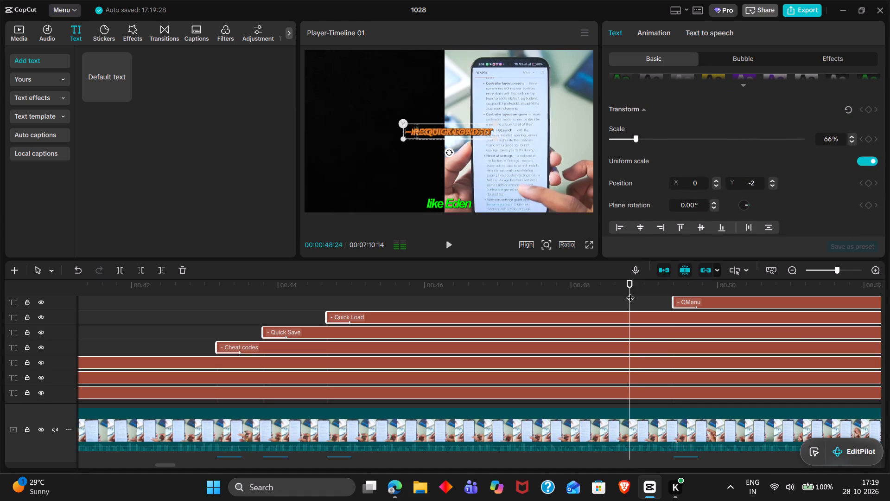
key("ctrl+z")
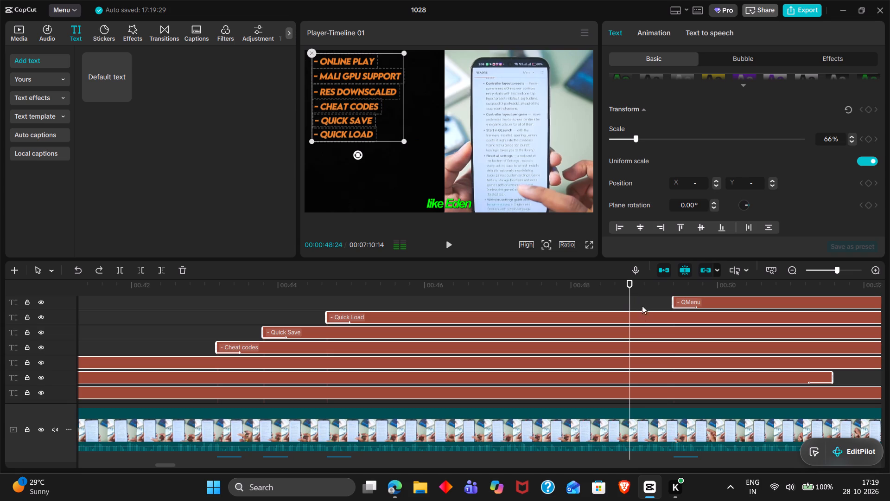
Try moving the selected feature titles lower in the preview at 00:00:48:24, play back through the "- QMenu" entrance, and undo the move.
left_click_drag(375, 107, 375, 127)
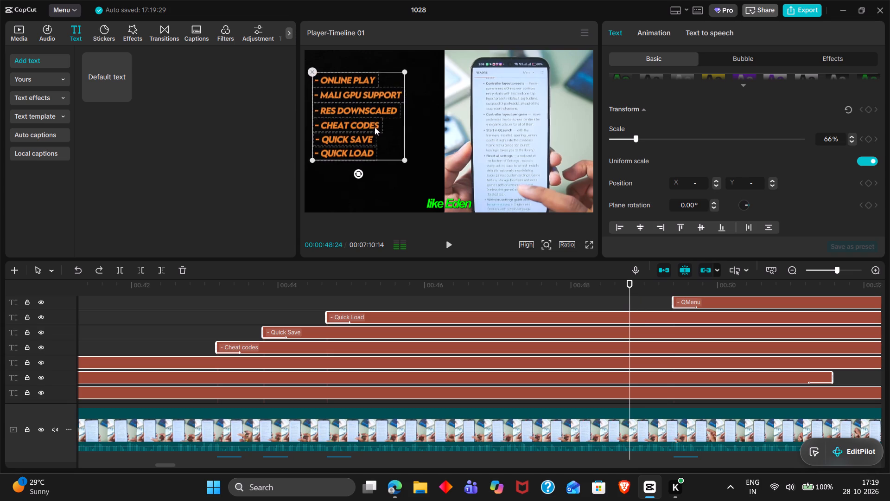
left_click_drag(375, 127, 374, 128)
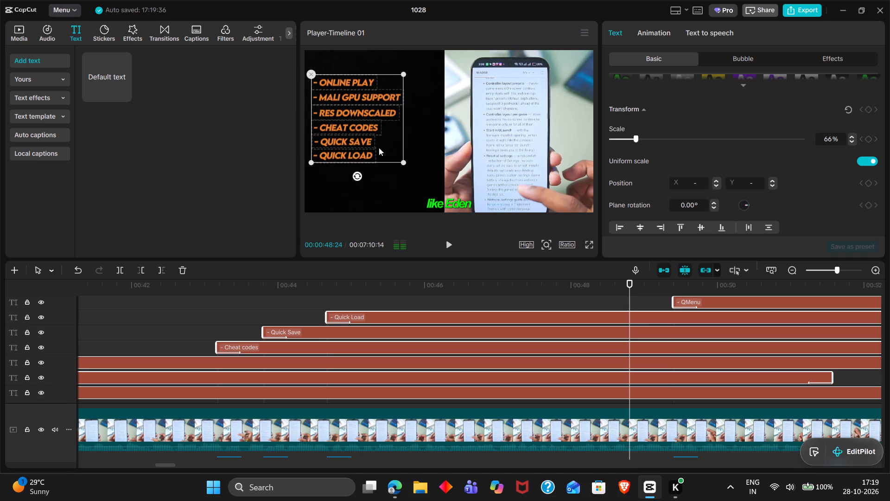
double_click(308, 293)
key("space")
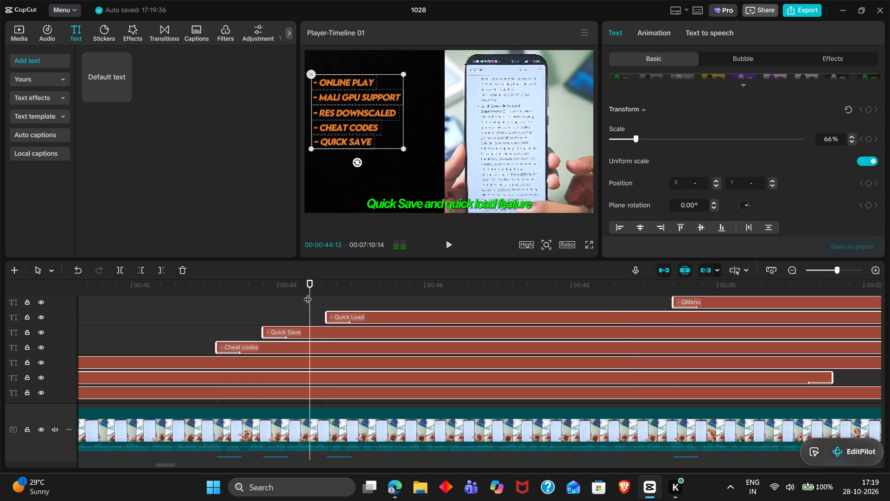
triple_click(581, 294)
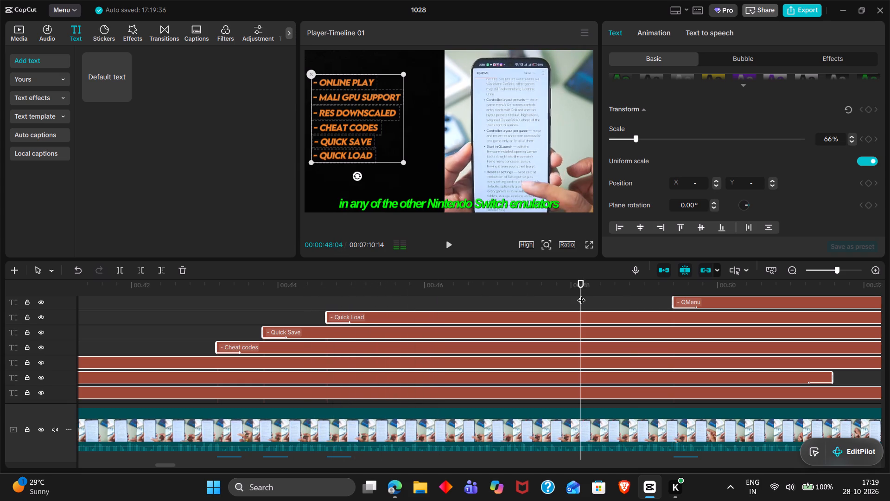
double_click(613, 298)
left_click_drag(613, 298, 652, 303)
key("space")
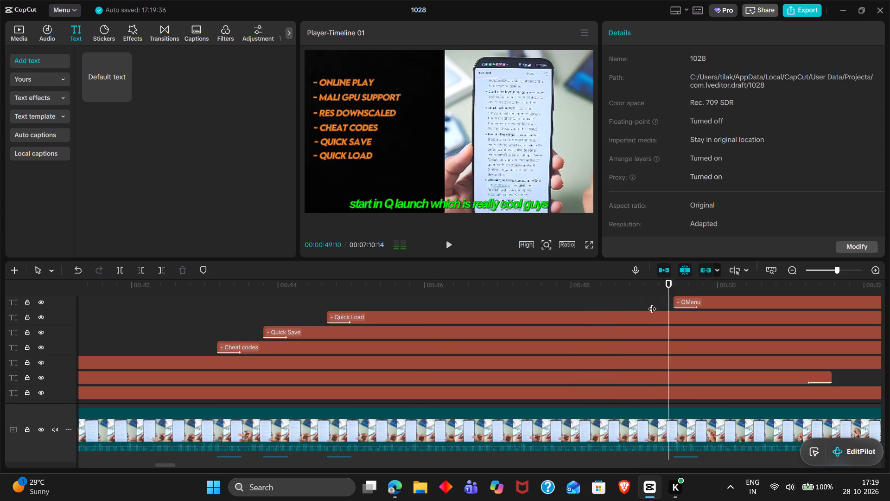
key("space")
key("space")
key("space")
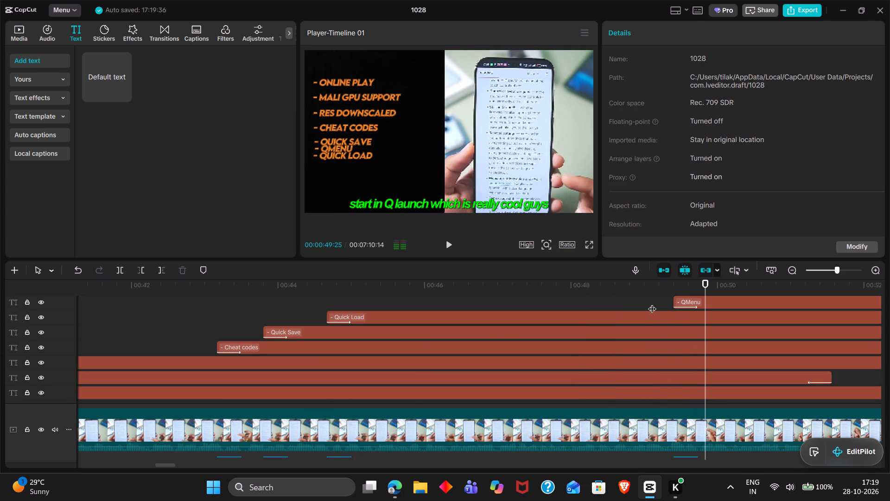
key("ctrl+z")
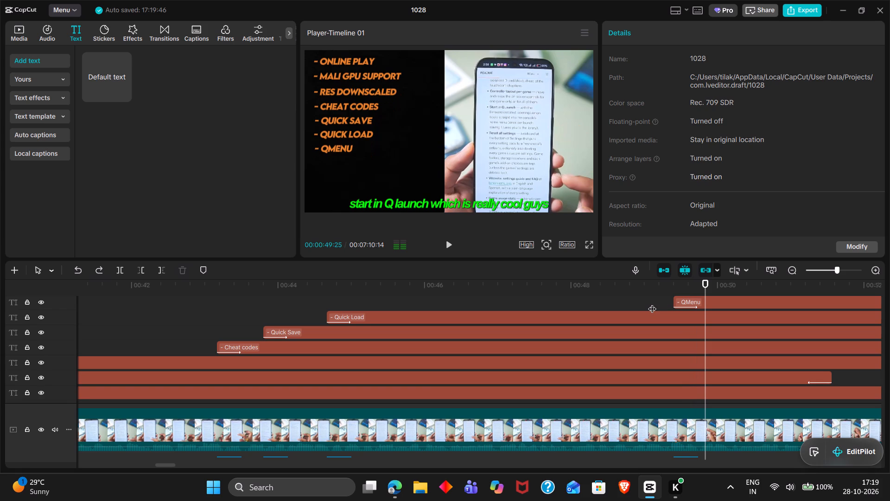
Move all seven feature titles together at 00:00:49:25, lower and slightly rightward in the frame, roughly centring them on the black background.
left_click_drag(622, 302, 799, 387)
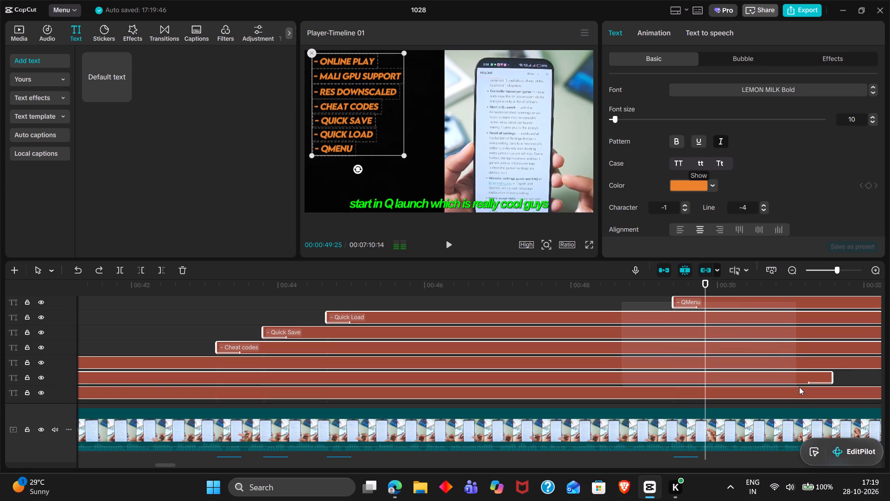
left_click_drag(401, 126, 402, 138)
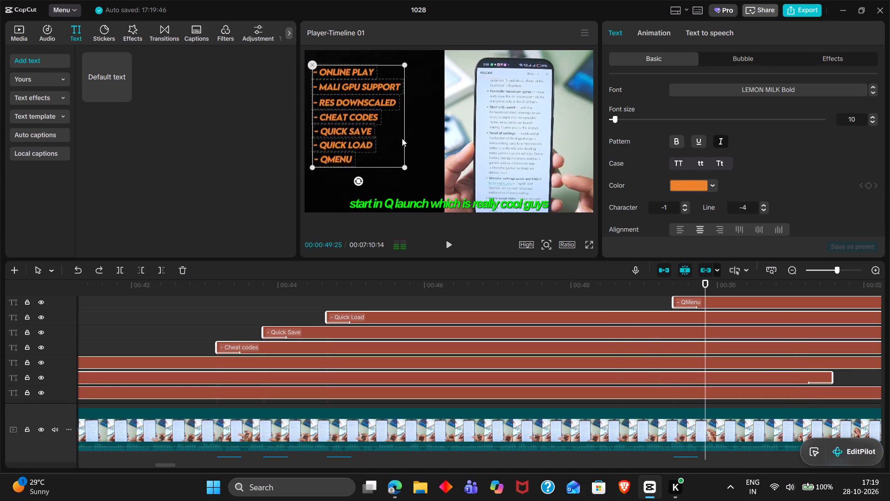
left_click_drag(402, 138, 407, 141)
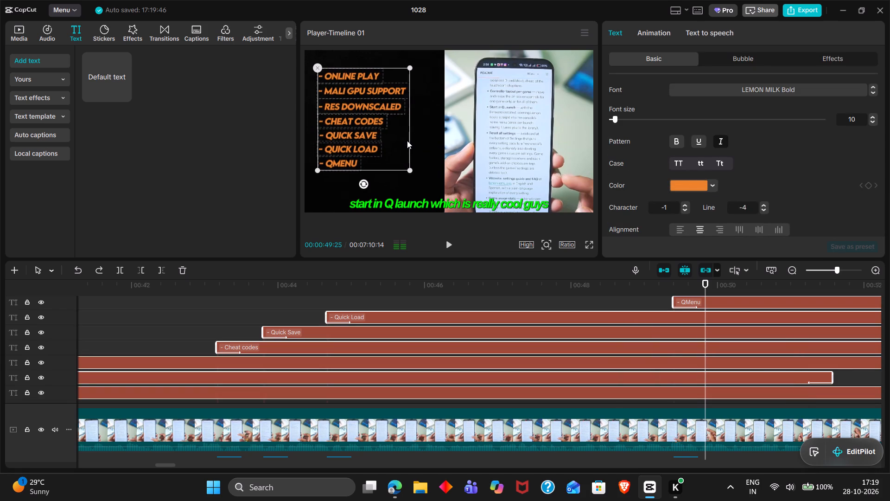
left_click_drag(407, 141, 413, 141)
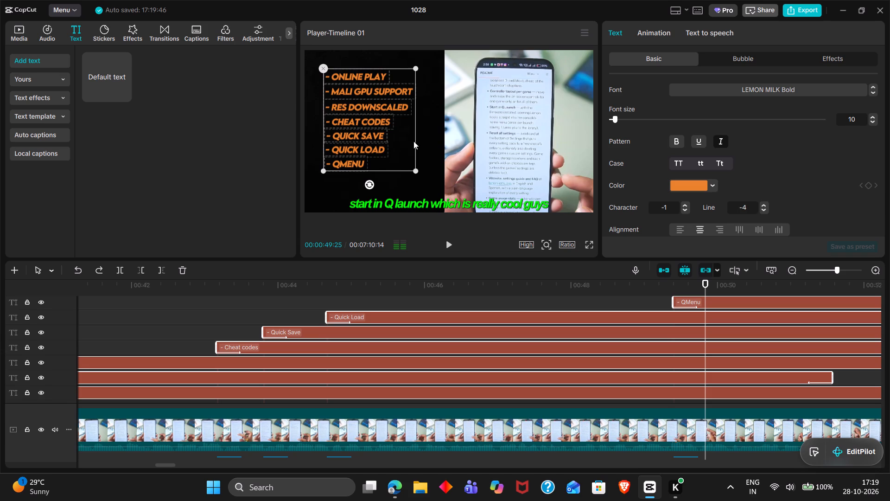
left_click_drag(413, 141, 414, 142)
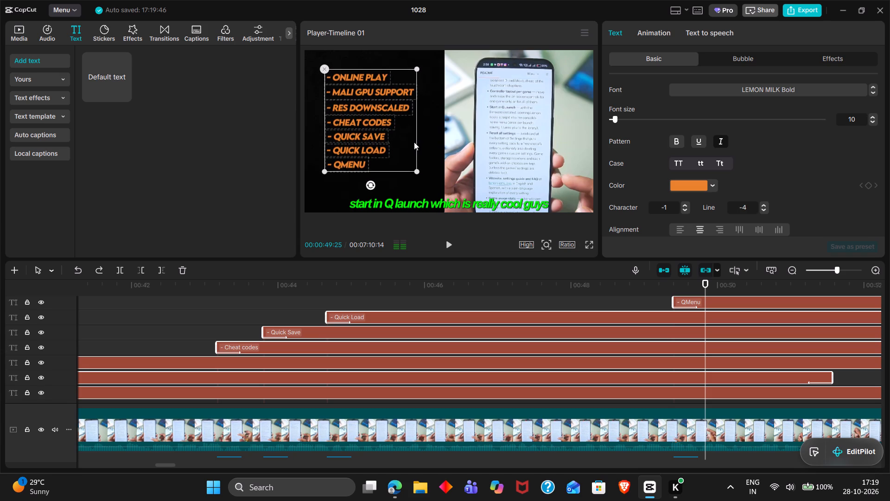
left_click_drag(414, 142, 414, 141)
Play back the repositioned feature list from about 00:00:43 and examine the background and sound effect tracks beneath it.
double_click(218, 312)
key("space")
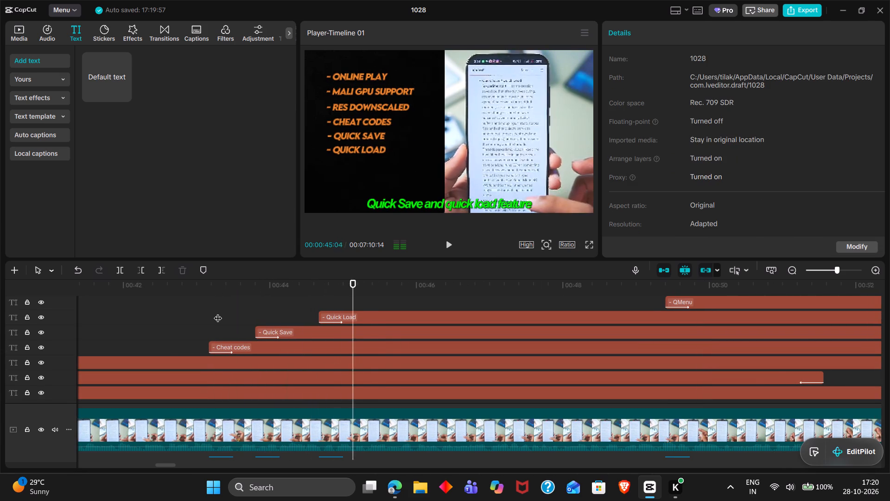
key("space")
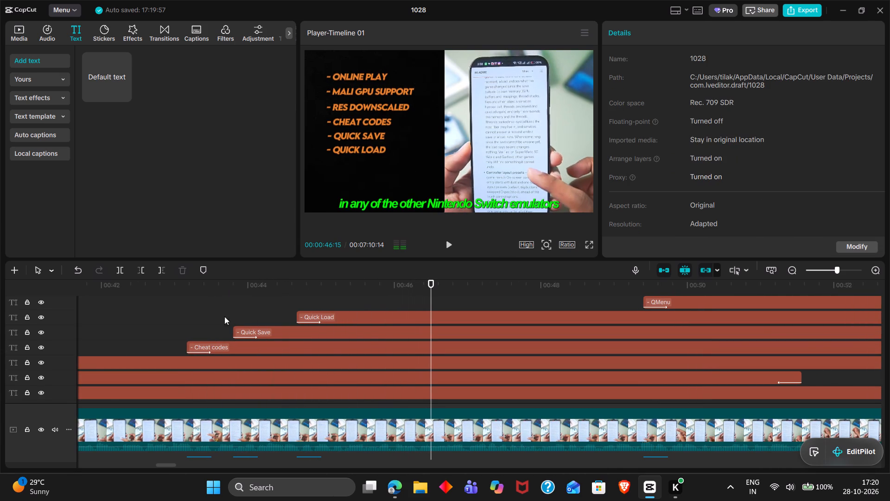
scroll(330, 352, "down", 1)
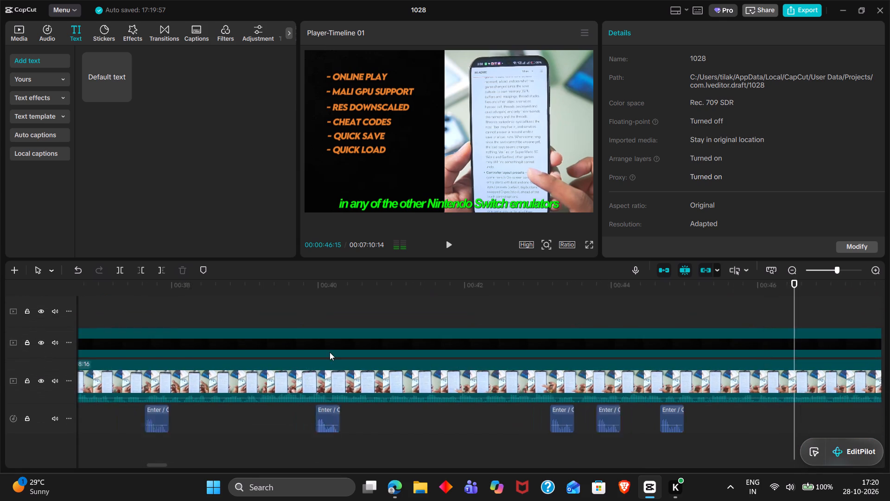
At the black background clip's second keyframe, at 00:00:35:28, move it leftward in the frame to about X -1957.
scroll(330, 352, "down", 1)
left_click(332, 352)
scroll(332, 352, "right", 1)
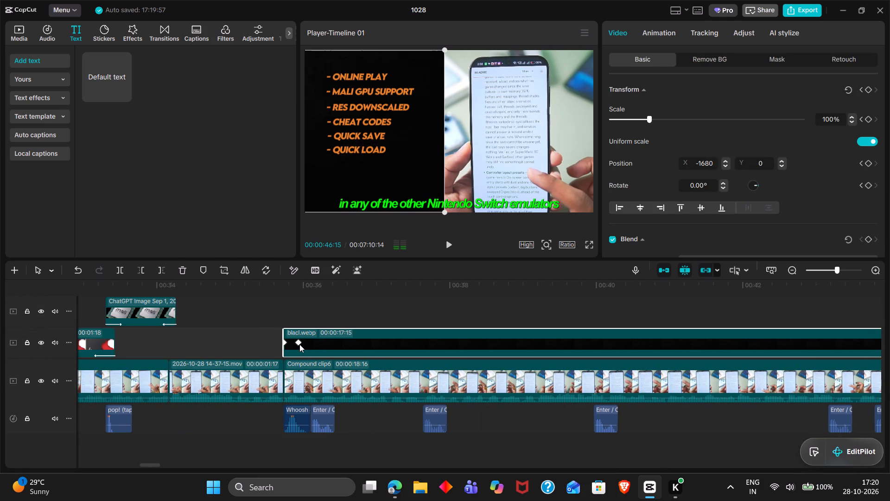
left_click(299, 344)
left_click_drag(412, 163, 391, 163)
Shift the phone footage in Compound clip6 leftward at the same keyframe, to X 713, against the narrower black background.
left_click(537, 135)
left_click_drag(537, 135, 533, 135)
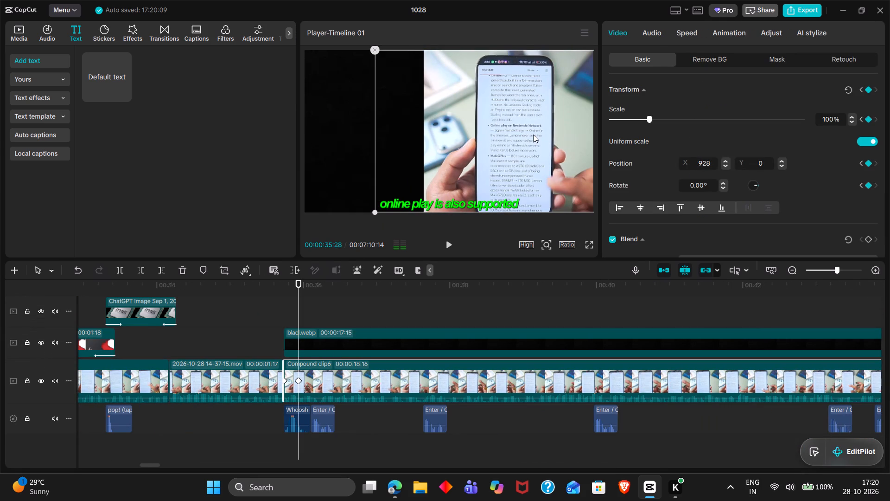
left_click_drag(533, 135, 521, 134)
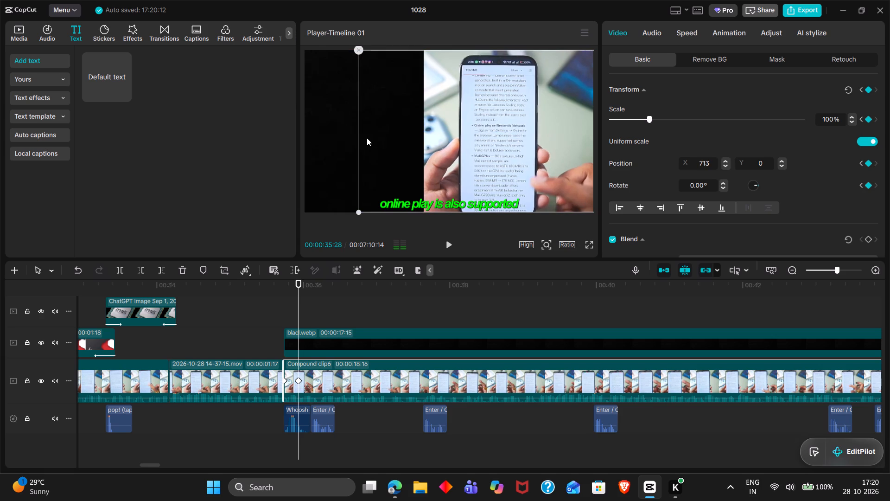
left_click(343, 138)
Select all seven feature titles and, at 00:00:50:03, move them together leftward and slightly lower, centring them on the narrowed black background.
left_click(595, 300)
left_click_drag(595, 300, 744, 302)
scroll(657, 324, "up", 1)
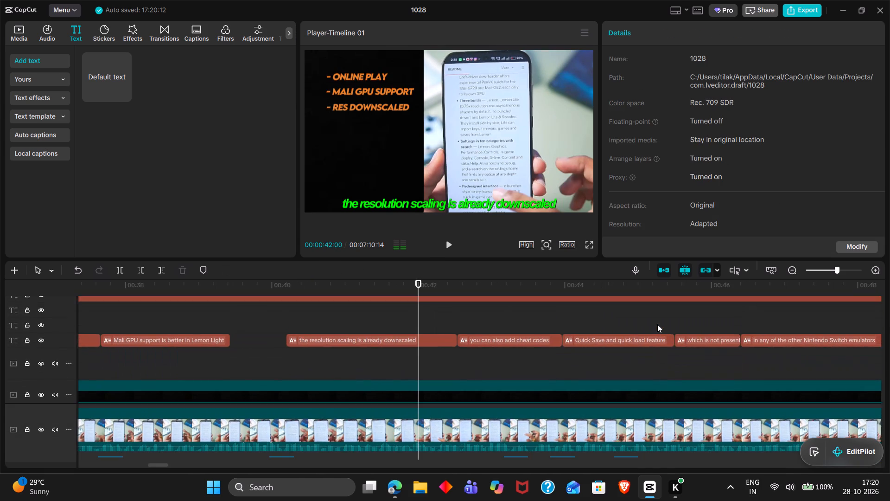
scroll(657, 324, "up", 2)
scroll(657, 324, "down", 1)
scroll(657, 324, "up", 1)
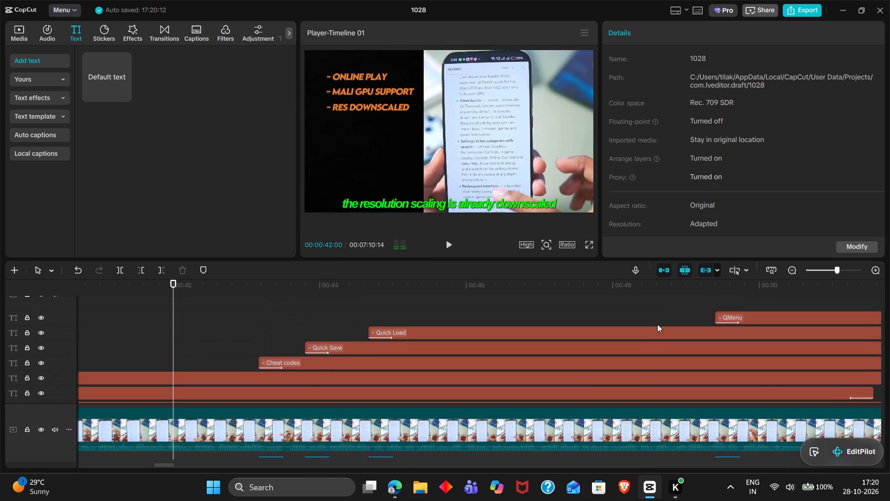
scroll(679, 307, "down", 1)
left_click_drag(650, 302, 783, 395)
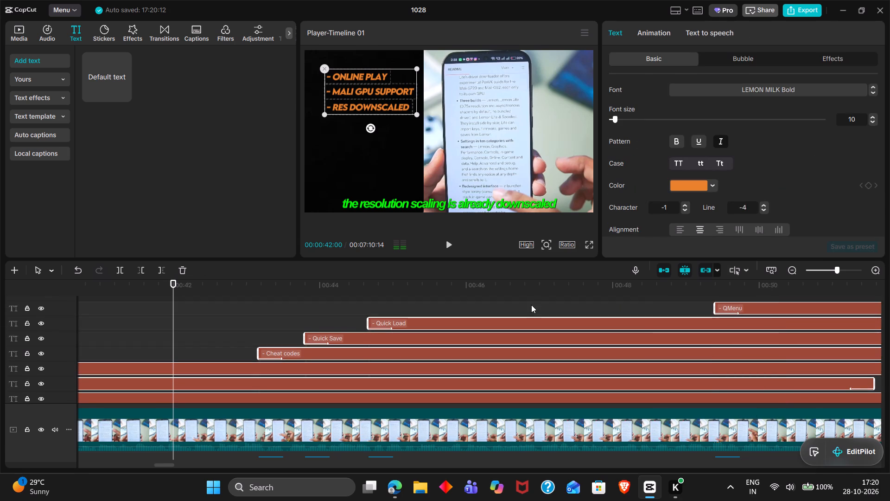
scroll(531, 305, "down", 1)
scroll(531, 305, "left", 1)
left_click(588, 286)
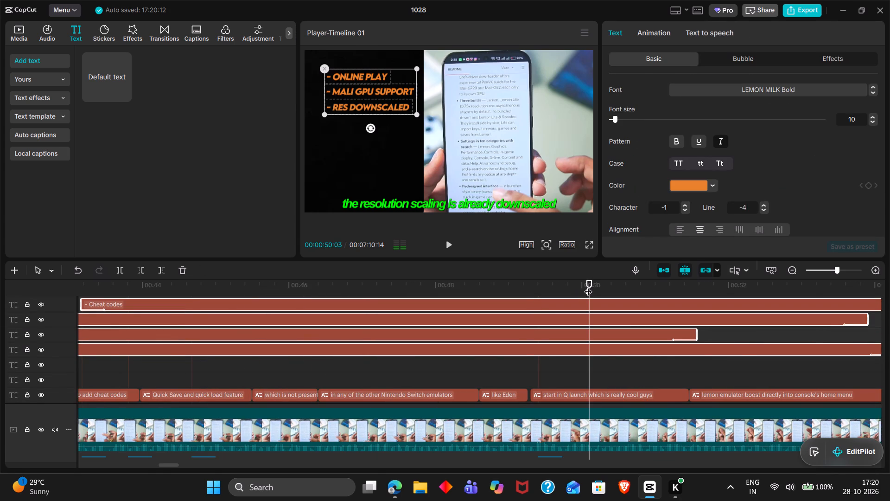
scroll(531, 378, "up", 1)
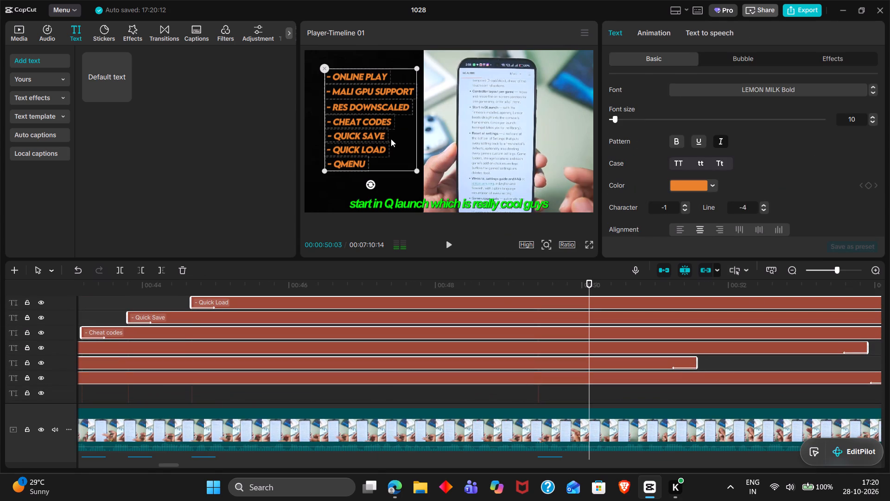
left_click_drag(391, 139, 380, 142)
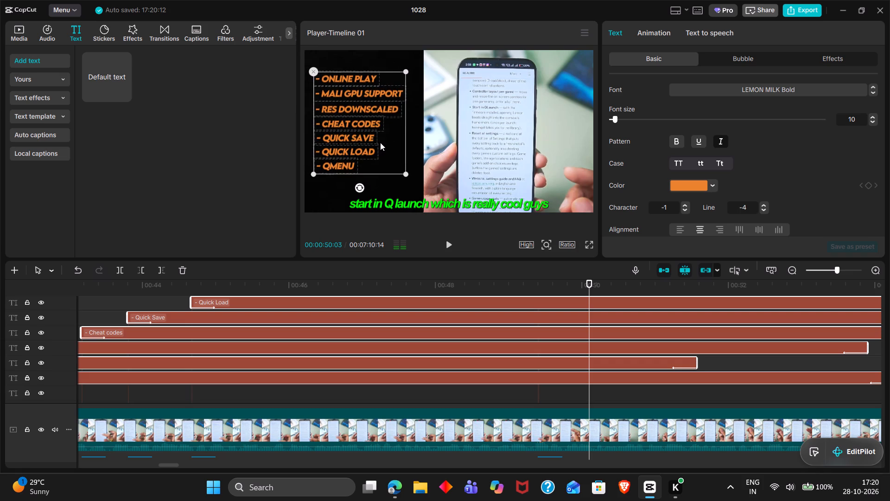
left_click_drag(380, 142, 382, 143)
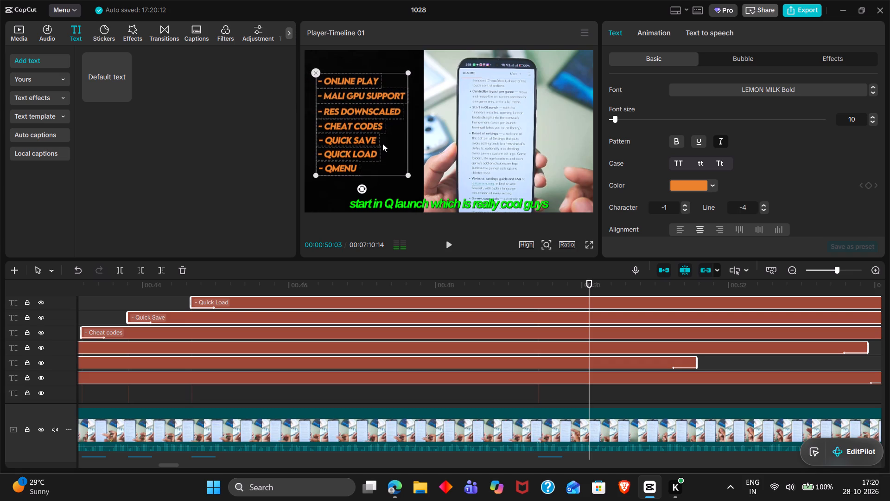
left_click_drag(382, 143, 381, 143)
Play back the feature list from about 00:00:37 and check how the titles sit beside the shifted phone footage.
scroll(407, 334, "right", 3)
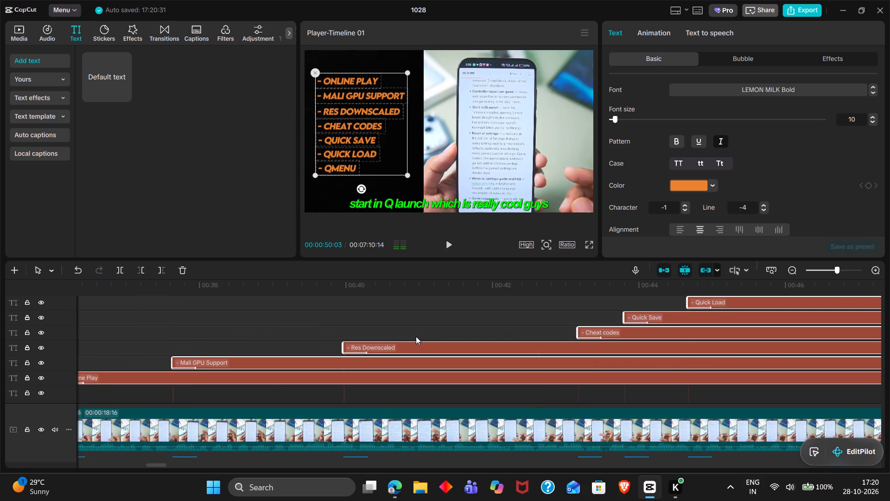
scroll(416, 336, "down", 2)
left_click(499, 355)
left_click_drag(499, 355, 527, 362)
key("space")
scroll(527, 362, "left", 1)
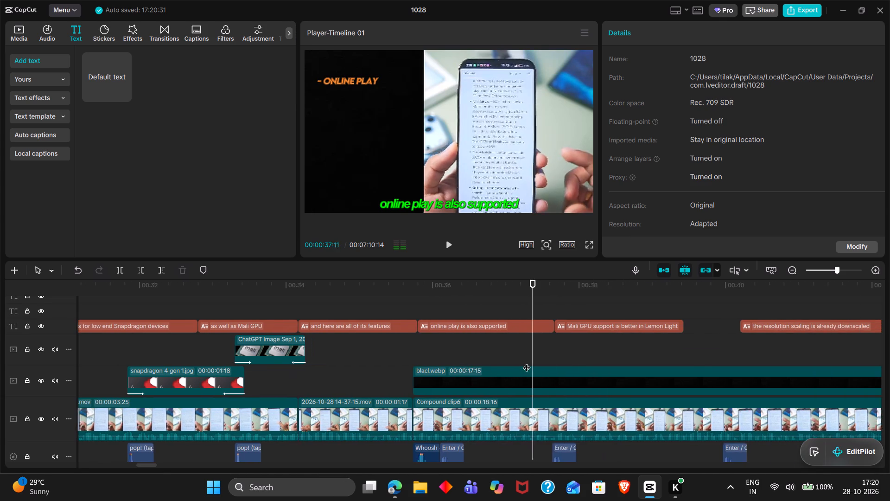
scroll(527, 362, "left", 2)
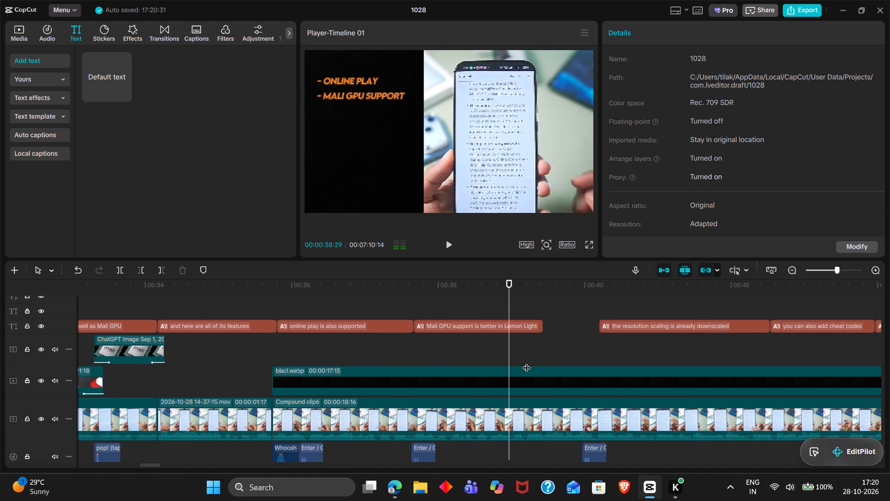
scroll(527, 362, "left", 2)
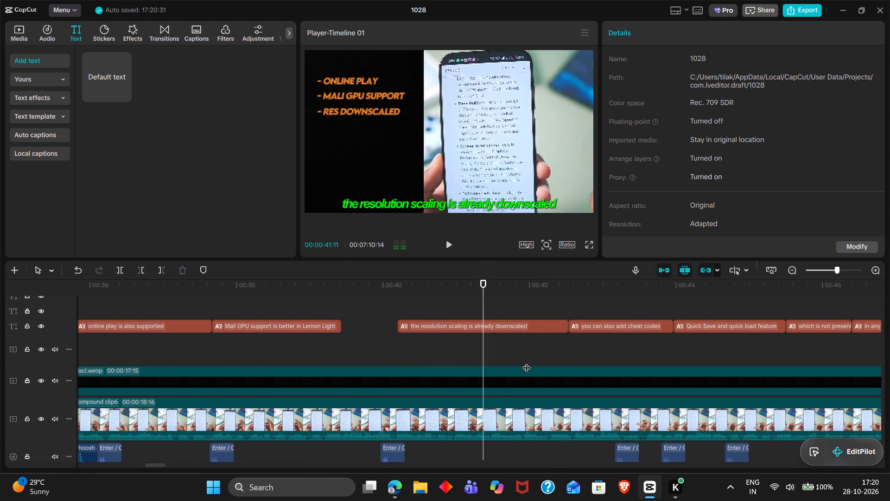
scroll(527, 362, "left", 1)
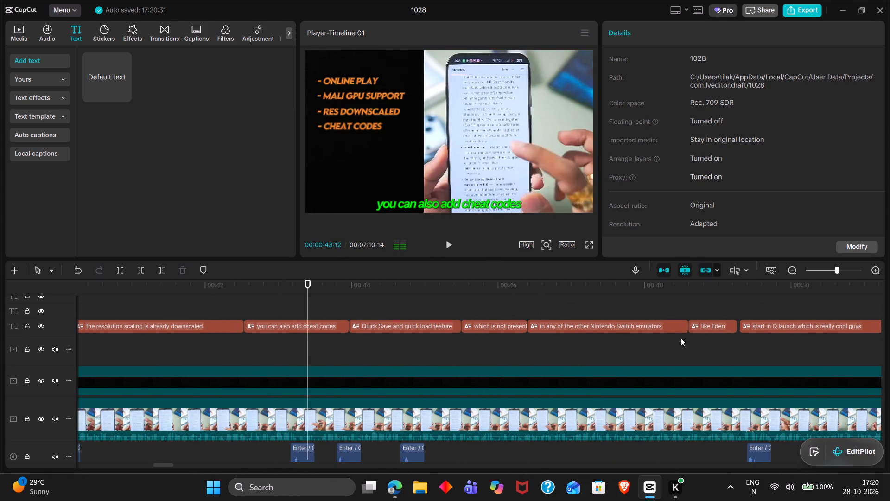
Replay from about 00:00:49 to 00:00:51, examining the "- QMenu" entrance and when the titles disappear.
double_click(654, 342)
key("space")
scroll(654, 342, "left", 1)
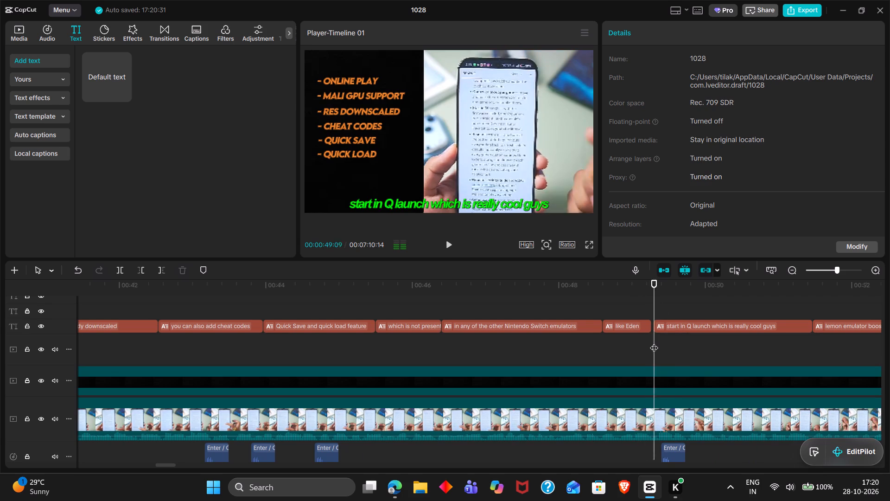
scroll(654, 342, "left", 1)
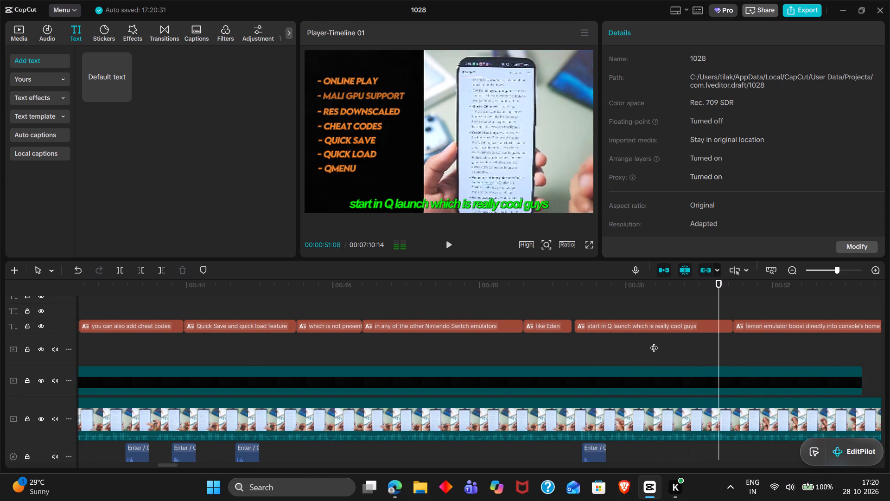
key("space")
double_click(654, 342)
left_click_drag(654, 342, 628, 340)
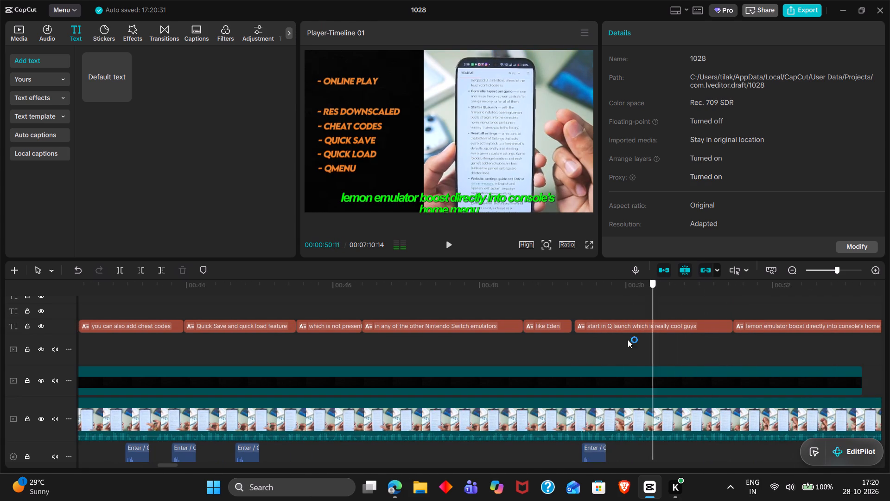
left_click_drag(628, 340, 568, 338)
key("space")
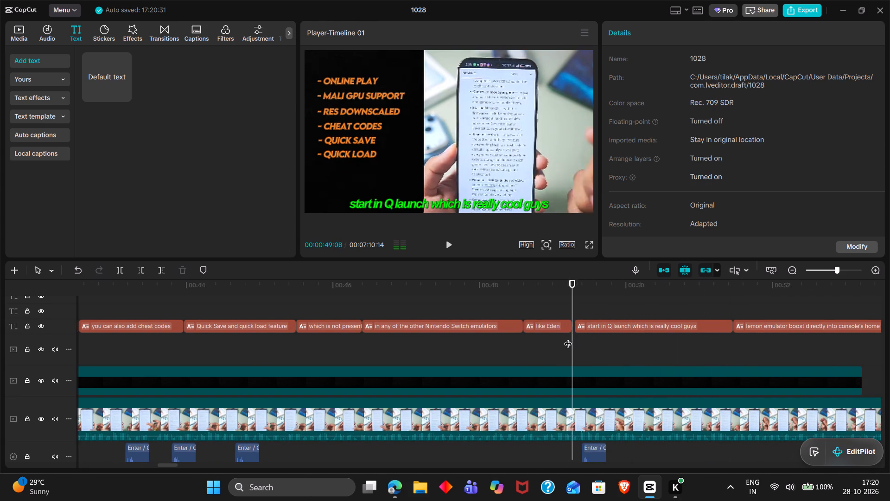
key("space")
key("space")
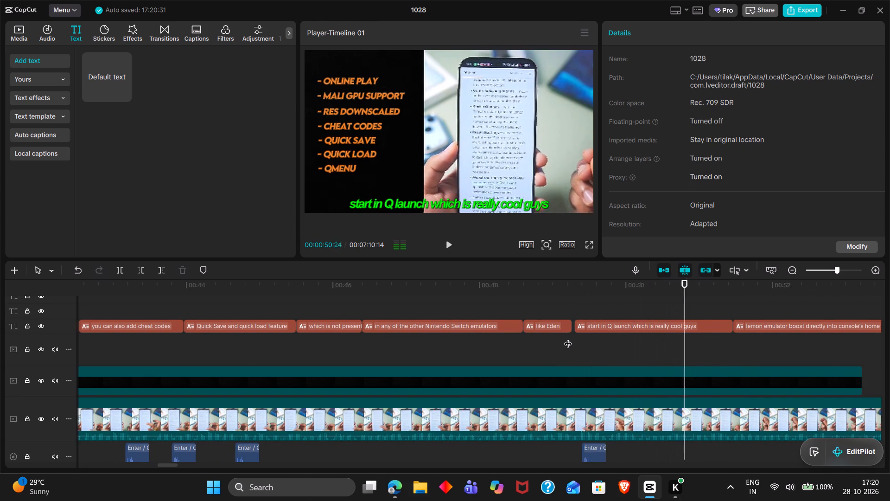
key("space")
key("space")
key("space")
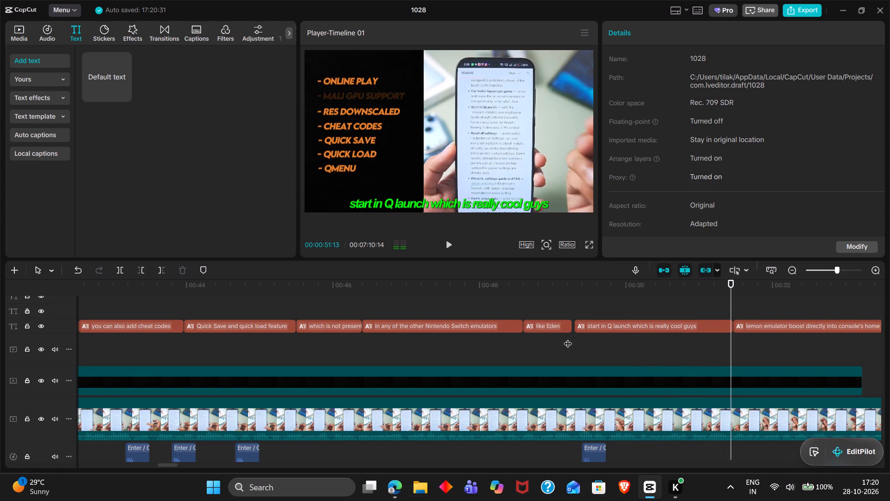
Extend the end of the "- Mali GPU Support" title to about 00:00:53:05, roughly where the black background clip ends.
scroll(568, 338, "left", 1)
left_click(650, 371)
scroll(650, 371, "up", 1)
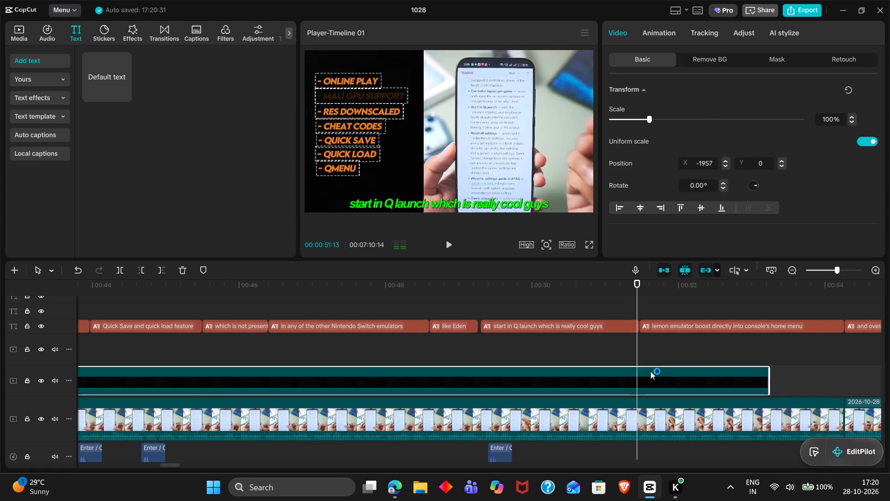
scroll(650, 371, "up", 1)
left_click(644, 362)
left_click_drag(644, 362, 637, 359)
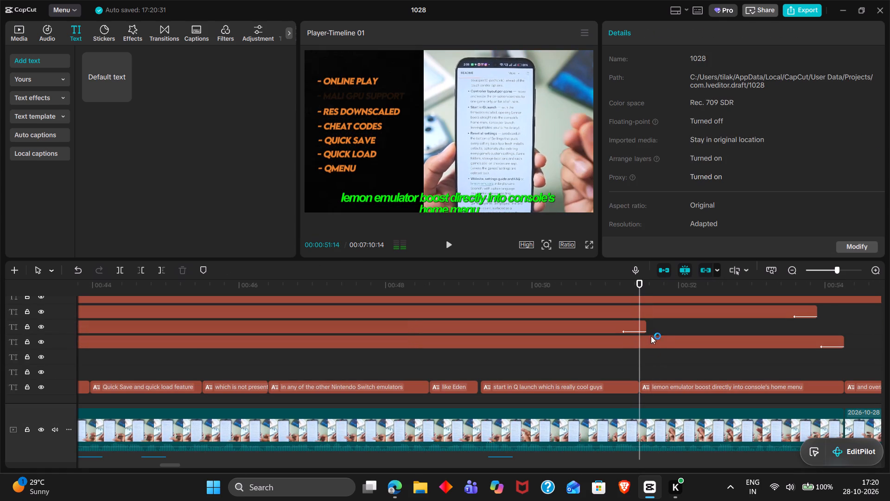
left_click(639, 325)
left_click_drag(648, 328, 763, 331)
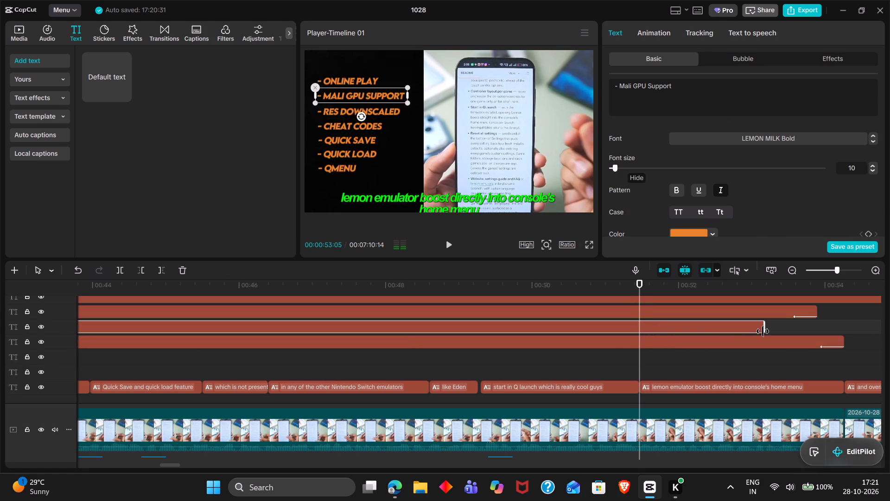
Trim the ends of all seven feature titles together to 00:00:51:14.
left_click_drag(770, 370, 651, 160)
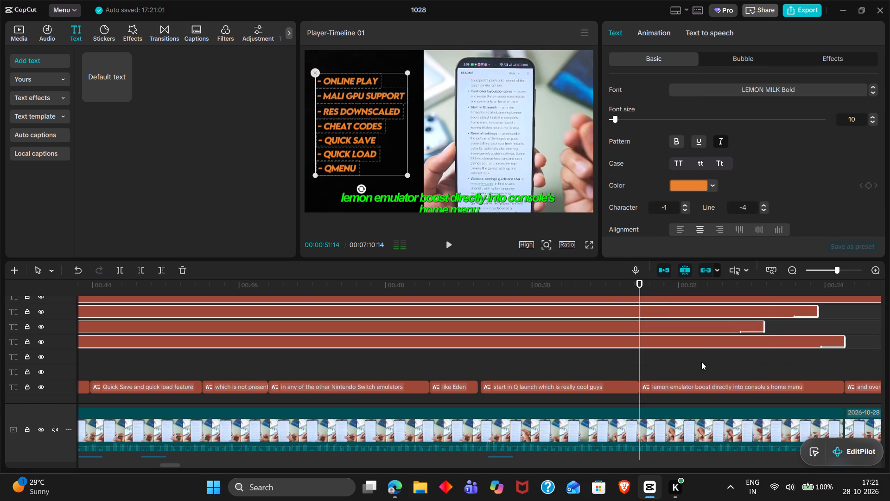
scroll(701, 362, "up", 2)
key("w")
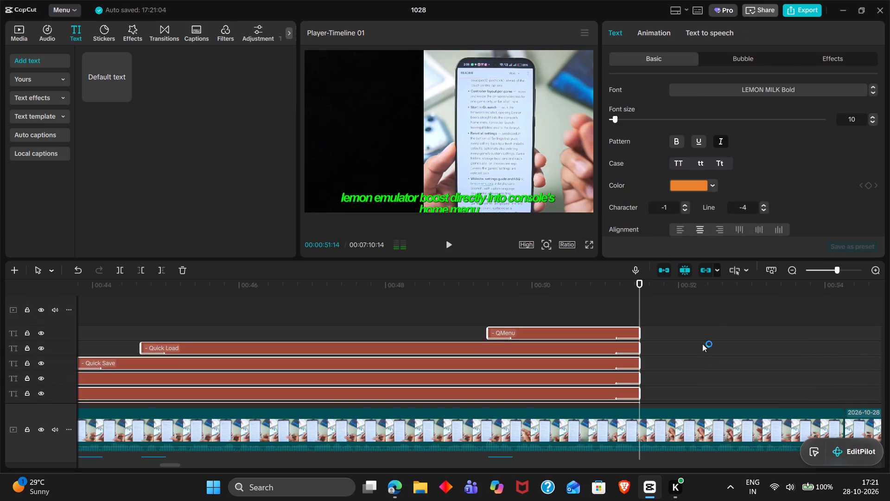
Remove the Fade Out exit animation from all seven feature titles by setting their Out animation to None.
double_click(661, 29)
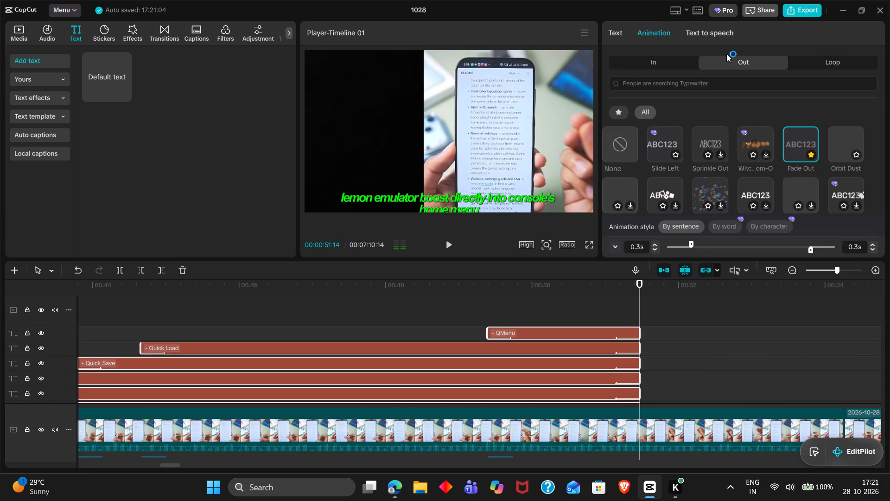
double_click(610, 142)
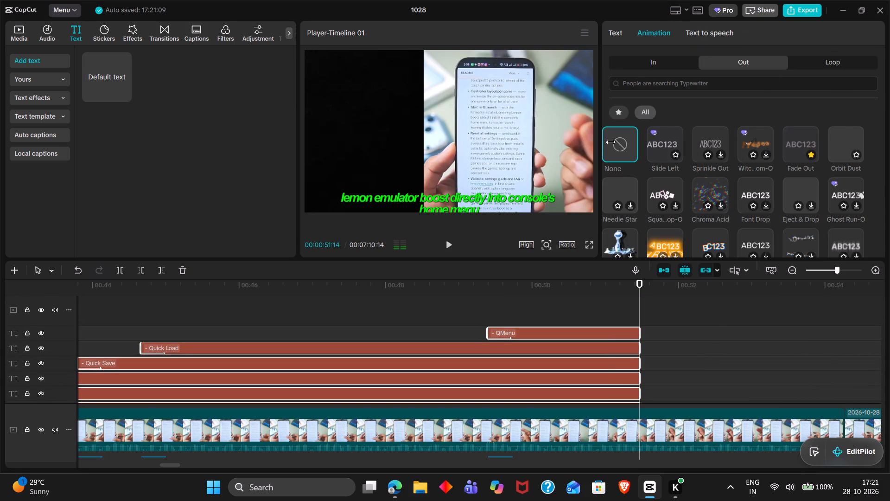
Move the stack of seven feature titles down to the tracks directly above the black background clip.
scroll(632, 327, "down", 2)
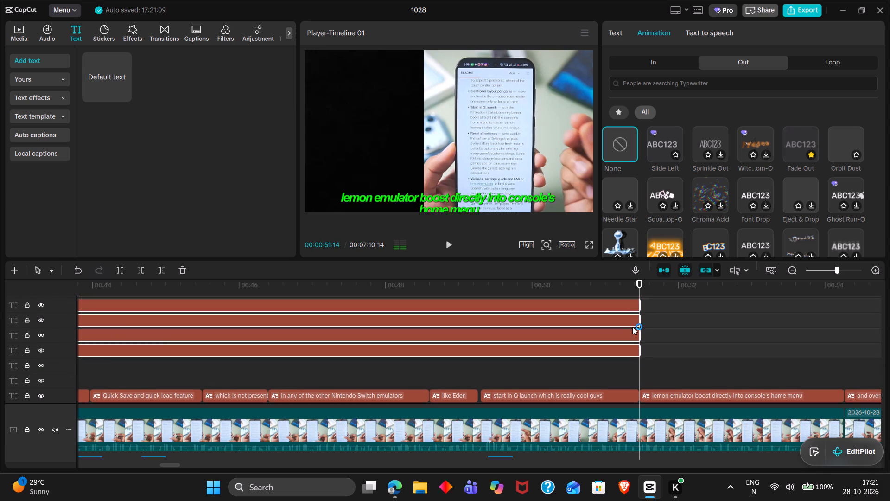
scroll(649, 340, "down", 1)
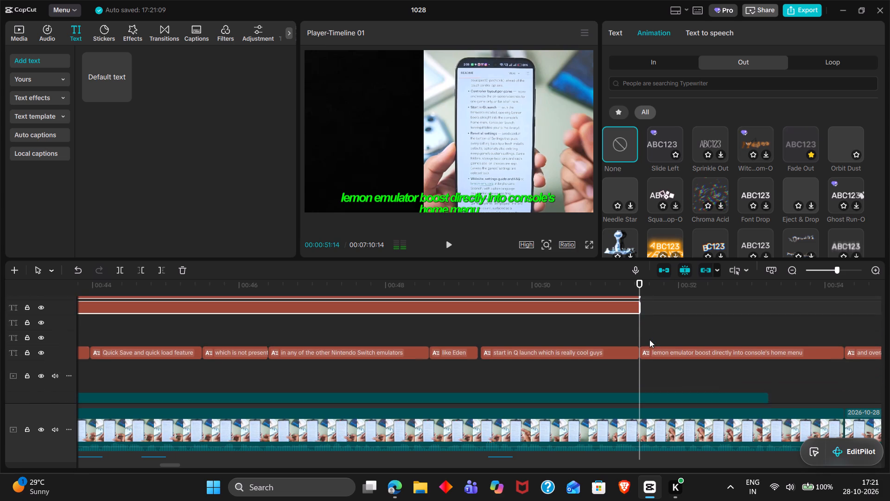
scroll(649, 340, "down", 1)
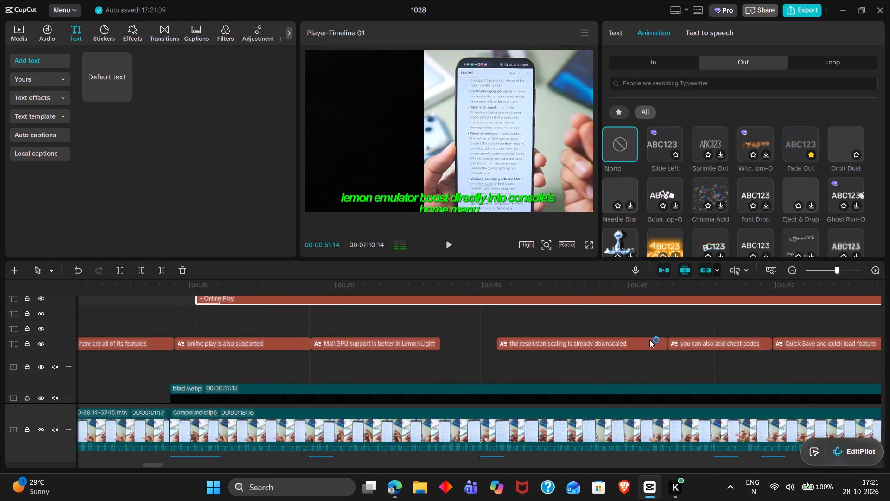
scroll(649, 340, "up", 1)
scroll(649, 340, "down", 1)
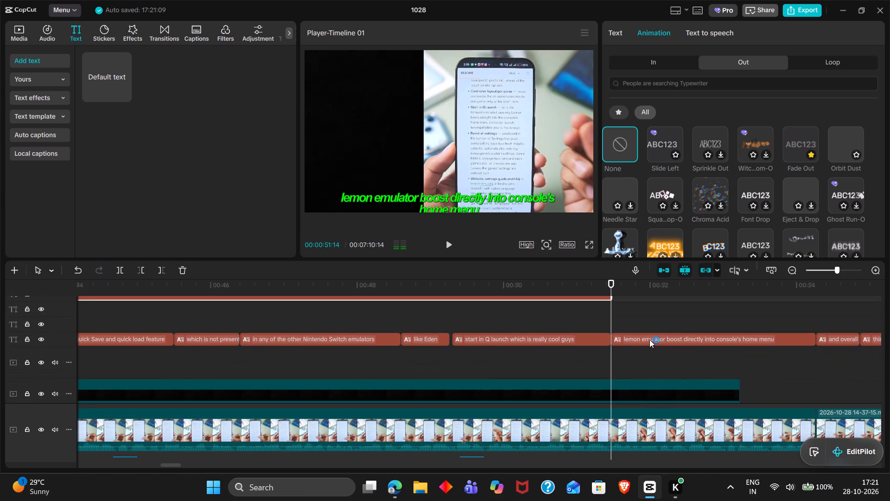
left_click_drag(597, 297, 602, 390)
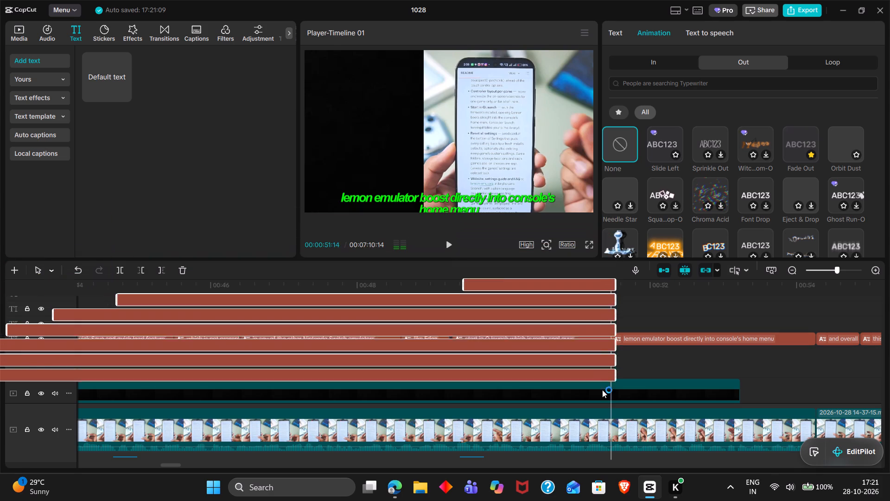
left_click_drag(602, 390, 598, 417)
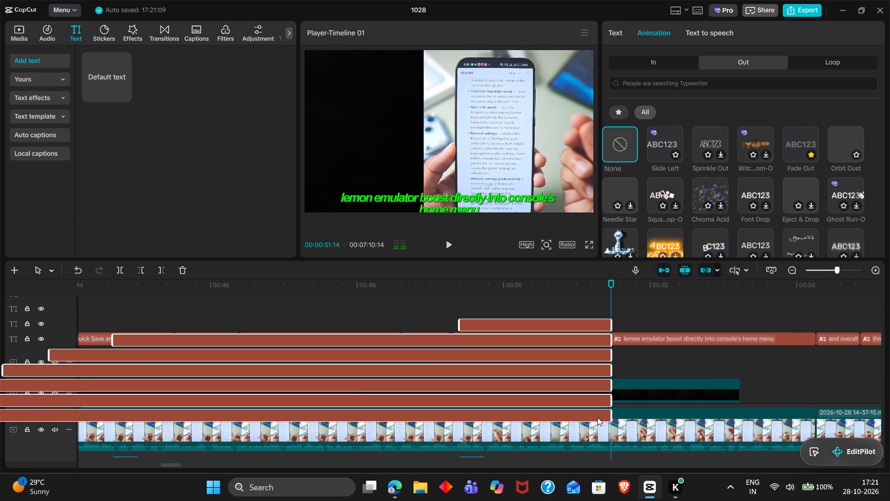
left_click_drag(598, 417, 599, 397)
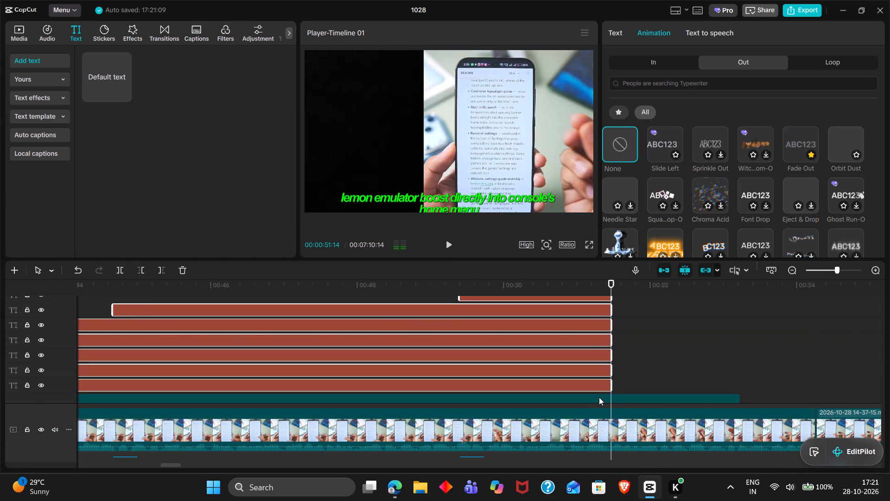
Extend the ends of all seven feature titles together to 00:00:51:19.
scroll(630, 381, "down", 1)
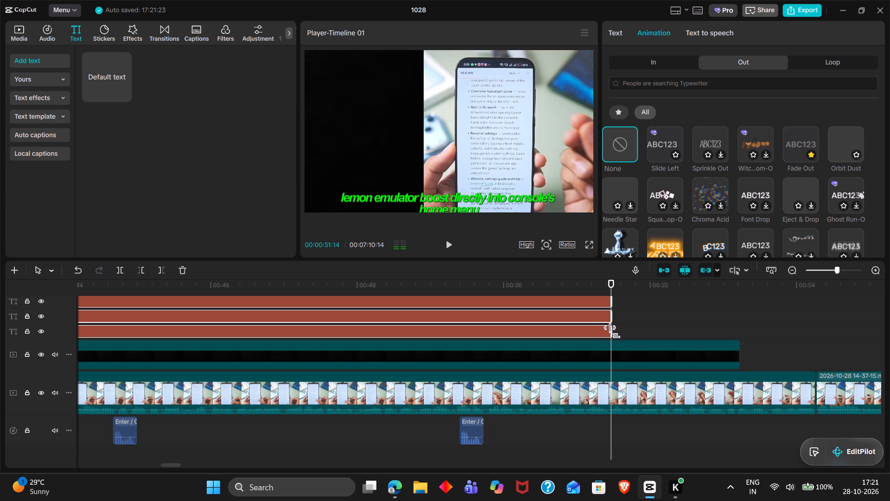
left_click_drag(612, 331, 622, 331)
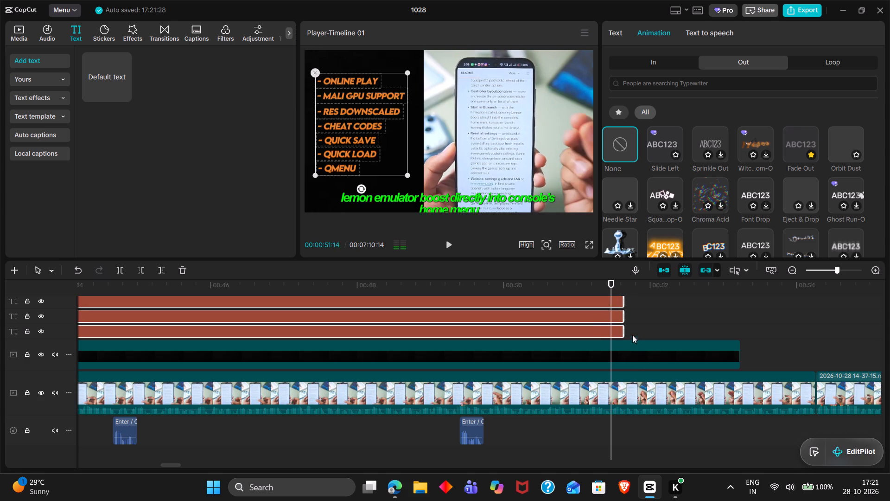
Trim the end of the black background clip to 00:00:51:19, level with the feature titles.
left_click(624, 286)
left_click(632, 361)
key("w")
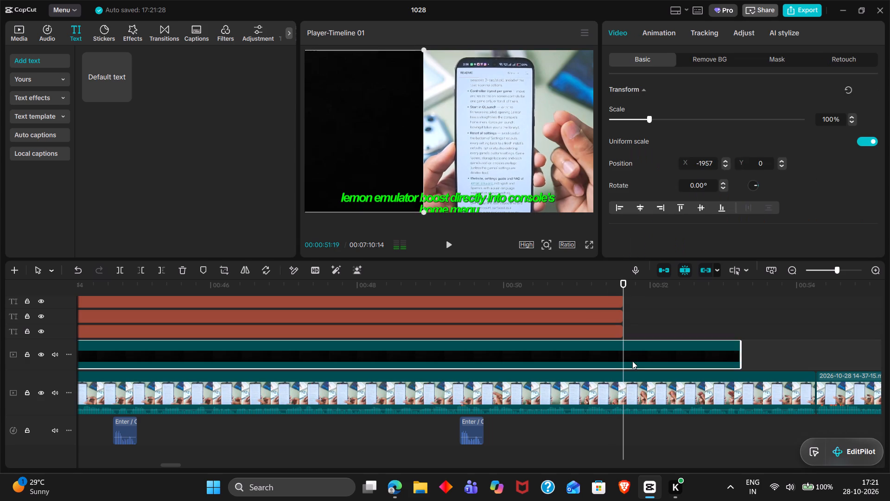
Combine all seven feature titles and the black background clip into one compound clip.
scroll(655, 361, "up", 1)
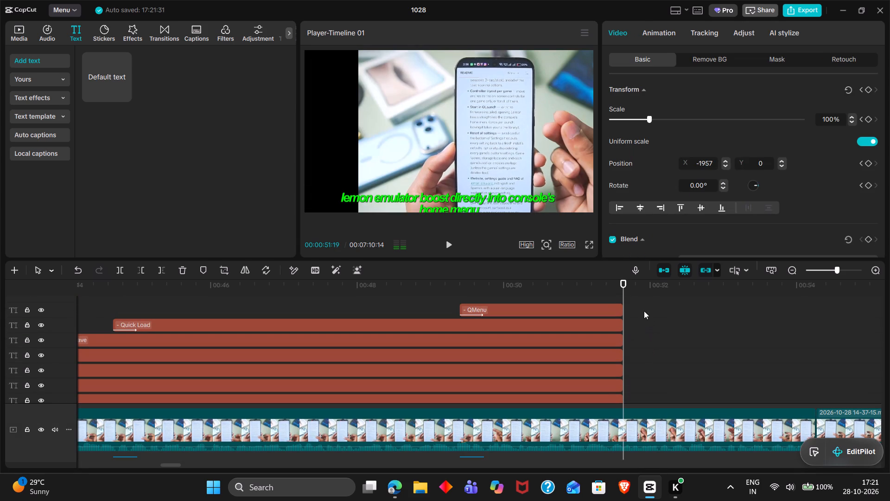
left_click_drag(636, 300, 554, 415)
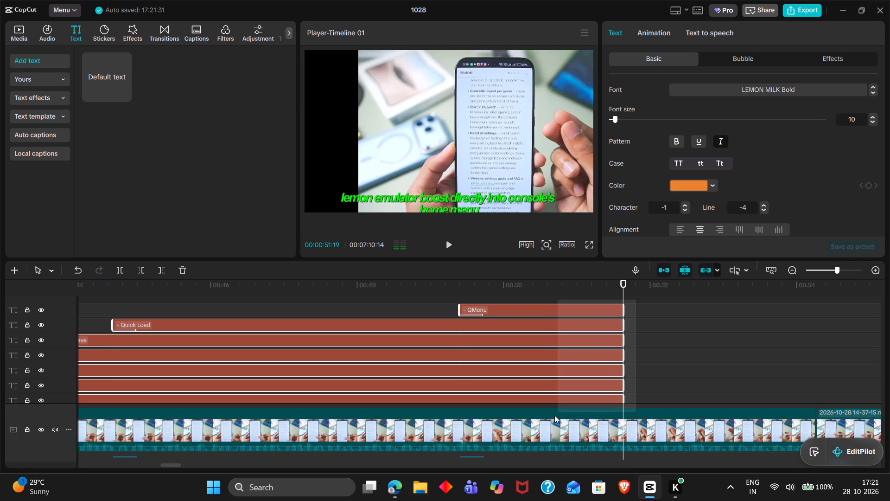
left_click_drag(554, 415, 553, 417)
scroll(643, 361, "down", 1)
left_click_drag(639, 379, 634, 377)
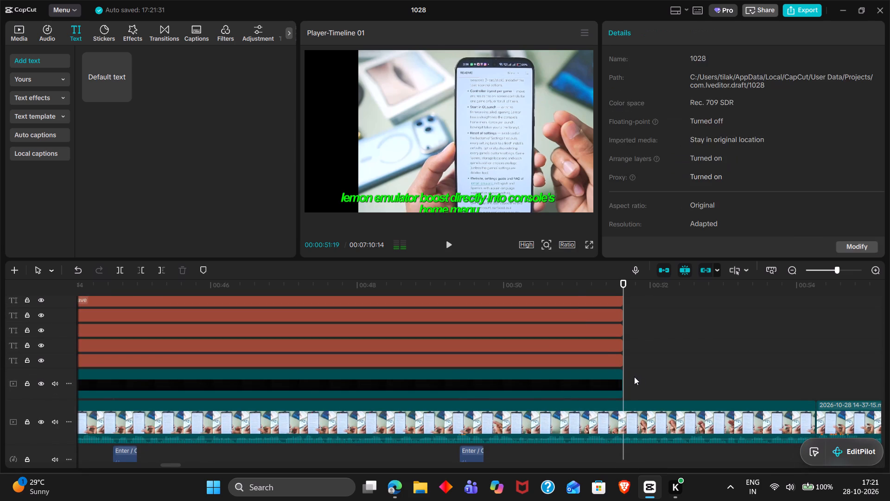
left_click_drag(634, 377, 567, 265)
scroll(645, 333, "up", 1)
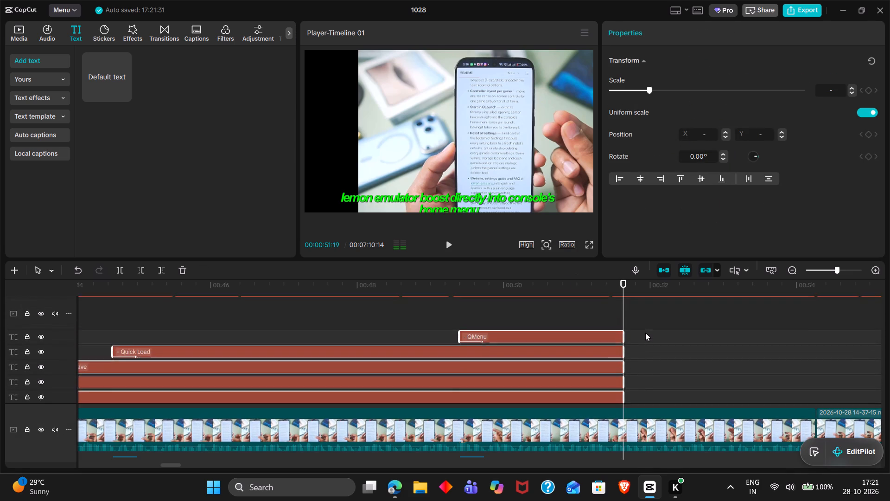
scroll(645, 333, "up", 1)
scroll(645, 333, "down", 1)
key("alt+g")
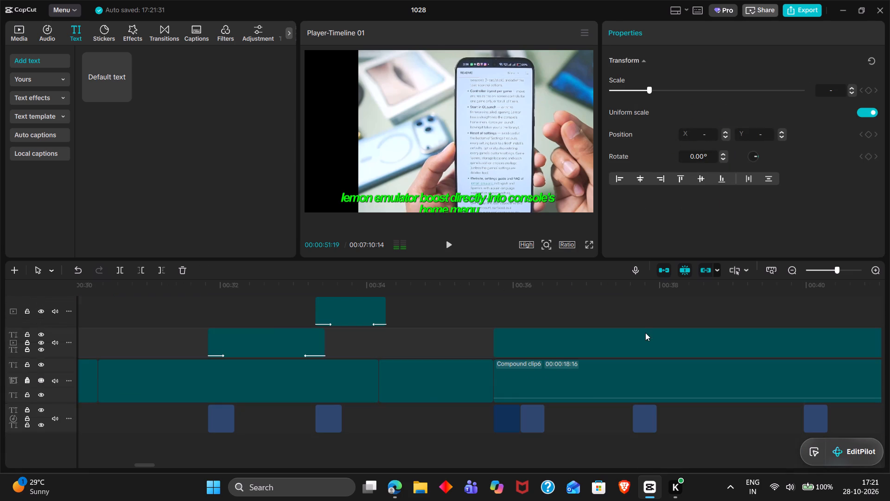
Review the last seconds of the feature-list compound clip, from about 00:00:50 to its end.
scroll(601, 323, "left", 3)
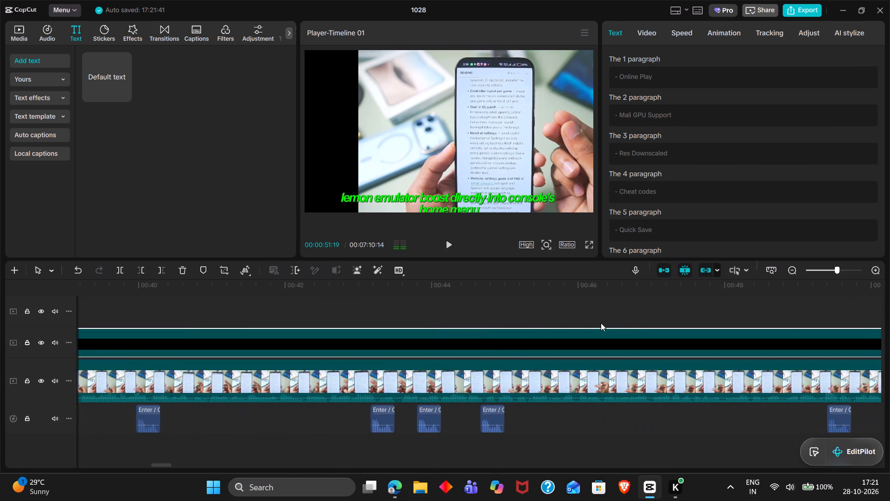
scroll(601, 323, "left", 1)
double_click(409, 304)
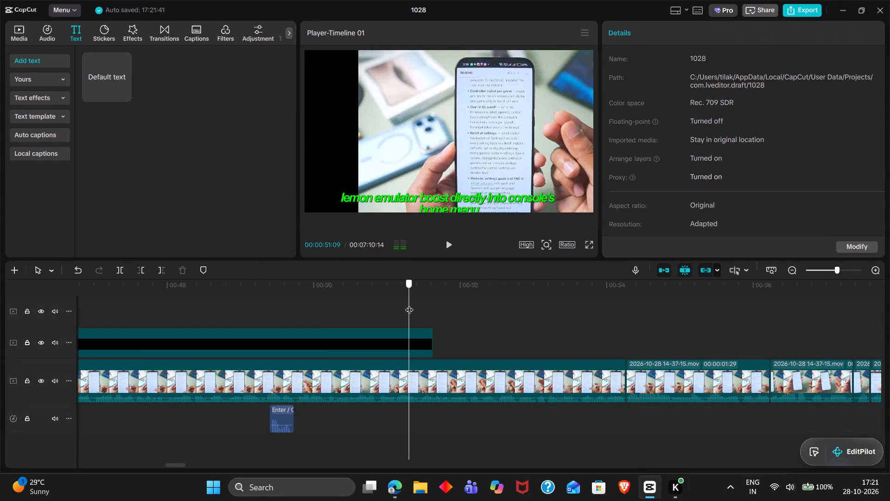
left_click_drag(409, 304, 325, 309)
key("space")
key("space")
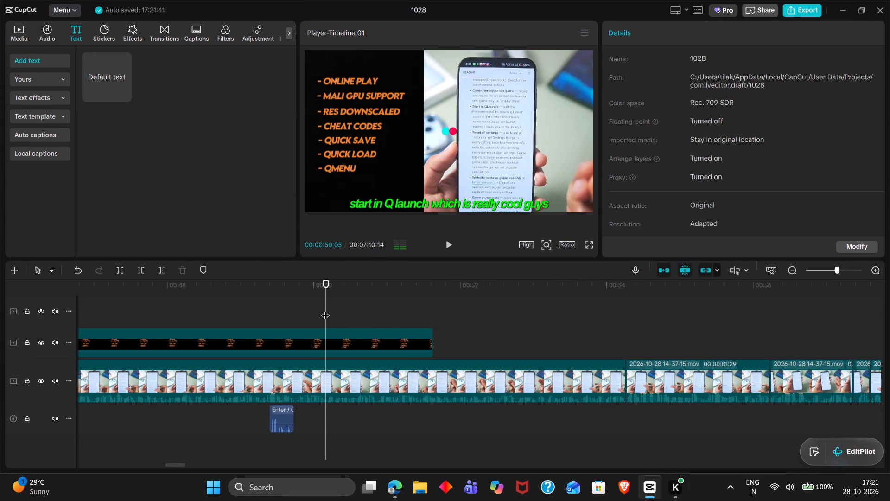
triple_click(360, 316)
left_click_drag(360, 316, 436, 321)
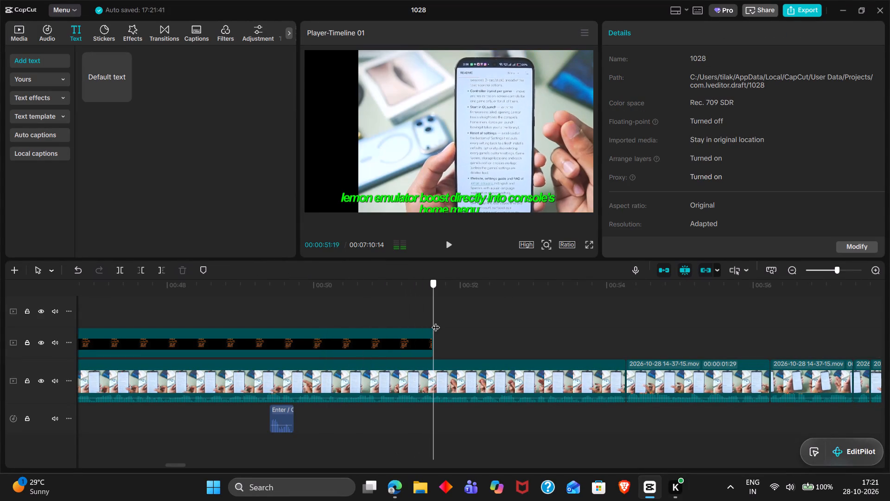
Add Transform keyframes to the feature-list compound clip at 00:00:51:14 and 00:00:51:09.
left_click_drag(436, 321, 421, 322)
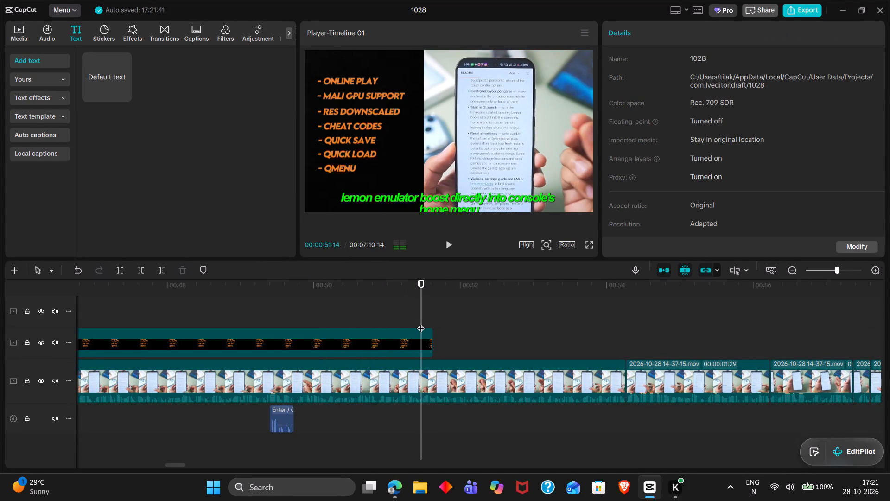
left_click(423, 334)
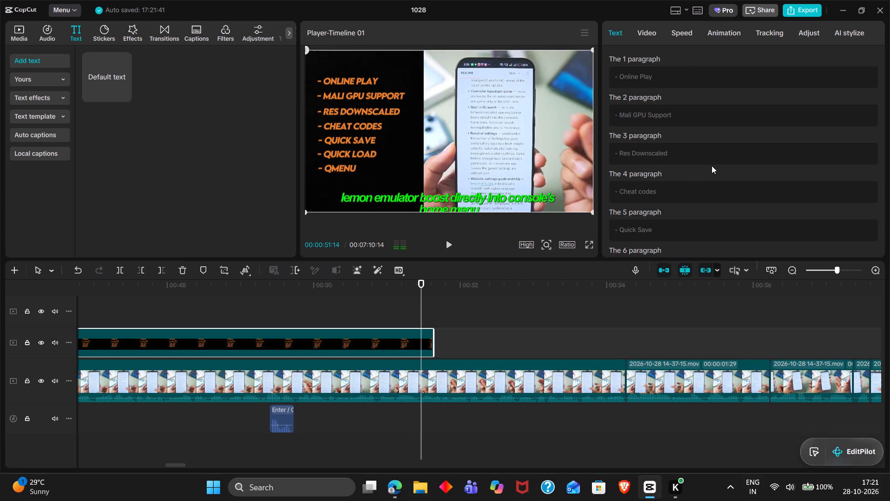
double_click(658, 34)
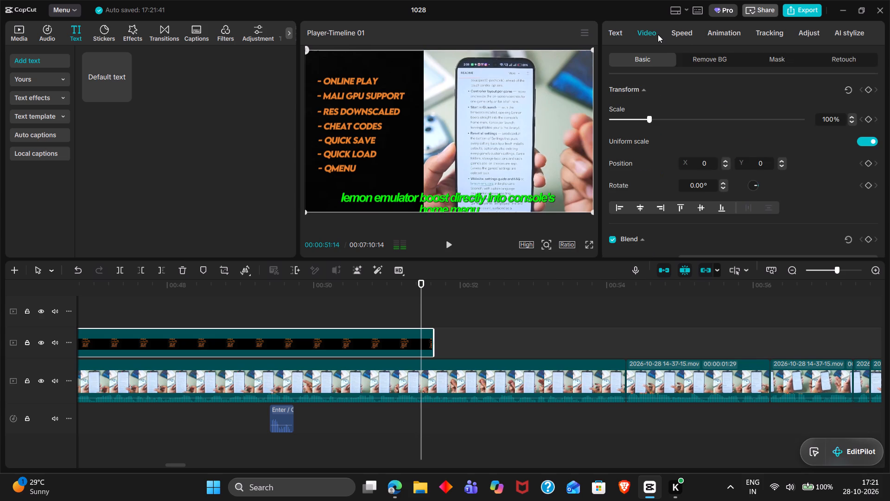
left_click(869, 89)
triple_click(408, 285)
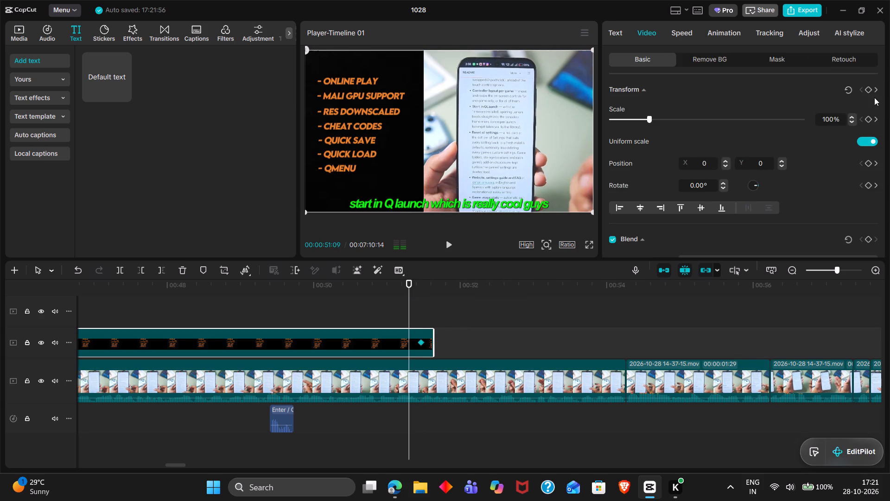
left_click(873, 90)
left_click(870, 90)
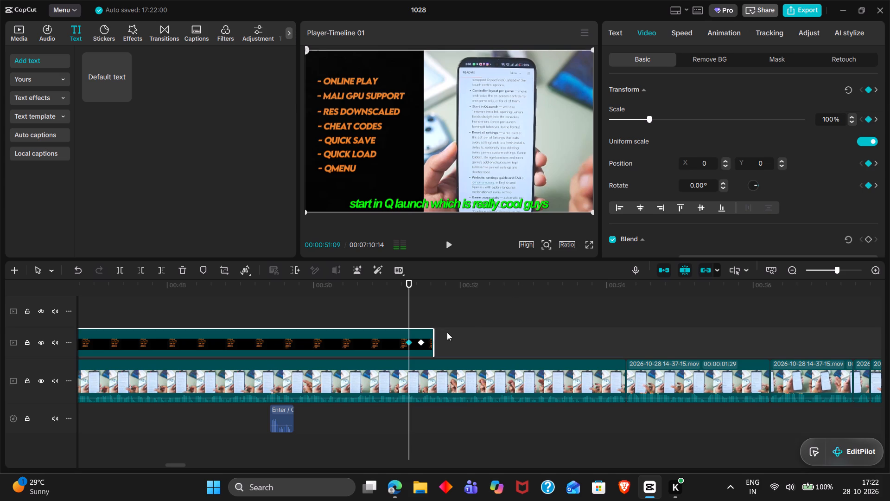
At the 00:00:51:14 keyframe, slide the feature-list compound clip horizontally off the frame to about X -1491, keeping Y at 0.
left_click(425, 340)
left_click_drag(399, 186, 373, 186)
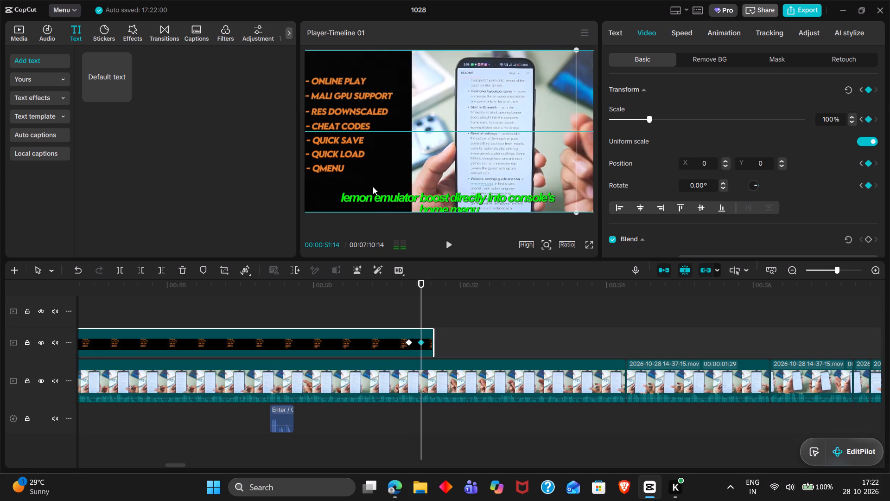
left_click_drag(373, 186, 298, 184)
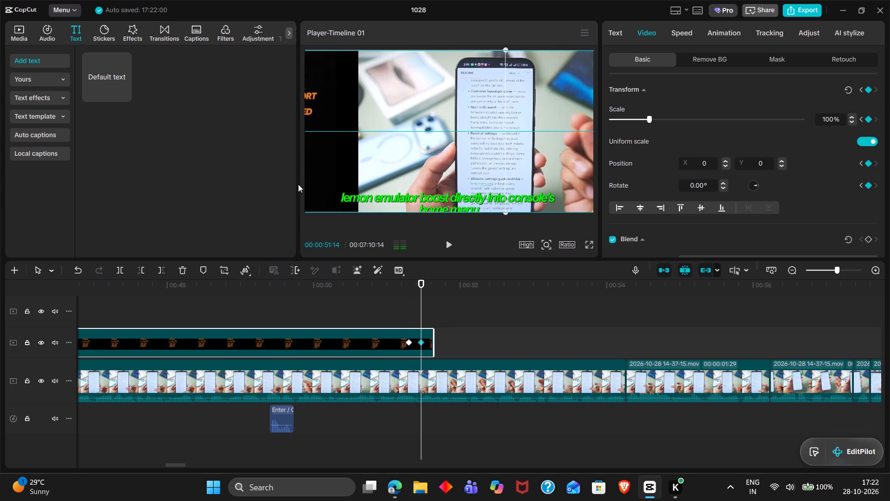
left_click_drag(298, 184, 294, 185)
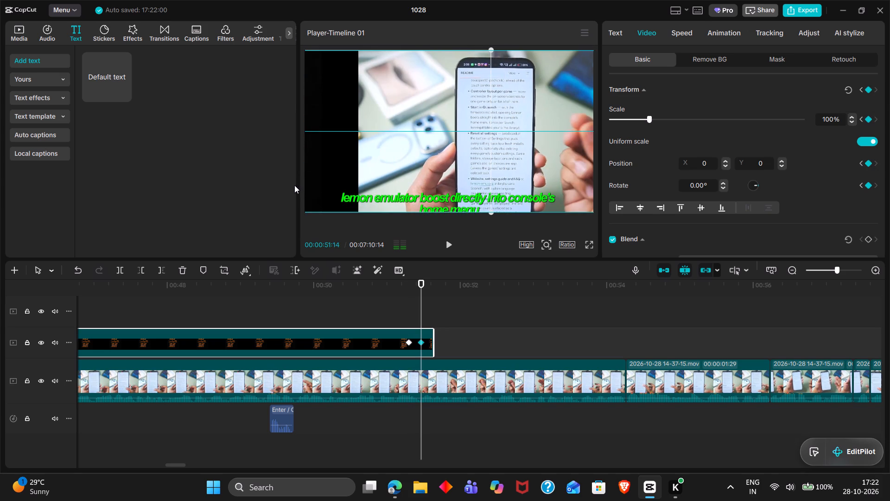
left_click_drag(294, 185, 286, 184)
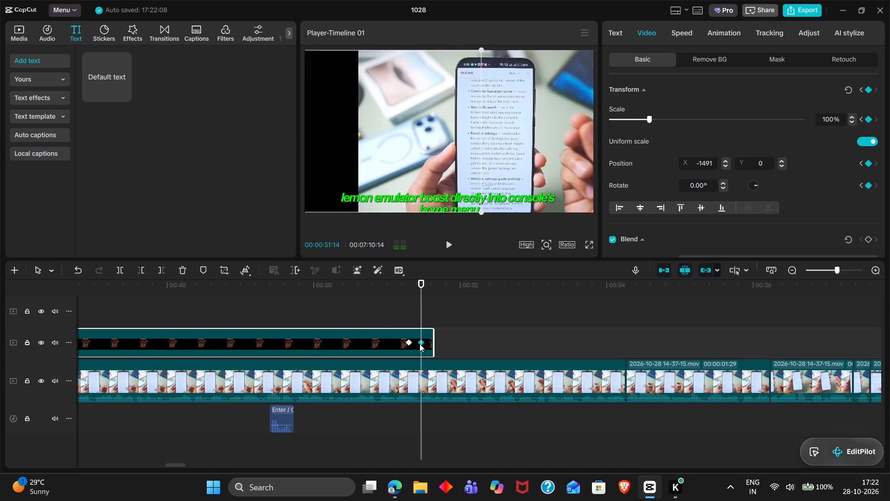
Shift the compound clip's two keyframes later, the slide-out one to the clip's end and the starting one to 00:00:51:14.
left_click_drag(420, 344, 447, 344)
left_click_drag(407, 343, 420, 344)
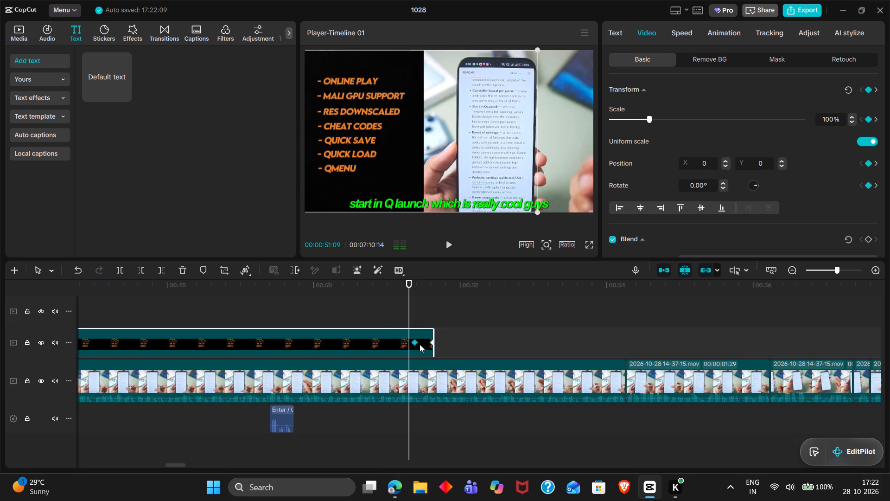
left_click_drag(420, 344, 420, 344)
left_click(420, 344)
Copy the Whoosh sound effect from the start of the feature list and paste it at 00:00:51:14.
scroll(420, 379, "right", 1)
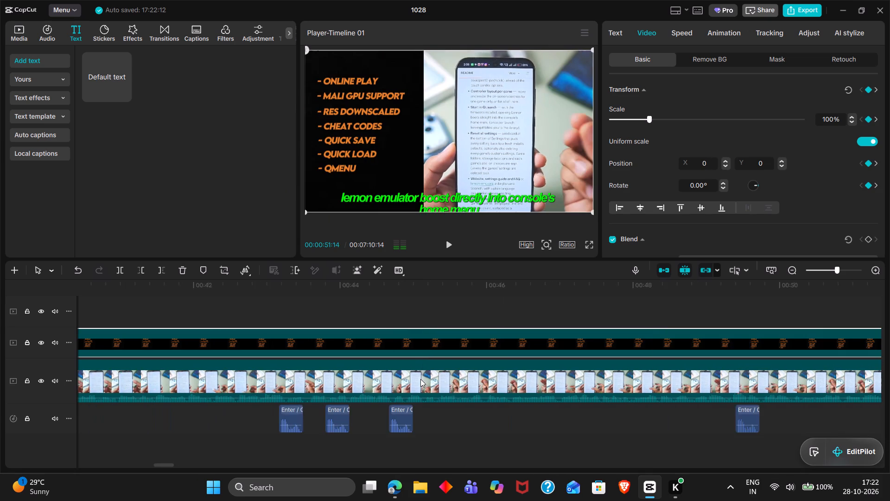
scroll(420, 379, "right", 2)
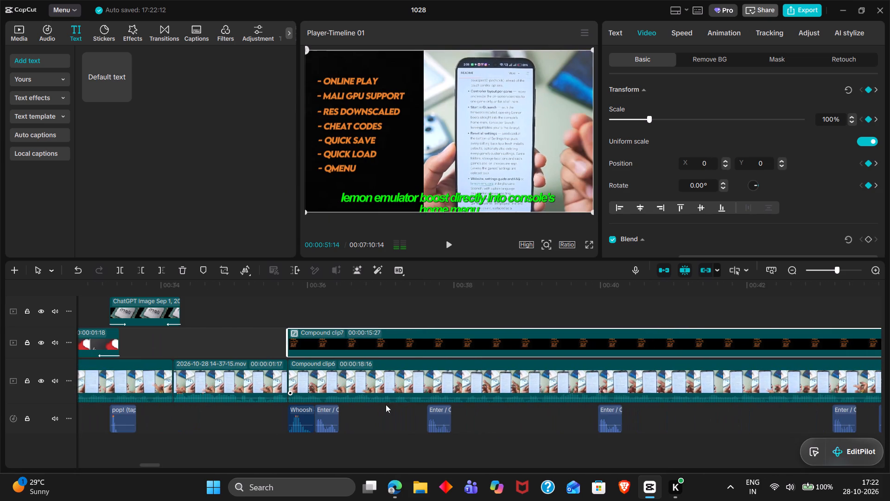
left_click(300, 418)
key("ctrl+c")
key("ctrl+v")
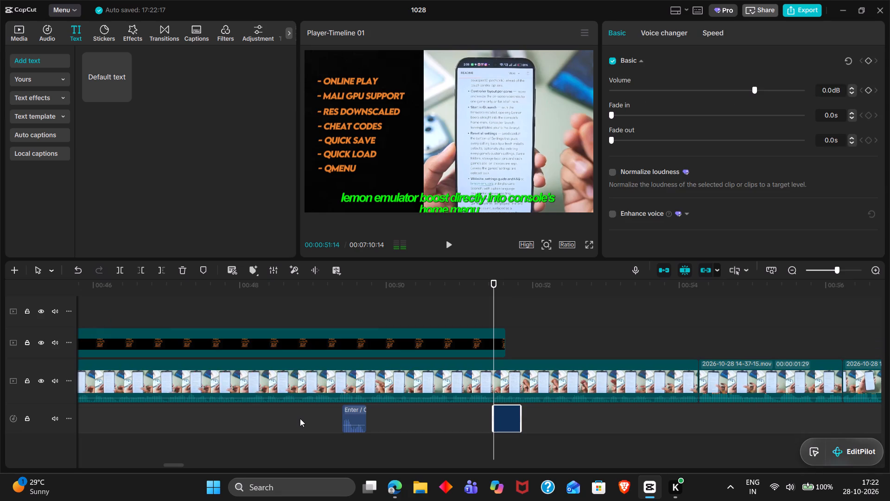
Play back the slide-out and shift the pasted Whoosh sound slightly earlier, starting just before 00:00:51:14.
key("space")
key("space")
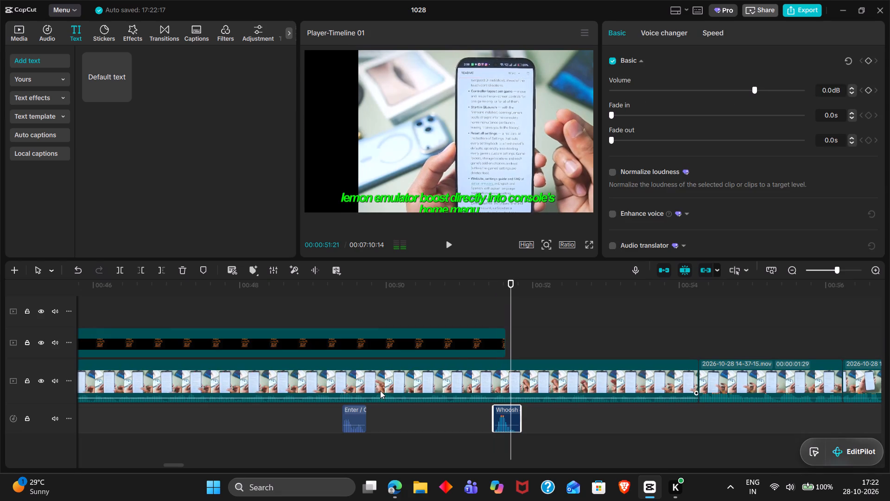
left_click(496, 345)
left_click(496, 345)
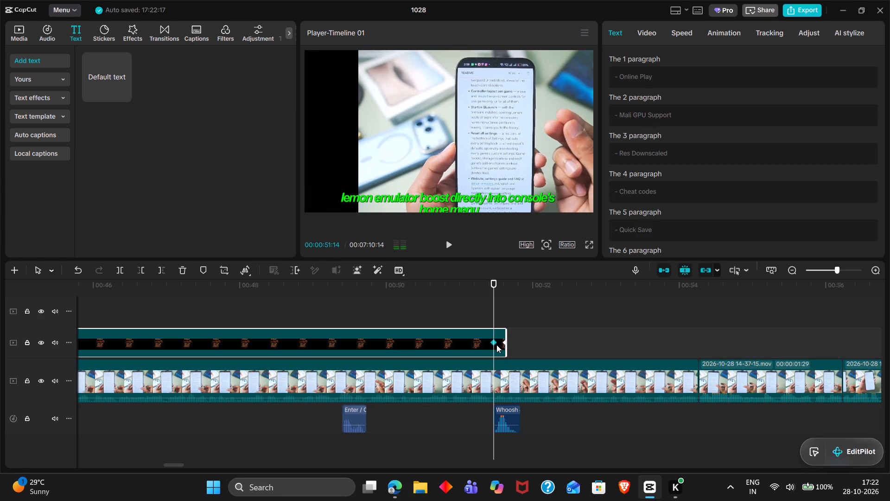
left_click(502, 343)
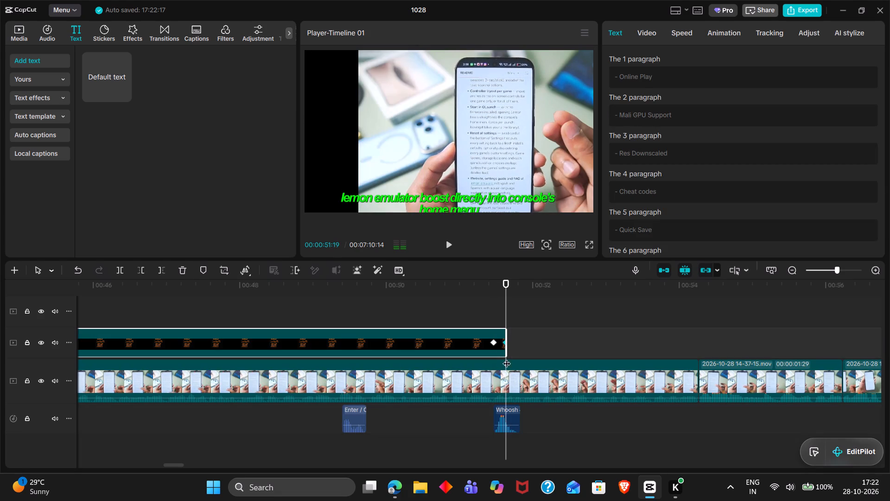
left_click_drag(505, 415, 502, 411)
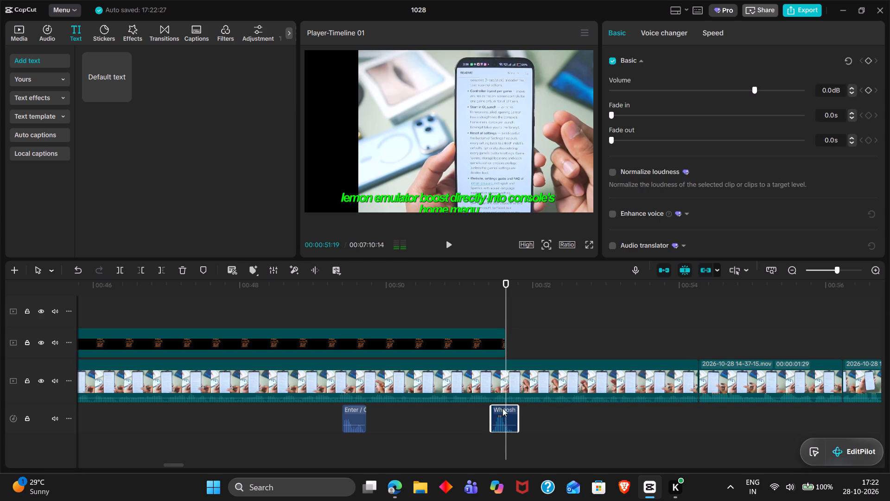
Add a Transform keyframe to the phone footage compound clip at 00:00:51:14, matching the start of the feature list's slide-out.
left_click(488, 336)
left_click(494, 344)
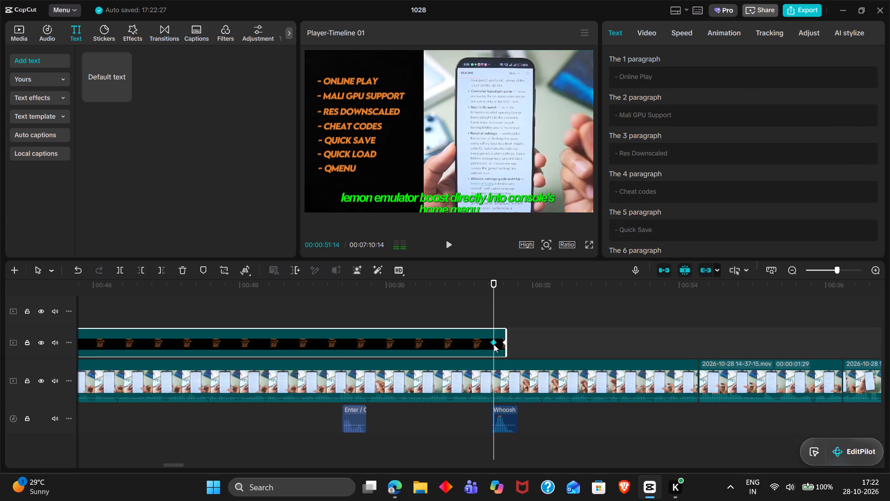
left_click(494, 344)
left_click(499, 373)
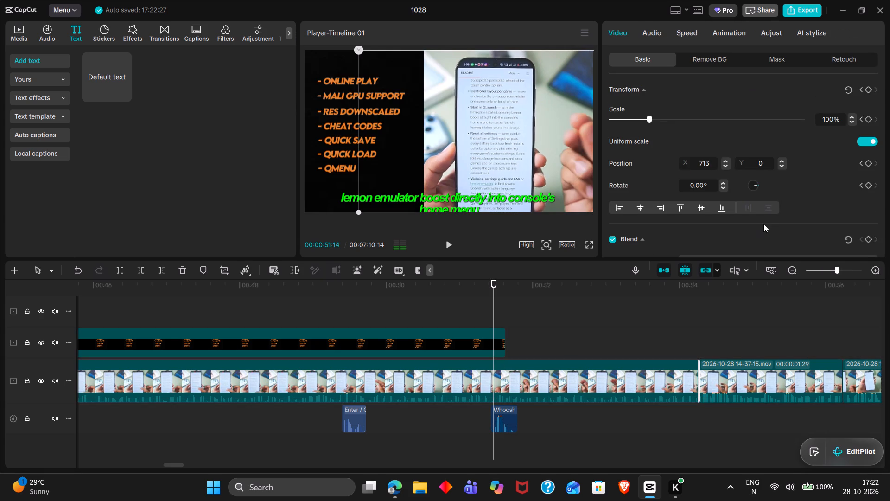
left_click(871, 88)
scroll(871, 88, "down", 1)
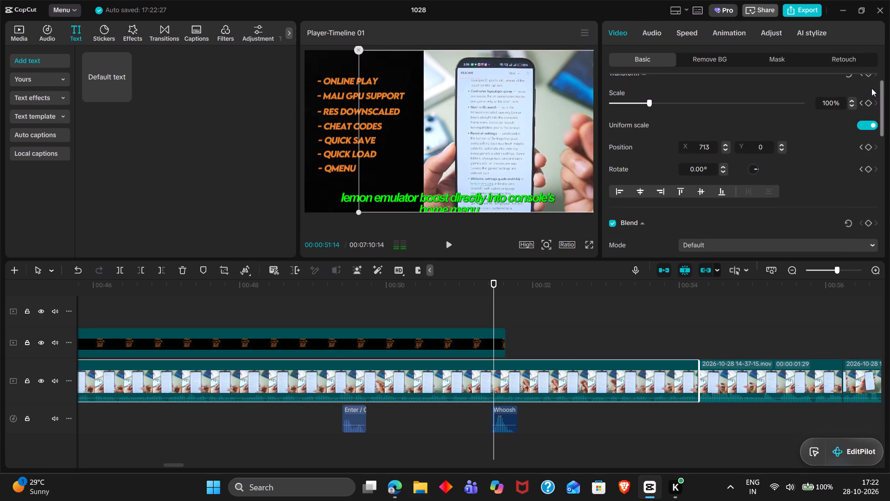
scroll(867, 92, "up", 10)
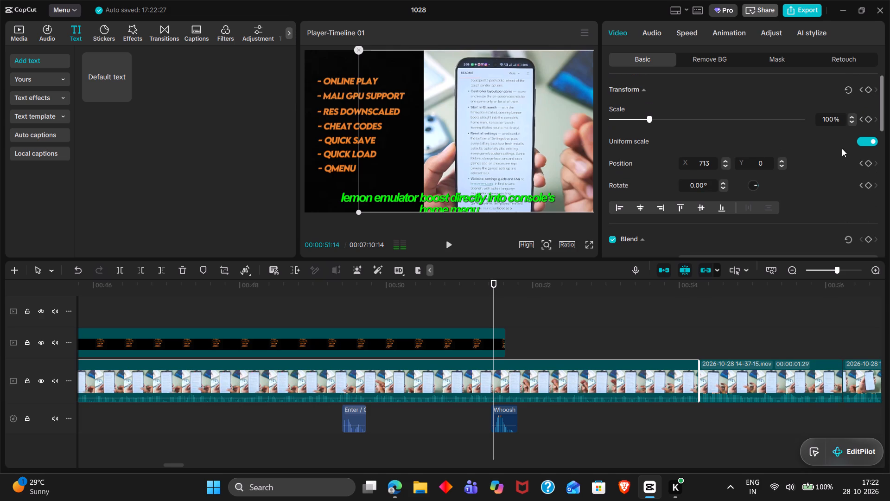
scroll(842, 148, "up", 1)
left_click(868, 92)
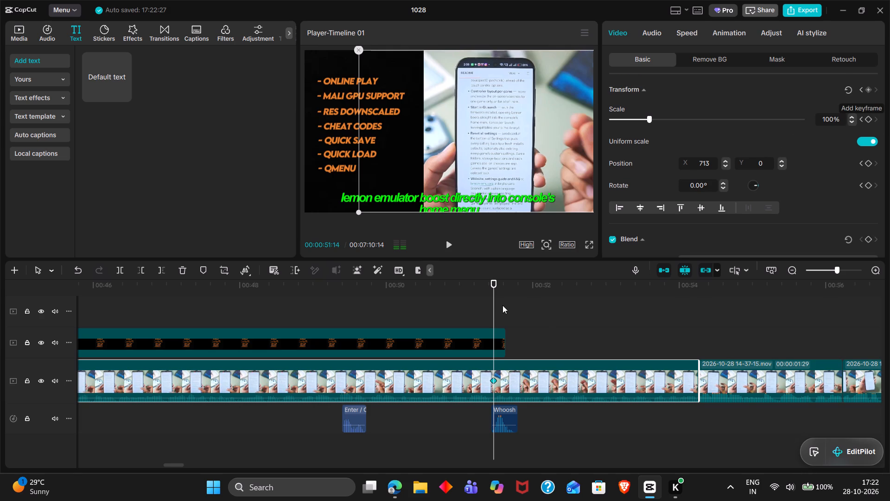
Add a Transform keyframe to the phone footage compound clip at 00:00:51:19 and set its X position to 0.
double_click(504, 289)
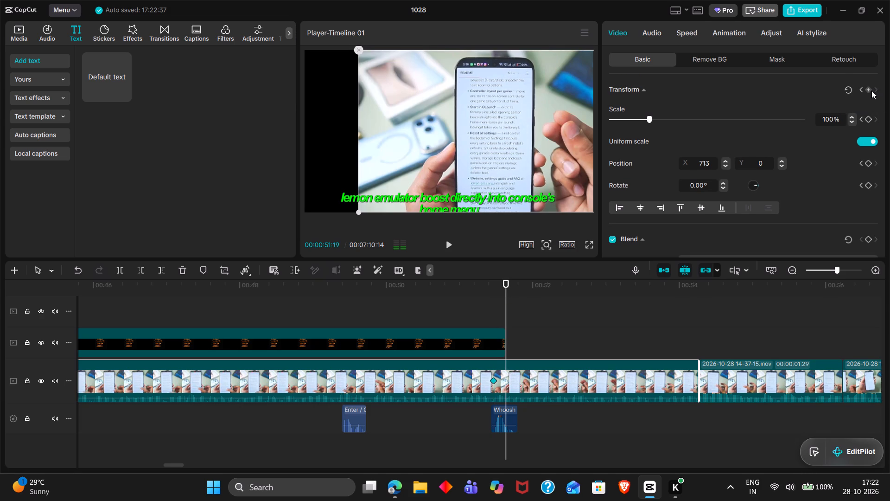
left_click(871, 90)
left_click_drag(494, 163, 437, 164)
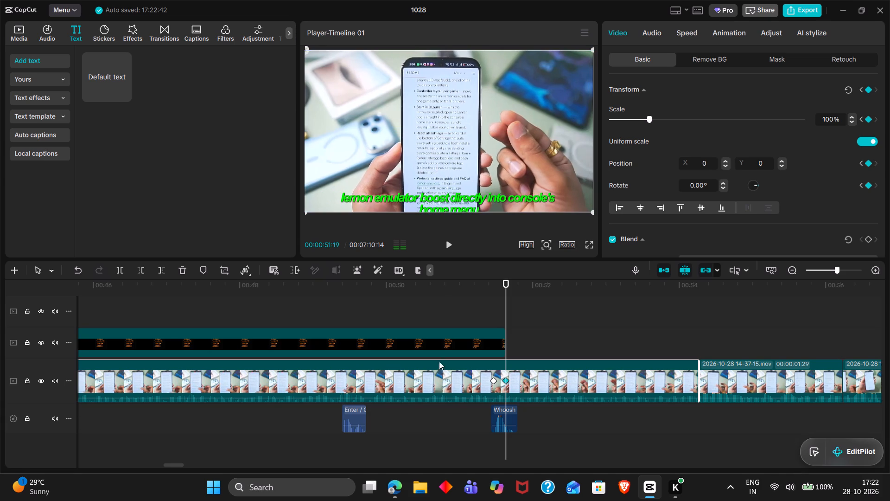
Play back the slide-out and the footage after it, up to the "point two point two" caption around 00:01:00:13.
double_click(409, 298)
key("space")
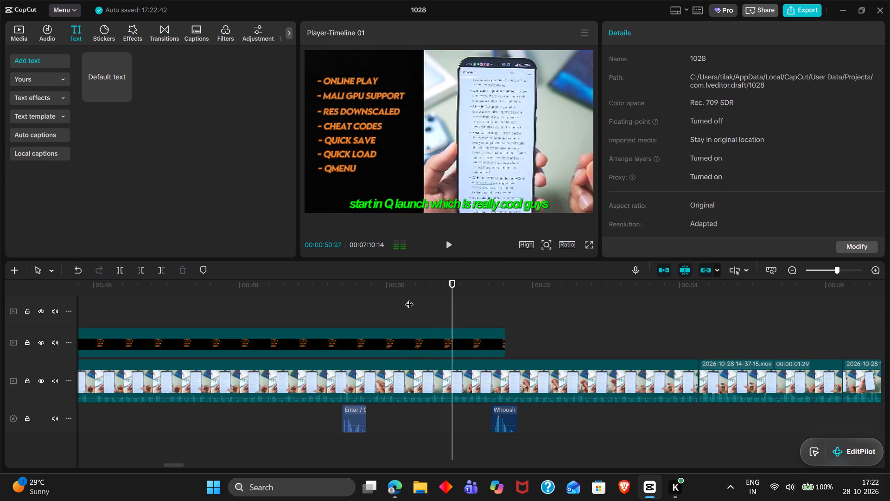
scroll(409, 298, "left", 1)
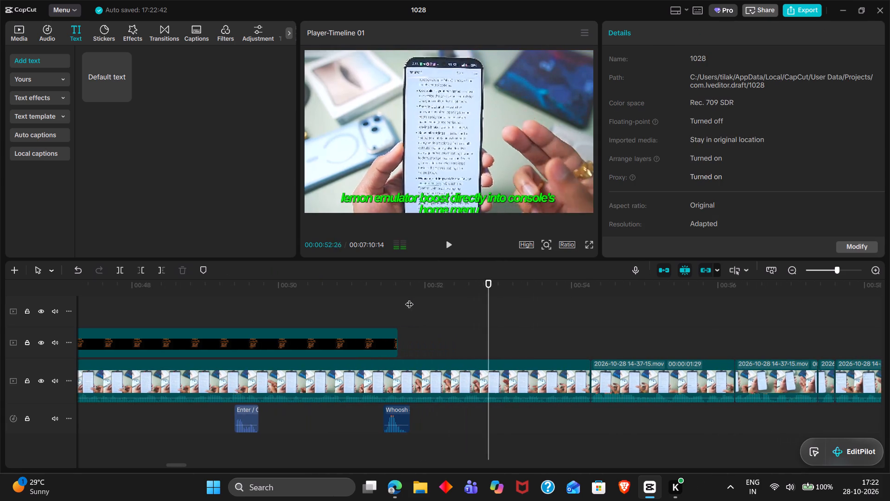
scroll(409, 298, "left", 1)
scroll(409, 298, "down", 2, "ctrl")
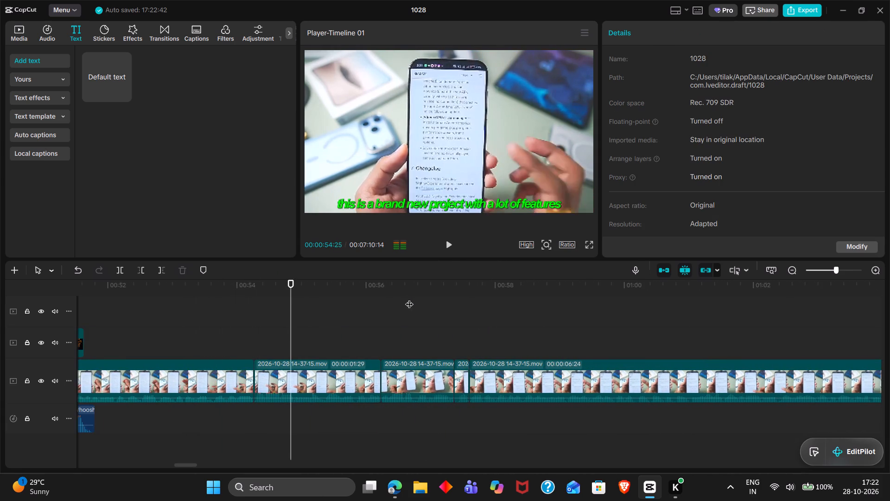
scroll(409, 298, "down", 9, "ctrl")
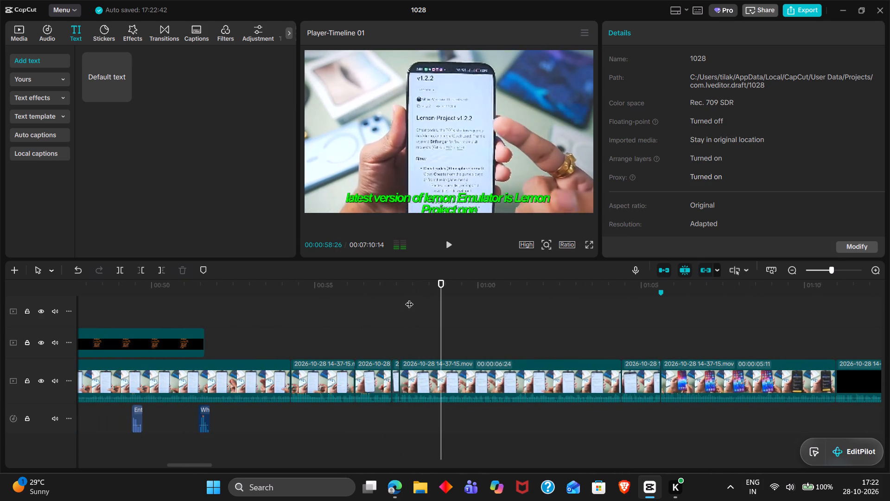
key("space")
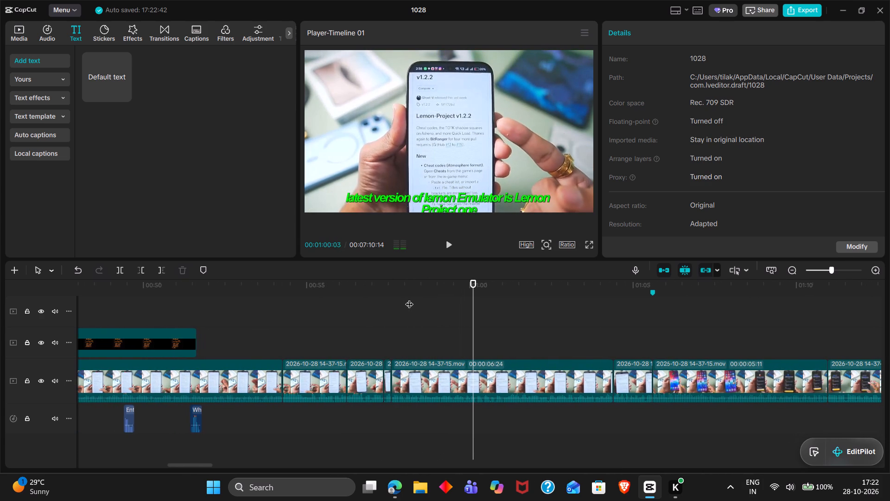
key("space")
key("space")
key("space")
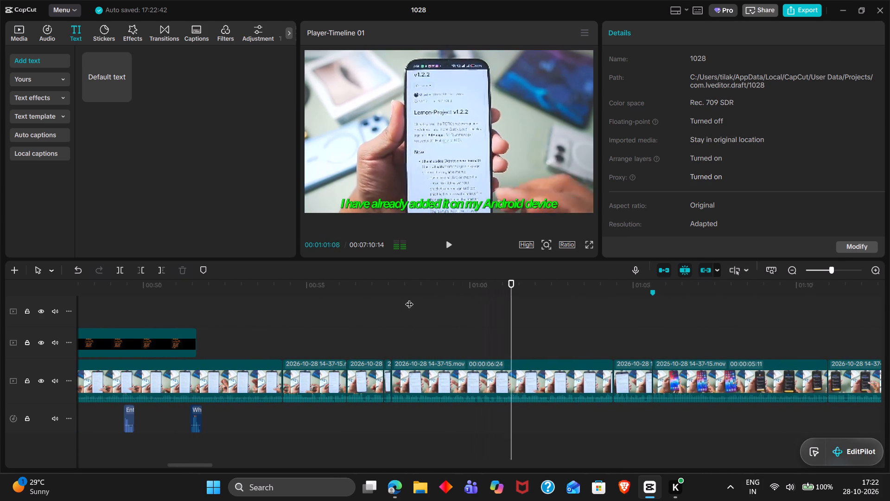
key("space")
triple_click(471, 318)
key("space")
key("space")
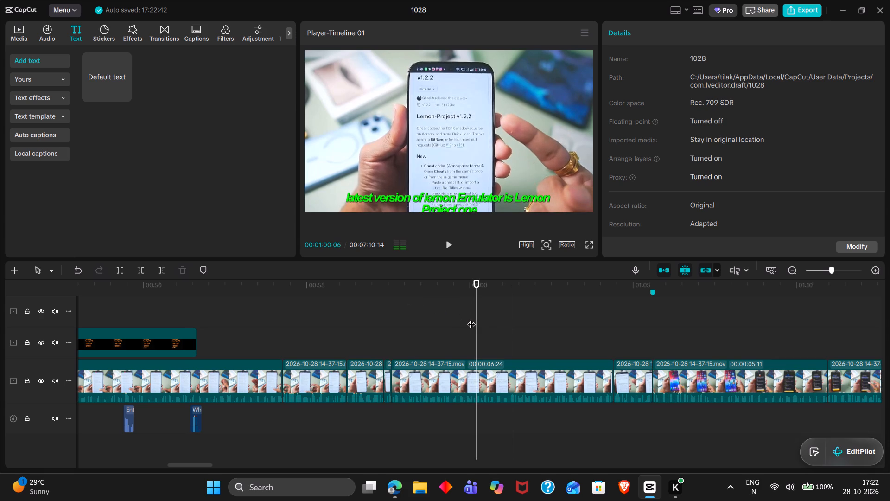
key("space")
key("space")
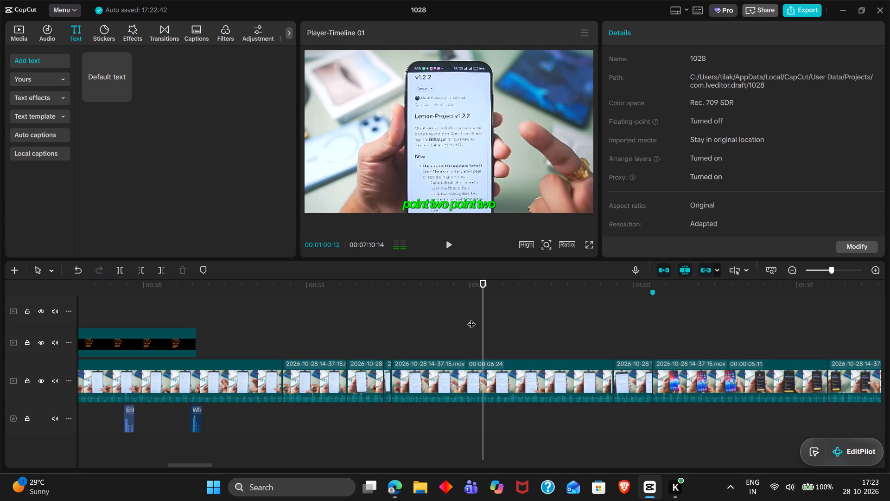
Copy the short Sfx sound effect near 00:00:14 and paste it at 00:01:00:13.
scroll(471, 318, "right", 6)
scroll(471, 318, "right", 20)
scroll(471, 318, "right", 20)
scroll(471, 318, "right", 20)
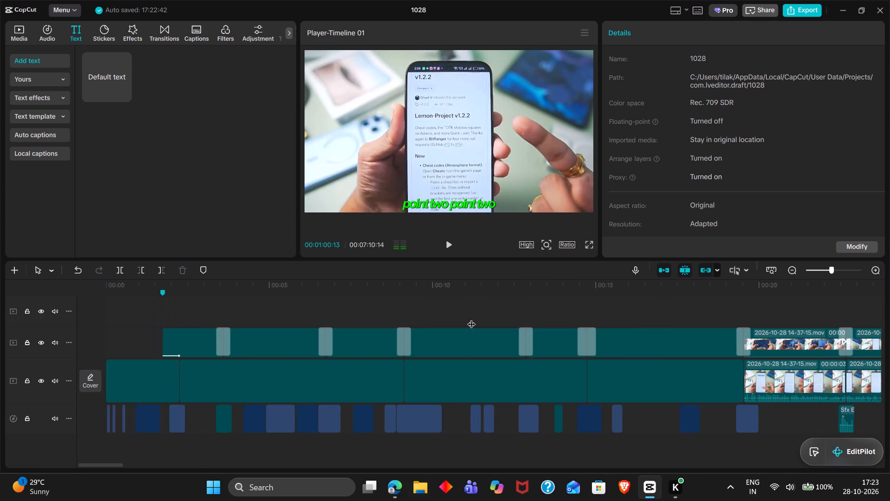
scroll(471, 318, "up", 1)
left_click(559, 420)
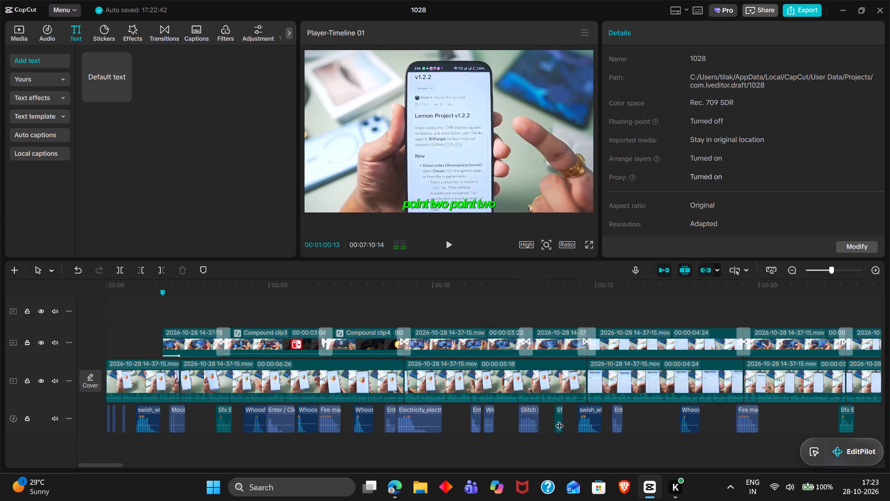
scroll(559, 420, "up", 1)
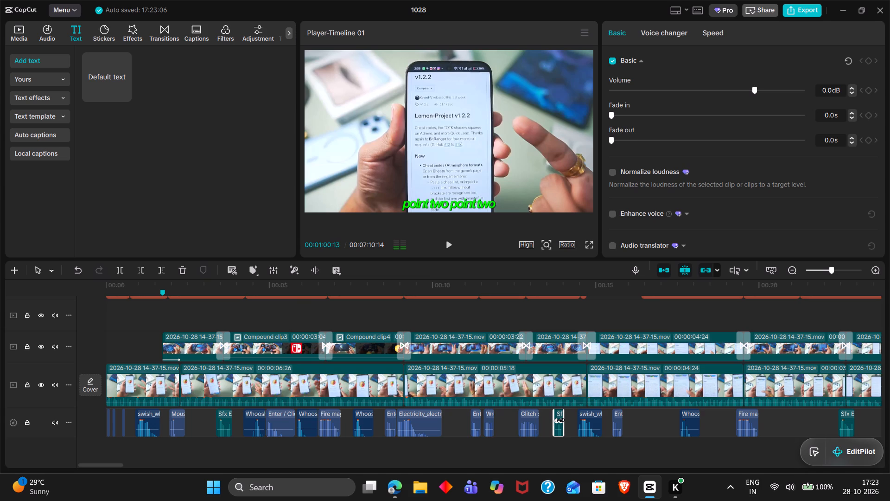
key("ctrl+c")
key("ctrl+v")
Copy the short green overlay clip near 00:00:14 and paste it at 00:01:00:13, alongside the pasted sound effect.
scroll(559, 420, "right", 7)
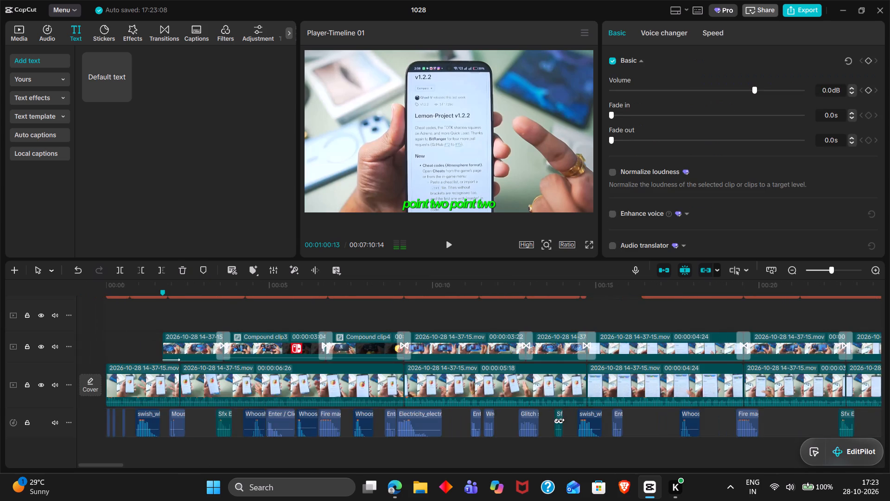
scroll(559, 420, "up", 3)
left_click(557, 371)
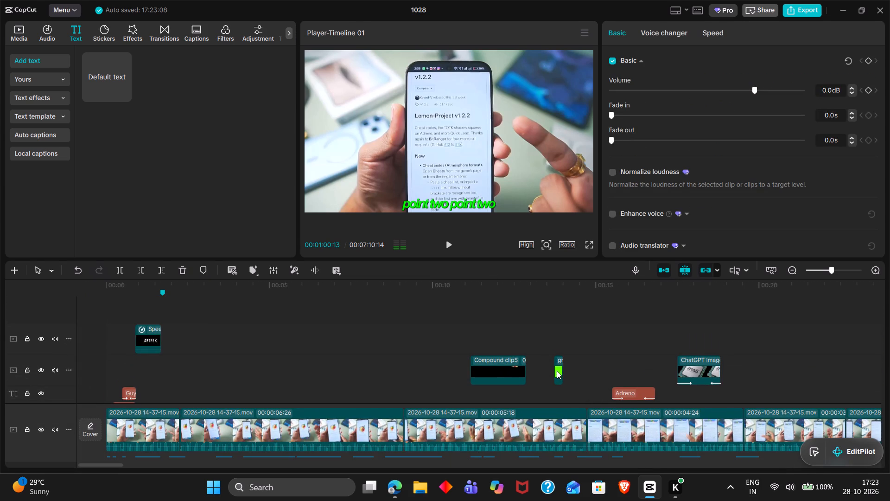
key("ctrl+c")
key("ctrl+v")
Play through to the phone home screen shot and add the Color Glitch transition at the marked cut, 00:01:05:18.
key("space")
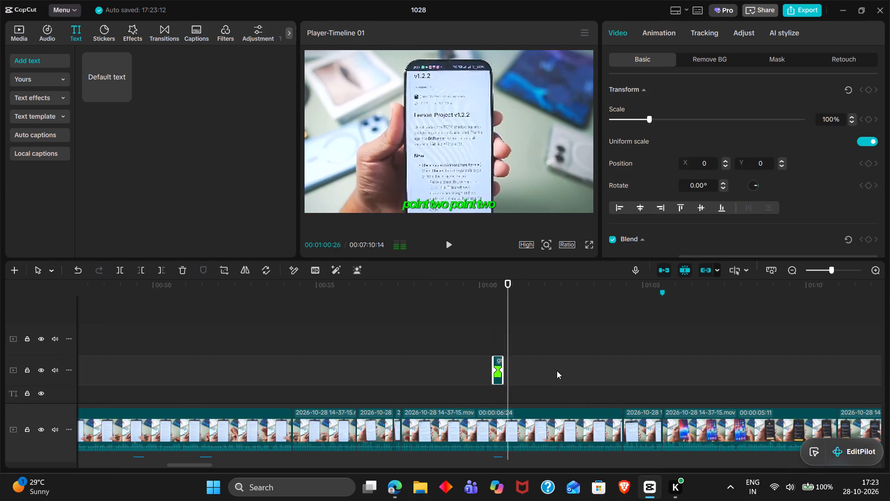
scroll(557, 371, "down", 2, "ctrl")
scroll(557, 371, "left", 1)
scroll(557, 371, "down", 1)
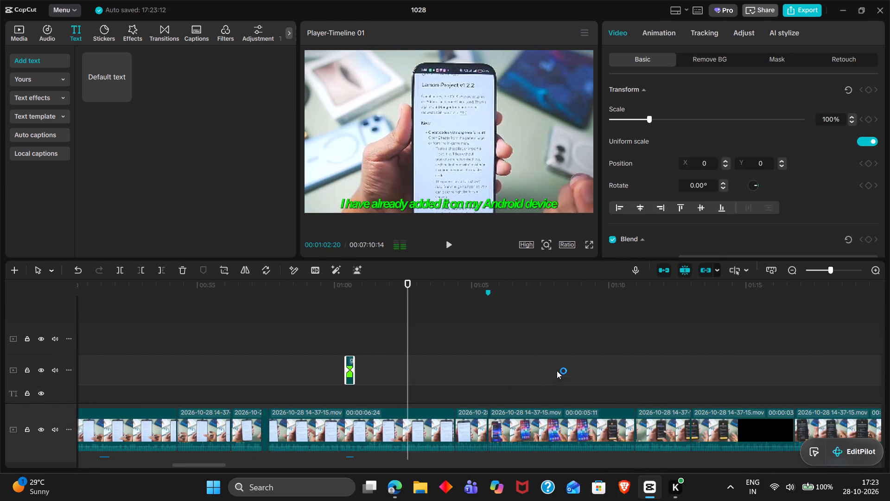
scroll(557, 371, "down", 1)
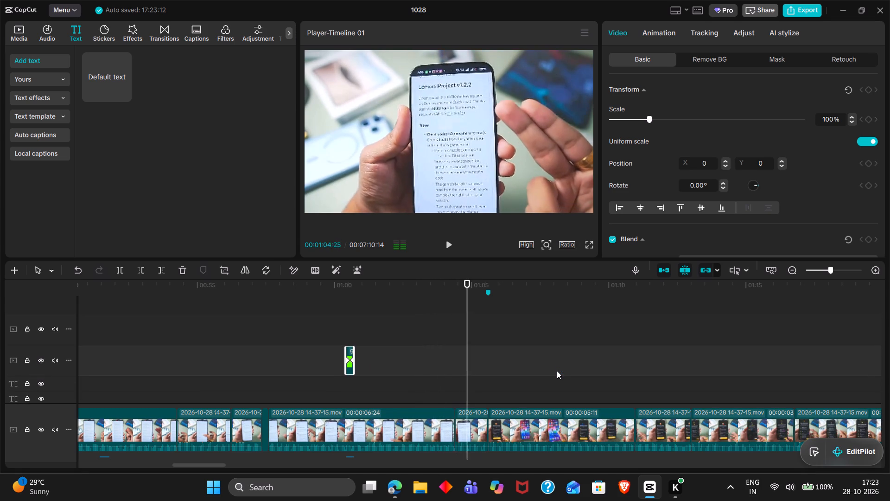
key("space")
scroll(557, 371, "down", 1)
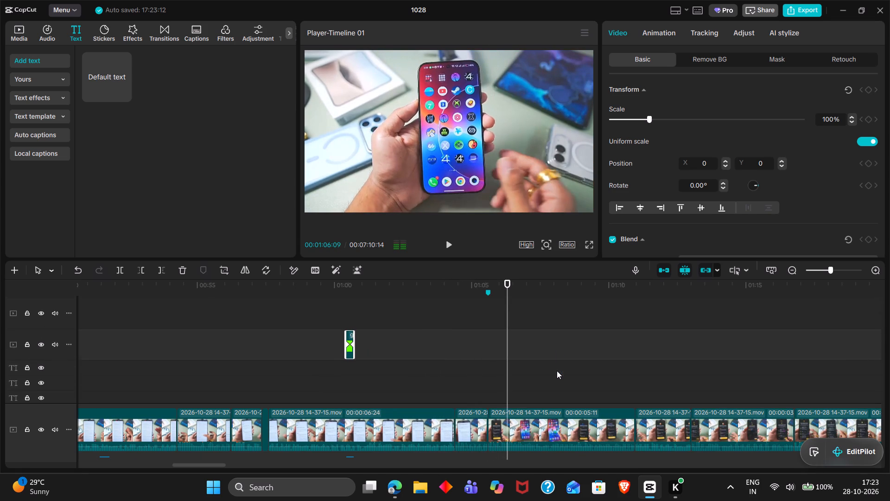
scroll(557, 371, "down", 3)
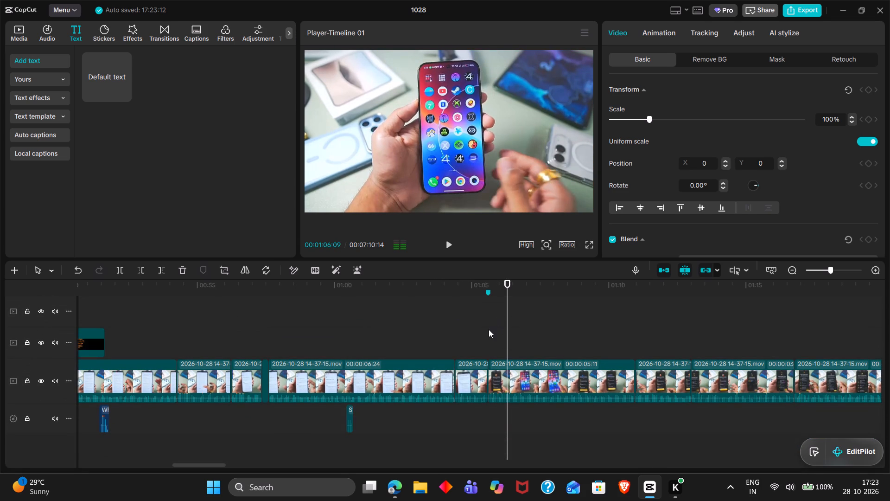
double_click(489, 329)
double_click(158, 39)
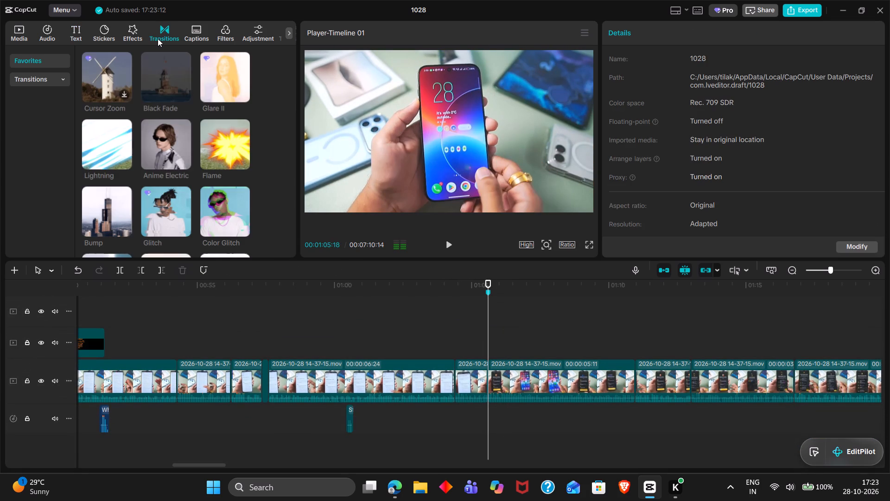
left_click_drag(237, 212, 464, 379)
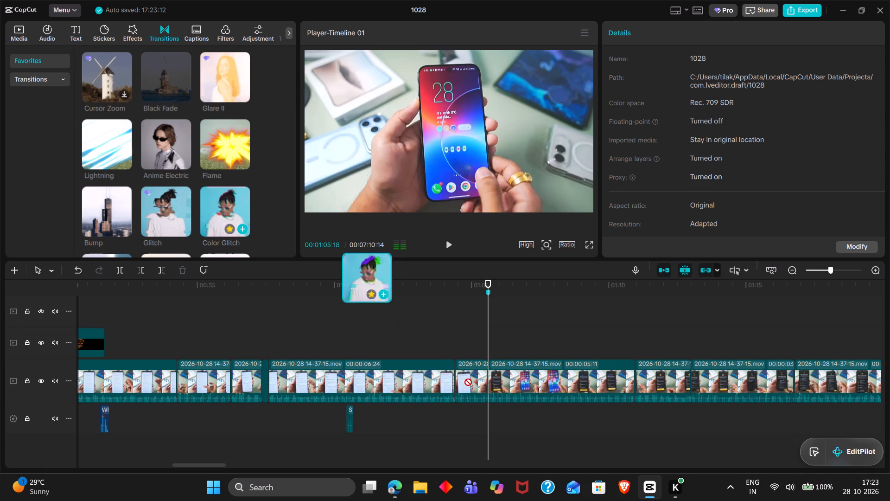
left_click_drag(464, 379, 478, 381)
Search sound effects for "glitch", place the first one-second Glitch sound at about 00:01:05:11 under the Color Glitch transition, and play it back.
left_click(472, 348)
left_click_drag(472, 348, 481, 350)
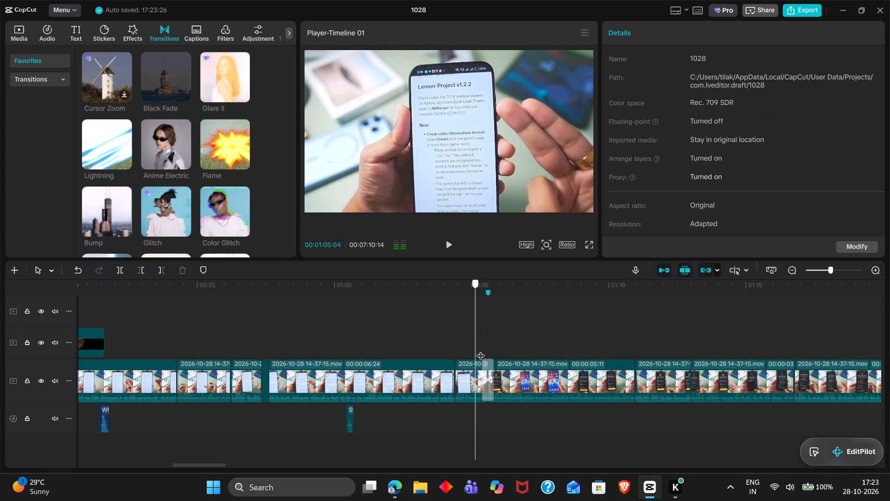
left_click_drag(481, 350, 480, 350)
double_click(44, 37)
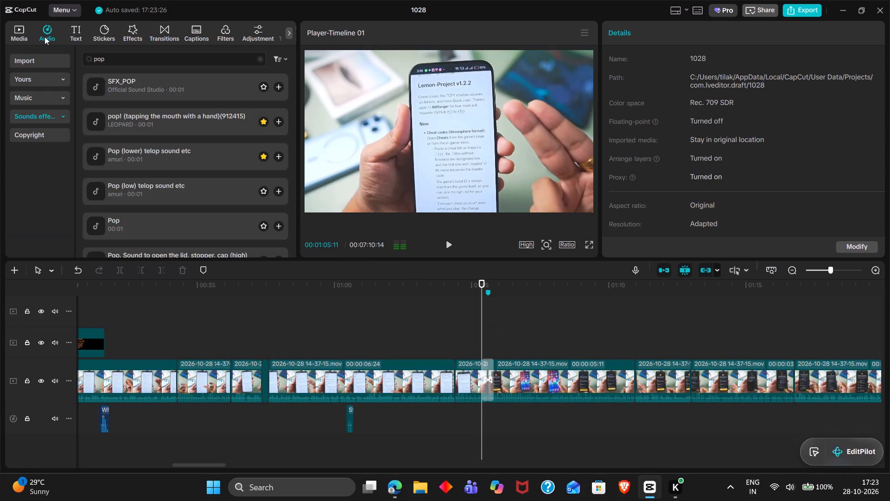
double_click(117, 57)
type("glitch")
key("Return")
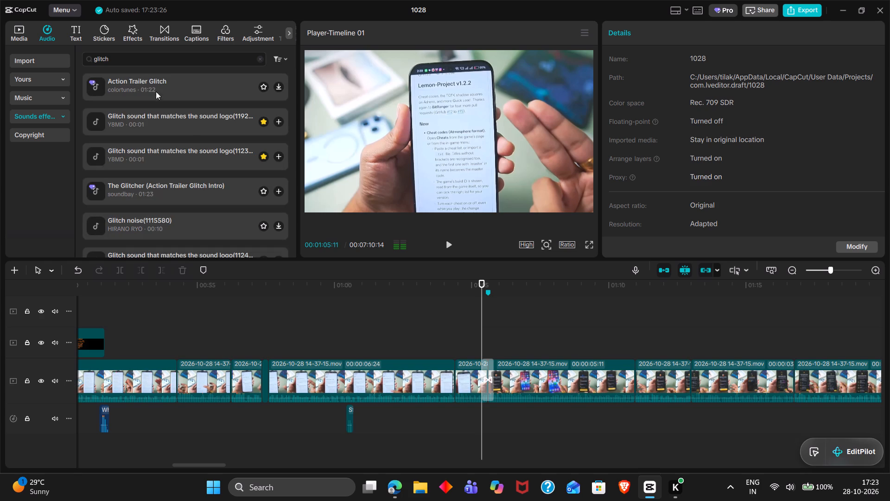
left_click_drag(189, 125, 484, 419)
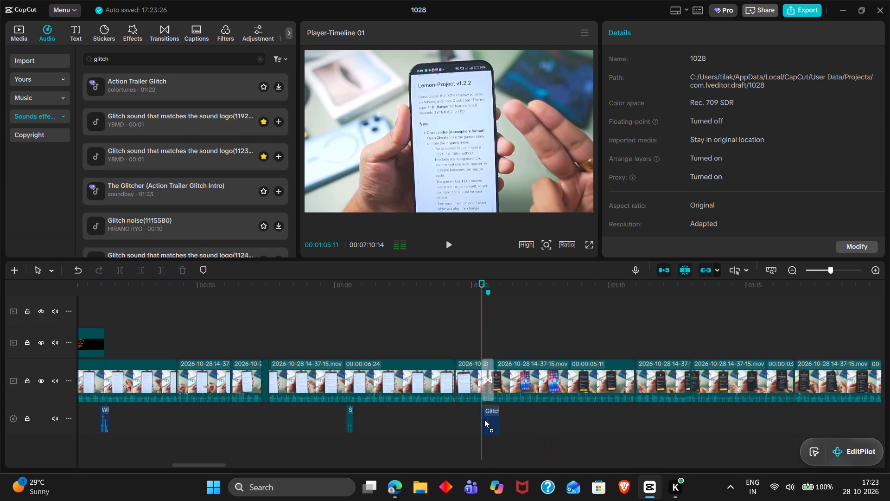
left_click_drag(484, 419, 483, 417)
key("space")
key("space")
Return to the start of the timeline and insert "tr" into the name in the second caption so it reads "it's APtrEX here today".
scroll(483, 417, "down", 2, "ctrl")
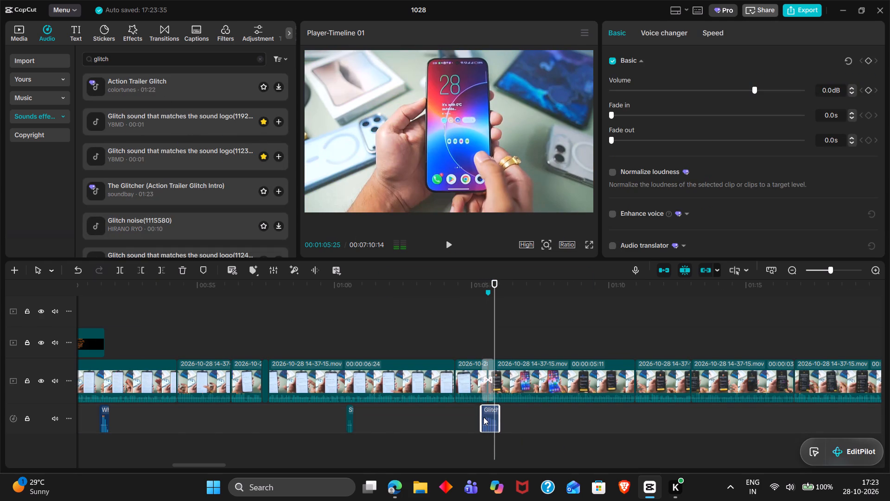
scroll(483, 417, "down", 3, "ctrl")
scroll(483, 417, "right", 17)
scroll(483, 417, "up", 1)
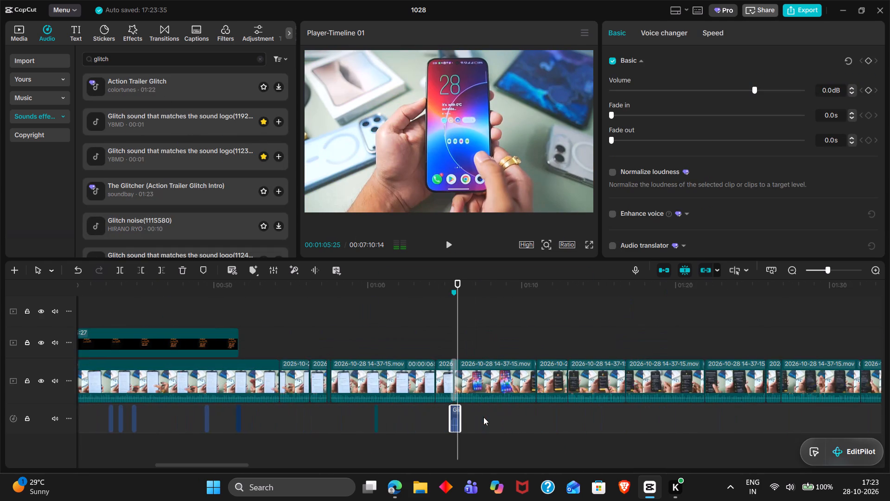
scroll(483, 417, "up", 2)
scroll(483, 417, "right", 4)
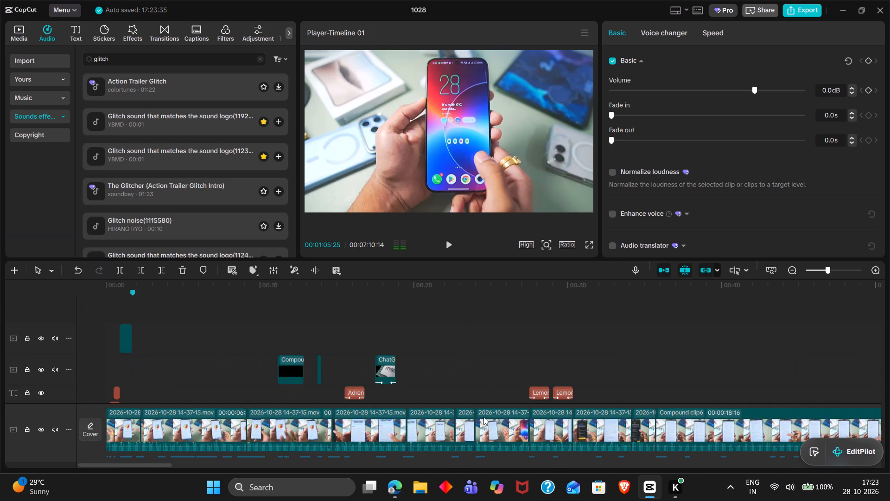
scroll(258, 343, "down", 1)
scroll(258, 343, "up", 2, "ctrl")
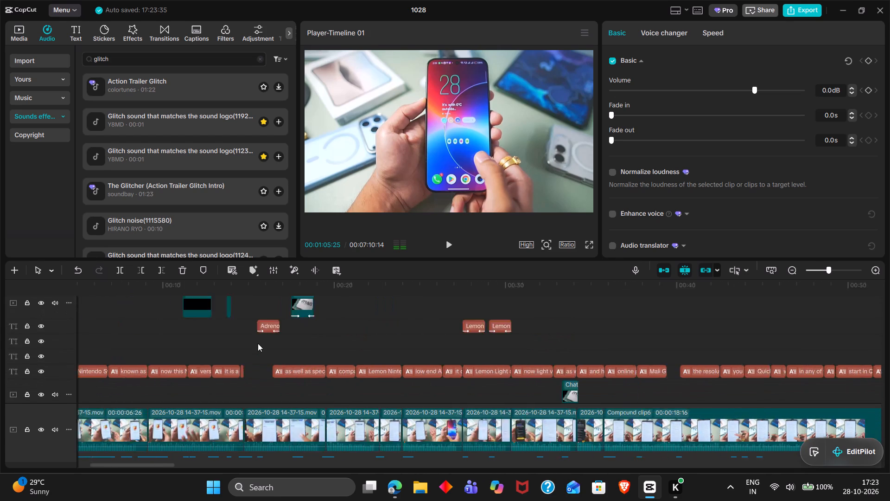
scroll(258, 343, "up", 2, "ctrl")
scroll(258, 343, "right", 5)
double_click(258, 343)
left_click_drag(258, 343, 202, 346)
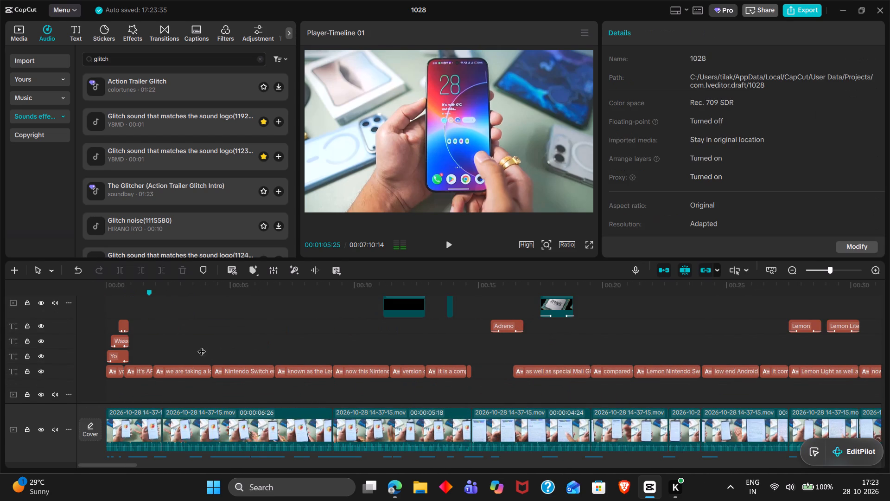
left_click_drag(202, 346, 76, 328)
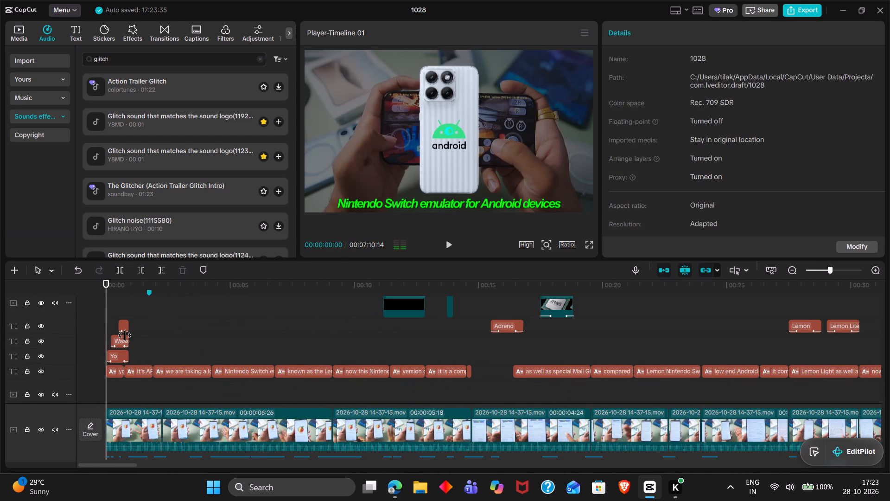
key("space")
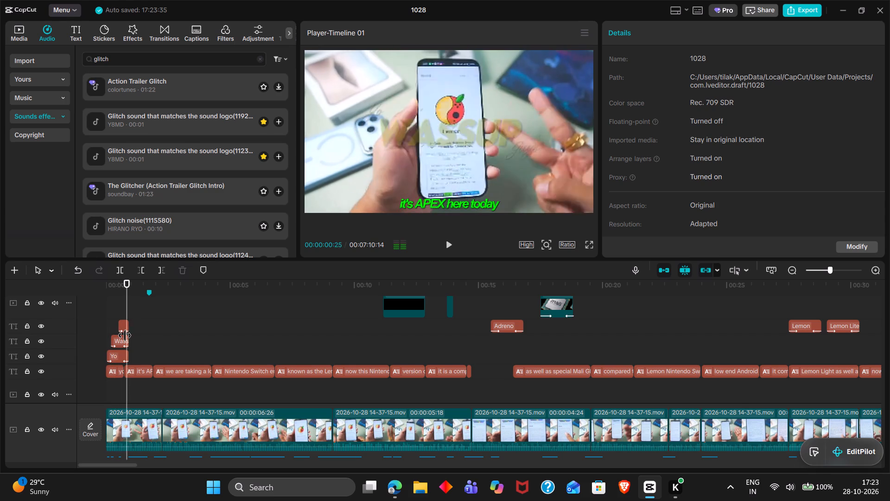
key("space")
left_click(136, 376)
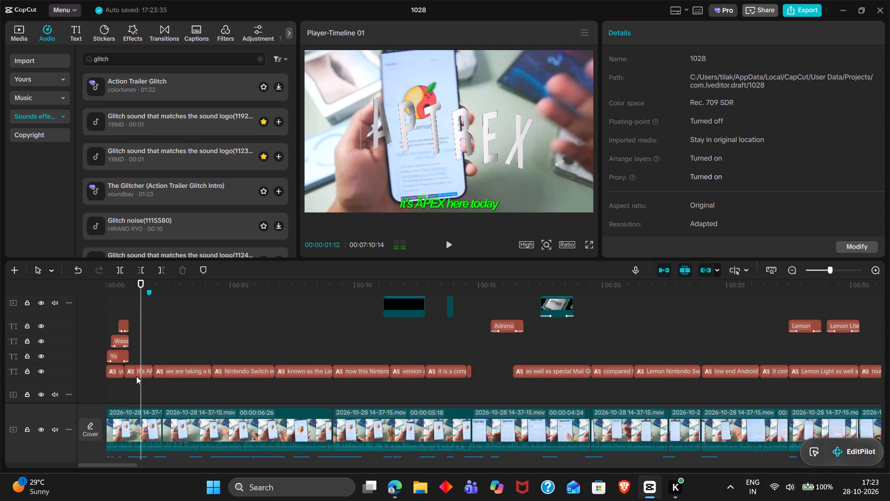
left_click(634, 104)
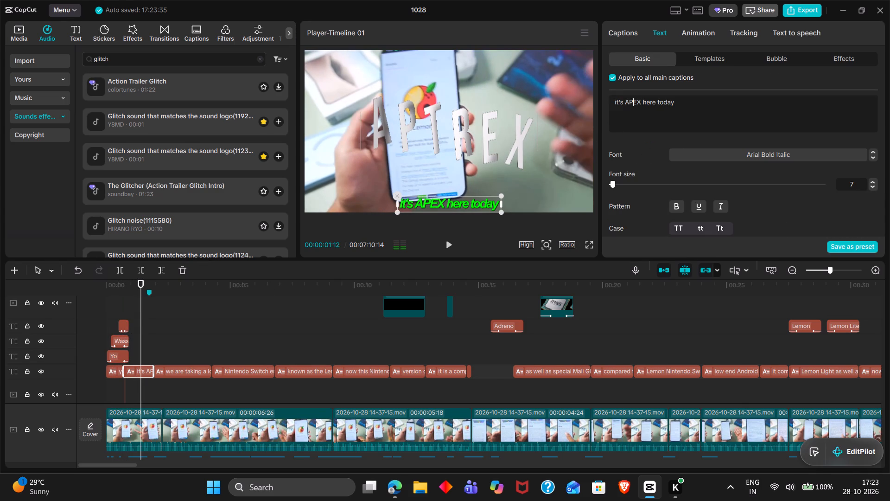
type("tr")
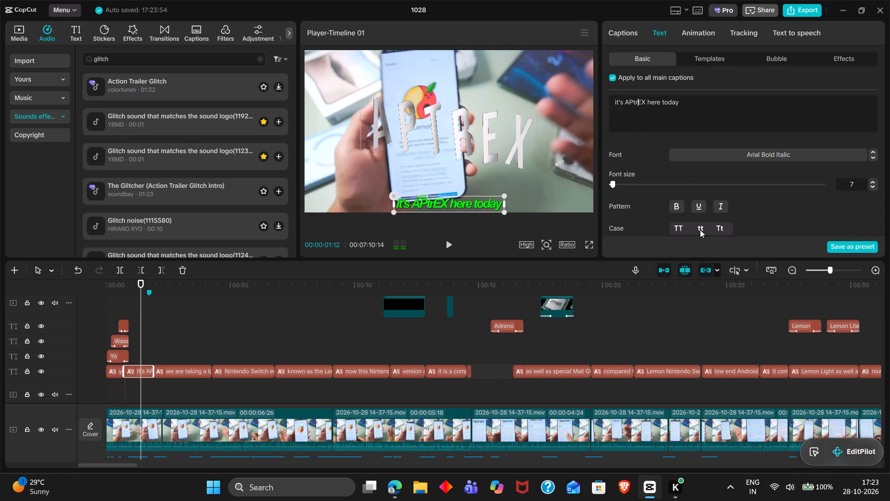
Apply lowercase to all main captions.
left_click(699, 231)
Play on and split the "we are taking a look at a brand new open source" caption at 00:00:03:03.
key("space")
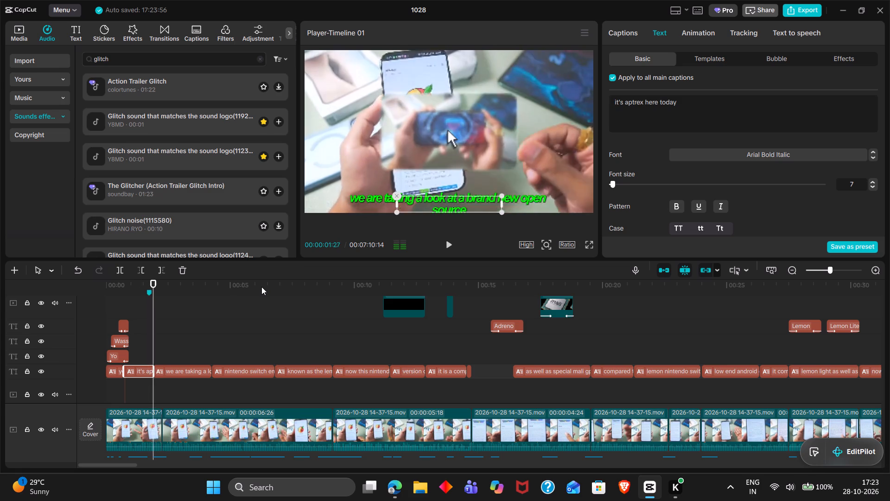
key("space")
key("space")
key("space")
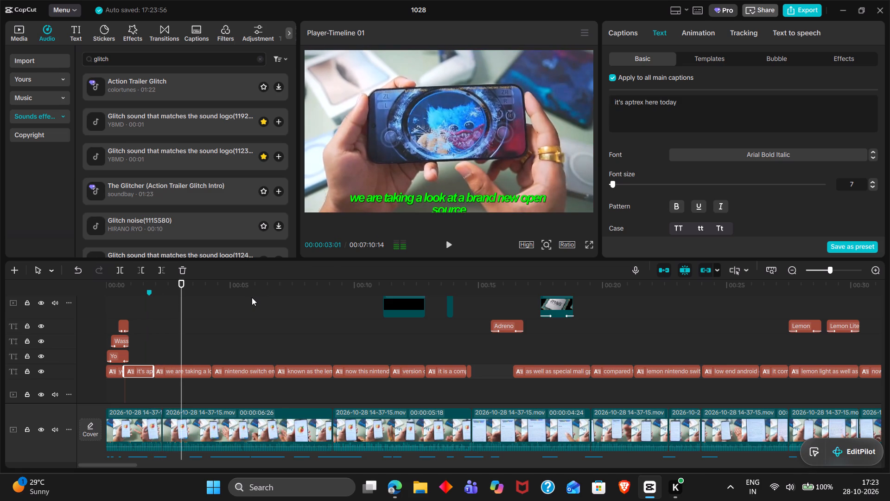
left_click(189, 371)
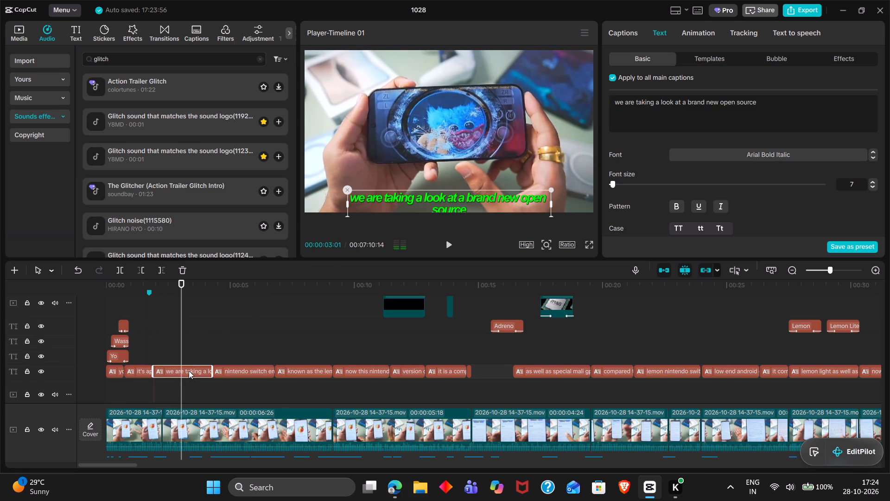
scroll(189, 371, "up", 3, "ctrl")
left_click(184, 349)
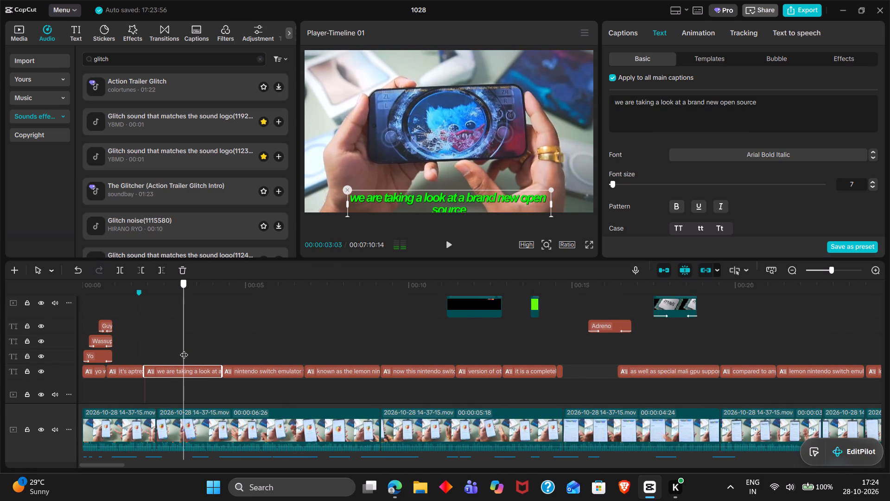
left_click(184, 349)
key("ctrl+b")
Trim the split caption's halves to read "we are taking a look at a" and "brand new open source", and play them back.
left_click_drag(688, 103, 570, 97)
key("BackSpace")
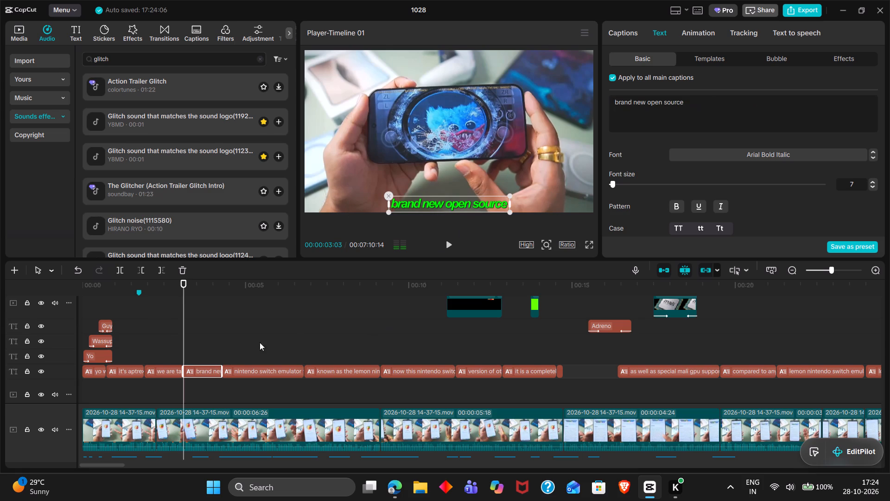
left_click(178, 371)
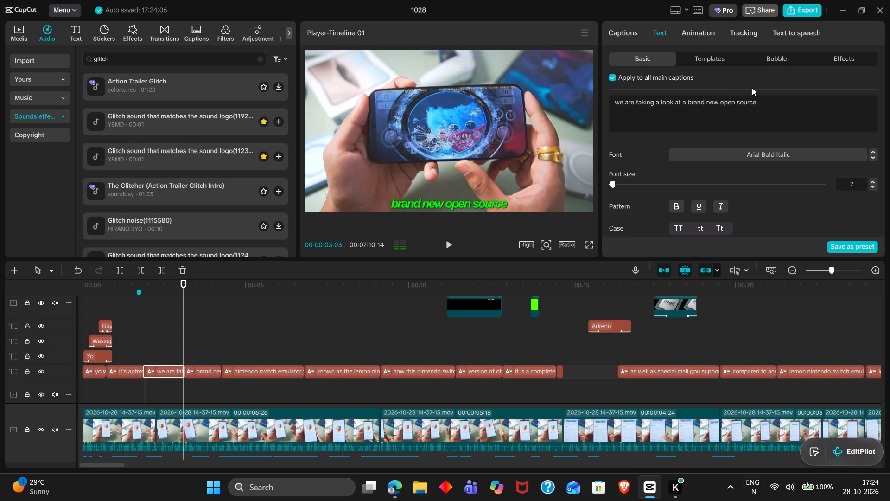
left_click_drag(769, 104, 687, 101)
key("BackSpace")
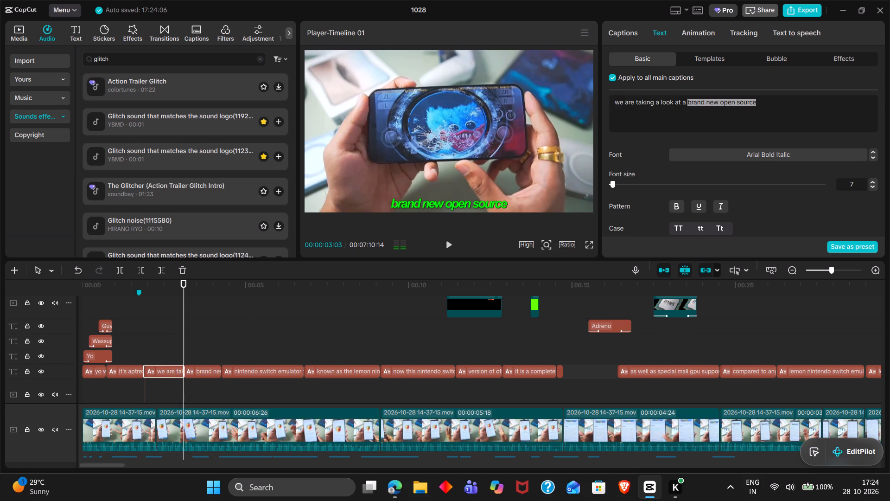
key("BackSpace")
left_click(137, 351)
left_click_drag(137, 351, 165, 354)
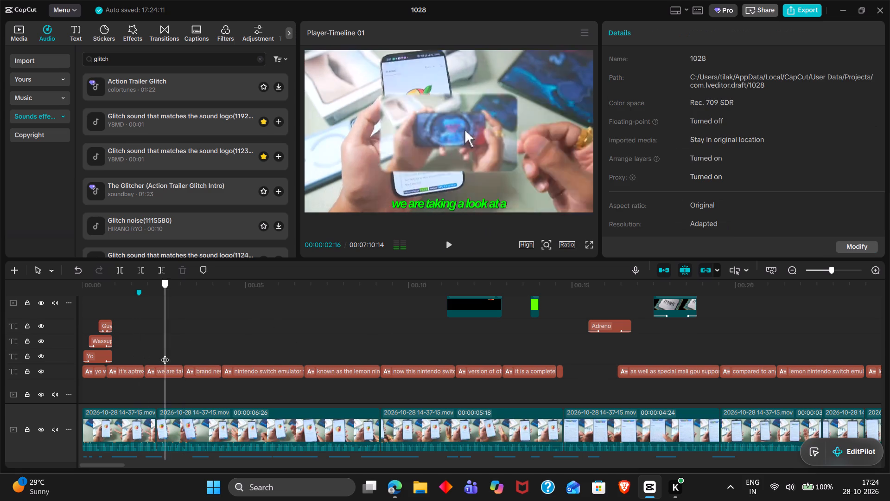
key("space")
key("space")
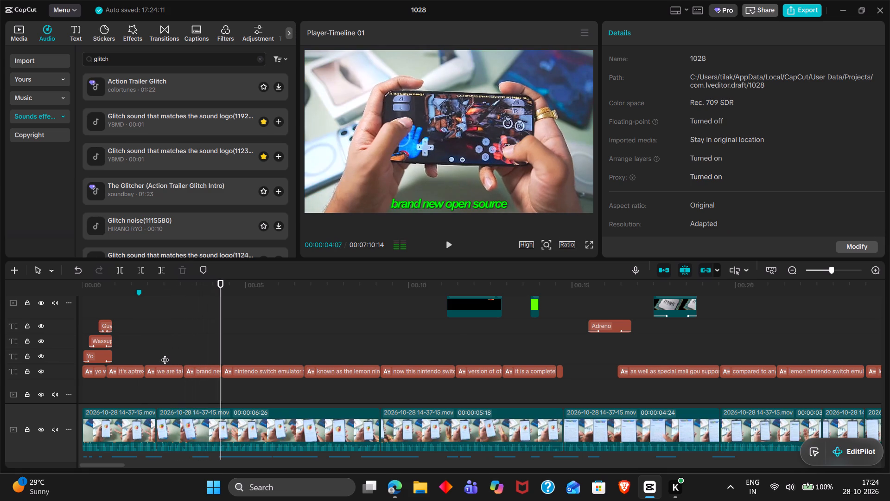
Review the following captions and split the "nintendo switch emulator for android devices" caption at 00:00:05:14.
scroll(165, 354, "left", 1)
key("space")
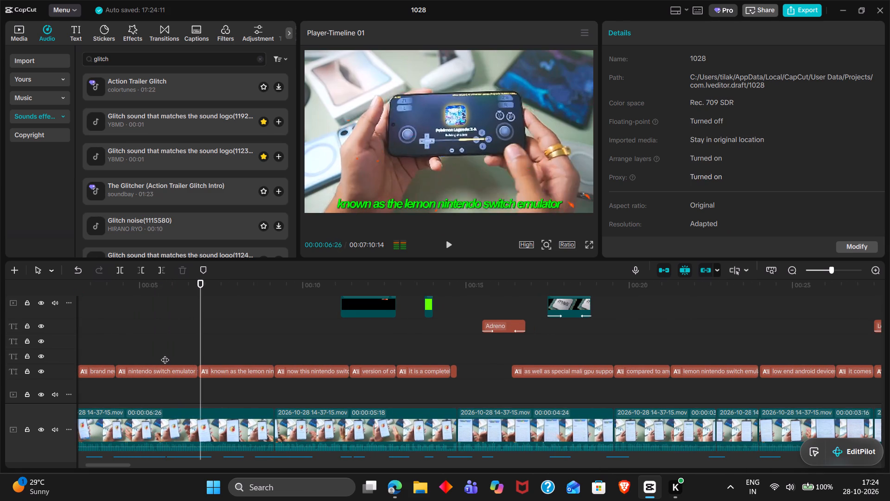
key("space")
scroll(165, 354, "right", 1)
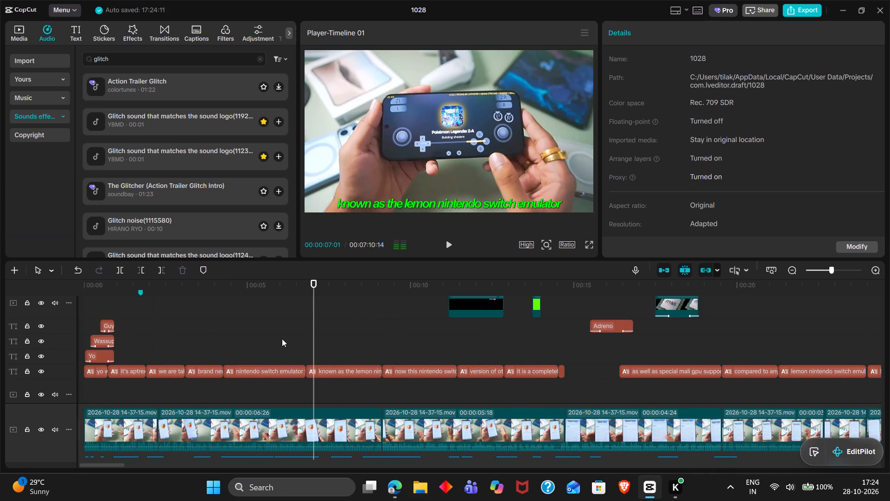
left_click(282, 339)
left_click_drag(282, 339, 251, 333)
key("space")
key("space")
key("space")
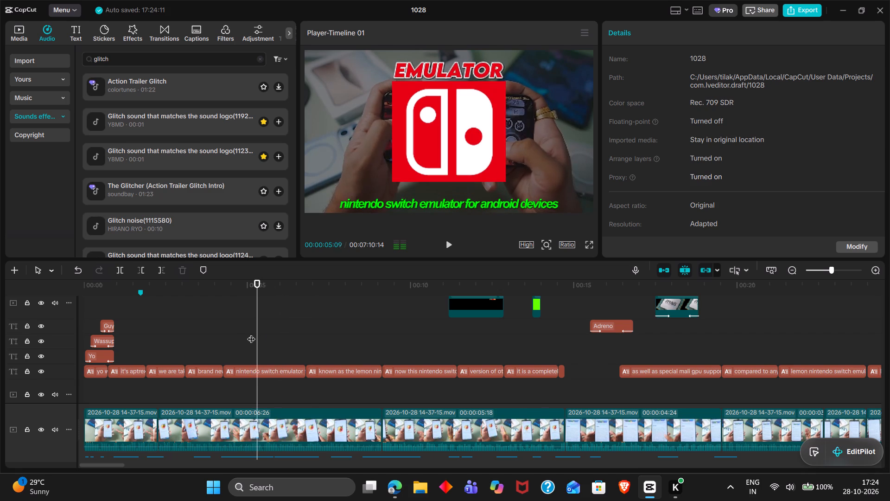
key("space")
scroll(251, 333, "down", 2)
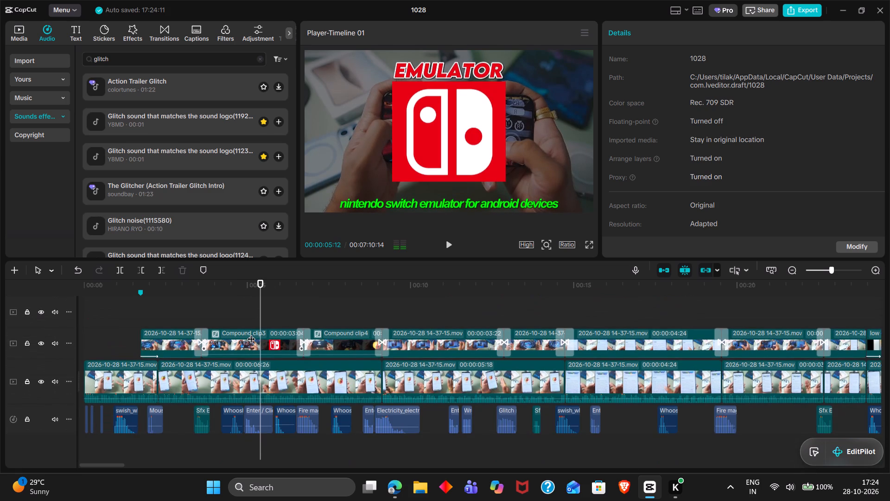
key("Right")
key("Right")
scroll(251, 333, "up", 1)
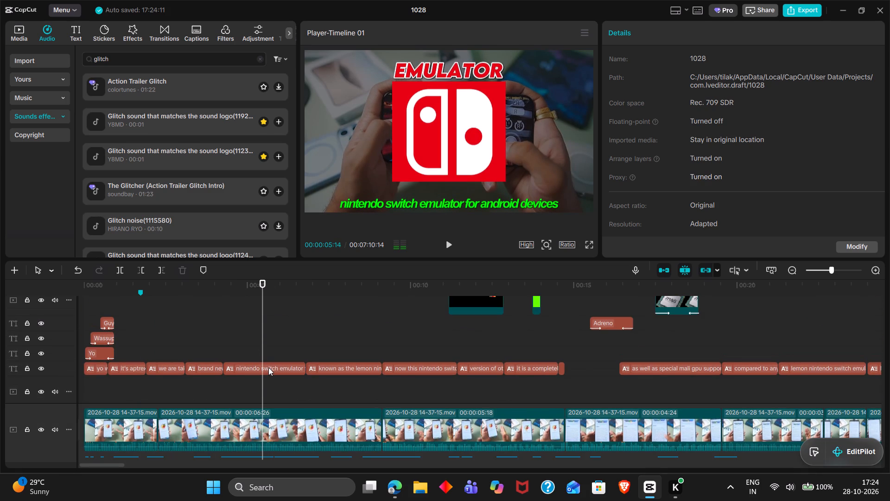
left_click(268, 367)
key("ctrl+b")
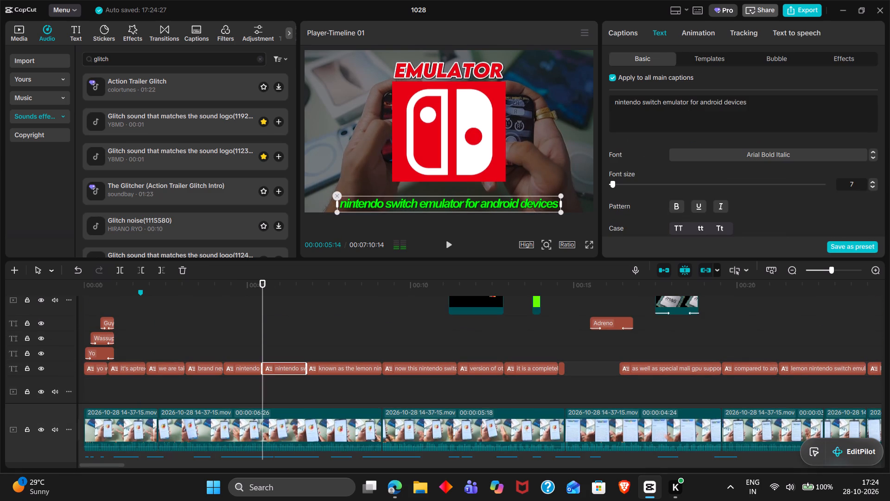
Trim the split caption's second half to "for android devices" and its first half to "nintendo switch emulator".
left_click_drag(692, 103, 572, 89)
key("BackSpace")
type("\\f")
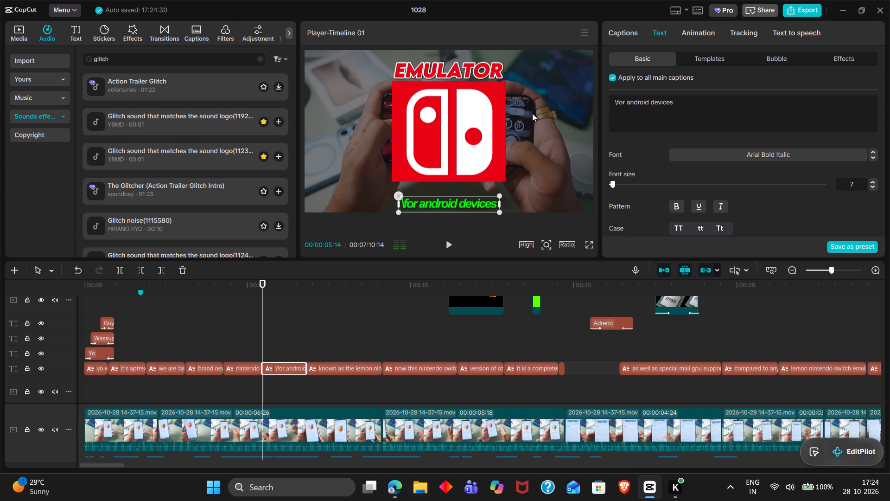
key("BackSpace")
key("BackSpace")
key("f")
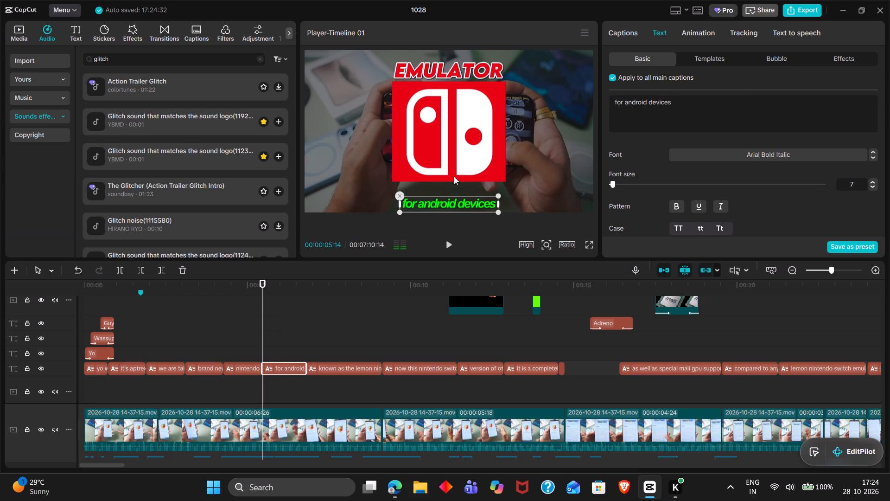
left_click(250, 368)
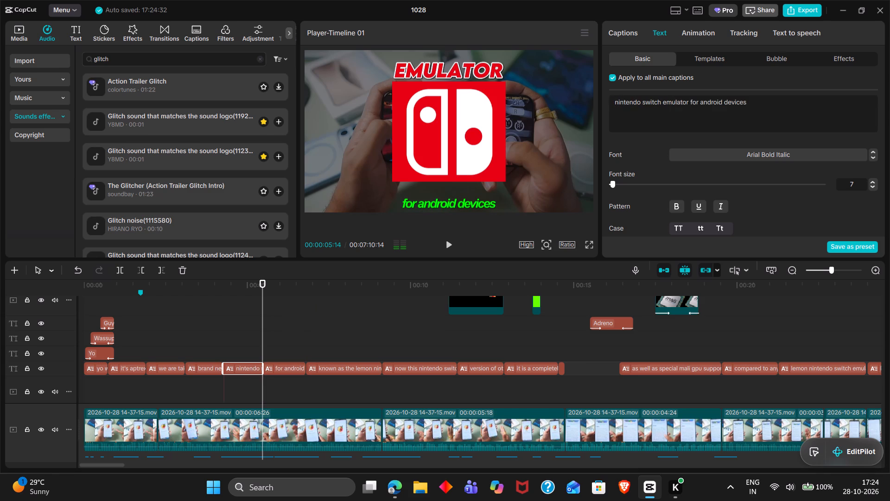
left_click_drag(763, 121, 690, 105)
key("BackSpace")
key("BackSpace")
double_click(220, 363)
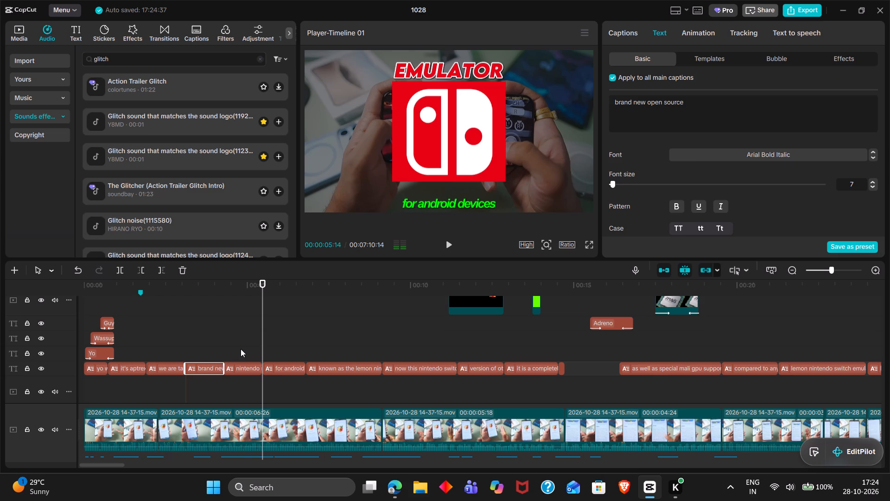
Play on and split the "known as the lemon nintendo switch emulator" caption at 00:00:07:25.
double_click(241, 349)
key("space")
scroll(241, 349, "left", 1)
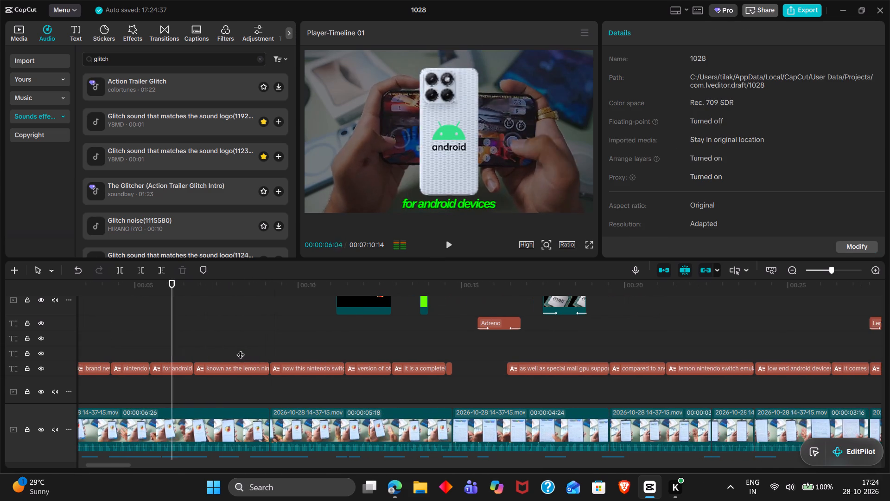
scroll(241, 349, "left", 1)
key("space")
key("space")
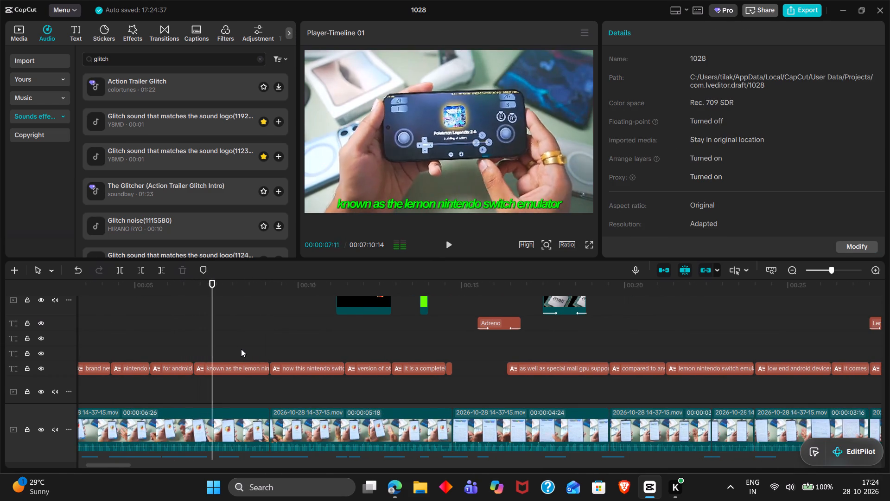
key("space")
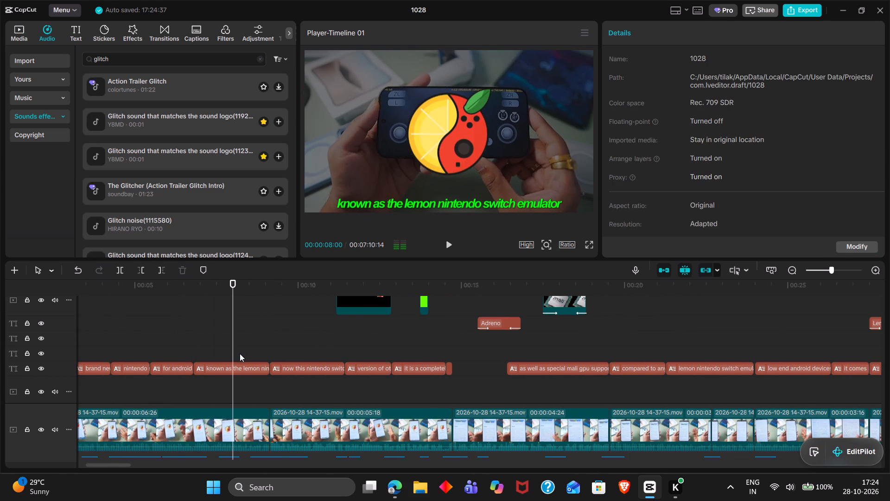
scroll(240, 353, "down", 1)
double_click(216, 366)
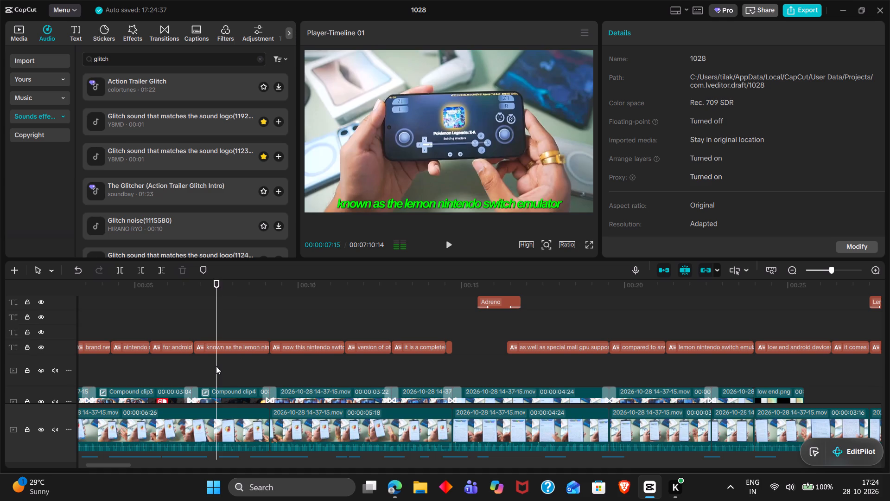
key("space")
key("space")
key("Left")
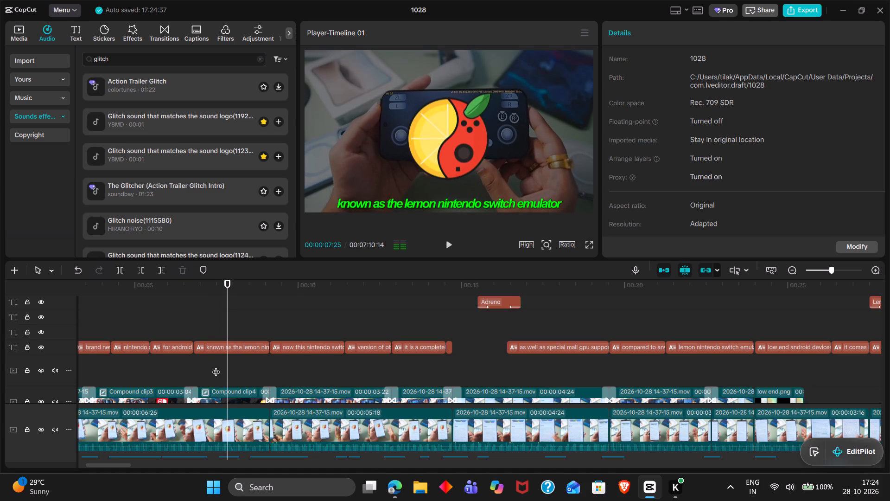
left_click(234, 347)
key("ctrl+b")
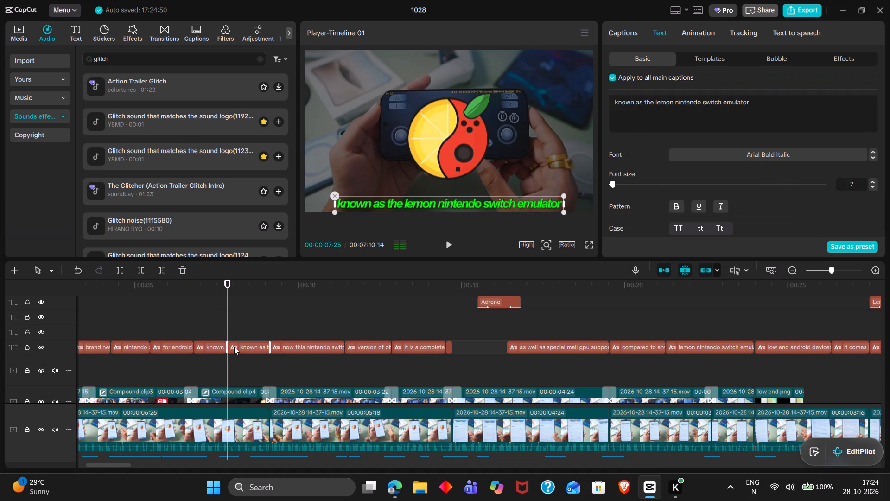
Trim the split caption's second half to "nintendo switch emulator" and its first half to "known as the lemon".
left_click_drag(674, 104, 576, 91)
key("BackSpace")
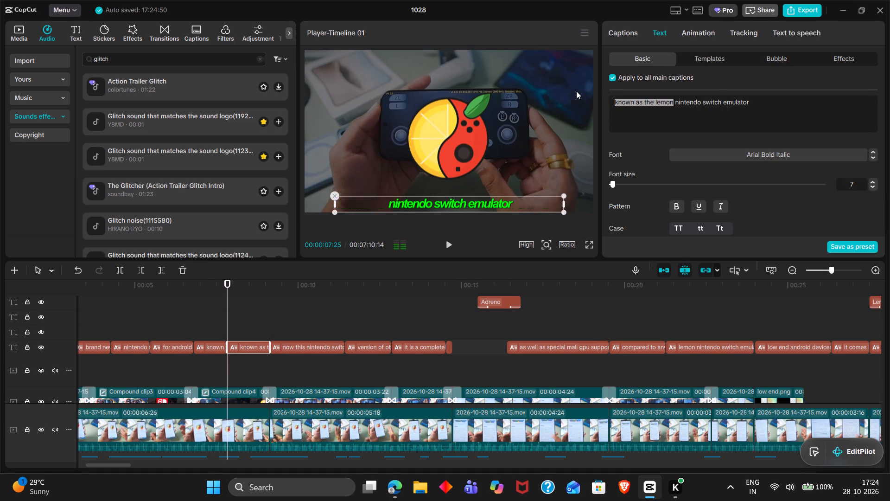
key("Right")
key("BackSpace")
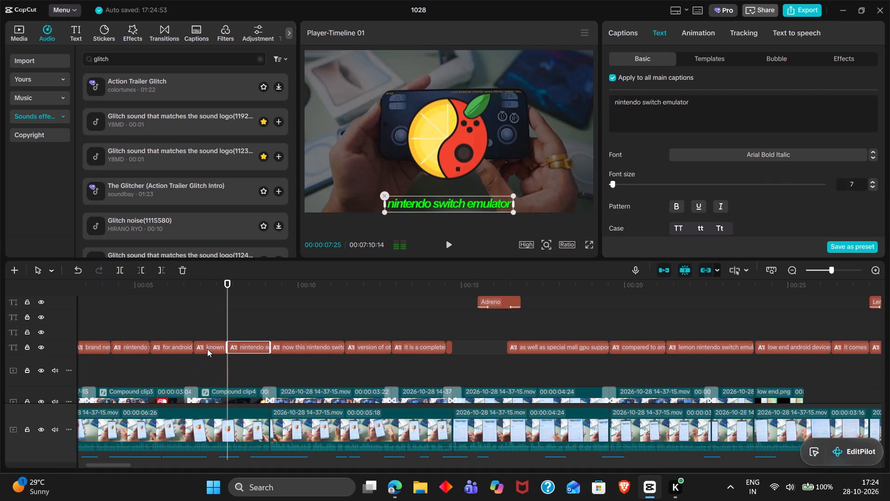
left_click(207, 349)
left_click_drag(767, 121, 675, 101)
key("BackSpace")
key("BackSpace")
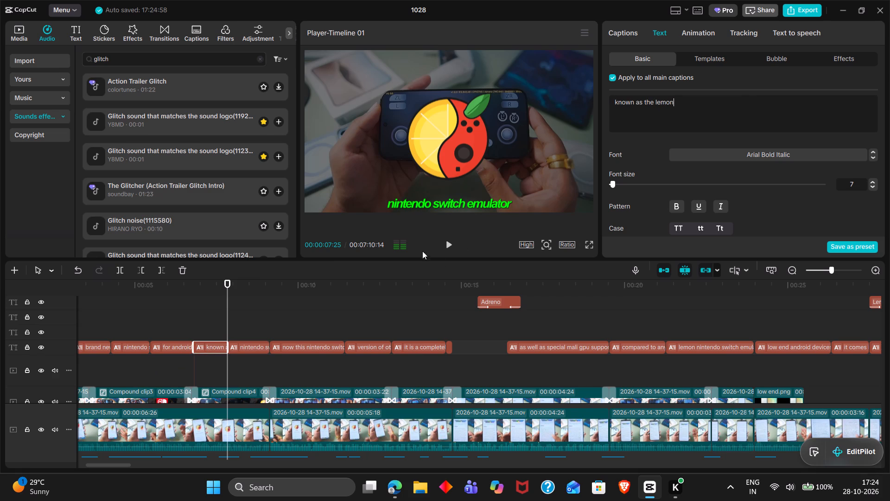
Play back the trimmed captions and split the "now this nintendo switch emulator is not a fork" caption at 00:00:10:18.
double_click(202, 311)
key("space")
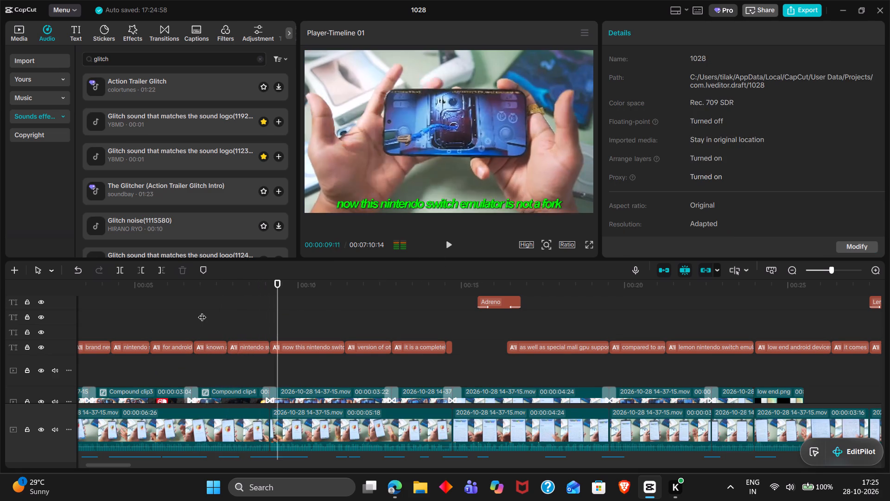
key("space")
left_click(226, 314)
left_click_drag(226, 314, 256, 316)
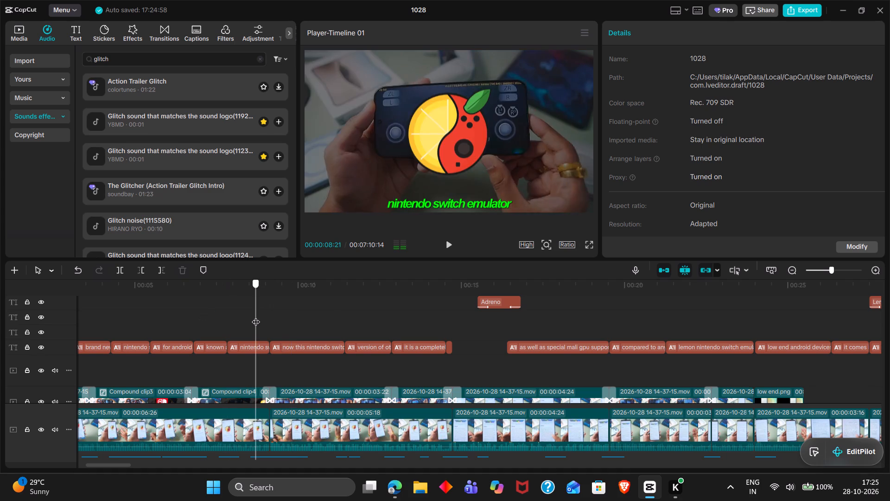
key("space")
key("space")
key("space")
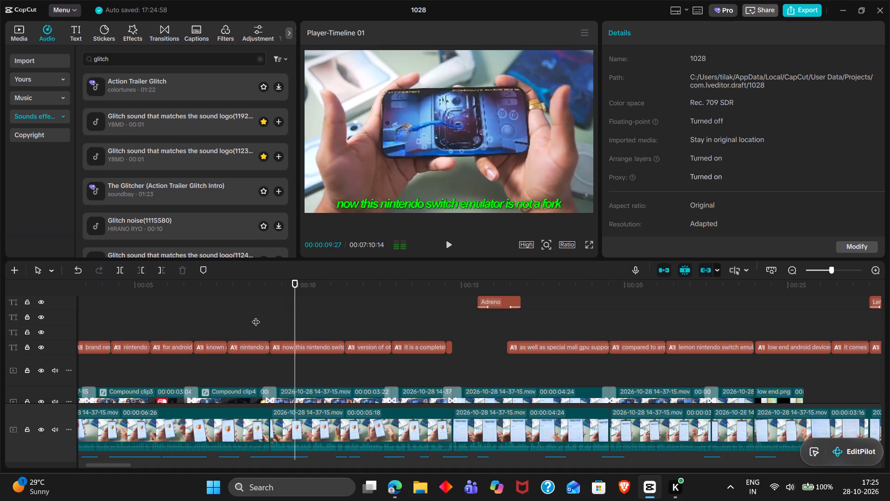
key("space")
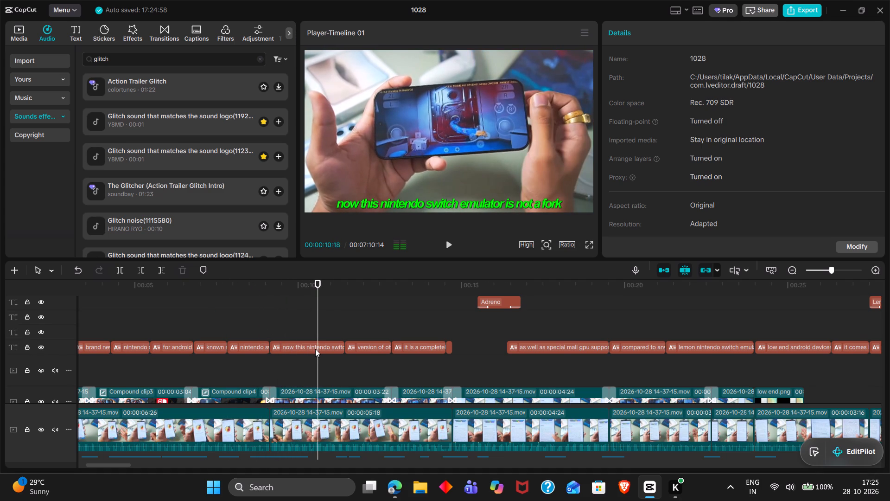
left_click(315, 349)
key("ctrl+b")
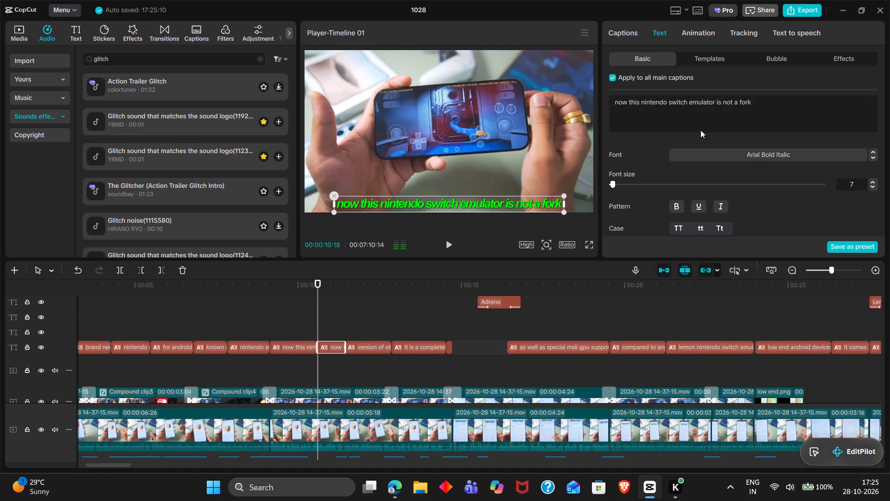
Trim the split caption's second half to "is not a fork" and its first half to "now this nintendo switch emulator".
left_click_drag(716, 104, 575, 87)
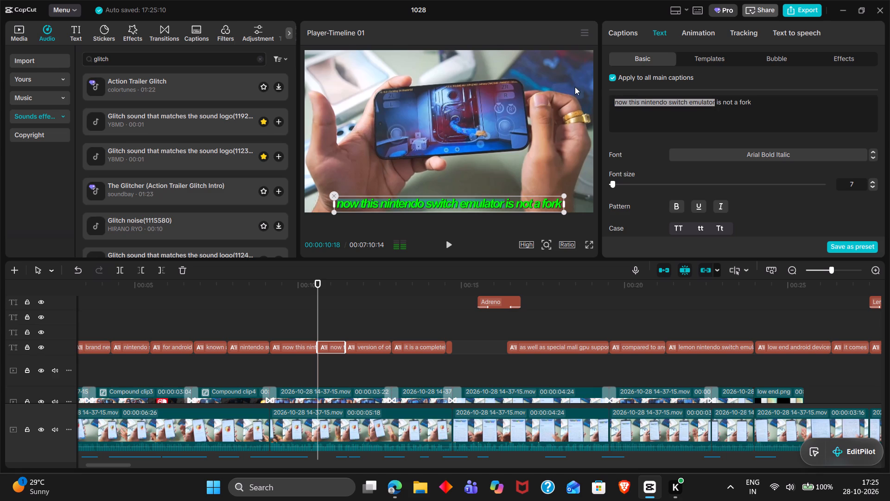
key("BackSpace")
key("Right")
key("BackSpace")
left_click(289, 347)
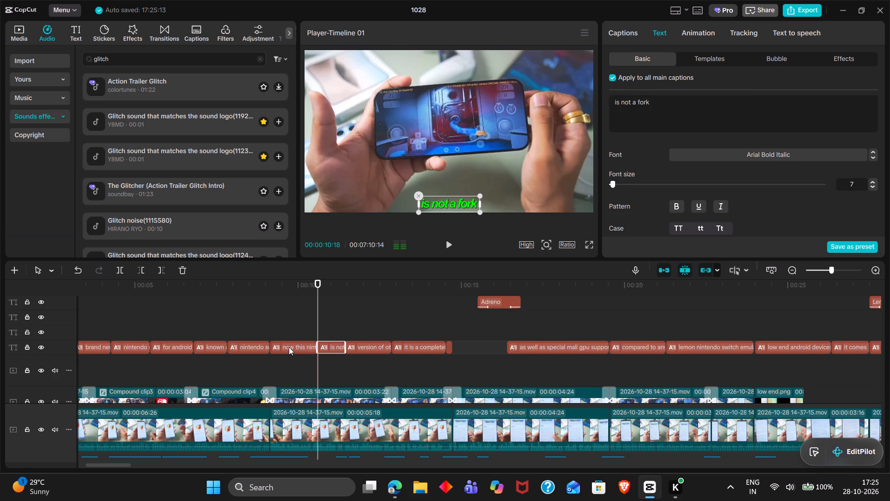
left_click_drag(783, 115, 715, 102)
key("BackSpace")
Play on and extend the very short "but optimized for arduino gpus" caption to the start of the following caption.
left_click(305, 321)
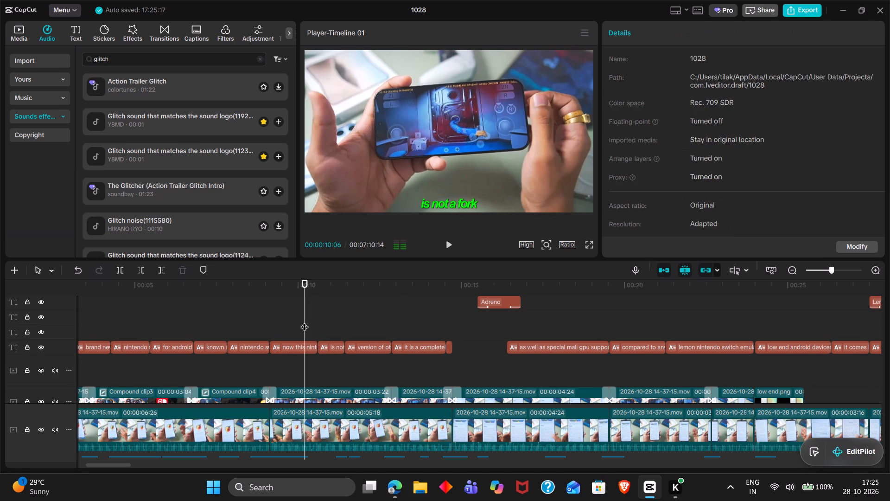
key("space")
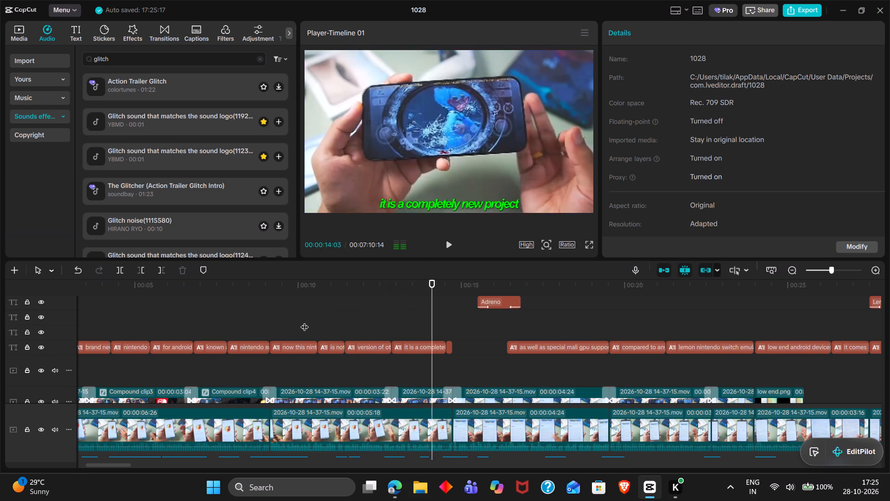
key("space")
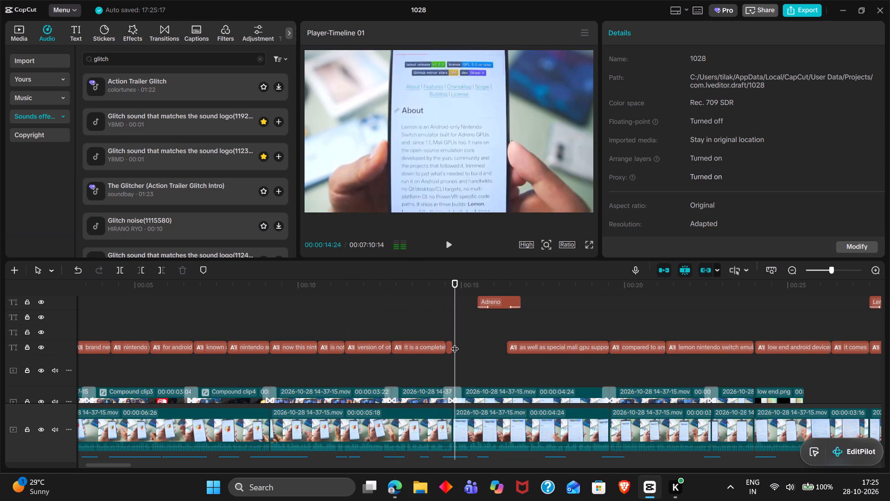
left_click(448, 343)
left_click_drag(452, 344, 533, 347)
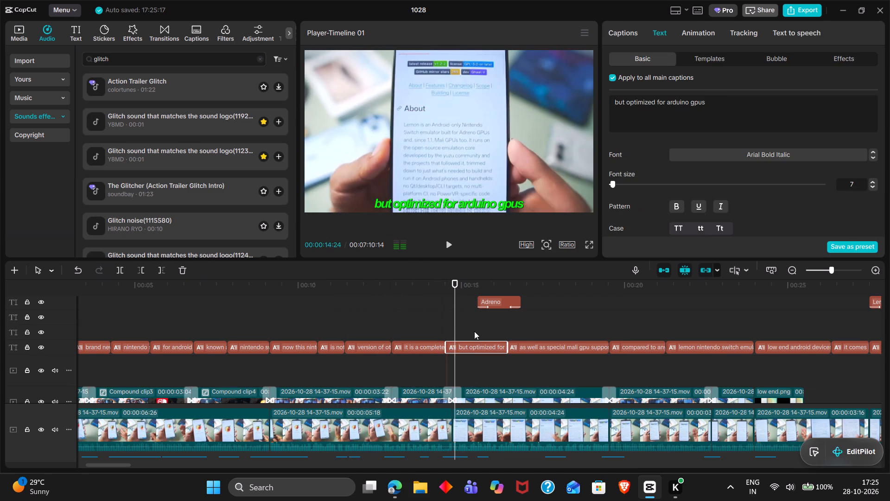
Play the extended caption and correct "arduino" to "adreno" in its text.
key("space")
key("space")
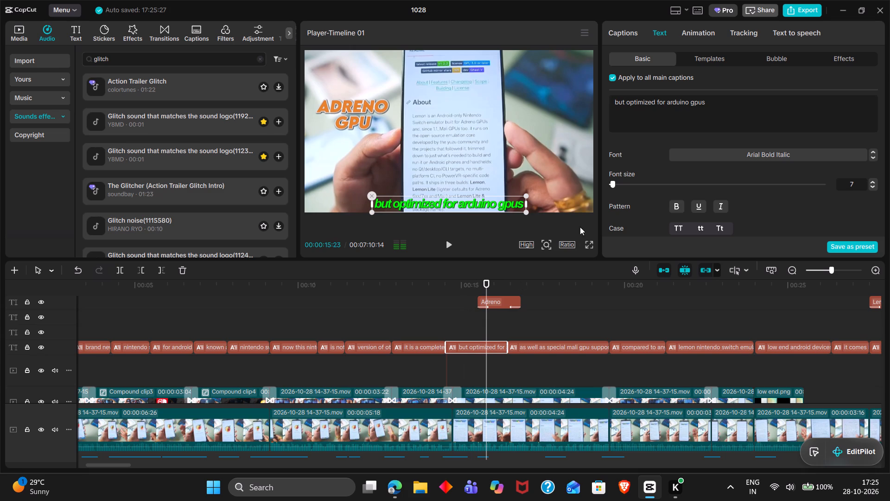
double_click(677, 105)
type("adreno")
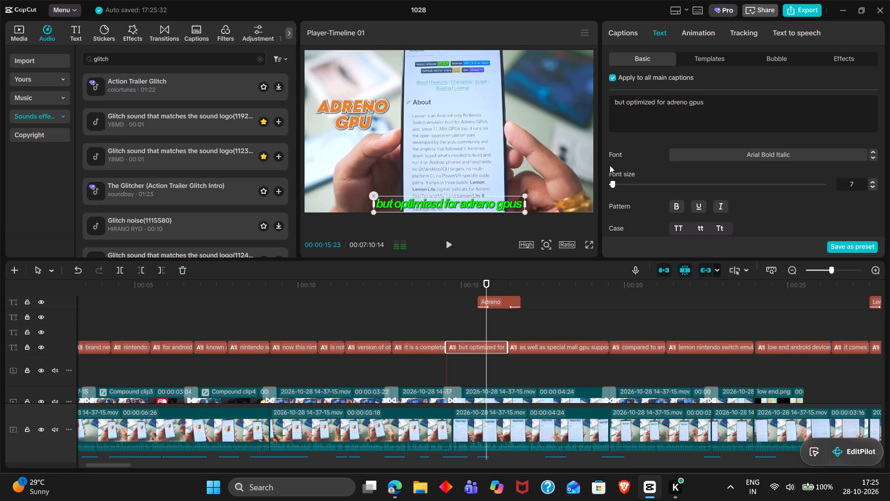
Play on and split the "as well as special mali gpu support is provided" caption at 00:00:17:17.
left_click(478, 325)
key("space")
scroll(478, 325, "left", 1)
key("space")
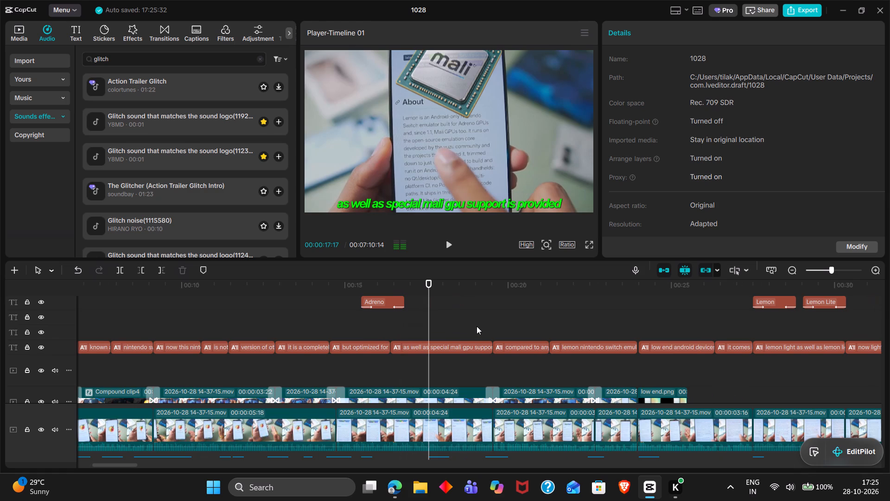
left_click(447, 346)
scroll(447, 346, "down", 1)
left_click(427, 307)
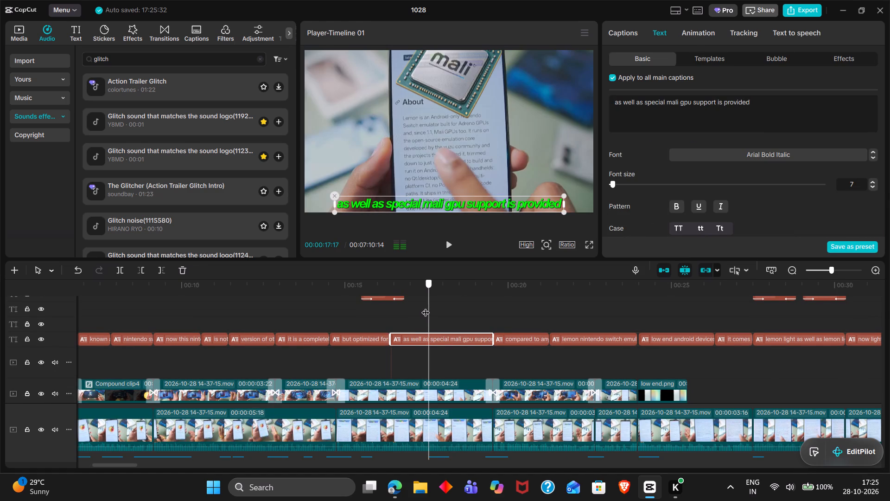
key("ctrl+v")
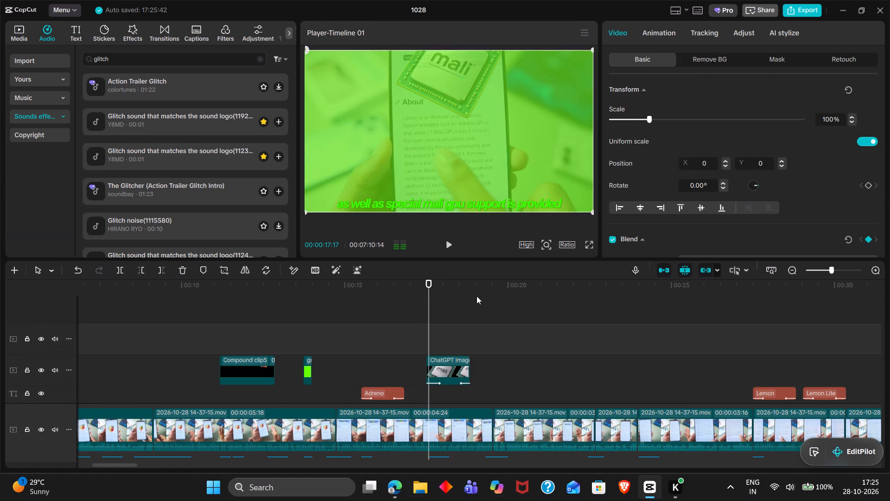
key("ctrl+z")
scroll(465, 356, "down", 3)
scroll(465, 356, "up", 1)
left_click(449, 346)
key("ctrl+b")
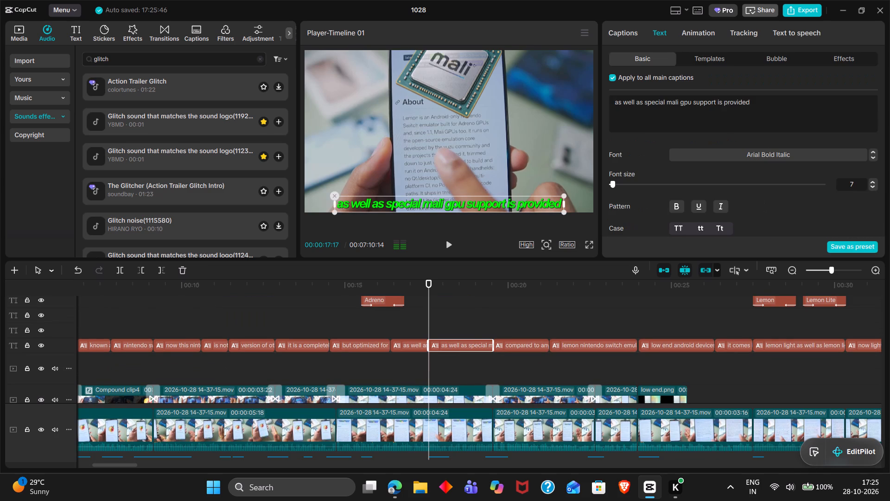
Trim the split caption's second half to "mali gpu support is provided" and its first half to "as well as special".
left_click_drag(668, 103, 578, 91)
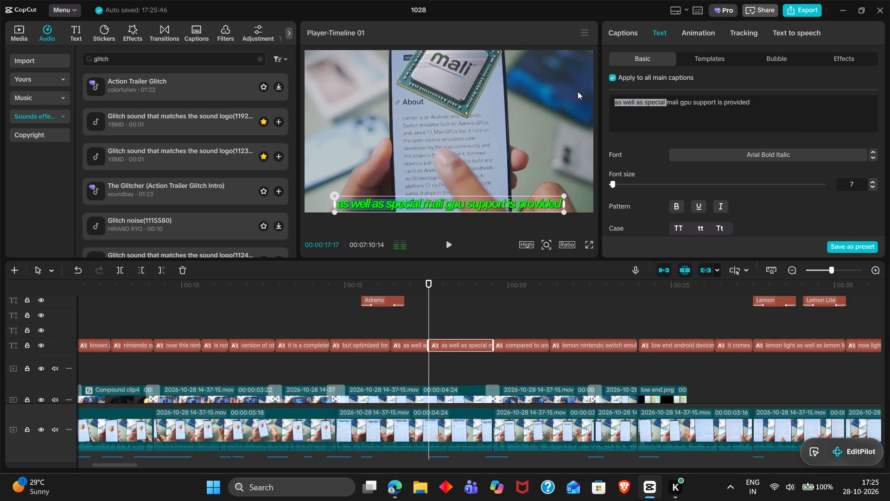
key("BackSpace")
left_click(405, 342)
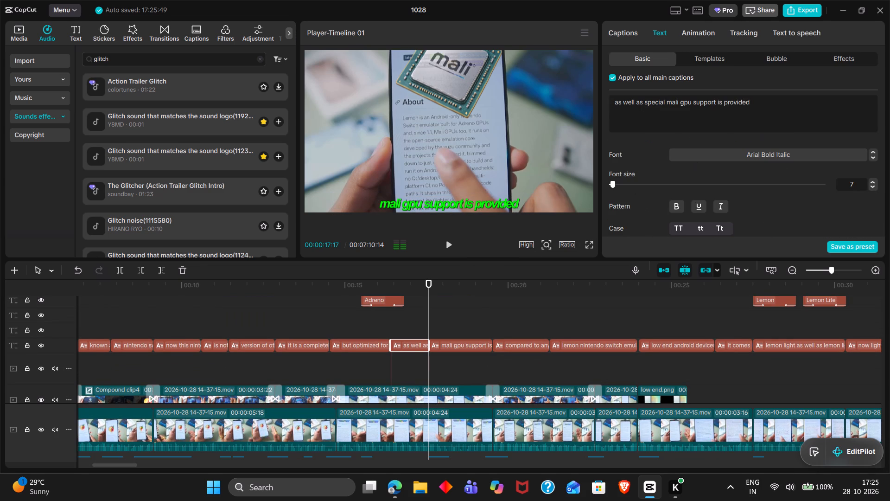
left_click_drag(799, 123, 667, 103)
key("BackSpace")
key("BackSpace")
Play on and split the "lemon nintendo switch emulator is mainly focused for" caption at 00:00:22:21.
double_click(399, 333)
key("space")
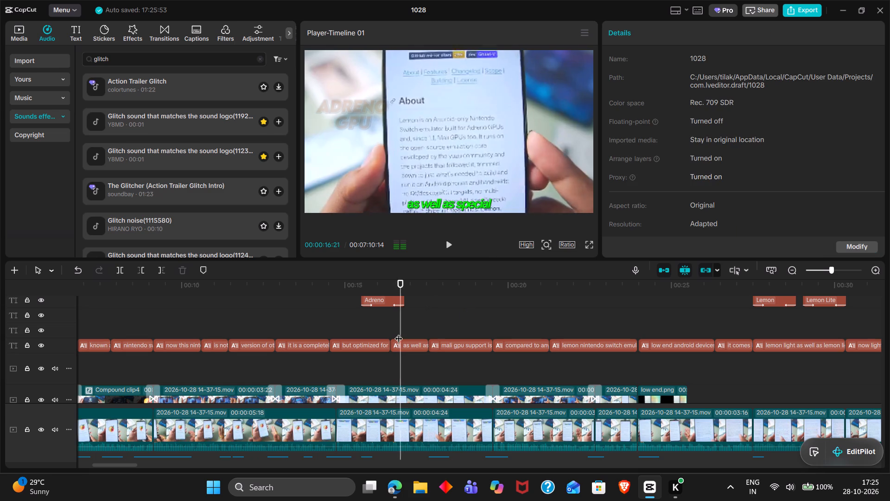
scroll(399, 333, "left", 1)
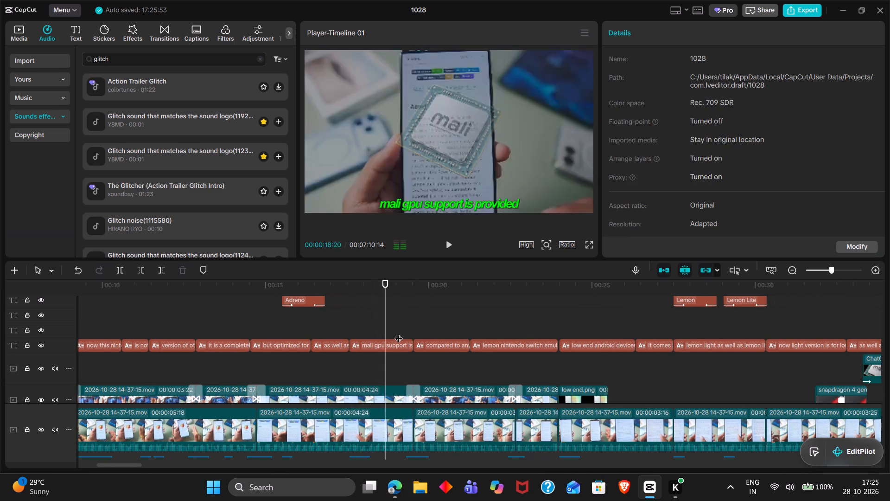
scroll(399, 333, "left", 1)
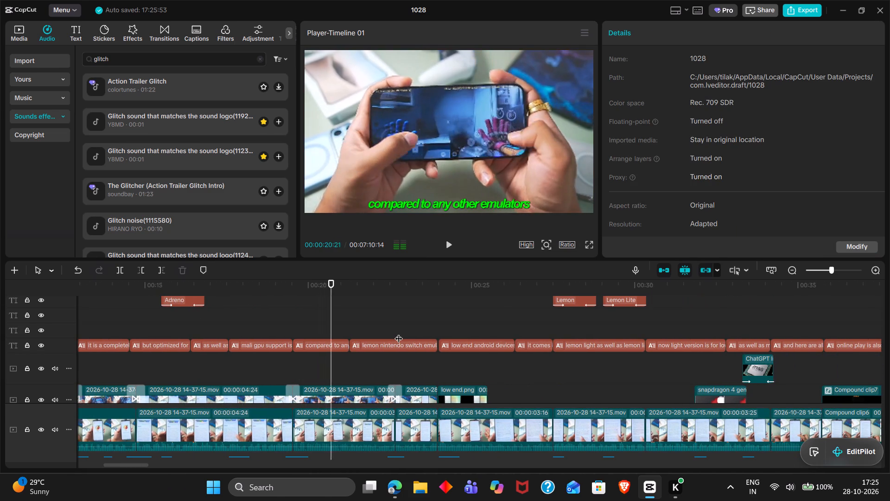
scroll(399, 333, "left", 1)
key("space")
key("space")
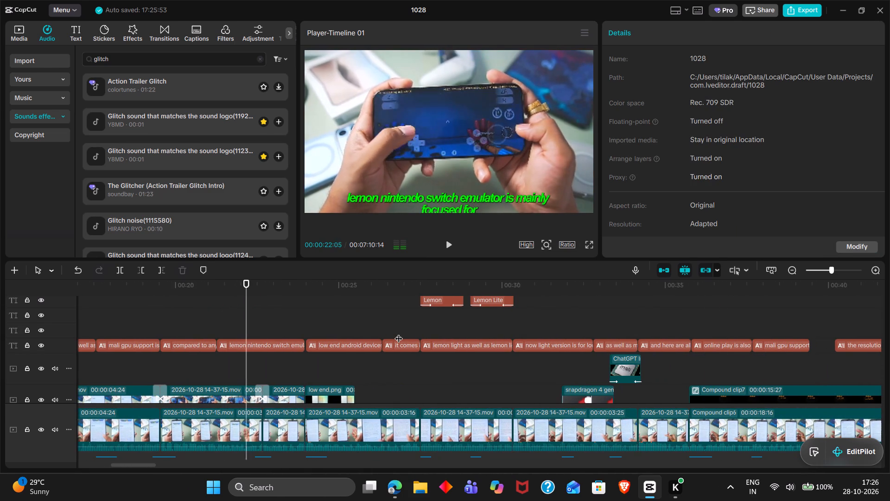
key("space")
left_click(265, 351)
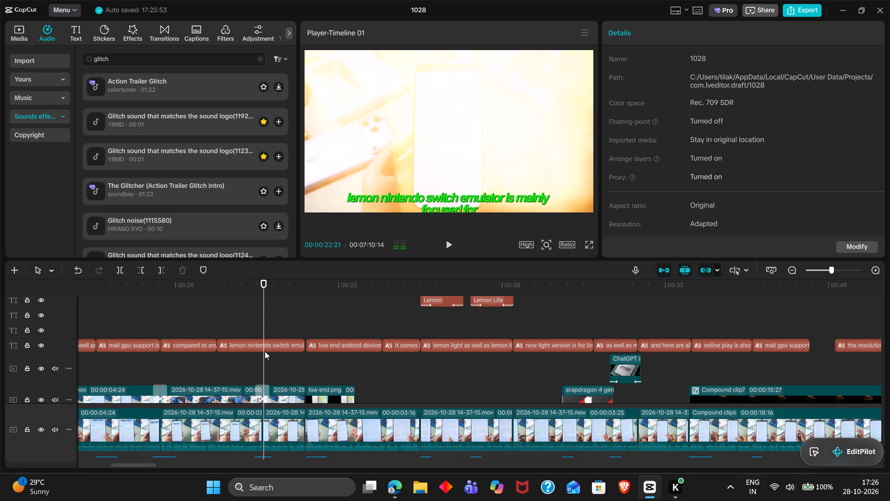
key("ctrl+b")
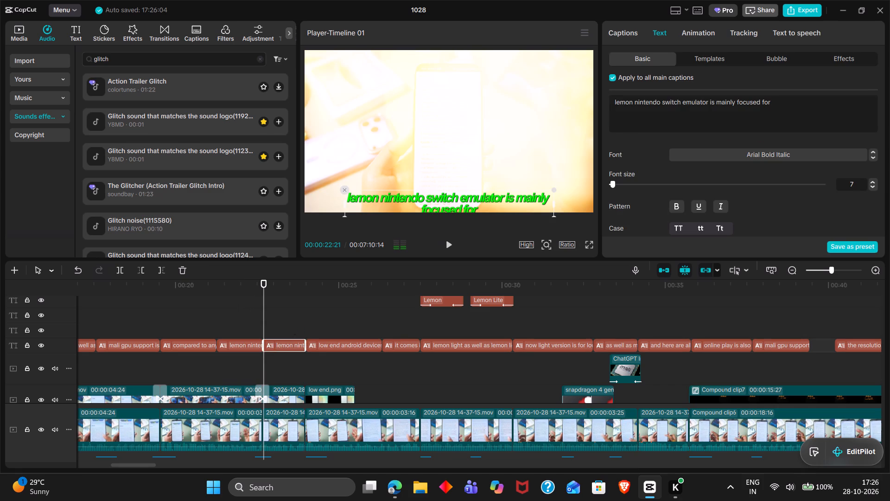
Trim the split caption's second half to "is mainly focused for" and its first half to "lemon nintendo switch emulator".
left_click_drag(710, 103, 556, 83)
key("BackSpace")
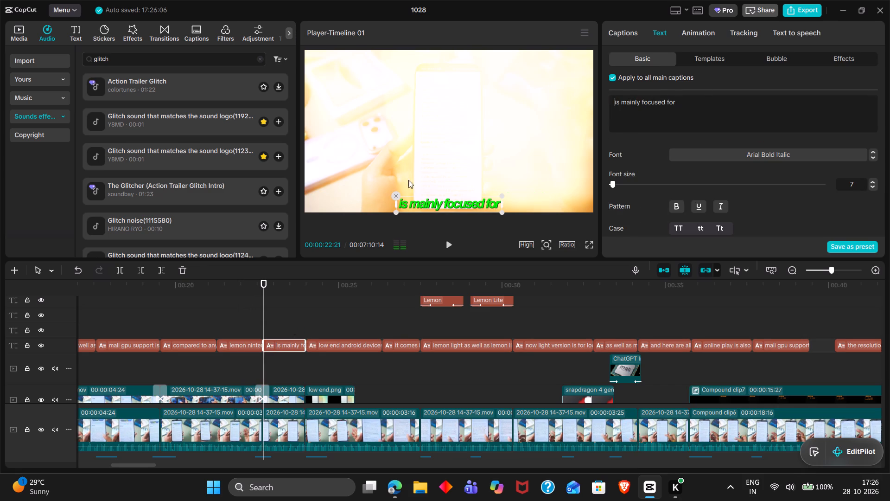
left_click(231, 350)
left_click_drag(805, 120, 789, 118)
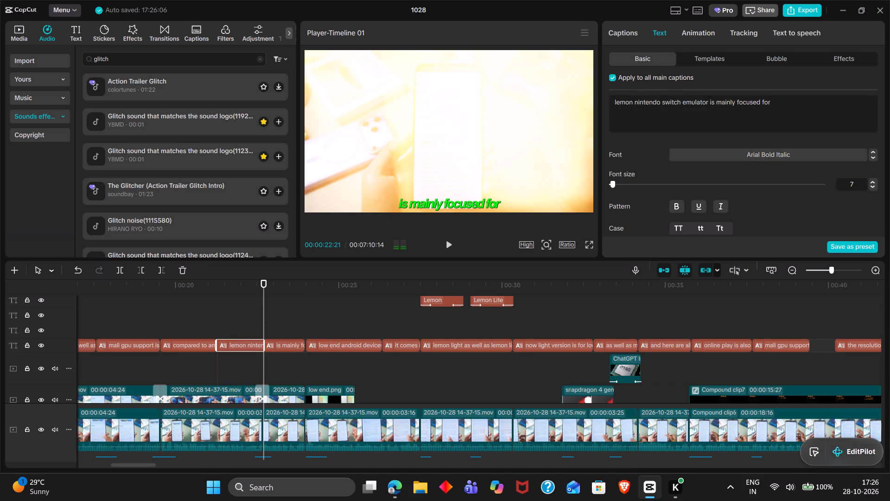
left_click_drag(789, 118, 708, 103)
key("BackSpace")
Play on and split the "low end android devices and as you guys can see" caption at 00:00:25:09.
double_click(251, 315)
key("space")
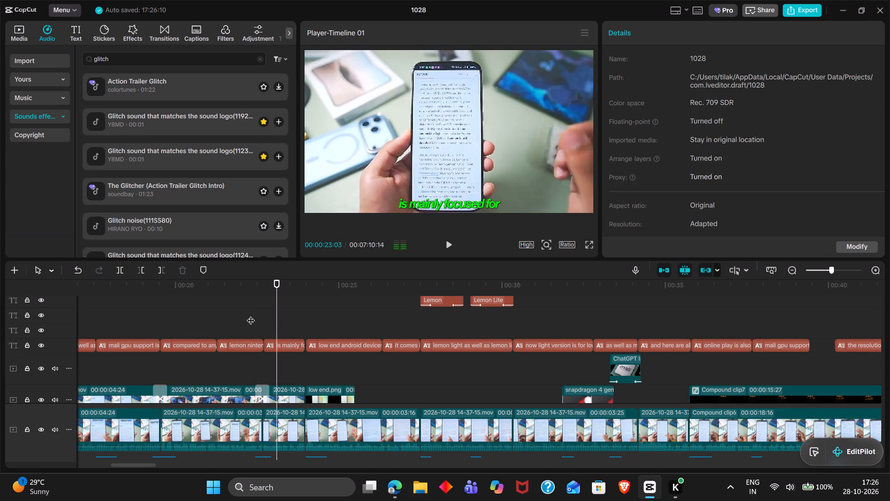
scroll(251, 315, "left", 1)
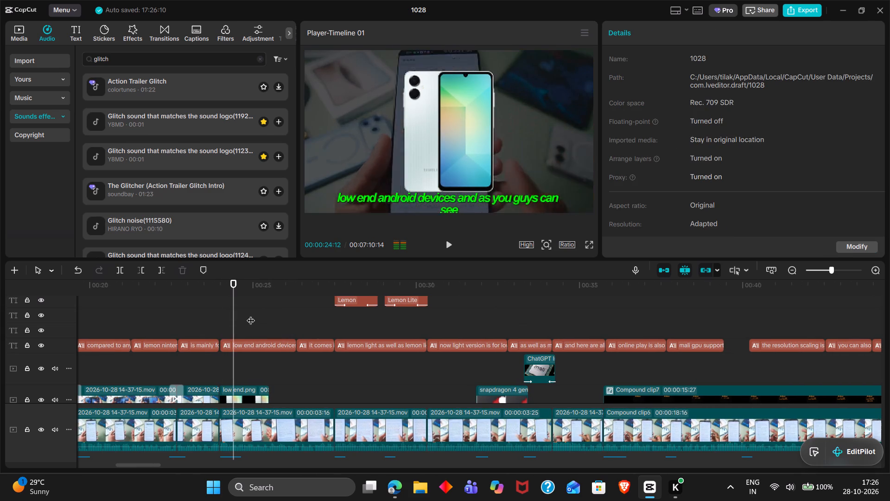
double_click(241, 313)
left_click_drag(241, 313, 236, 312)
key("space")
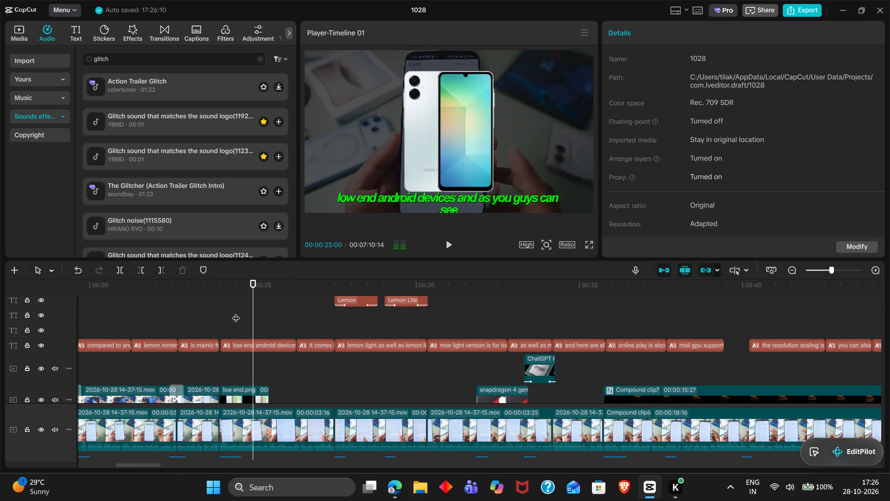
key("space")
key("space")
key("space")
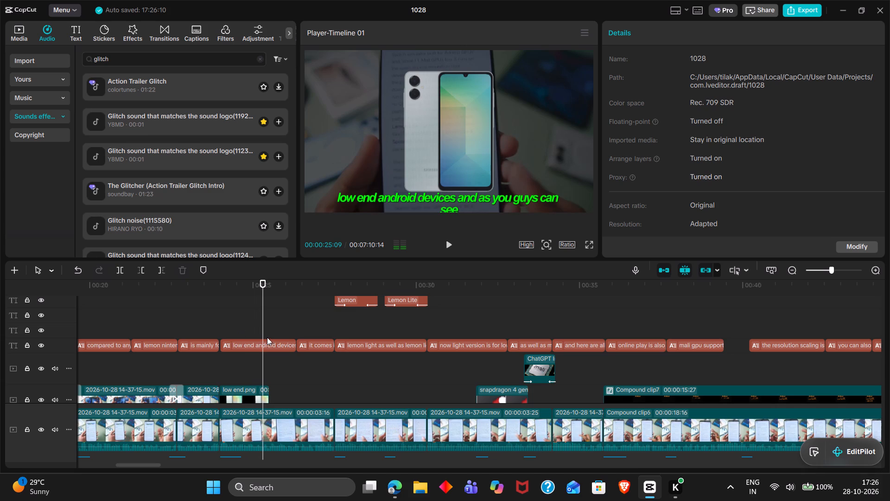
left_click(267, 343)
key("ctrl+b")
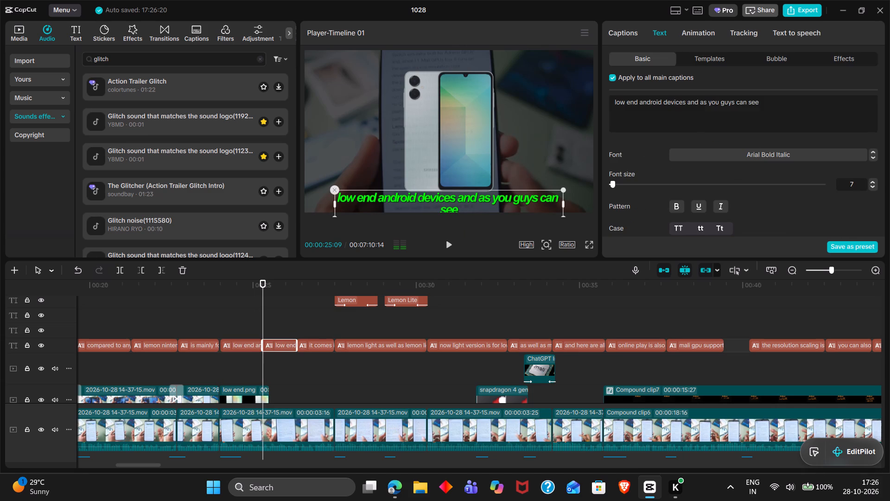
Trim the split caption's second half to "and as you guys can see" and its first half to "low end android devices".
left_click_drag(688, 101, 594, 99)
key("BackSpace")
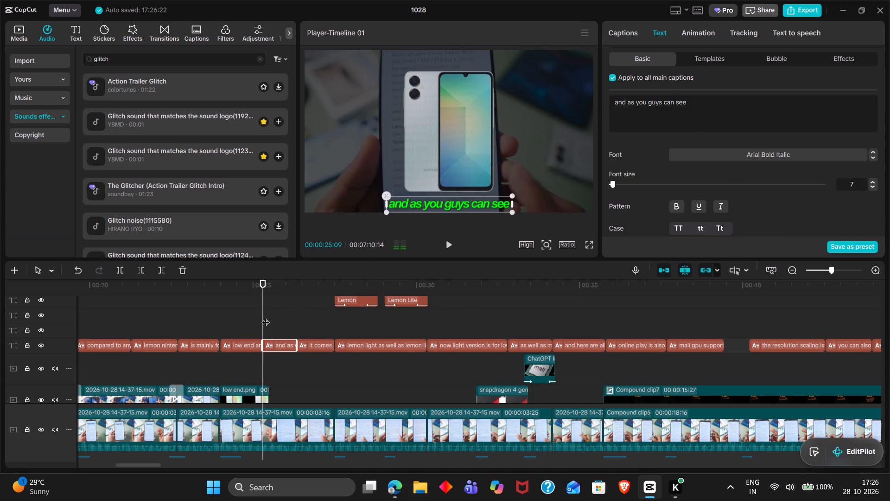
left_click(243, 350)
left_click_drag(828, 99, 693, 102)
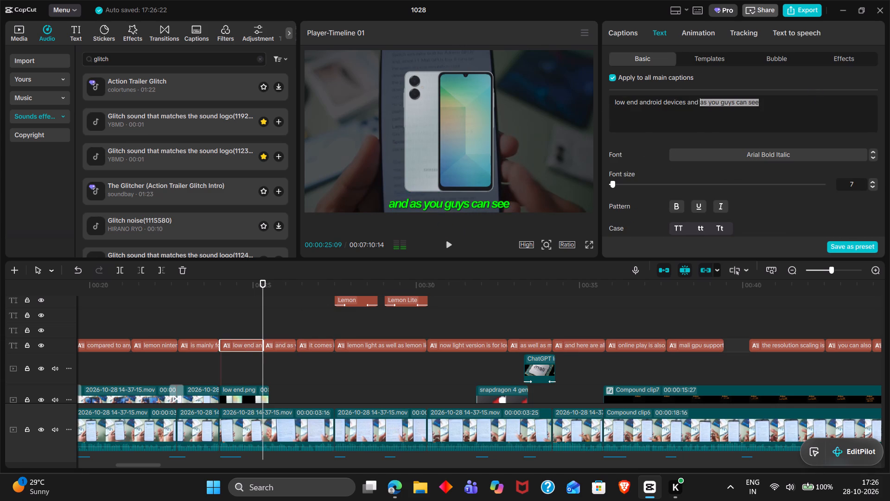
left_click_drag(693, 102, 686, 101)
key("BackSpace")
Play on and replace both occurrences of "light" with "lite" in the "lemon light as well as lemon light" caption.
double_click(233, 319)
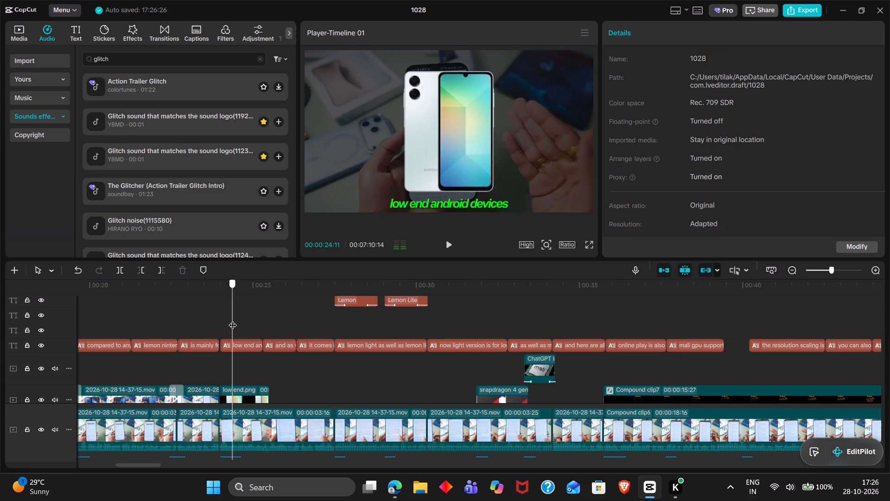
key("space")
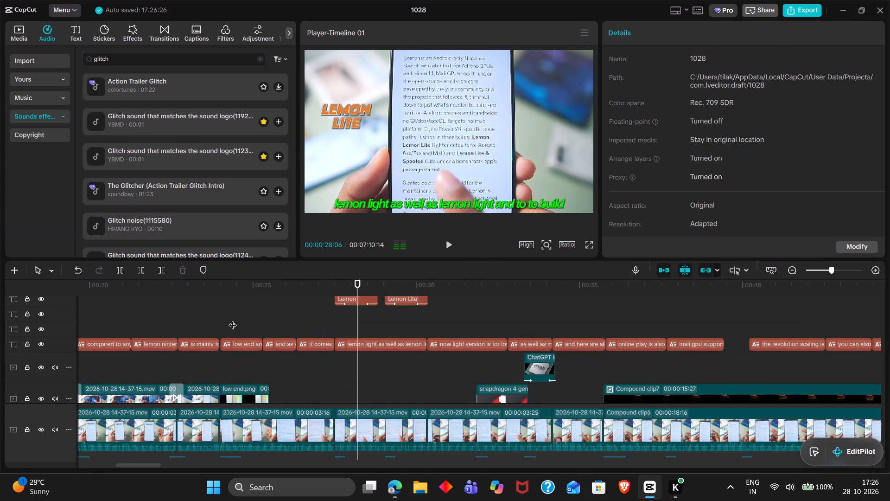
key("space")
left_click(361, 342)
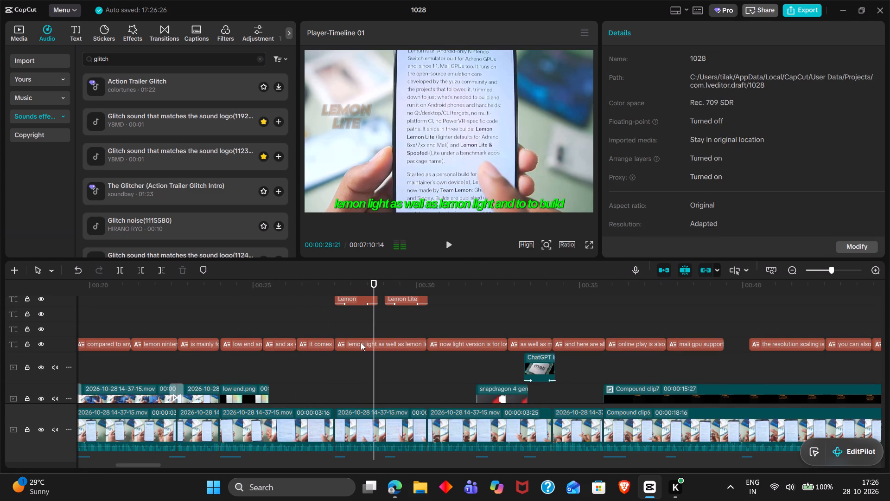
double_click(645, 99)
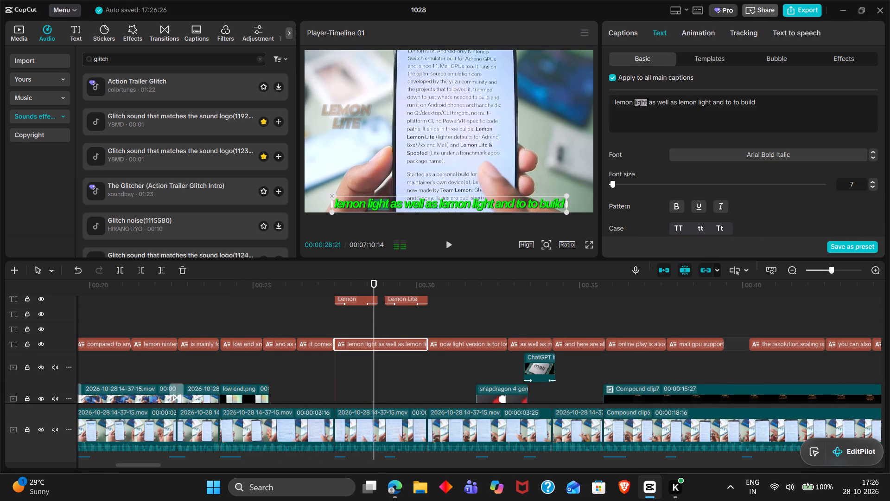
type("lite")
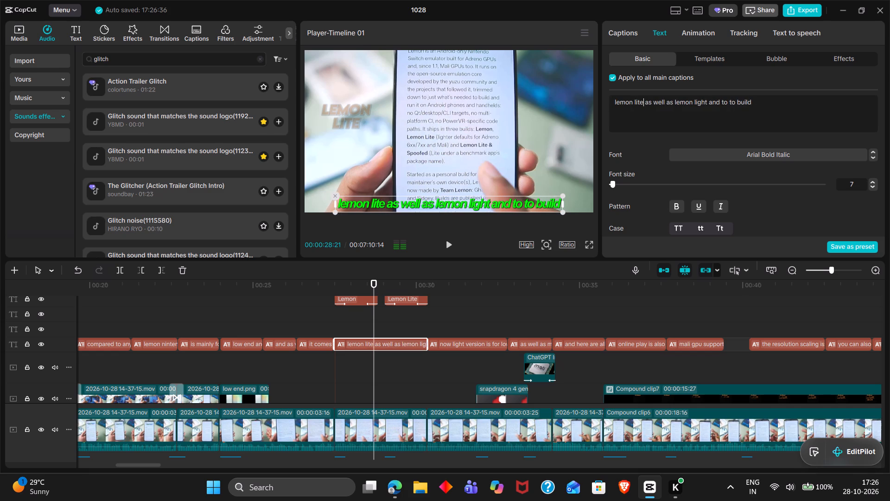
double_click(699, 102)
type("lite")
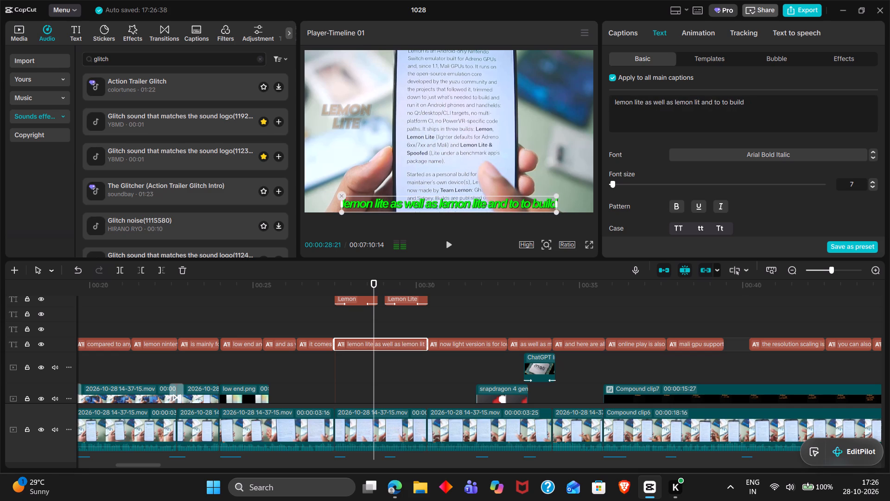
Replace "and to to" with "antutu" in the same caption so it reads "lemon lite as well as lemon lite antutu build".
left_click(730, 106)
key("BackSpace")
key("BackSpace")
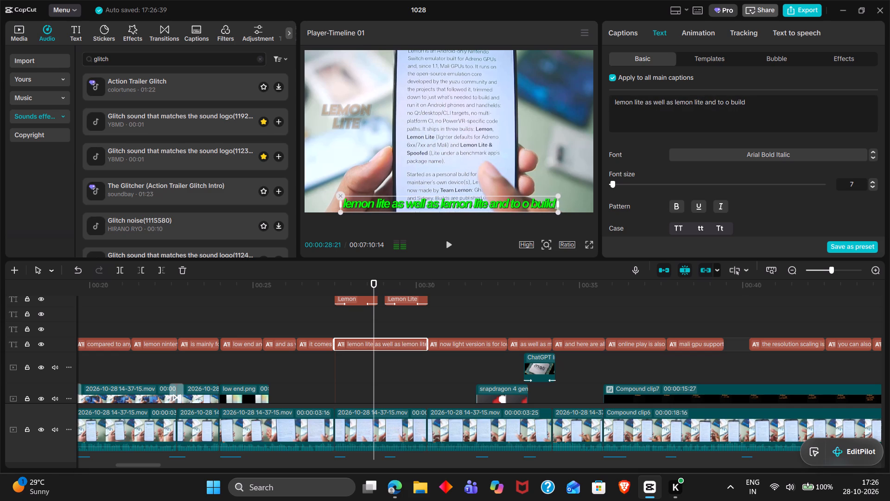
key("BackSpace")
key("BackSpace")
key("BackSpace")
key("BackSpace")
key("Right")
key("BackSpace")
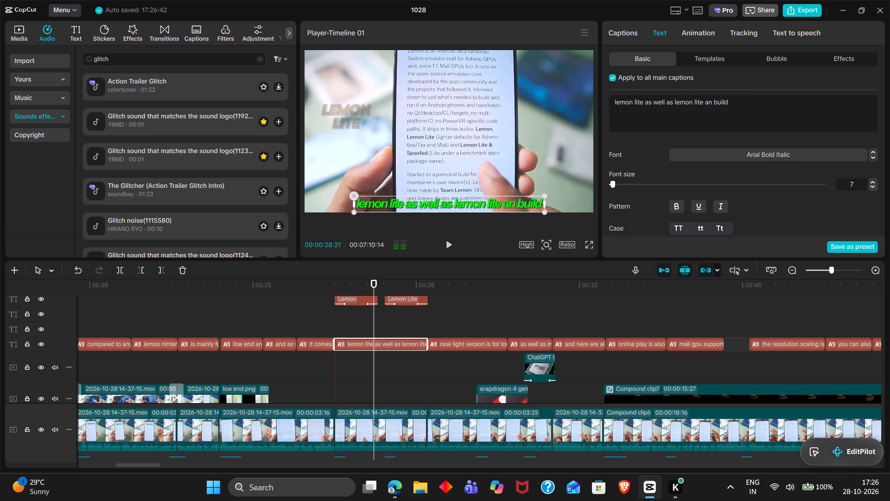
type("tutu")
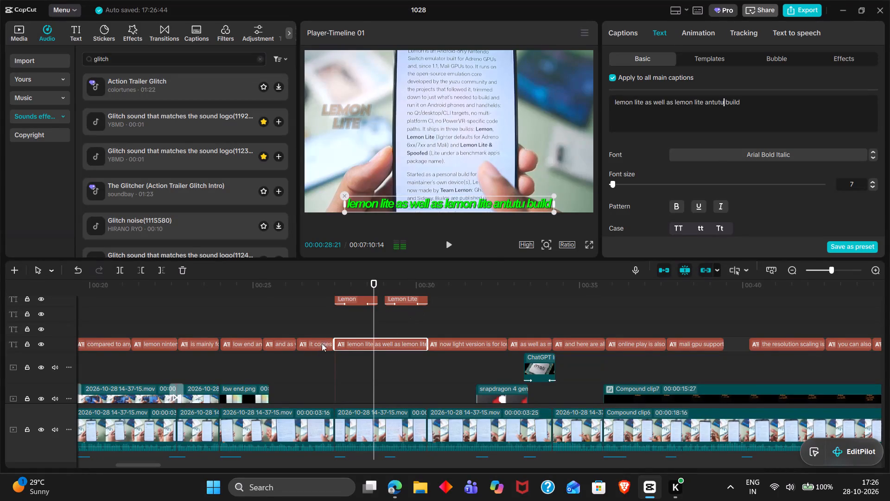
Replay the corrected caption and split it at 00:00:28:25.
double_click(333, 332)
key("space")
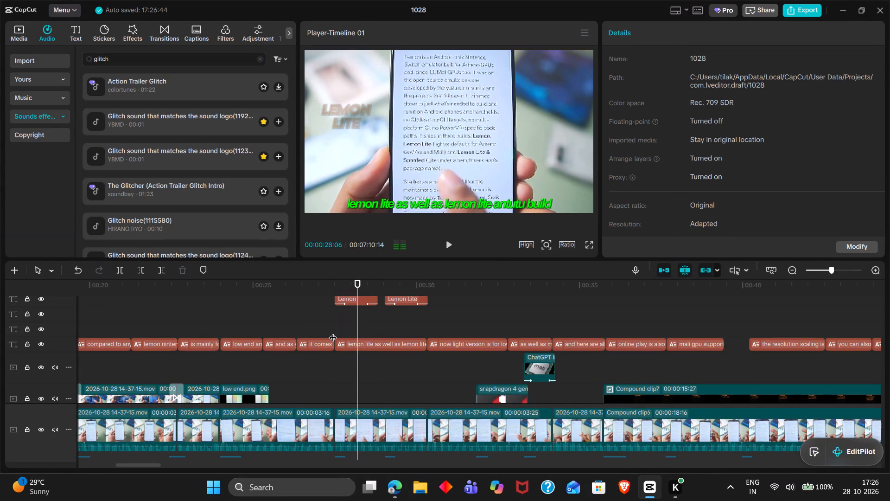
key("space")
key("space")
key("space")
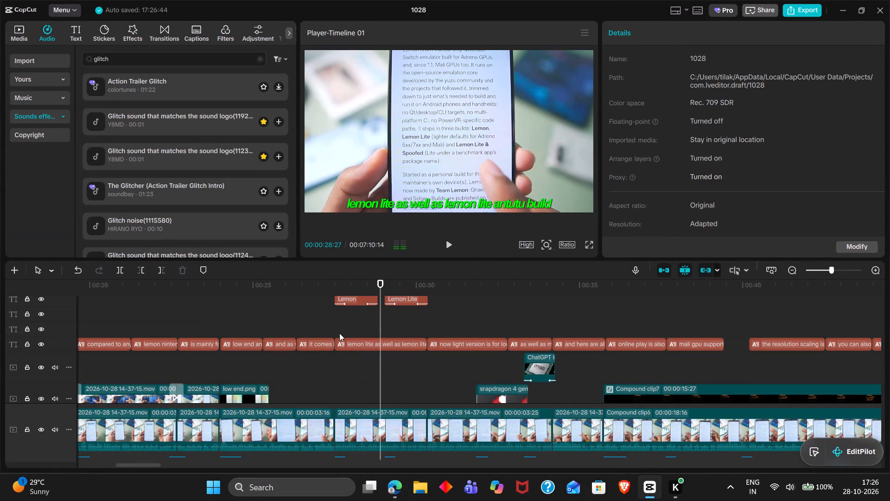
triple_click(377, 333)
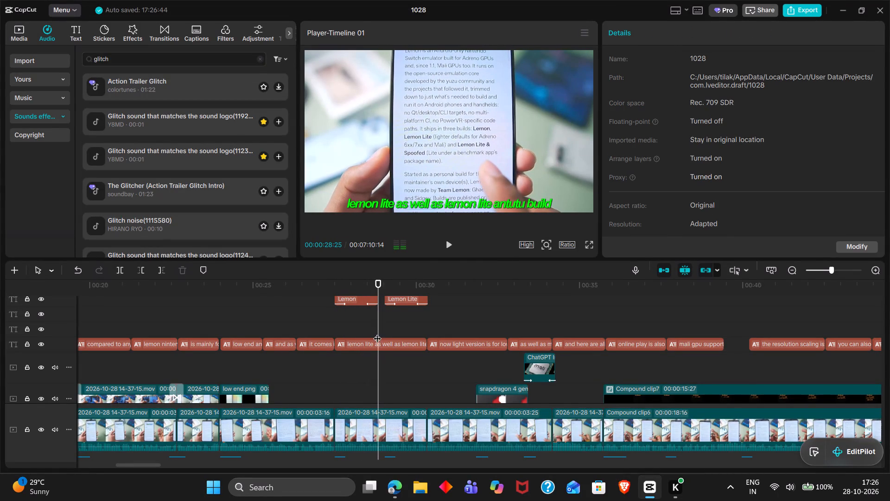
left_click(380, 346)
key("ctrl+b")
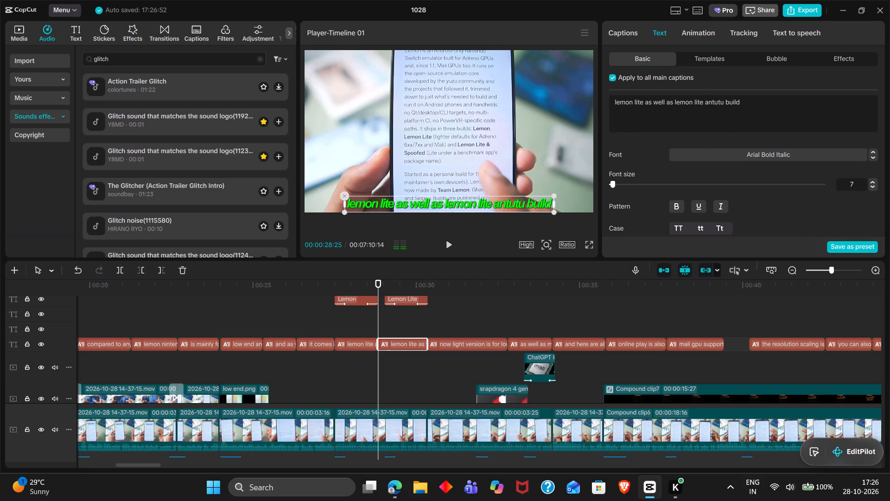
Trim the split caption's second half to "lemon lite antutu build" and its first half to "lemon lite as well as".
left_click_drag(674, 102, 572, 86)
key("BackSpace")
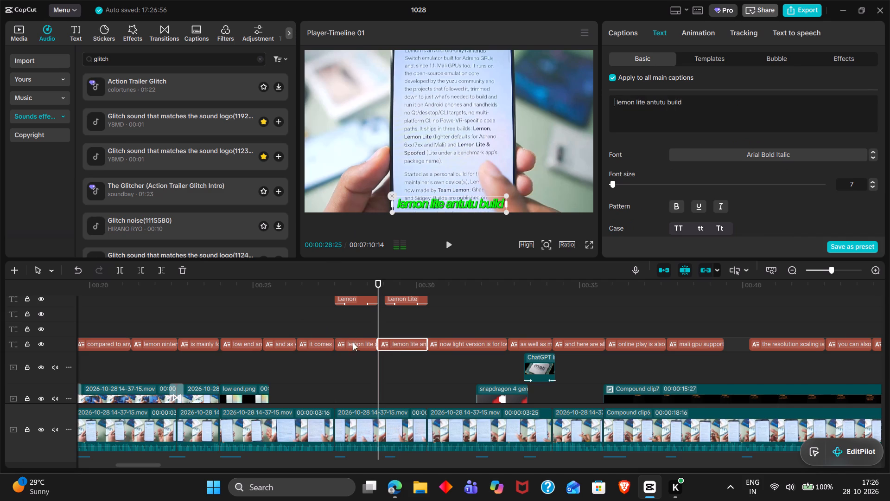
left_click(353, 343)
left_click_drag(820, 125, 674, 100)
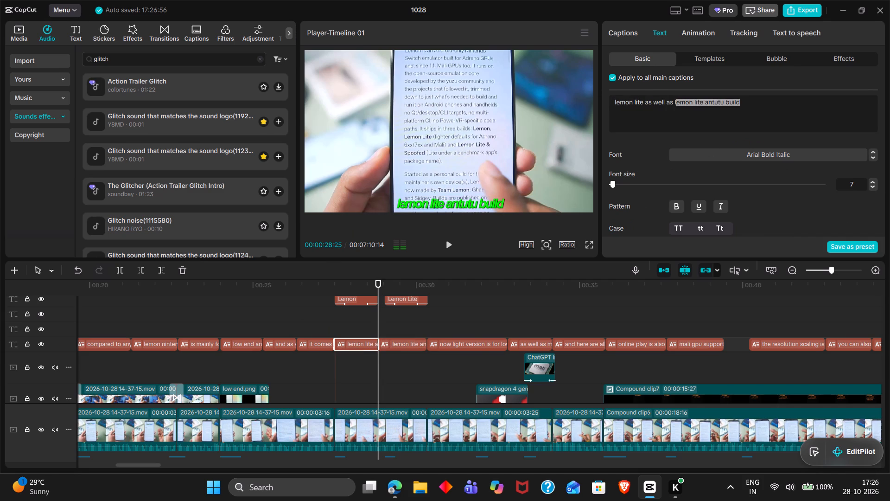
left_click_drag(674, 100, 673, 100)
key("BackSpace")
Play on and replace "light" with "lite" in the "now light version is for low end snapdragon devices" caption.
left_click(345, 320)
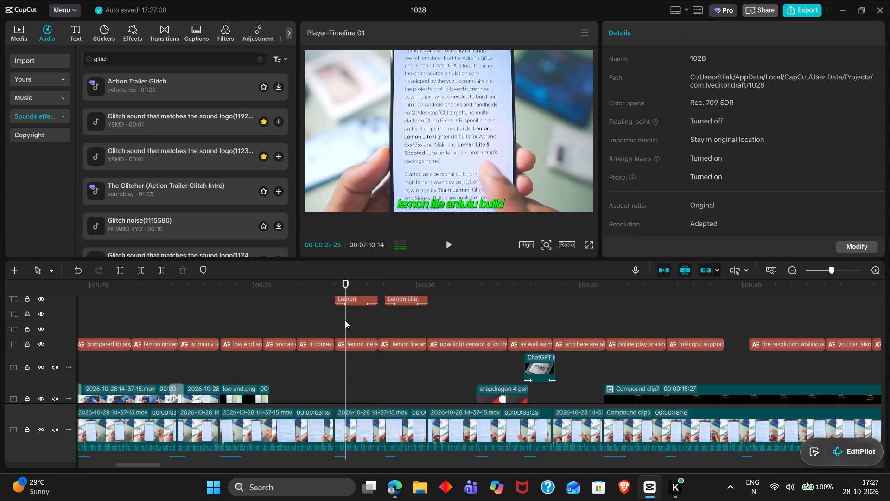
key("space")
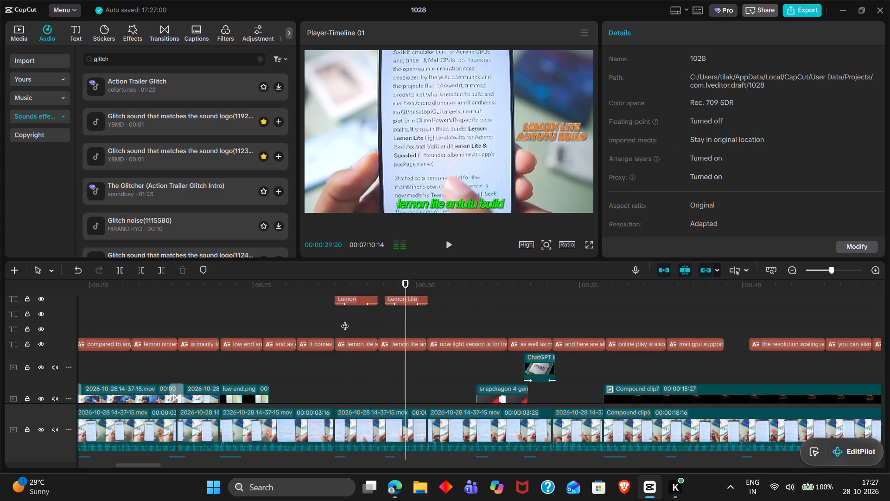
scroll(345, 320, "left", 1)
key("space")
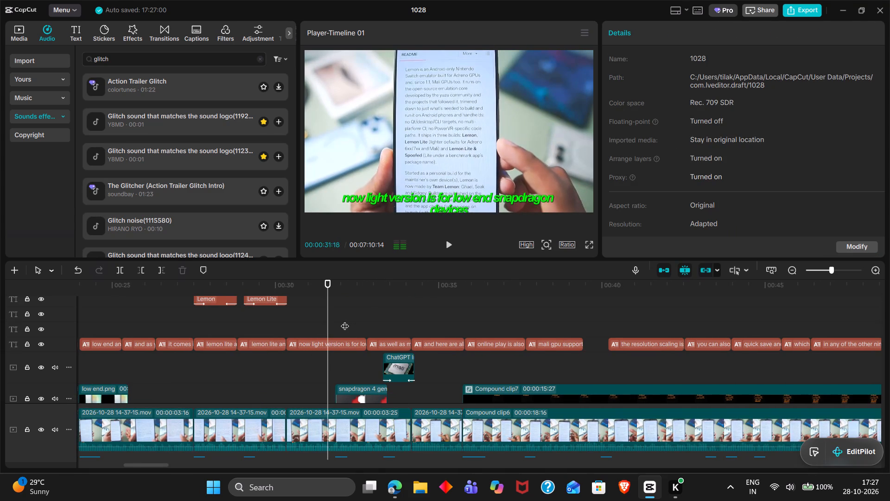
left_click(315, 344)
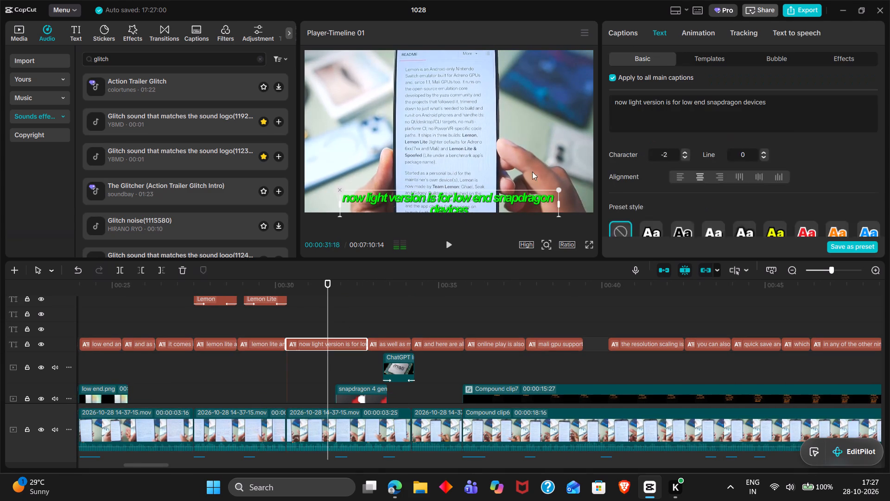
double_click(639, 98)
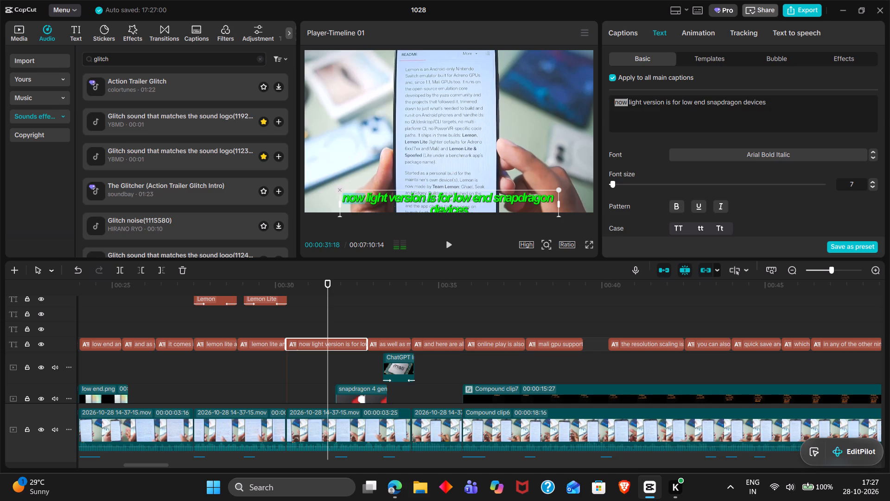
left_click(639, 101)
left_click(639, 101)
double_click(639, 101)
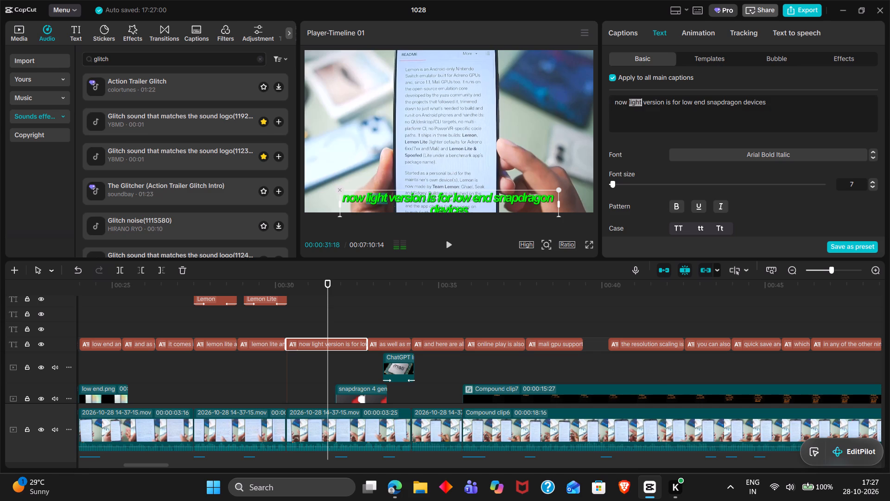
type("lio")
key("BackSpace")
key("BackSpace")
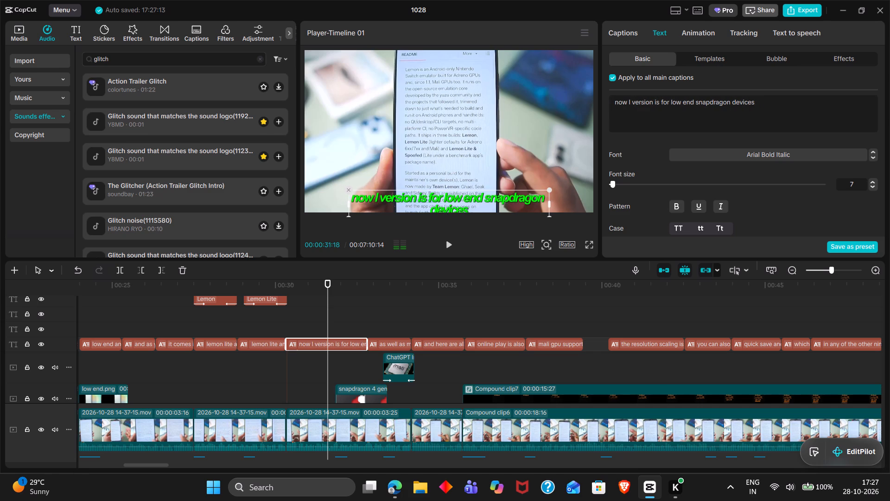
type("ite")
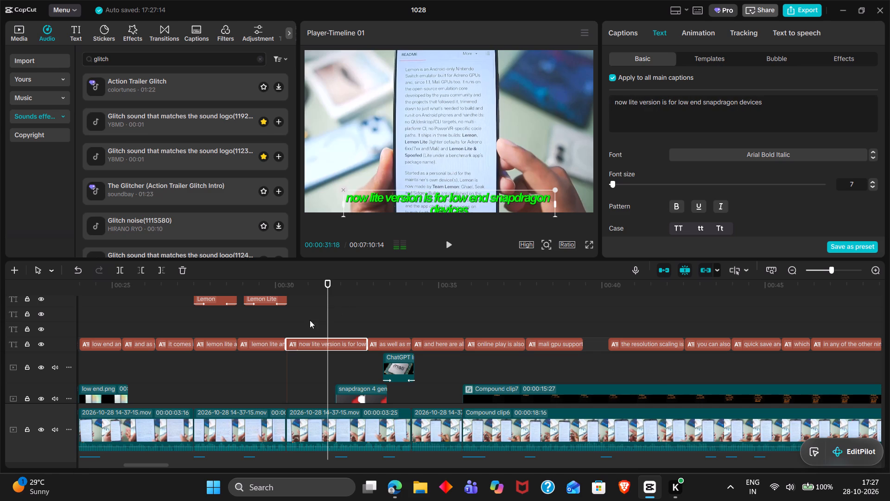
Replay the corrected "now lite version" caption and split it at 00:00:31:12.
double_click(286, 322)
key("space")
key("space")
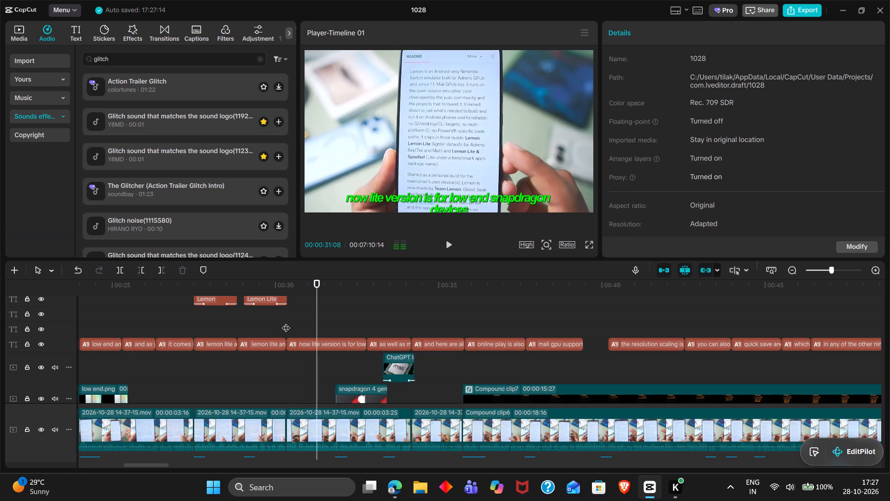
key("space")
key("space")
scroll(286, 322, "down", 1)
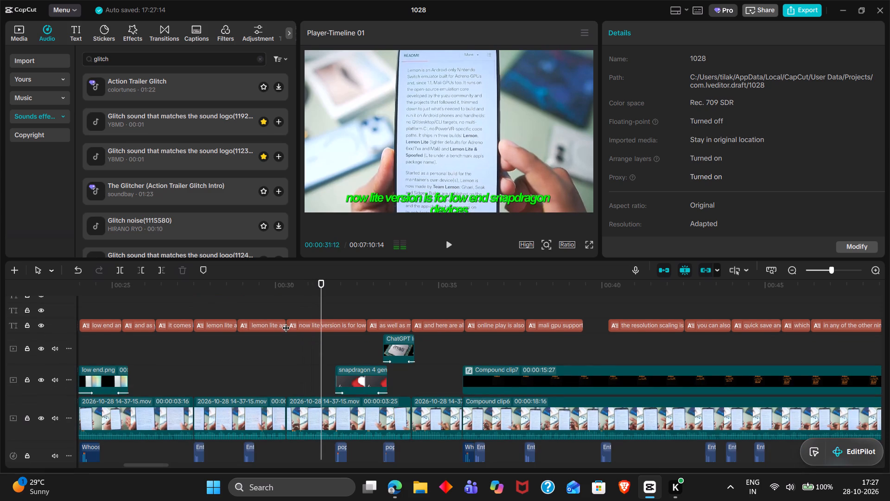
left_click(350, 322)
key("ctrl+b")
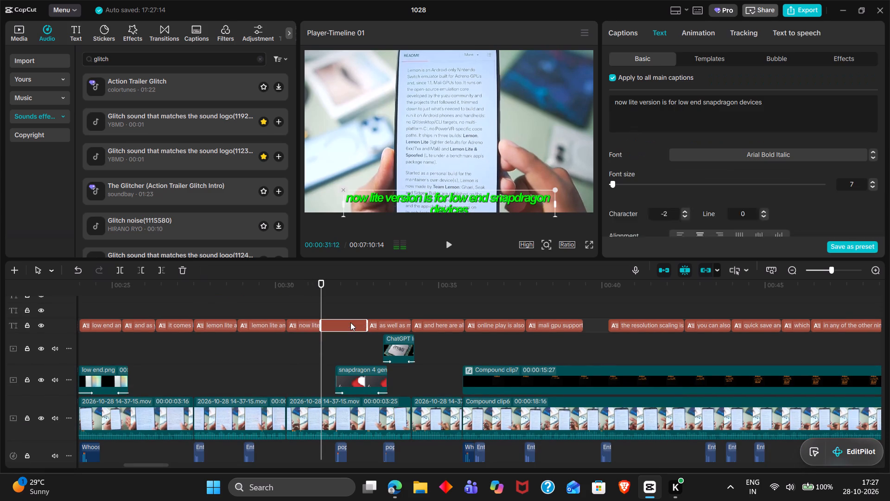
Trim the split caption's second half to "low end snapdragon devices" and its first half to "now lite version is for".
left_click_drag(678, 103, 577, 95)
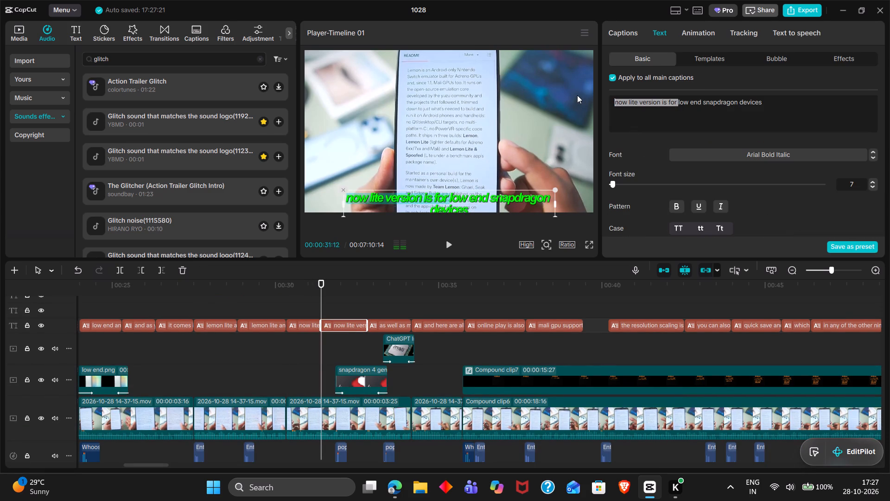
key("BackSpace")
left_click(310, 321)
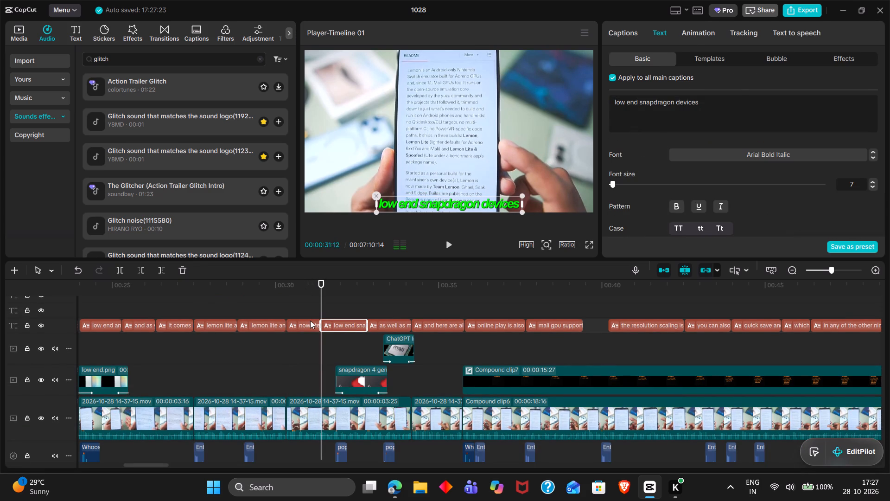
left_click_drag(804, 118, 677, 100)
key("BackSpace")
Play on and extend the end of the "mali gpu support is better in lemon light" caption to the start of the following caption.
double_click(290, 295)
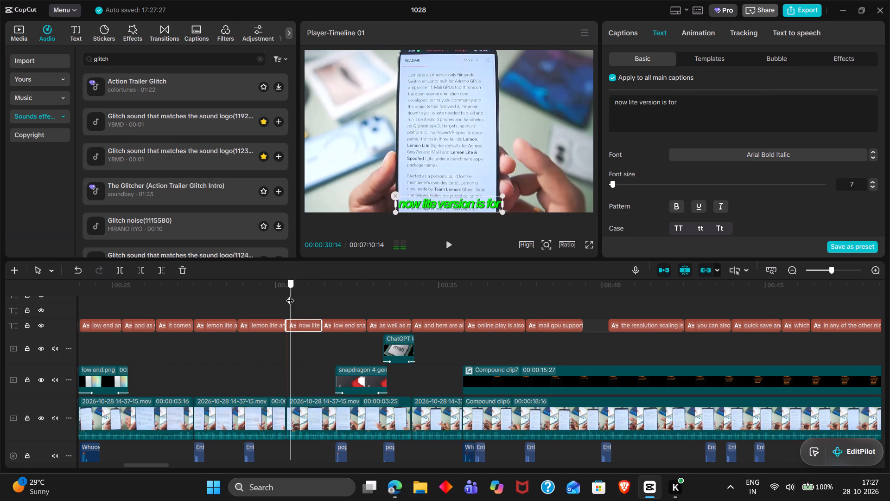
key("space")
scroll(290, 295, "left", 1)
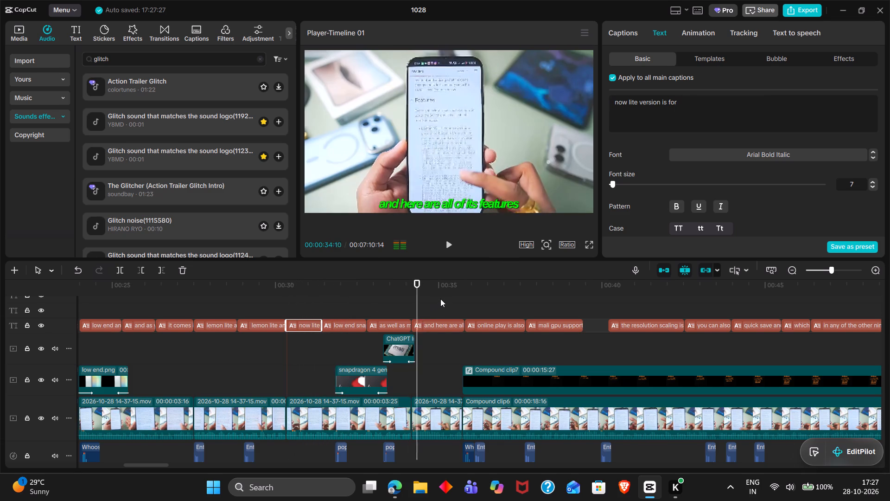
scroll(440, 299, "left", 1)
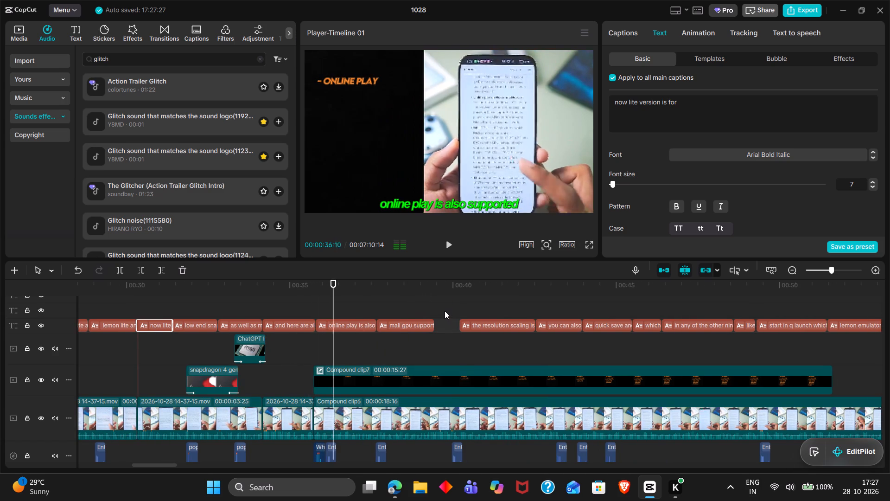
scroll(445, 311, "left", 2)
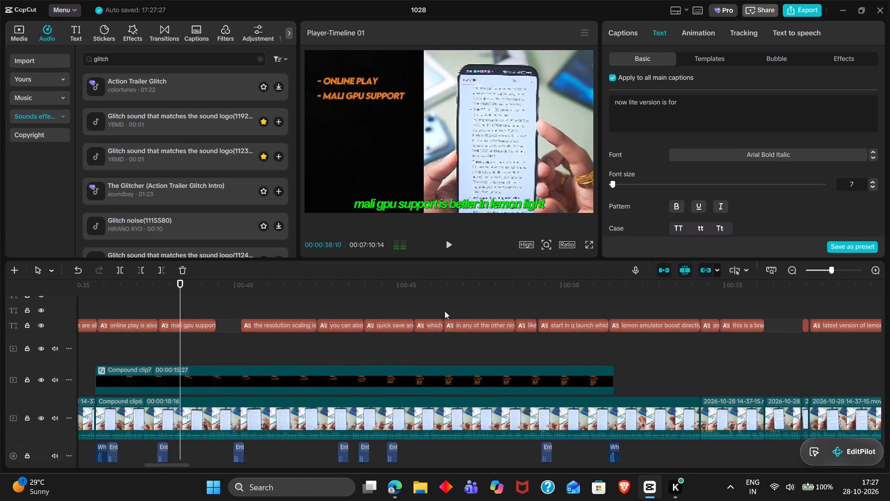
key("space")
key("space")
key("space")
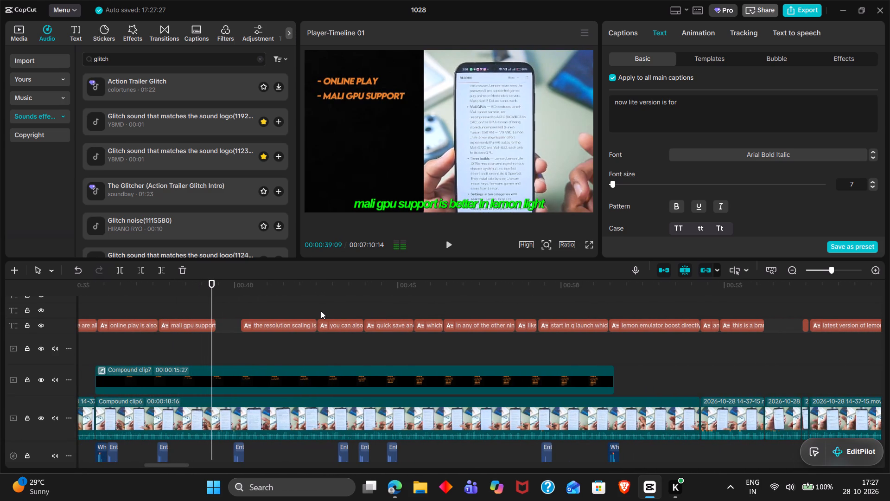
left_click(202, 323)
left_click_drag(216, 326, 240, 328)
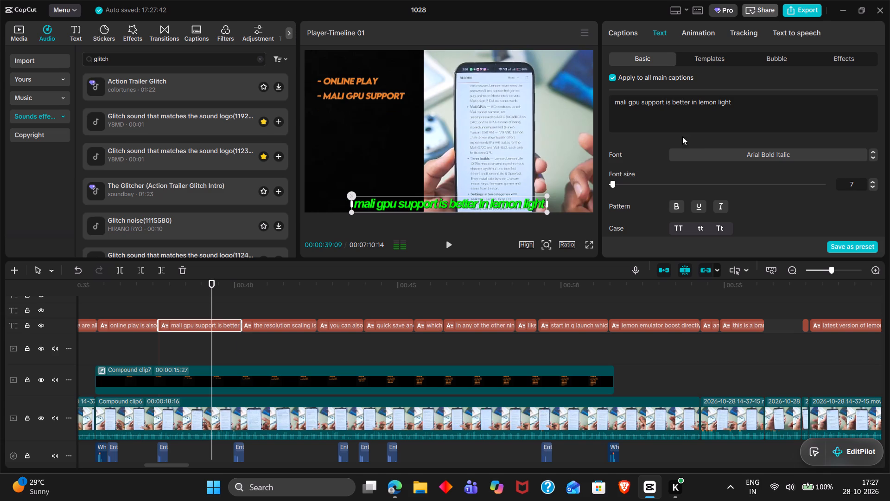
Replace "light" with "lite" in the extended caption so it reads "mali gpu support is better in lemon lite".
double_click(724, 103)
key("BackSpace")
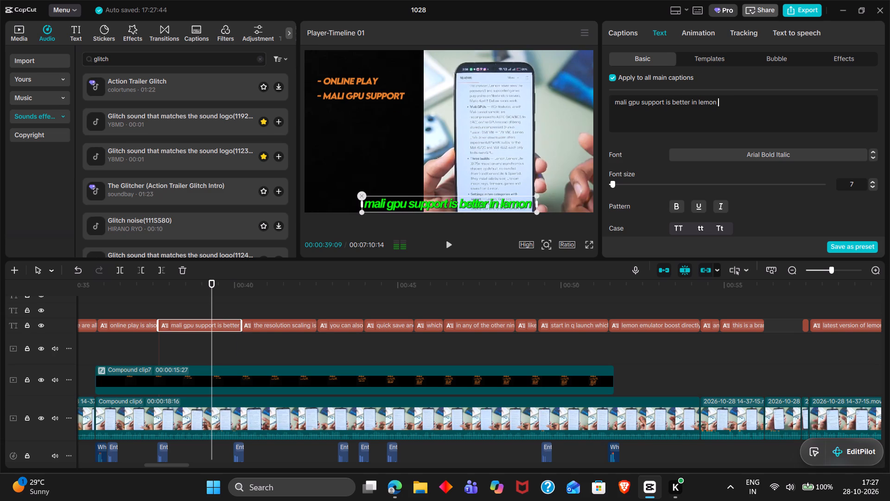
type("lite")
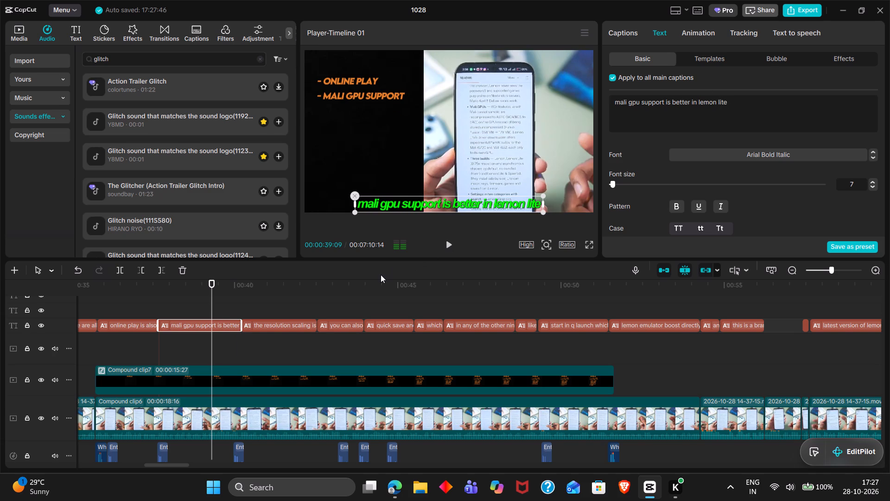
Play on and split the "the resolution scaling is already downscaled" caption at 00:00:41:12.
left_click(216, 313)
left_click_drag(216, 313, 226, 313)
key("space")
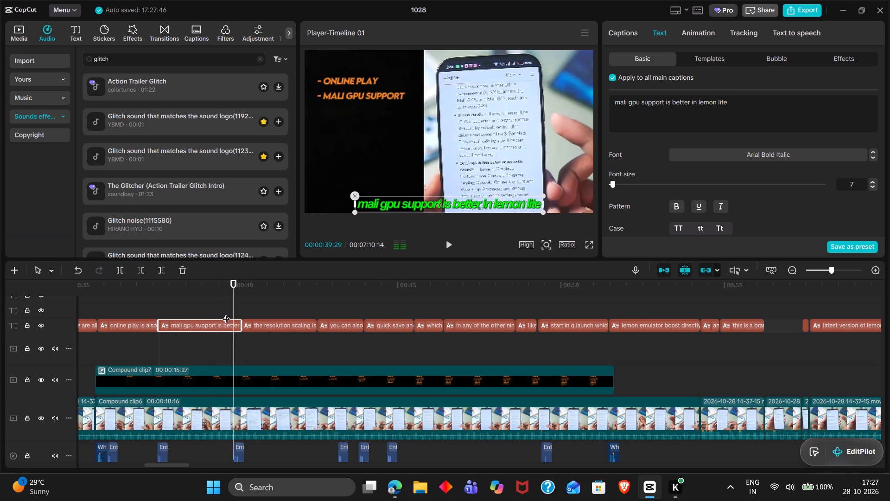
scroll(226, 313, "left", 1)
double_click(126, 298)
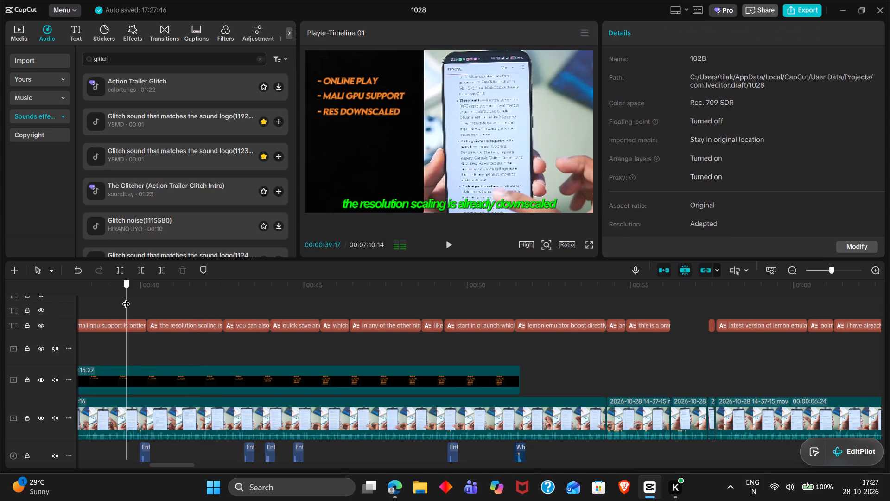
key("space")
key("space")
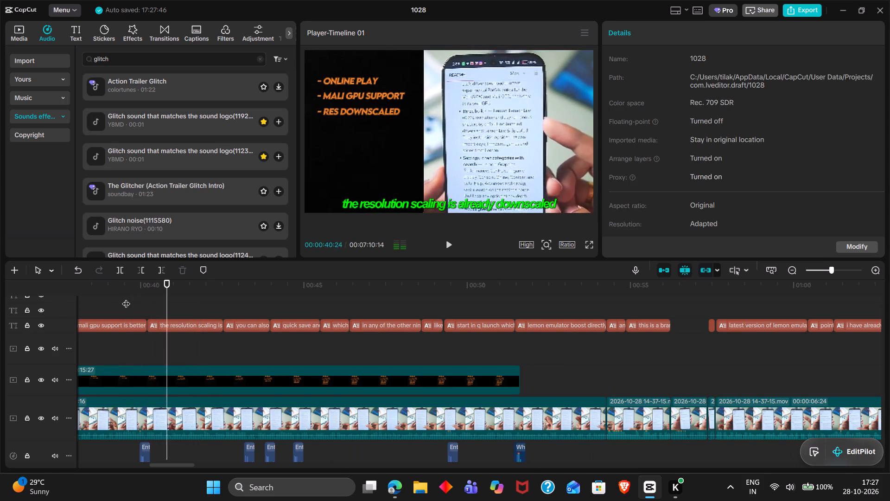
key("space")
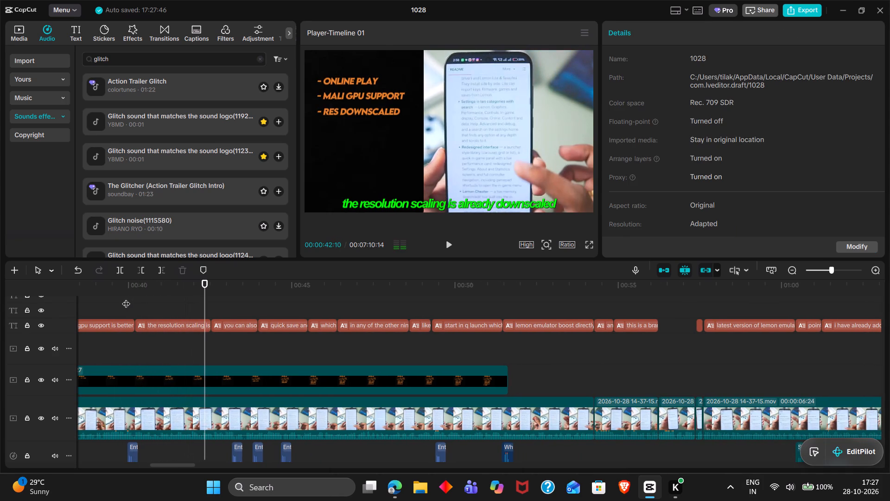
double_click(161, 300)
key("space")
key("space")
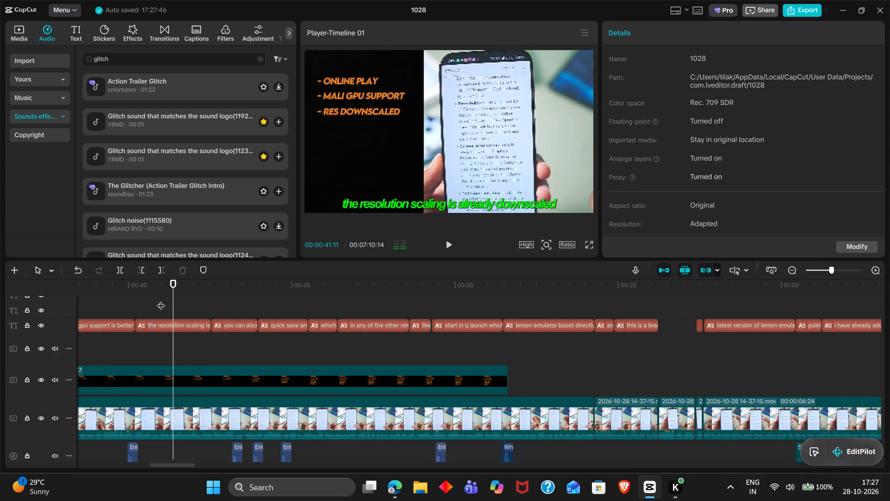
left_click(175, 321)
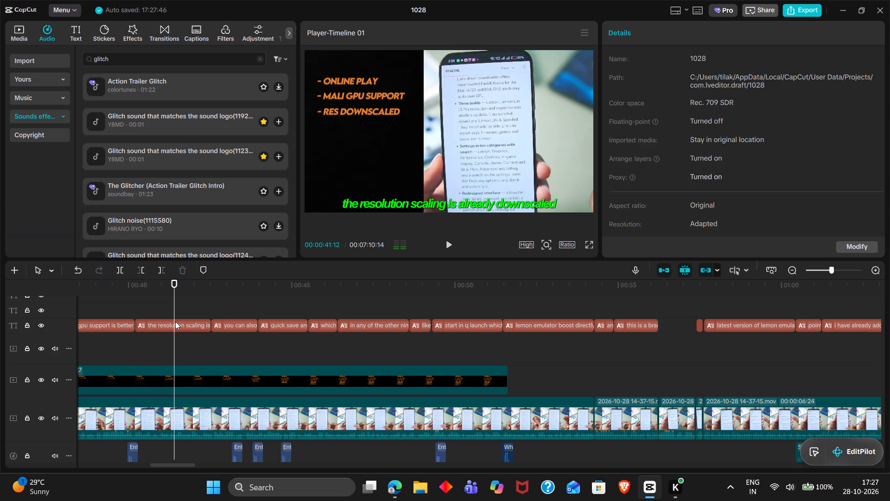
key("ctrl+b")
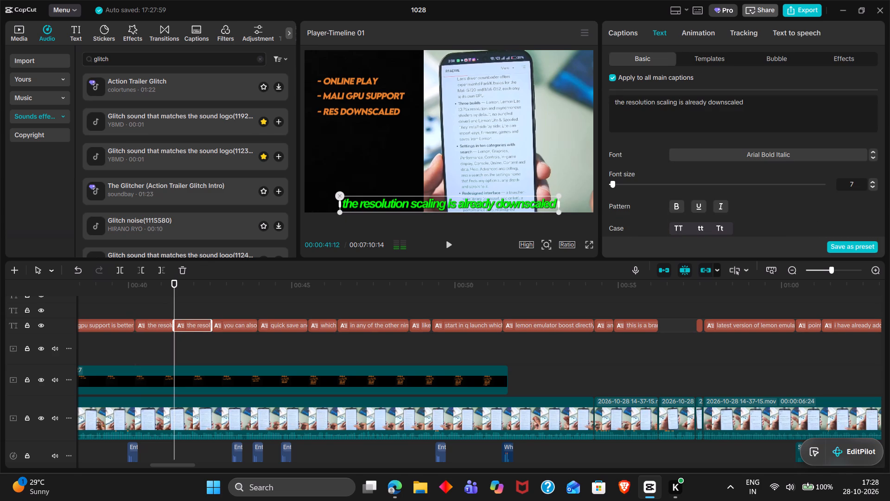
Trim the split caption's second half to "already downscaled" and its first half to "the resolution scaling is".
left_click_drag(684, 103, 520, 93)
key("BackSpace")
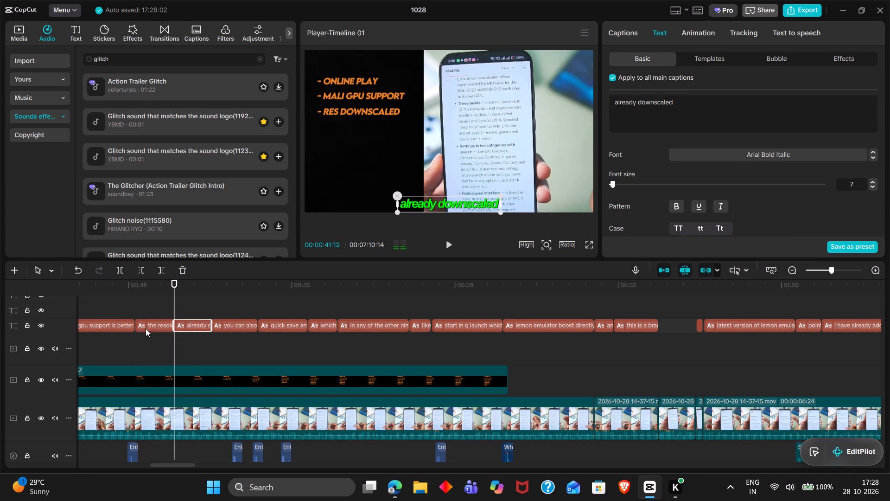
left_click(147, 327)
left_click_drag(743, 122, 686, 100)
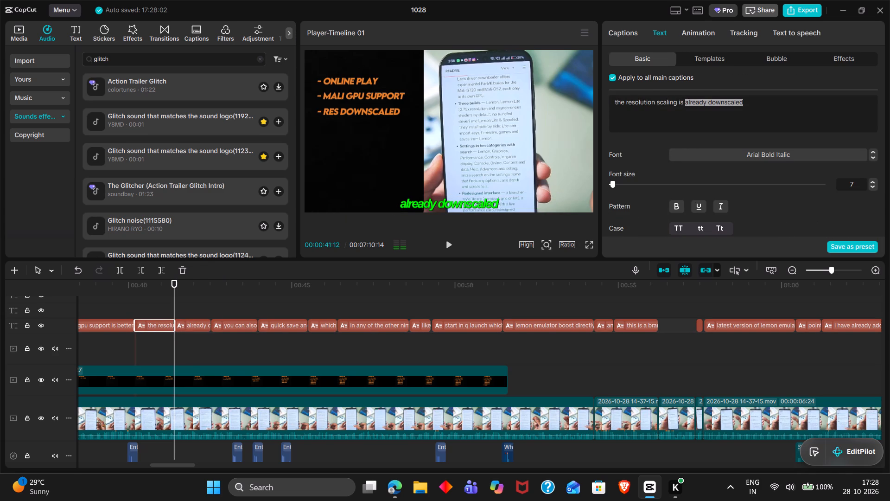
left_click_drag(686, 100, 687, 101)
key("BackSpace")
key("BackSpace")
Play on and split the "in any of the other nintendo switch emulators" caption at 00:00:47:13.
double_click(234, 309)
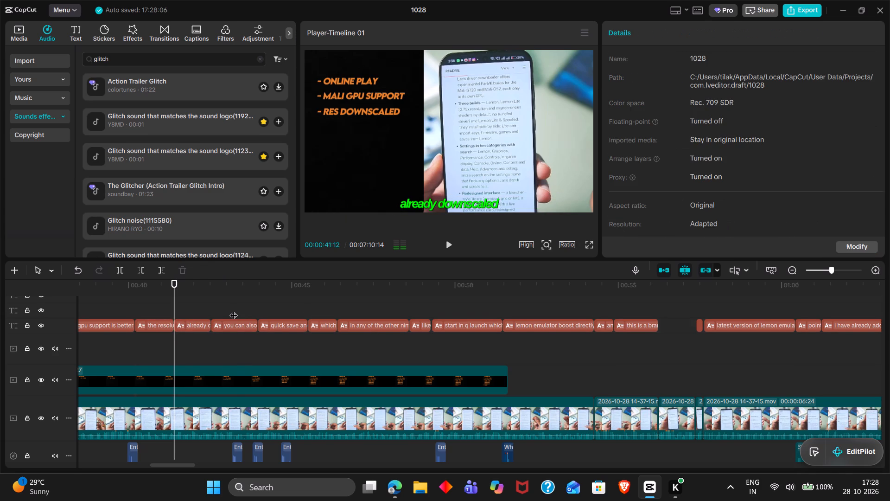
key("space")
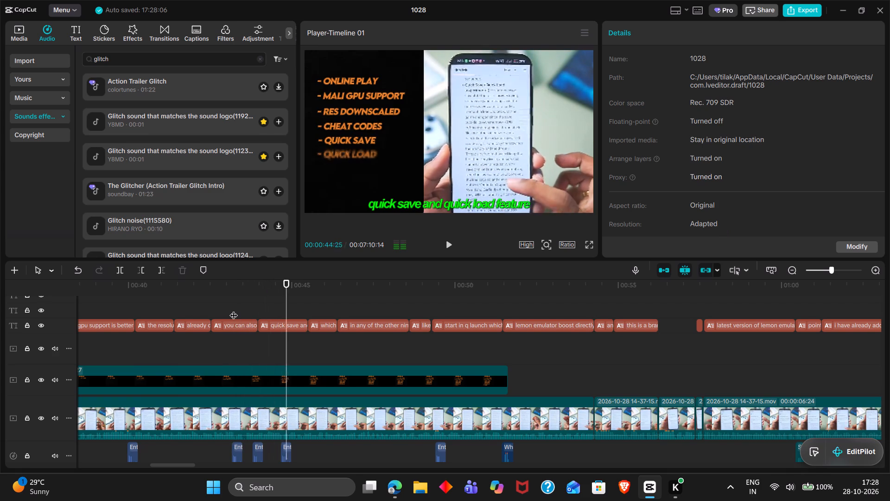
scroll(234, 309, "left", 2)
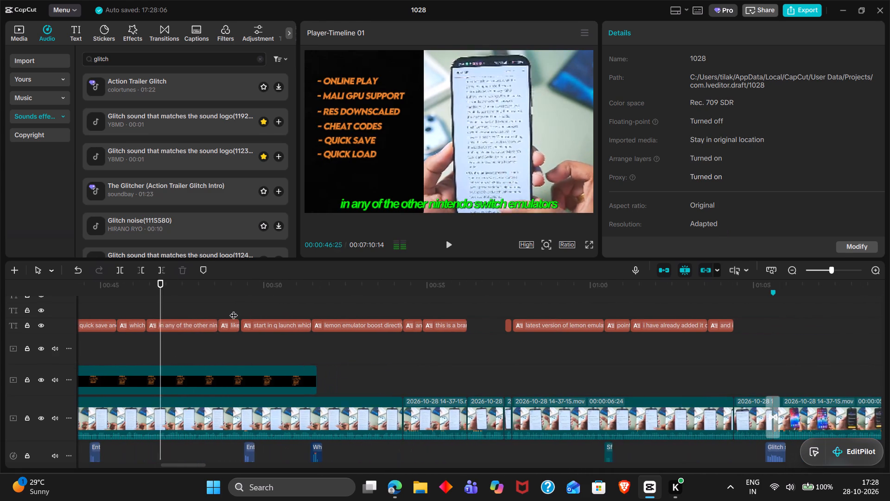
key("space")
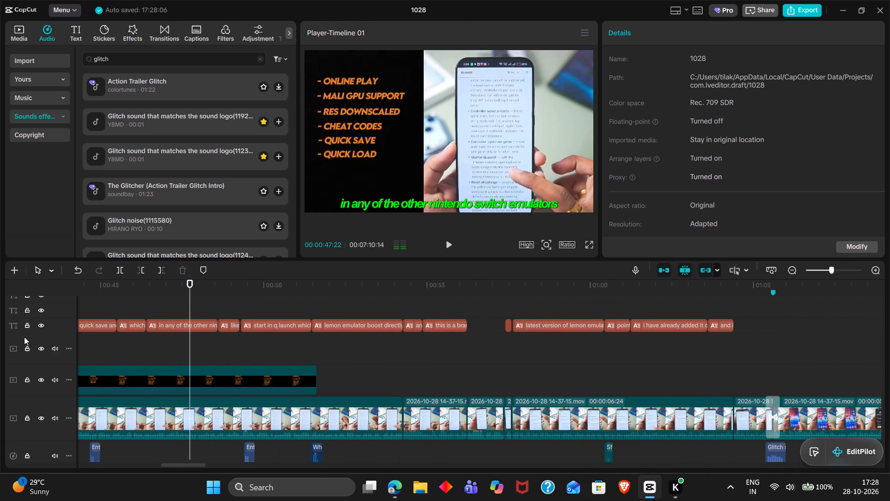
left_click(173, 305)
left_click_drag(173, 305, 184, 306)
key("space")
key("space")
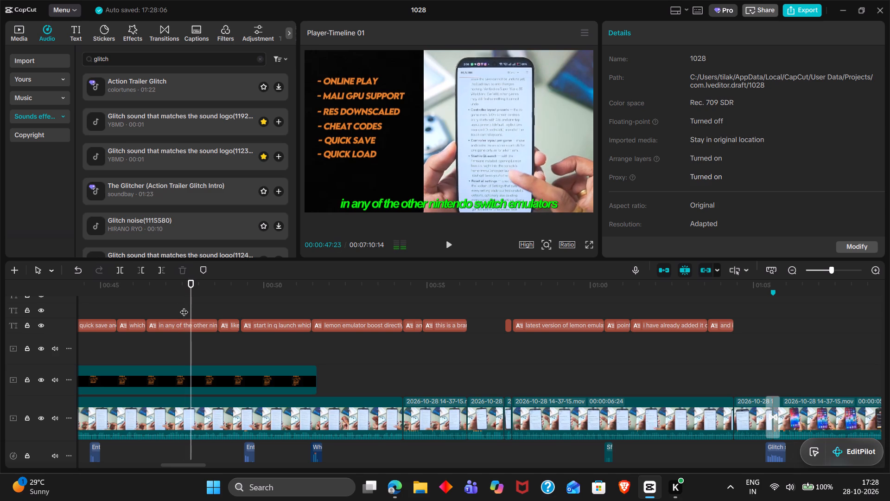
left_click(184, 306)
left_click_drag(184, 306, 180, 306)
key("space")
key("space")
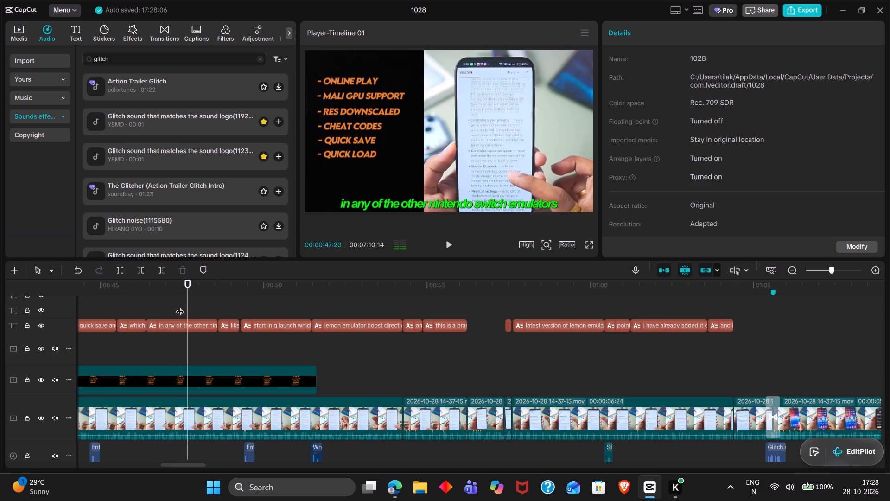
left_click(180, 306)
left_click(180, 306)
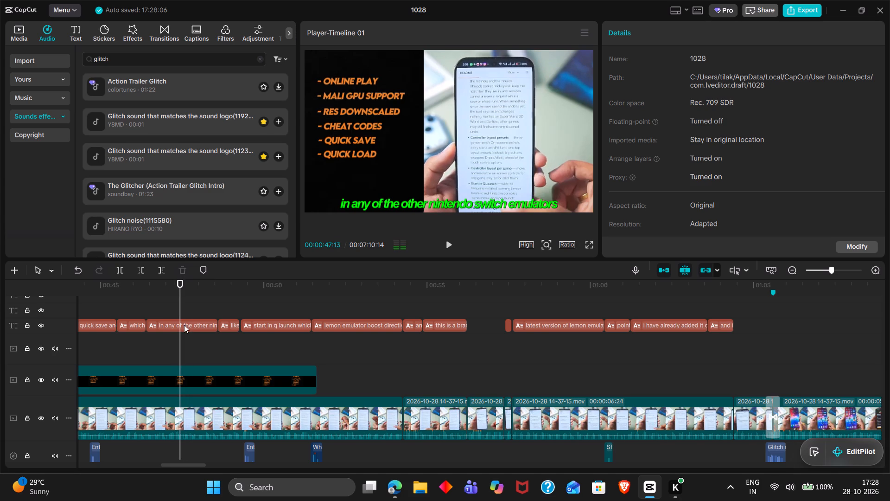
left_click(184, 325)
key("ctrl+b")
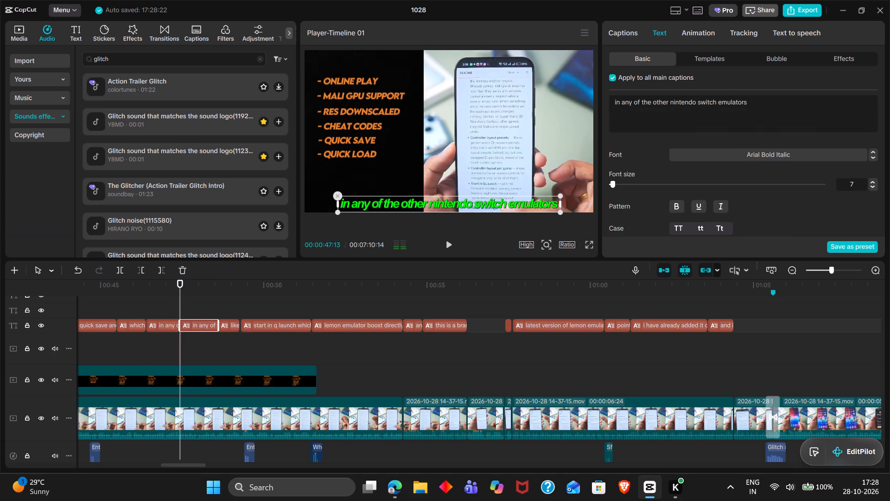
Trim the split caption's second half to "nintendo switch emulators" and its first half to "in any of the other".
left_click_drag(670, 100, 604, 92)
key("BackSpace")
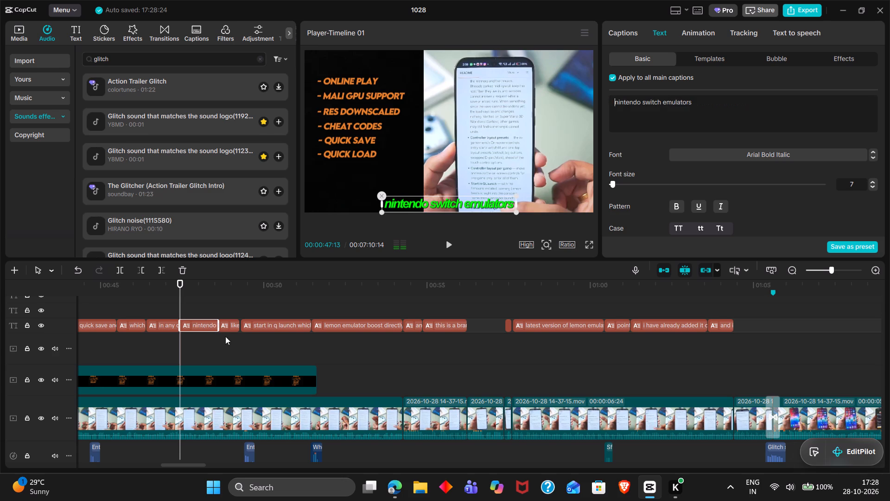
left_click(164, 329)
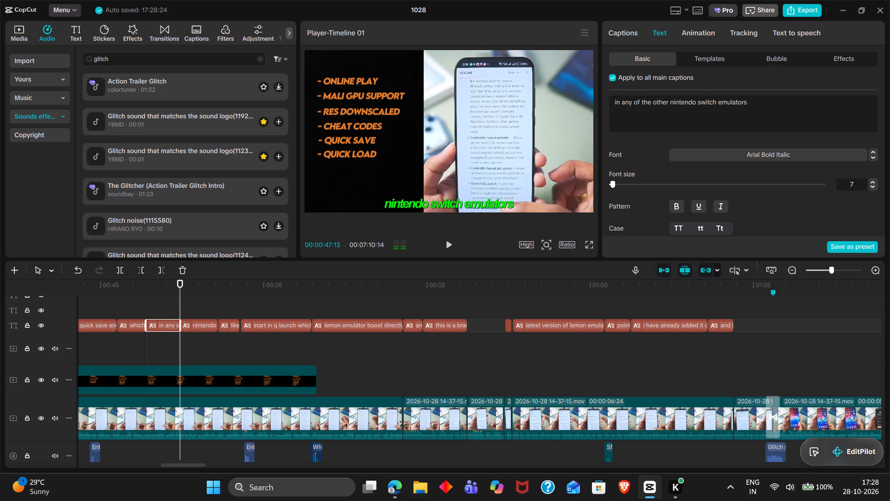
left_click_drag(668, 104, 783, 105)
key("BackSpace")
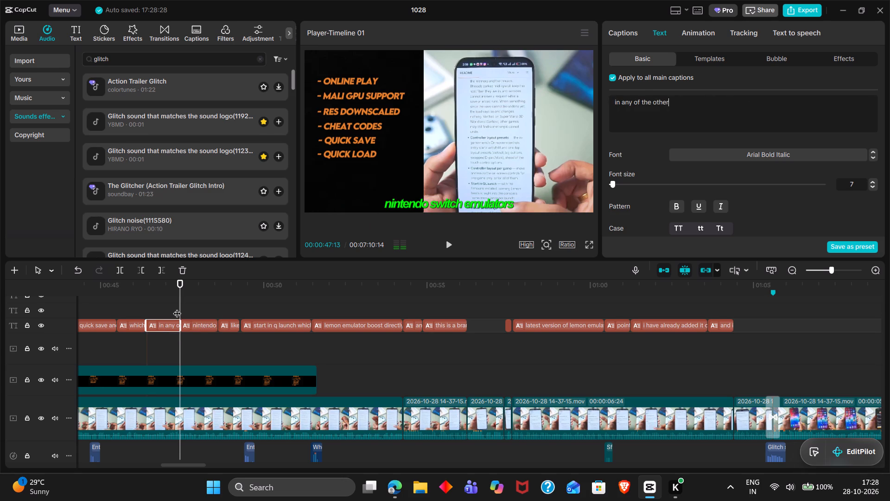
Play on to 00:00:50:07 and open the compound clip holding the orange feature list for editing.
left_click(165, 315)
key("space")
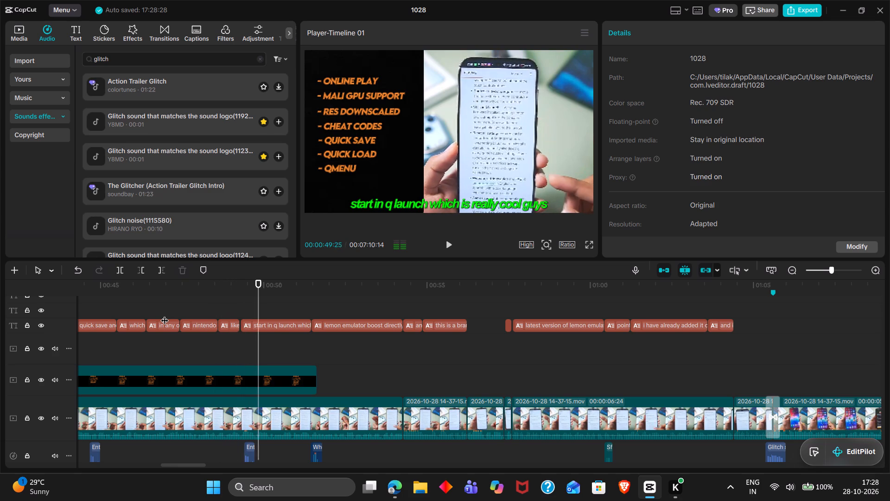
key("space")
left_click(282, 324)
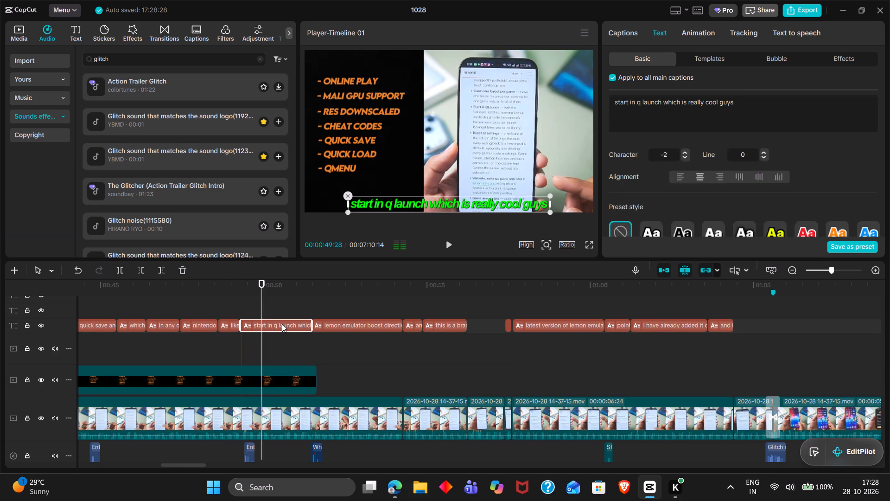
key("space")
key("space")
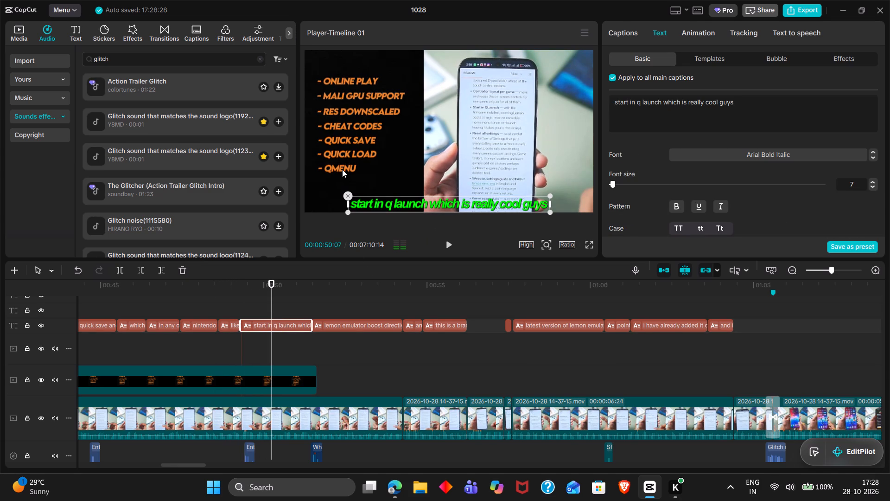
left_click(342, 169)
double_click(299, 323)
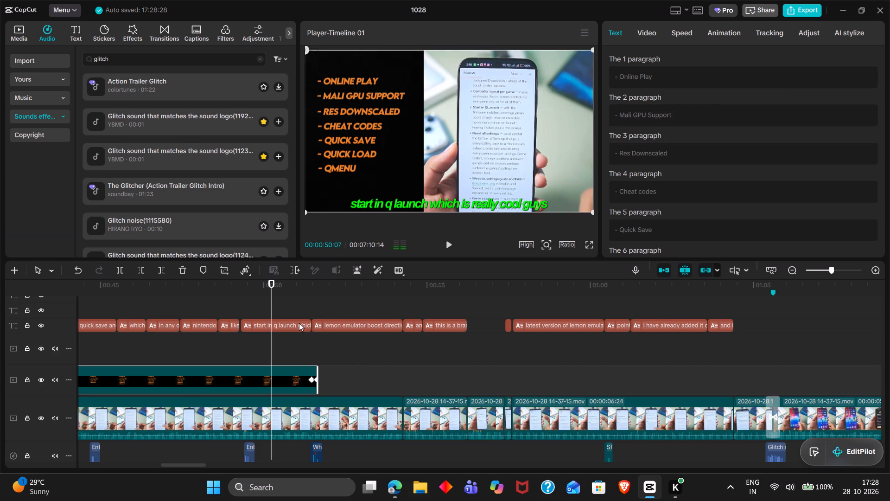
scroll(299, 323, "right", 1)
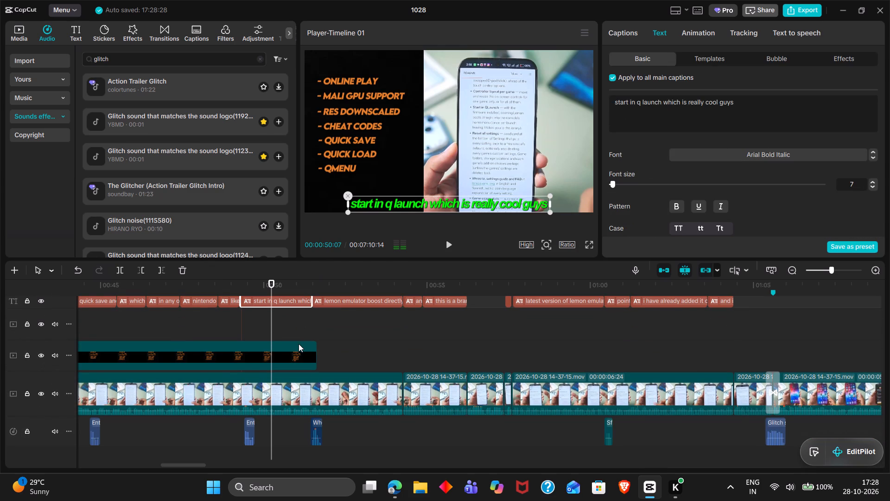
double_click(299, 344)
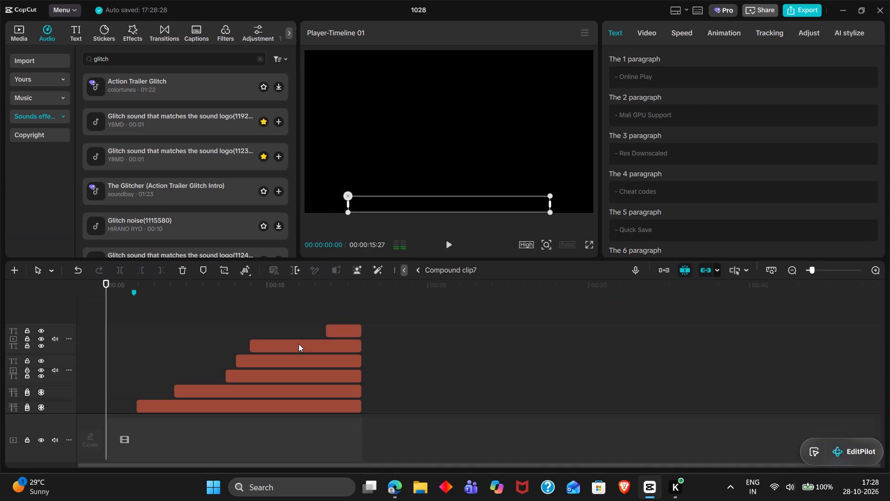
Replace "QMenu" with "QLaunch" in the last text item of the feature list.
left_click(343, 335)
triple_click(343, 301)
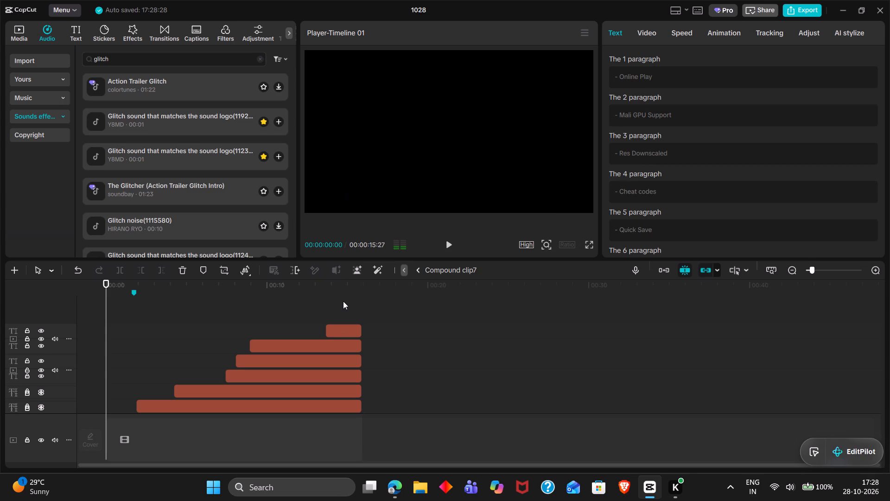
double_click(345, 286)
left_click(350, 327)
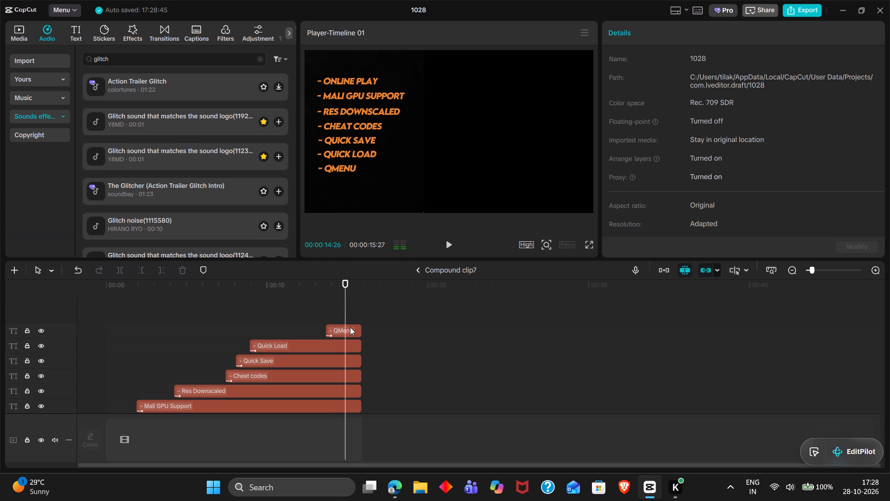
double_click(699, 82)
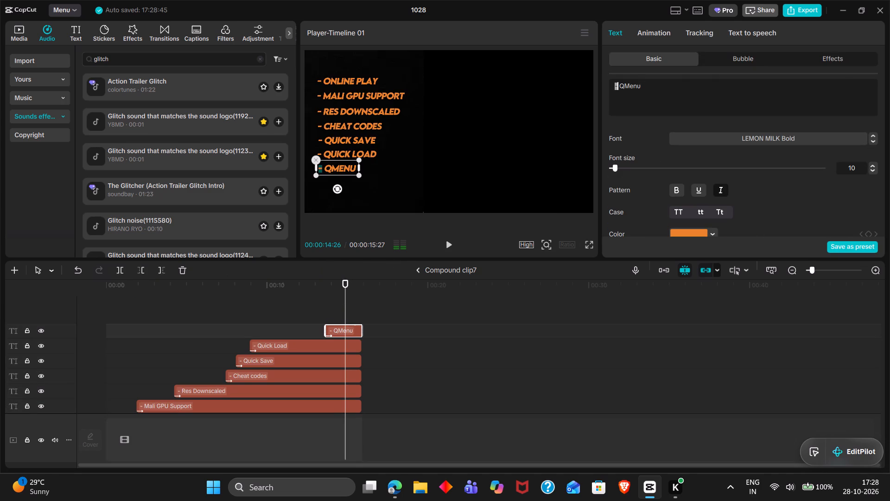
double_click(636, 85)
type("QLaunch")
Shift the QLaunch text to X position -1428 so its dash lines up with the list items above.
scroll(675, 172, "down", 1)
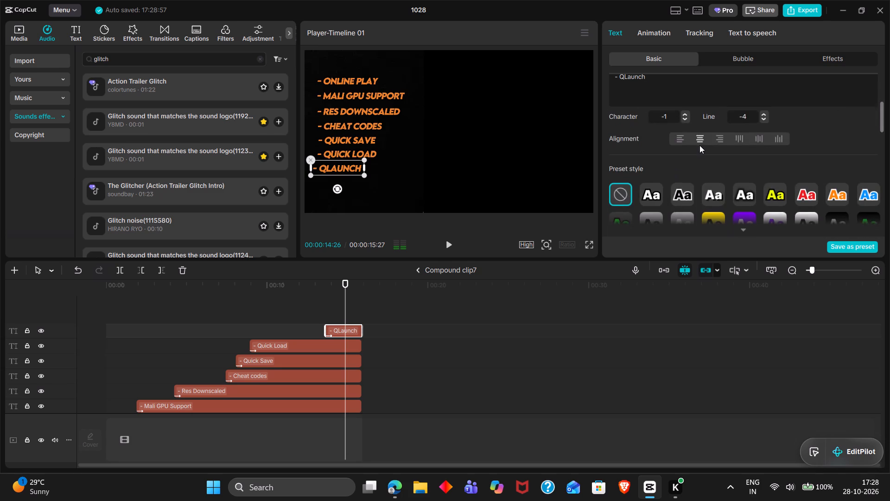
scroll(699, 145, "down", 1)
left_click(696, 181)
key("Up")
key("Up")
key("Up")
key("Up")
key("Up")
key("Up")
key("Up")
key("Up")
key("Up")
key("Up")
key("Up")
key("Up")
key("Up")
key("Up")
key("Up")
key("Up")
key("Up")
key("Up")
key("Up")
key("Up")
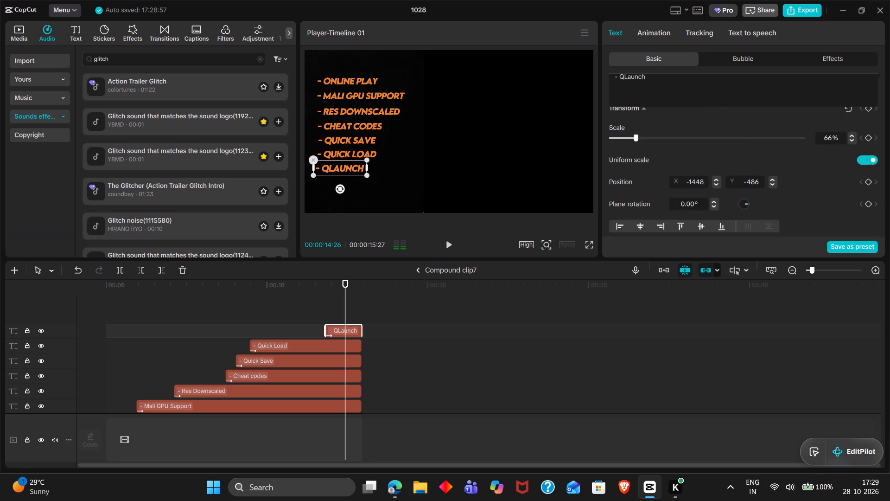
key("Up")
key("Up")
key("Up")
key("Up")
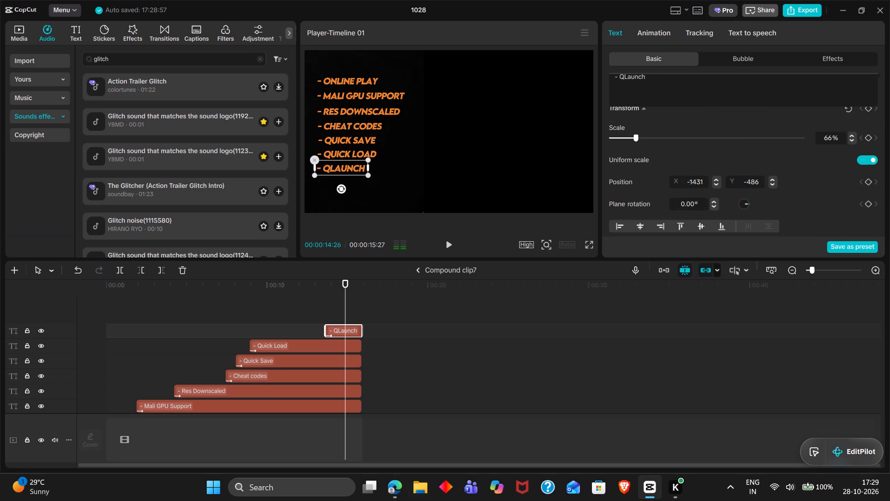
key("Up")
key("Up")
key("Up")
Add a line shape on a new track above the QLaunch text, near the end of the compound clip.
left_click(306, 294)
left_click_drag(306, 294, 331, 298)
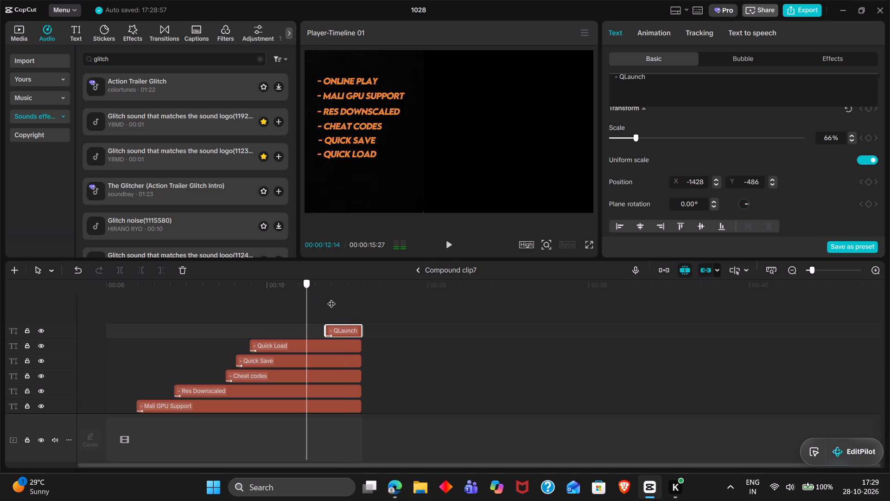
left_click_drag(331, 298, 347, 297)
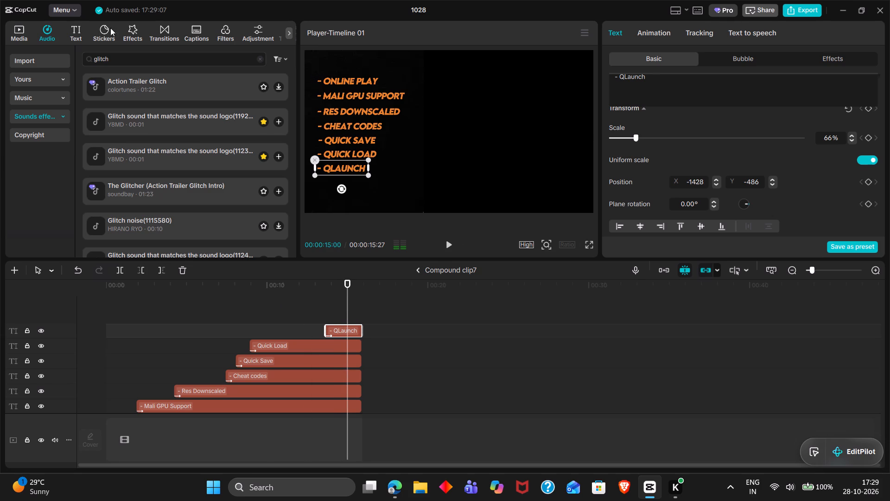
double_click(353, 310)
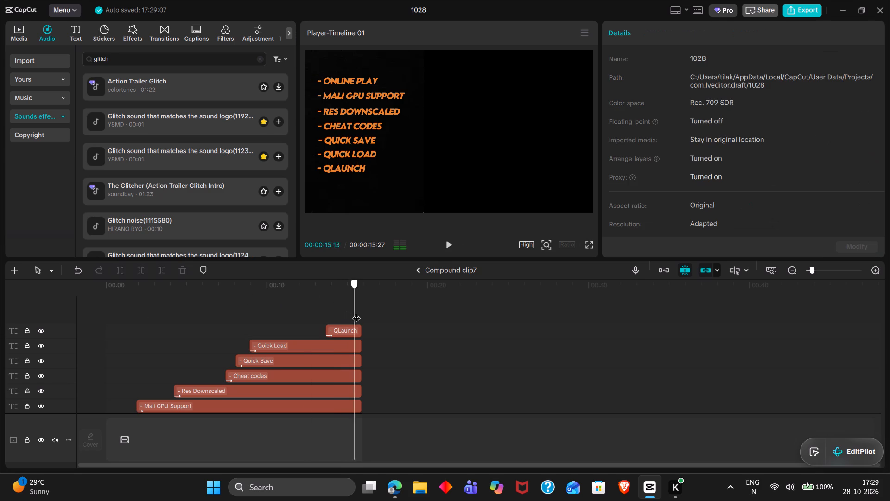
left_click(77, 28)
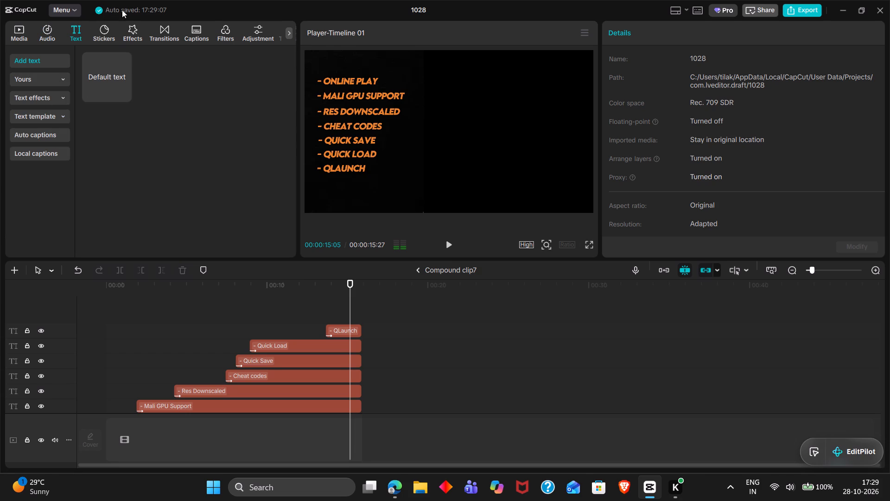
double_click(107, 29)
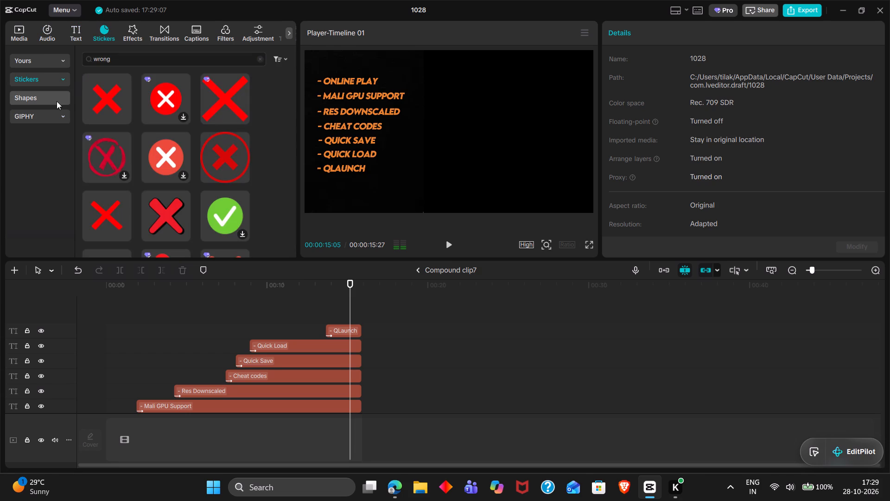
double_click(57, 101)
left_click(225, 152)
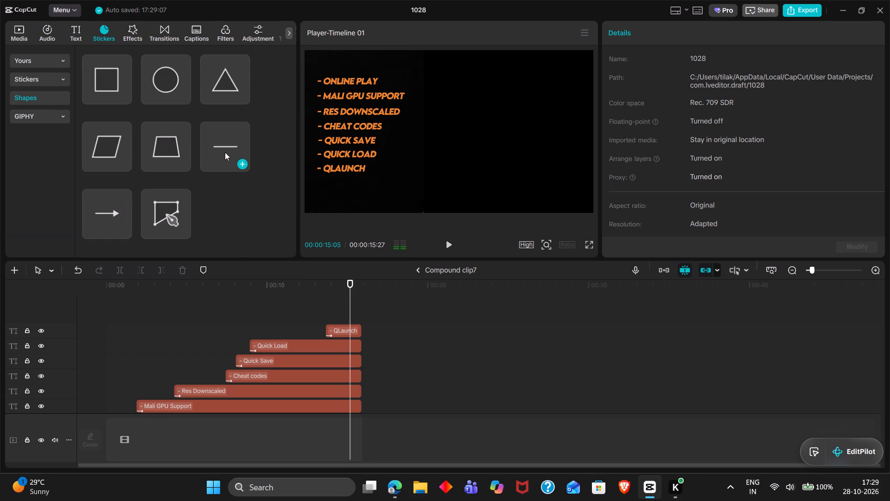
left_click_drag(236, 147, 339, 309)
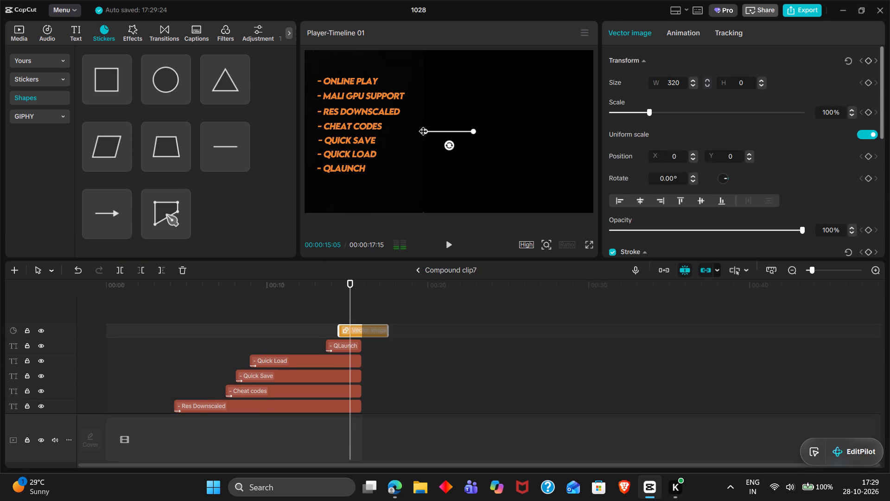
Stretch the line shape into a vertical guide running along the dashes of the feature list, from above Online Play to below QLaunch.
left_click_drag(423, 131, 318, 67)
left_click_drag(474, 130, 329, 181)
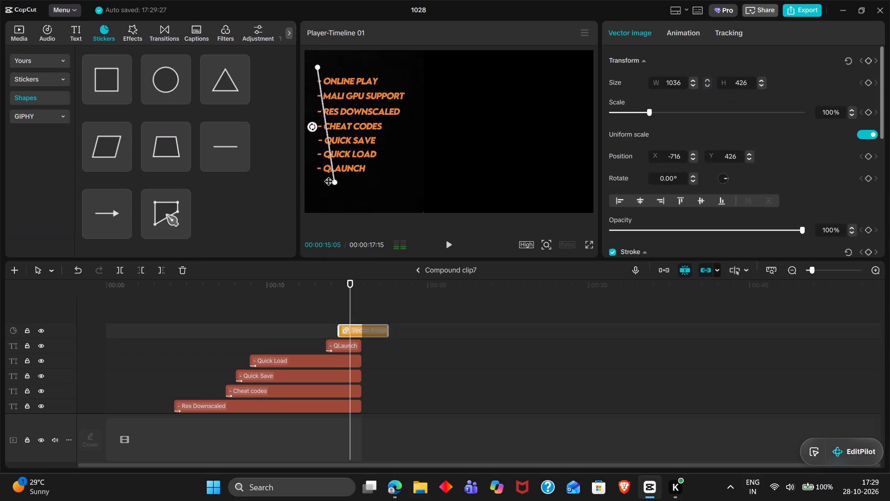
left_click_drag(329, 181, 316, 178)
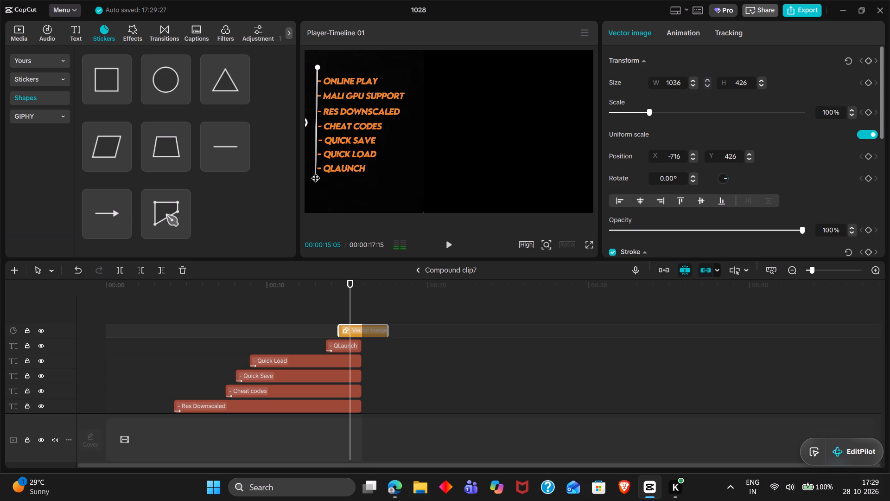
left_click_drag(316, 178, 316, 179)
left_click_drag(316, 179, 316, 182)
left_click_drag(316, 182, 317, 181)
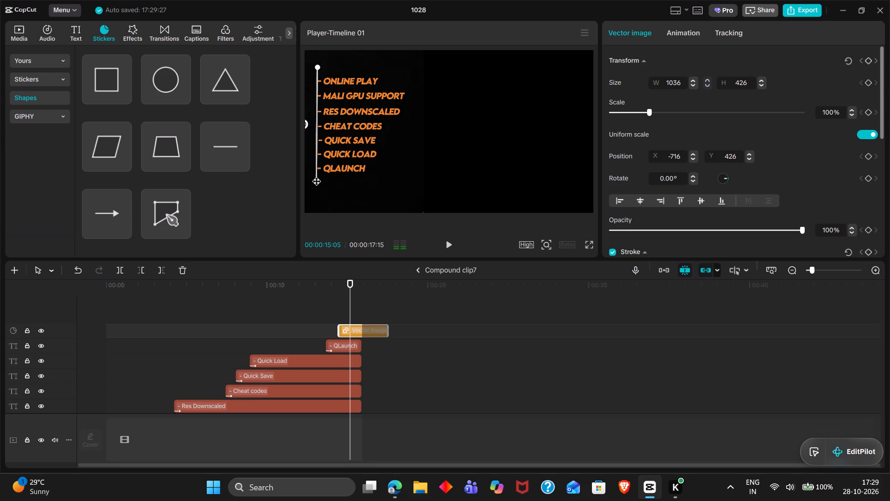
left_click_drag(317, 181, 317, 181)
Shift the Quick Save text to X position -1368 so its dash meets the vertical guide line.
left_click(352, 141)
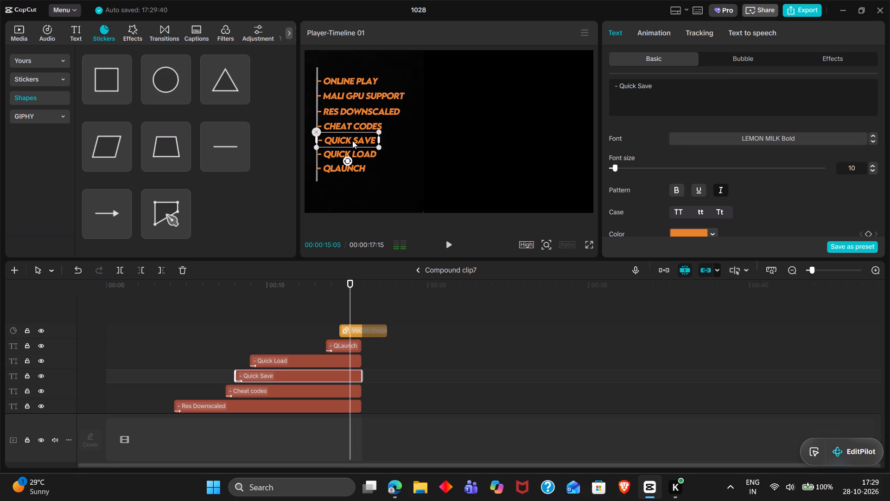
scroll(699, 179, "down", 1)
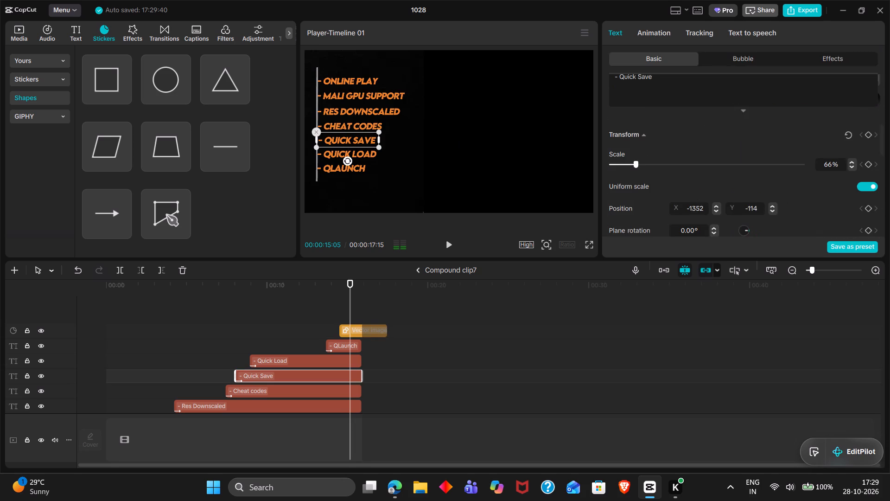
left_click(698, 205)
key("Down")
key("Down")
key("Down")
key("Down")
key("Down")
key("Down")
key("Down")
key("Down")
key("Down")
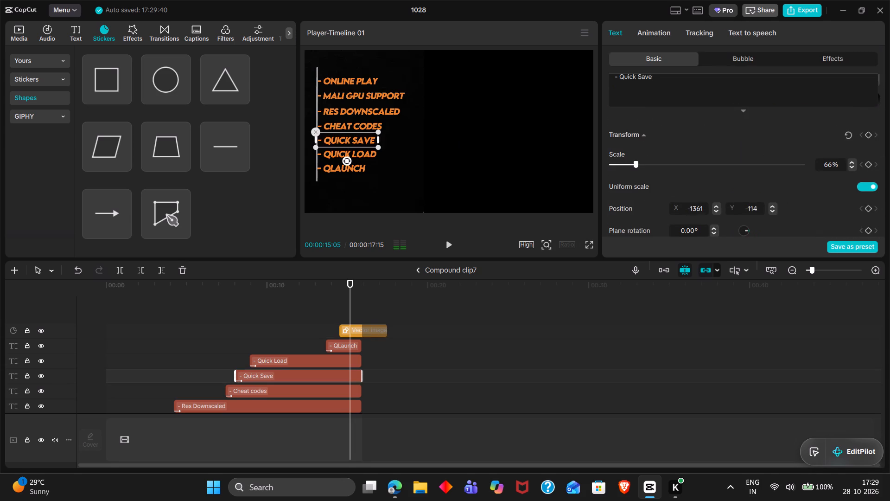
key("Down")
key("Down")
key("Down")
key("Down")
key("Down")
key("Down")
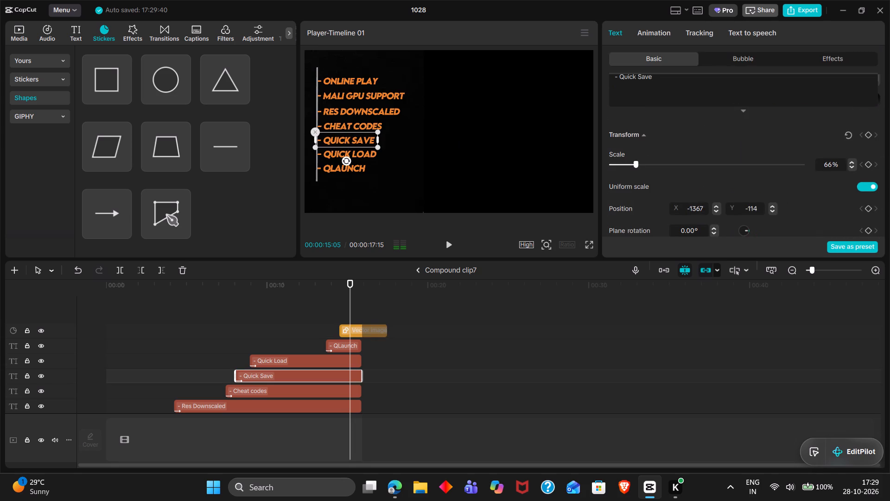
key("Down")
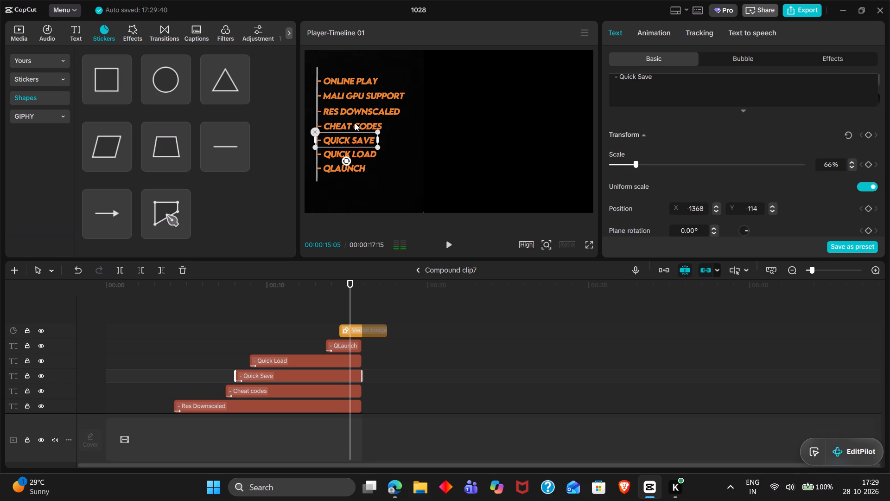
Shift the Cheat codes text to X position -1316 to align it with the guide line.
left_click(355, 123)
left_click(698, 211)
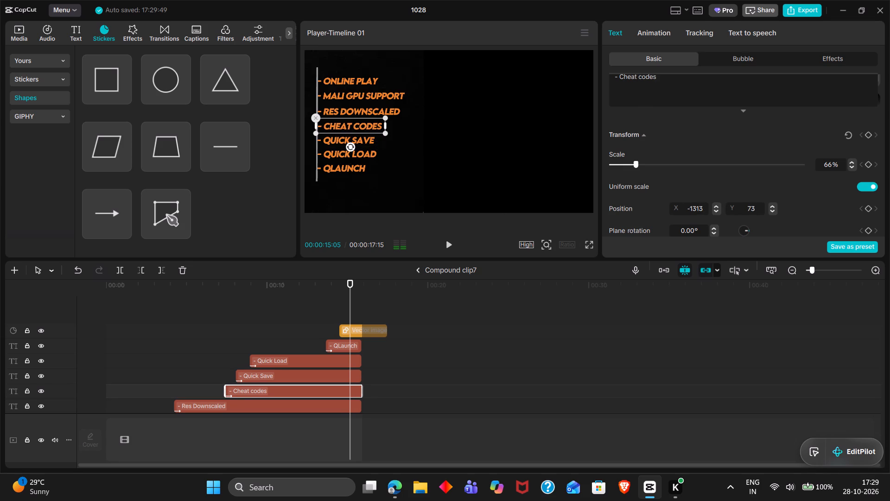
key("Down")
key("Down")
key("Down")
Delete the guide line shape and return from the compound clip to the main timeline.
left_click(351, 334)
key("BackSpace")
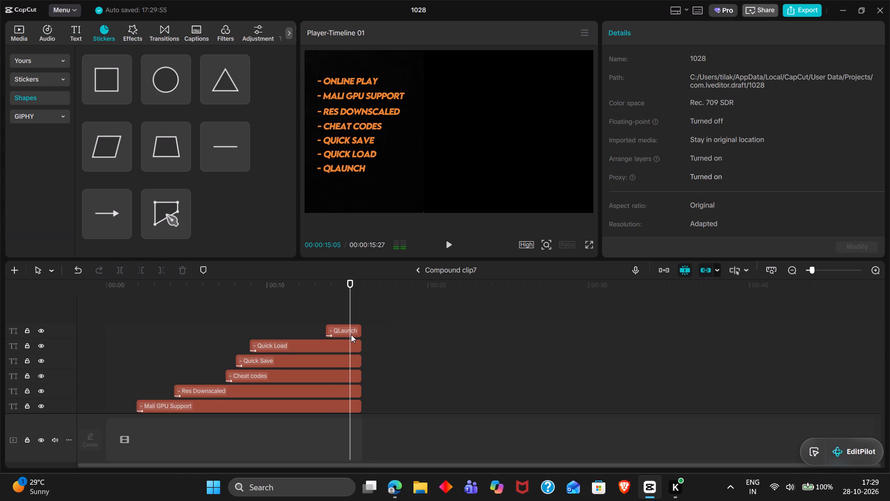
left_click(418, 271)
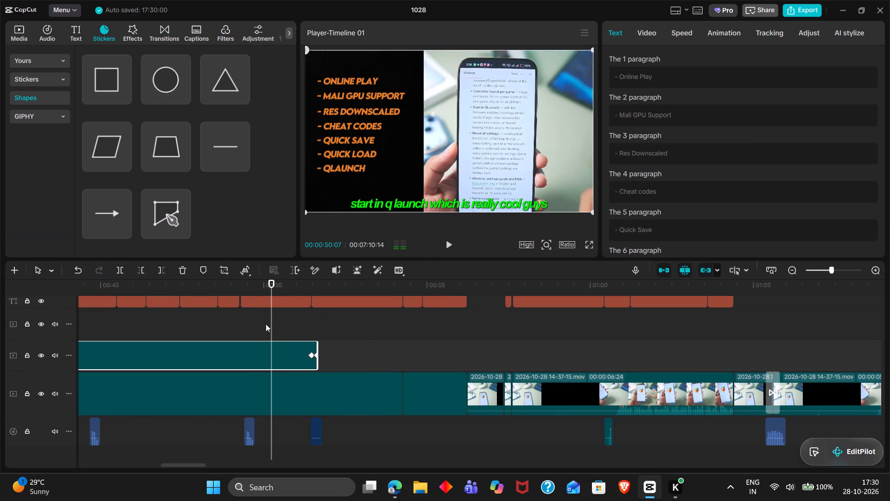
Split the caption "start in q launch which is really cool guys" at 00:00:50:04.
left_click(266, 324)
left_click_drag(266, 324, 250, 322)
key("space")
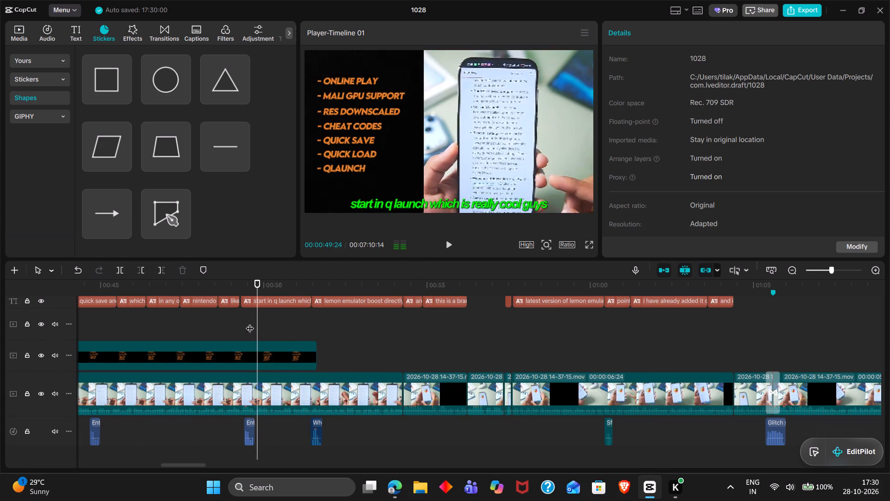
left_click(228, 323)
left_click_drag(228, 323, 263, 328)
key("space")
key("space")
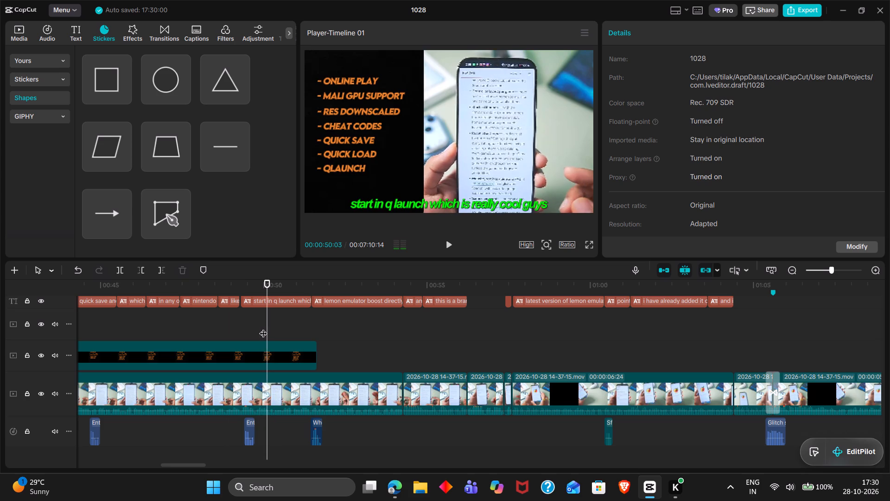
key("space")
key("space")
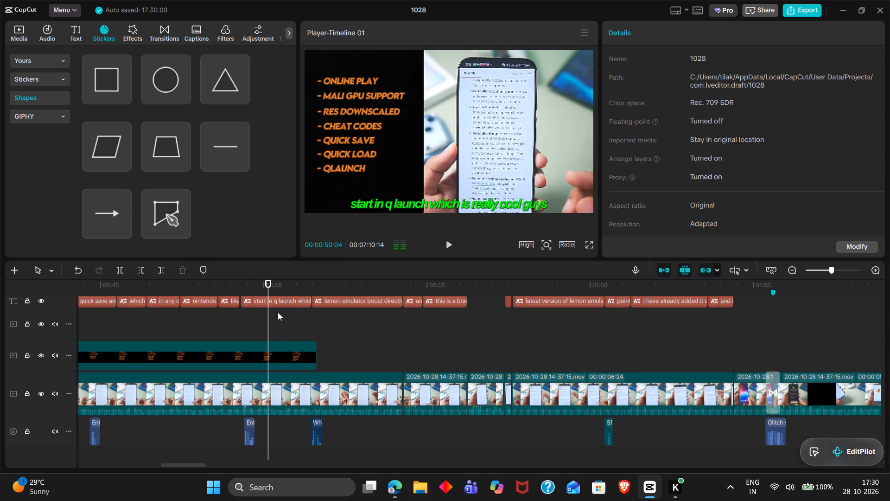
left_click(274, 303)
key("ctrl+b")
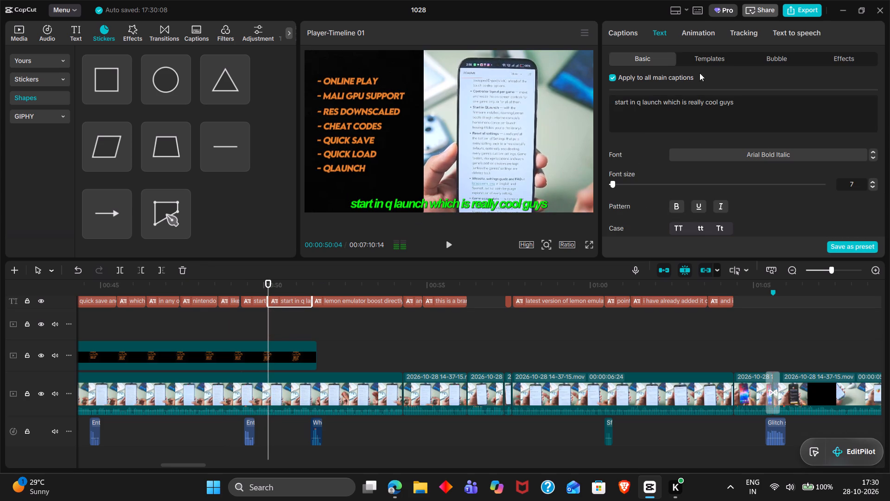
Trim the second half's caption text to "which is really cool guys" and the first half's to "start in q launch".
left_click_drag(665, 103, 599, 96)
key("BackSpace")
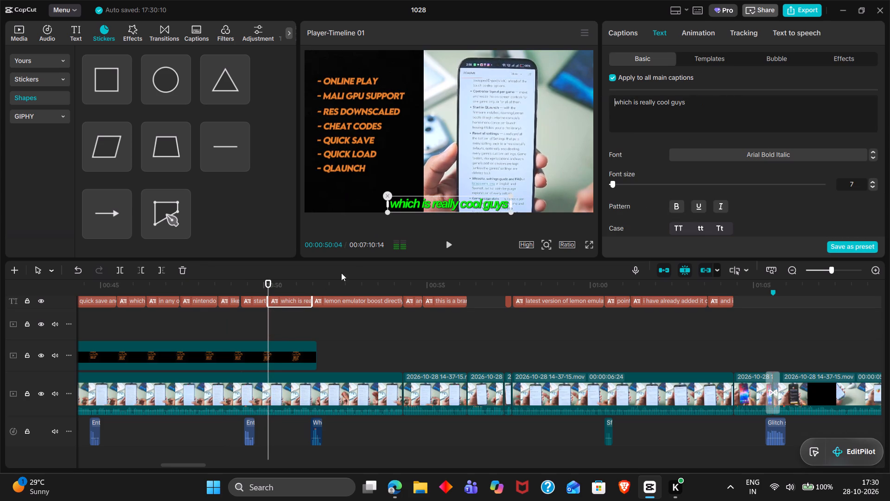
left_click(246, 300)
left_click_drag(761, 96, 703, 101)
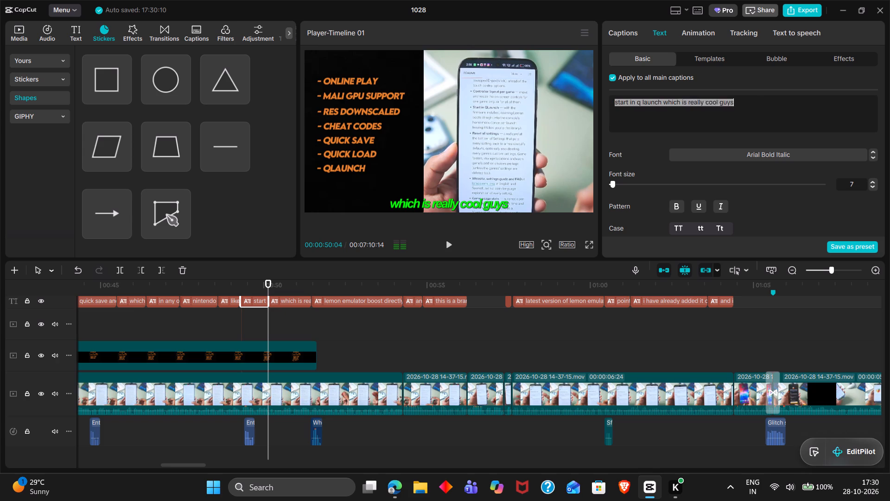
left_click_drag(703, 101, 675, 102)
left_click_drag(754, 103, 666, 102)
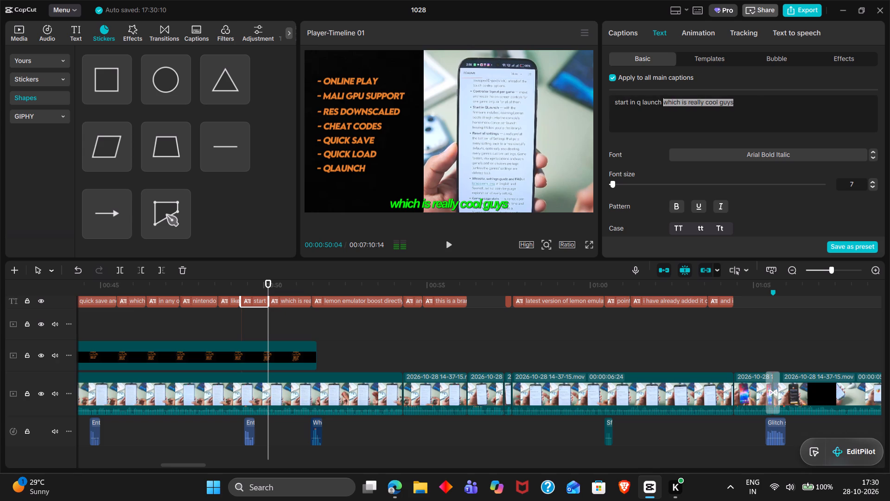
left_click_drag(666, 102, 662, 103)
key("BackSpace")
Play back the split captions and continue into "lemon emulator boost directly into console's home menu", up to about 00:00:53:04.
left_click(240, 328)
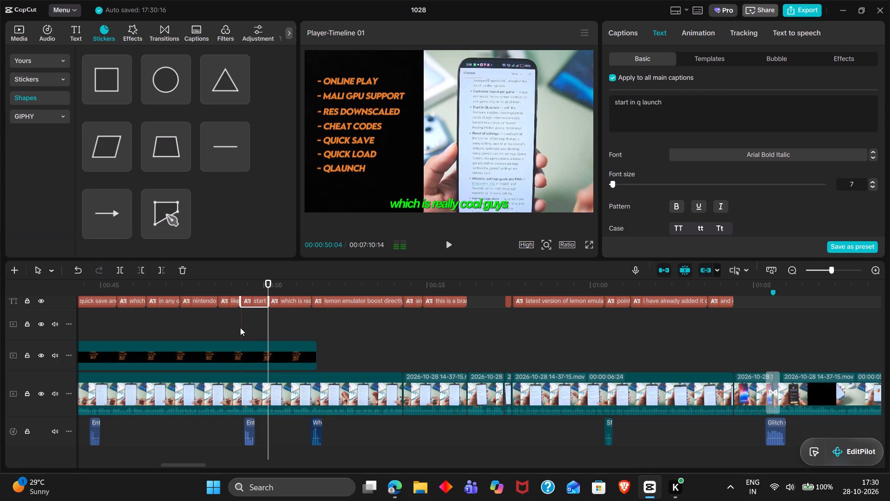
left_click_drag(240, 328, 253, 328)
key("space")
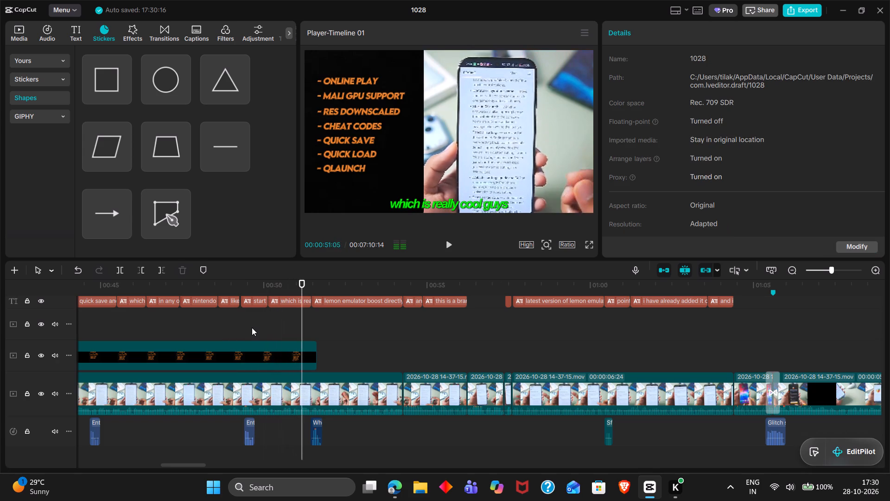
key("space")
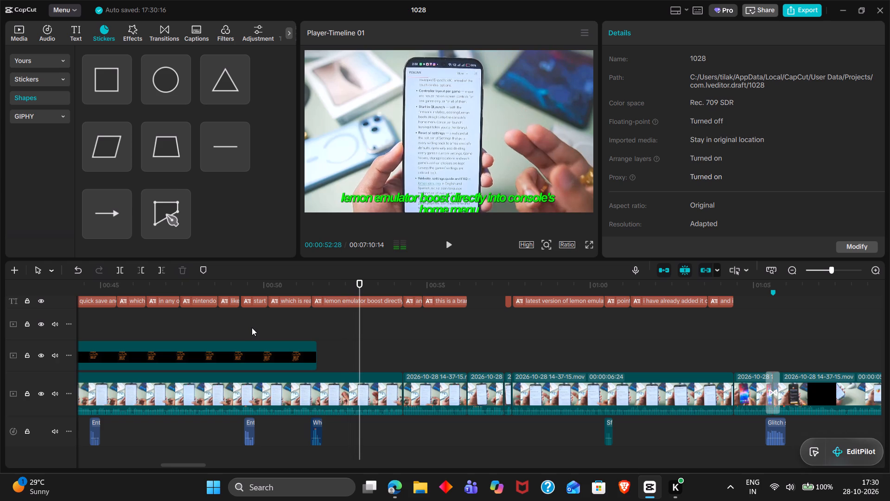
double_click(356, 286)
key("space")
key("space")
key("space")
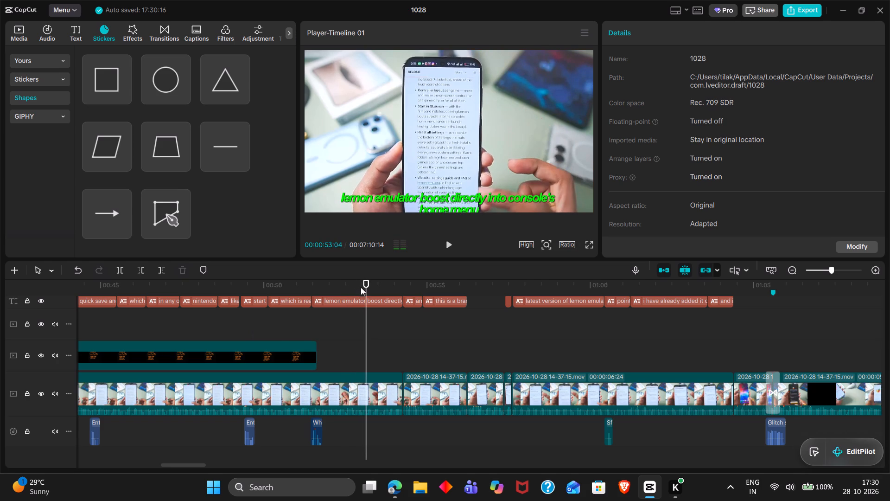
Split the caption "lemon emulator boost directly into console's home menu" at 00:00:53:00.
double_click(363, 287)
left_click(363, 303)
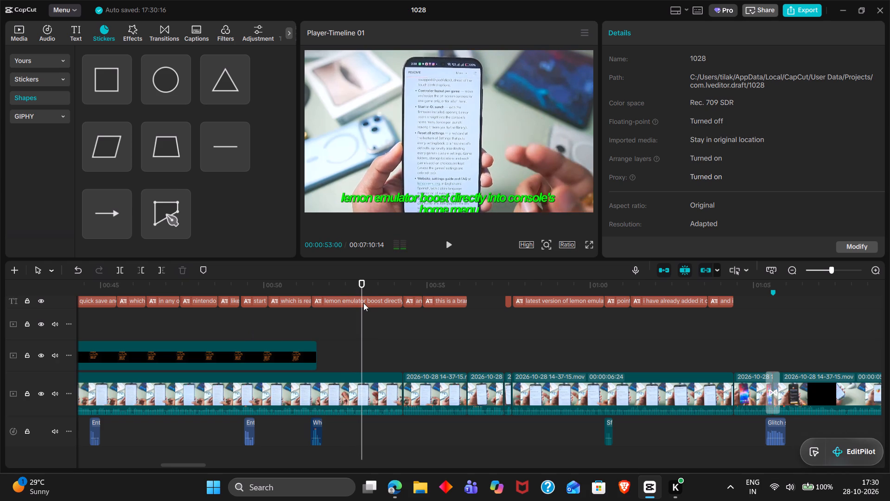
key("ctrl+b")
Trim the second half's caption text to "into console's home menu" and the first half's to "lemon emulator boost directly".
left_click_drag(703, 103, 667, 100)
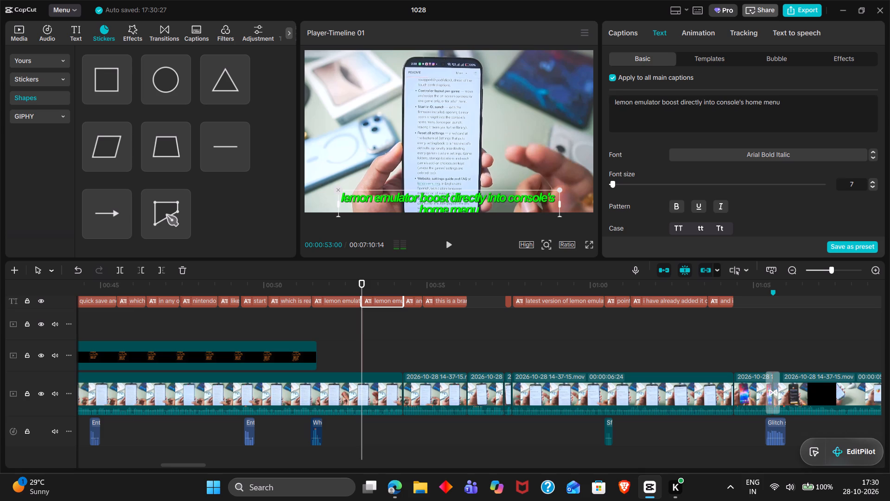
left_click_drag(667, 100, 580, 92)
key("BackSpace")
key("Right")
key("BackSpace")
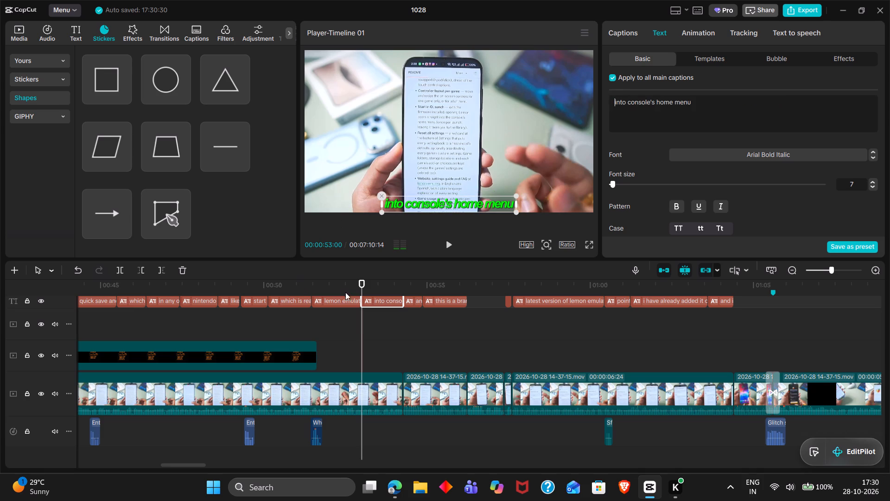
left_click(344, 301)
left_click_drag(818, 113, 718, 98)
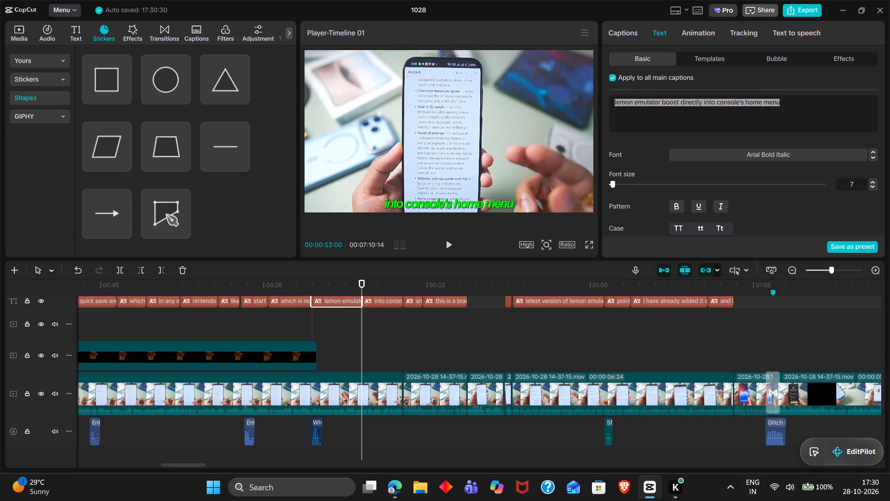
left_click_drag(718, 98, 703, 101)
key("BackSpace")
key("BackSpace")
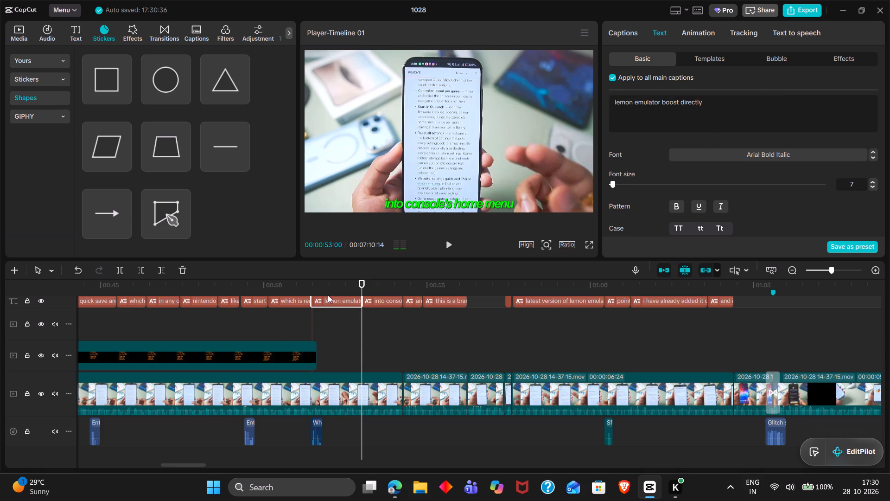
Play back the split captions and continue into "this is a brand new project with a lot of features", up to about 00:00:55:23.
double_click(328, 295)
key("space")
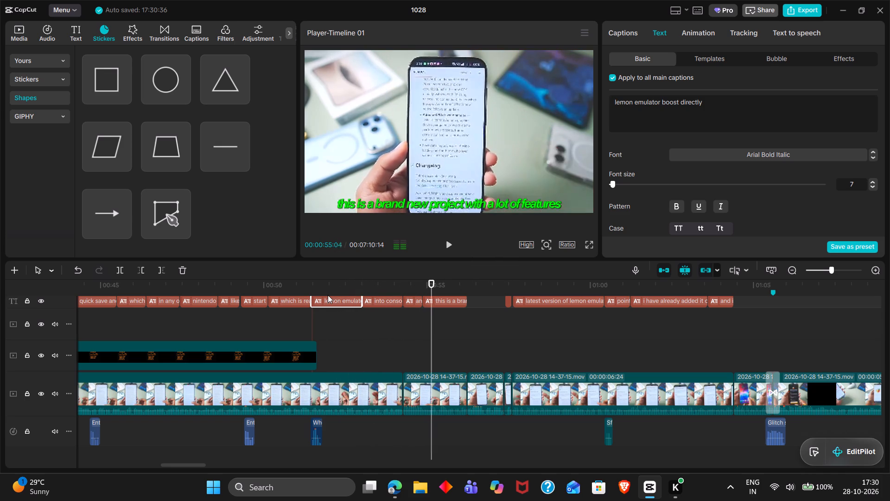
key("space")
key("space")
key("space")
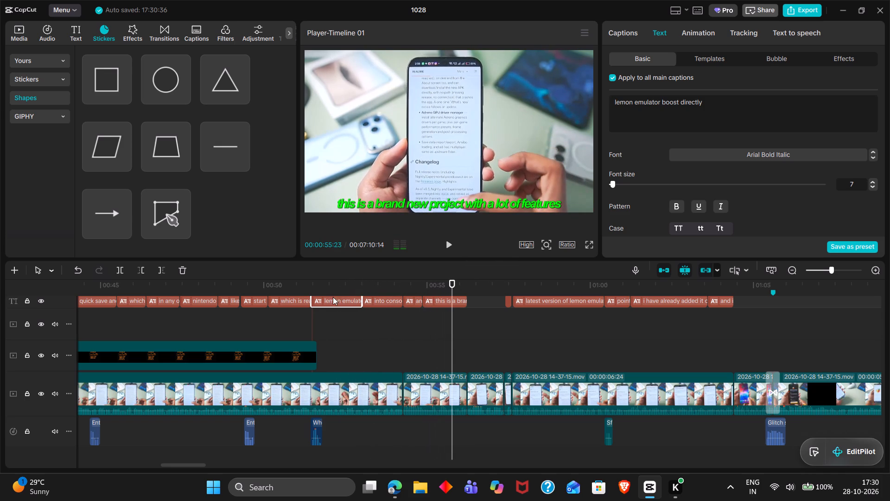
Split the caption "this is a brand new project with a lot of features" at 00:00:55:25 and extend its second half to the following caption.
left_click_drag(449, 284, 453, 286)
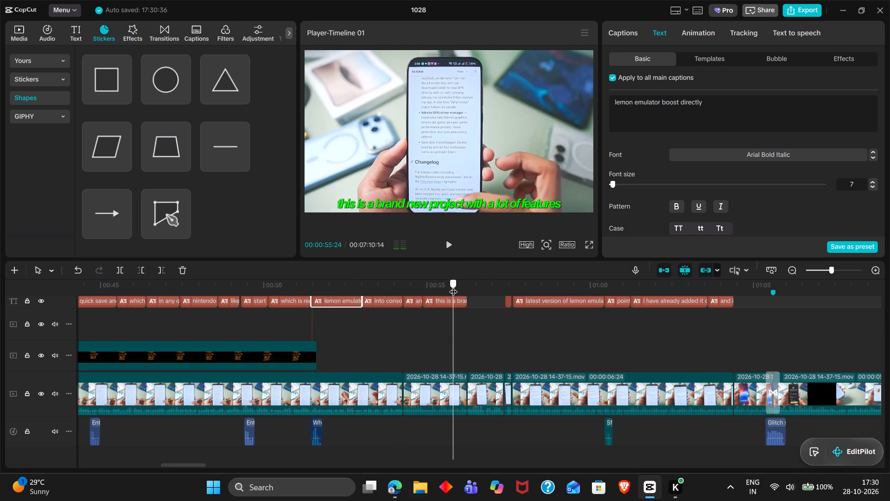
left_click_drag(453, 286, 454, 287)
key("space")
key("space")
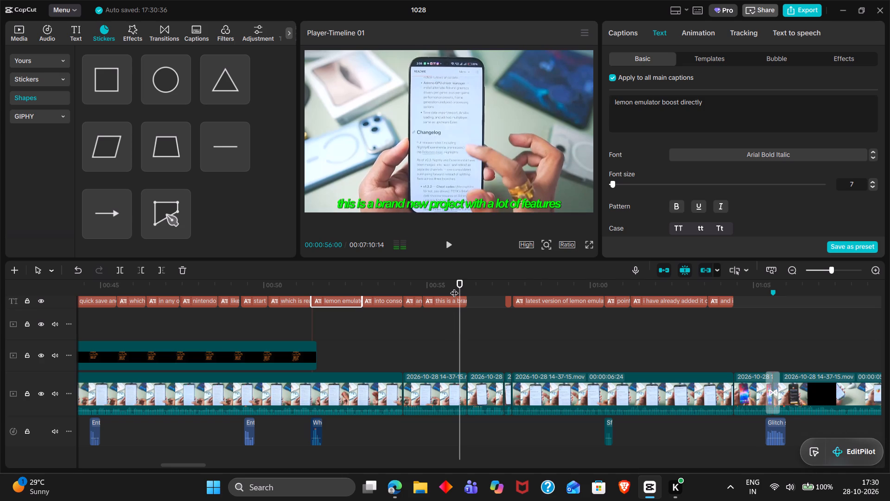
double_click(454, 287)
left_click(454, 302)
key("ctrl+b")
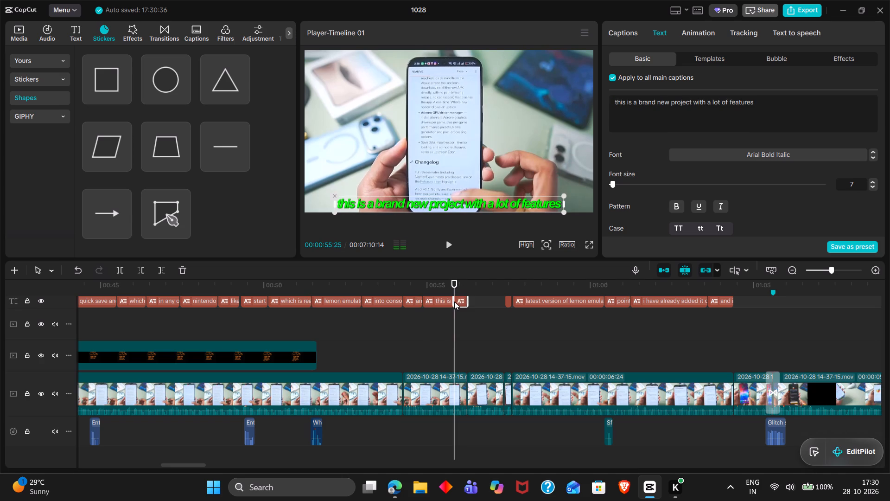
left_click_drag(468, 303, 514, 304)
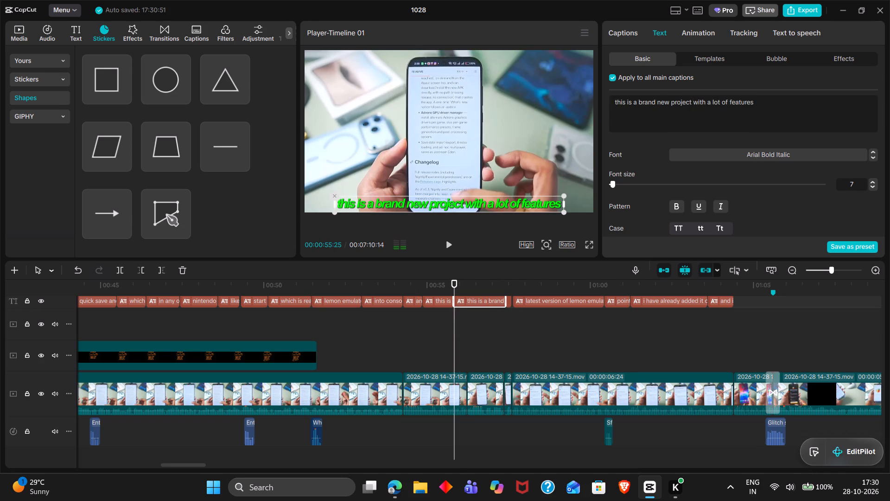
Trim the second half's caption text to "project with a lot of features" and the first half's to "this is a brand new".
left_click_drag(670, 102, 546, 91)
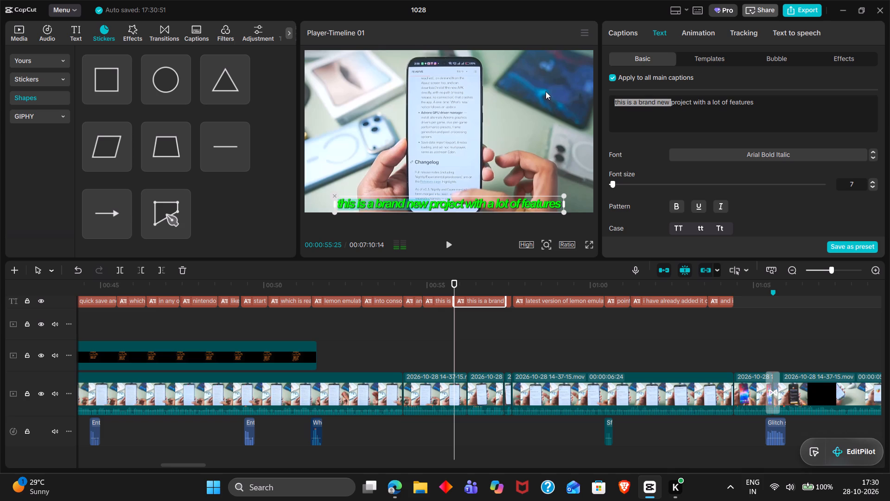
key("BackSpace")
left_click(437, 299)
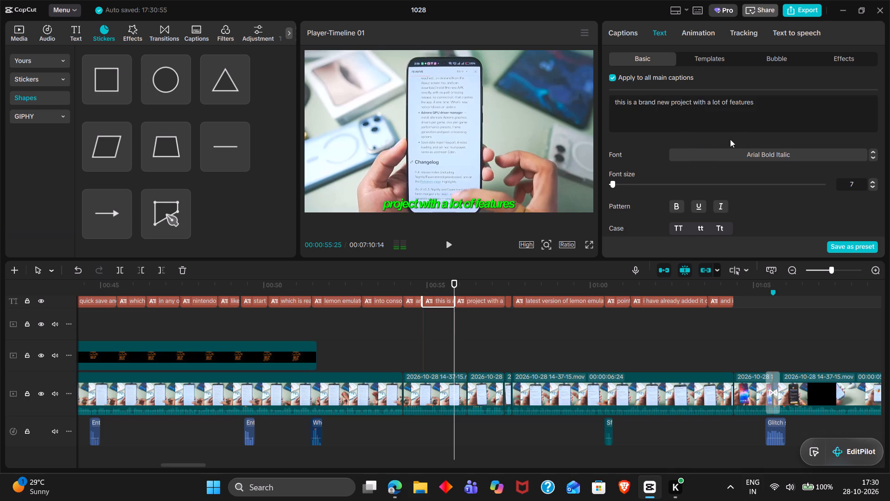
left_click_drag(781, 121, 670, 103)
key("BackSpace")
Play back the split captions and continue into "latest version of lemon emulator is lemon project one", up to about 00:00:58:18.
left_click(445, 287)
key("space")
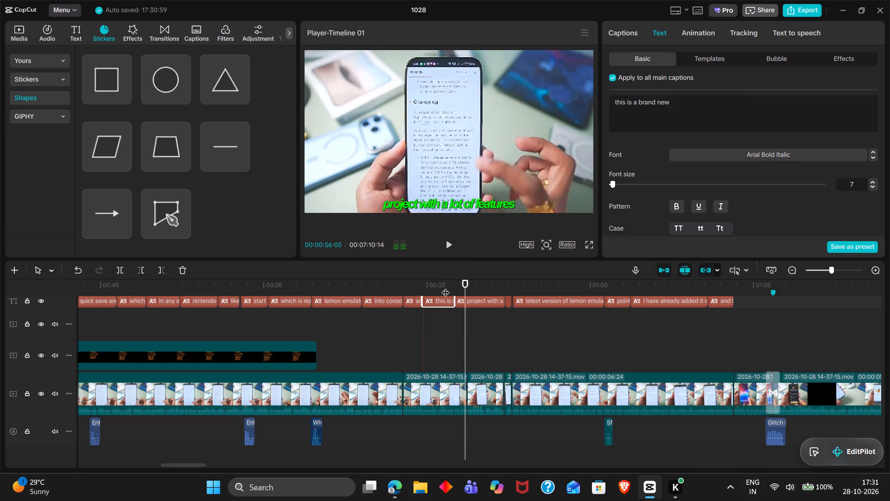
scroll(467, 310, "left", 1)
key("space")
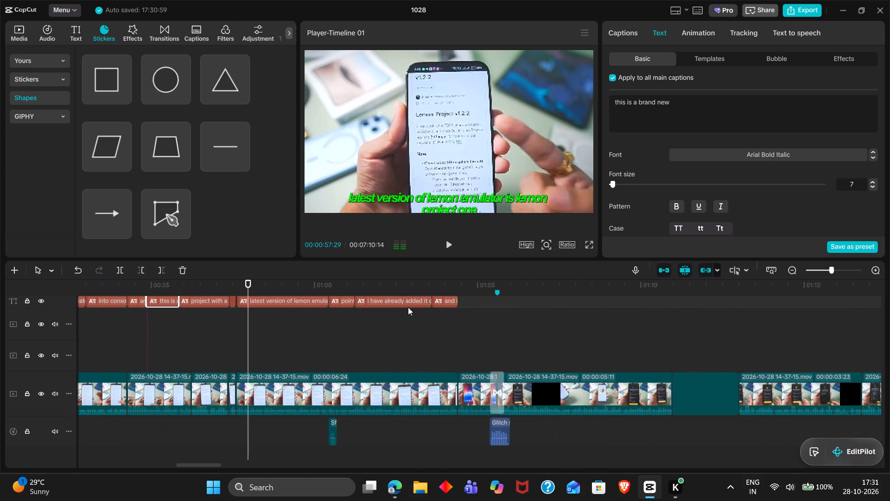
key("space")
key("space")
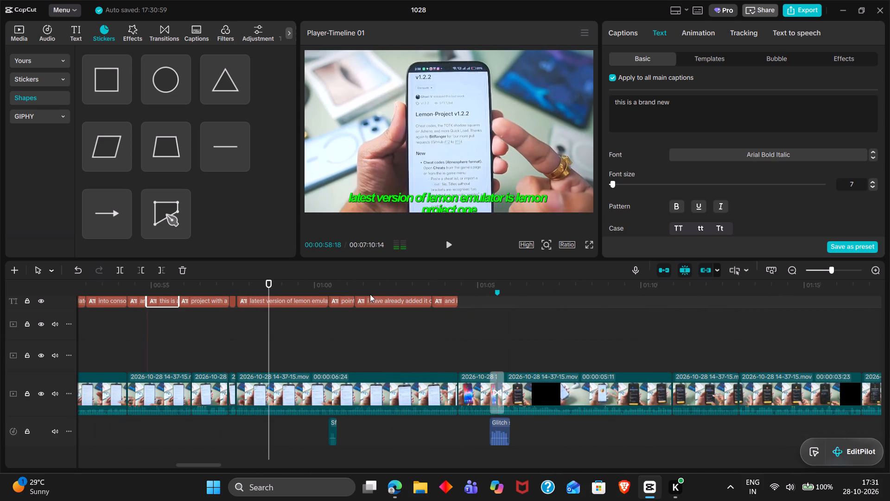
Split the caption "latest version of lemon emulator is lemon project one" at 00:00:59:09, where the spoken phrase breaks.
double_click(262, 286)
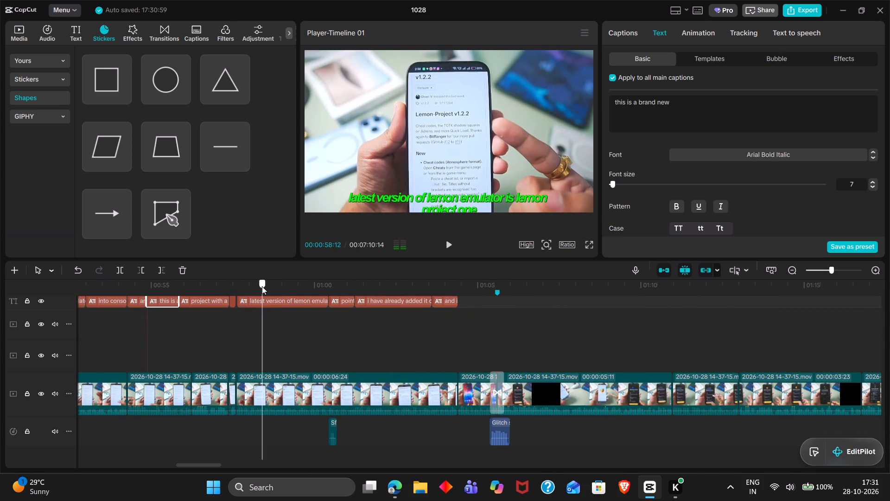
key("space")
key("space")
key("space")
key("space")
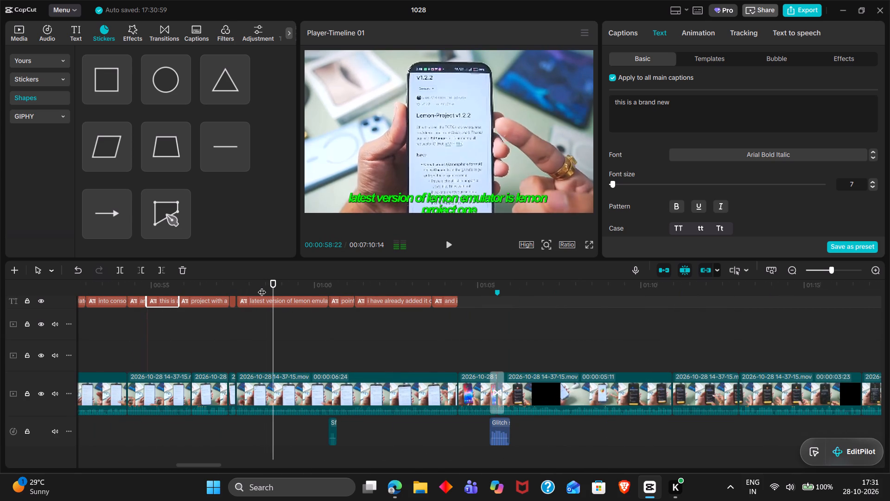
key("Right")
key("space")
key("space")
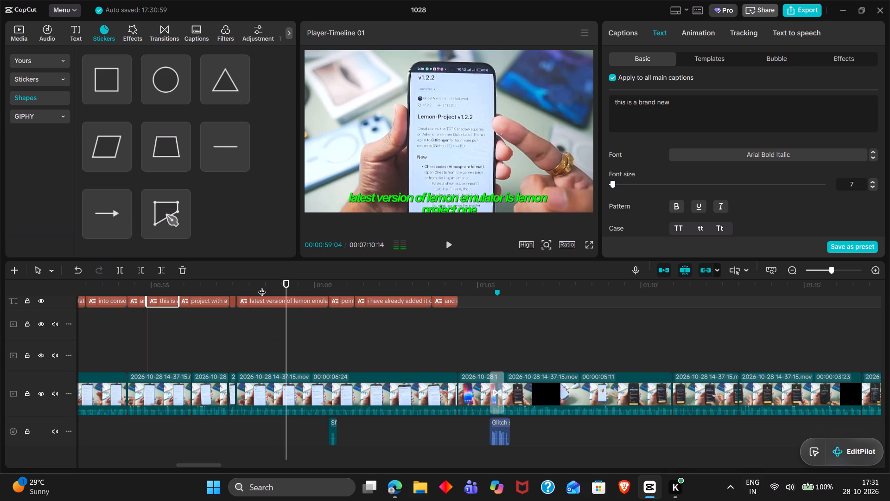
key("space")
key("space")
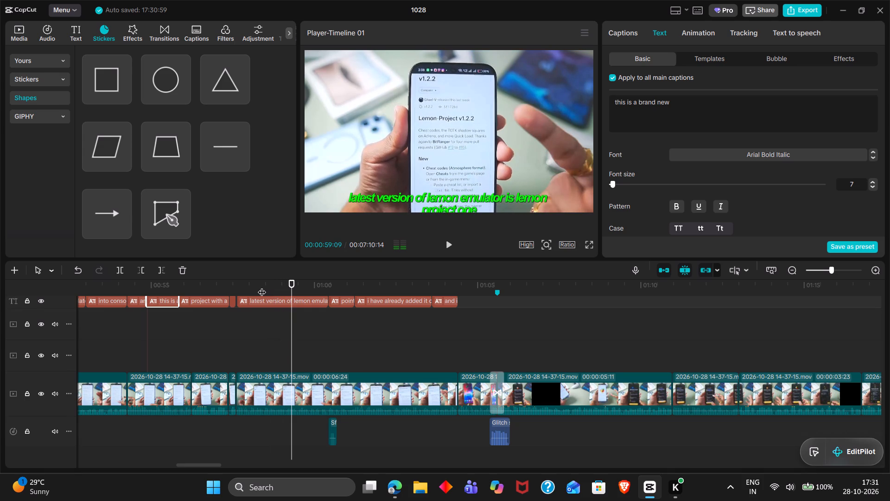
key("Right")
key("Right")
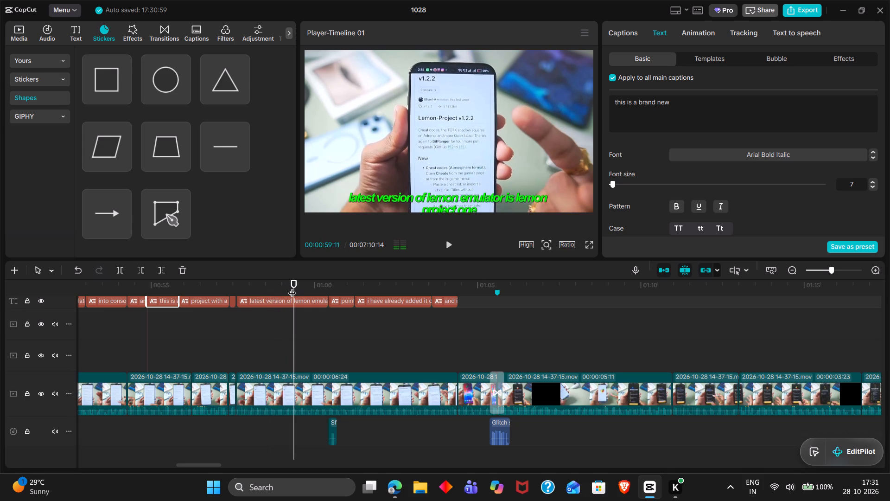
left_click(292, 287)
left_click(292, 304)
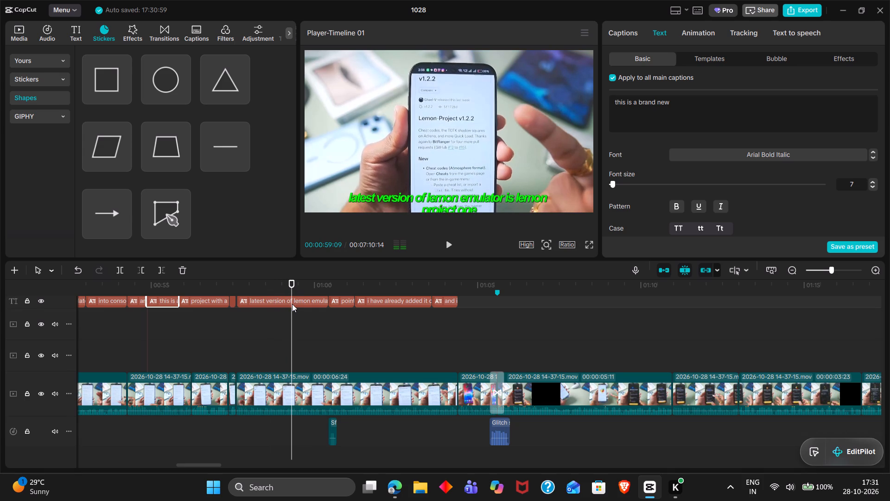
key("ctrl+b")
Trim the second half's caption text to "is lemon project one" and the first half's to "latest version of lemon emulator".
key("space")
key("space")
scroll(292, 304, "up", 1)
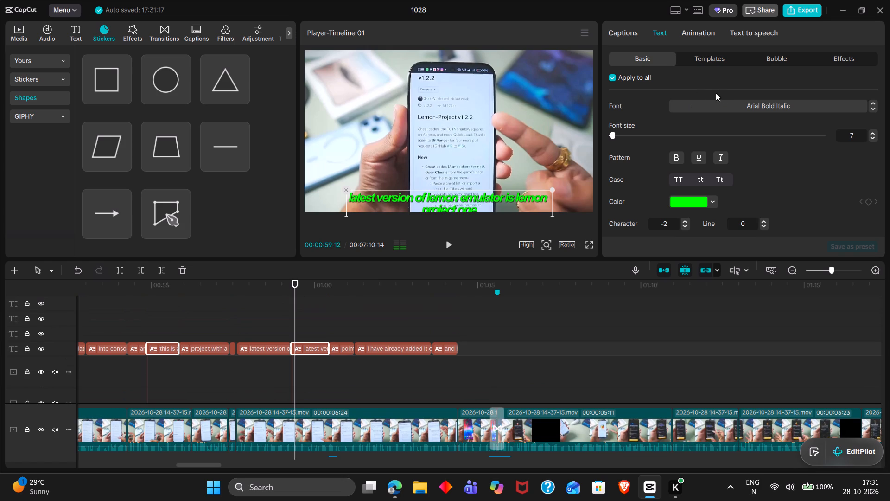
left_click(310, 353)
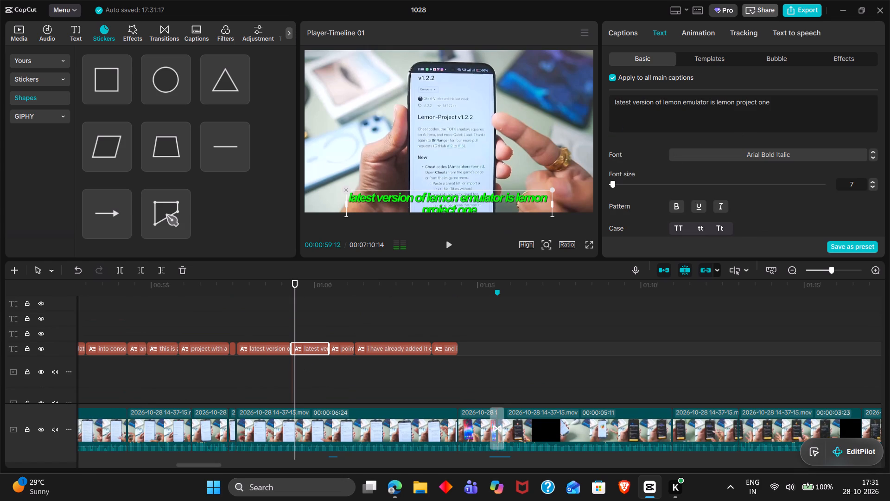
left_click_drag(709, 103, 597, 100)
key("BackSpace")
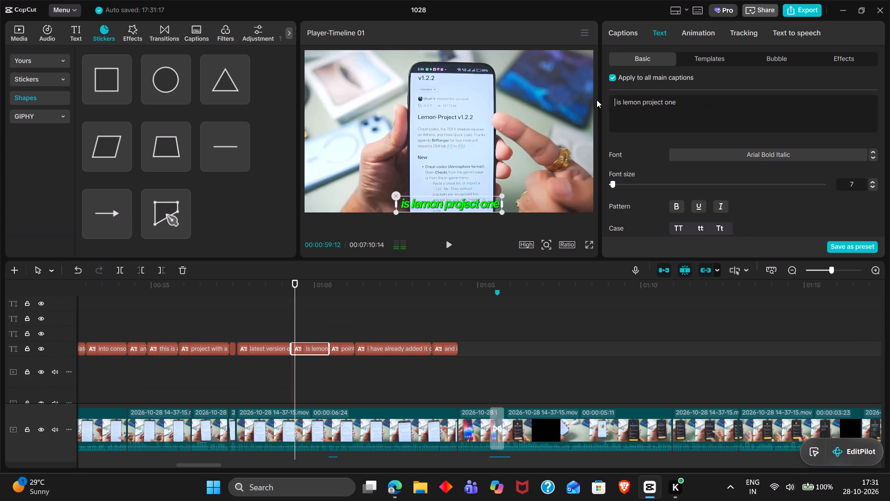
key("Right")
key("BackSpace")
left_click(283, 348)
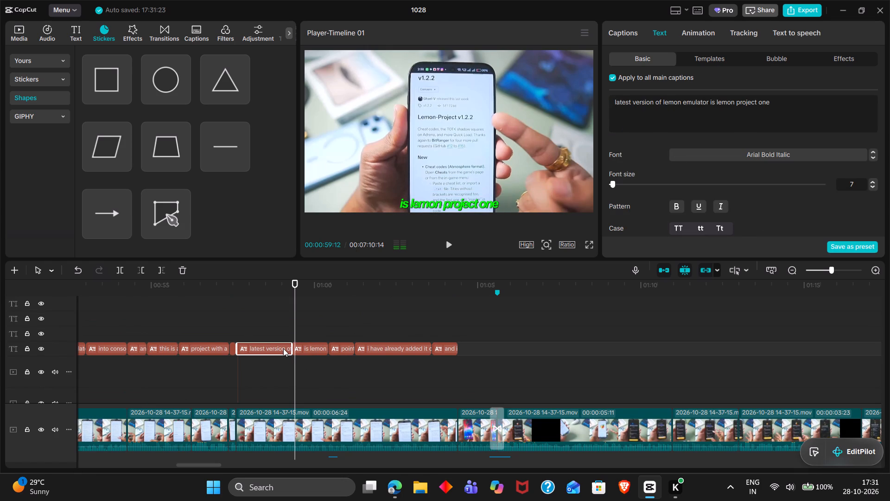
left_click_drag(710, 102, 889, 89)
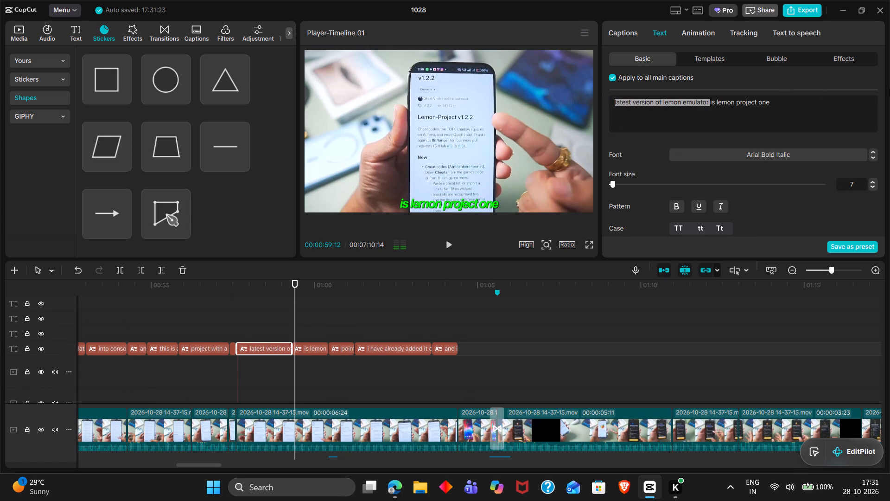
left_click_drag(799, 100, 714, 104)
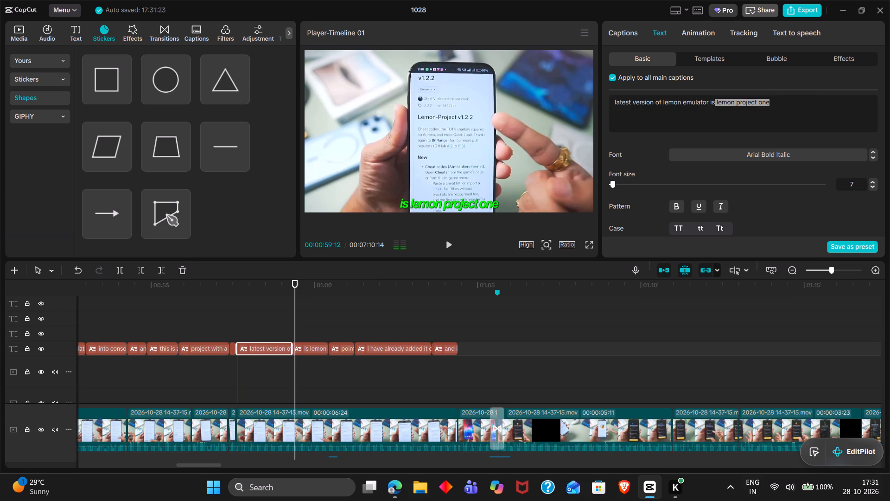
left_click_drag(714, 104, 714, 103)
key("BackSpace")
key("BackSpace")
key("BackSpace")
key("BackSpace")
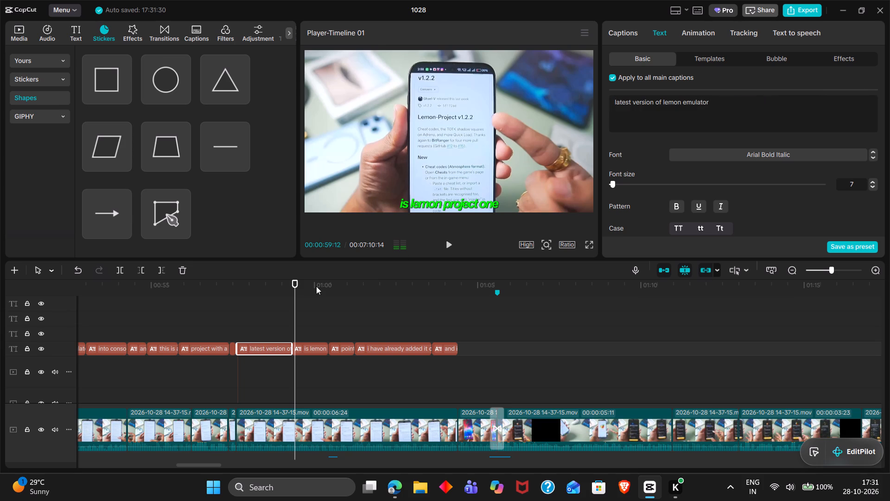
Play back from the "is lemon project one" caption into "i have already added it on my android device", up to about 00:01:01:10.
left_click(278, 319)
key("space")
key("space")
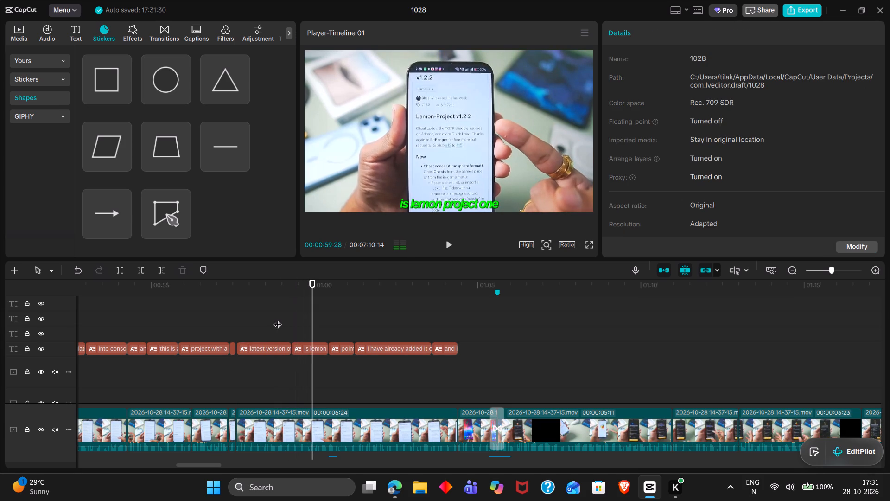
key("space")
key("space")
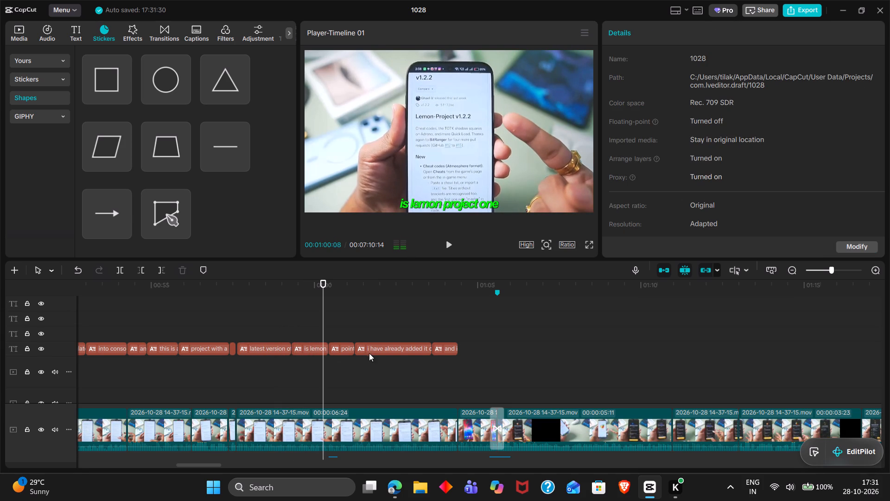
key("space")
key("space")
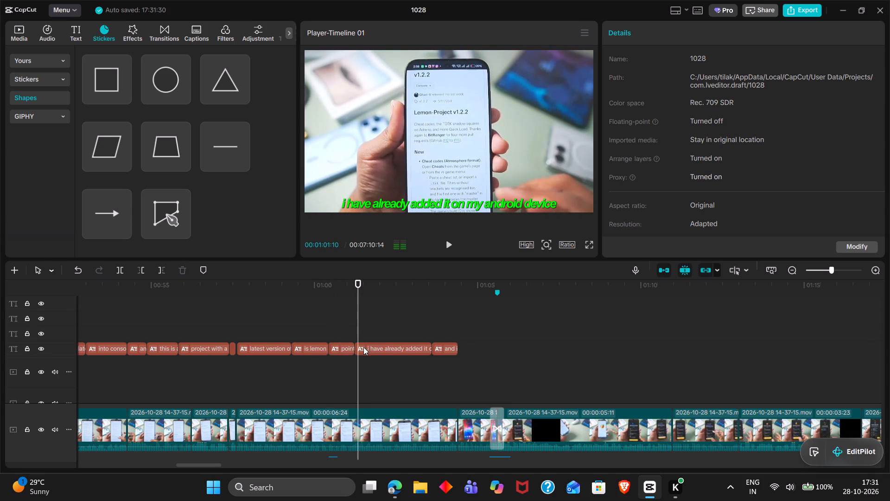
Delete the short "point" caption and extend "is lemon project one" across the gap to the start of "i have already added it on my android device".
left_click(344, 351)
key("BackSpace")
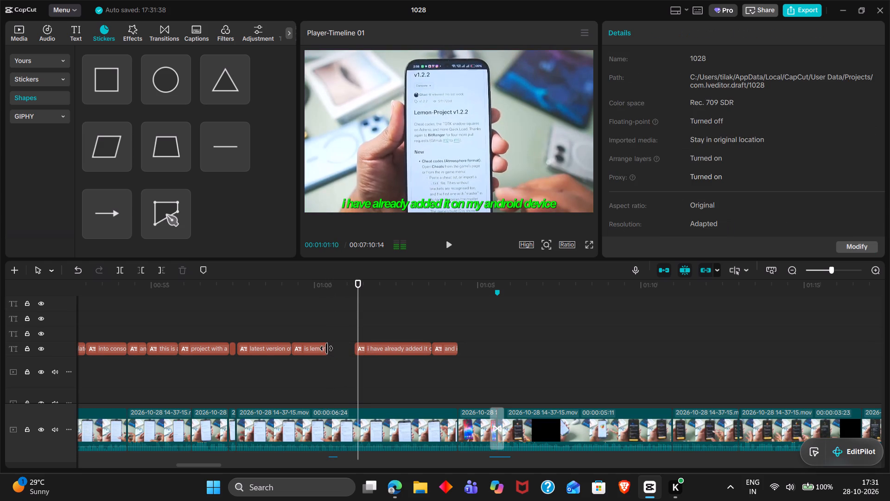
left_click(326, 348)
left_click_drag(327, 348, 356, 351)
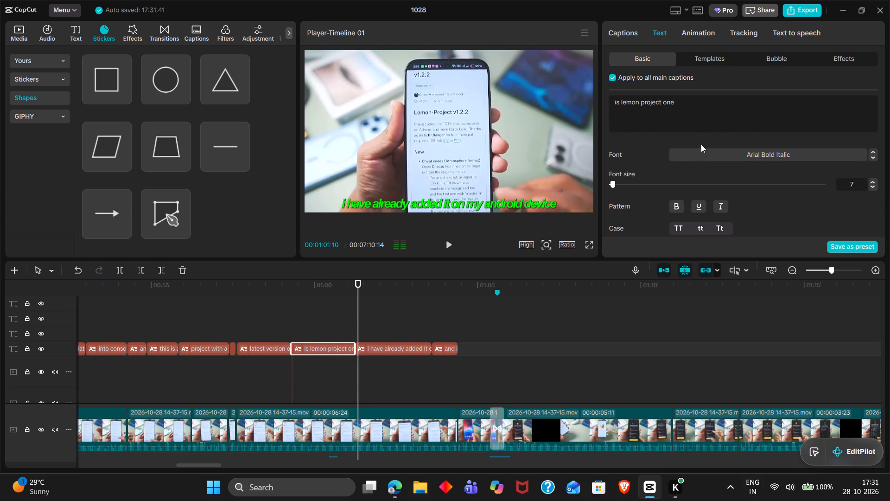
Correct the caption "is lemon project one" so that it reads "is lemon project 1.2.2".
double_click(670, 103)
type("1.2.2")
left_click(368, 322)
Split the caption "i have already added it on my android device" at 00:01:02:11, where the spoken phrase breaks.
key("space")
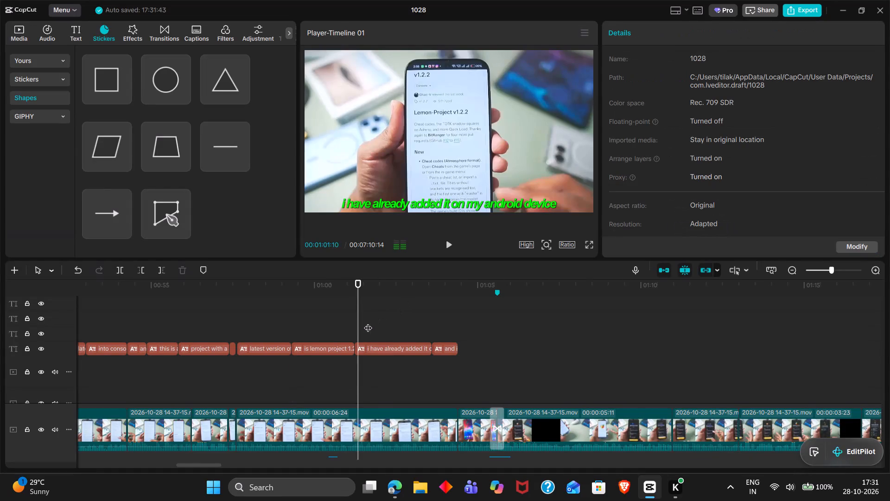
key("space")
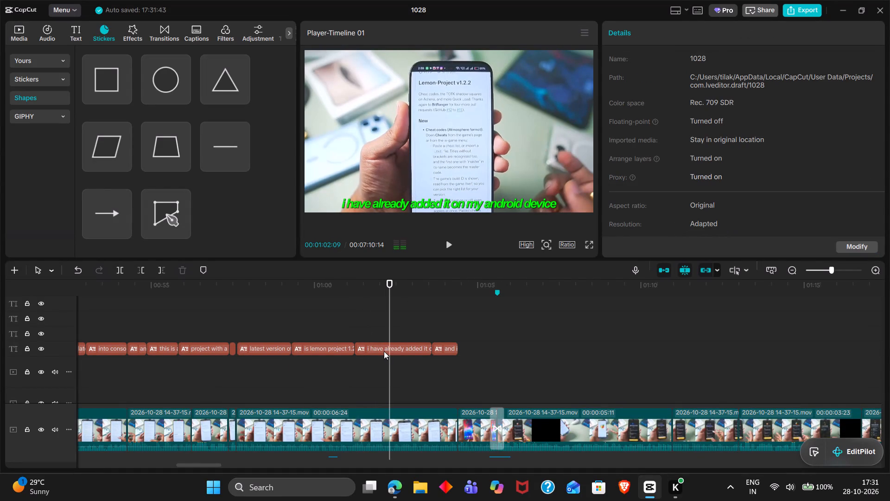
key("Right")
key("Right")
left_click(407, 349)
key("ctrl+b")
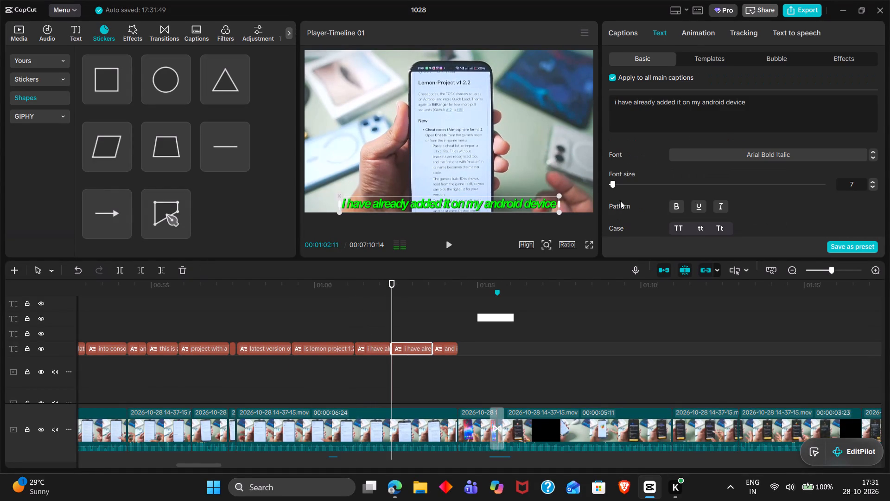
Trim the second half's caption text to "on my android device" and the first half's to "i have already added it".
left_click_drag(684, 103, 604, 98)
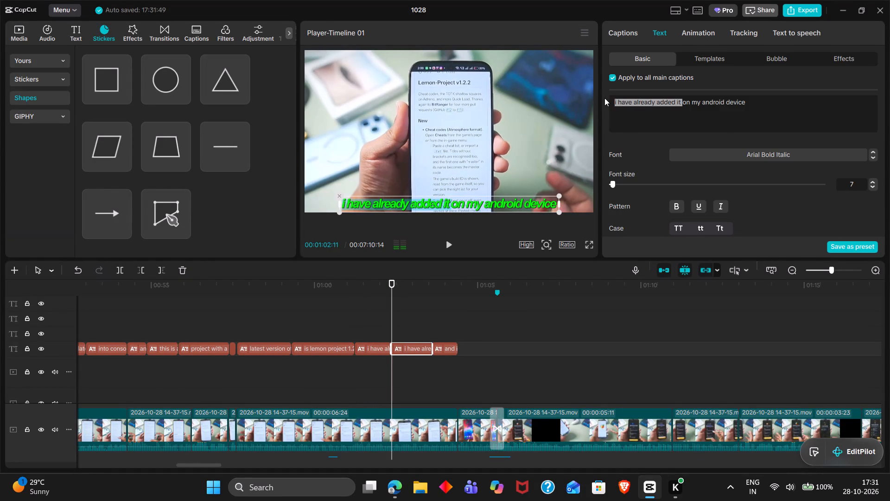
key("BackSpace")
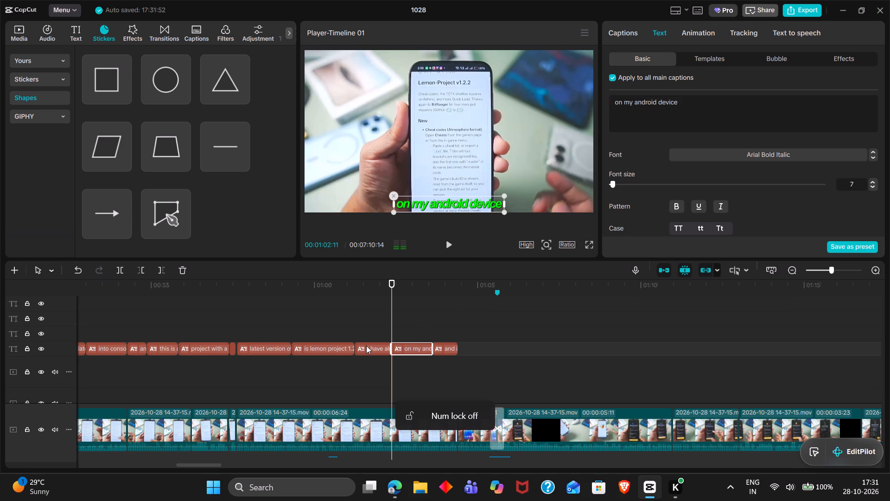
left_click(366, 347)
left_click_drag(795, 107, 679, 100)
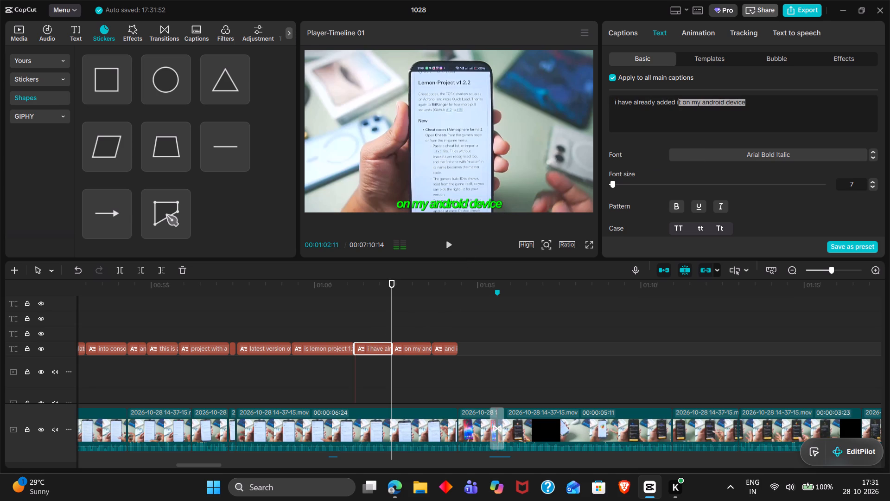
left_click_drag(679, 100, 681, 103)
key("BackSpace")
Extend the last caption, "and it even has years of the kingdom support", to the timeline marker just after 00:01:05.
double_click(381, 324)
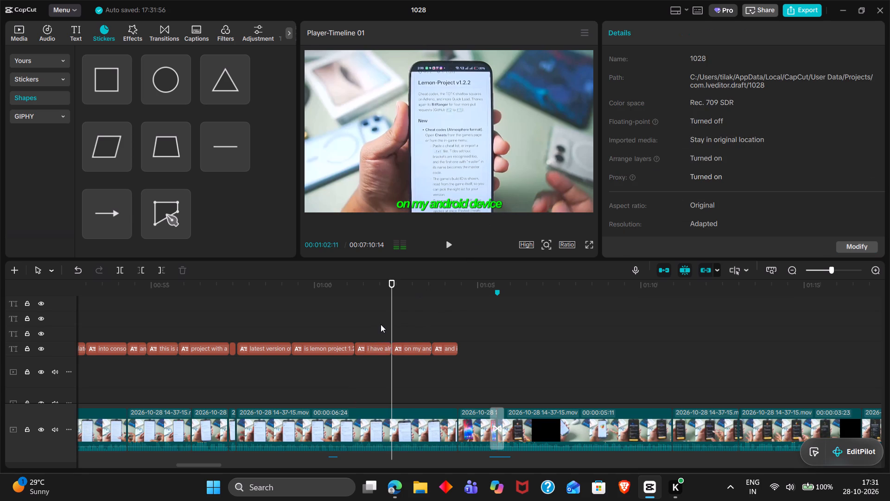
key("space")
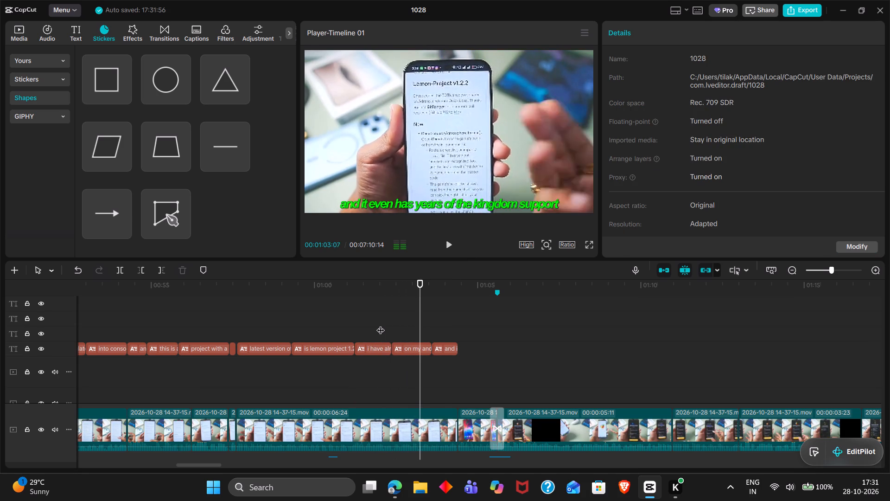
key("space")
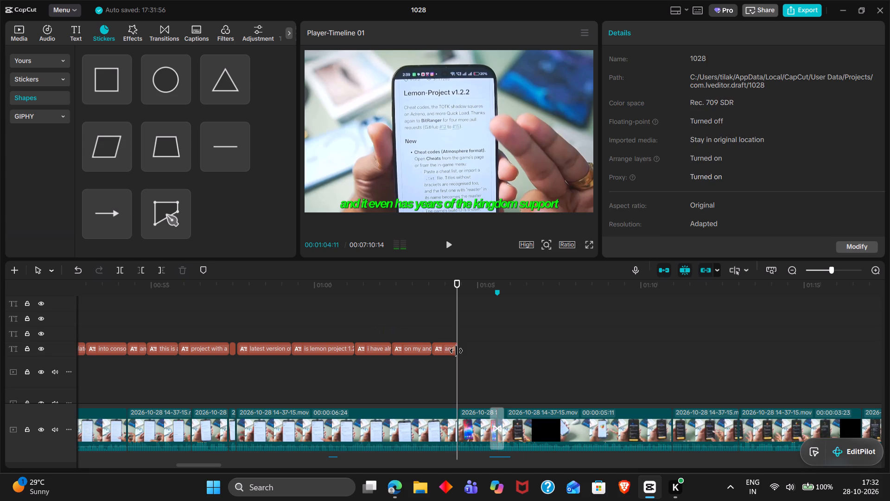
left_click(456, 351)
left_click_drag(456, 351, 494, 353)
Split the caption "and it even has years of the kingdom support" at 00:01:04:12, where the spoken phrase breaks.
double_click(434, 321)
key("space")
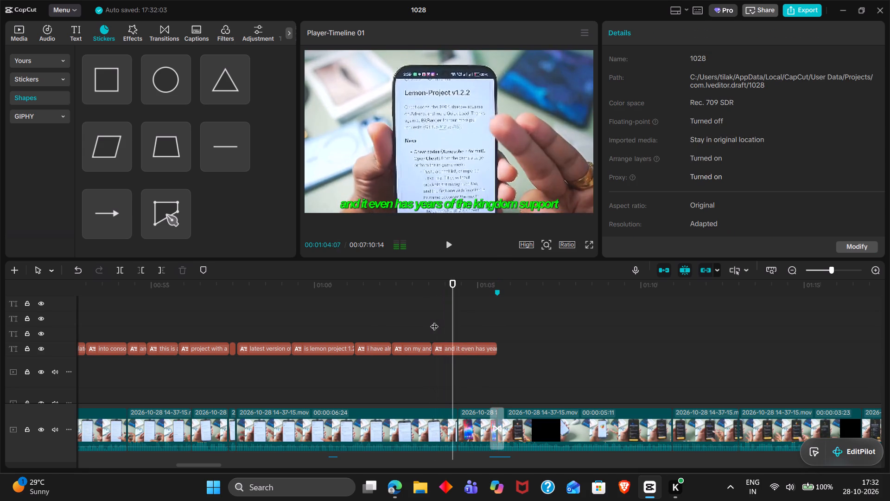
key("space")
left_click(459, 326)
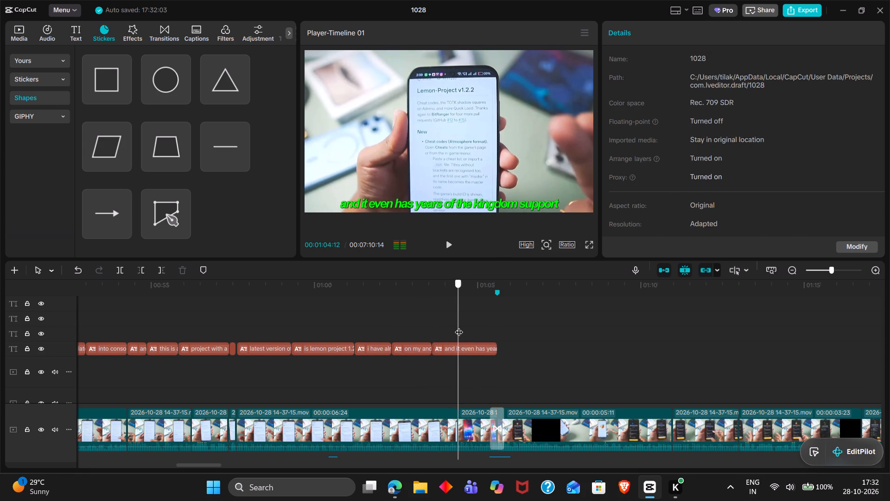
left_click(458, 346)
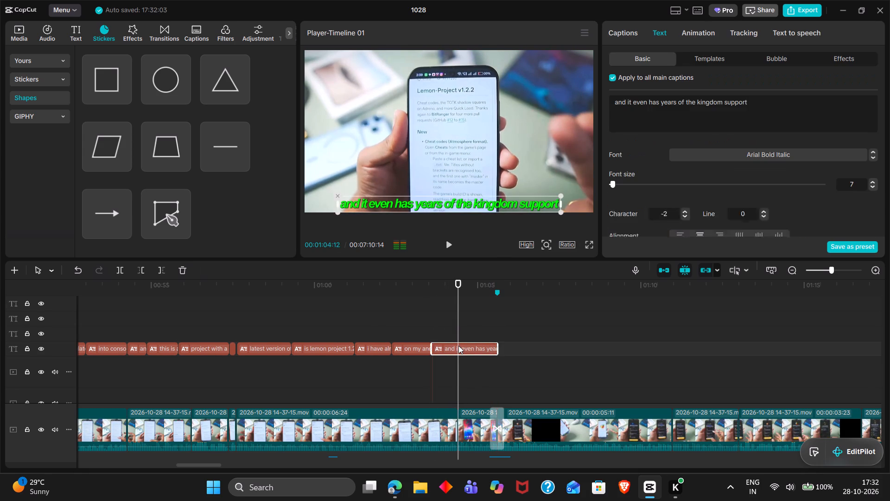
key("ctrl+b")
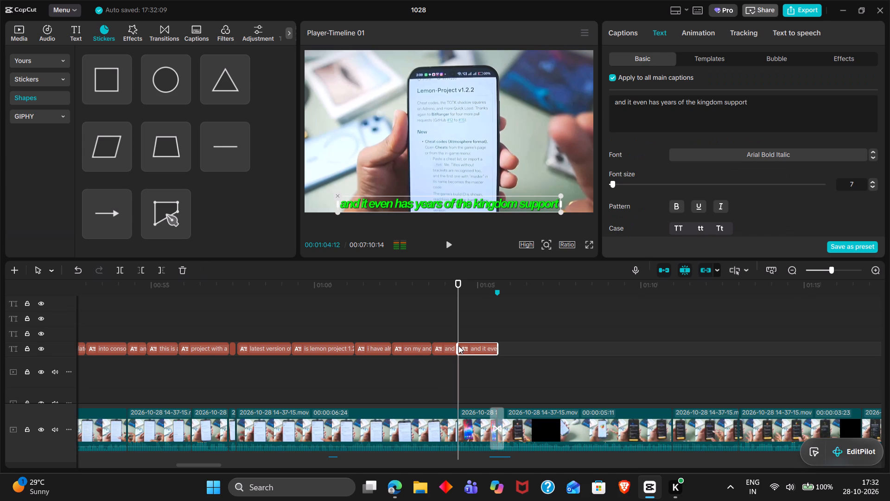
Change the second half's caption text to "Tears of the kingdom support" and trim the first half's to "and it even has".
key("space")
key("space")
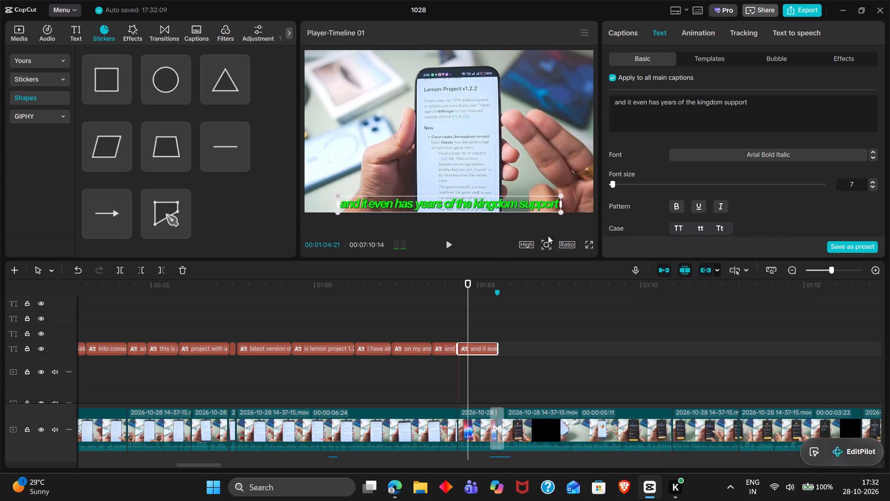
left_click(591, 244)
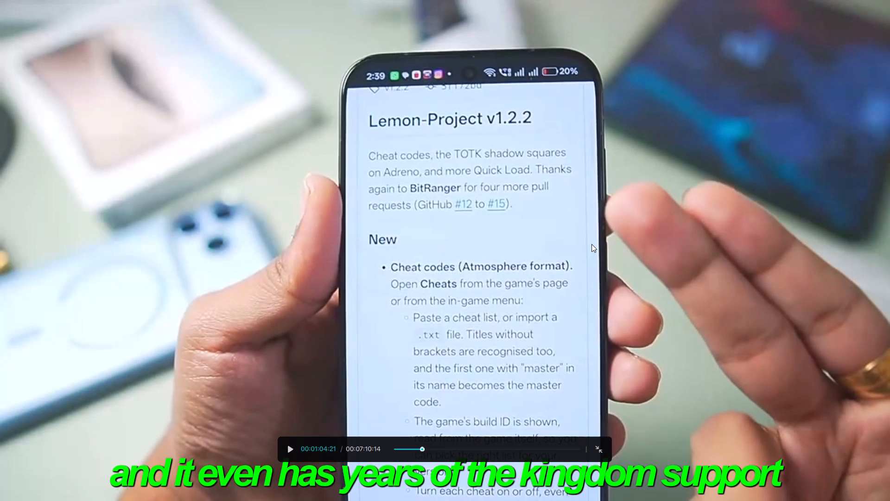
key("Escape")
double_click(671, 101)
type("Tears")
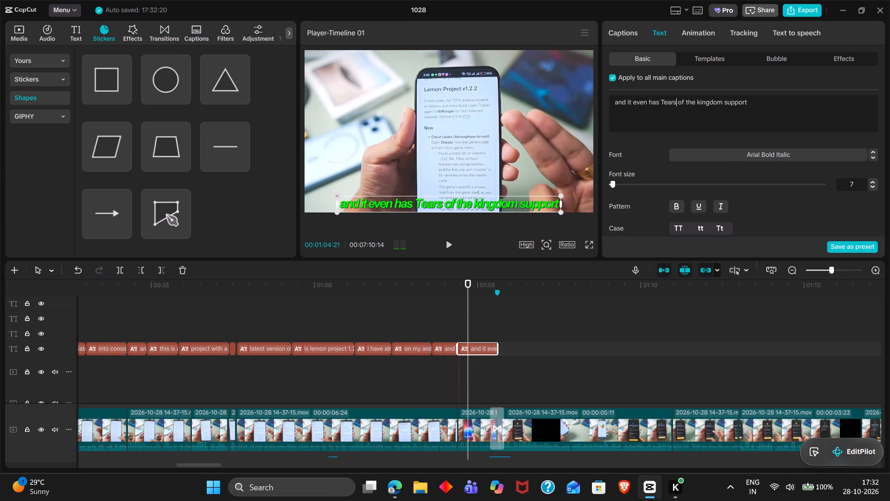
left_click_drag(660, 102, 572, 98)
key("BackSpace")
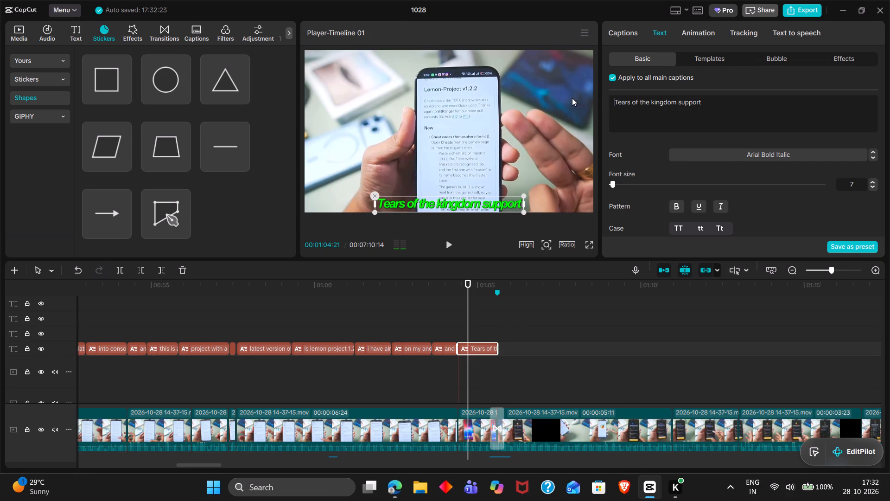
left_click(442, 350)
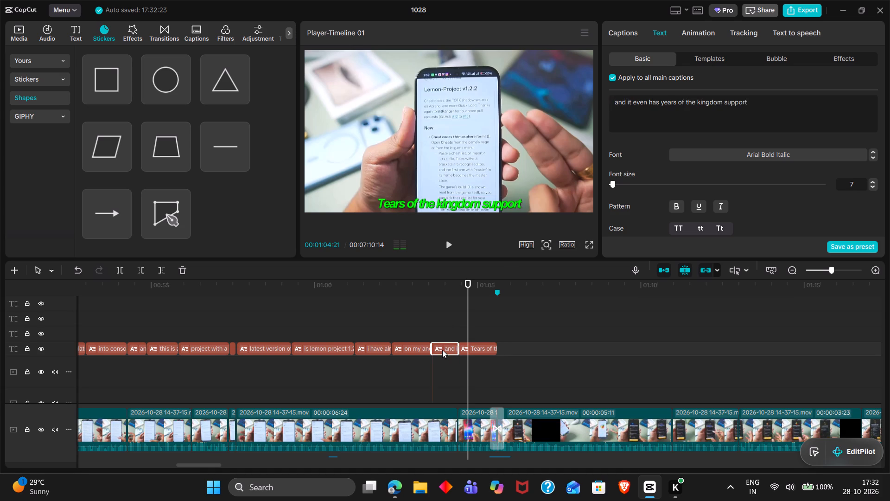
left_click_drag(774, 103, 680, 99)
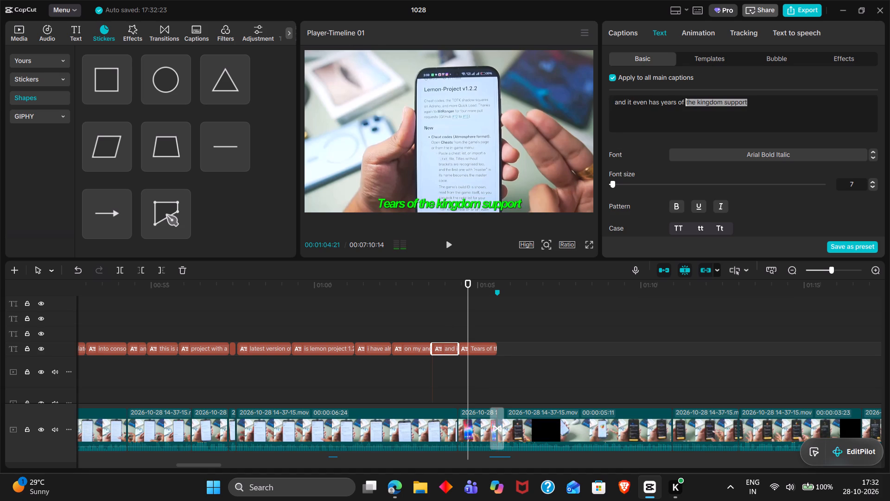
left_click_drag(680, 99, 659, 102)
key("BackSpace")
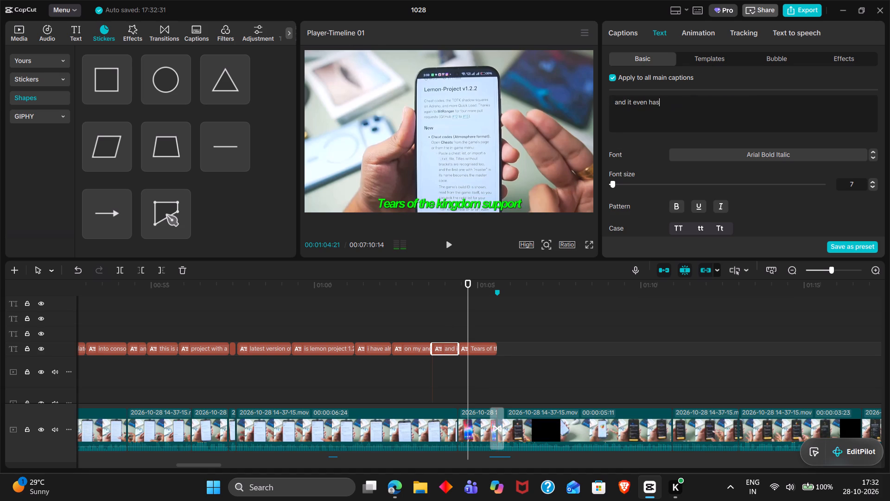
Play back the "and it even has" and "Tears of the kingdom support" captions and the following transition, partly in full screen.
double_click(434, 324)
key("space")
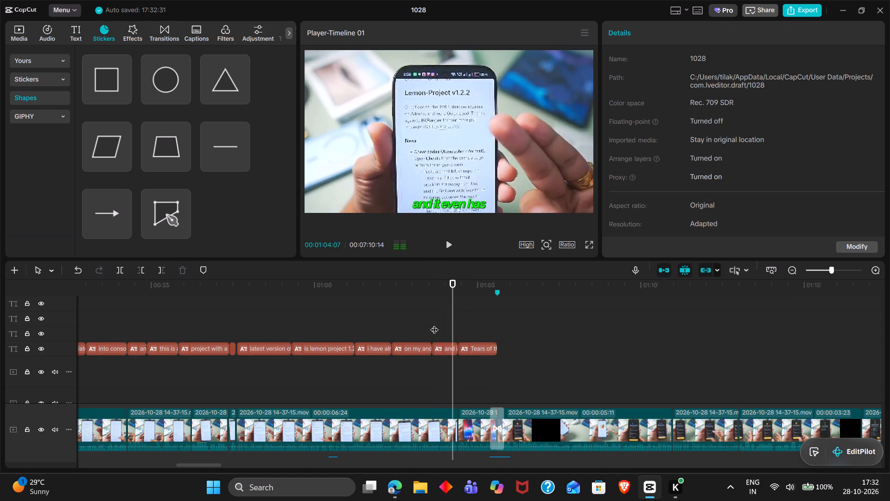
key("space")
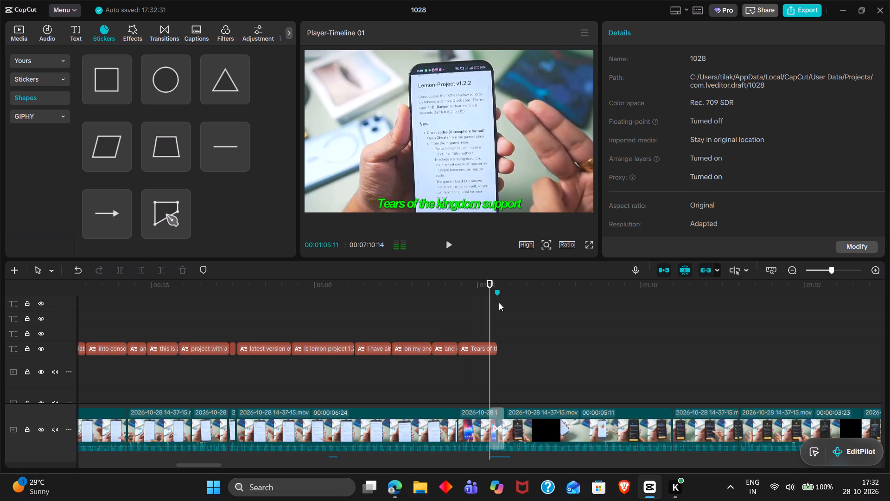
left_click(589, 247)
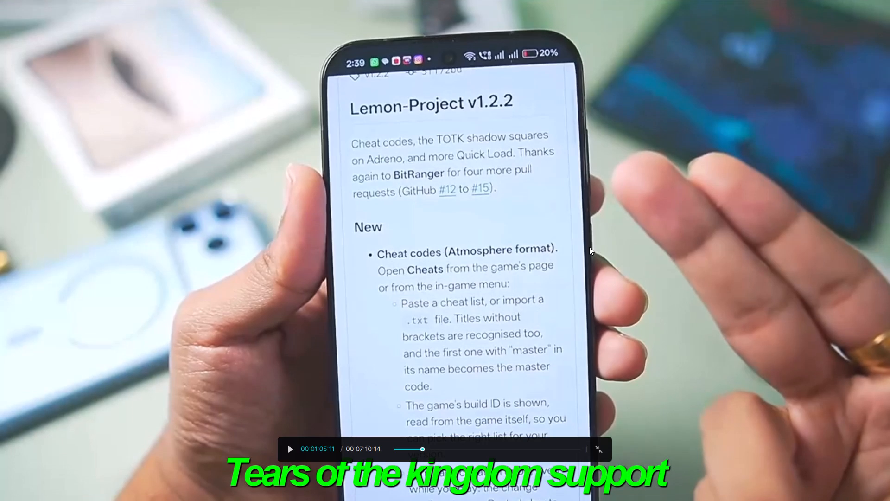
key("space")
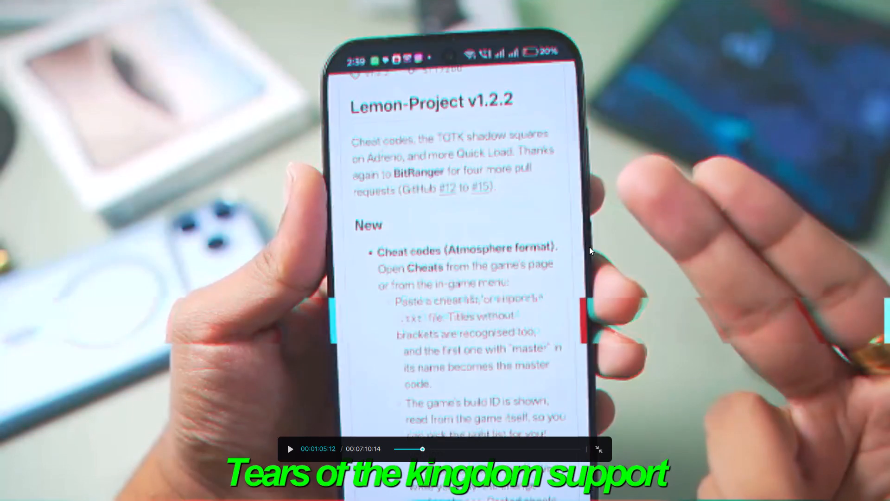
key("Escape")
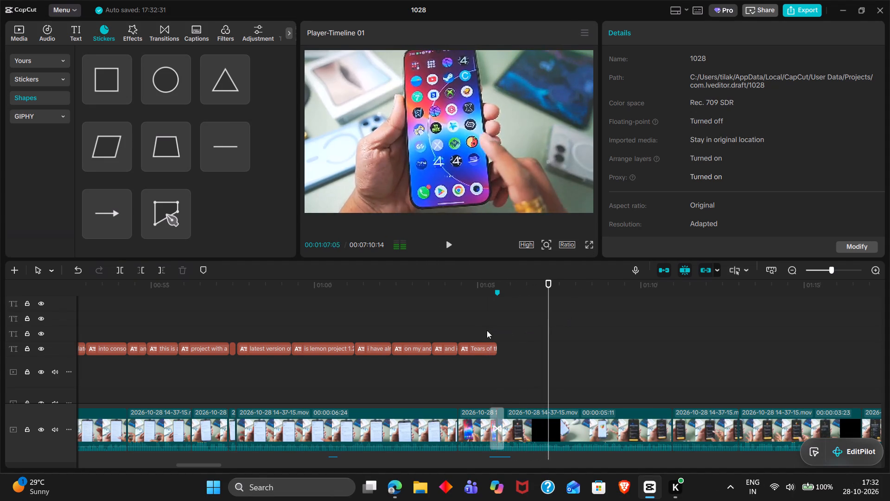
triple_click(487, 330)
left_click(487, 330)
key("space")
key("space")
Apply the Bounce In entrance animation with a 0.1s duration to all captions on the main caption track.
scroll(487, 330, "down", 3, "ctrl")
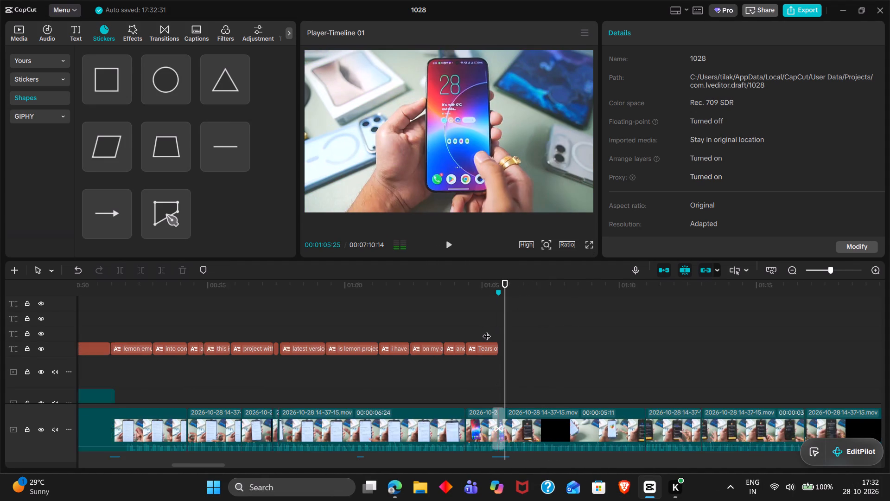
scroll(487, 330, "down", 10, "ctrl")
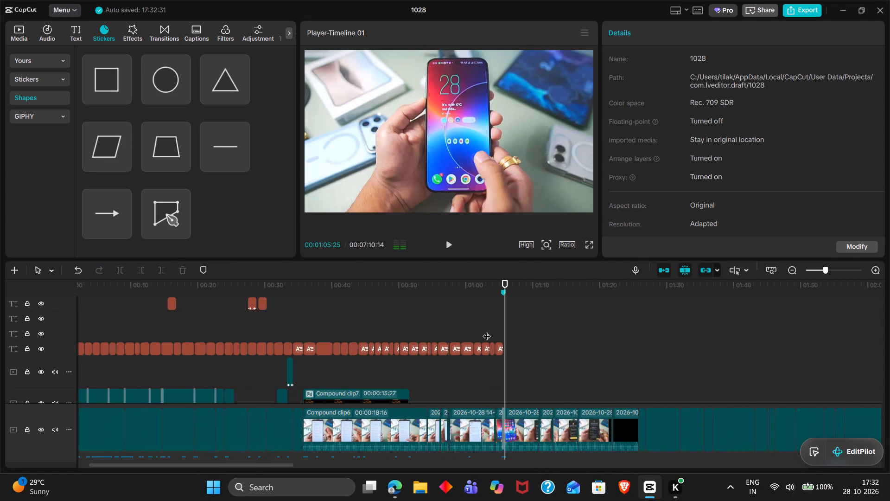
scroll(487, 330, "down", 3, "ctrl")
left_click_drag(431, 348, 199, 346)
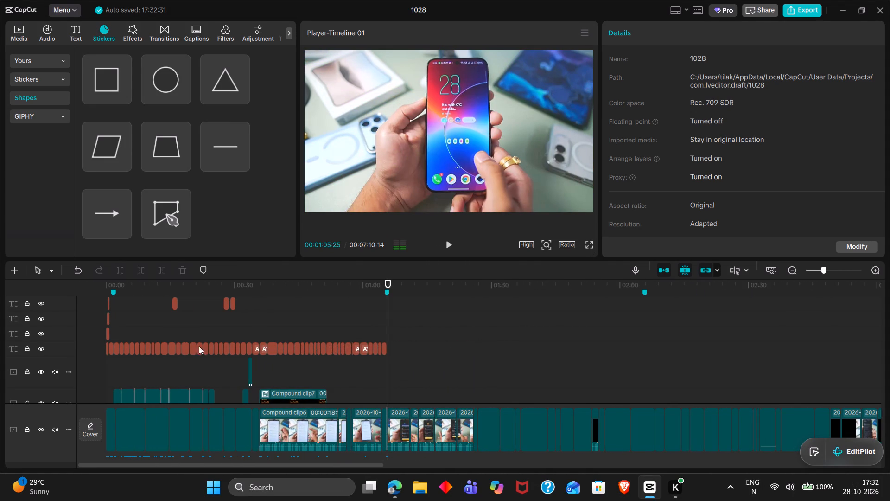
left_click_drag(199, 346, 93, 346)
scroll(659, 129, "down", 1)
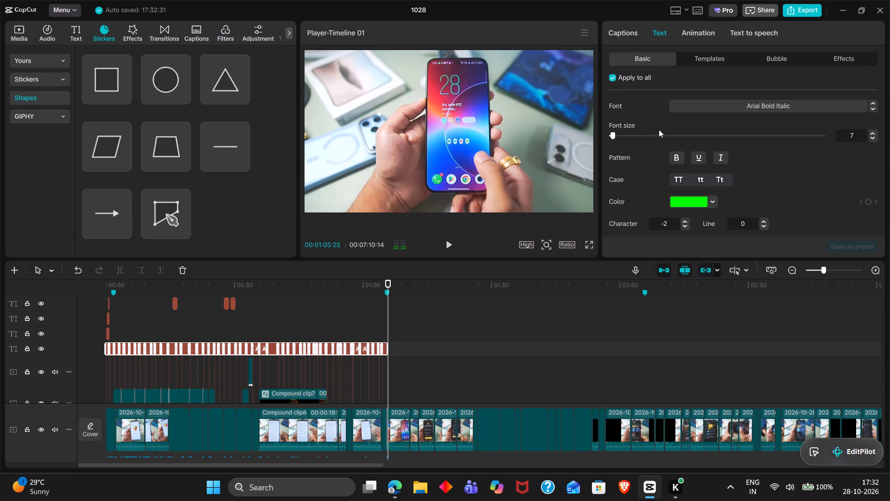
scroll(659, 129, "down", 1)
double_click(689, 38)
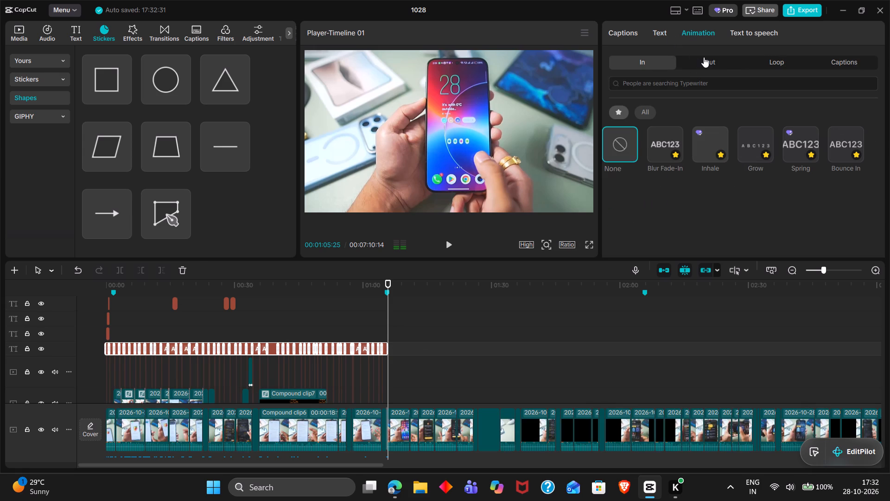
double_click(836, 136)
left_click(708, 248)
left_click_drag(708, 248, 765, 249)
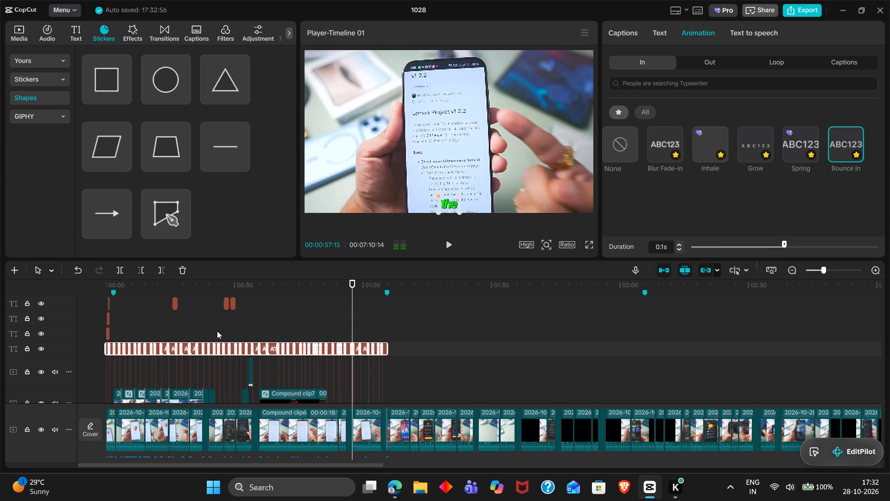
Place the Black-Shadow.png image from the imported media at the very start of the timeline, on the track directly beneath the captions.
left_click(216, 332)
left_click_drag(216, 332, 96, 326)
double_click(20, 45)
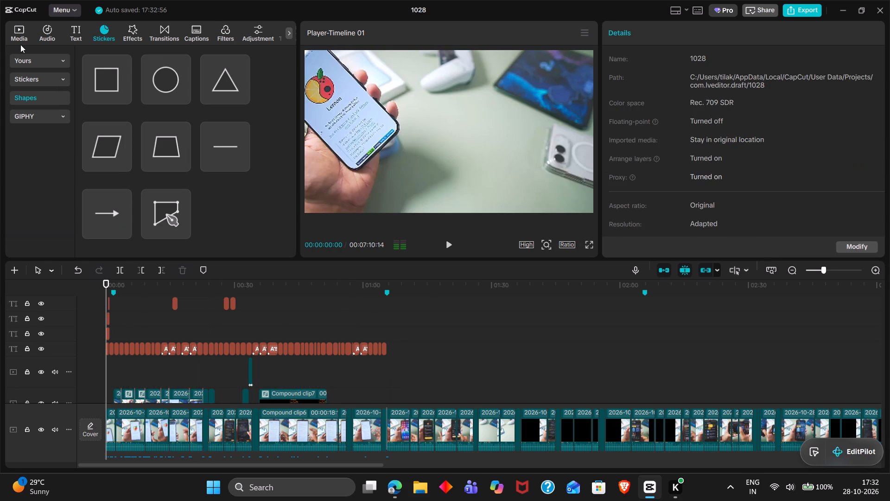
left_click(106, 65)
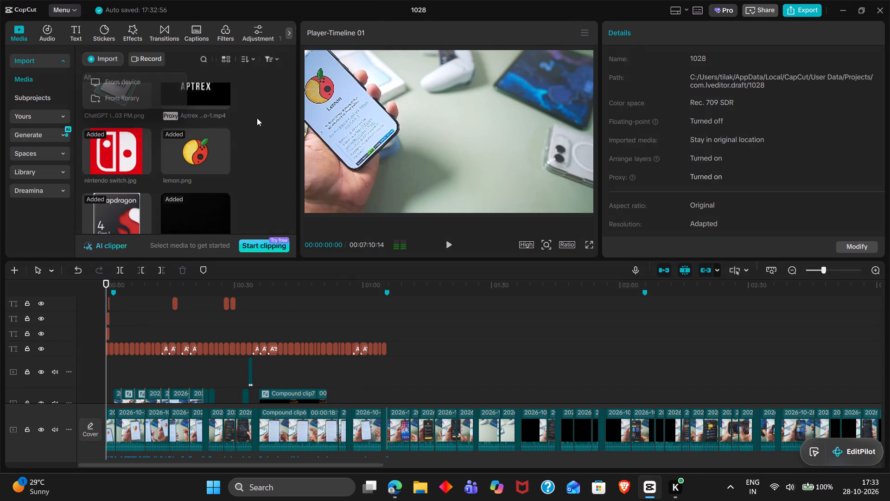
left_click(262, 121)
scroll(177, 183, "down", 2)
scroll(177, 183, "up", 1)
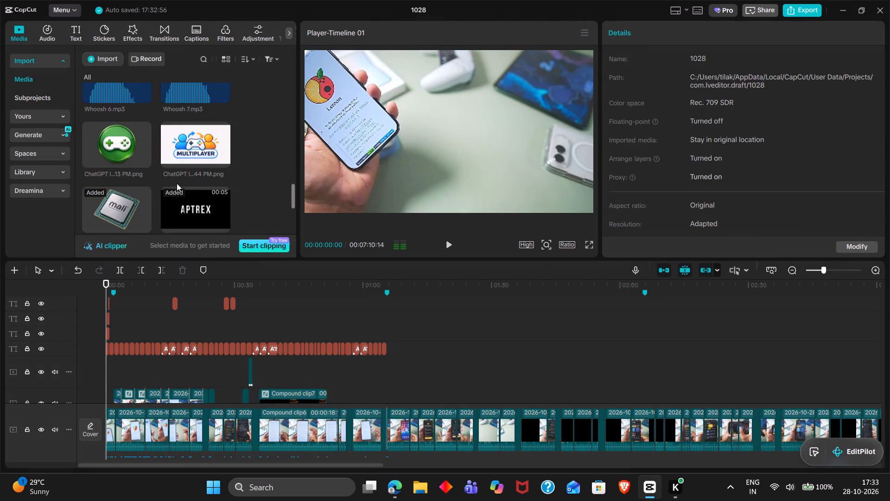
scroll(177, 183, "up", 2)
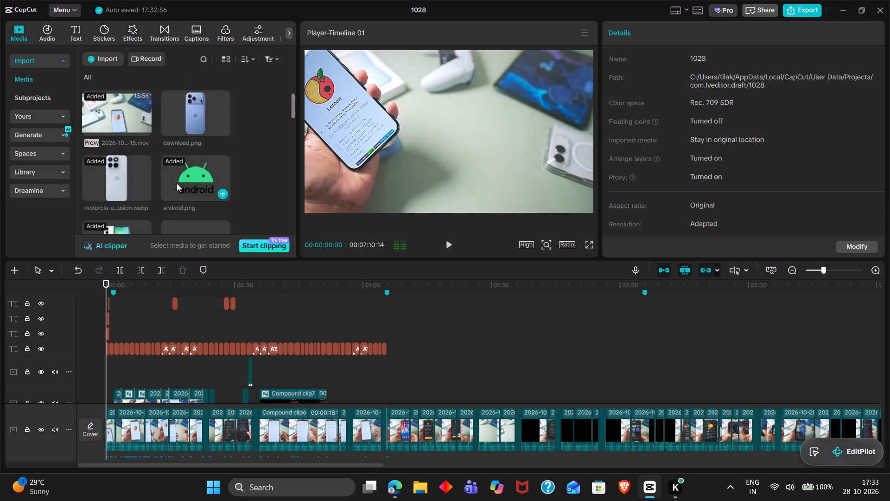
scroll(177, 183, "up", 1)
scroll(177, 183, "down", 2)
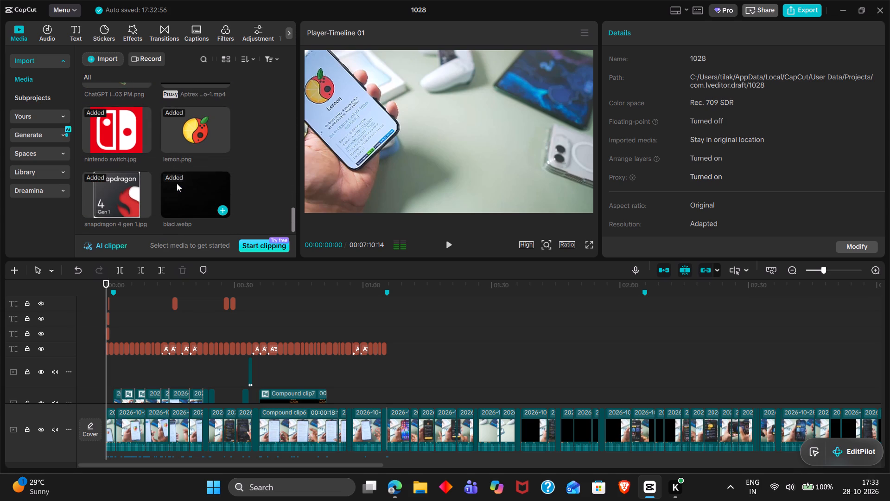
scroll(177, 183, "down", 1)
scroll(176, 200, "up", 1)
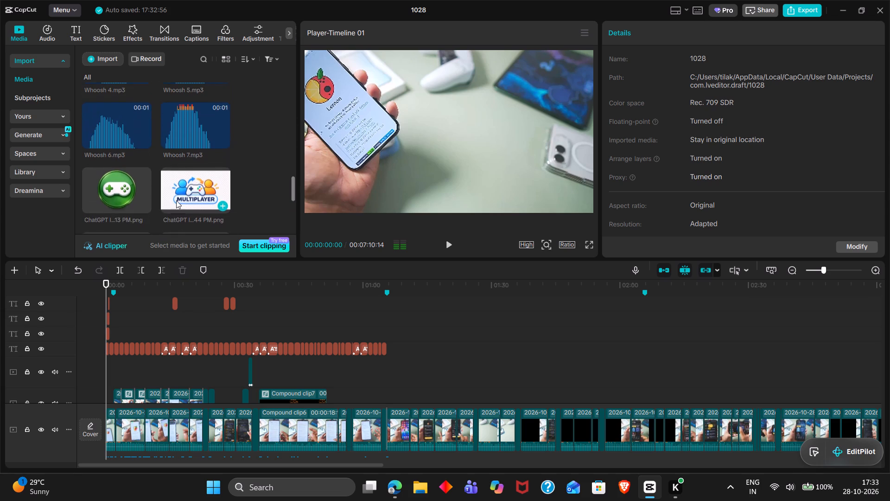
scroll(176, 200, "up", 2)
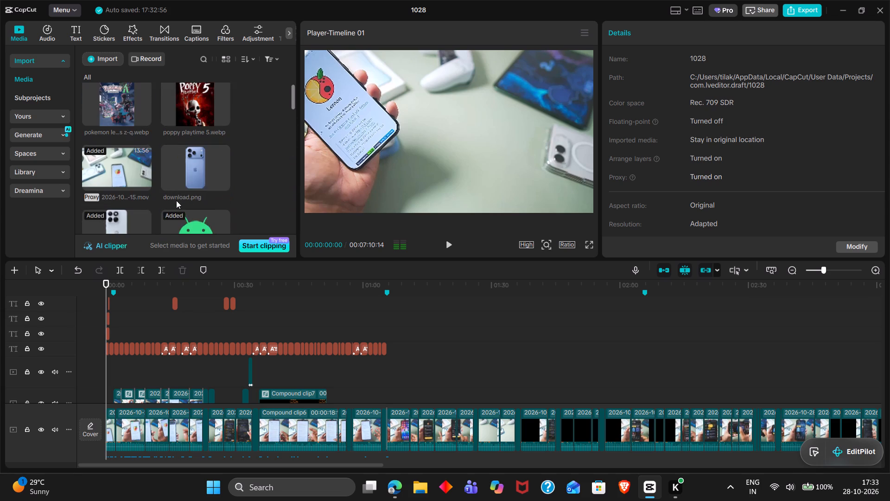
left_click(176, 200)
scroll(176, 200, "down", 1)
left_click_drag(184, 148, 207, 277)
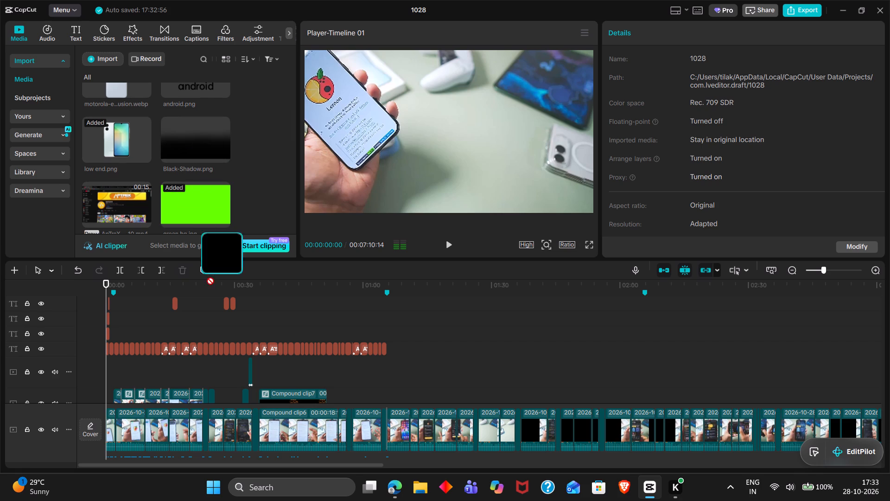
left_click_drag(207, 277, 106, 360)
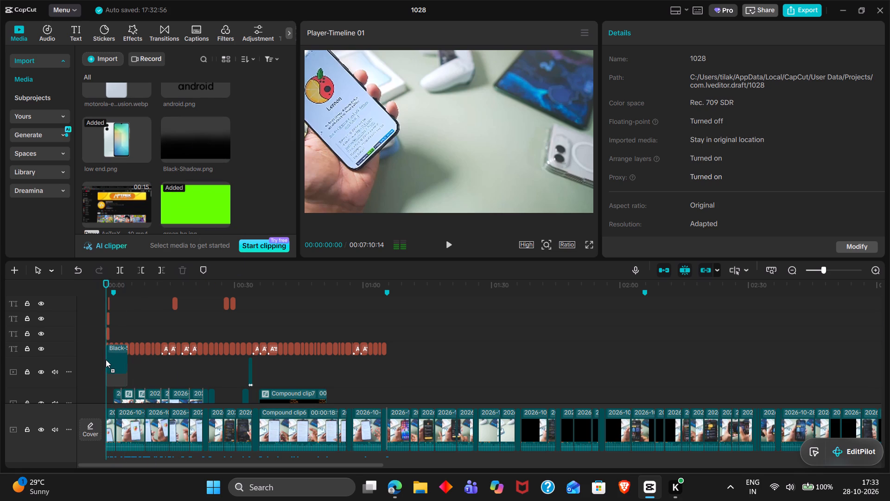
left_click_drag(106, 360, 106, 355)
left_click_drag(106, 355, 106, 356)
Extend the Black-Shadow.png overlay to the end of the last caption, for a duration of 00:01:05:18.
left_click_drag(128, 368, 386, 374)
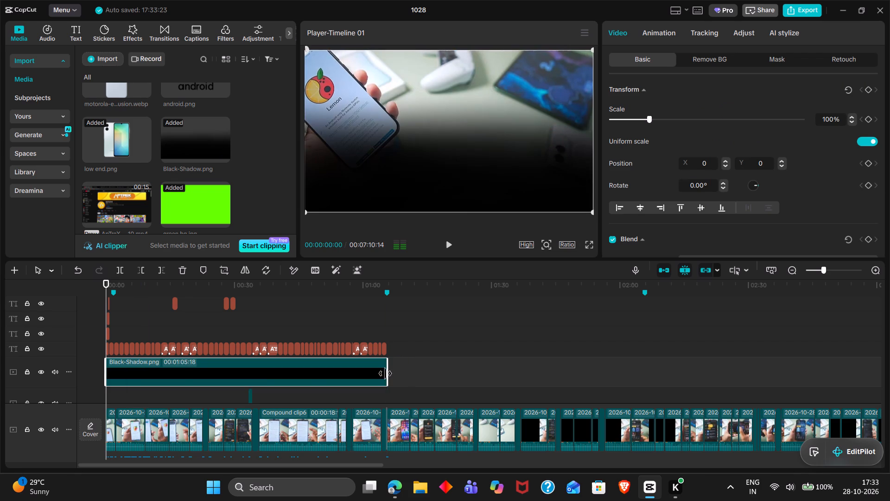
Move the black shadow straight down in the frame to Y -1045, keeping X at 0, so it darkens only the caption area.
left_click_drag(464, 206, 463, 265)
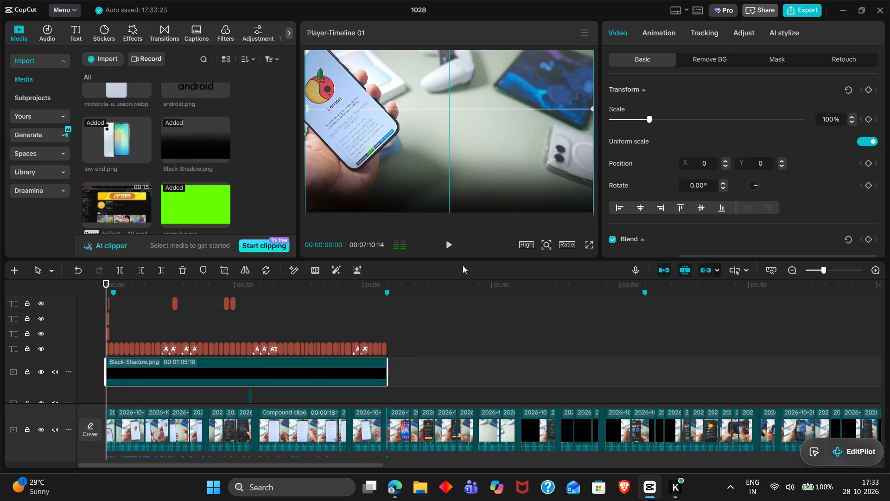
left_click_drag(463, 265, 464, 284)
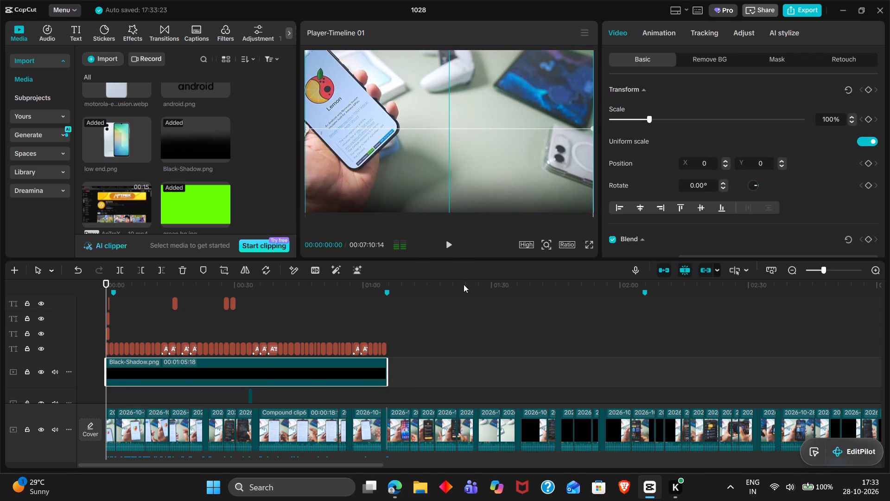
Play the captioned section from the start to check the caption animations and the shadow behind the text.
key("space")
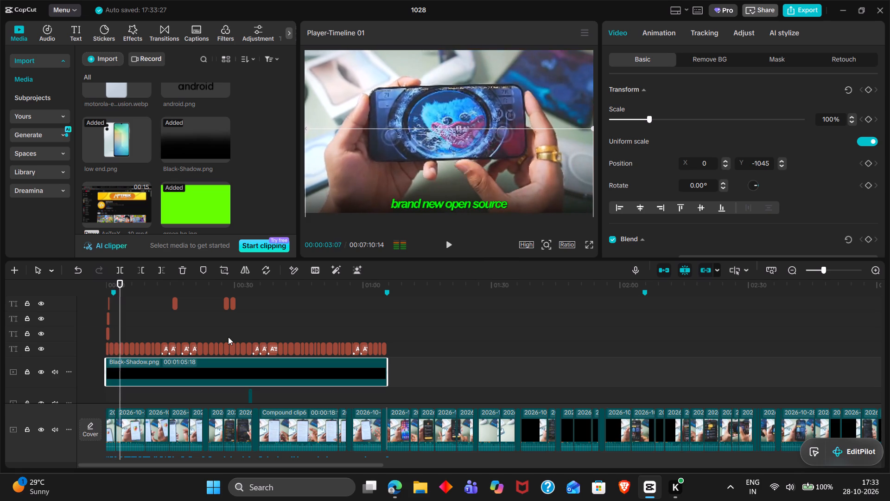
scroll(228, 337, "up", 5, "ctrl")
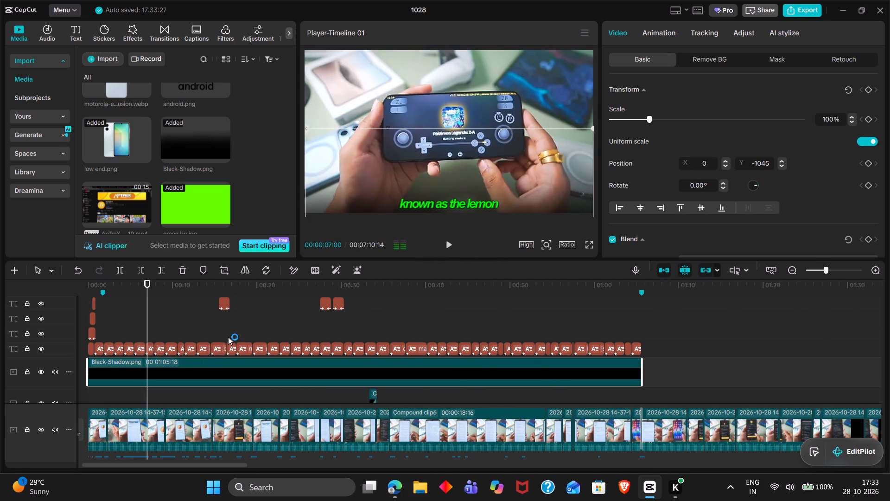
scroll(228, 337, "up", 1, "ctrl")
scroll(228, 337, "down", 1)
scroll(228, 337, "left", 1)
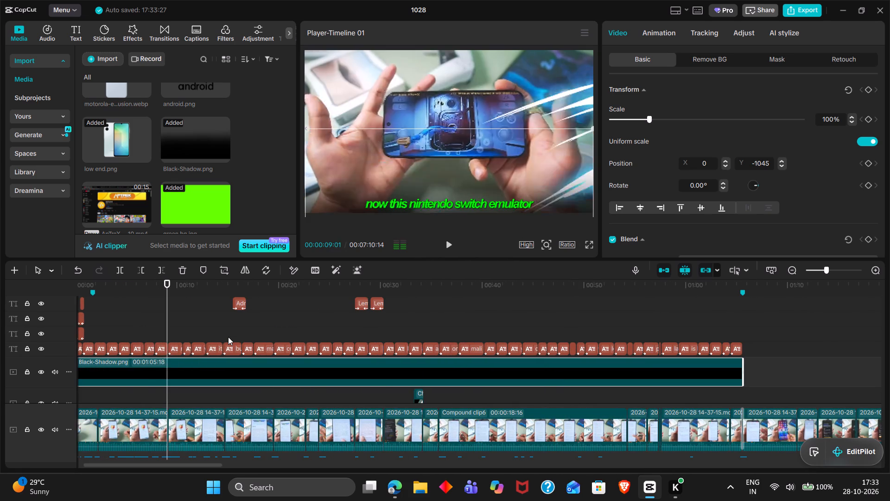
scroll(228, 337, "left", 1)
scroll(228, 337, "up", 2, "ctrl")
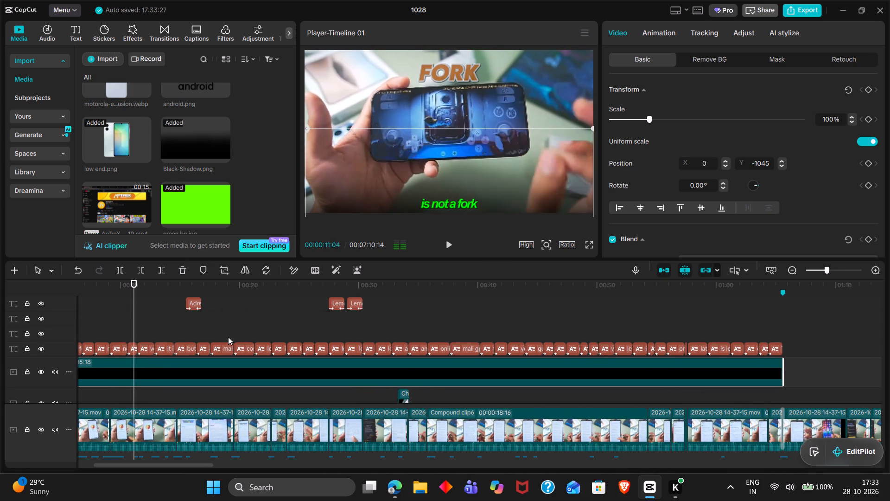
scroll(228, 337, "up", 1, "ctrl")
scroll(228, 337, "up", 1)
scroll(228, 337, "down", 1, "ctrl")
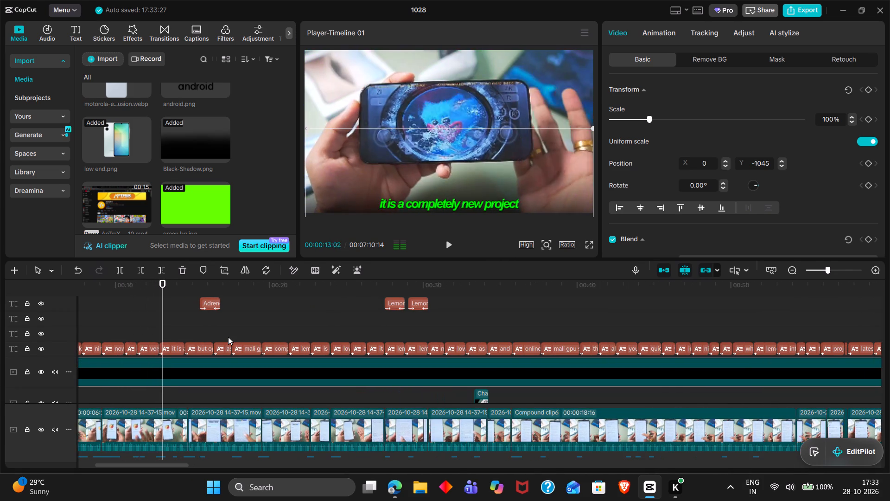
scroll(228, 337, "left", 1)
scroll(228, 337, "down", 2, "ctrl")
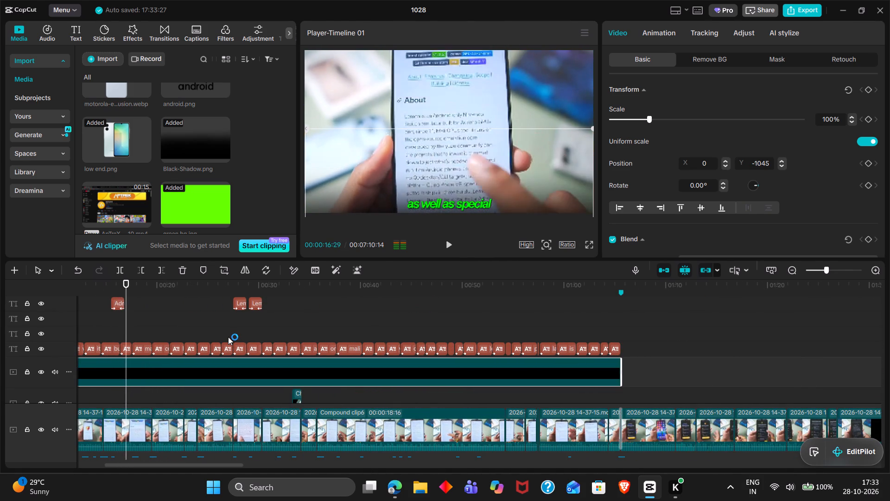
scroll(228, 337, "down", 2, "ctrl")
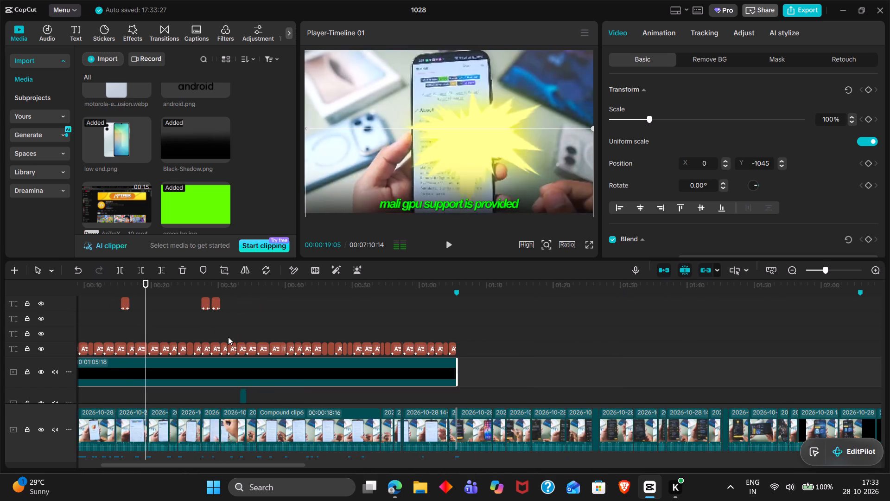
scroll(228, 337, "up", 1, "ctrl")
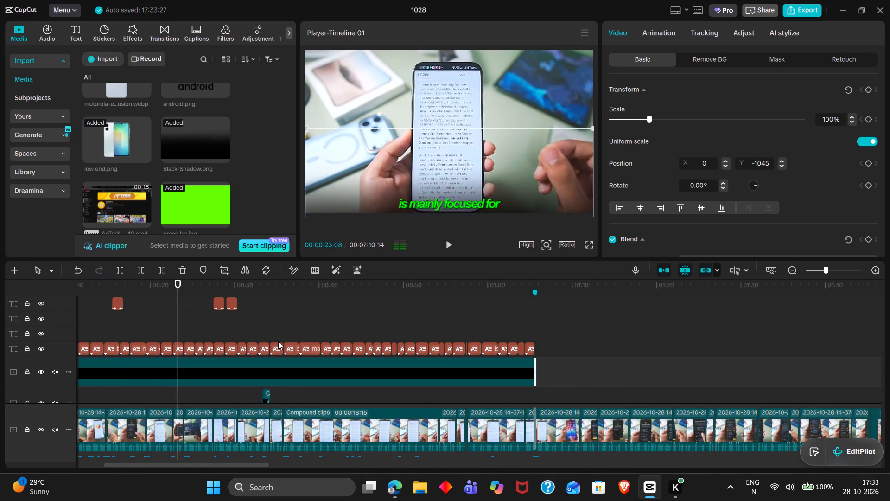
scroll(278, 341, "up", 3, "ctrl")
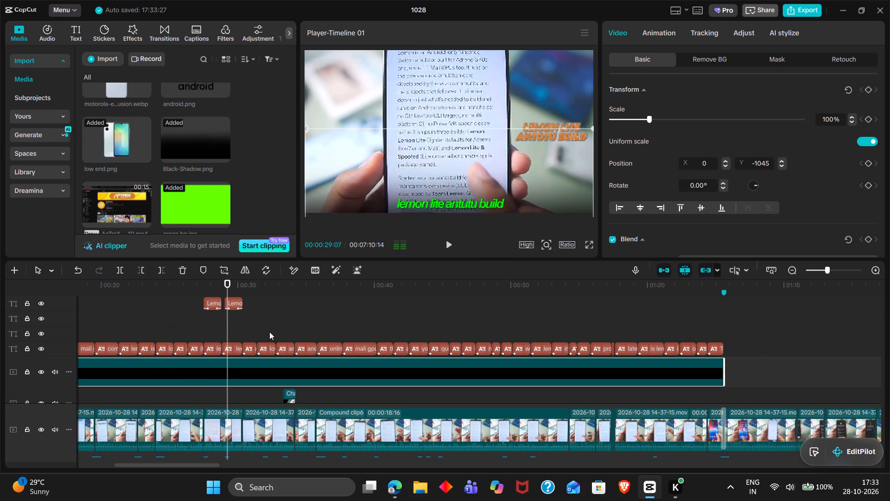
scroll(269, 332, "left", 1)
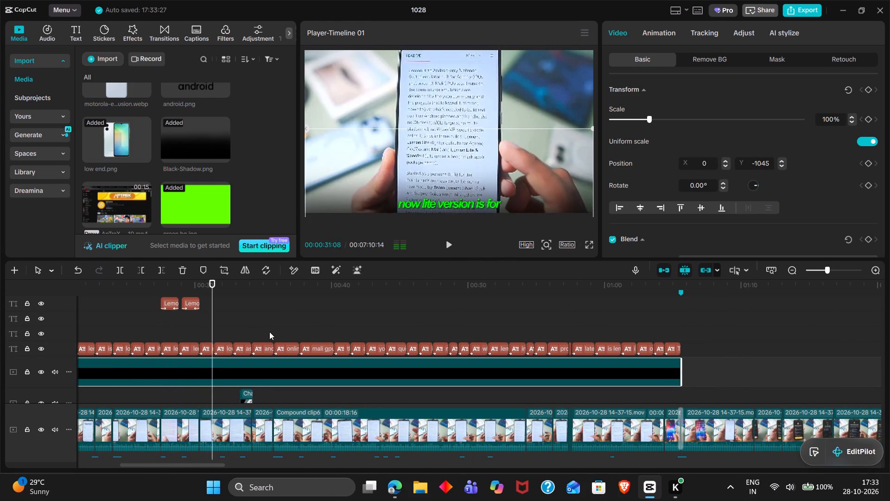
scroll(269, 332, "up", 3, "ctrl")
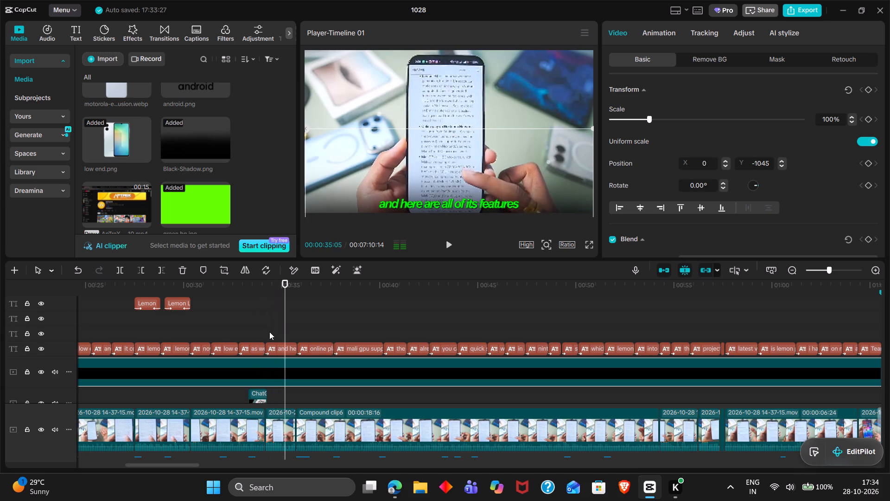
scroll(330, 357, "up", 1, "ctrl")
scroll(330, 357, "left", 1)
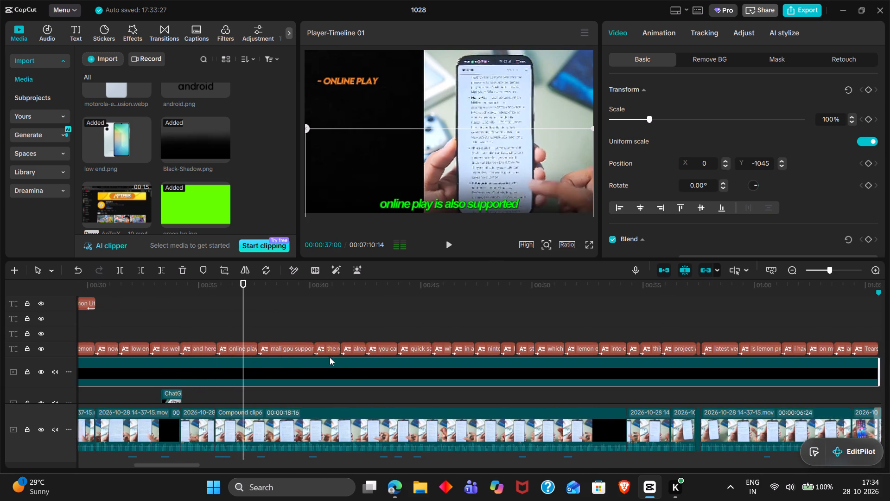
scroll(330, 357, "left", 2)
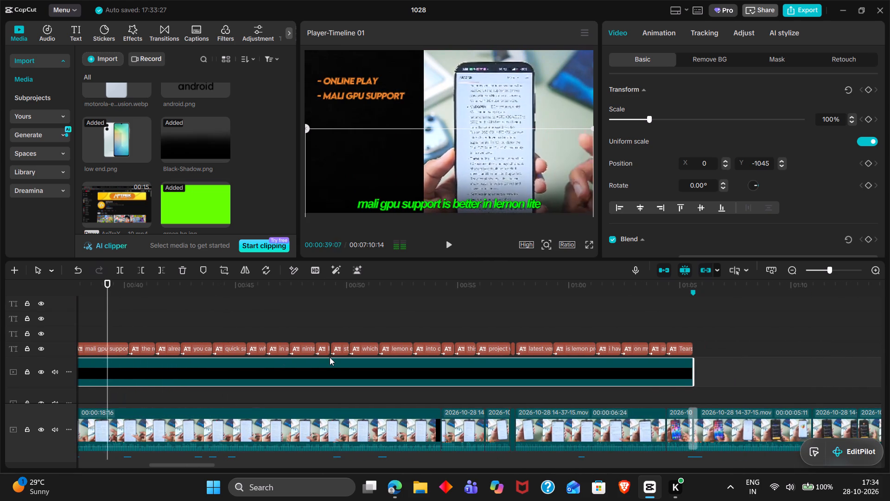
scroll(330, 357, "left", 1)
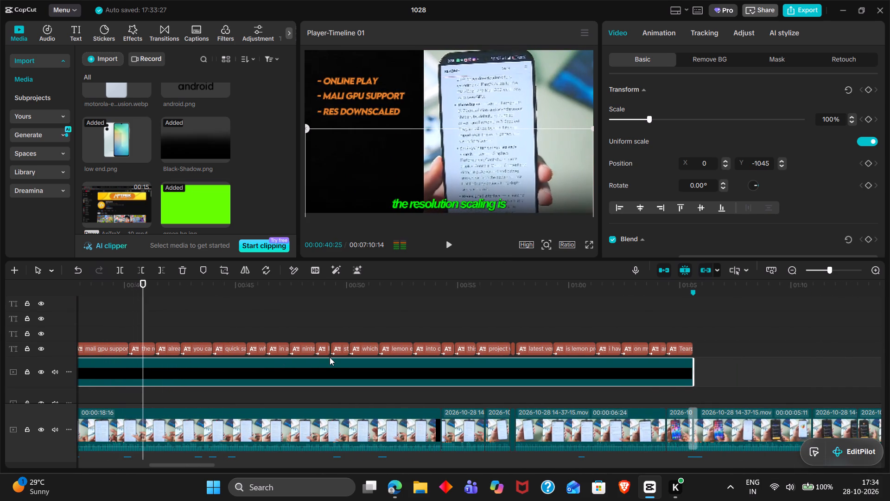
scroll(330, 357, "left", 3)
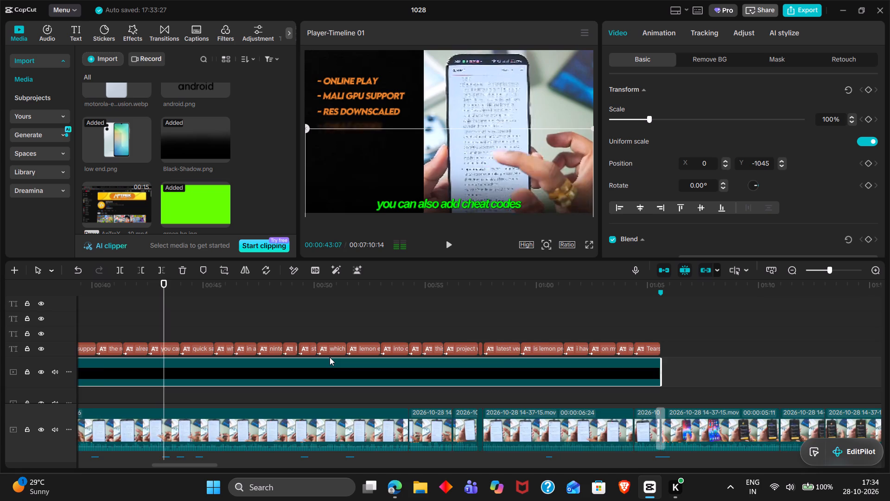
scroll(330, 357, "left", 1)
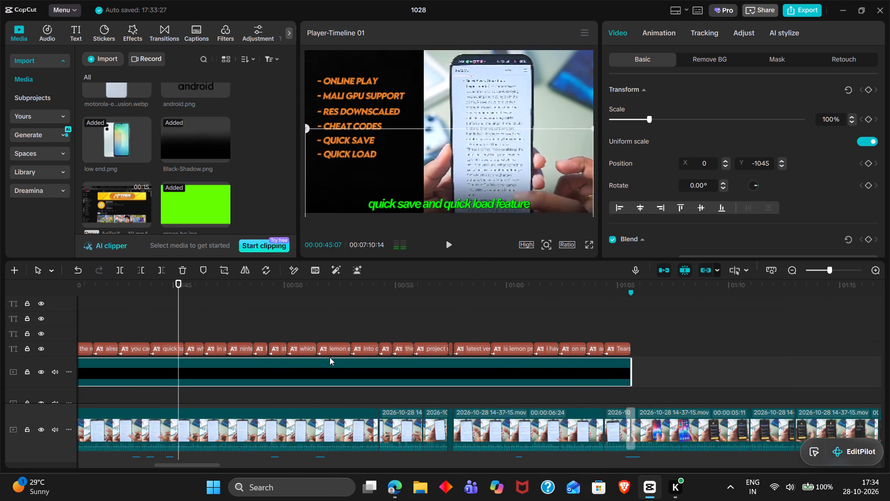
scroll(330, 357, "left", 1)
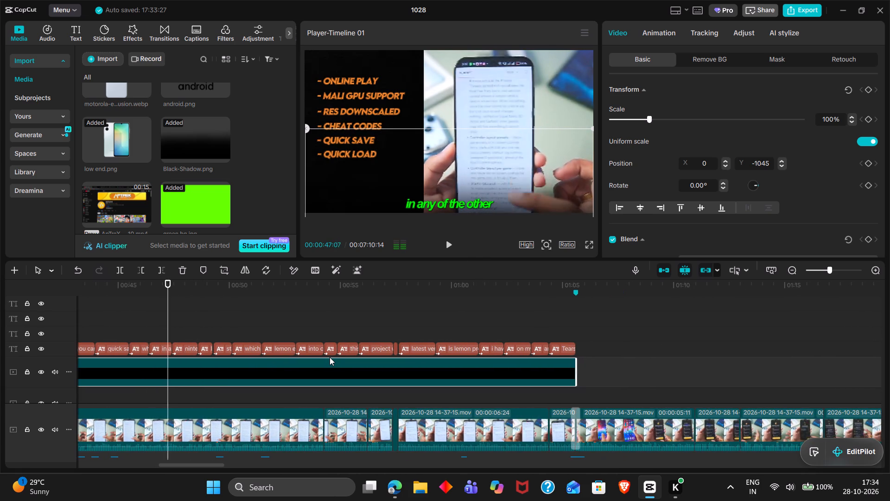
scroll(330, 357, "left", 1)
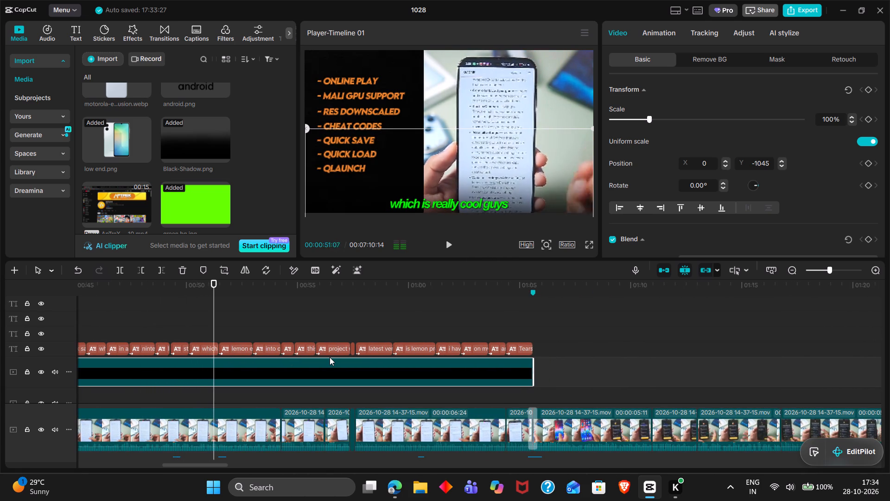
scroll(330, 357, "left", 1)
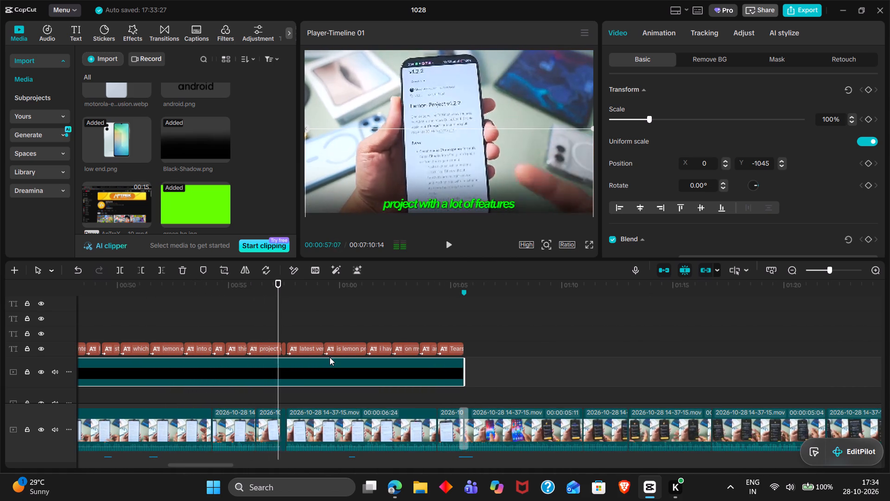
scroll(330, 357, "right", 1)
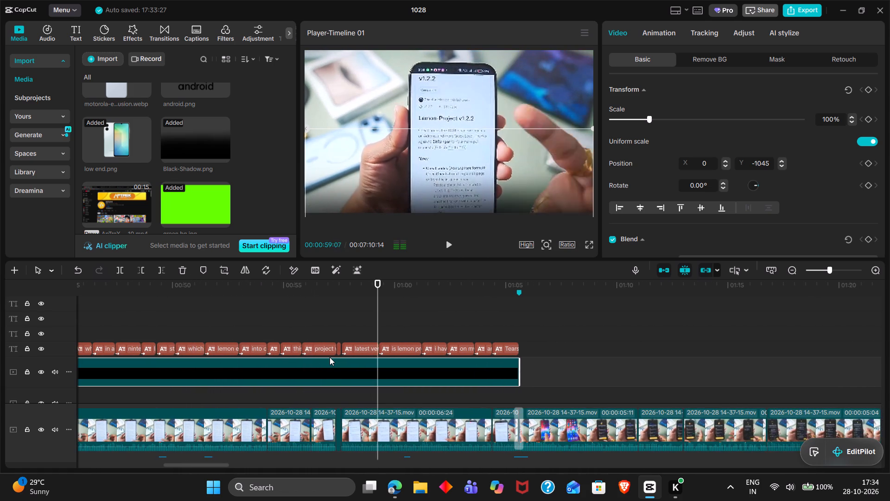
scroll(330, 357, "right", 1)
scroll(330, 357, "left", 2)
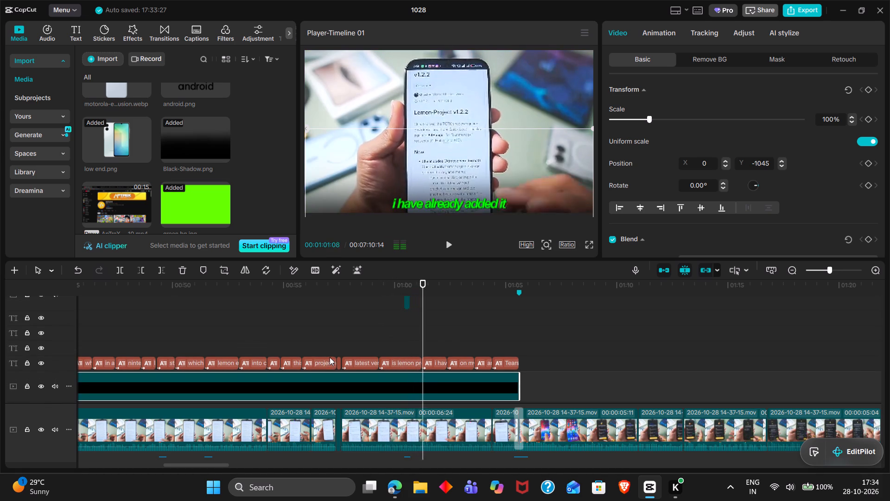
scroll(330, 357, "left", 3)
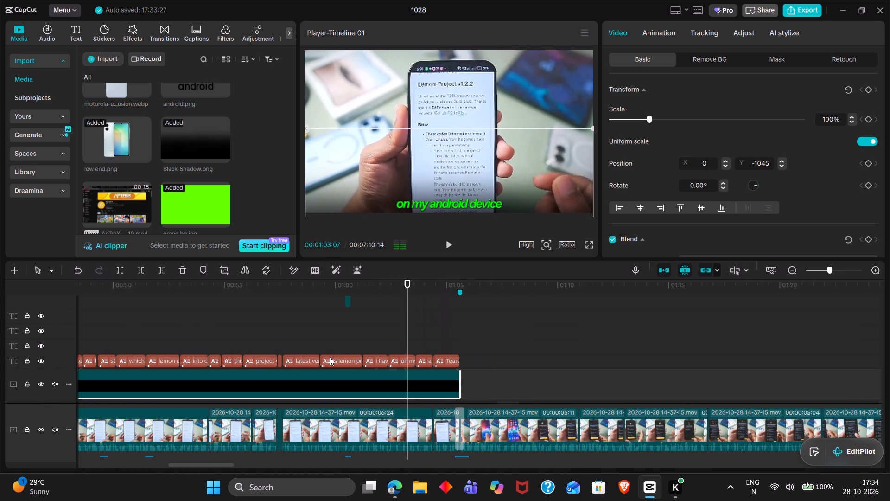
Review the end of the captioned section and the overlay and sound tracks lying beneath the captions.
scroll(330, 357, "left", 1)
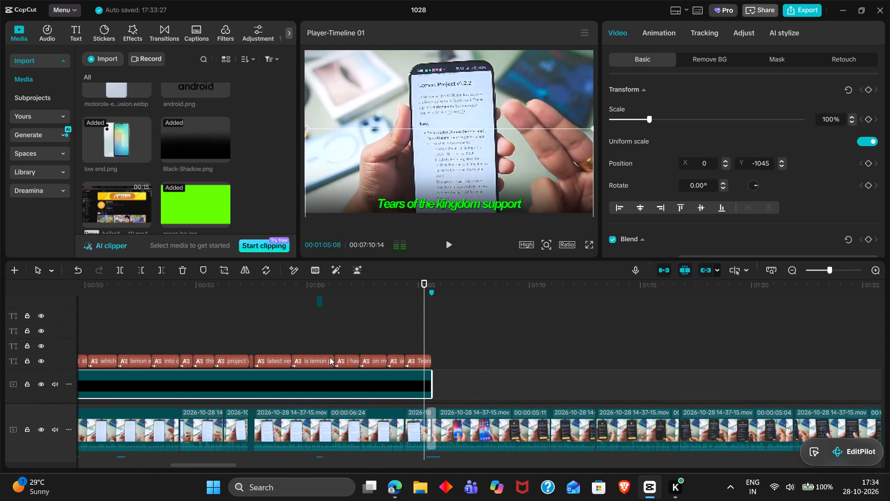
key("space")
scroll(330, 357, "right", 1)
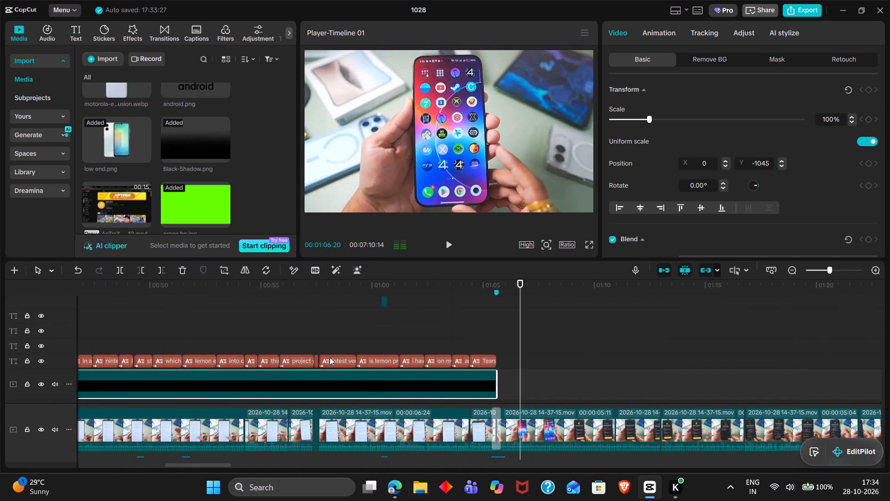
scroll(330, 357, "right", 1)
scroll(330, 357, "up", 1)
scroll(330, 357, "left", 1)
scroll(330, 357, "down", 1)
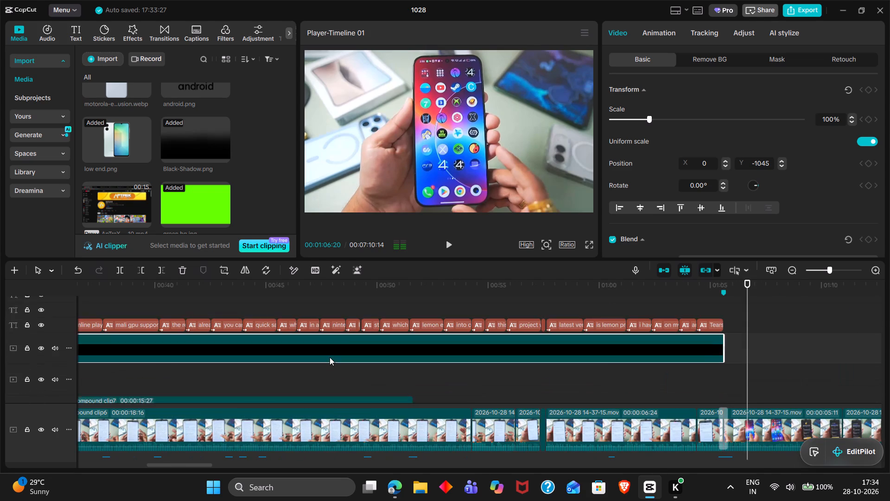
scroll(330, 357, "down", 1)
scroll(330, 357, "right", 1)
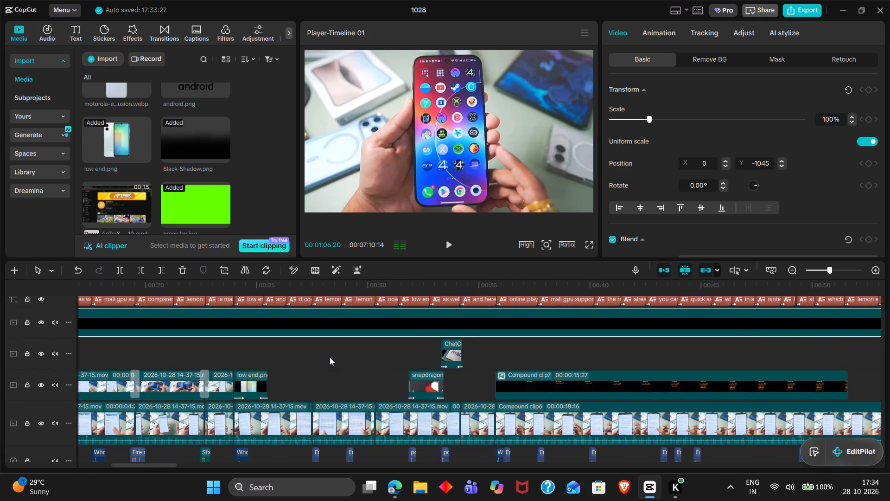
scroll(330, 357, "right", 1)
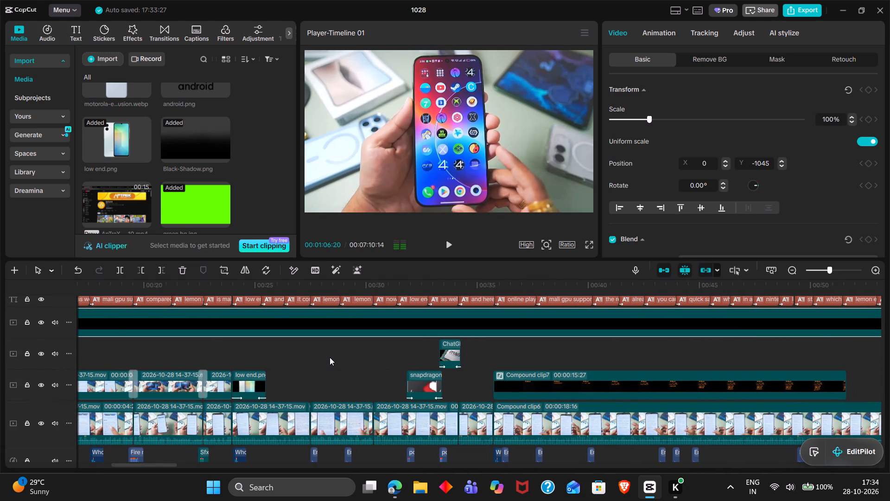
scroll(330, 357, "right", 1)
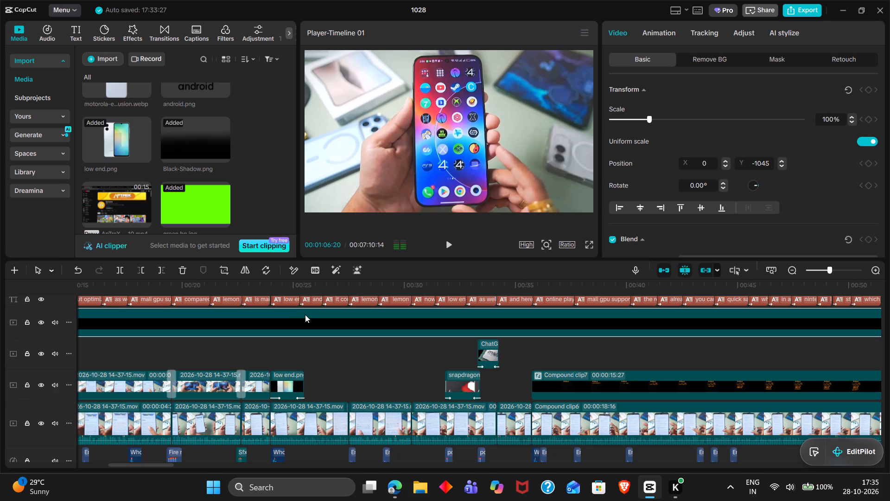
Play selected parts of the captioned section from about 00:00:32 through the glitch transition to check captions, shadow and overlays together.
left_click(356, 382)
left_click_drag(356, 382, 458, 376)
scroll(458, 376, "left", 1)
scroll(483, 364, "right", 1)
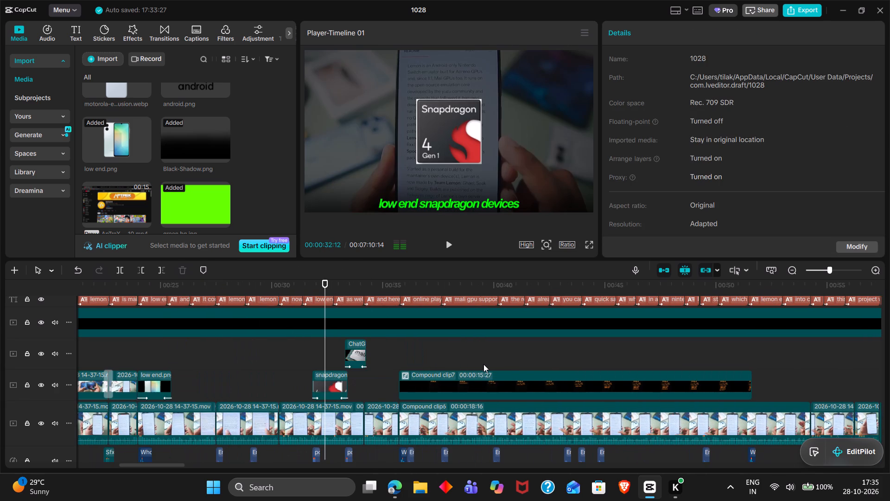
key("space")
scroll(483, 364, "left", 2)
left_click(529, 353)
left_click_drag(529, 353, 544, 353)
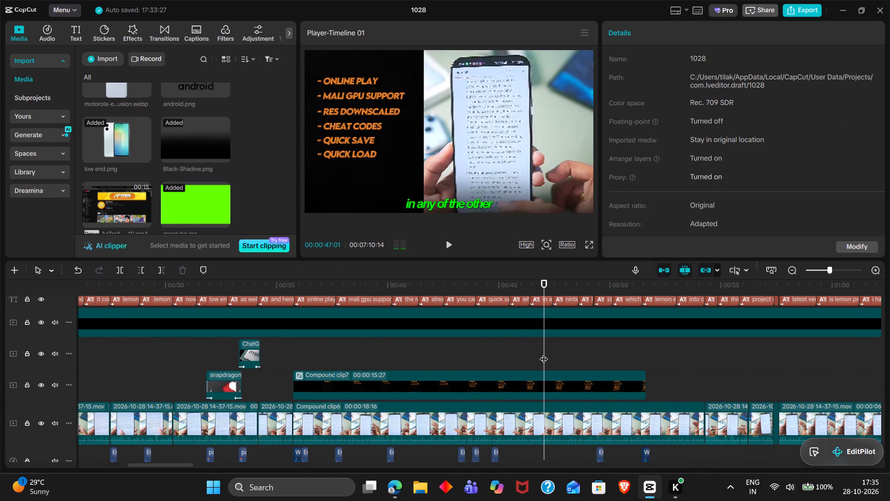
key("space")
key("space")
scroll(544, 353, "left", 2)
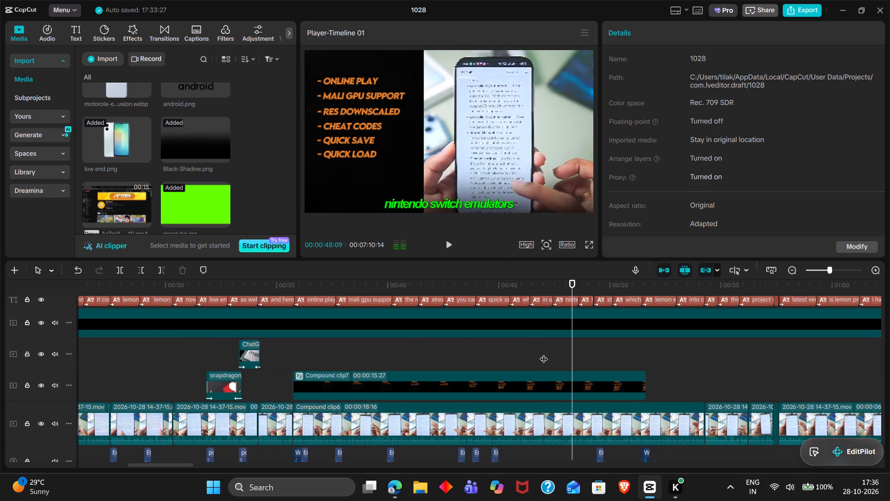
scroll(544, 353, "left", 1)
scroll(544, 353, "down", 2, "ctrl")
scroll(544, 353, "left", 1)
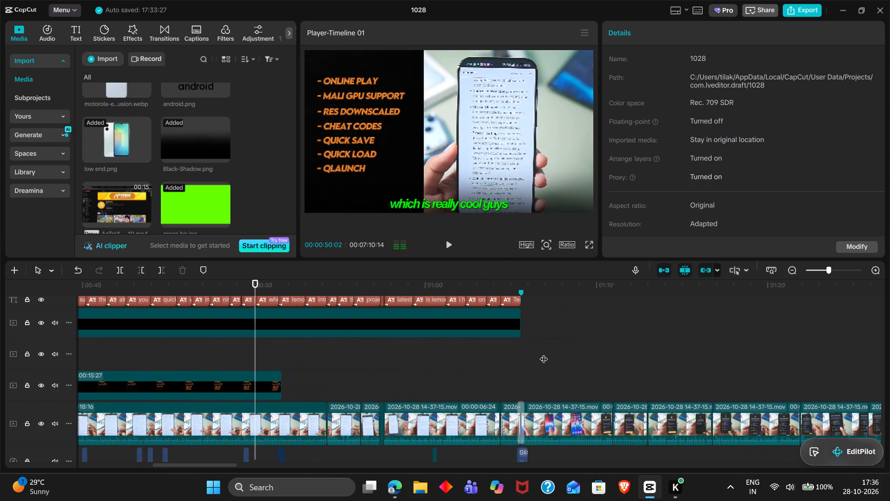
scroll(544, 353, "up", 2, "ctrl")
scroll(544, 353, "left", 1)
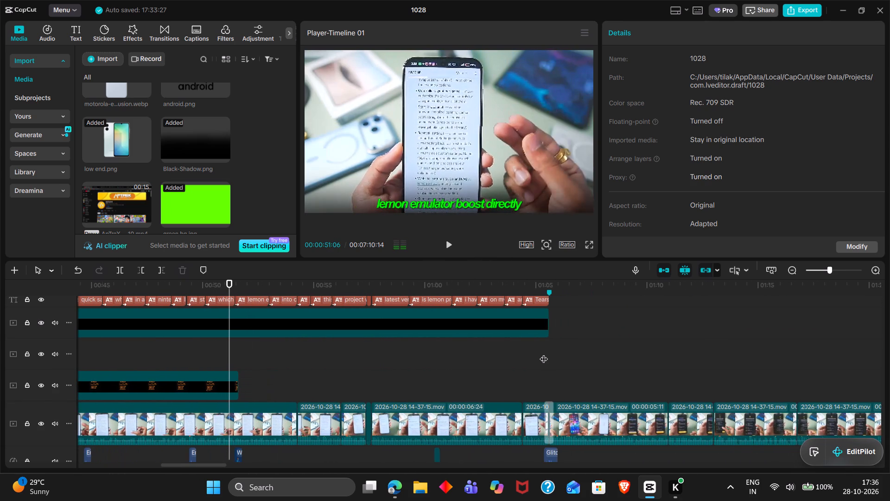
scroll(544, 353, "right", 1)
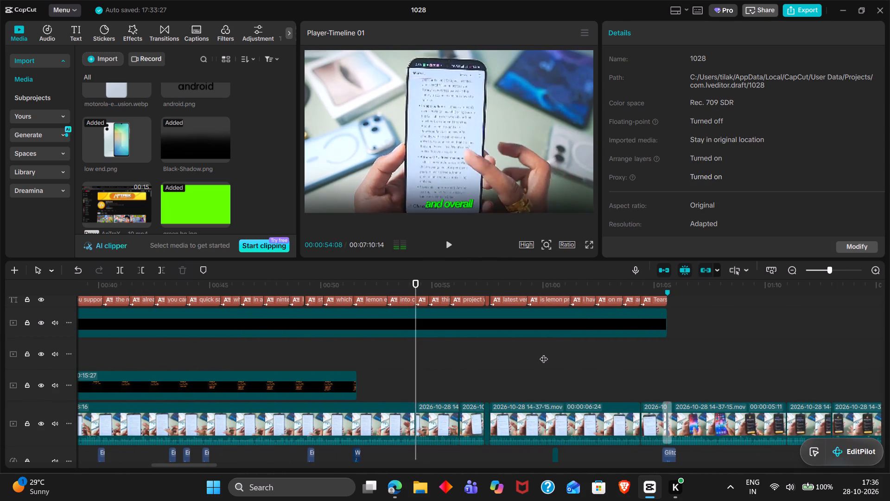
scroll(544, 353, "right", 1)
scroll(544, 353, "left", 1)
left_click(528, 355)
left_click_drag(528, 355, 541, 360)
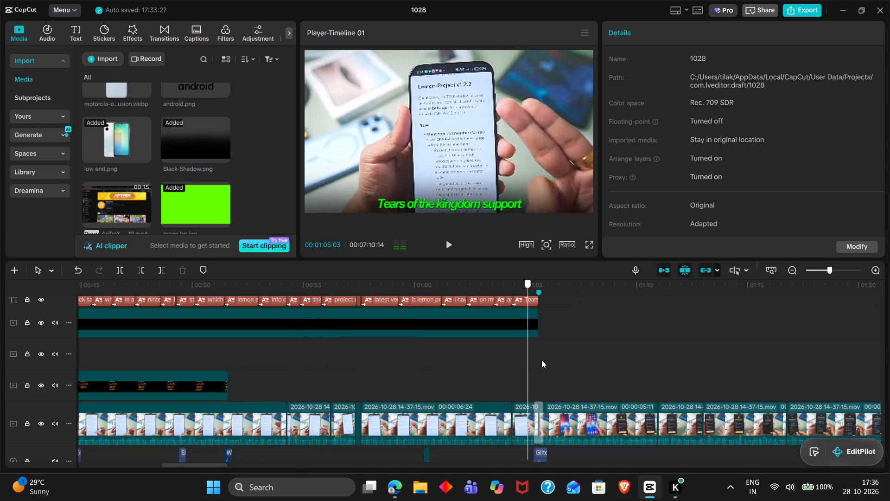
left_click_drag(541, 360, 538, 360)
key("space")
key("space")
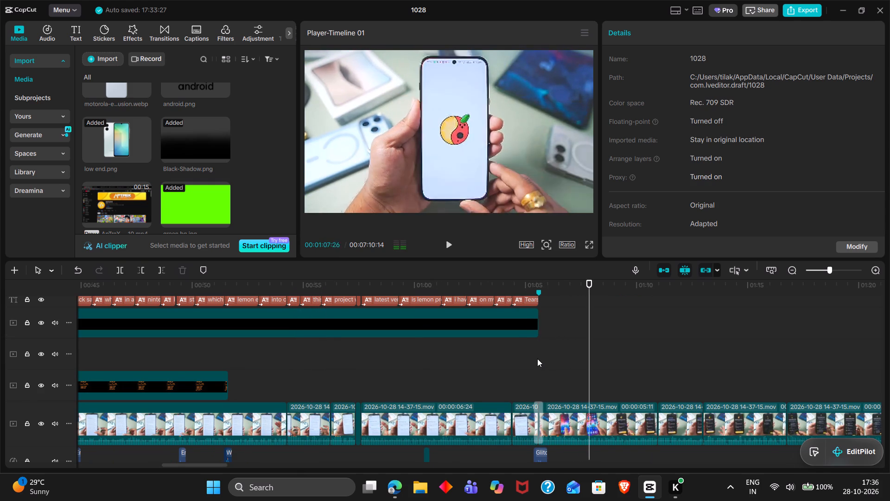
triple_click(537, 359)
scroll(537, 359, "left", 1)
scroll(537, 359, "up", 1)
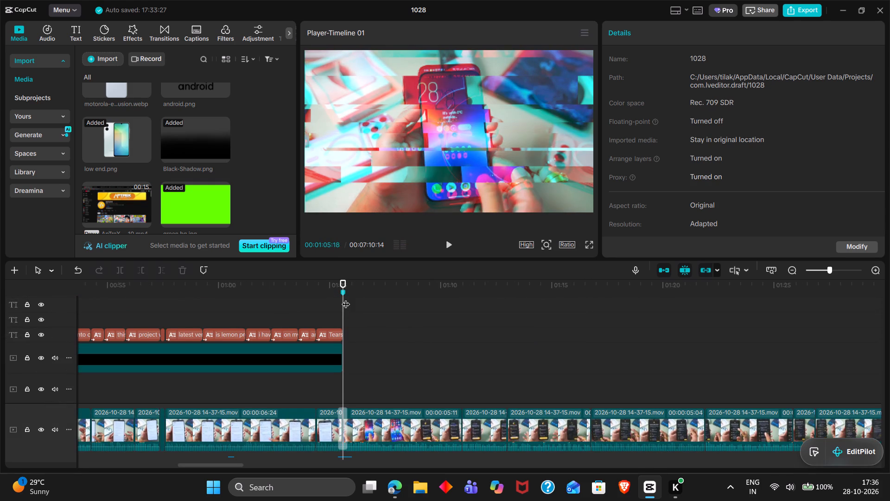
Skim the footage after the captions, stopping at 00:02:03:23 on the shot of the Poppy Playtime game in the library.
double_click(350, 281)
scroll(400, 357, "left", 1)
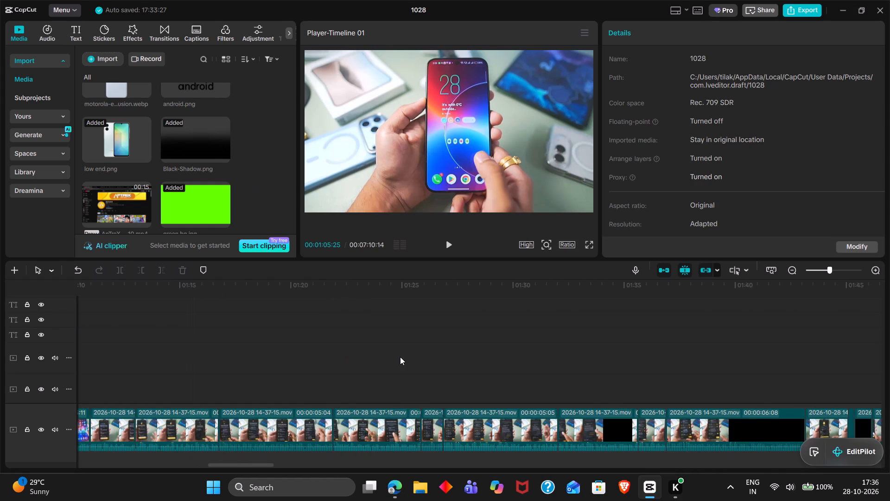
left_click(400, 357)
left_click_drag(400, 357, 433, 365)
key("space")
scroll(433, 365, "left", 1)
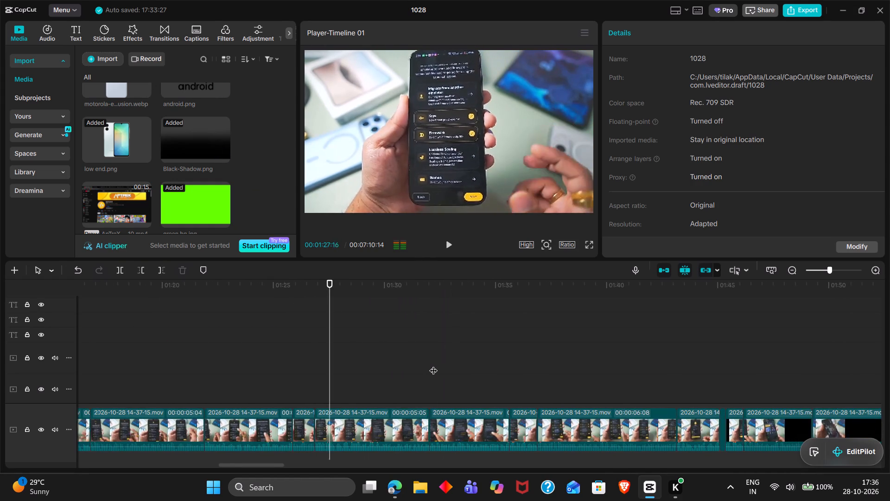
scroll(433, 365, "left", 2)
key("space")
scroll(433, 365, "left", 1)
key("space")
scroll(433, 365, "left", 1)
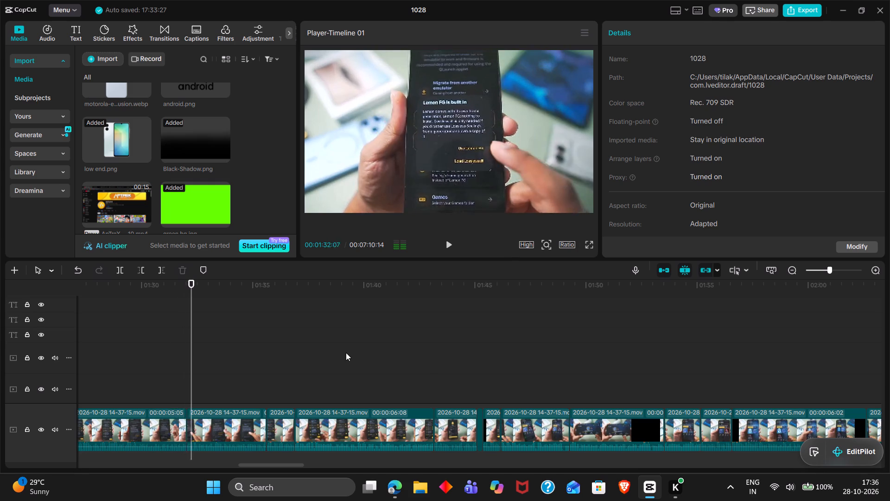
left_click(346, 353)
left_click_drag(346, 353, 423, 369)
key("space")
scroll(423, 369, "left", 1)
left_click(423, 369)
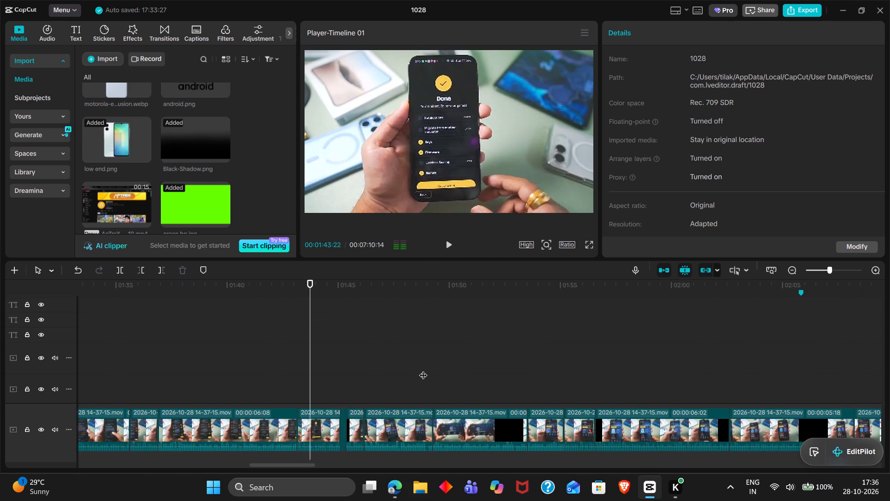
left_click_drag(423, 369, 499, 382)
key("space")
scroll(499, 382, "left", 1)
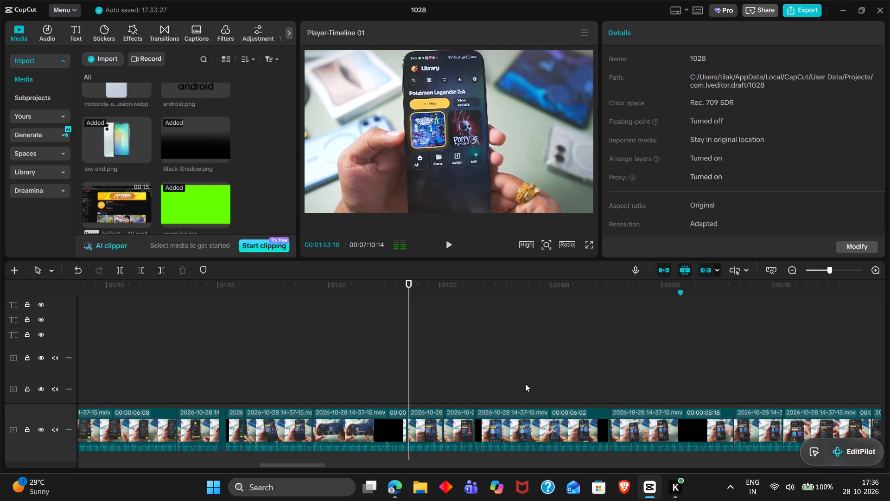
left_click(525, 384)
left_click_drag(525, 384, 566, 389)
key("space")
scroll(566, 389, "left", 1)
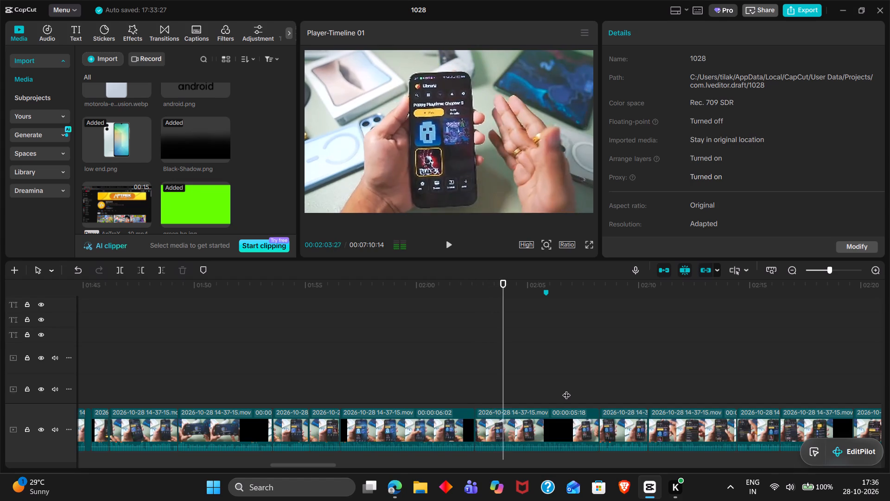
scroll(566, 389, "left", 1)
key("space")
left_click(454, 377)
left_click_drag(454, 377, 441, 375)
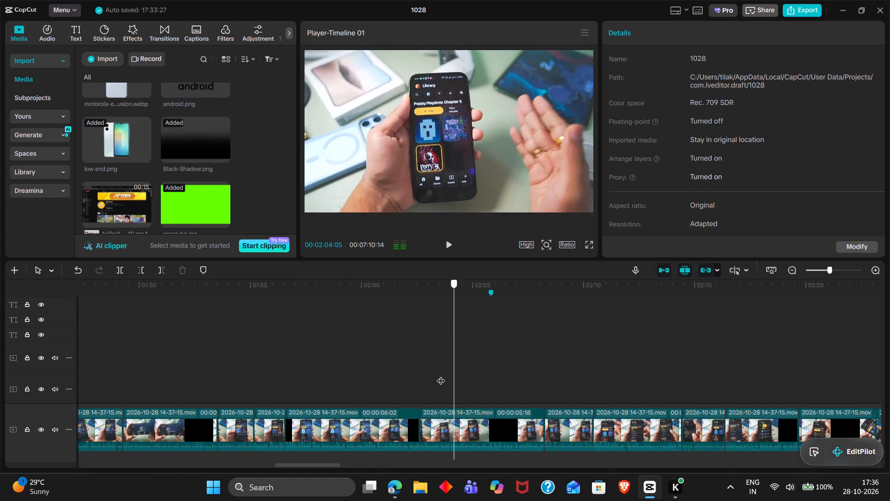
left_click_drag(441, 375, 439, 374)
key("space")
key("space")
key("space")
key("space")
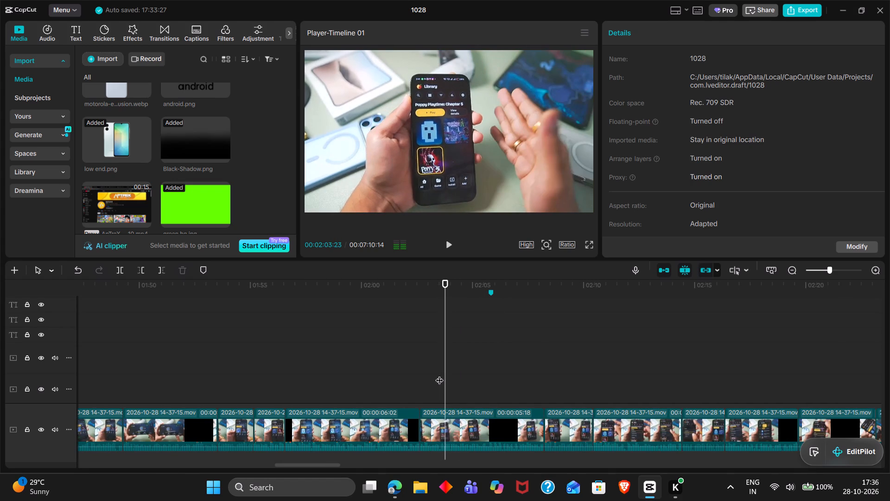
Search the stock library for "like and subscribe" and place the green-screen Like Subscribe Bell button clip at 00:02:03:23 above the main video.
double_click(68, 27)
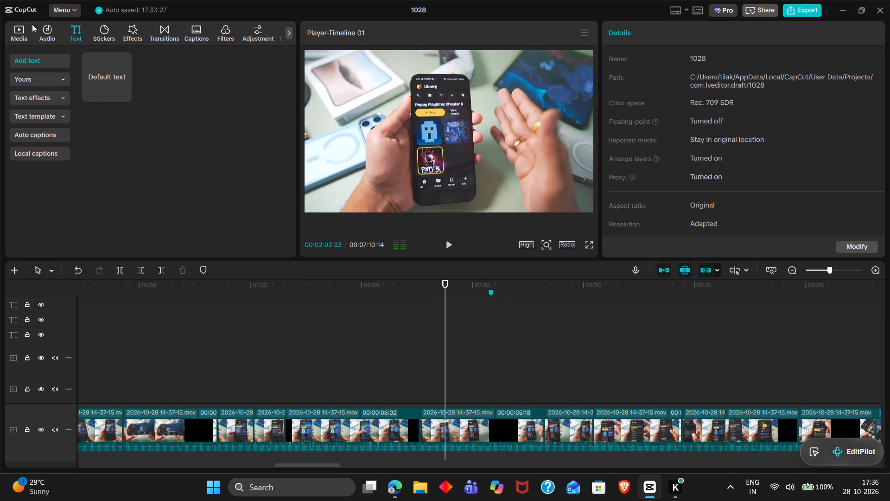
double_click(13, 26)
double_click(38, 178)
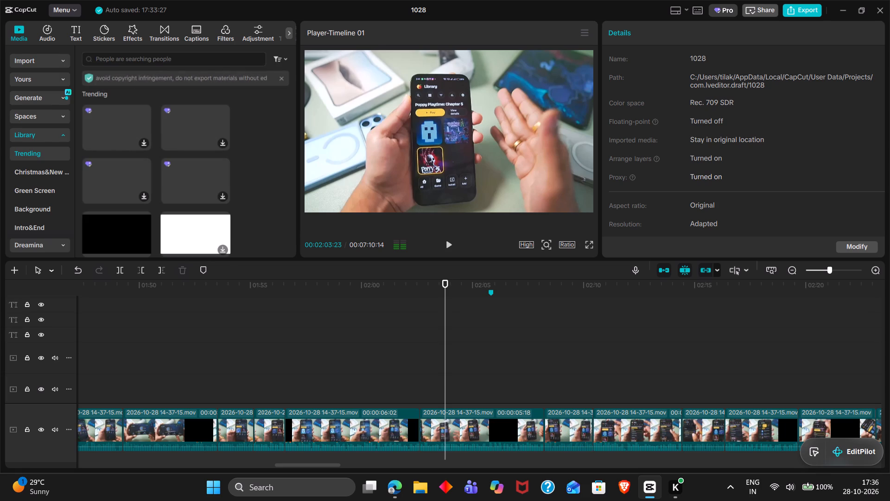
left_click(146, 54)
type("like and")
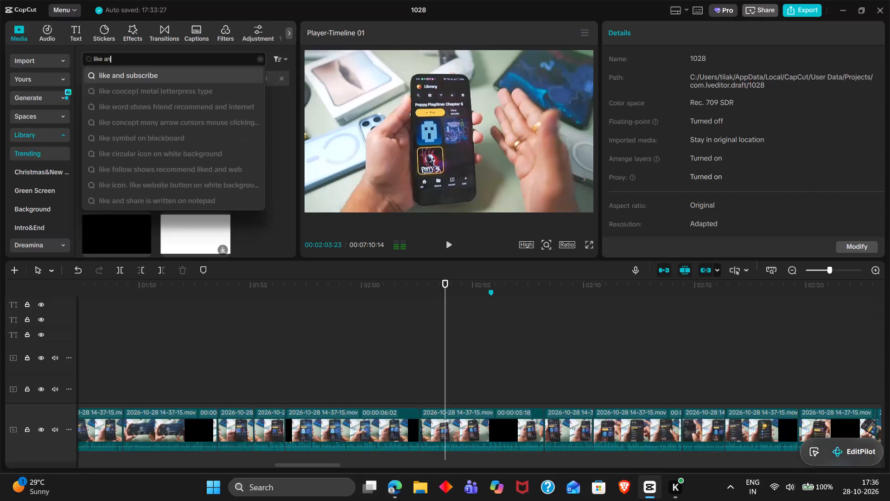
key("space")
left_click(147, 71)
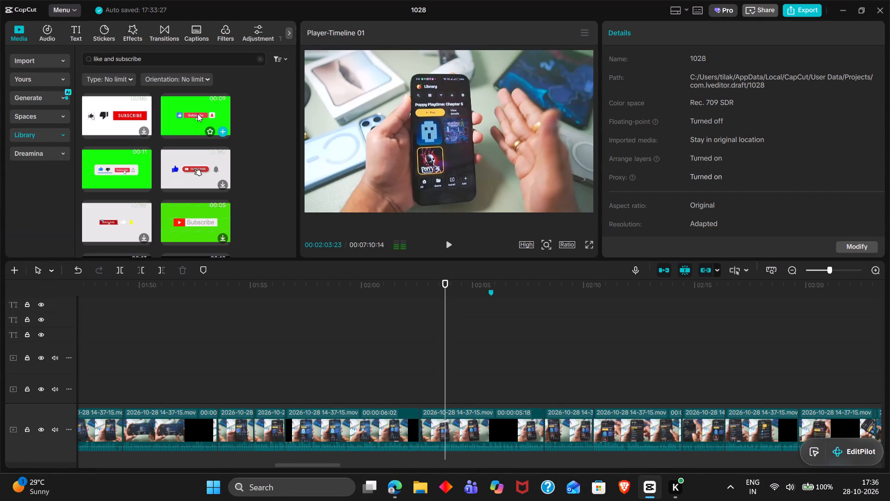
left_click_drag(197, 115, 464, 384)
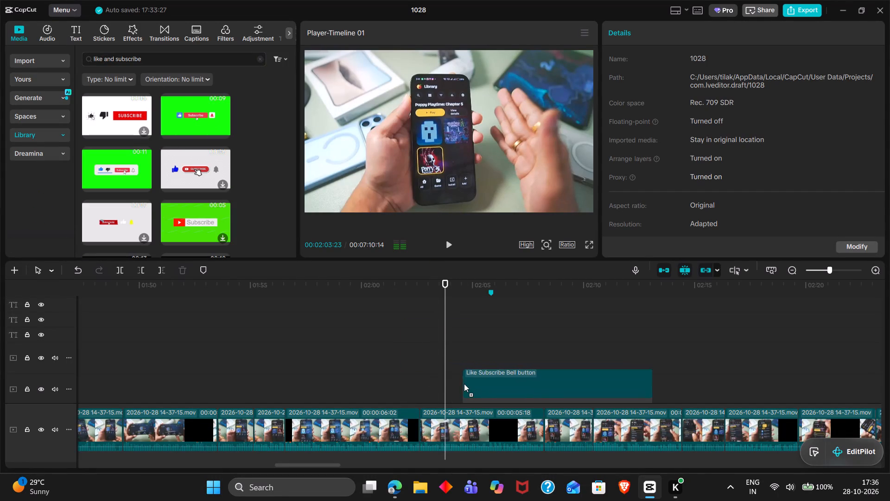
left_click_drag(464, 384, 445, 386)
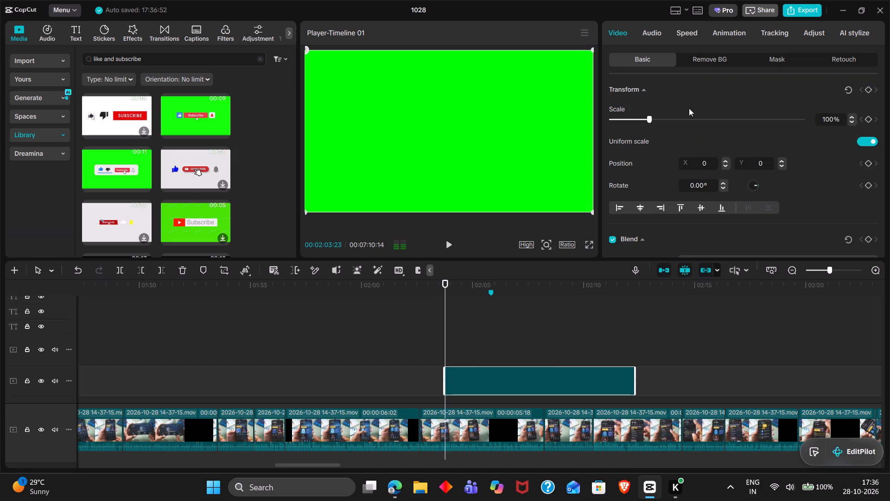
Key out the green background of the Like Subscribe Bell button clip with Chroma key, intensity 33 and edge clean-up 22.
left_click(710, 57)
scroll(673, 134, "down", 1)
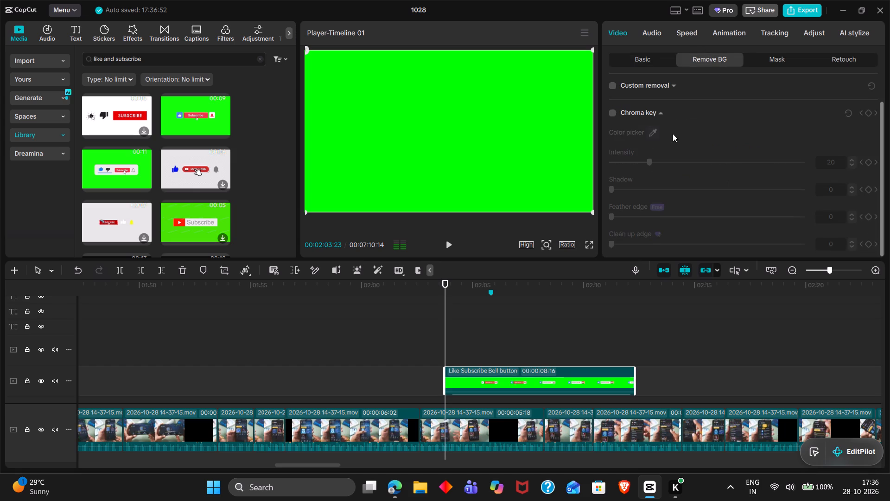
left_click(610, 113)
left_click(547, 162)
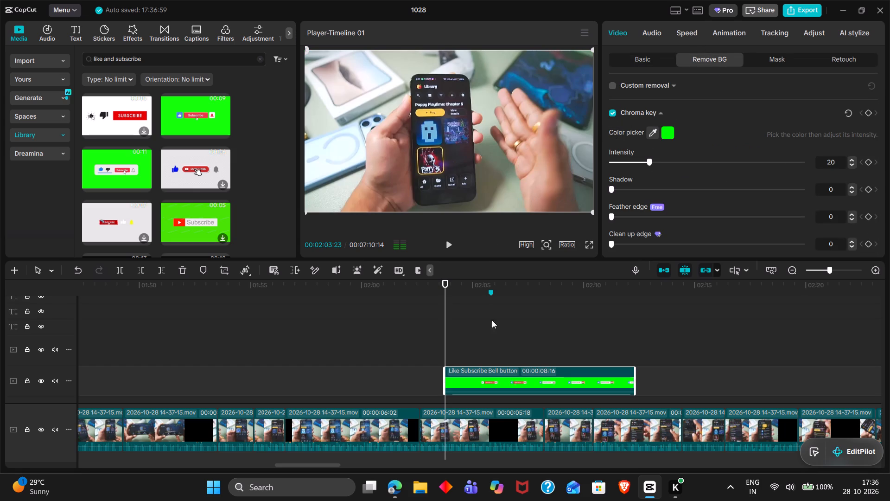
left_click(520, 293)
scroll(657, 203, "right", 1)
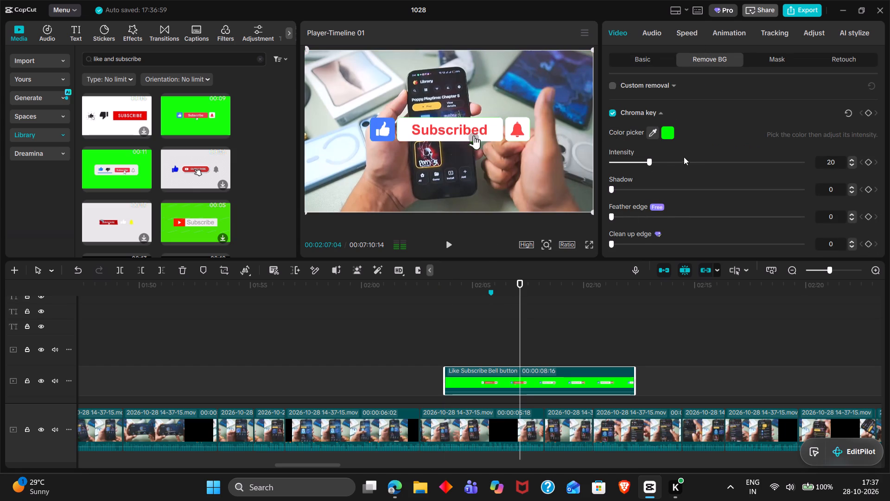
left_click(674, 156)
left_click(645, 242)
left_click_drag(645, 242, 653, 243)
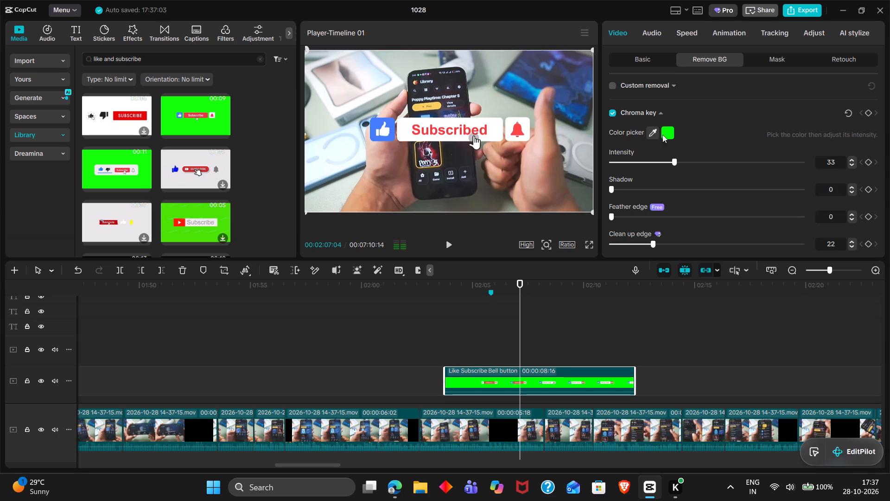
Speed up the Like Subscribe Bell button clip to 2.0x and return the playhead to near its start.
double_click(673, 29)
left_click_drag(697, 111, 708, 112)
triple_click(691, 107)
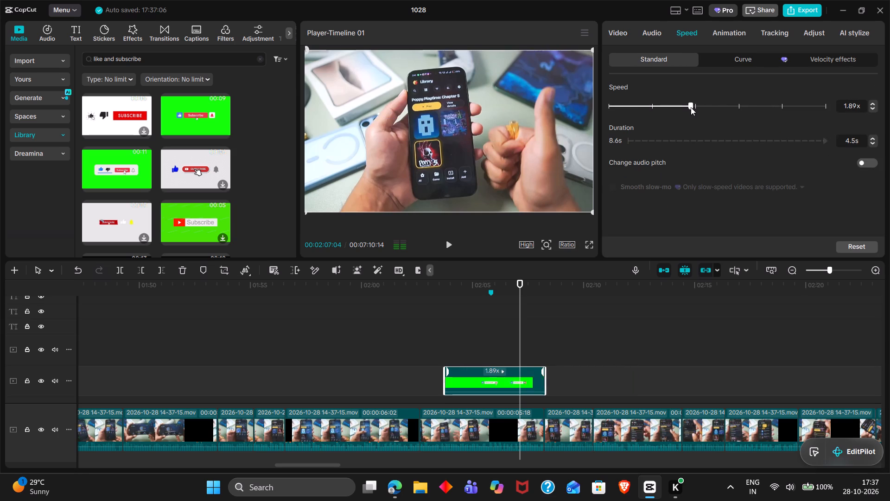
triple_click(450, 328)
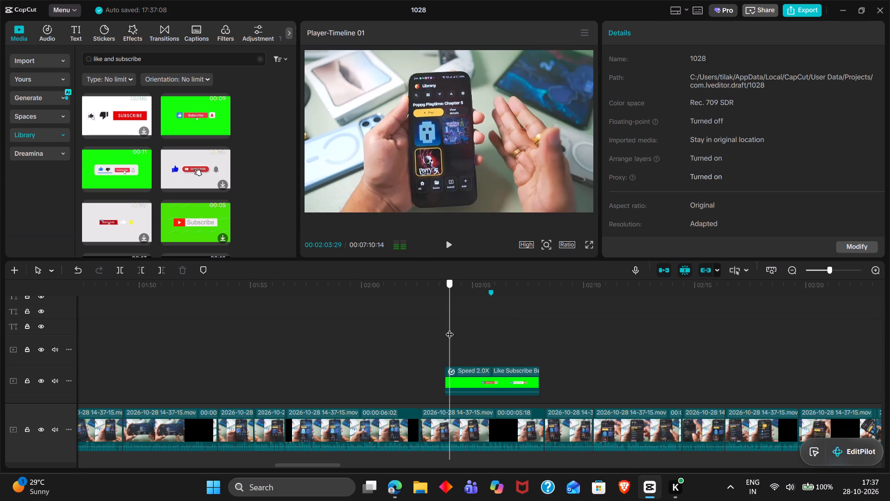
Shift the Like Subscribe Bell button clip later so it starts around 00:02:05:10, playing it back to match the hand gestures.
left_click(467, 380)
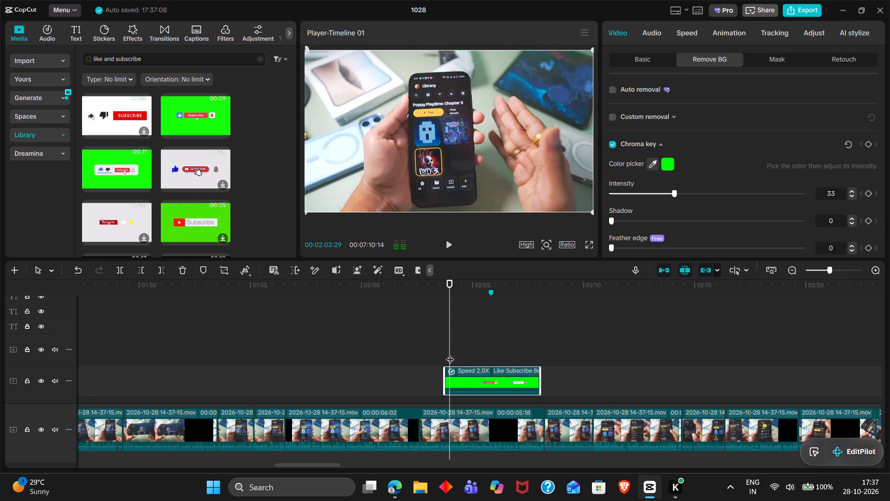
double_click(445, 349)
key("space")
key("space")
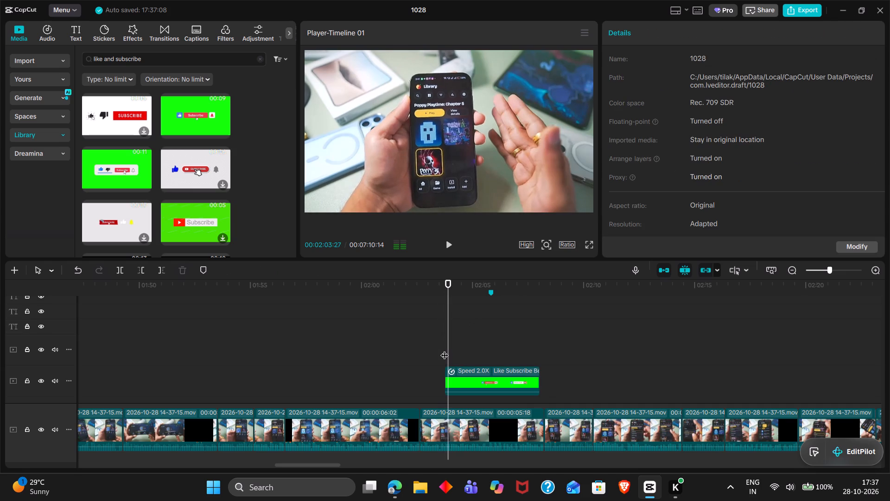
double_click(445, 349)
key("space")
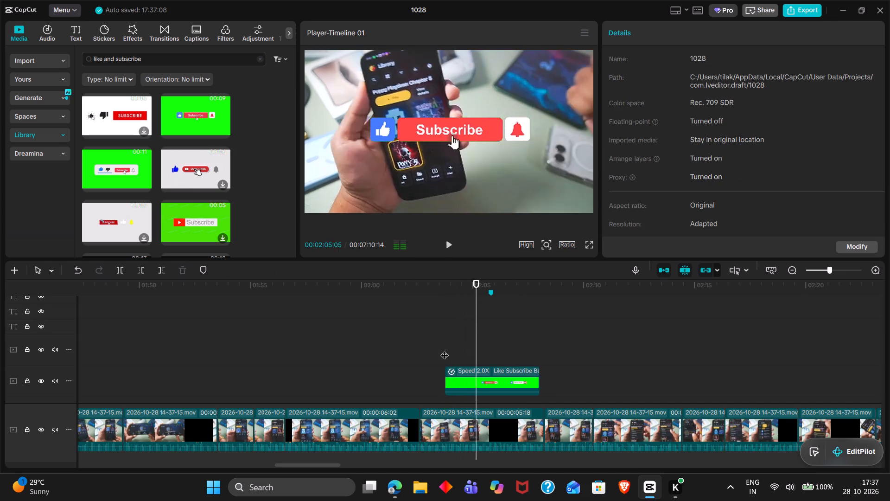
key("space")
left_click_drag(477, 383, 495, 384)
double_click(461, 356)
key("space")
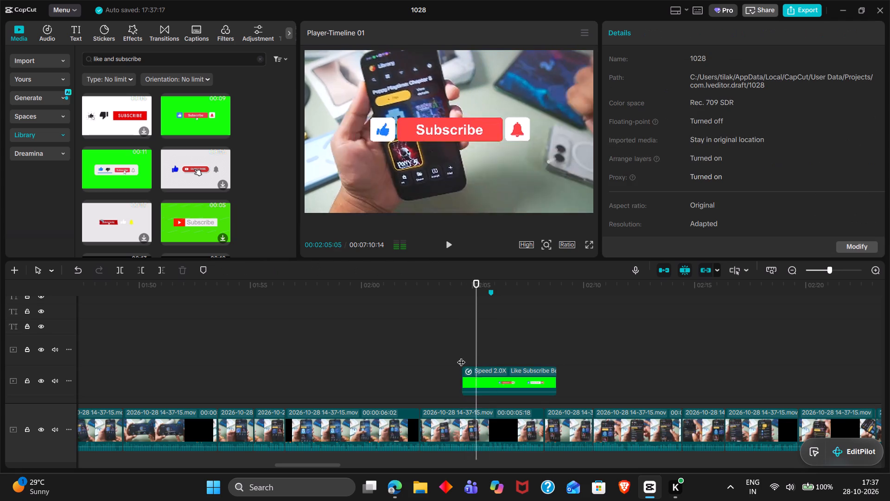
key("space")
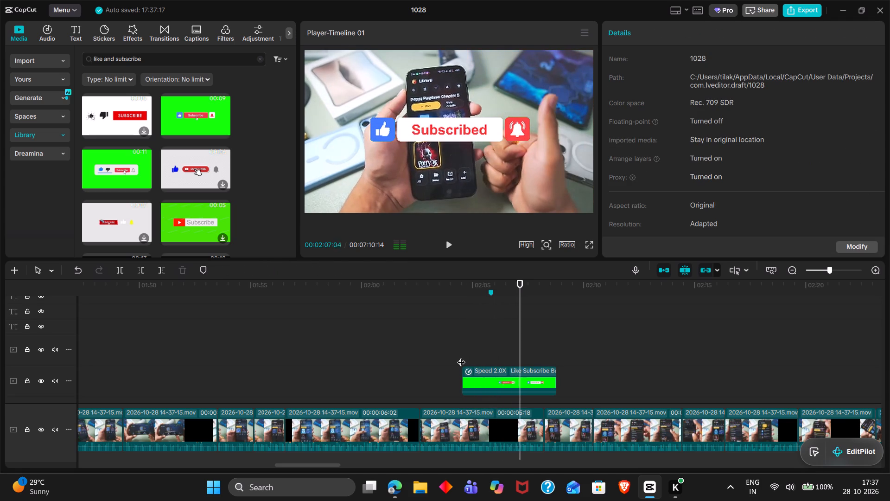
left_click_drag(493, 373, 510, 377)
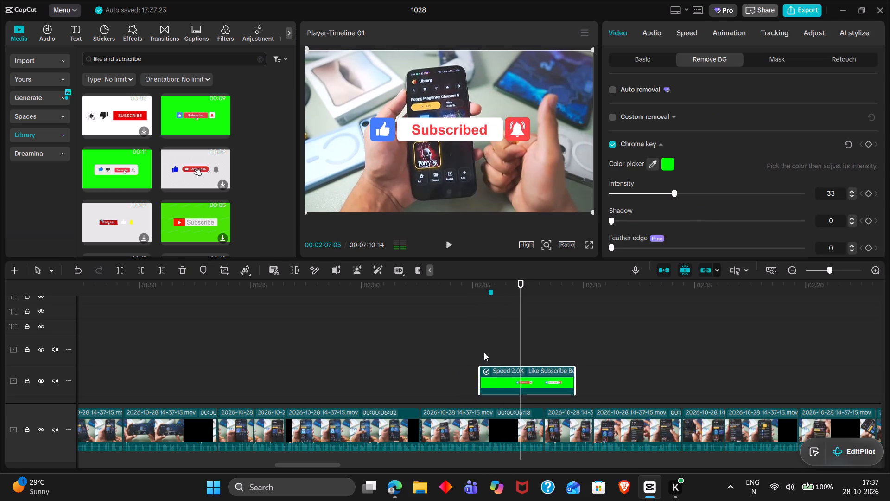
triple_click(484, 352)
key("space")
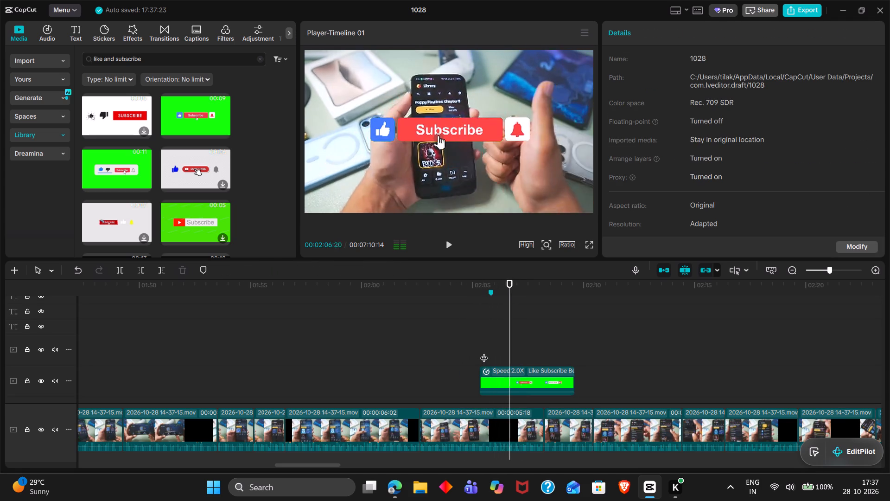
key("space")
triple_click(484, 352)
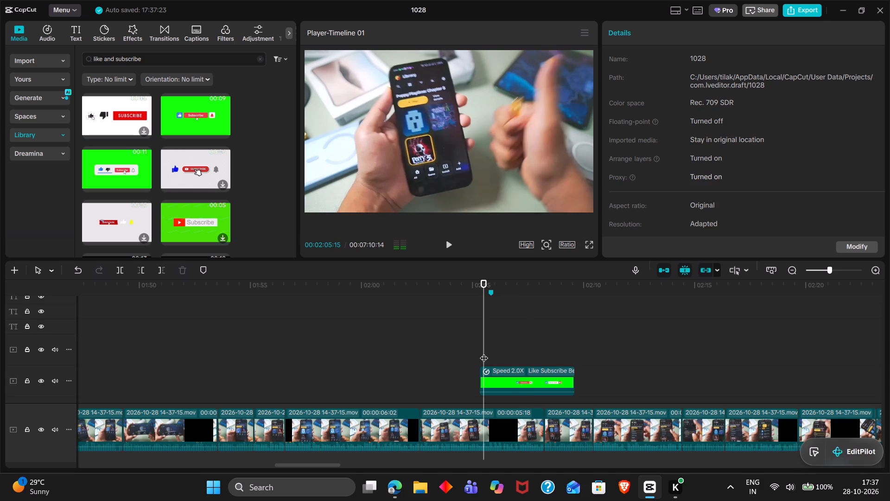
Add a Blend keyframe at 00:02:05:10 to the main video clip beneath the start of the subscribe animation.
left_click(484, 352)
left_click(498, 447)
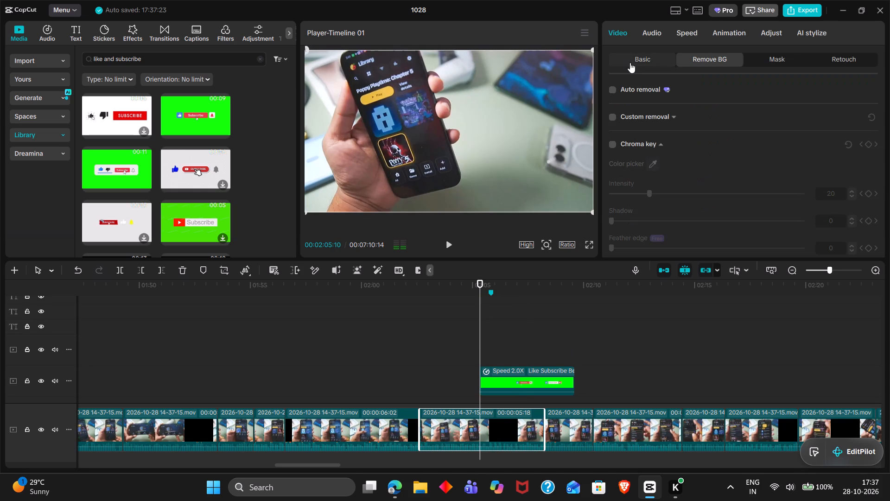
left_click(626, 60)
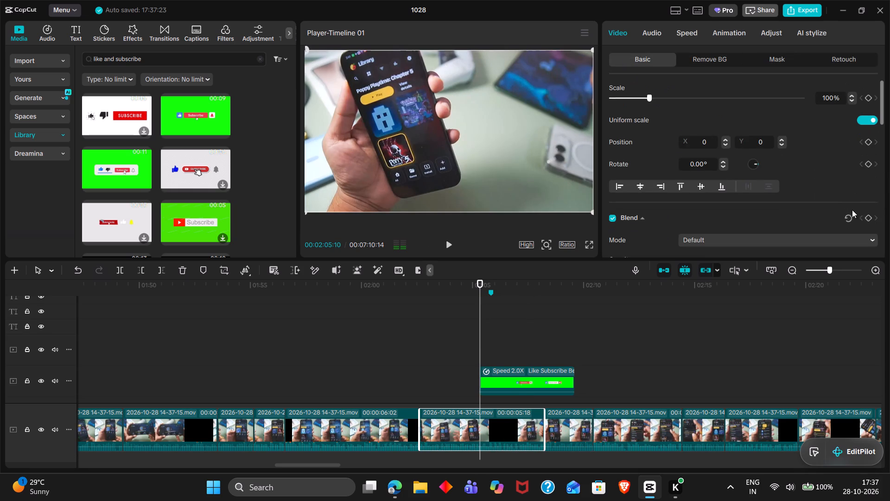
left_click(871, 220)
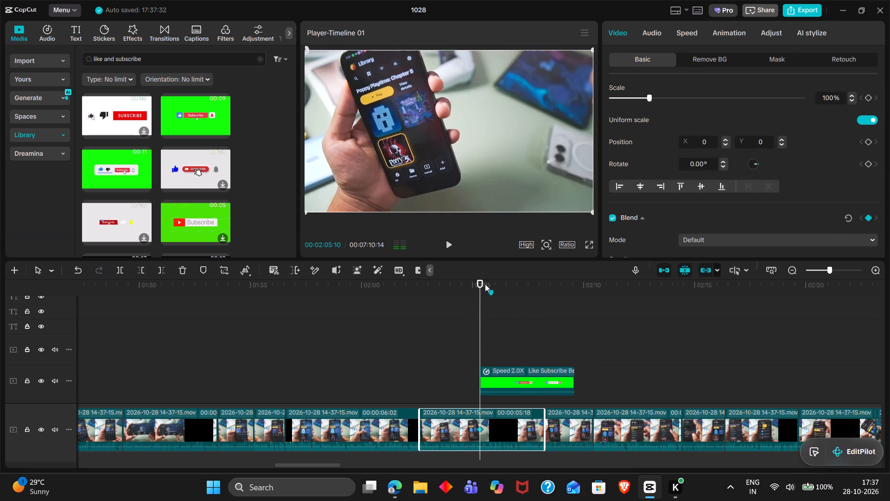
Lower the same main clip's opacity to 40% at 00:02:05:14 and play through the darkened subscribe section.
triple_click(485, 283)
left_click(485, 283)
scroll(540, 366, "up", 10, "ctrl")
scroll(540, 366, "down", 3)
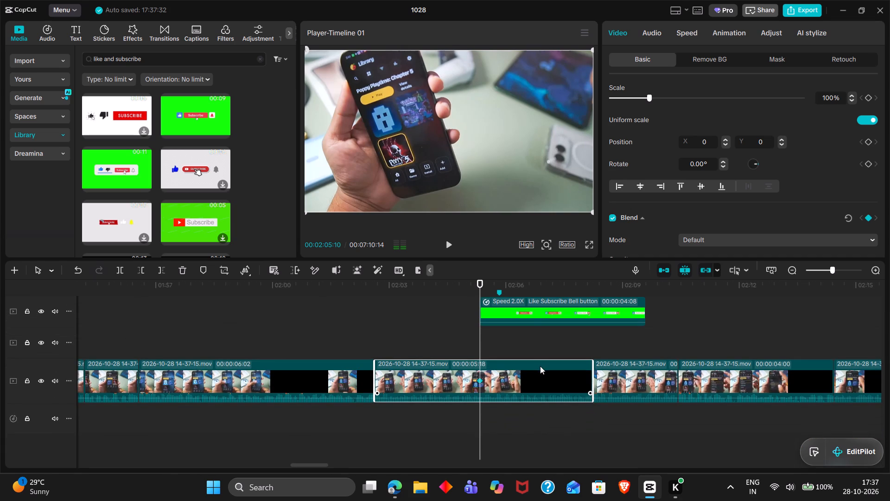
scroll(540, 366, "down", 1)
triple_click(485, 283)
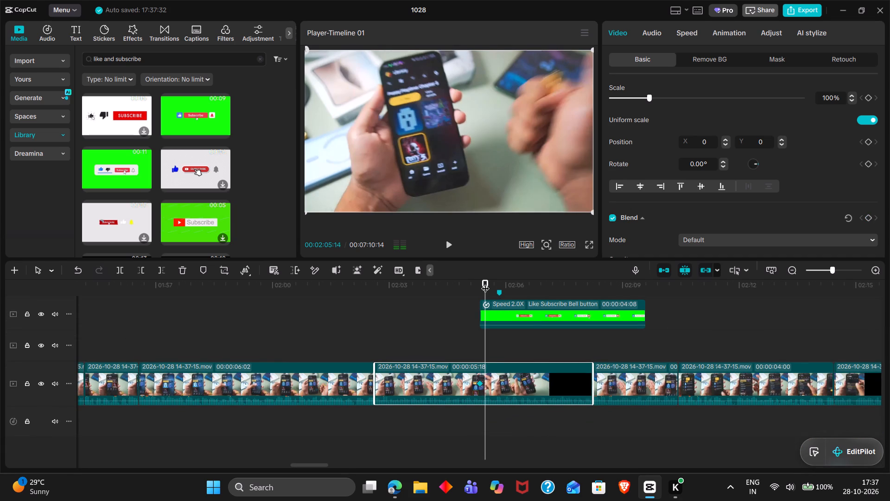
scroll(740, 183, "down", 1)
left_click(717, 189)
left_click_drag(717, 189, 698, 187)
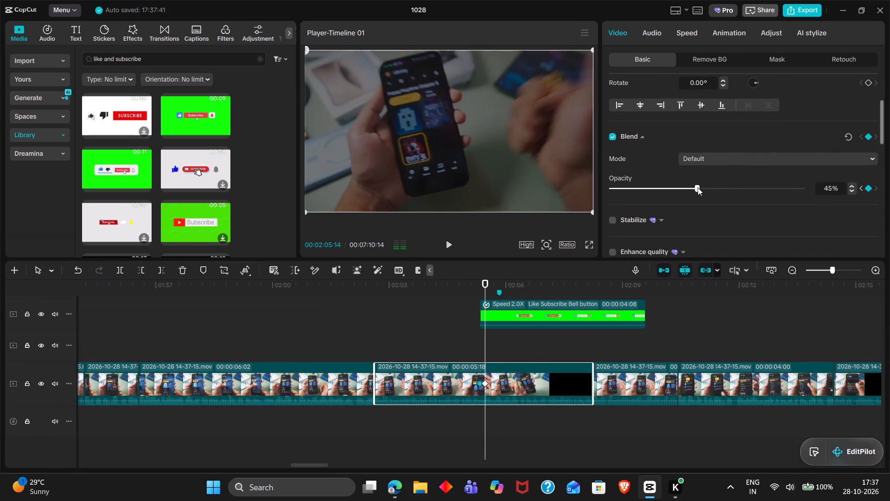
left_click_drag(698, 187, 688, 185)
key("space")
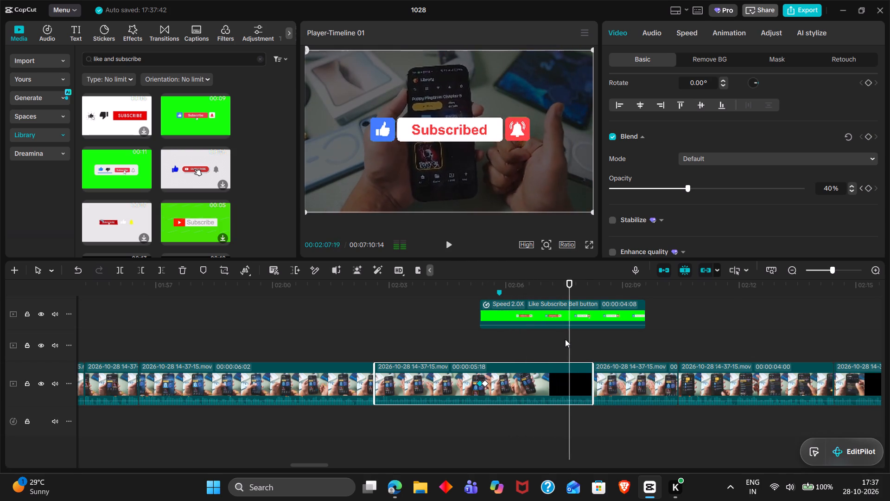
key("space")
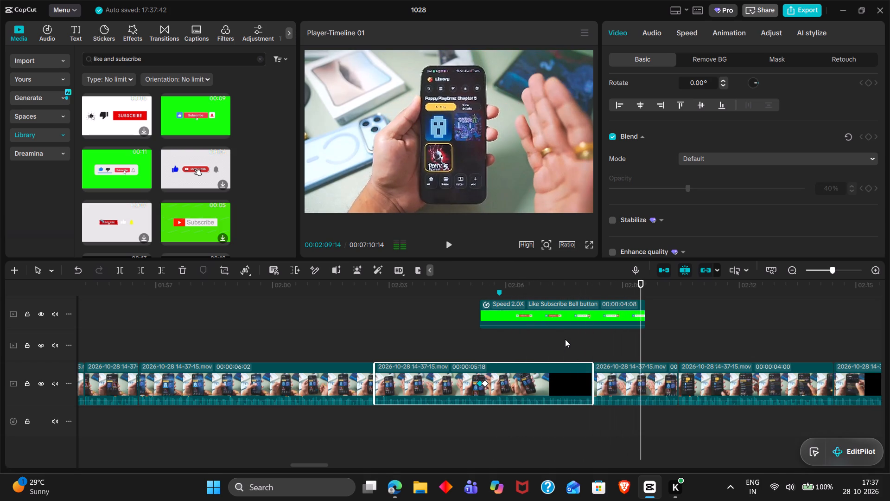
Add a Blend keyframe with 40% opacity at 00:02:09:03 to the main clip beneath the end of the subscribe animation.
left_click(632, 314)
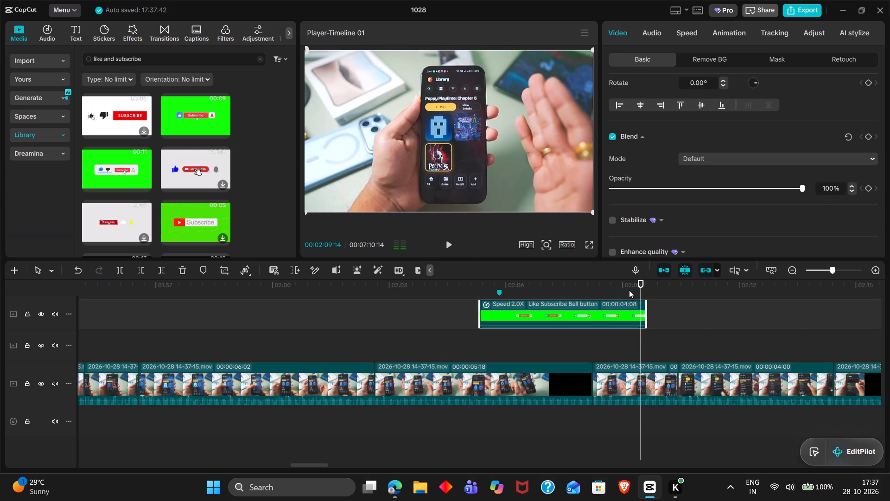
double_click(629, 290)
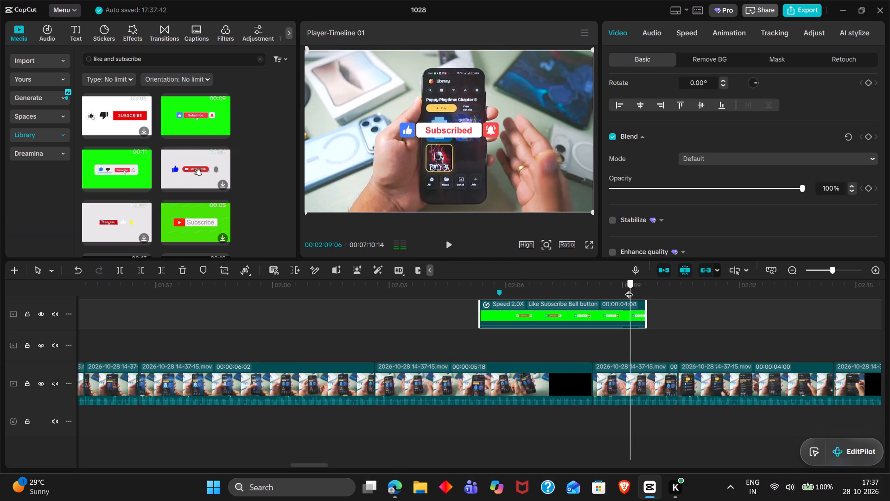
left_click(569, 387)
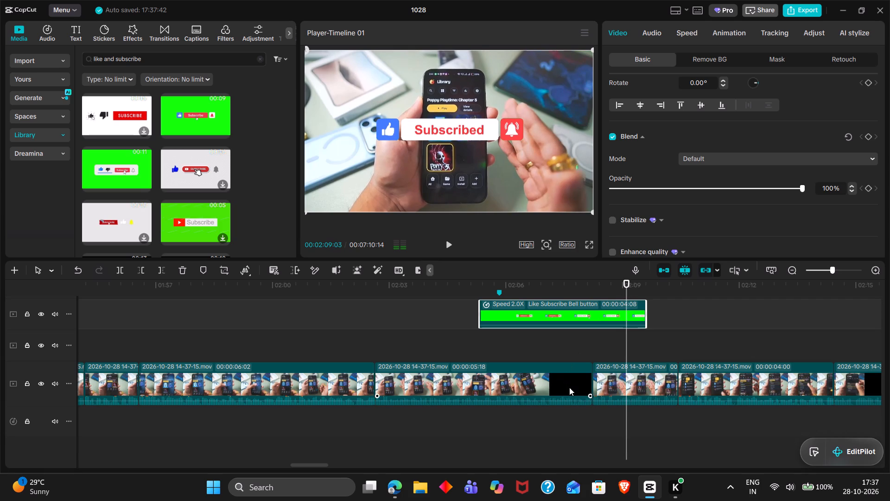
left_click(636, 387)
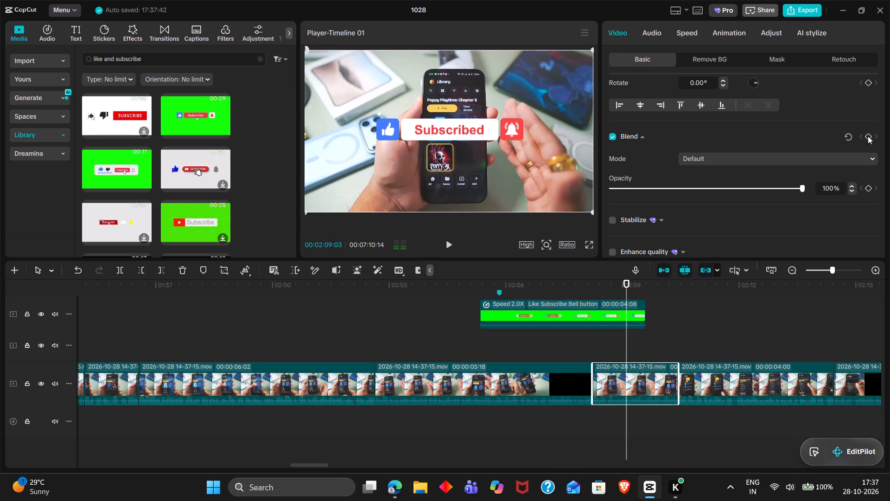
left_click(867, 134)
triple_click(834, 185)
type("40")
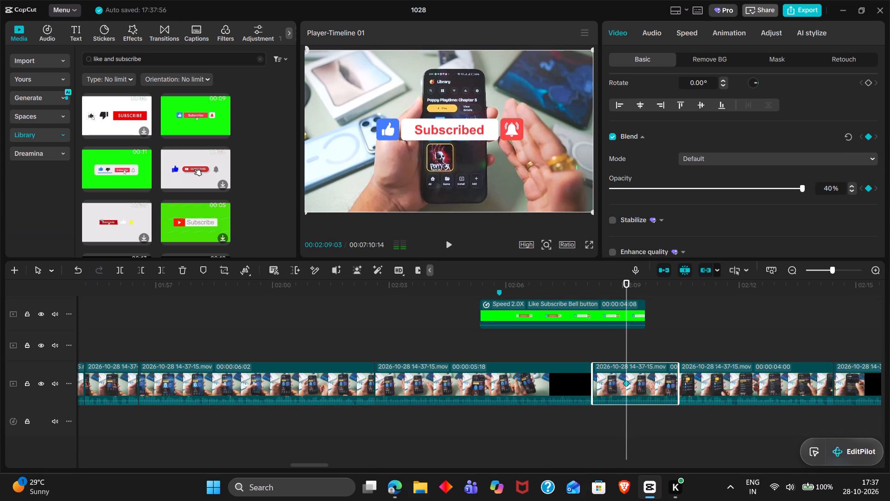
key("Return")
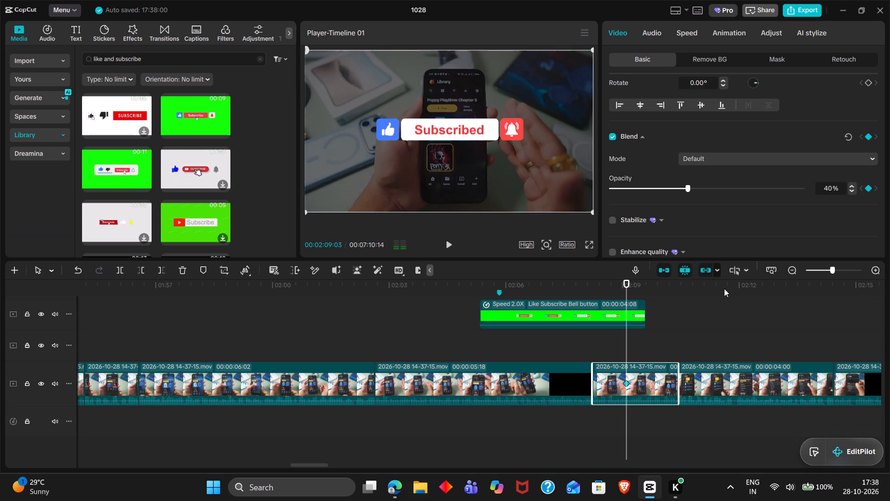
Add a second Blend keyframe to that clip at 00:02:09:12 with opacity set to 100%.
double_click(636, 284)
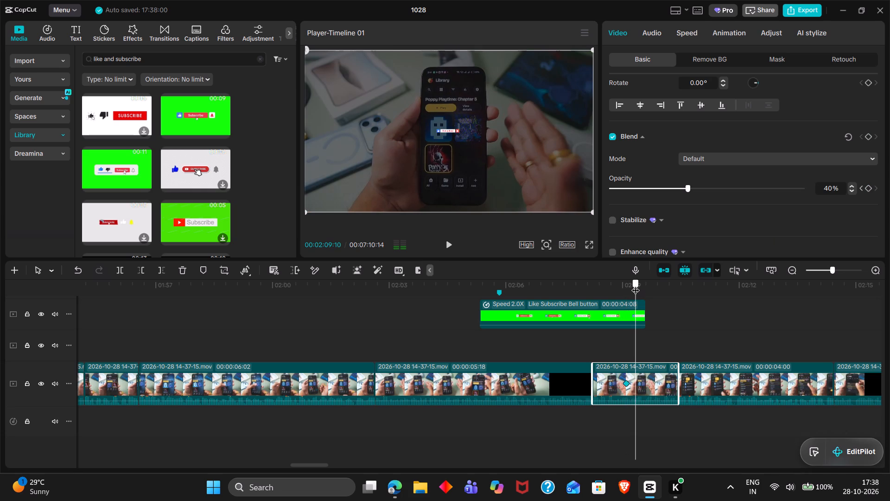
left_click(869, 138)
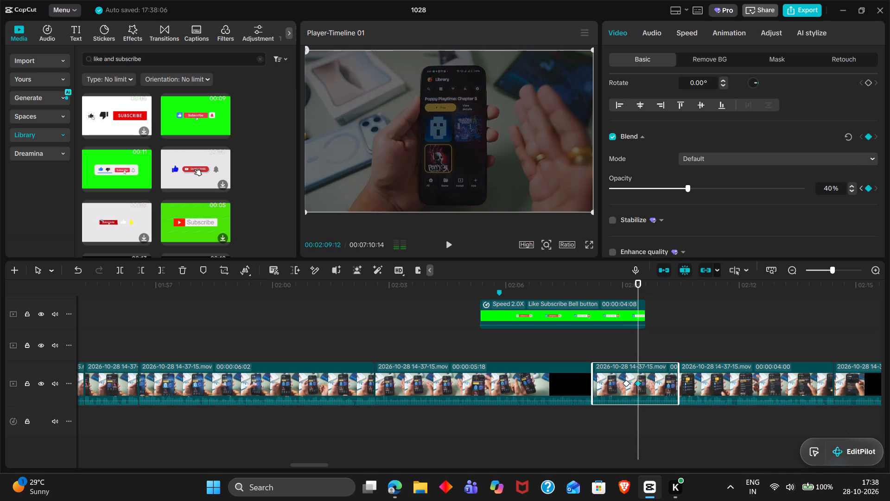
triple_click(832, 193)
type("100")
key("Return")
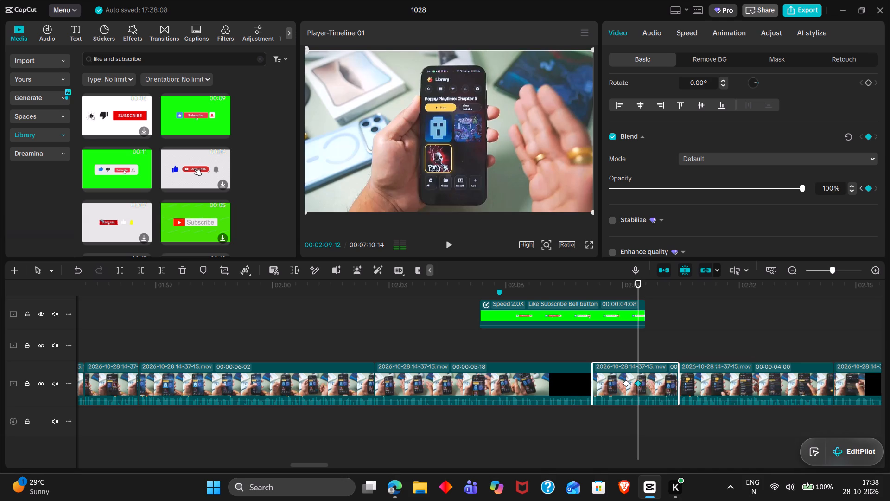
Search the sound effects for "pop" and place "pop! (tapping the mouth with a hand)" at 00:02:06:12, when the cursor reaches the like button.
left_click(490, 335)
left_click_drag(490, 335, 509, 339)
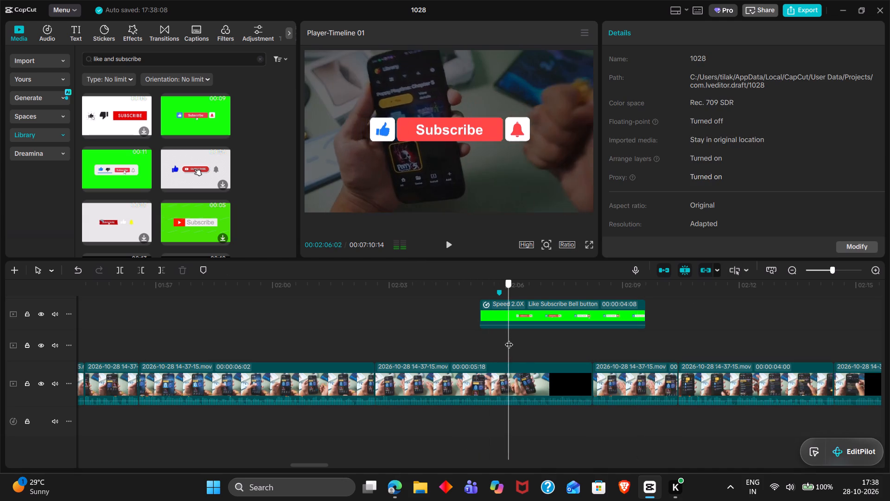
left_click_drag(509, 339, 521, 343)
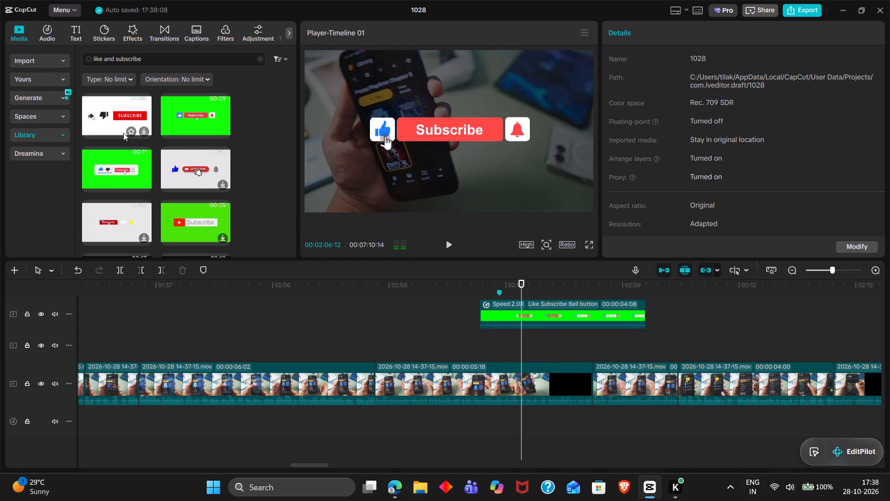
double_click(43, 37)
triple_click(131, 58)
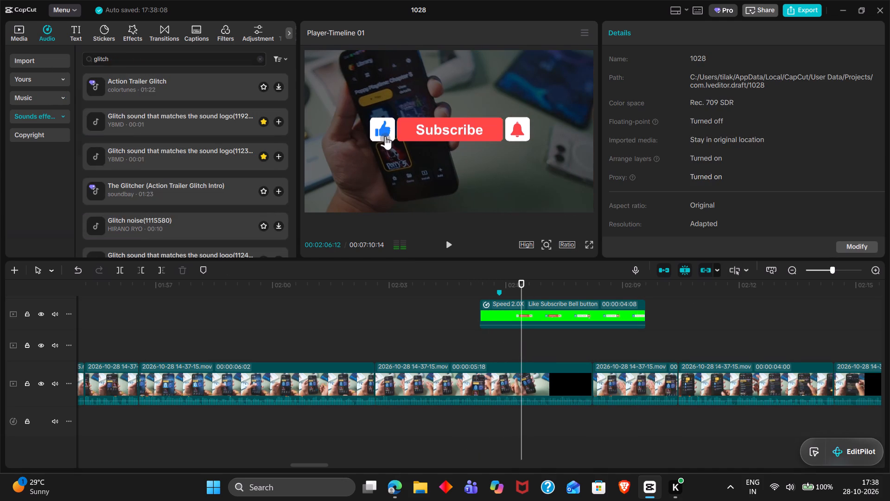
type("pop")
key("Return")
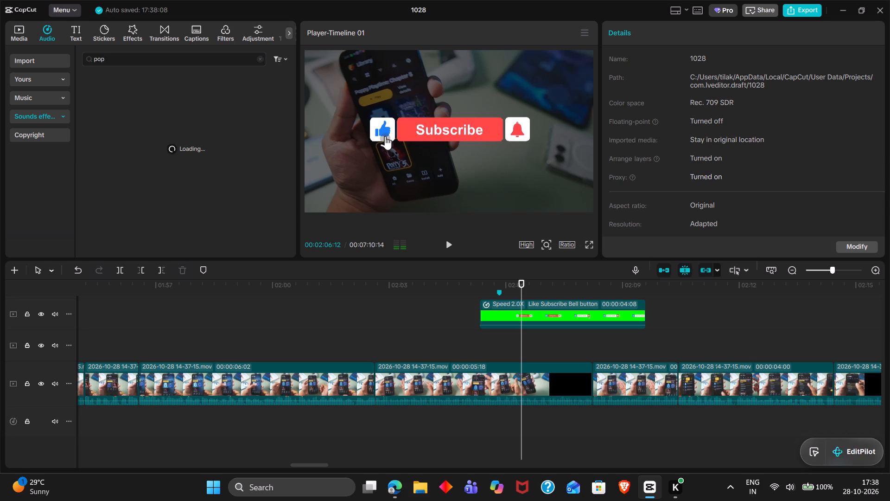
triple_click(180, 143)
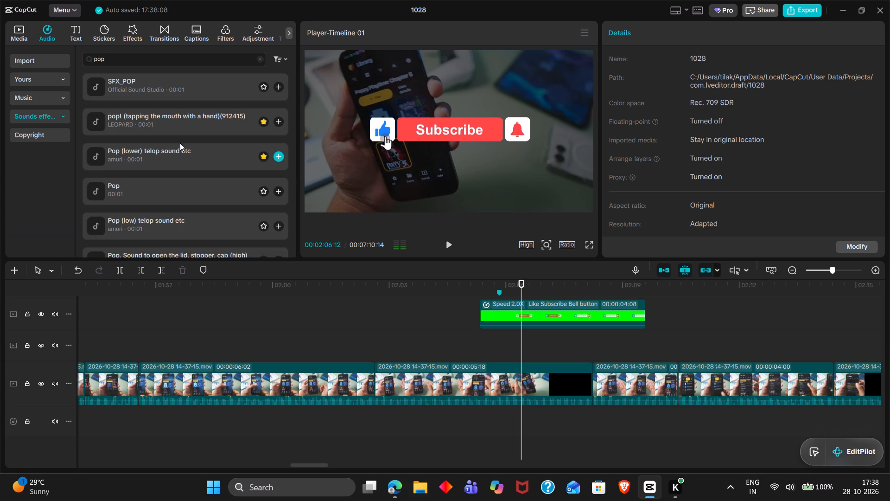
double_click(227, 119)
left_click_drag(227, 119, 561, 363)
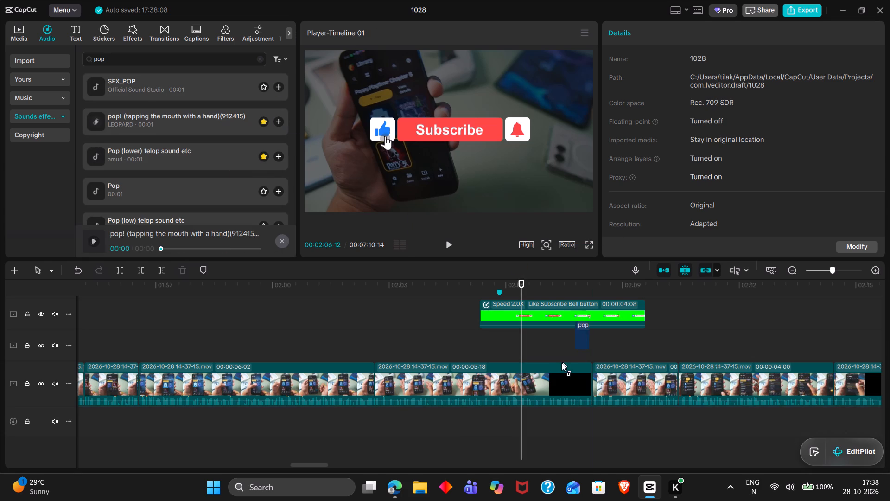
left_click_drag(561, 363, 523, 422)
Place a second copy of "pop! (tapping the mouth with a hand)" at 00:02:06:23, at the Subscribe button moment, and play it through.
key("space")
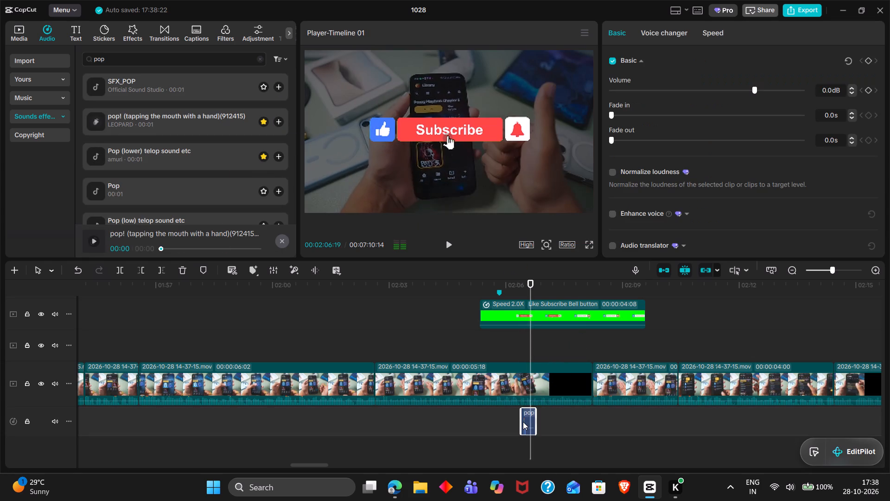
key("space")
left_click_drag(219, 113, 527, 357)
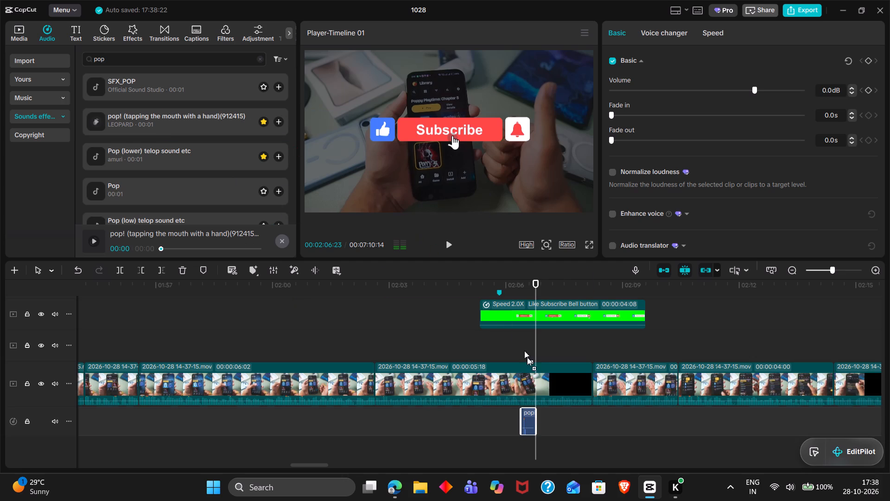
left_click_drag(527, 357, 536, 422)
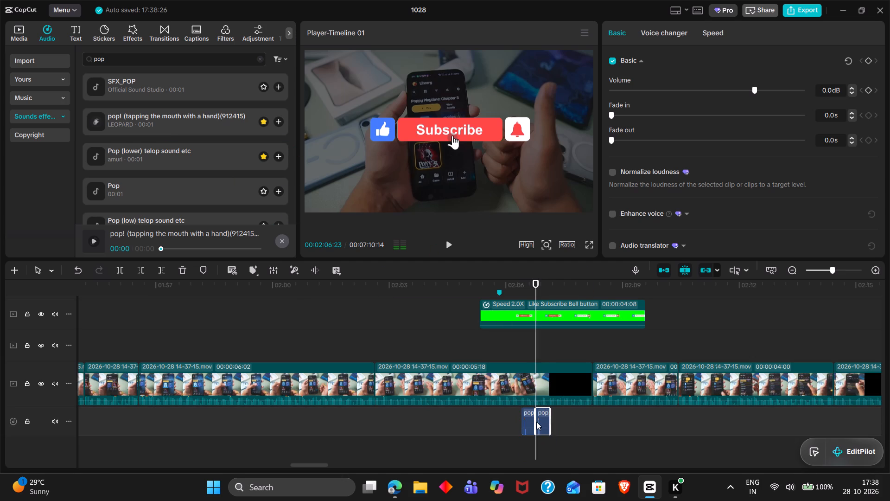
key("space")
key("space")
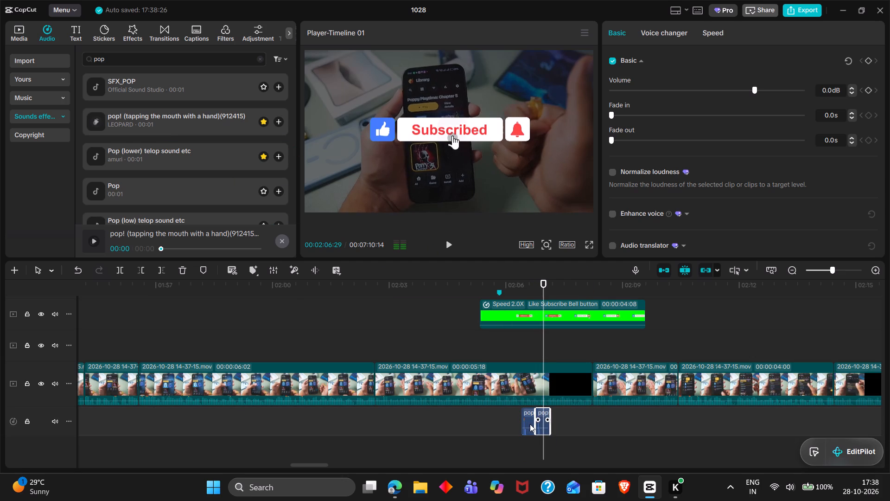
Delete both pop sounds beneath the subscribe animation.
left_click(528, 424)
key("BackSpace")
left_click(532, 424)
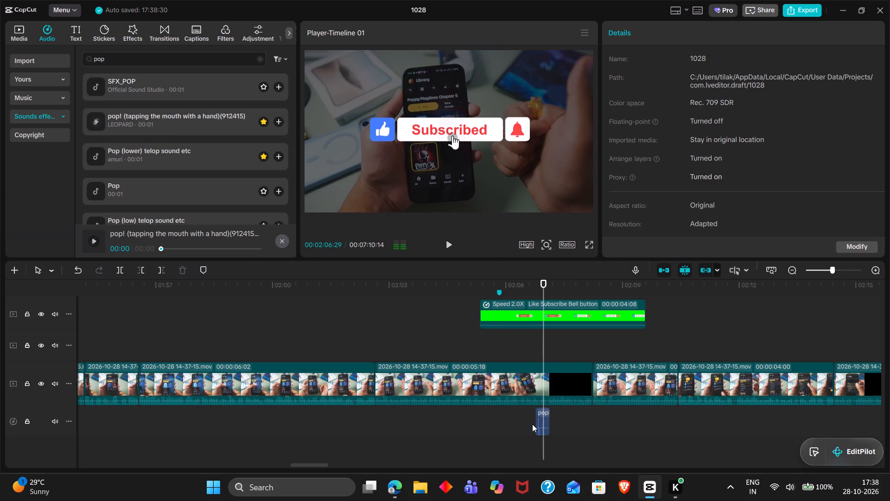
double_click(538, 423)
key("BackSpace")
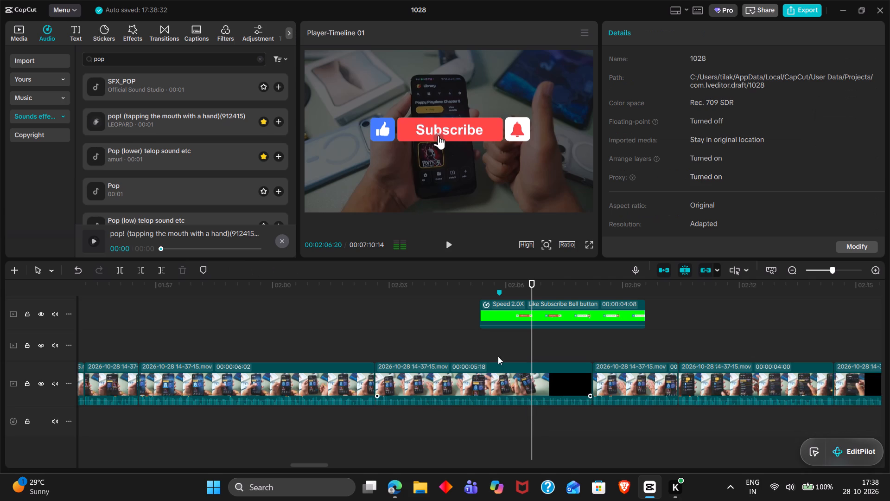
Search the sound effects for "click" and place "Mouse click 1" around 00:02:06:10, where the cursor presses the like button.
left_click(492, 334)
left_click_drag(492, 334, 526, 344)
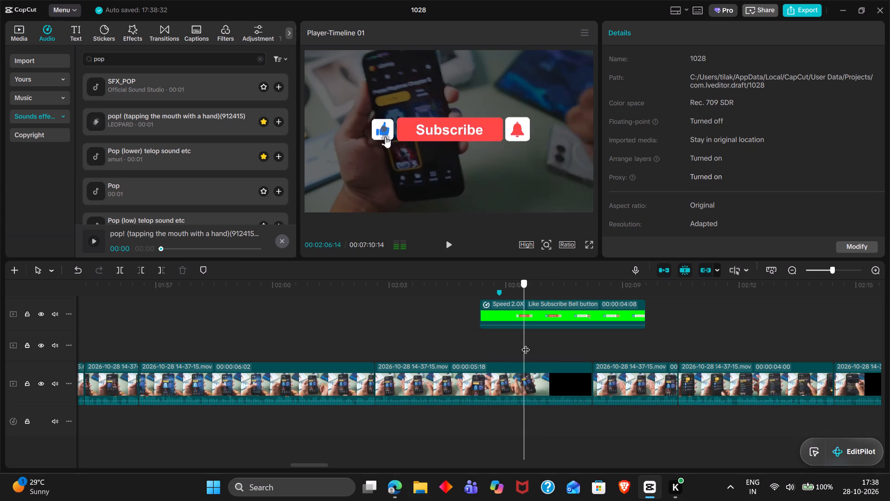
left_click_drag(526, 344, 519, 344)
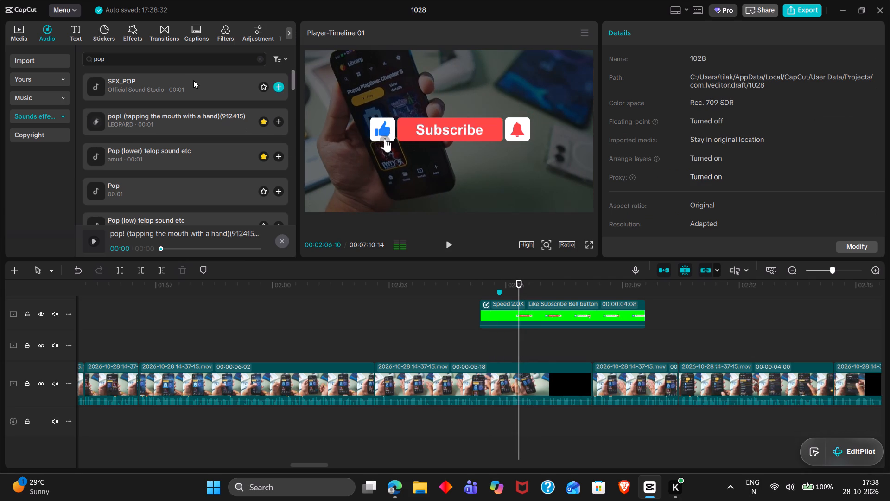
triple_click(185, 65)
key("c")
type("lcik")
key("Return")
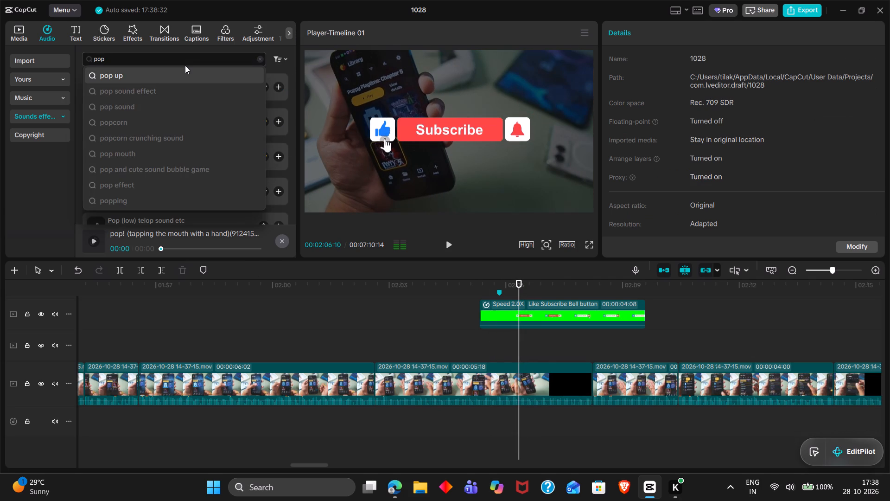
triple_click(166, 61)
left_click(166, 61)
type("c;l")
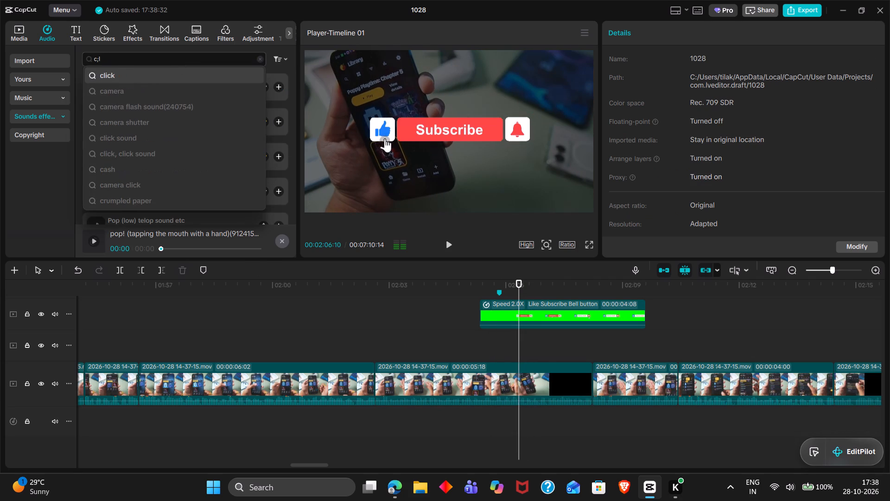
key("BackSpace")
key("k")
key("BackSpace")
key("BackSpace")
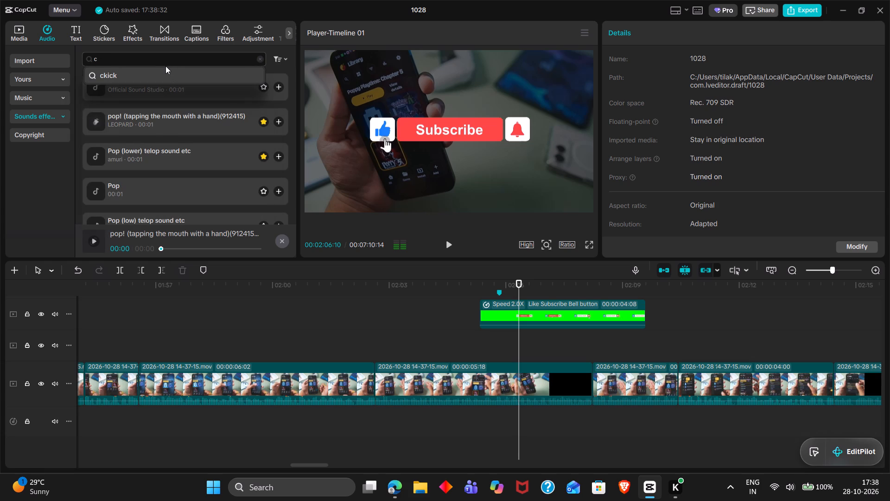
type("li")
key("BackSpace")
key("l")
key("BackSpace")
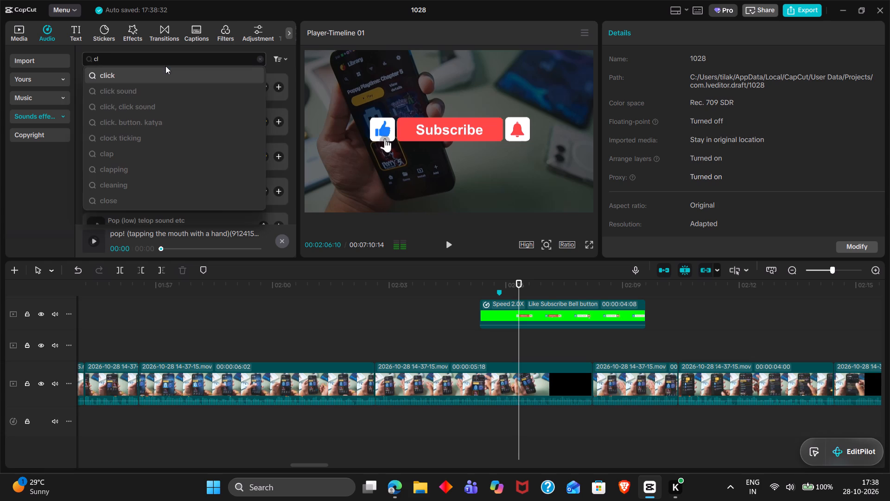
type("ick")
key("Return")
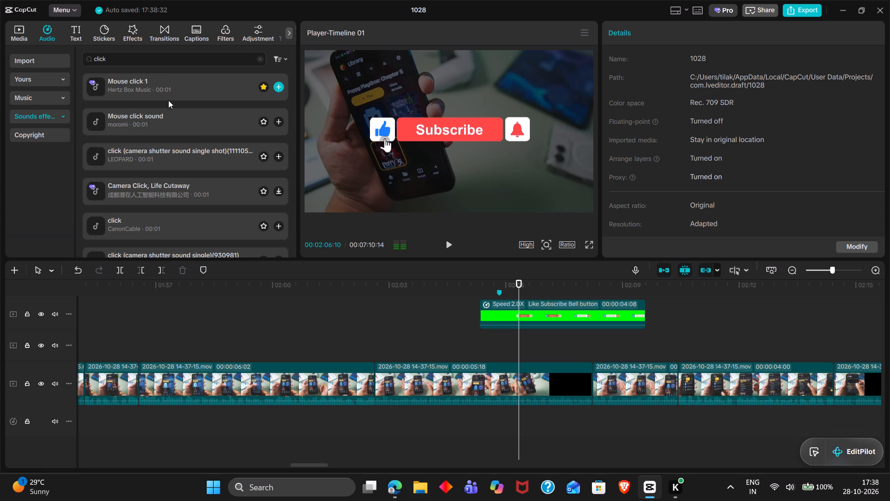
left_click_drag(203, 84, 517, 424)
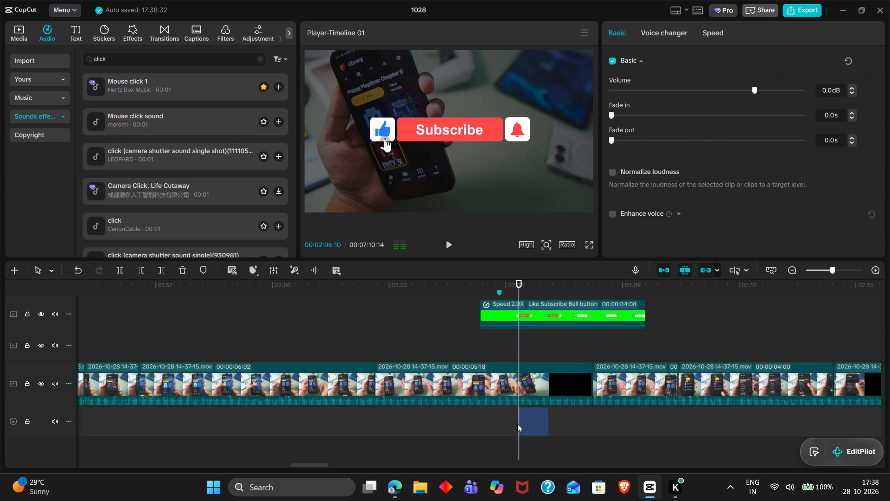
Trim the Mouse click 1 sound so it starts at 00:02:06:10 and ends at 00:02:06:16.
scroll(517, 424, "up", 3, "ctrl")
left_click_drag(551, 418, 540, 417)
type("q")
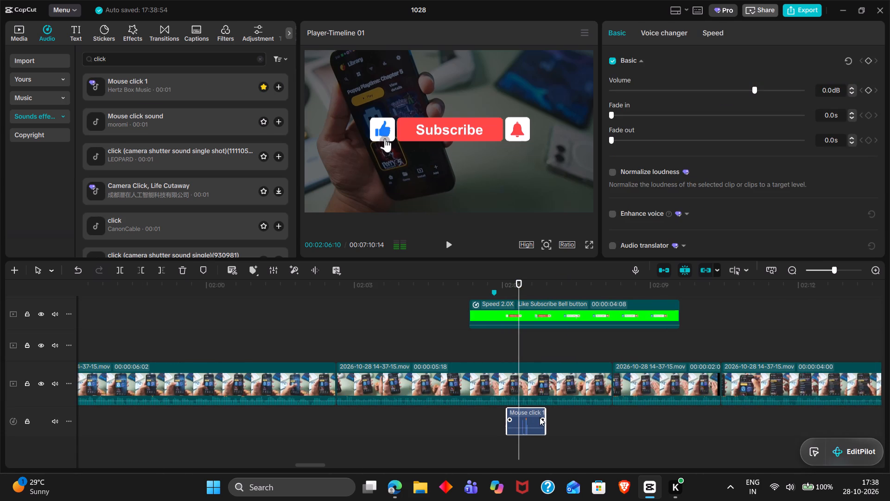
key("space")
key("space")
key("Right")
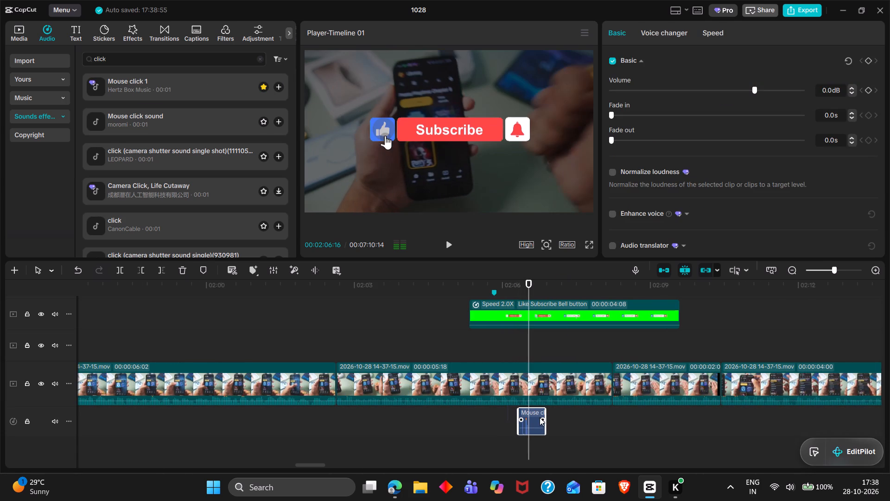
key("w")
Duplicate the trimmed mouse click sound and position the copy at about 00:02:06:21, where the cursor presses Subscribe.
key("ctrl+c")
key("ctrl+v")
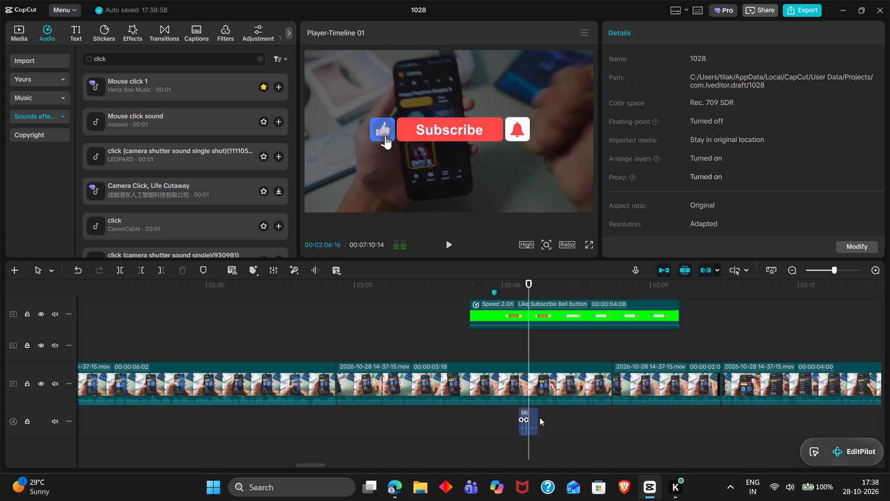
key("space")
key("space")
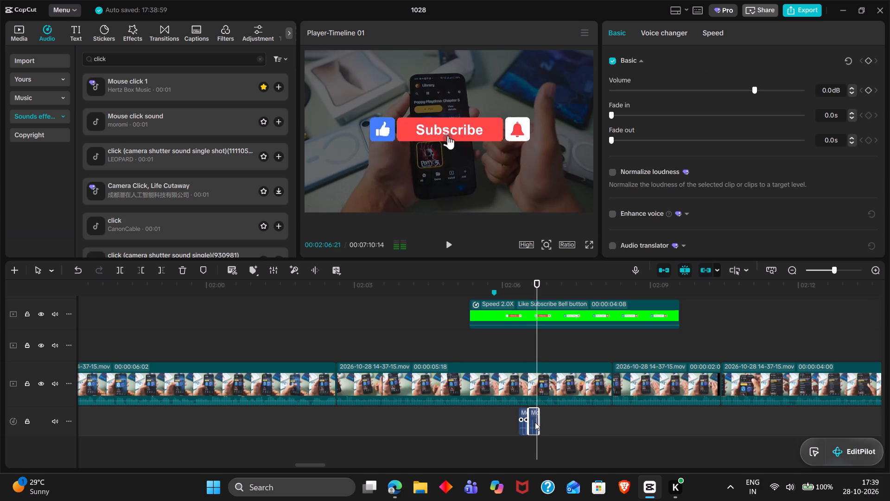
left_click_drag(534, 422, 543, 422)
key("space")
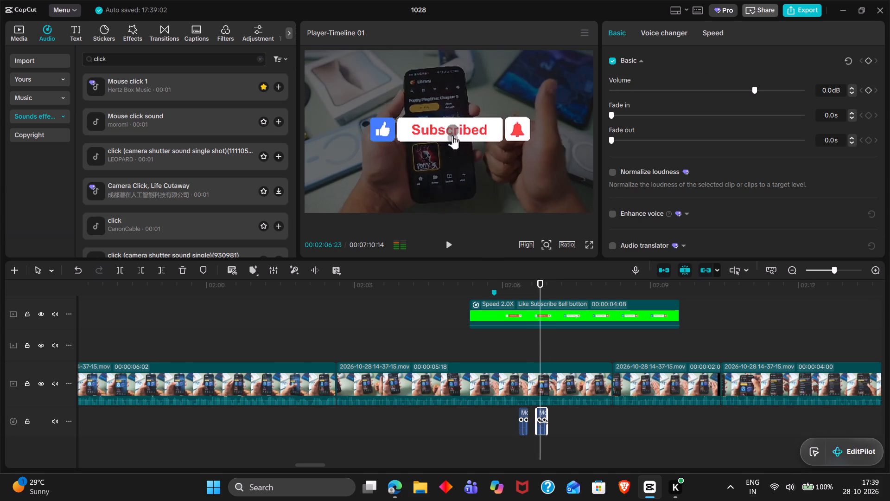
key("space")
Search the sound effects for "ting" and place "ting (toaster oven SE) B" at 00:02:07:09, where the cursor reaches the bell.
key("space")
key("space")
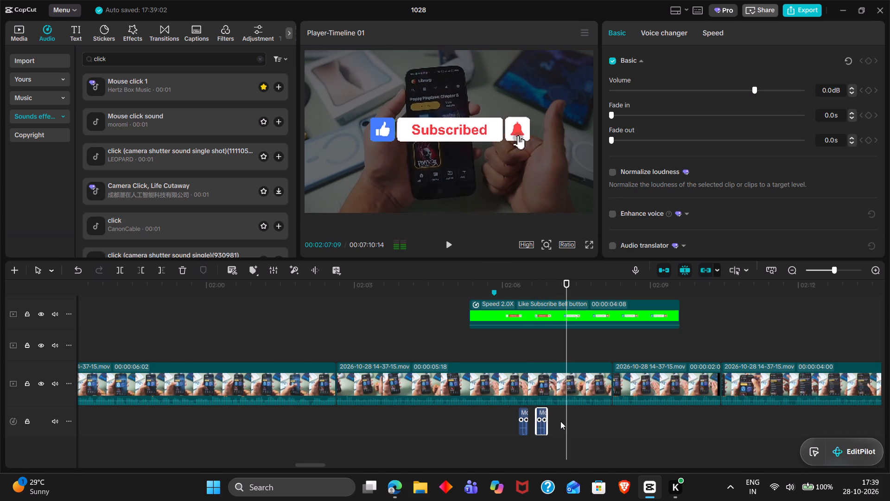
double_click(135, 65)
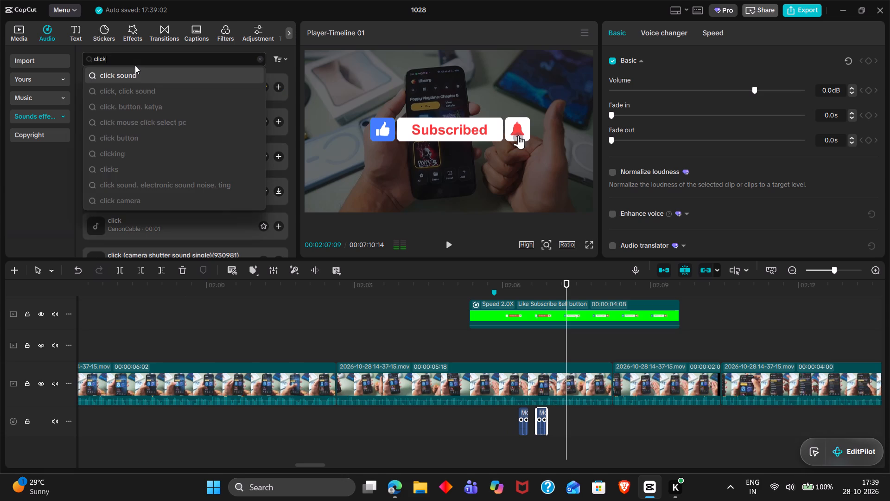
key("ctrl+a")
type("tin")
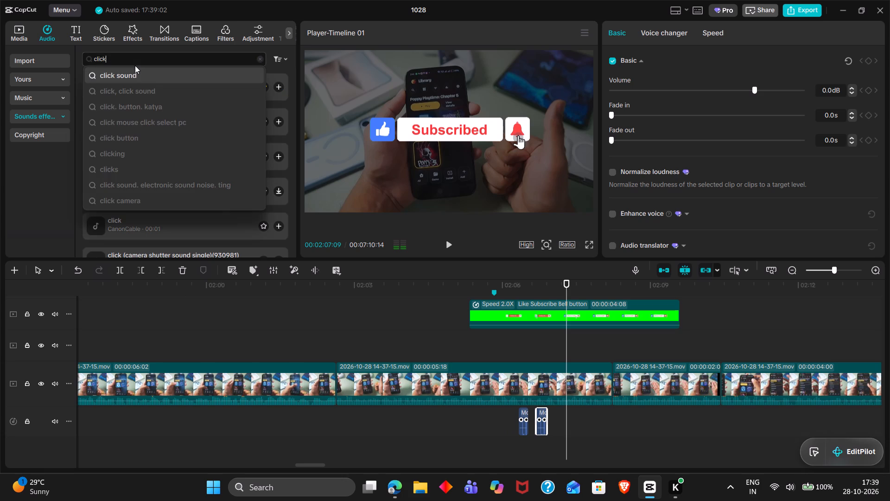
triple_click(131, 61)
type("ting")
key("Return")
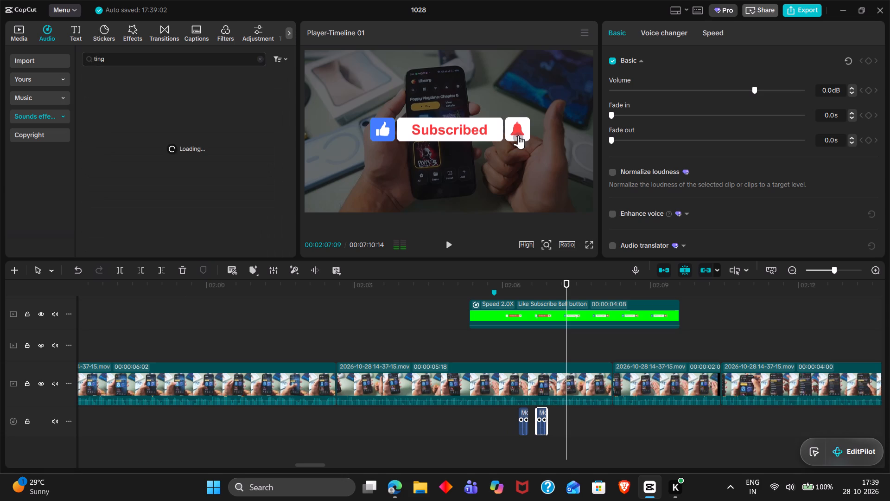
double_click(162, 90)
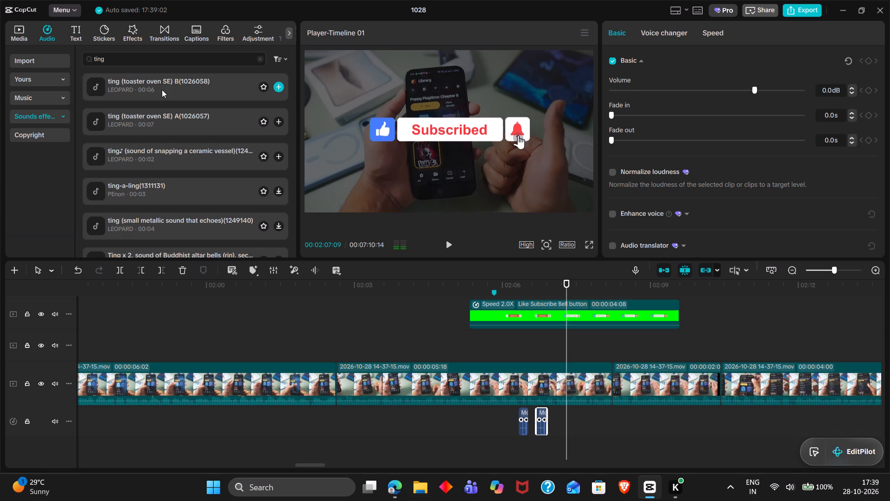
left_click_drag(162, 90, 566, 418)
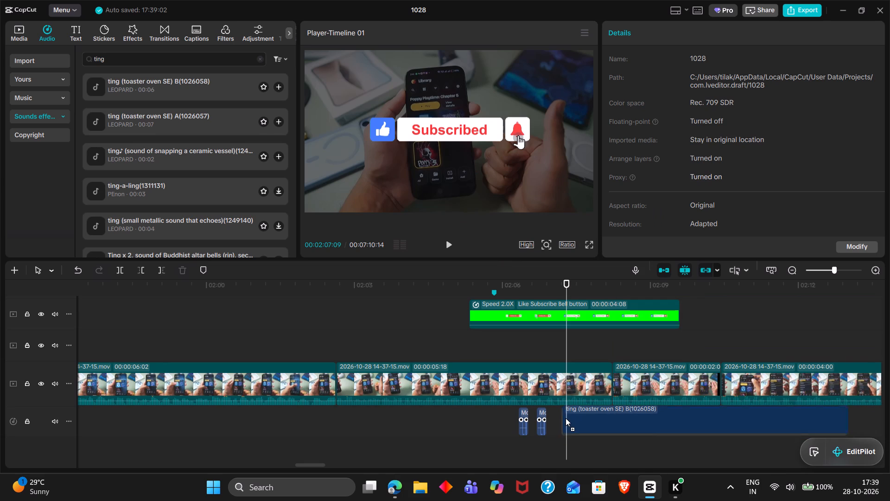
left_click_drag(566, 418, 566, 418)
Lower the ting sound's volume to -4.1 dB.
double_click(746, 90)
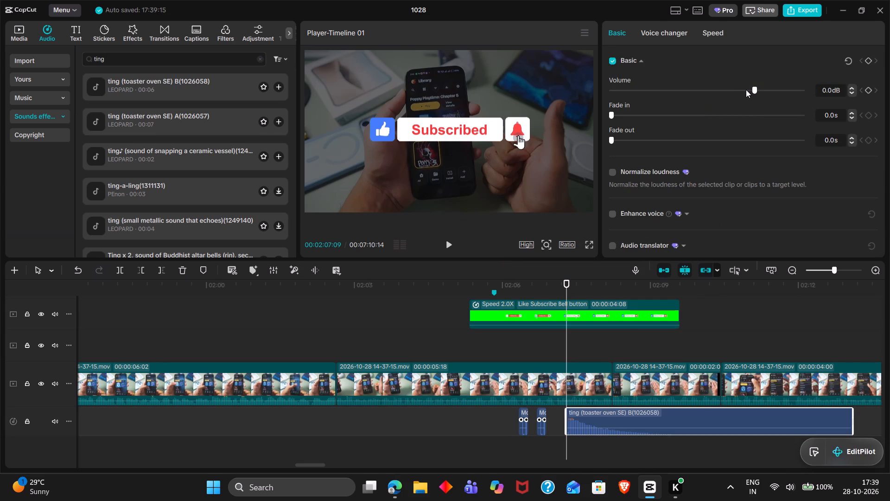
double_click(747, 90)
left_click(744, 89)
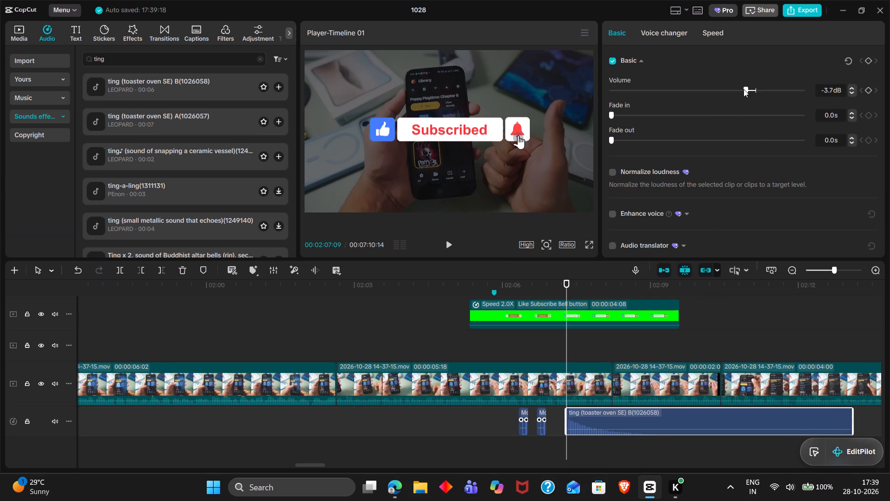
Trim the end of the ting sound to 00:02:08:18 and play on past the subscribe section.
double_click(518, 433)
key("space")
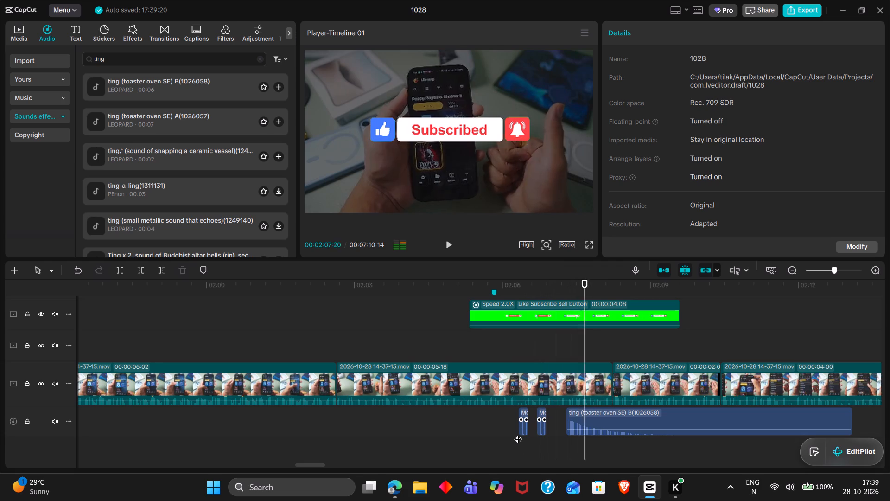
scroll(518, 433, "left", 1)
key("space")
left_click(533, 427)
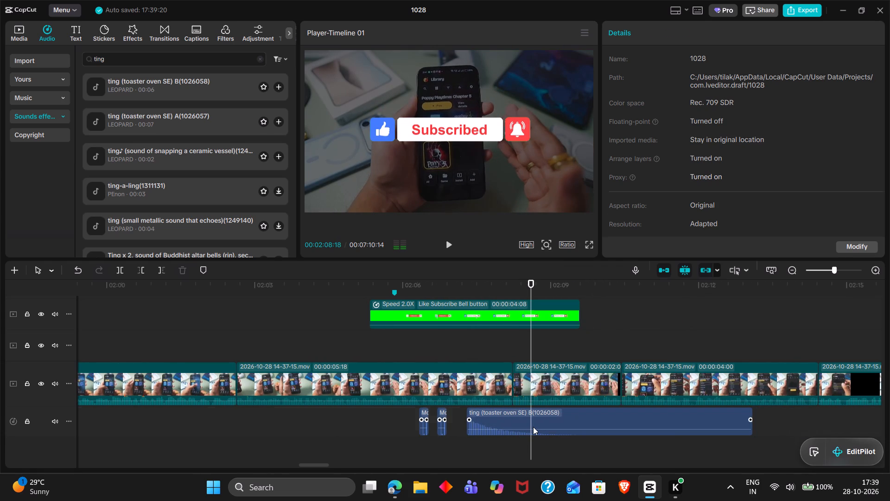
type("w")
key("space")
scroll(533, 427, "down", 2, "ctrl")
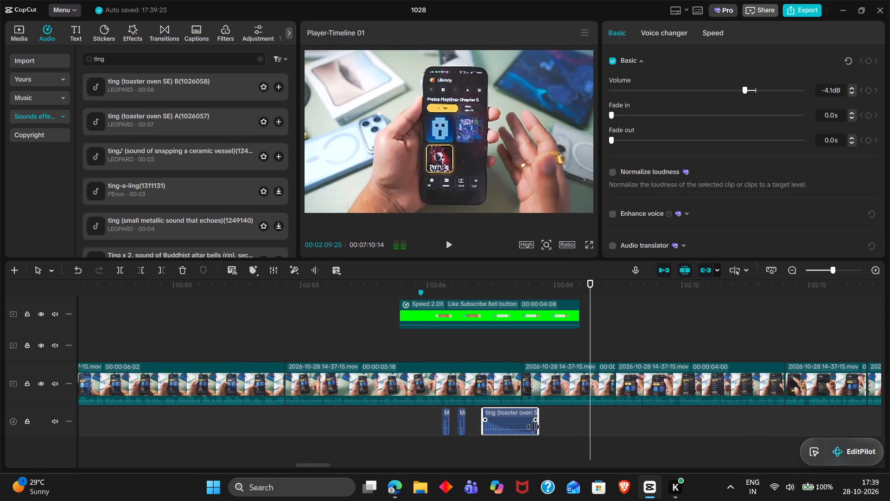
key("space")
scroll(533, 427, "down", 2, "ctrl")
key("space")
key("space")
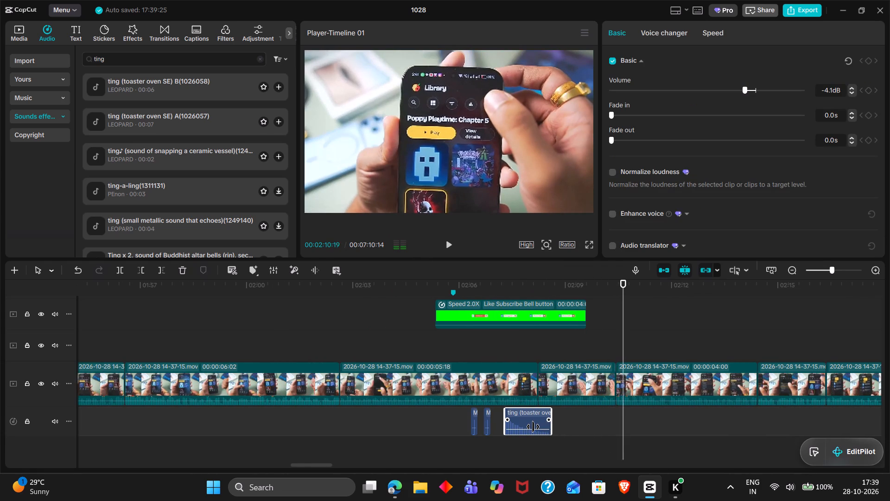
Add a default text clip above the video, starting at about 00:01:05:25 where the phone home screen section begins.
scroll(533, 427, "right", 5)
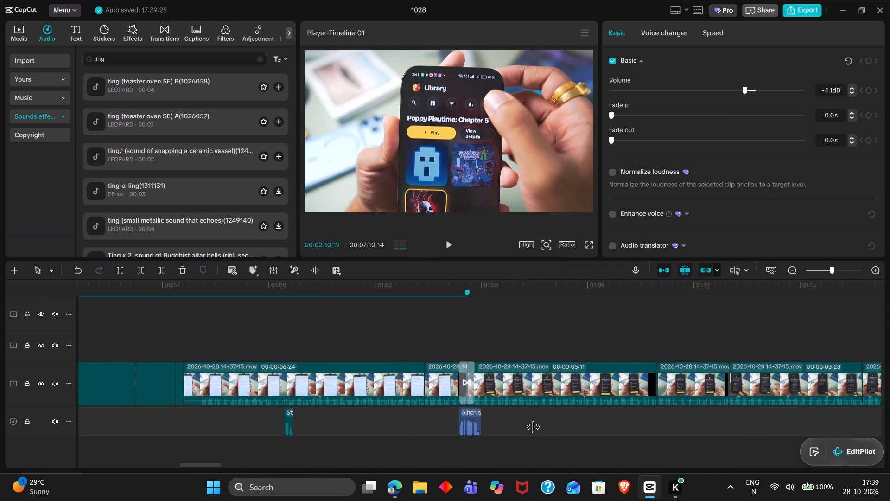
double_click(517, 334)
scroll(517, 334, "left", 1)
left_click(560, 335)
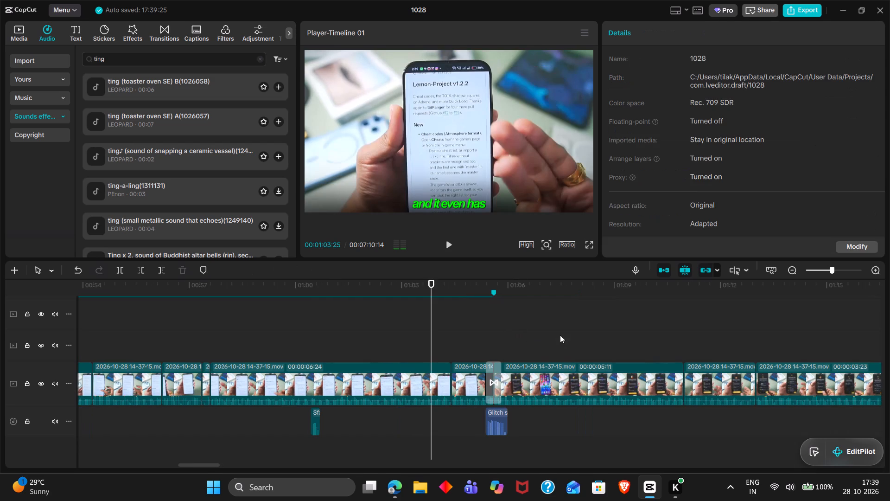
left_click_drag(560, 335, 515, 328)
scroll(515, 328, "up", 3)
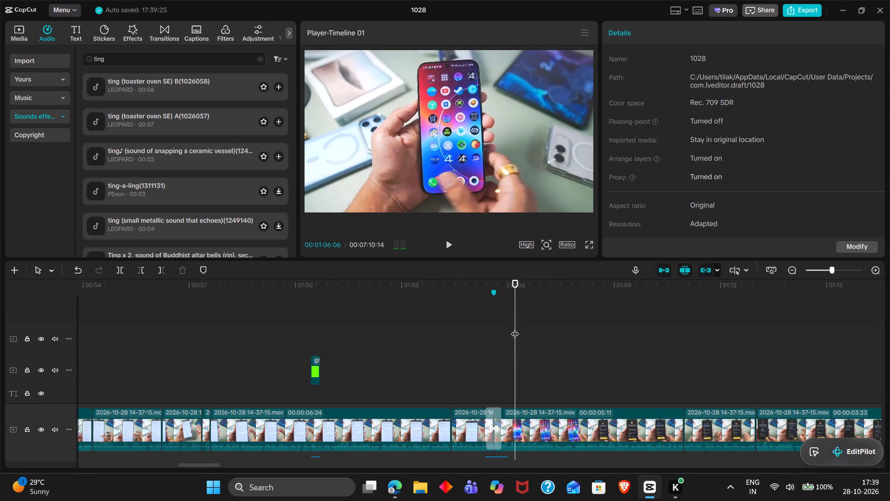
scroll(515, 328, "up", 1)
double_click(67, 27)
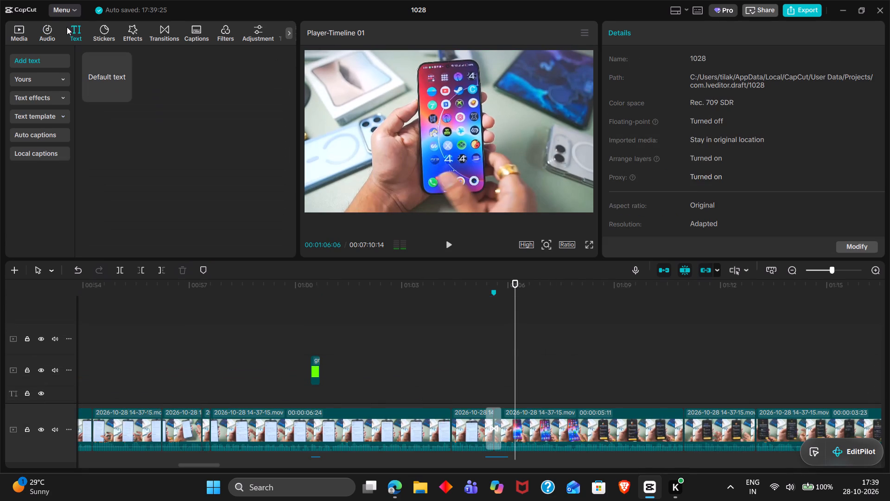
left_click_drag(107, 71, 525, 324)
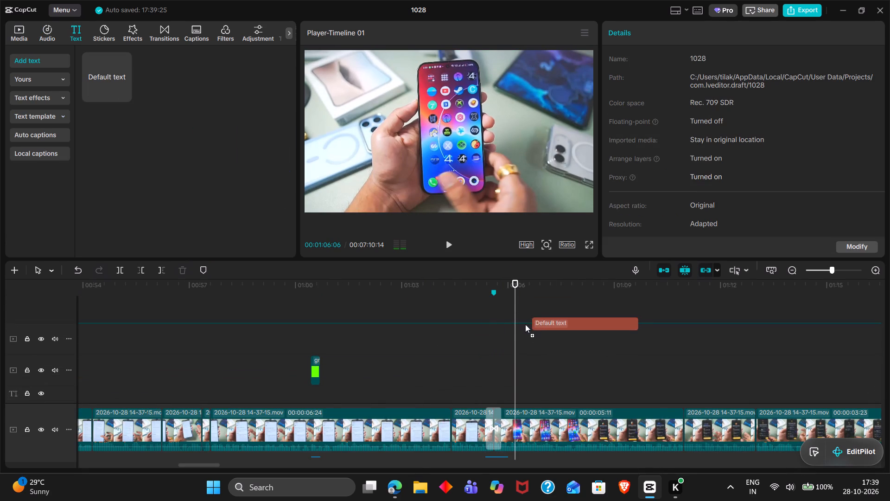
left_click_drag(525, 324, 516, 325)
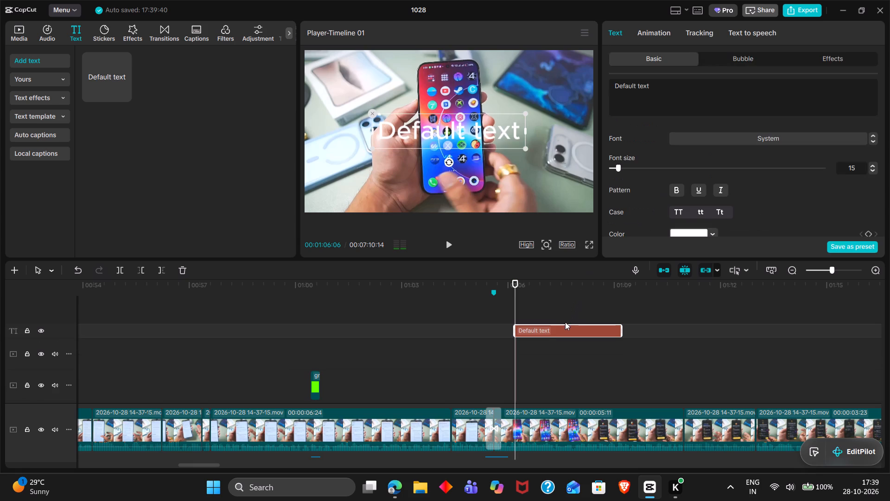
left_click_drag(563, 329, 553, 330)
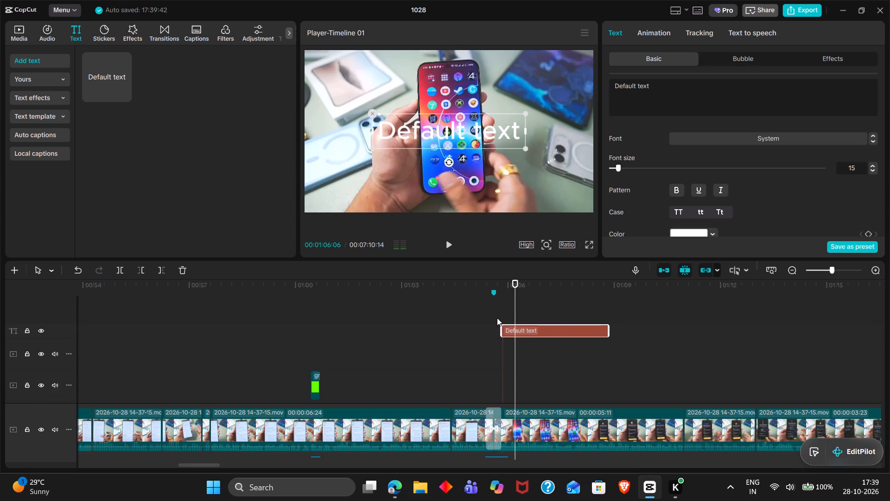
Style the text with the LEMON MILK Bold font, red colour and a character spacing of -2.
left_click(706, 142)
left_click(747, 262)
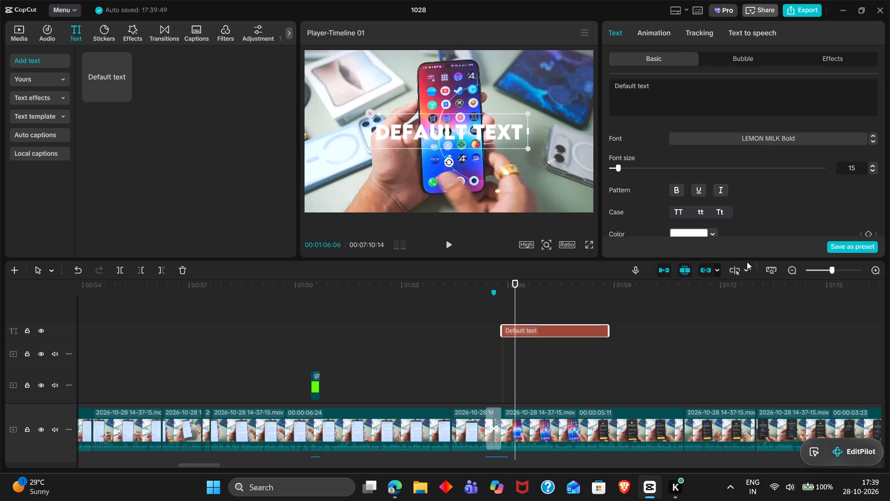
left_click(690, 234)
left_click_drag(687, 287, 792, 115)
left_click(788, 193)
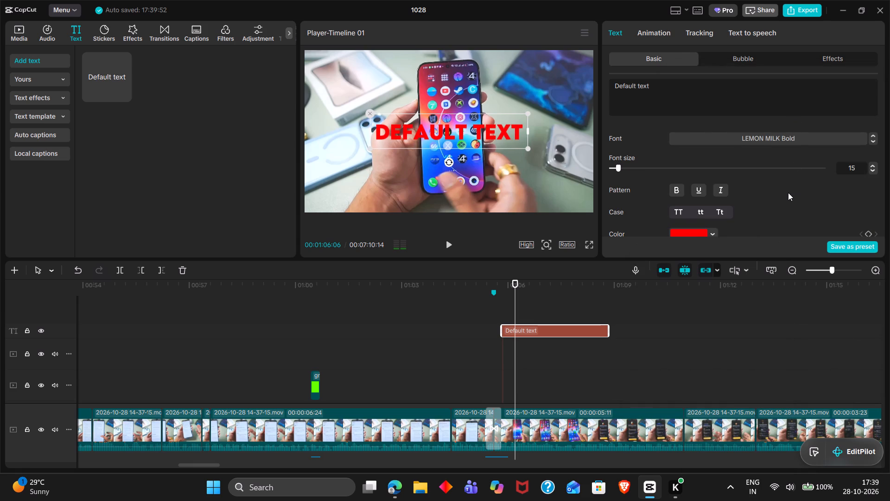
scroll(788, 193, "down", 1)
double_click(684, 144)
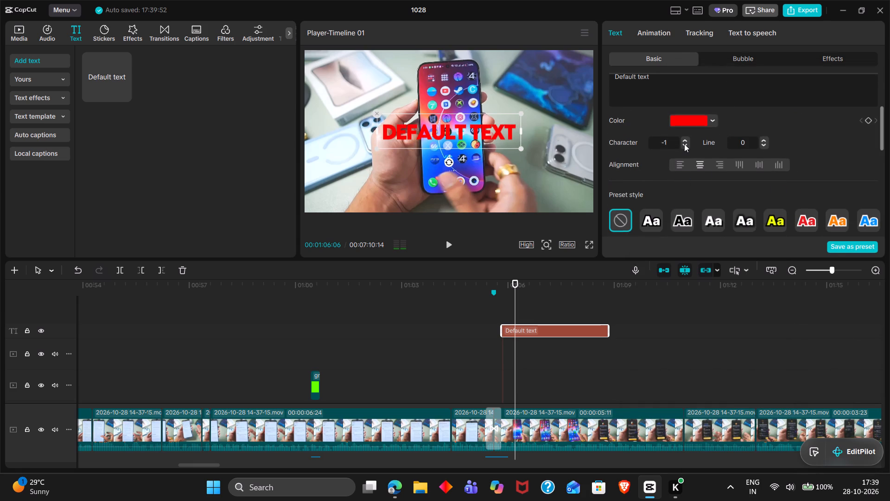
Replace the default wording with a long row of hyphens that forms a solid red line across the full frame width.
scroll(684, 144, "up", 1)
triple_click(694, 93)
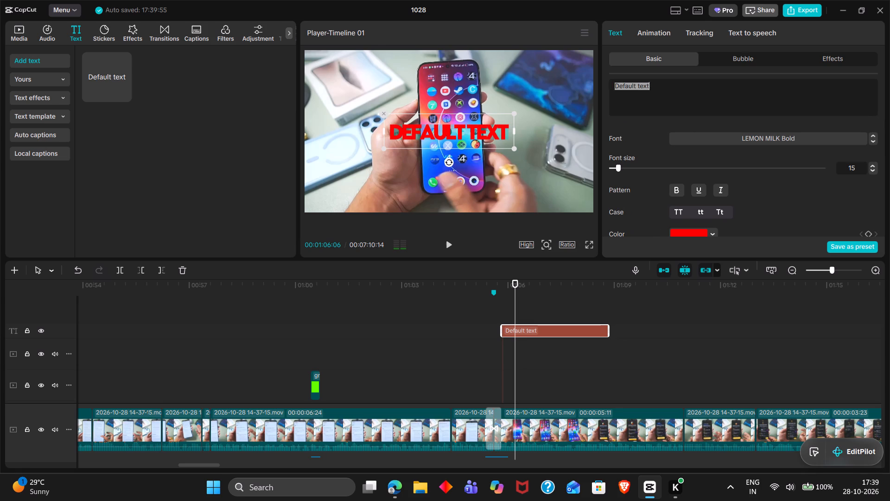
type("---------")
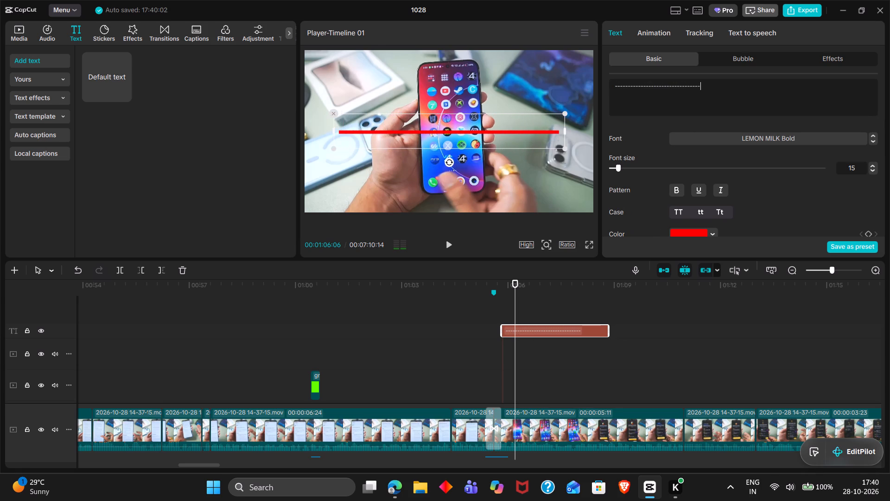
key("minus")
key("minus")
key("minus")
key("minus")
key("minus")
key("minus")
key("minus")
key("minus")
key("minus")
key("minus")
key("minus")
key("minus")
key("minus")
key("minus")
key("minus")
key("minus")
key("minus")
key("minus")
key("minus")
key("minus")
type("-----")
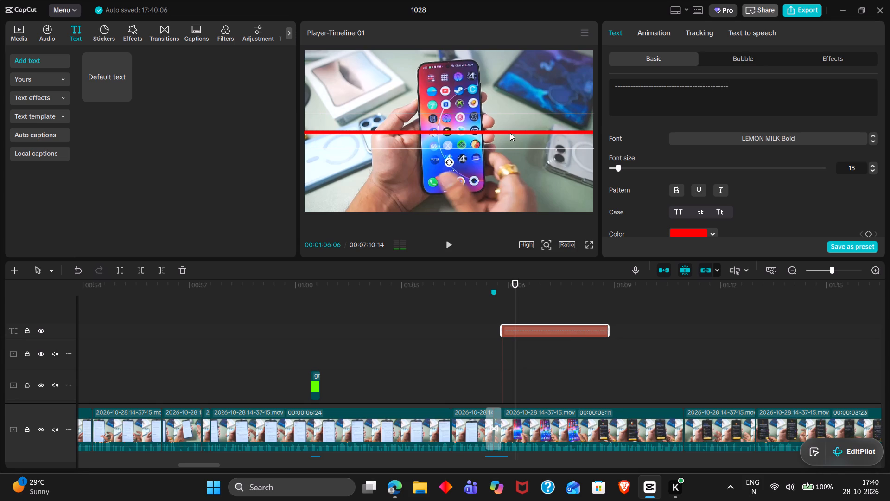
Move the red line up to the top edge of the frame, centred horizontally at about Y 1084.
left_click_drag(507, 134, 506, 53)
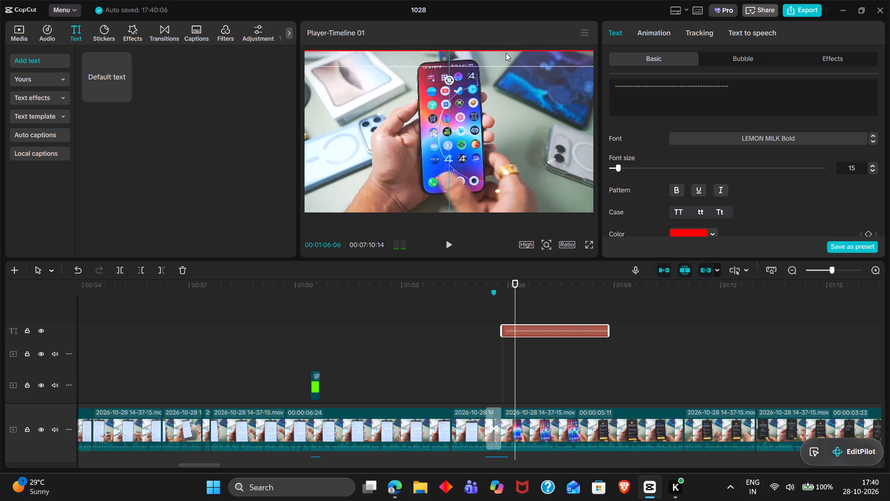
left_click_drag(506, 53, 506, 53)
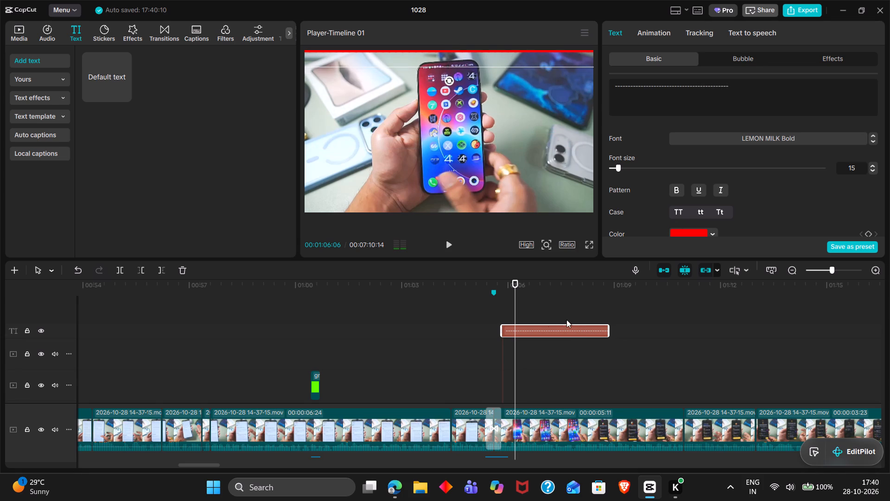
Add a Transform keyframe to the red line at its start, 00:01:05:25.
double_click(498, 295)
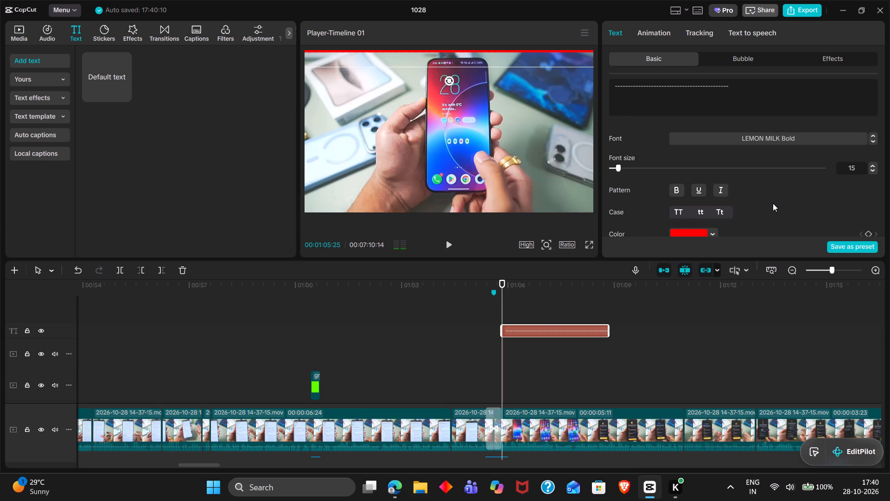
scroll(773, 203, "down", 1)
scroll(811, 192, "down", 1)
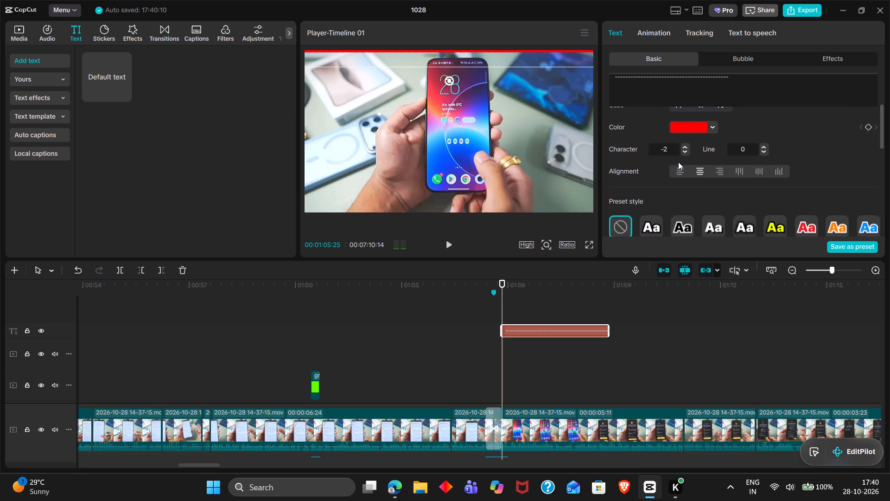
scroll(678, 162, "down", 1)
scroll(770, 159, "up", 1)
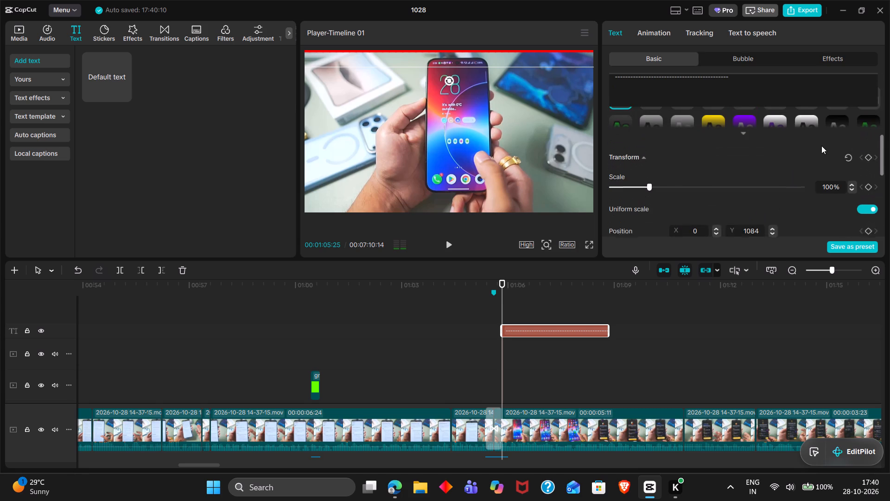
left_click(868, 165)
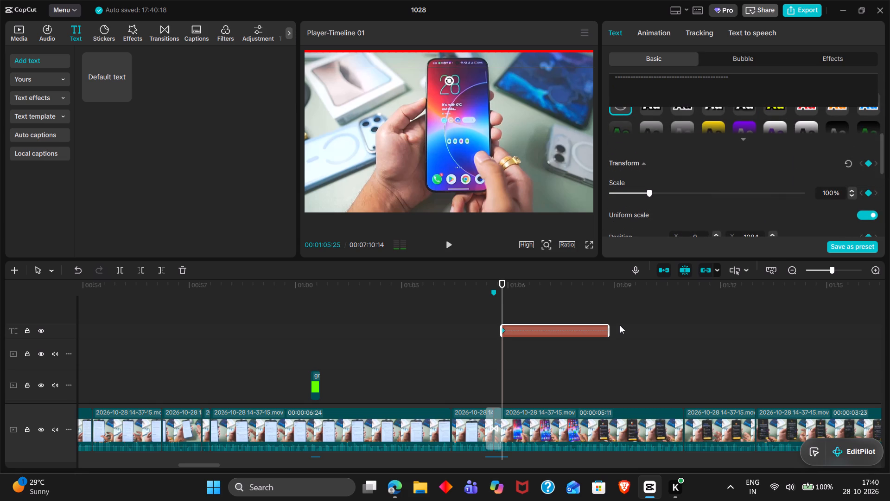
Skim and play the footage following the red line, up to about 00:02:37, to look for where its section ends.
scroll(620, 325, "down", 3, "ctrl")
scroll(620, 325, "left", 1)
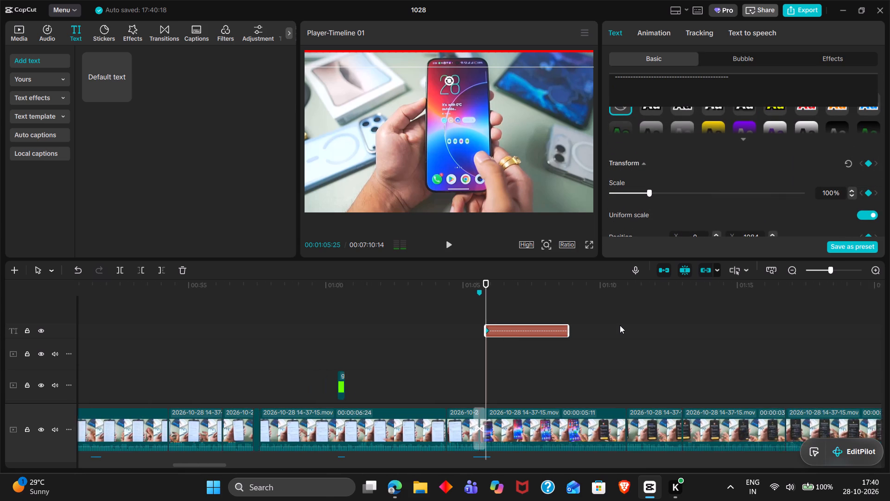
scroll(620, 325, "left", 1)
scroll(620, 325, "down", 1, "ctrl")
scroll(620, 325, "left", 1)
scroll(620, 325, "down", 2, "ctrl")
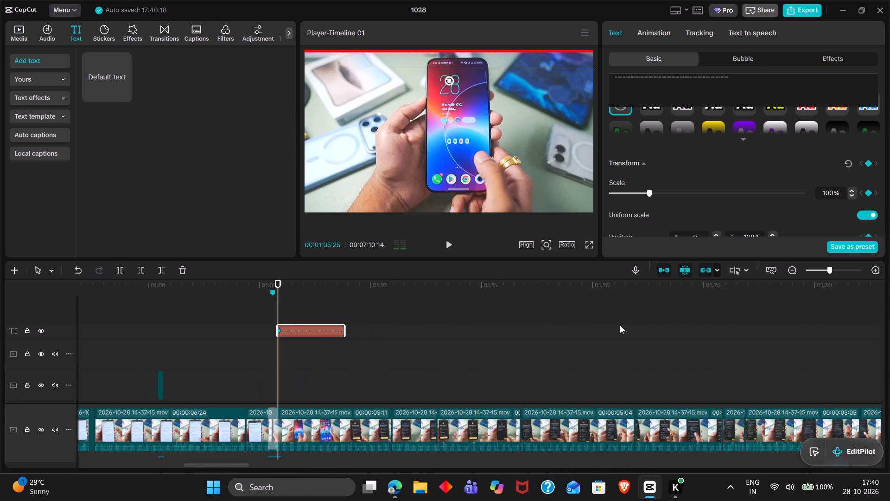
scroll(620, 325, "down", 2, "ctrl")
double_click(620, 325)
left_click_drag(620, 325, 690, 324)
key("space")
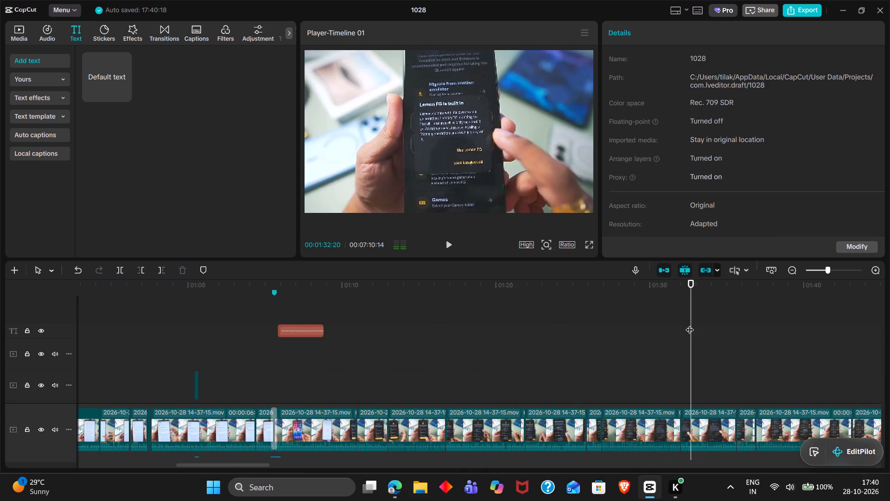
scroll(690, 324, "left", 1)
scroll(690, 324, "down", 1, "ctrl")
scroll(744, 343, "down", 1, "ctrl")
scroll(744, 343, "left", 1)
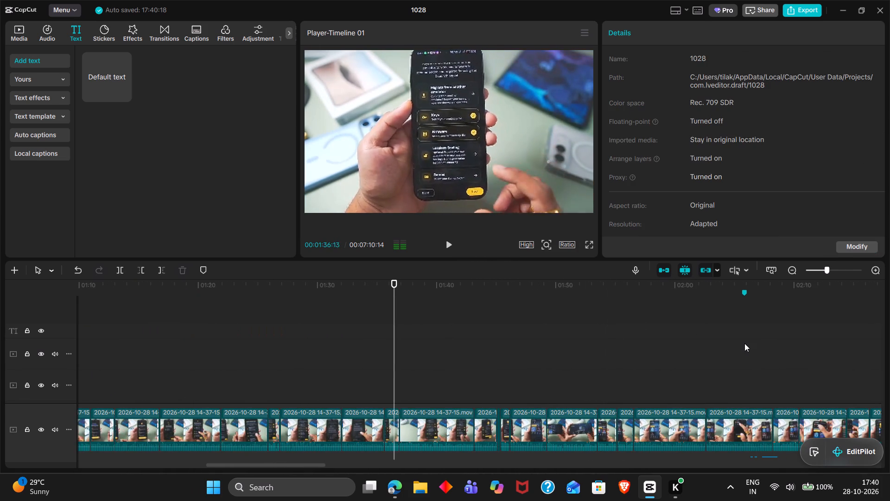
left_click(744, 343)
left_click_drag(744, 343, 787, 361)
double_click(787, 361)
key("space")
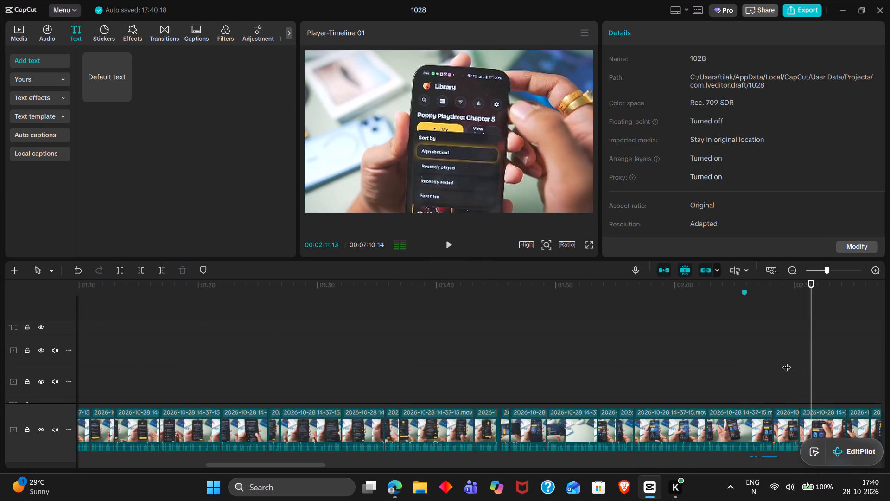
scroll(790, 365, "left", 1)
scroll(790, 365, "down", 1, "ctrl")
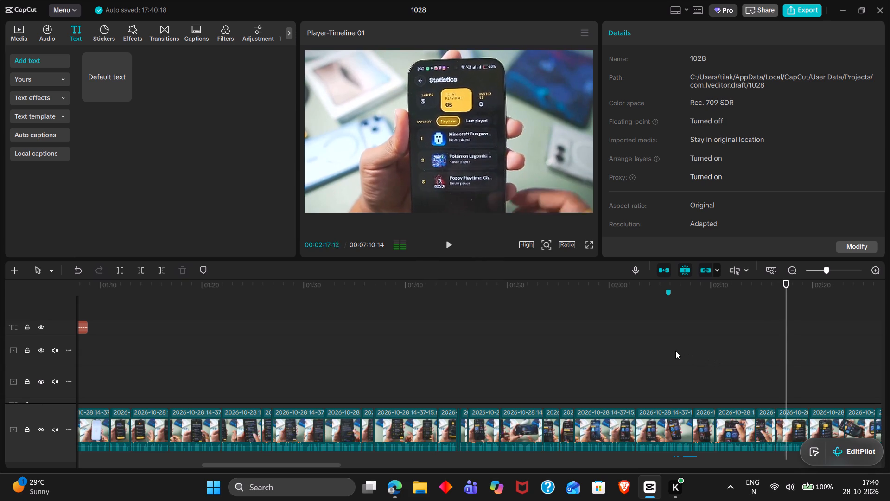
scroll(691, 356, "left", 1)
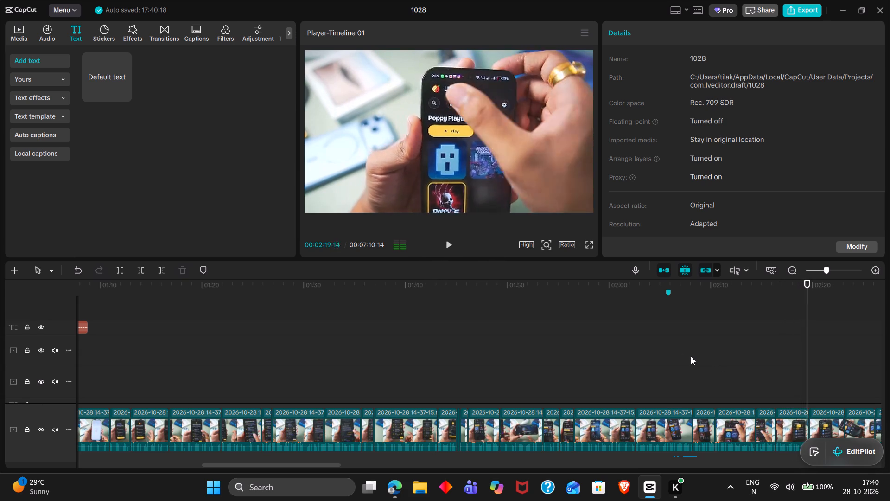
scroll(691, 356, "left", 3)
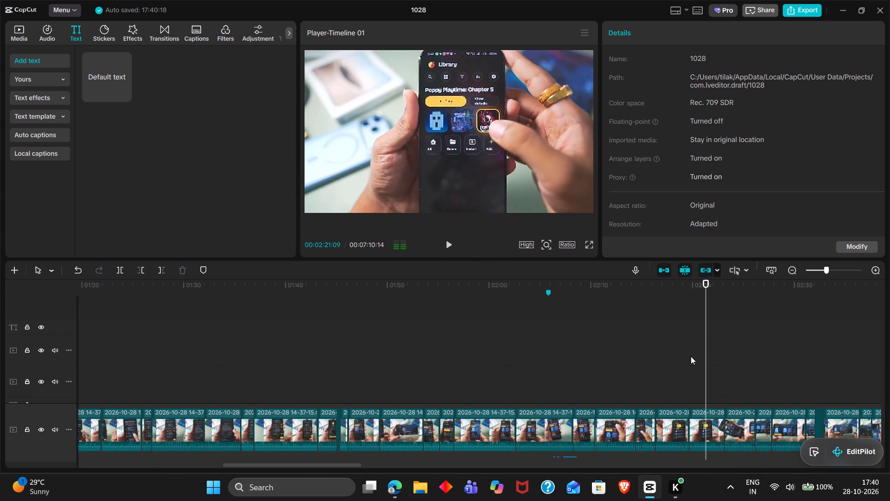
scroll(691, 356, "left", 1)
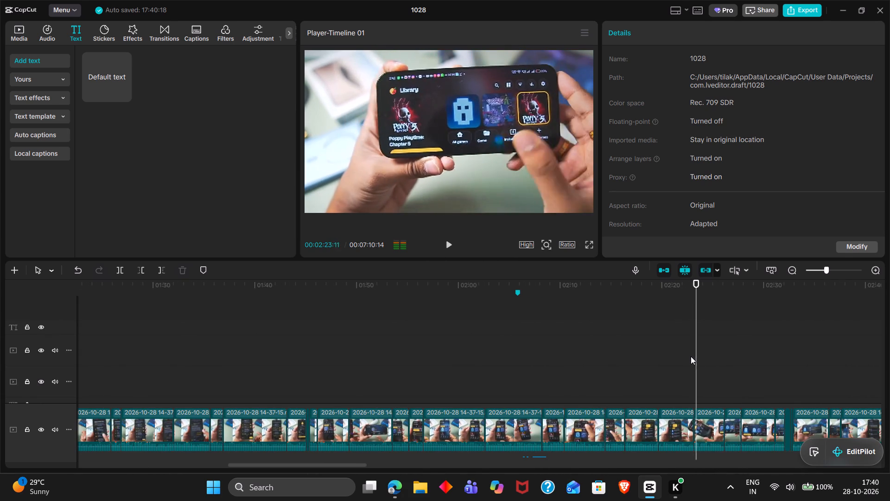
scroll(691, 356, "left", 4)
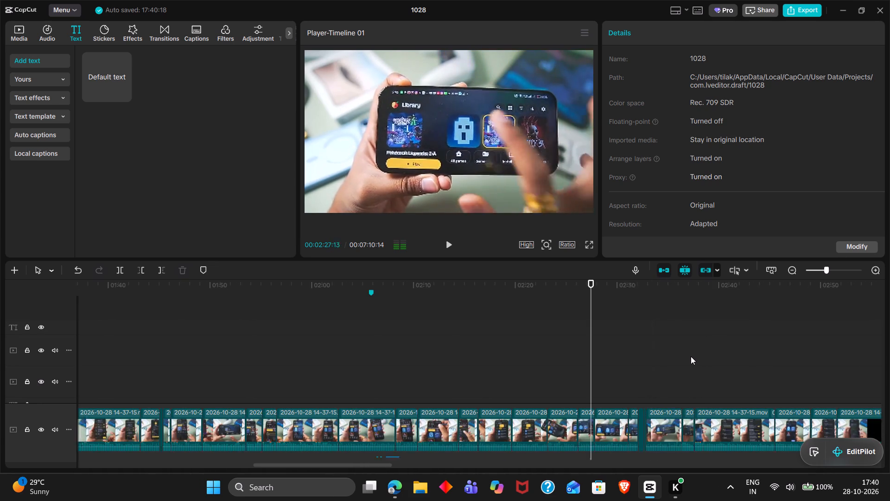
scroll(691, 356, "left", 1)
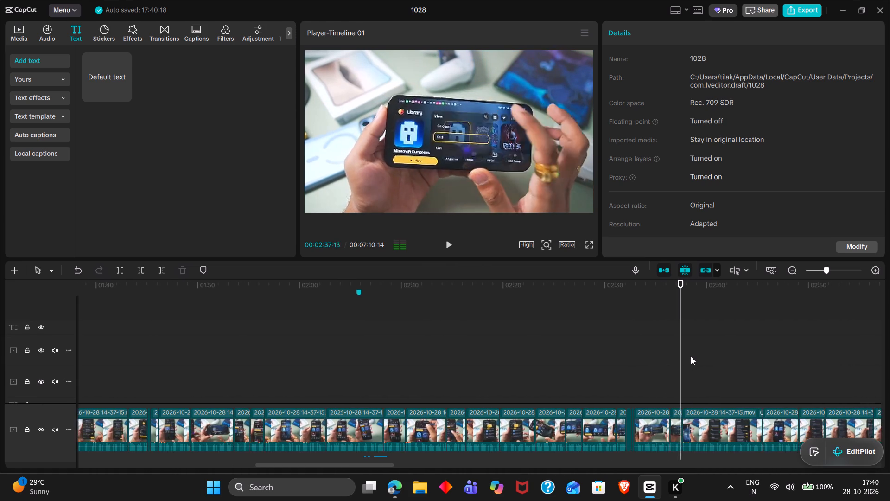
Locate the start of the Settings-screen clip around 00:02:37 and add a timeline marker at 00:02:37:19.
scroll(691, 356, "up", 3, "ctrl")
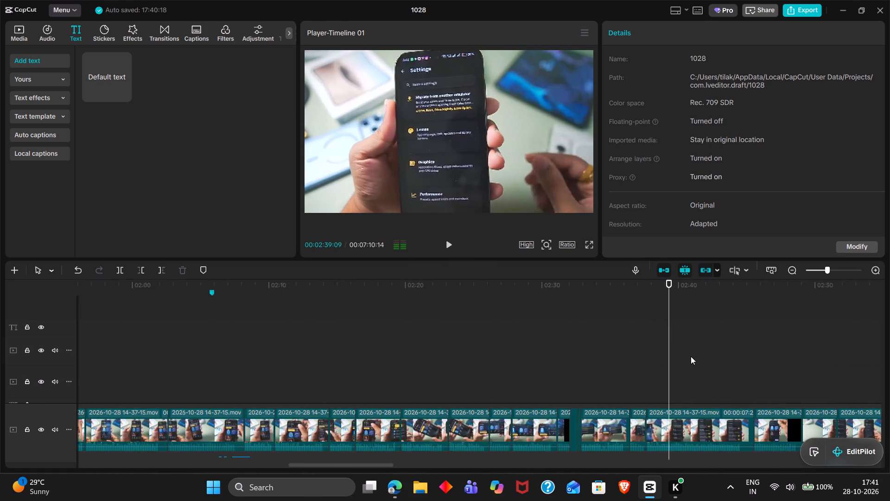
scroll(691, 356, "up", 2, "ctrl")
key("ctrl+space")
scroll(624, 382, "up", 1, "ctrl")
key("space")
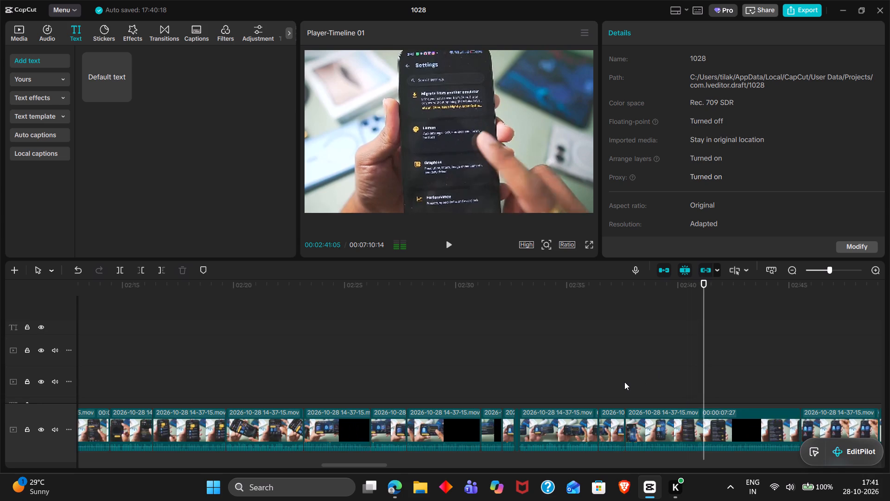
scroll(624, 382, "up", 7, "ctrl")
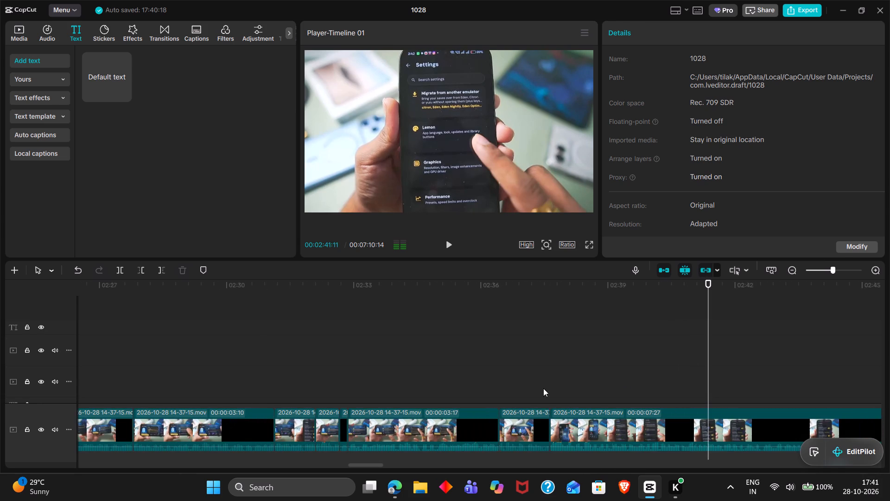
left_click(533, 387)
left_click_drag(533, 387, 541, 388)
key("space")
key("space")
key("space")
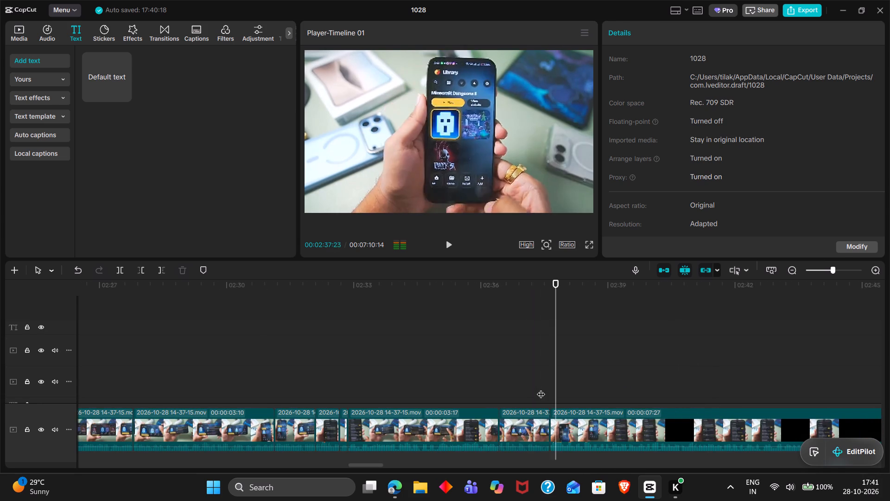
triple_click(555, 392)
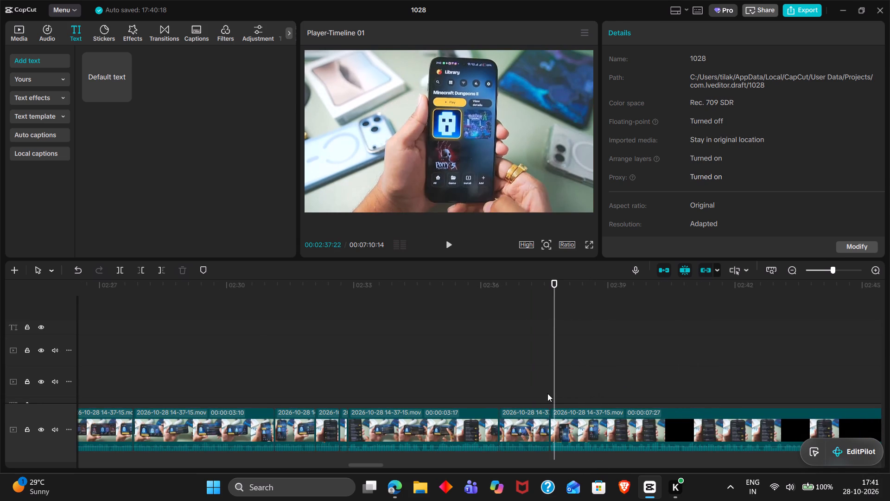
double_click(547, 393)
left_click(203, 267)
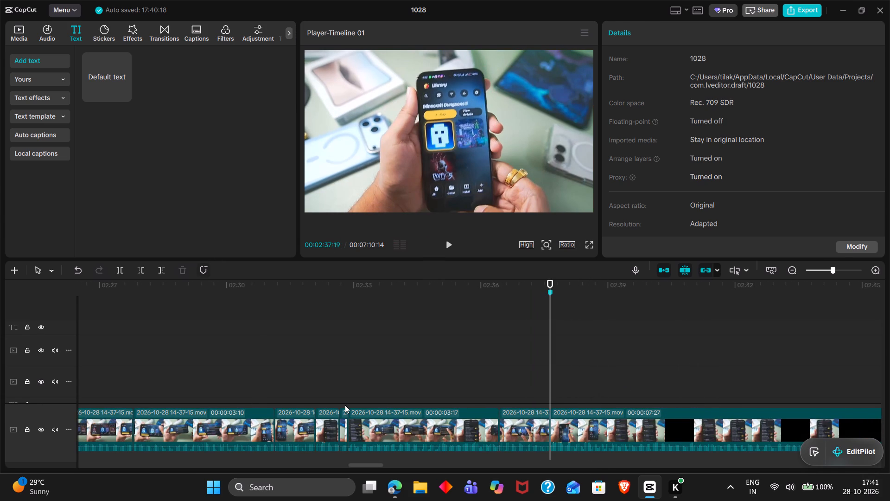
Review the footage around the subscribe animation and add a timeline marker right after it, at 00:02:10:14.
scroll(345, 405, "right", 1)
scroll(345, 405, "down", 4, "ctrl")
scroll(345, 405, "right", 1)
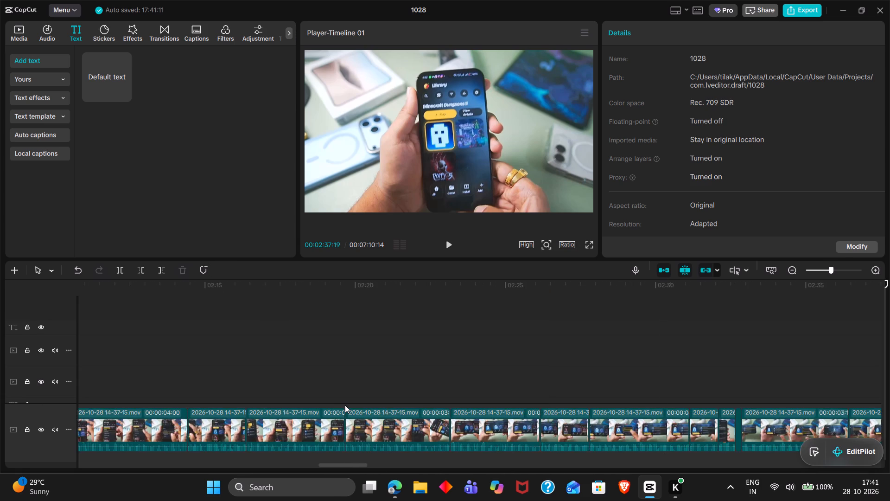
scroll(345, 405, "right", 2)
left_click(546, 350)
left_click_drag(546, 350, 624, 354)
key("space")
key("space")
key("space")
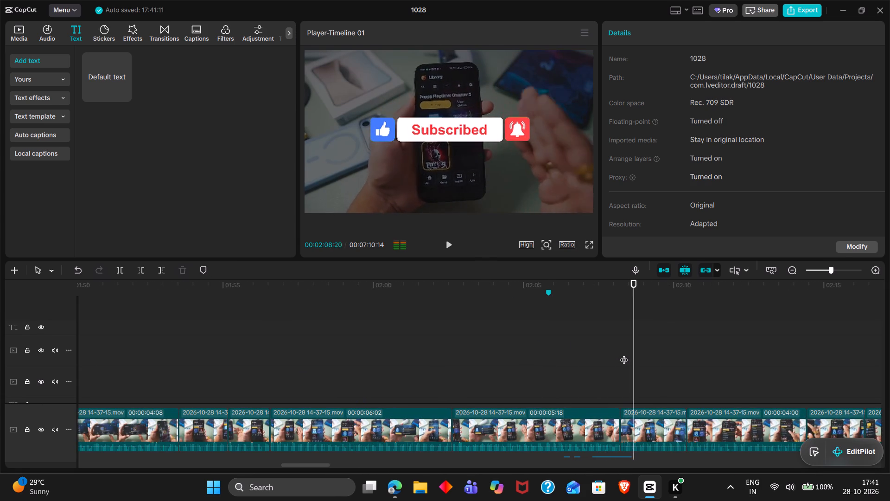
key("space")
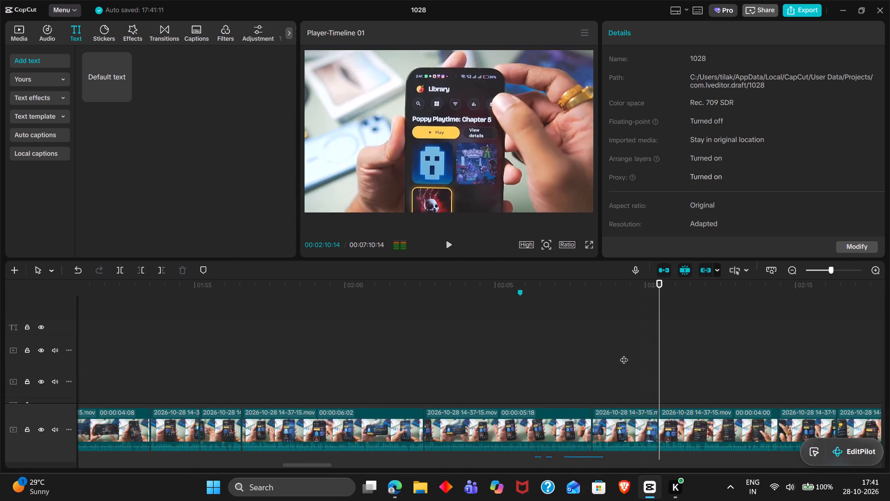
left_click(205, 269)
Extend the end of the red line text clip to the marker at 00:02:10:14.
scroll(360, 373, "down", 12, "ctrl")
left_click(305, 331)
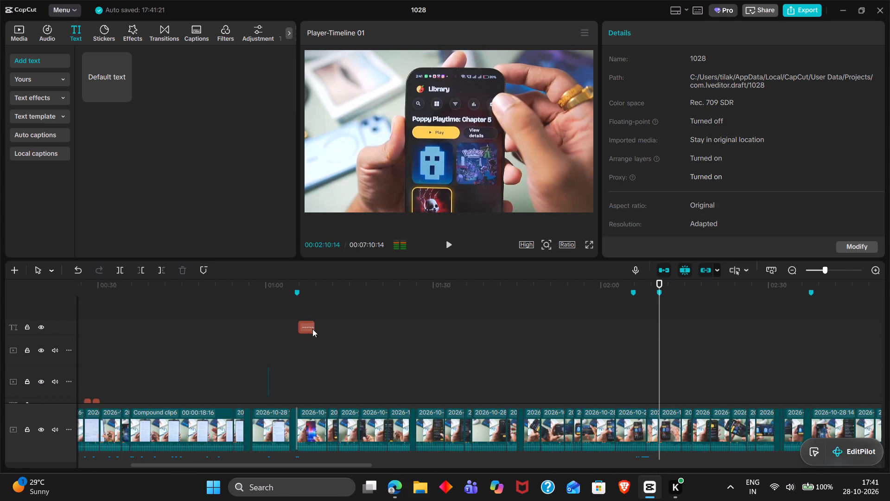
left_click_drag(317, 327, 498, 343)
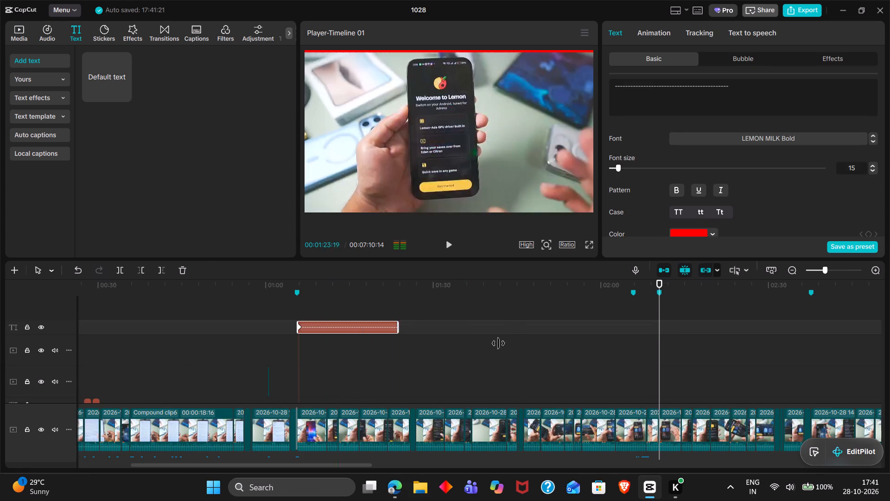
left_click_drag(498, 343, 659, 333)
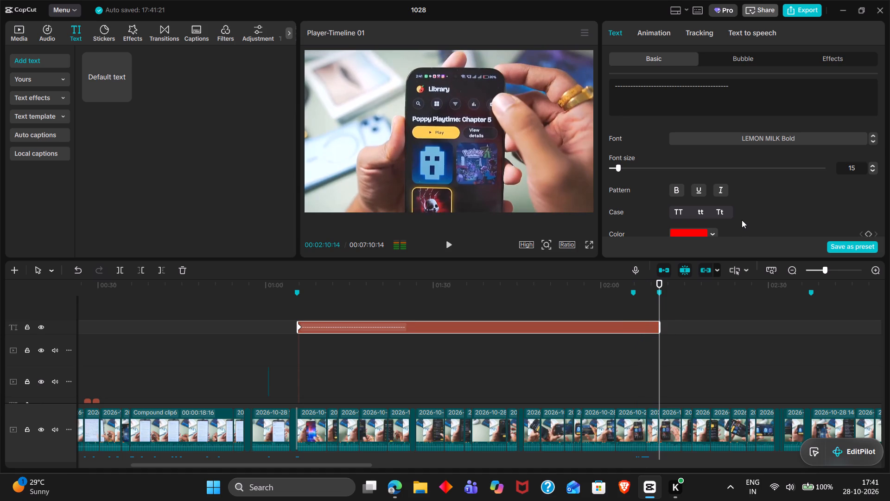
Add a Transform keyframe to the red line at its end, 00:02:10:14.
scroll(742, 220, "down", 2)
scroll(742, 220, "up", 1)
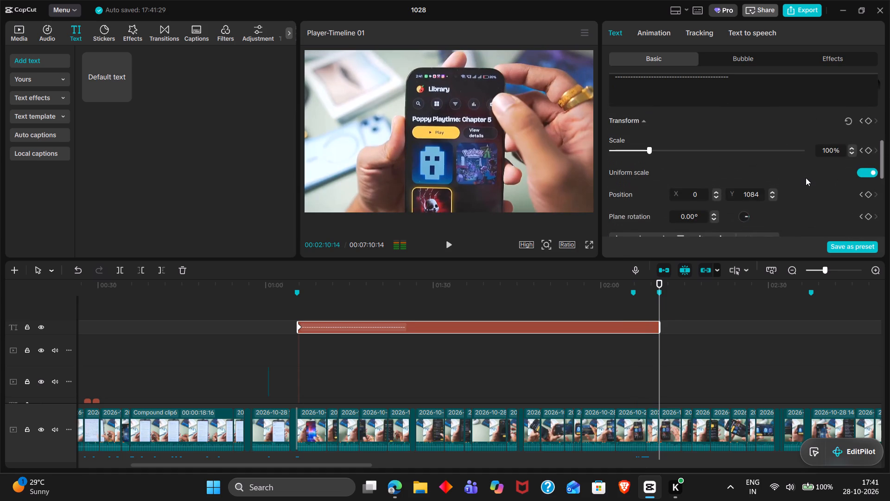
left_click(870, 135)
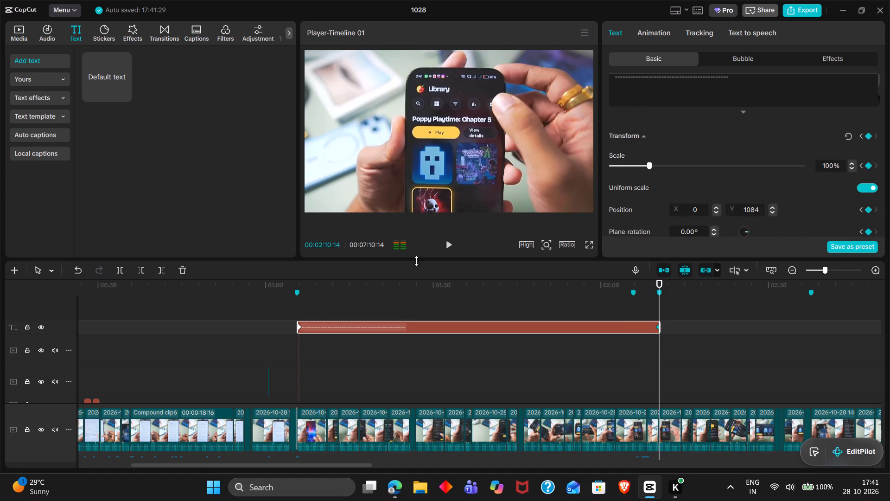
At the red line's first keyframe, slide it out past the frame's left edge to X -3875, Y 1084, and preview the motion.
left_click(301, 328)
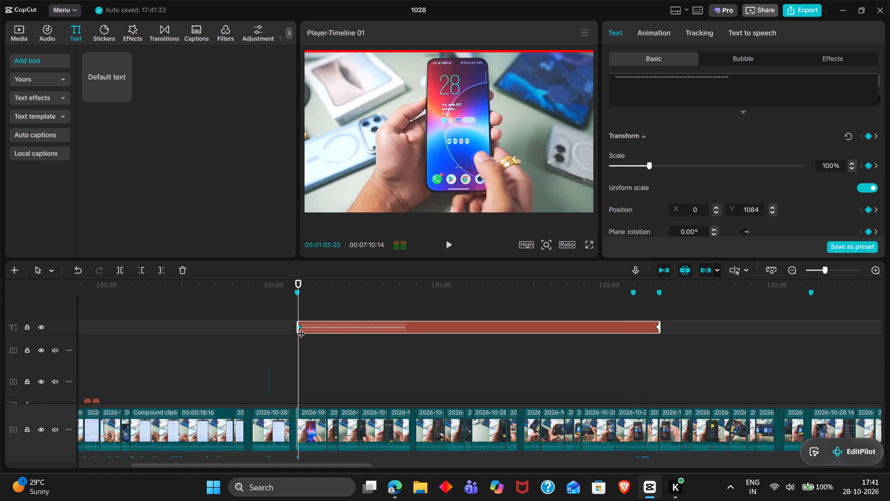
left_click_drag(542, 58, 255, 63)
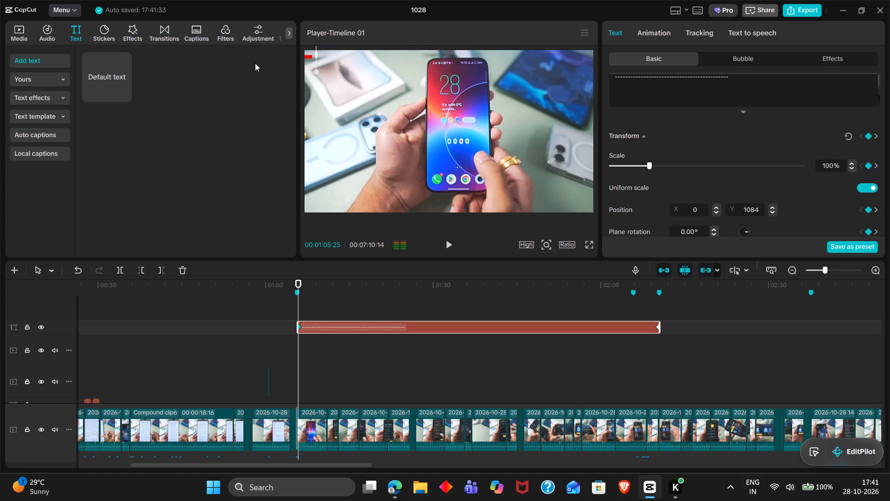
left_click_drag(255, 63, 250, 60)
triple_click(753, 209)
type("1084")
key("Return")
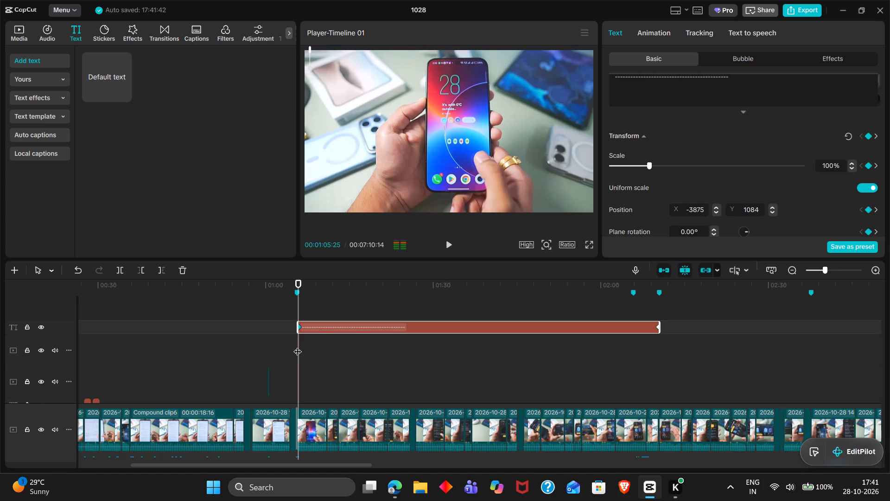
left_click(298, 346)
key("space")
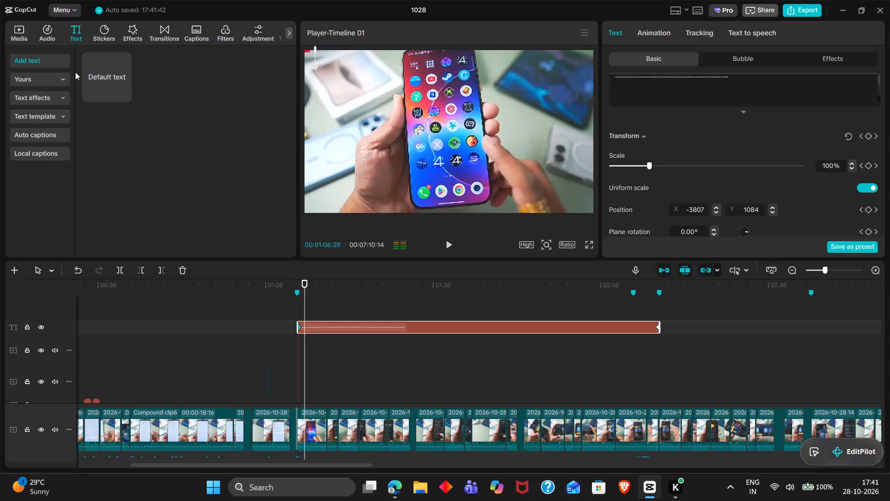
Add a default text clip on a new track above the red line's start and make it read "Setup".
left_click_drag(124, 78, 299, 315)
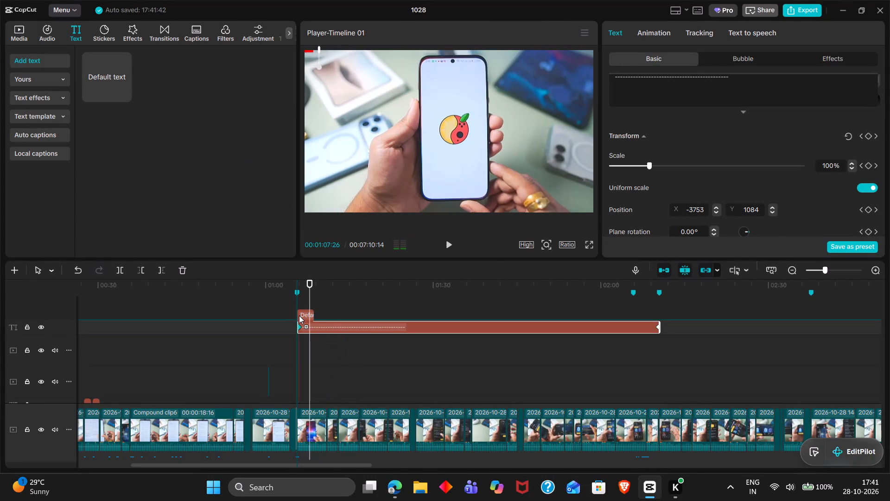
triple_click(688, 89)
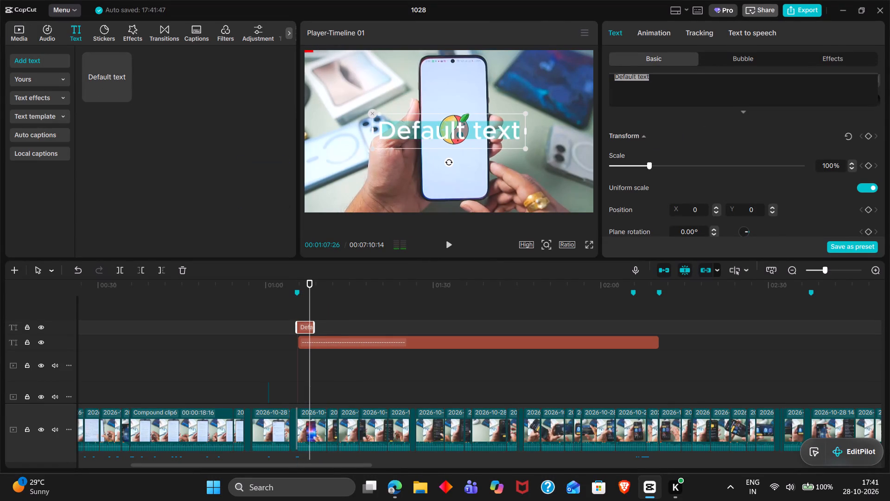
type("Setup")
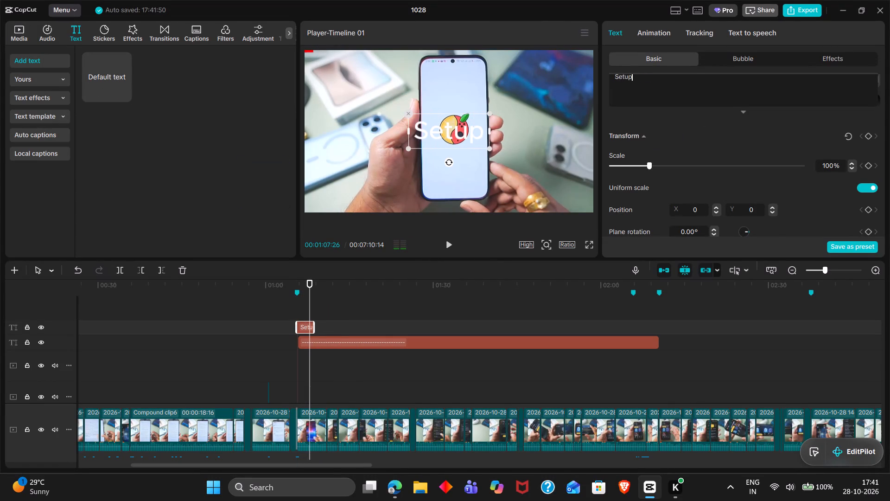
Format the Setup text in LEMON MILK Bold italic with a character spacing of -1.
scroll(676, 169, "down", 1)
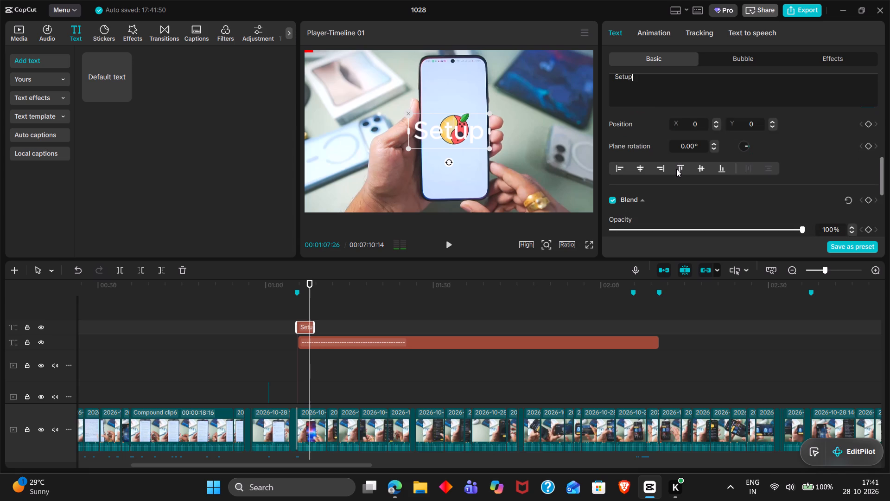
scroll(676, 169, "down", 1)
scroll(676, 169, "up", 2)
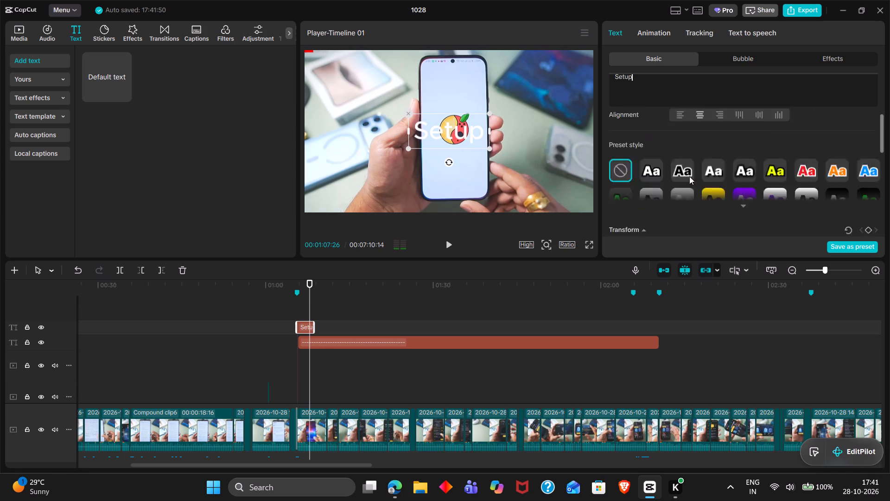
scroll(689, 176, "up", 1)
double_click(686, 189)
scroll(686, 189, "up", 1)
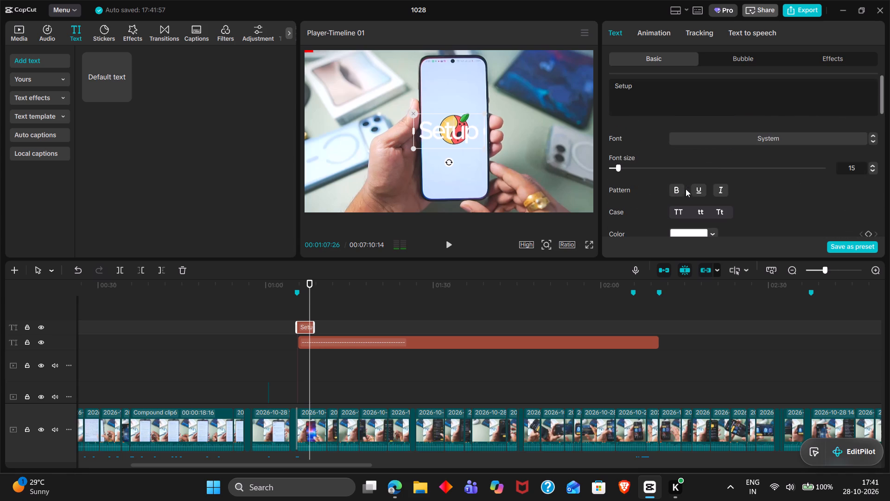
scroll(686, 189, "up", 1)
left_click(736, 139)
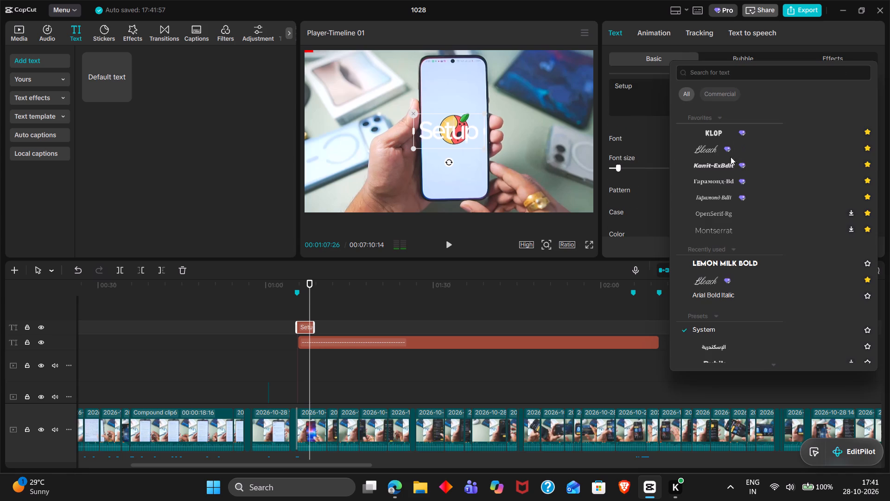
left_click(728, 257)
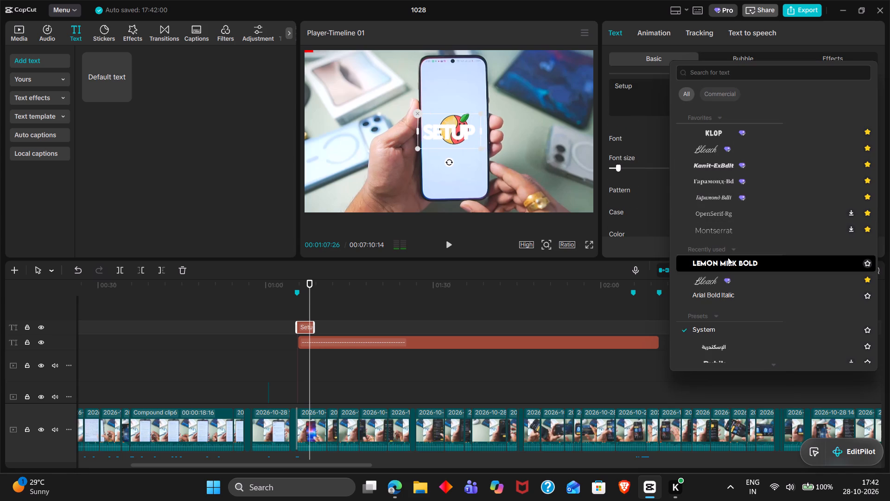
left_click(724, 189)
scroll(756, 194, "down", 1)
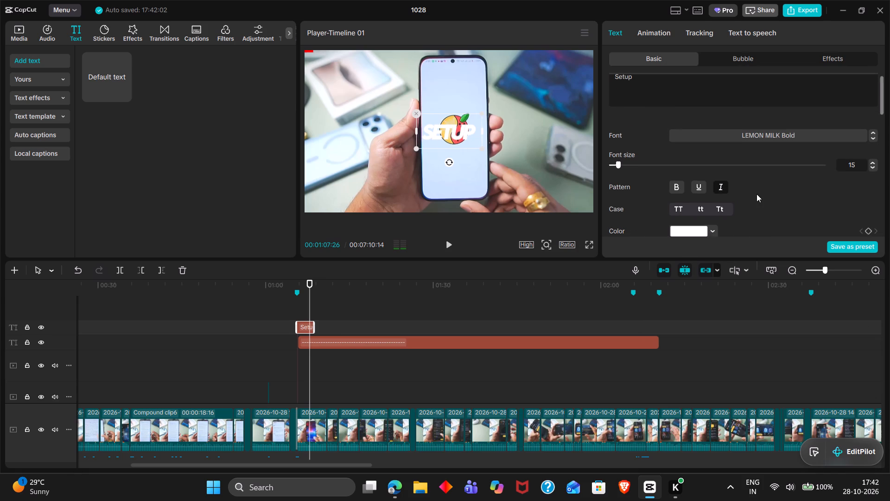
scroll(756, 194, "down", 1)
left_click(686, 171)
Apply the yellow preset style with black outline to the Setup text.
scroll(773, 190, "down", 1)
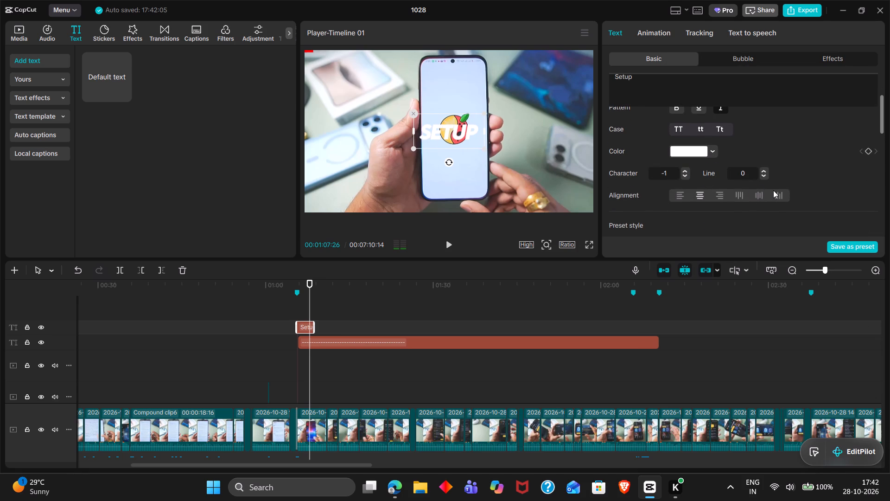
scroll(773, 190, "down", 2)
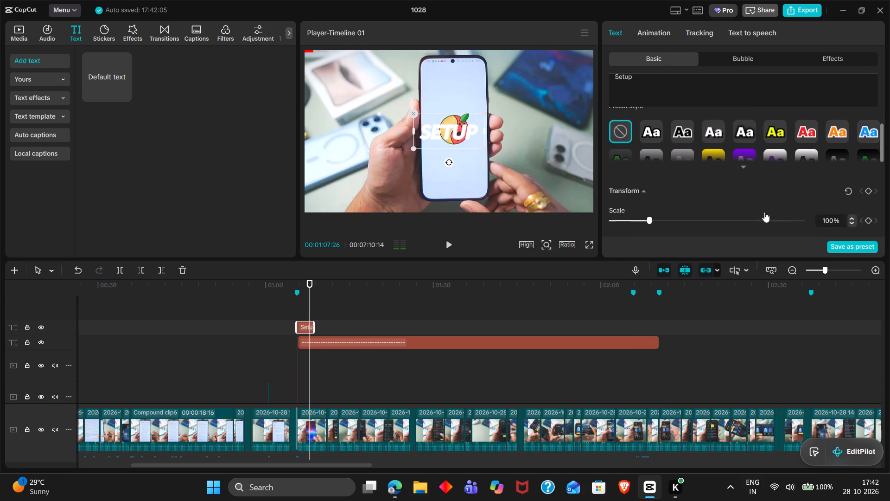
left_click(780, 155)
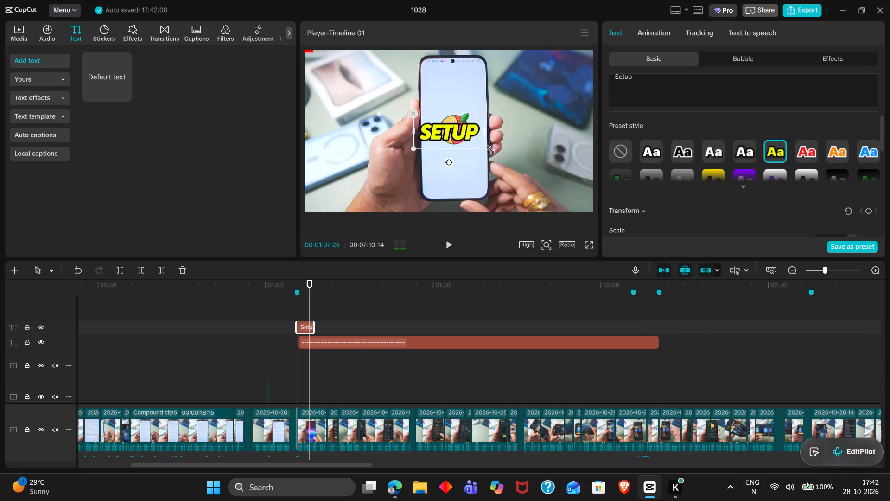
Shrink the Setup text to a small label and place it in the frame's top-left corner, over the red line.
left_click(479, 148)
left_click_drag(483, 149, 449, 132)
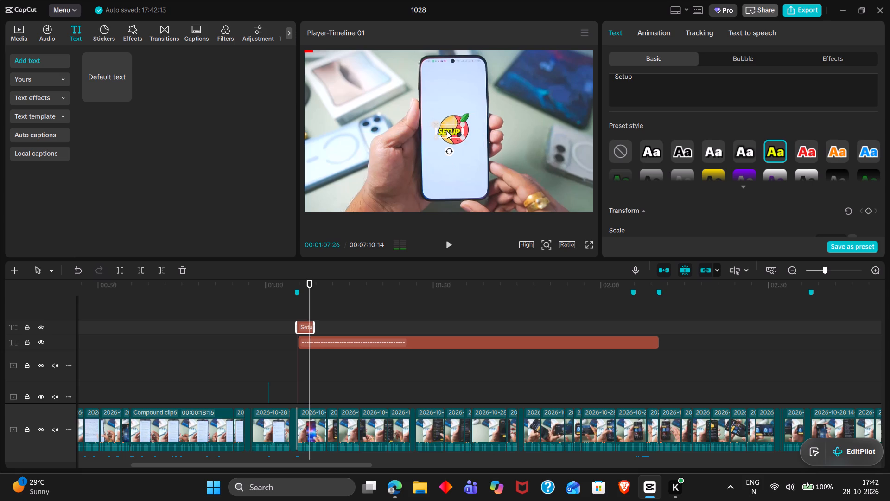
left_click_drag(445, 130, 311, 58)
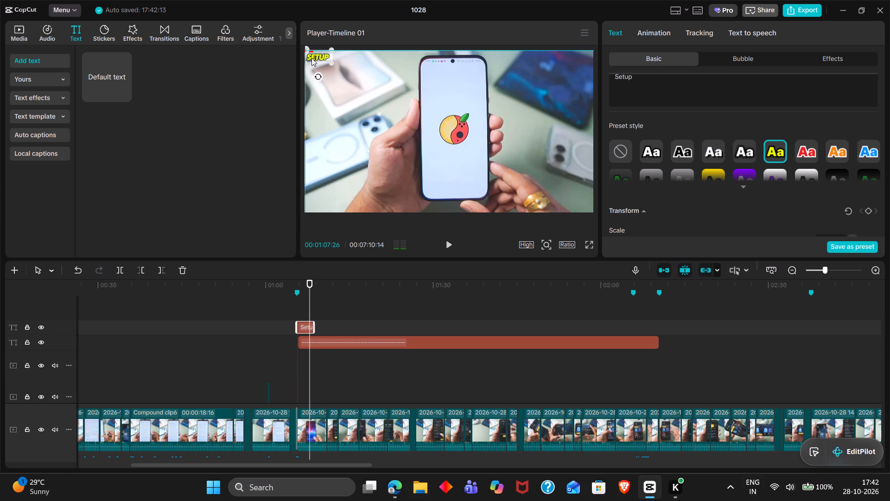
left_click_drag(311, 58, 312, 58)
Nudge the Setup label slightly lower and reduce its font size to 12.
left_click_drag(312, 58, 312, 60)
scroll(706, 128, "up", 4)
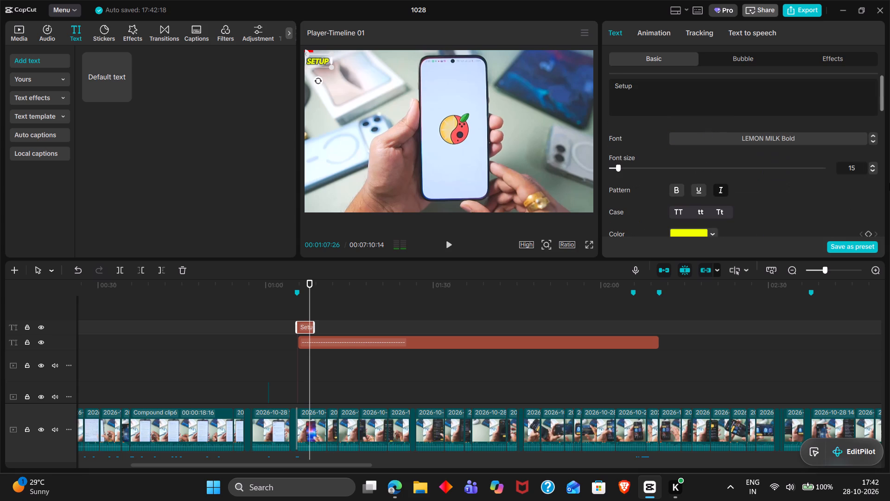
scroll(825, 188, "up", 1)
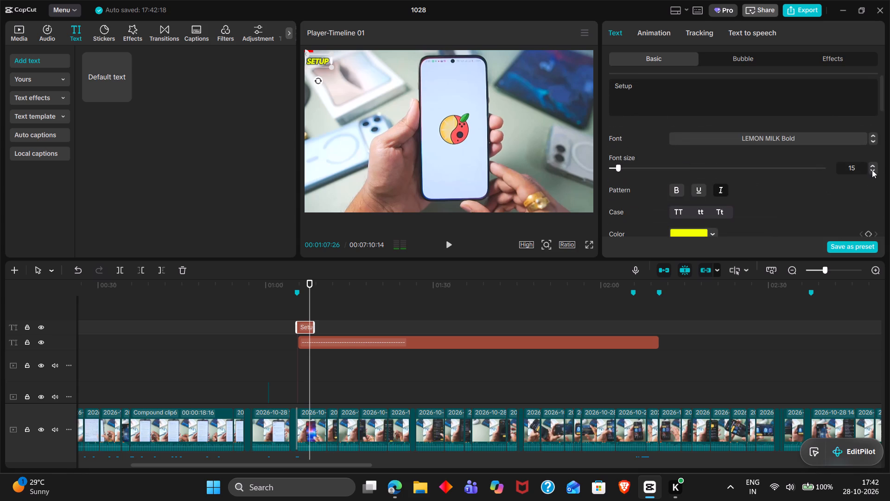
triple_click(872, 170)
left_click(872, 170)
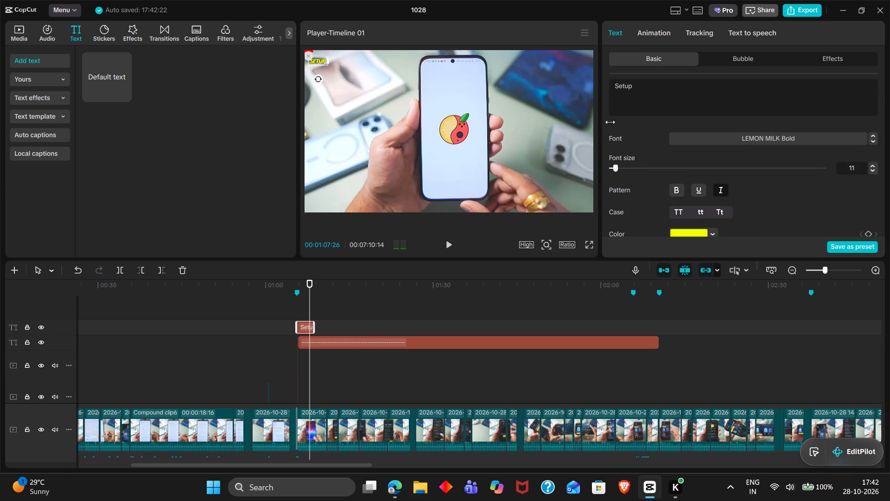
left_click(871, 167)
Reposition the Setup label in the frame's top-left corner just below the red line, set its Y position to 981, and check it full screen.
left_click_drag(320, 62, 316, 59)
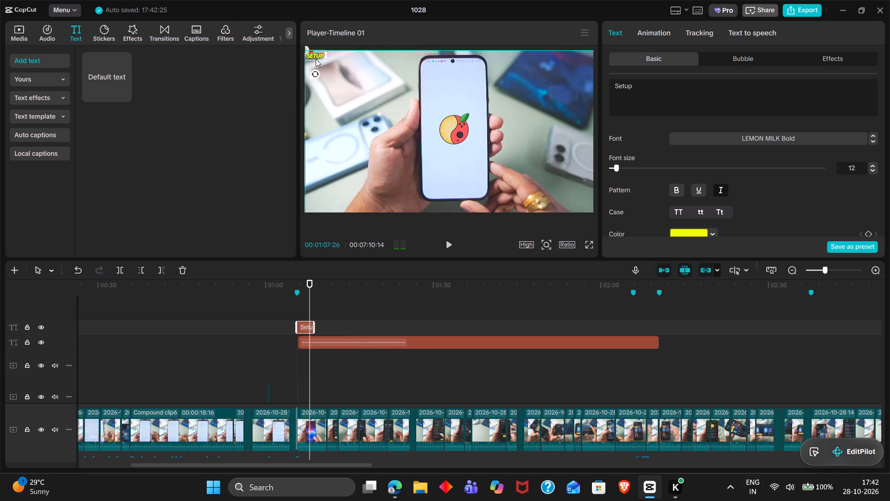
left_click_drag(316, 59, 315, 60)
scroll(644, 171, "down", 1)
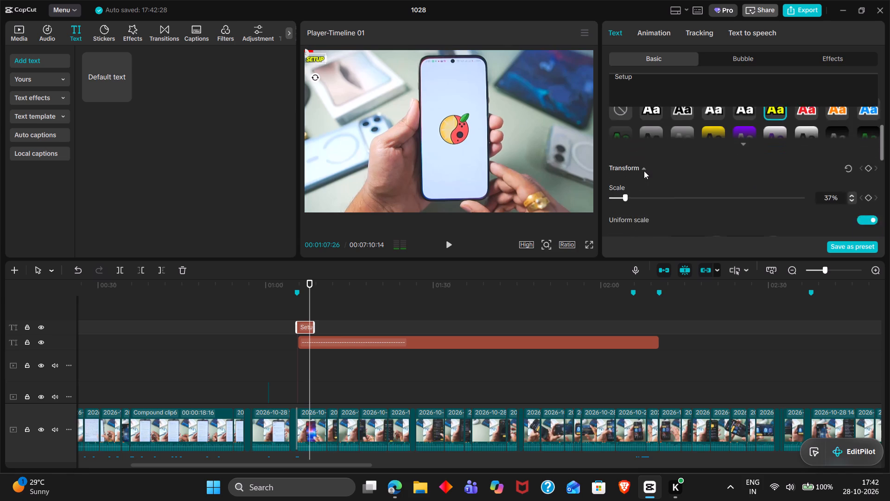
scroll(644, 171, "down", 1)
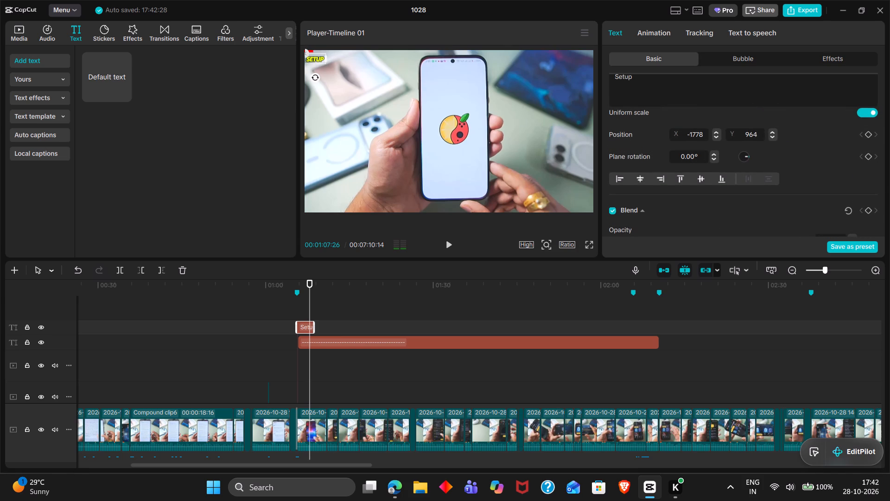
left_click(756, 131)
key("Up")
key("Up")
key("Up")
key("Up")
key("Up")
key("Up")
key("Up")
key("Up")
key("Up")
key("Up")
key("Up")
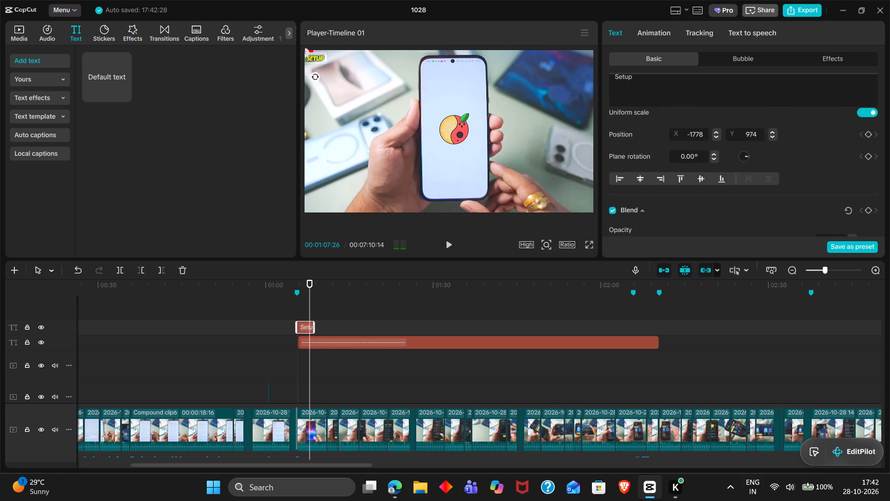
key("Up")
key("Up")
key("Up")
key("Up")
key("Up")
key("Up")
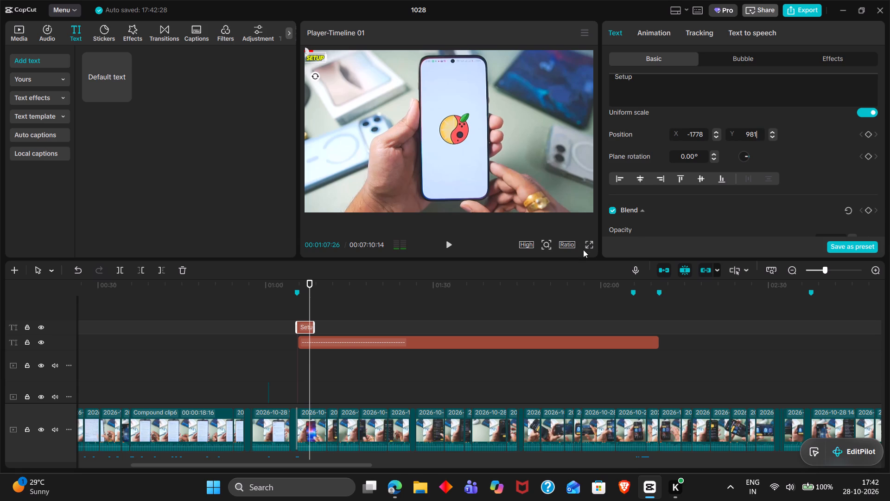
left_click(586, 247)
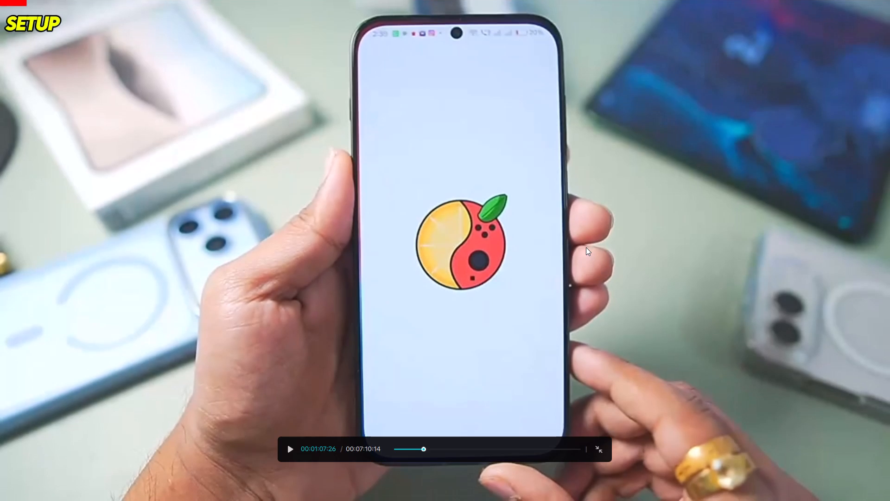
key("Escape")
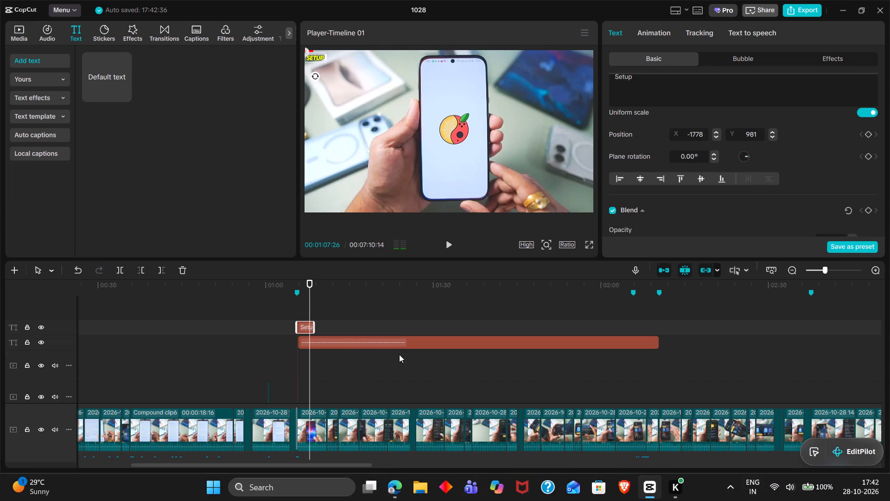
Extend the Setup text clip to end together with the red line clip at the marker just after 02:10.
left_click_drag(316, 325, 661, 340)
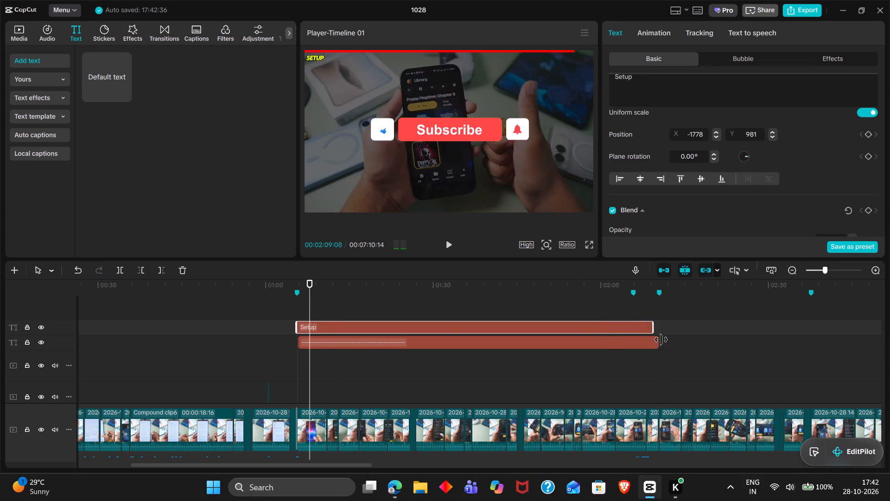
left_click_drag(661, 340, 660, 337)
Apply the Blur Fade-In entrance animation to the Setup text with a 0.3 s duration.
double_click(657, 32)
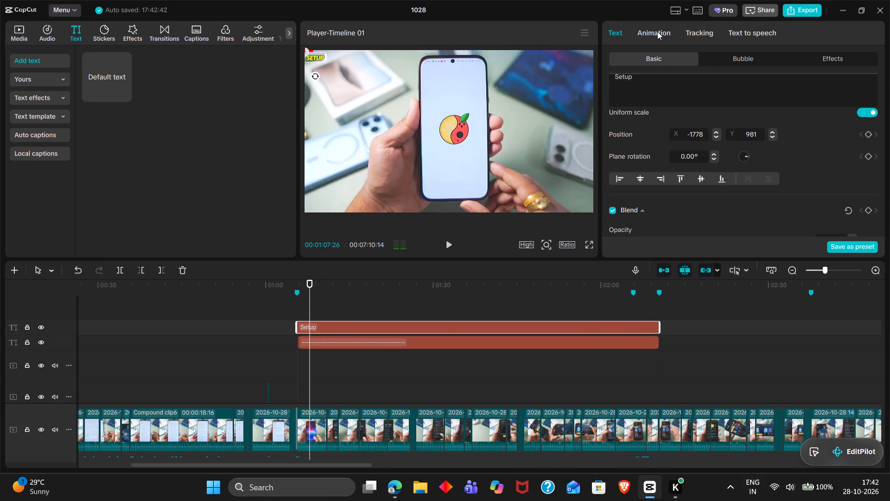
double_click(676, 136)
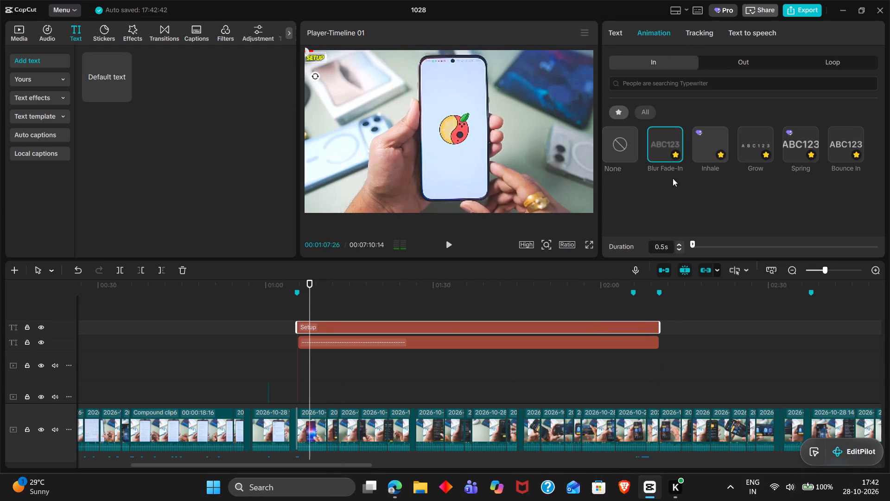
double_click(680, 250)
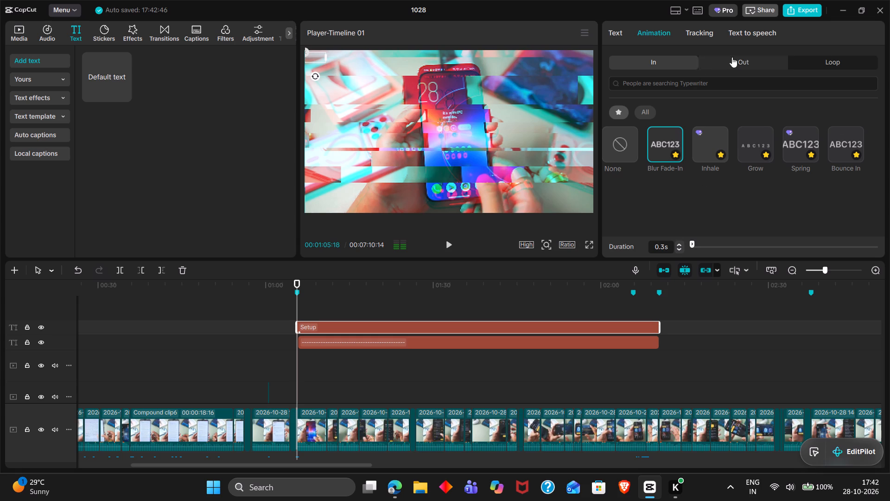
Apply the Fade Out exit animation to the Setup text with a 0.3 s duration.
left_click(743, 60)
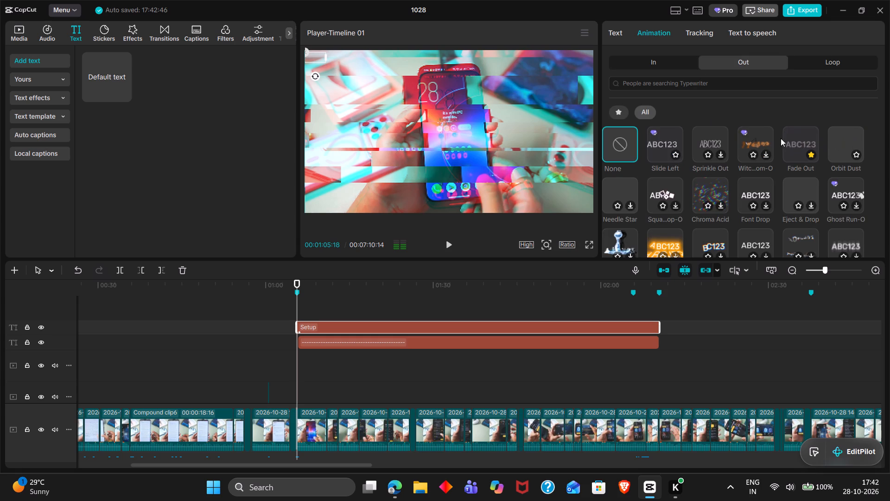
double_click(787, 147)
double_click(874, 247)
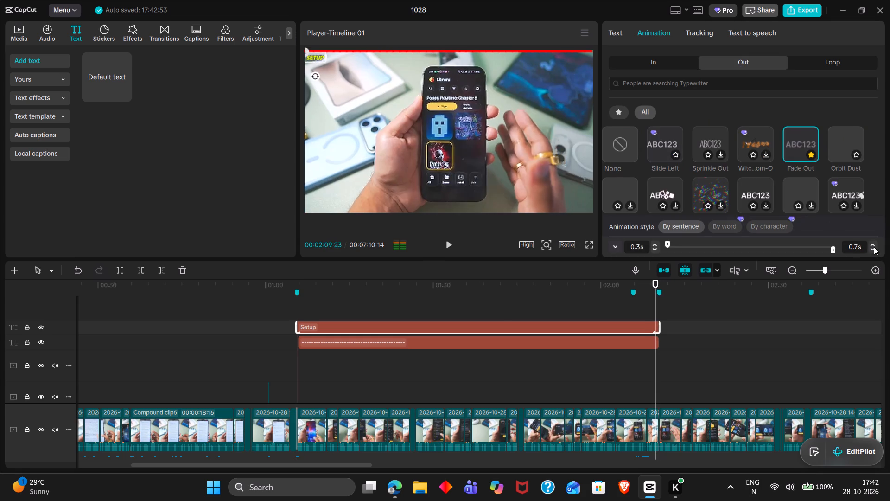
left_click(874, 251)
triple_click(874, 251)
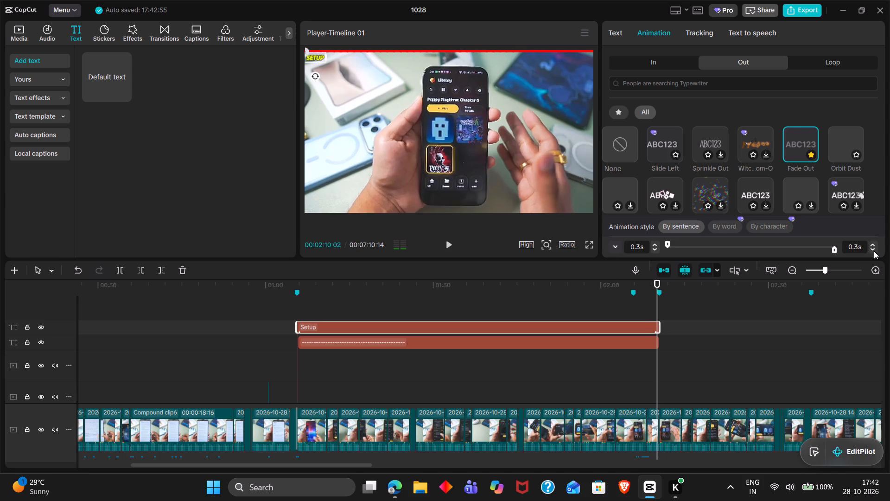
Trim the start of the Setup text clip to 01:05:25, where the red line clip begins.
left_click(288, 314)
left_click_drag(288, 314, 290, 314)
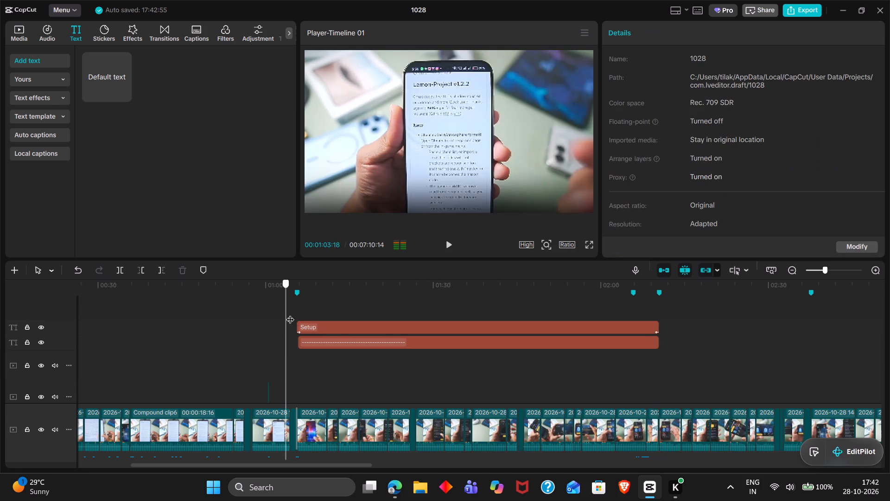
left_click_drag(290, 314, 295, 315)
scroll(295, 315, "up", 7, "ctrl")
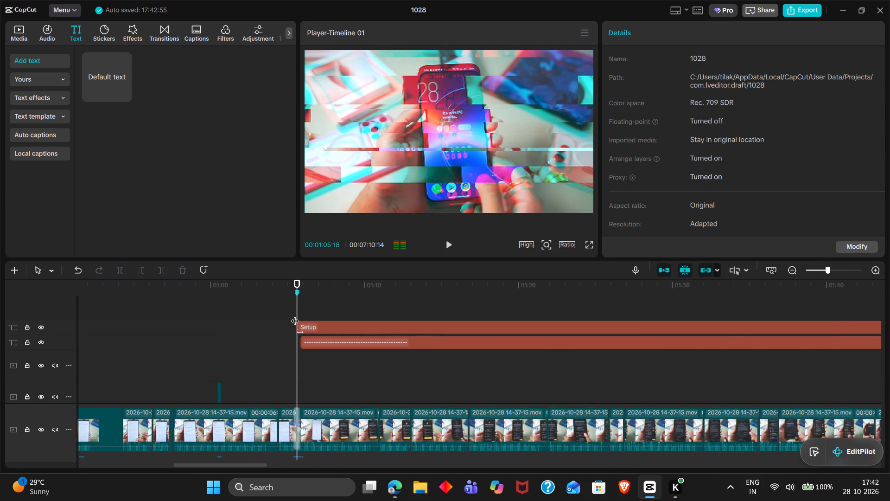
scroll(295, 315, "up", 6, "ctrl")
double_click(302, 312)
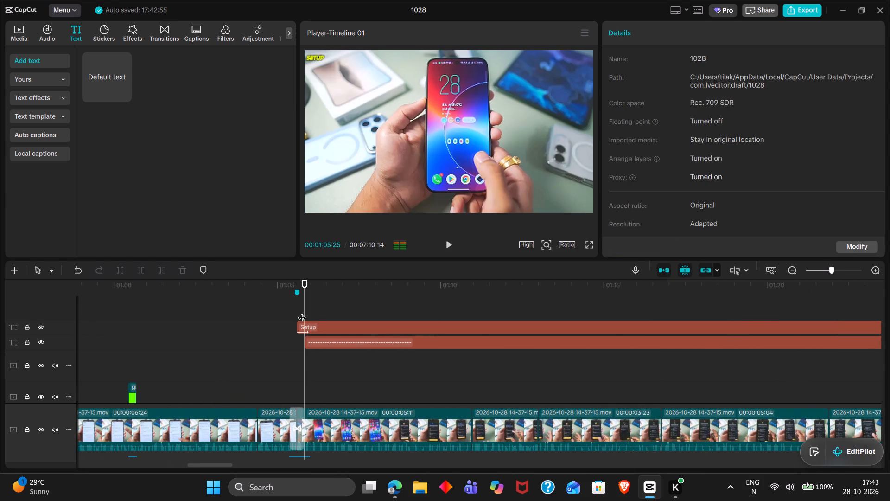
left_click(307, 323)
type("q")
Play back the beginning and the end of the Setup label to check how it animates in and out with the red line.
key("space")
scroll(307, 323, "left", 1)
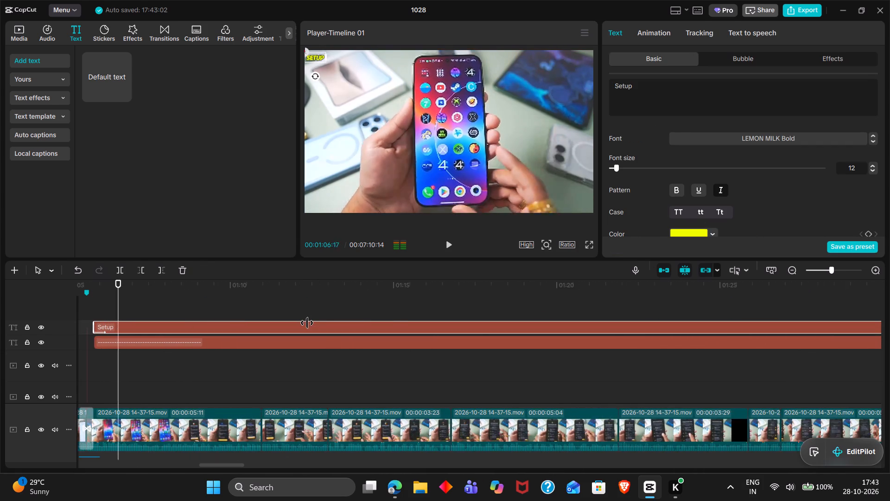
scroll(307, 323, "down", 2, "ctrl")
scroll(307, 323, "left", 1)
scroll(307, 323, "down", 1, "ctrl")
scroll(307, 323, "left", 1)
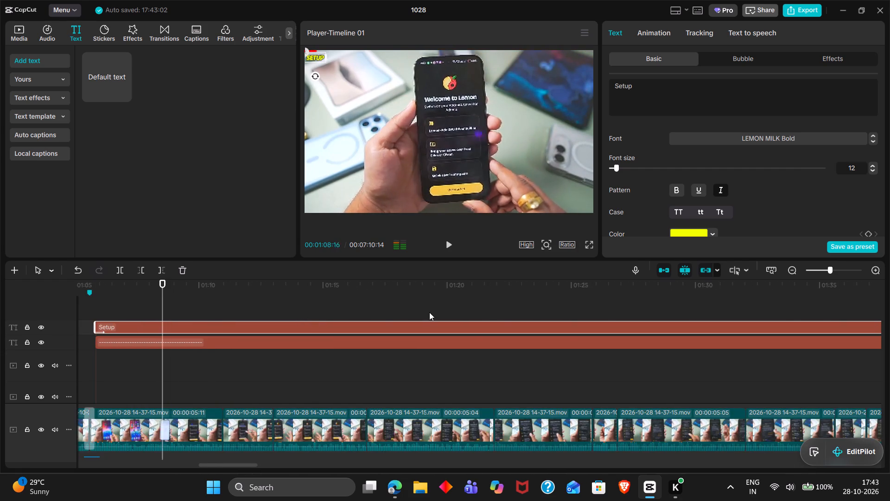
scroll(429, 312, "left", 1)
scroll(429, 312, "down", 2, "ctrl")
scroll(429, 312, "left", 1)
key("space")
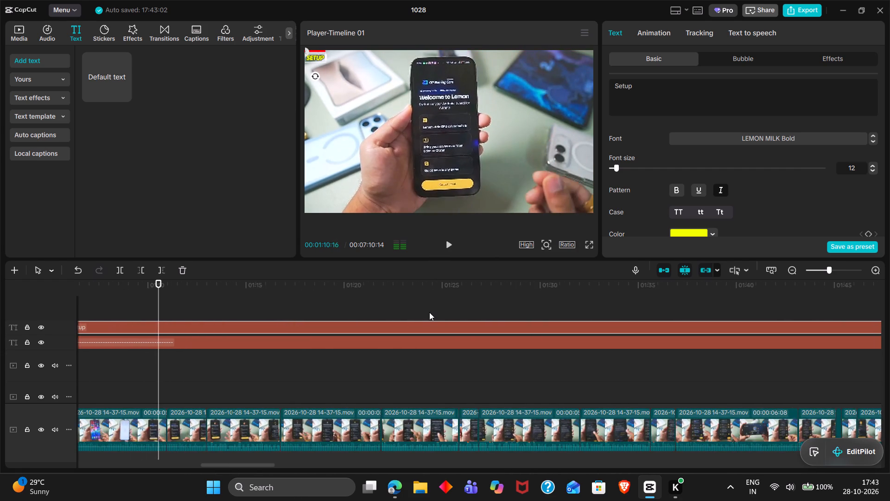
scroll(429, 312, "left", 4)
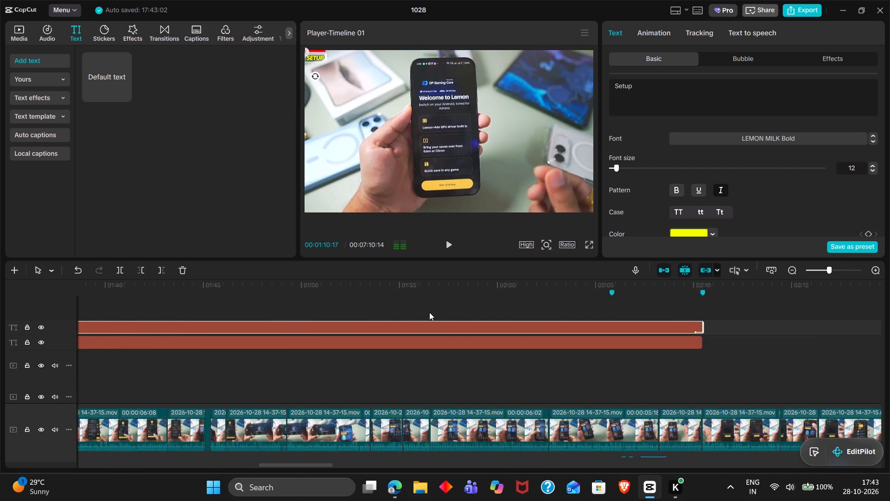
left_click(602, 303)
left_click_drag(602, 303, 611, 304)
key("space")
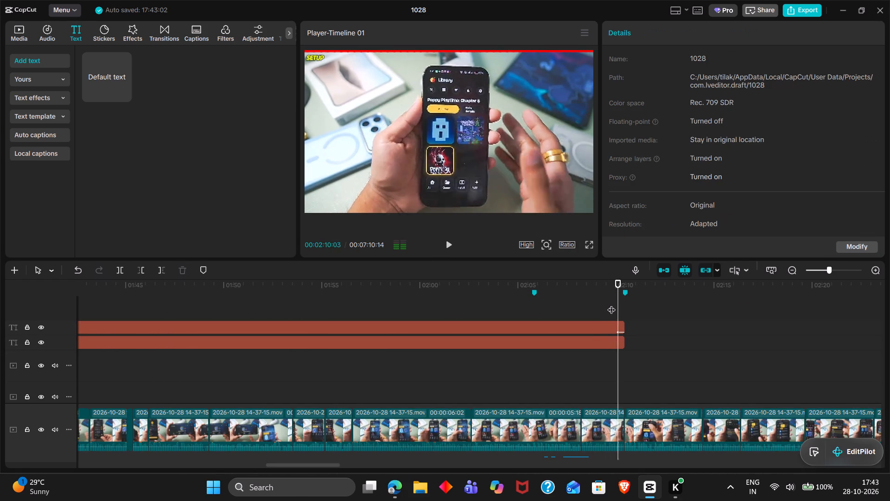
key("space")
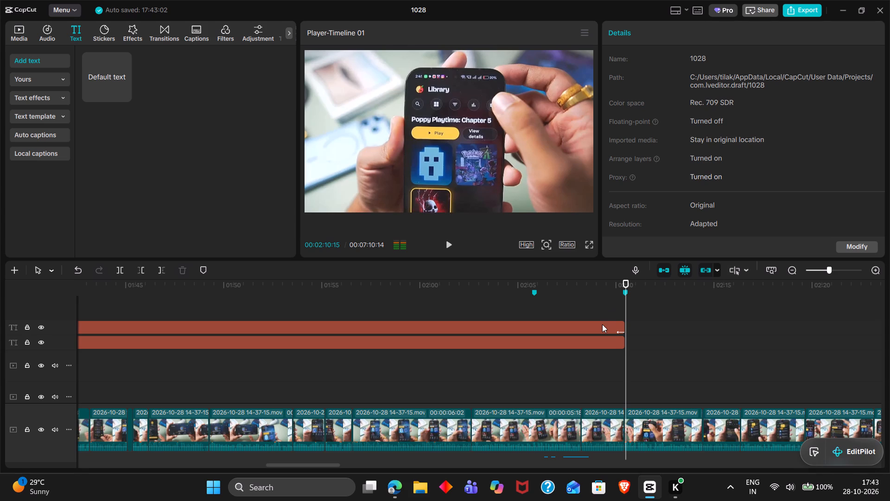
Place a copy of the Setup text clip on a new track above the original, starting at about 02:02.
left_click(590, 327)
key("ctrl+c")
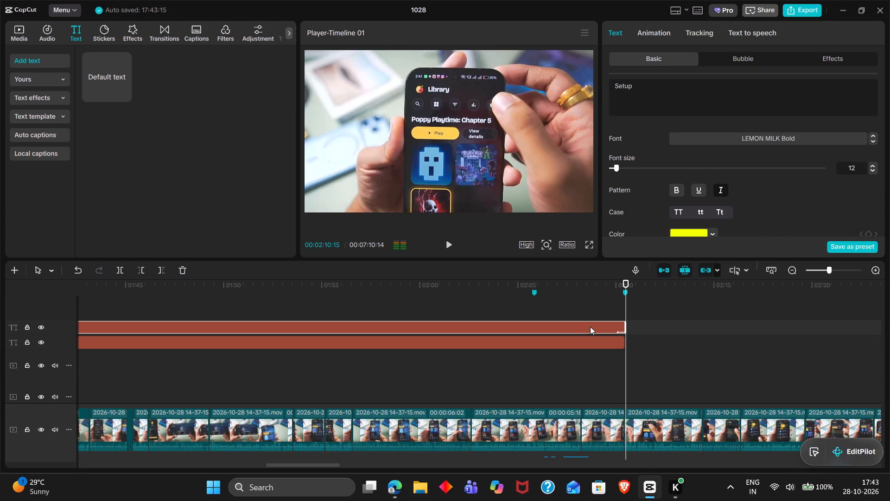
triple_click(503, 309)
key("ctrl+v")
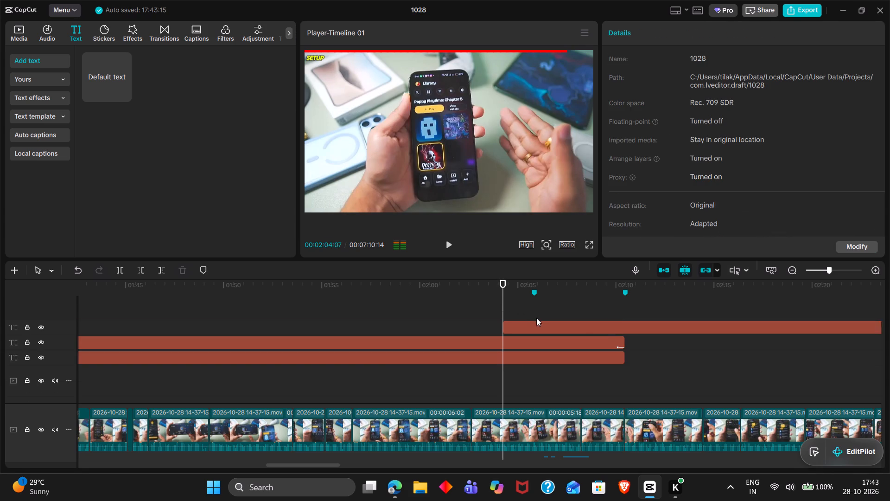
left_click_drag(544, 322, 508, 321)
Trim the end of the copied Setup clip to the marker at 02:05:25.
left_click(534, 311)
left_click_drag(534, 311, 538, 311)
left_click(544, 325)
key("w")
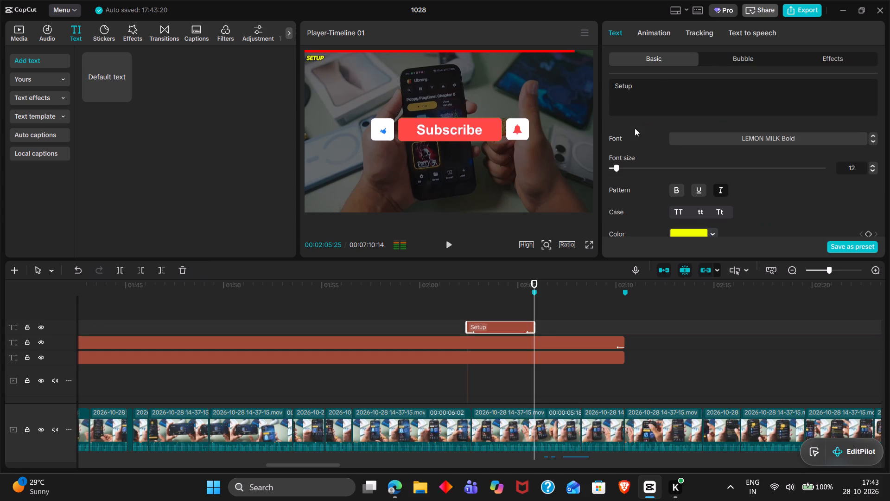
Replace the copied Setup clip's text with "Upcoming:" on the first line and "UI Overview" on the second.
triple_click(648, 90)
type("Upcoming:")
key("Return")
type("UI")
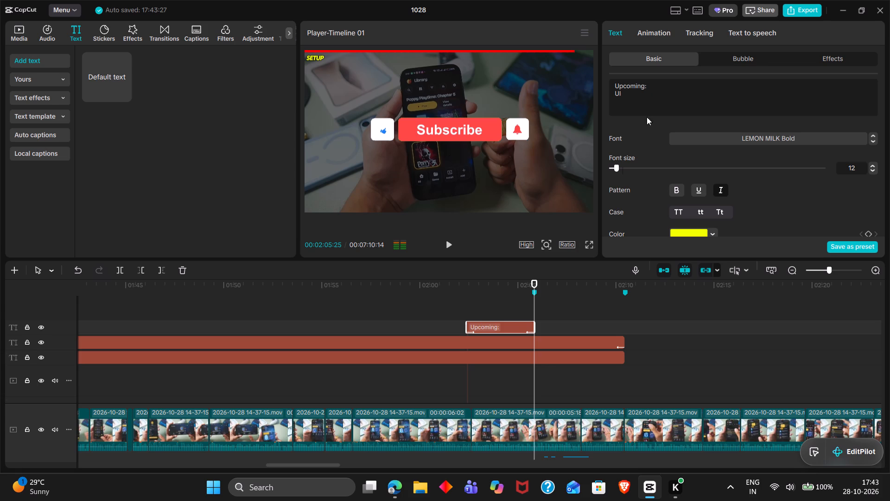
double_click(502, 288)
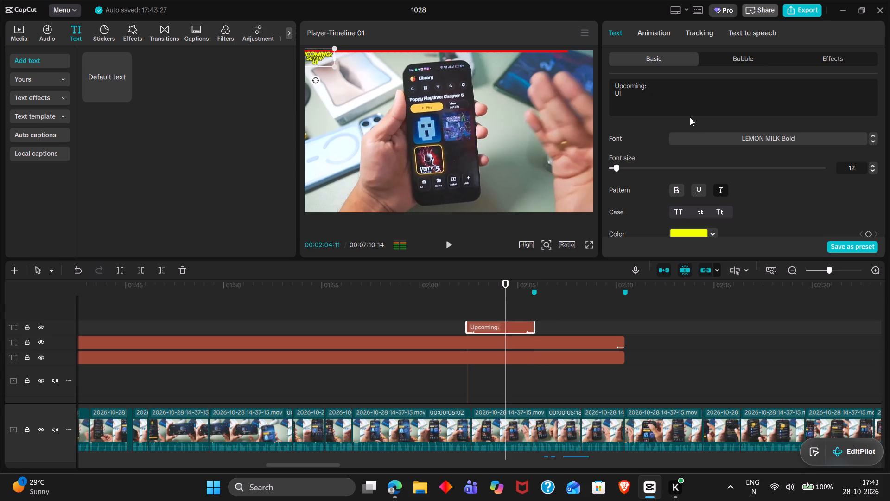
left_click(669, 99)
key("space")
type("Overvo")
key("BackSpace")
key("i")
key("BackSpace")
type("iew")
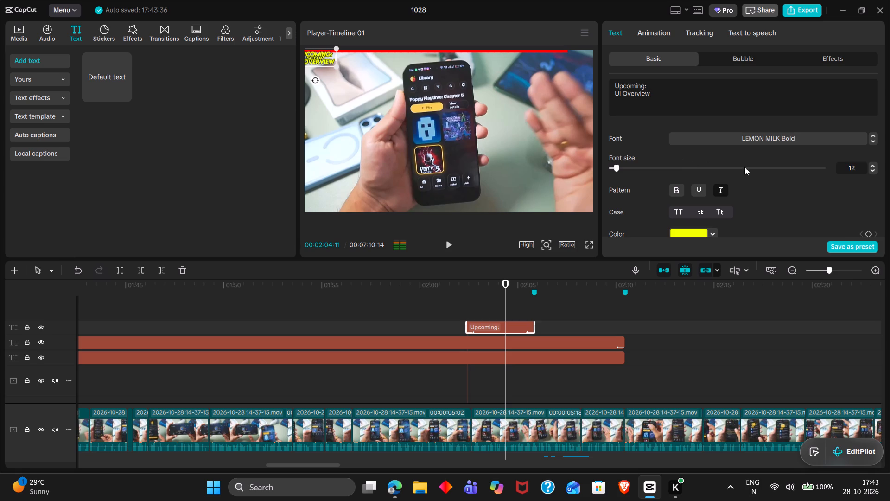
Move the "Upcoming: UI Overview" label to the upper-right corner of the video frame and check it in full-screen preview.
scroll(772, 172, "down", 1)
triple_click(765, 160)
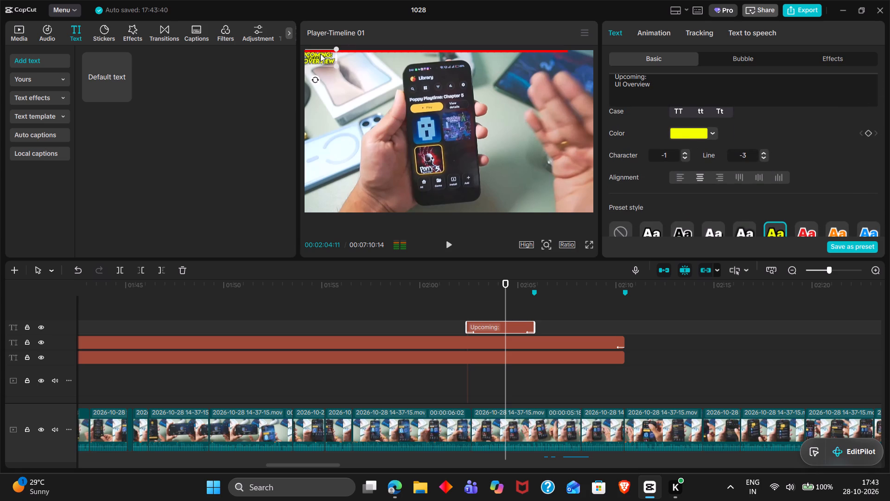
left_click_drag(320, 54, 590, 57)
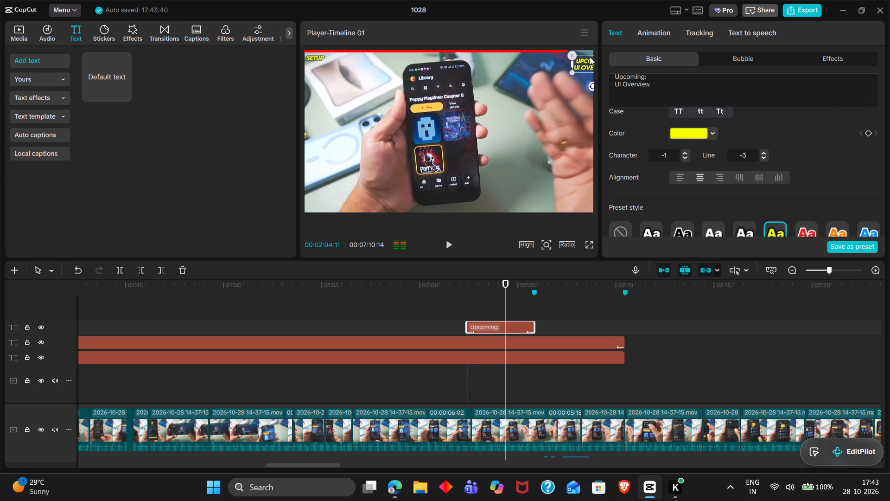
left_click_drag(590, 57, 580, 59)
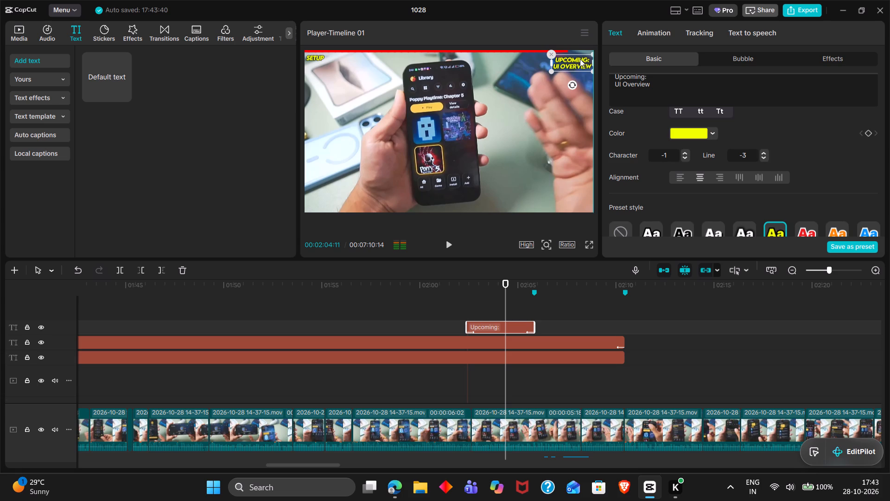
left_click_drag(580, 59, 580, 58)
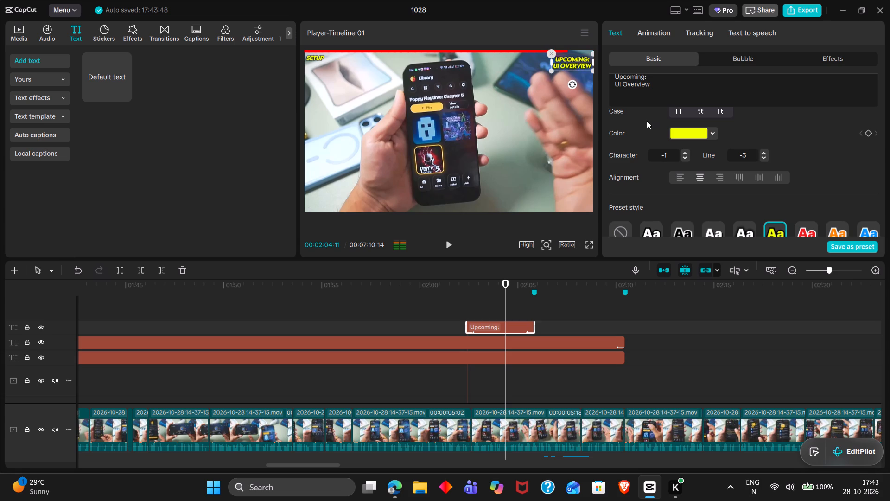
scroll(665, 119, "up", 1)
scroll(665, 119, "down", 1)
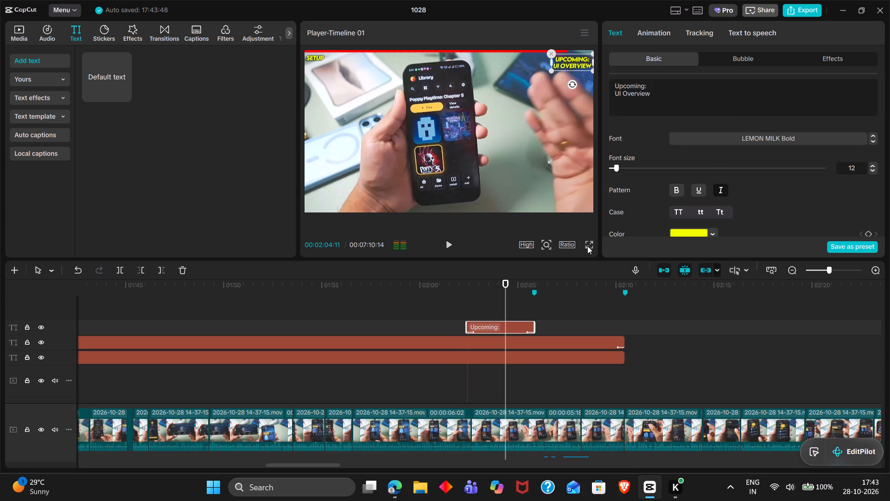
left_click(587, 244)
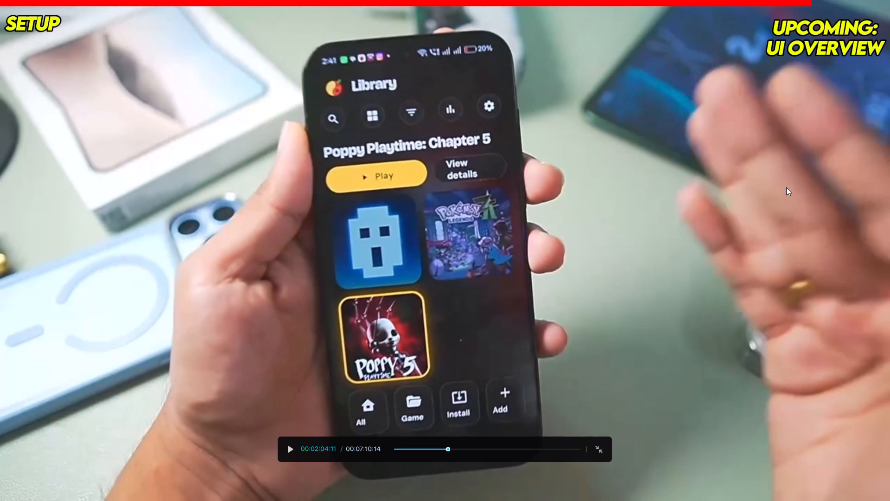
key("Escape")
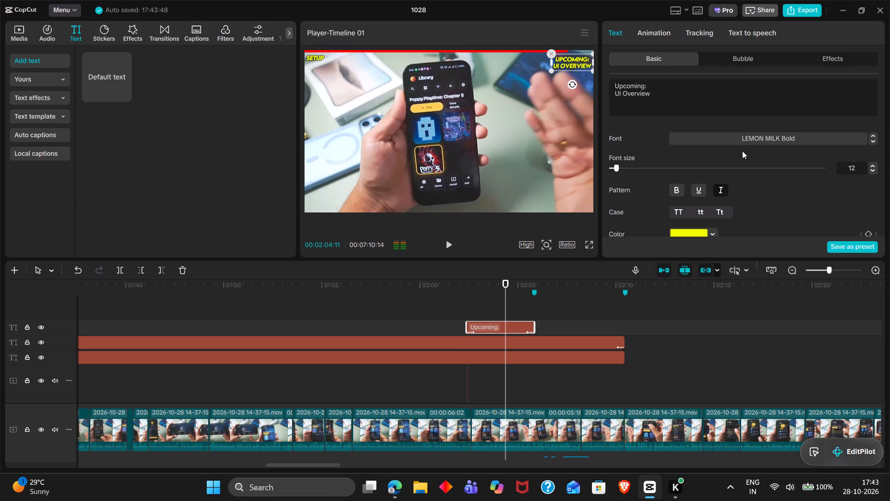
Raise the "Upcoming: UI Overview" label to a Y position of 938 and check it in full-screen preview.
scroll(742, 151, "down", 1)
left_click(754, 140)
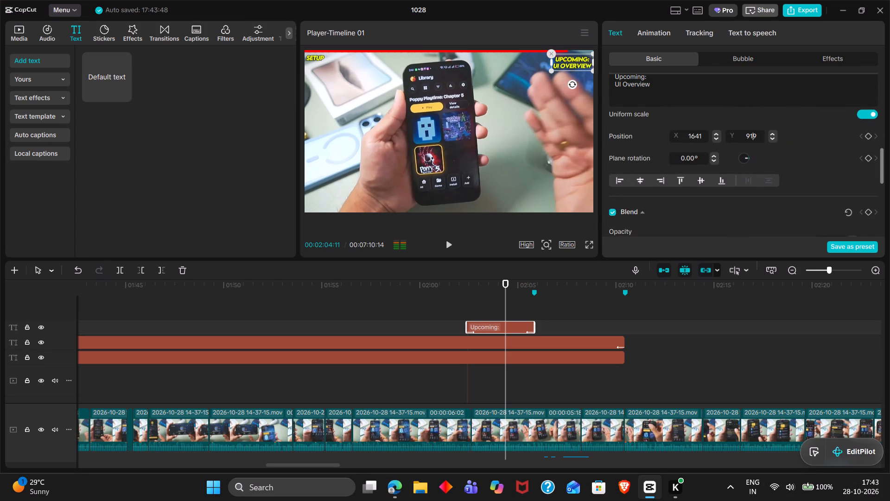
key("Up")
key("Up")
key("Up")
key("Up")
key("Up")
key("Up")
key("Up")
key("Up")
key("Up")
key("Up")
key("Up")
key("Up")
key("Up")
key("Up")
key("Up")
key("Up")
key("Up")
key("Up")
key("Up")
key("Up")
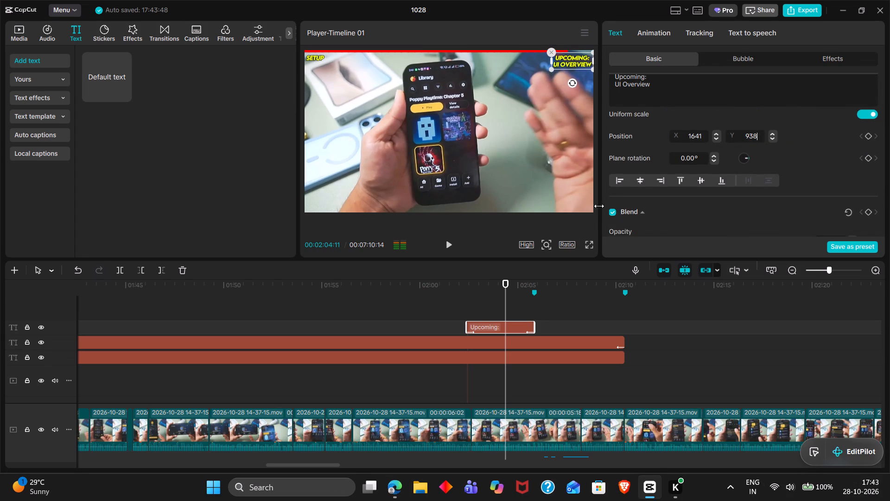
left_click(588, 244)
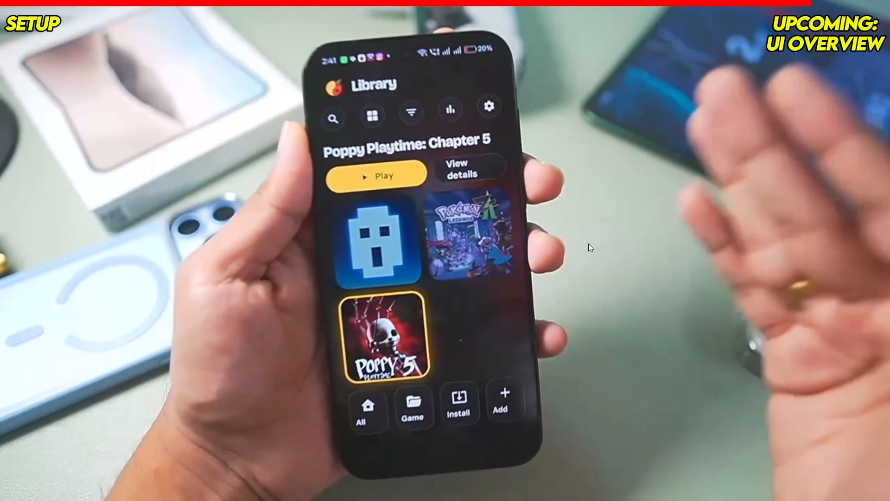
key("Escape")
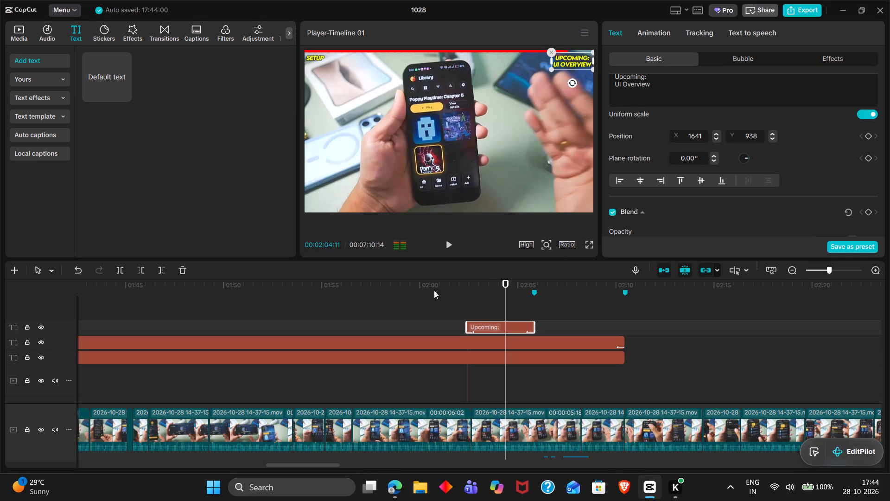
Play back the Upcoming label and extend the end of its clip to about 02:06.
double_click(461, 284)
key("space")
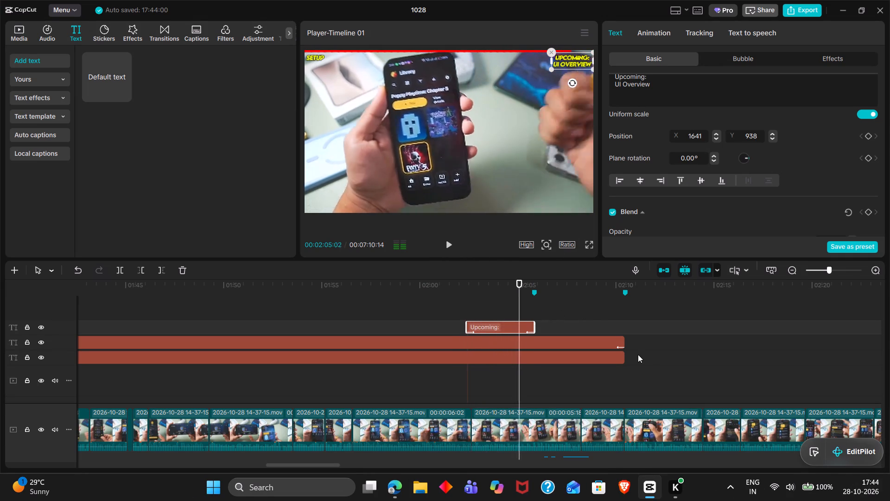
left_click_drag(662, 364, 528, 327)
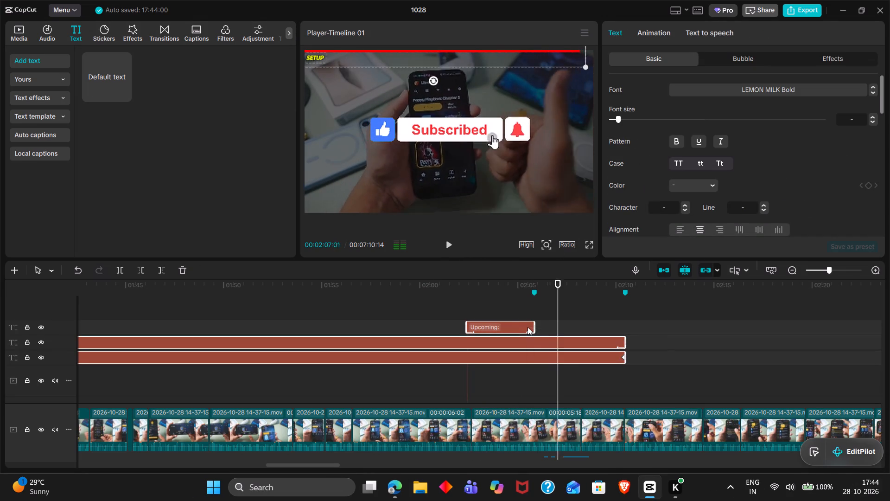
left_click(533, 327)
left_click(533, 327)
left_click(524, 328)
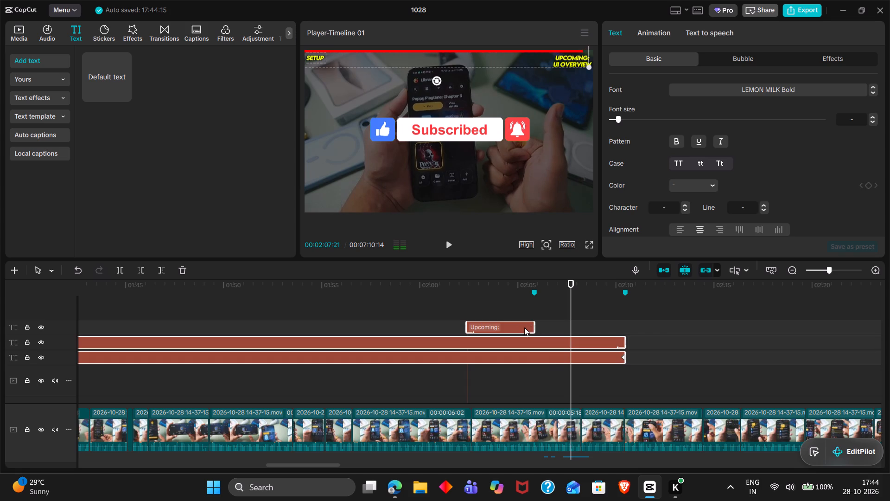
left_click_drag(534, 328, 542, 328)
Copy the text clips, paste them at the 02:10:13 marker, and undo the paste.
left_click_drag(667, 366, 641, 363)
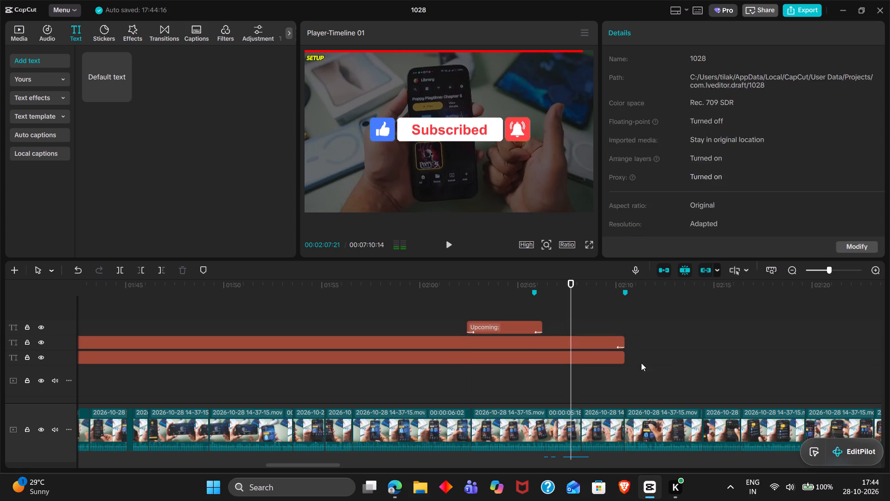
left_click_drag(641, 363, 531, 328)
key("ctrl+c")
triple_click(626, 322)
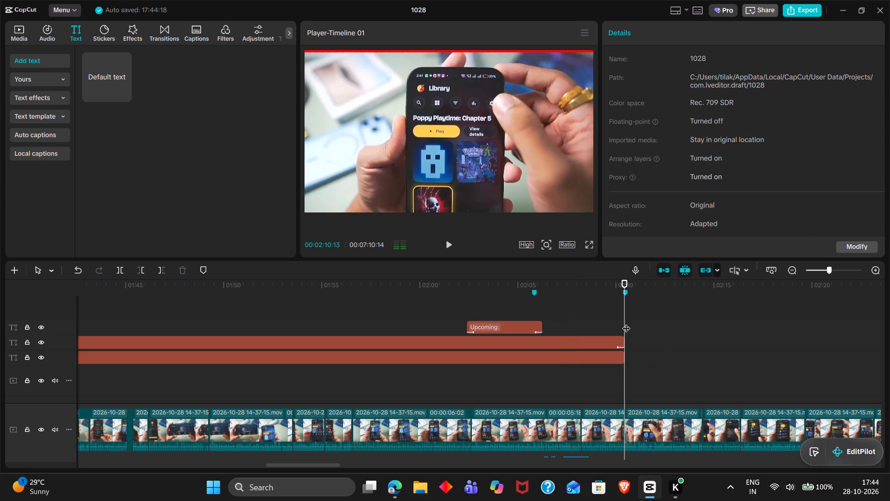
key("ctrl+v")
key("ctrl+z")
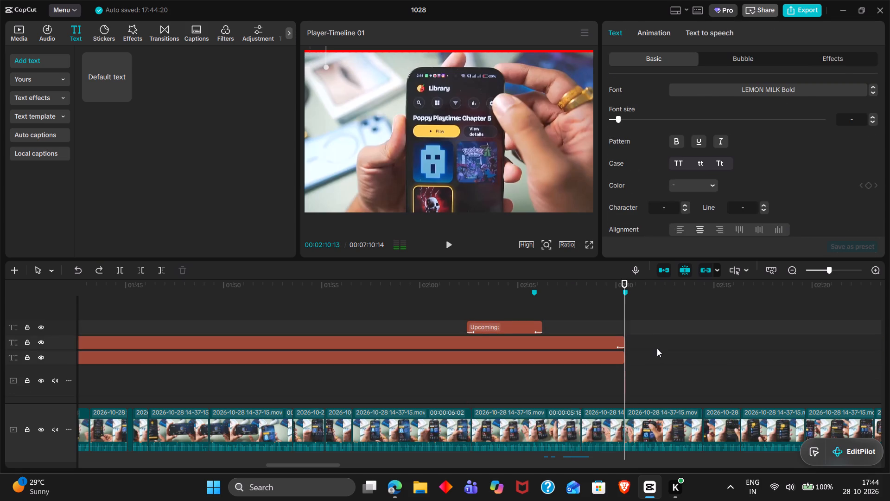
Copy the Upcoming, Setup and red line clips together and paste them at 02:10:14, after the end of the originals.
left_click_drag(649, 362, 593, 335)
left_click_drag(675, 362, 553, 326)
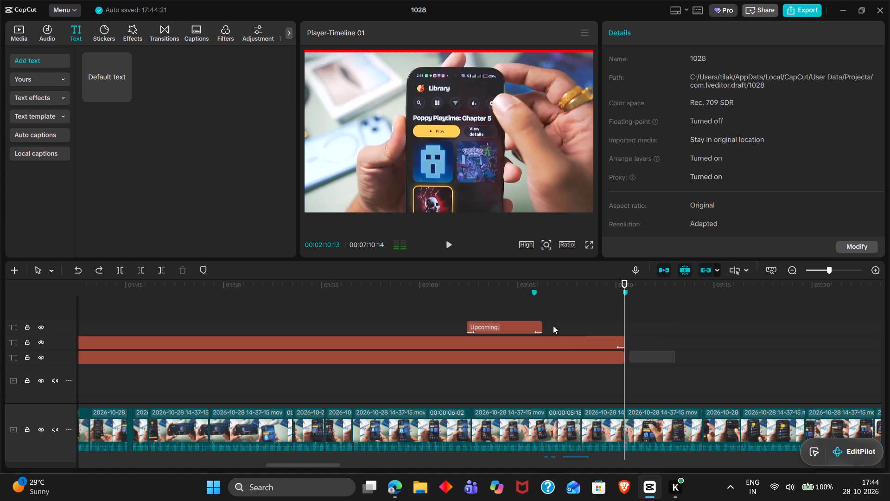
left_click_drag(553, 326, 515, 313)
key("ctrl+c")
left_click(651, 324)
left_click_drag(651, 324, 635, 323)
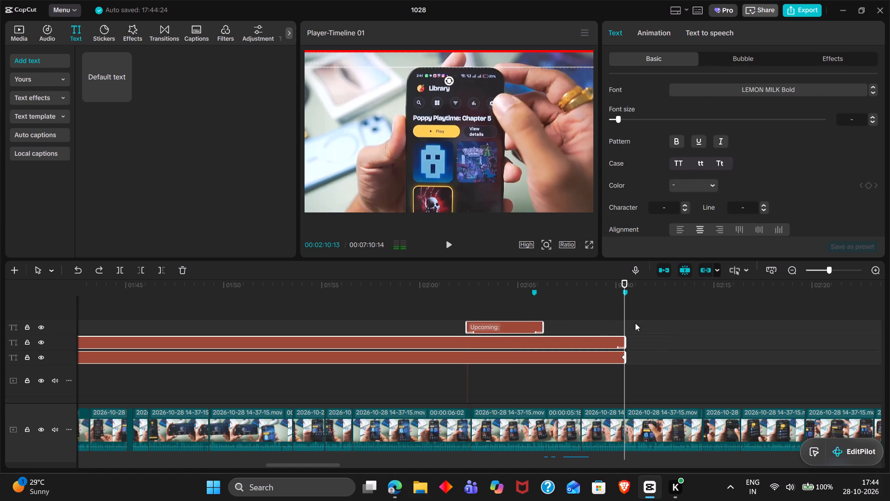
left_click_drag(635, 323, 634, 323)
left_click(634, 323)
left_click_drag(634, 323, 628, 321)
key("ctrl+v")
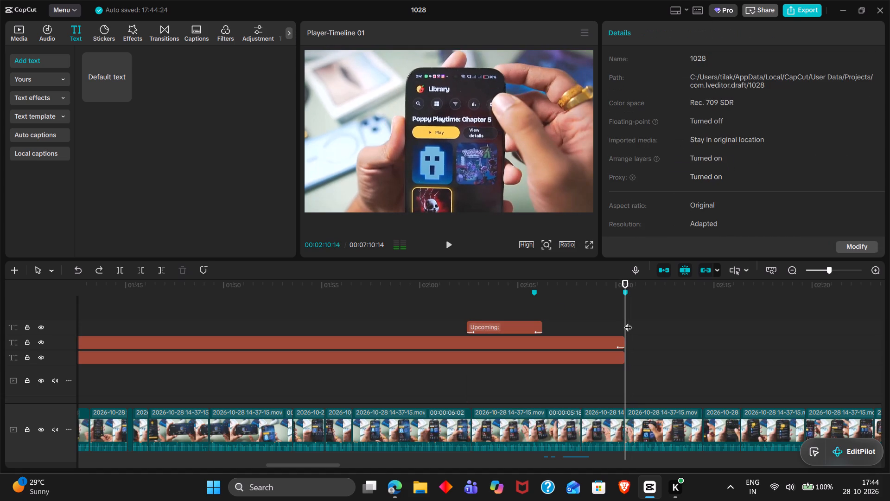
Change the text of the pasted Setup clip to "UI Overview".
scroll(628, 321, "left", 1)
left_click(431, 320)
left_click_drag(431, 320, 441, 339)
left_click(441, 339)
triple_click(648, 91)
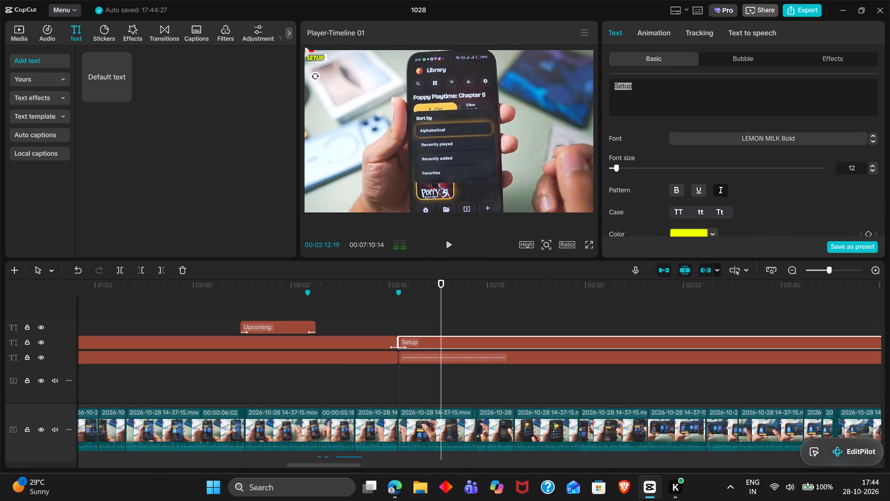
type("UI Overvioew")
key("BackSpace")
key("BackSpace")
key("BackSpace")
type("ew")
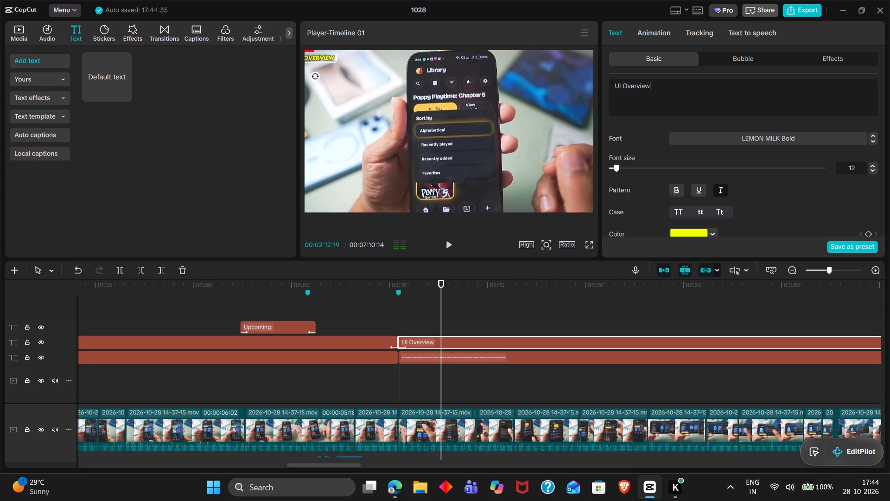
Shift the UI Overview label horizontally to an X position of -1626 so the whole text fits in the frame.
scroll(681, 165, "down", 2)
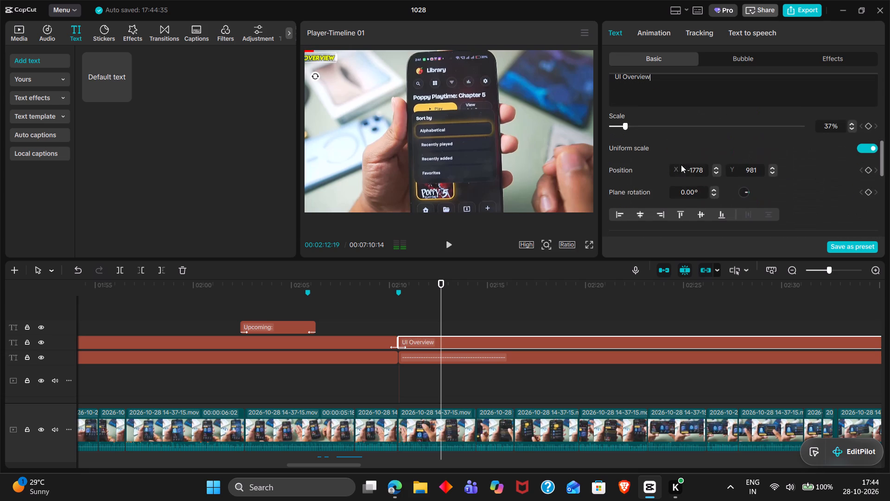
left_click(695, 167)
key("Up")
key("Up")
key("Up")
key("Up")
key("Up")
key("Up")
key("Up")
key("Up")
key("Up")
key("Up")
key("Up")
key("Up")
key("Up")
key("Up")
key("Up")
key("Up")
key("Up")
key("Up")
key("Up")
key("Up")
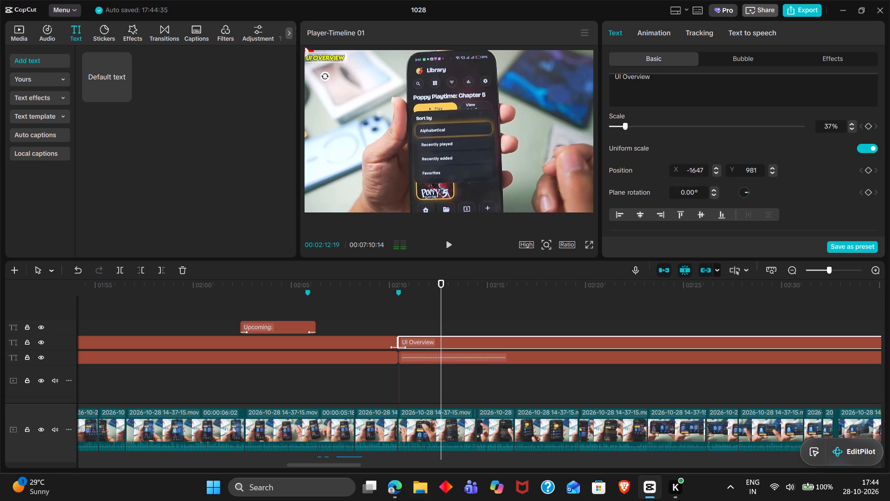
Compare the UI Overview label with the Setup label across the cut and set its X position to -1642.
left_click(376, 339)
left_click(357, 283)
left_click_drag(357, 283, 396, 282)
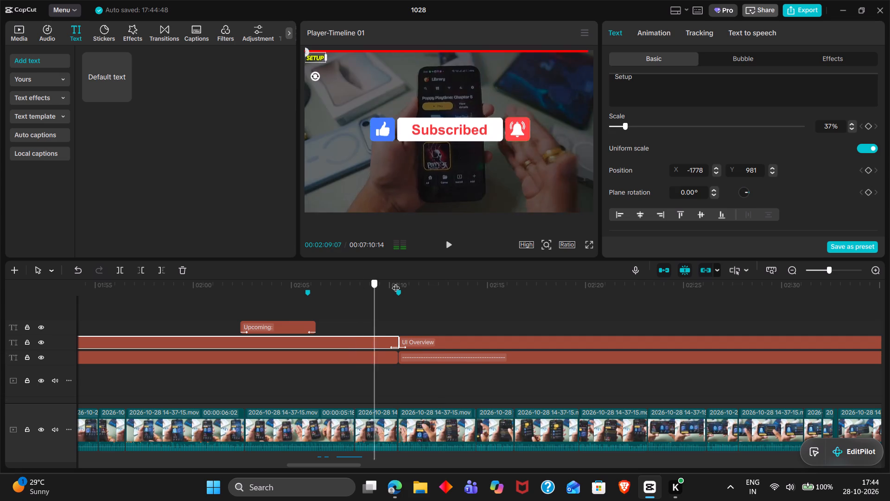
left_click_drag(396, 282, 424, 282)
left_click(455, 341)
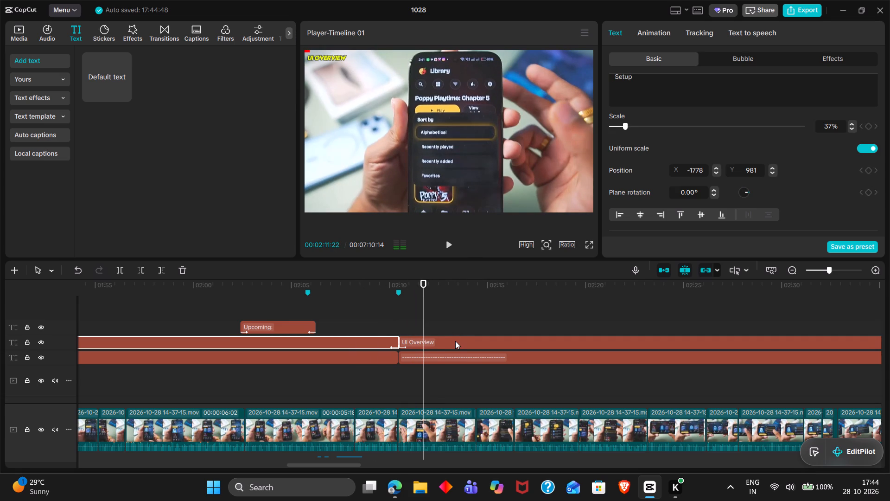
left_click(706, 172)
key("Down")
key("Down")
key("Down")
key("Down")
key("Down")
key("Down")
key("Down")
key("Down")
key("Down")
key("Down")
key("Down")
key("Down")
key("Down")
key("Down")
key("Down")
key("Down")
key("Down")
key("Down")
key("Down")
key("Down")
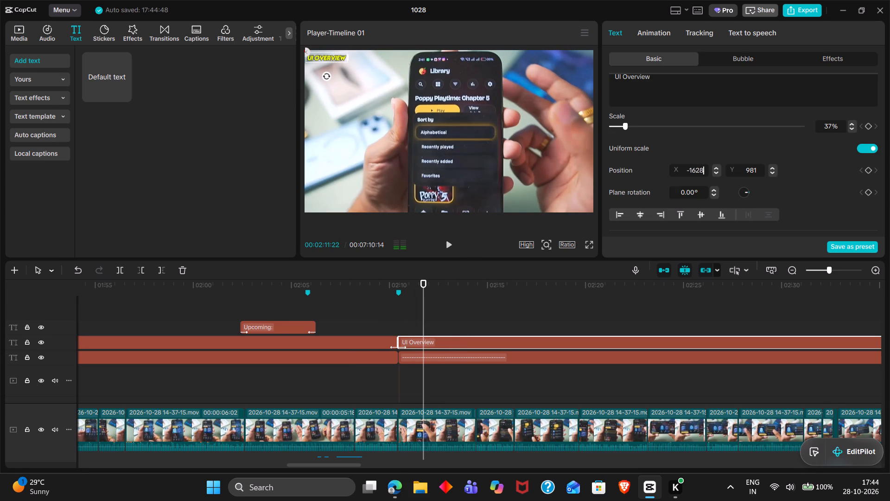
Trim the end of the UI Overview label clip to the section marker at 02:37:19.
left_click(424, 314)
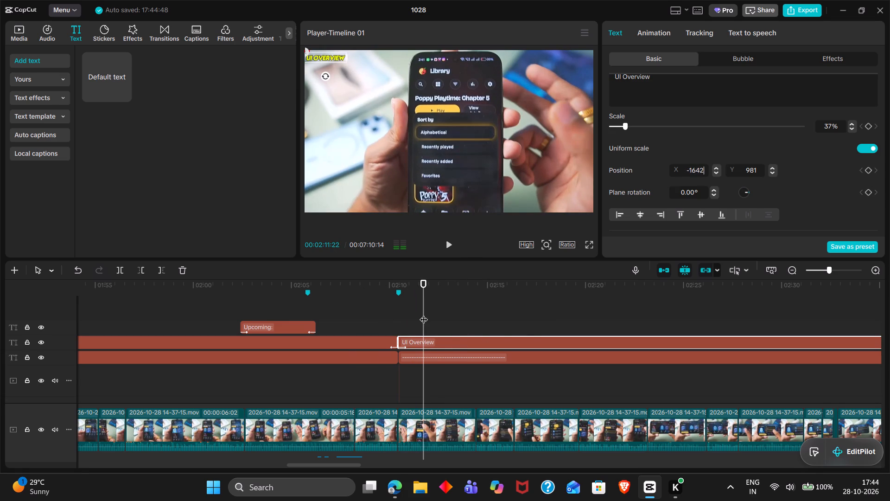
left_click_drag(424, 314, 451, 318)
key("space")
scroll(451, 318, "left", 1)
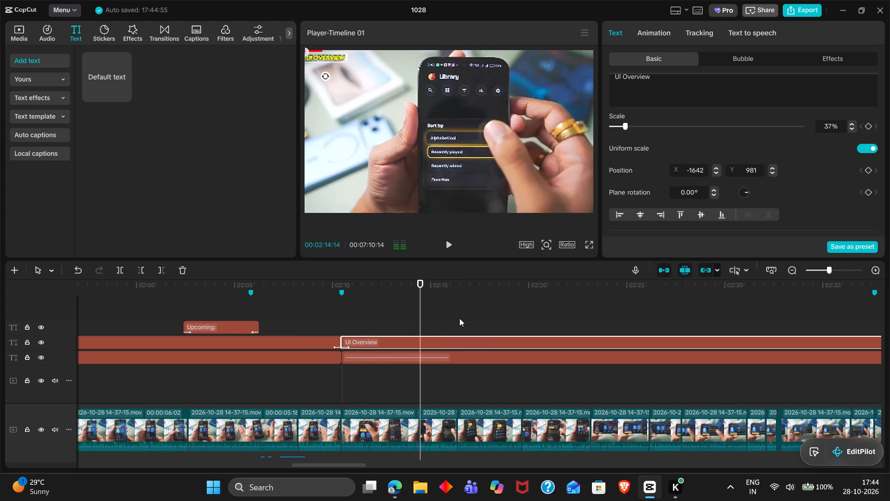
left_click(459, 318)
left_click_drag(459, 318, 499, 324)
key("space")
scroll(499, 324, "left", 2)
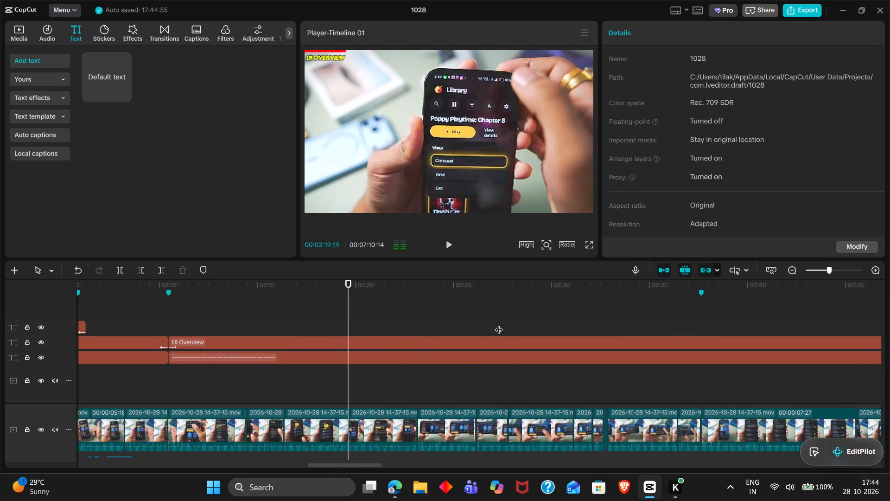
left_click(499, 324)
left_click_drag(499, 324, 694, 325)
left_click(698, 346)
key("w")
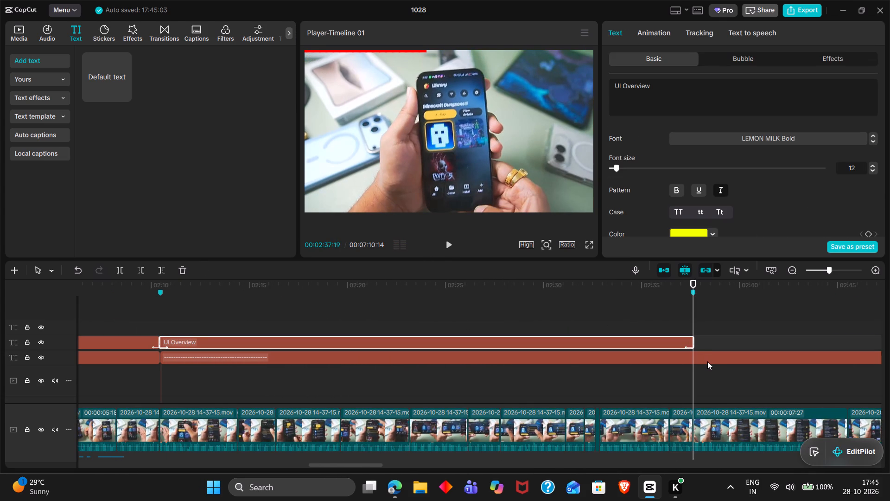
Move the end keyframe of the red line under UI Overview back to the section marker near 02:37:19.
scroll(707, 361, "left", 1)
left_click(707, 361)
scroll(707, 361, "down", 1, "ctrl")
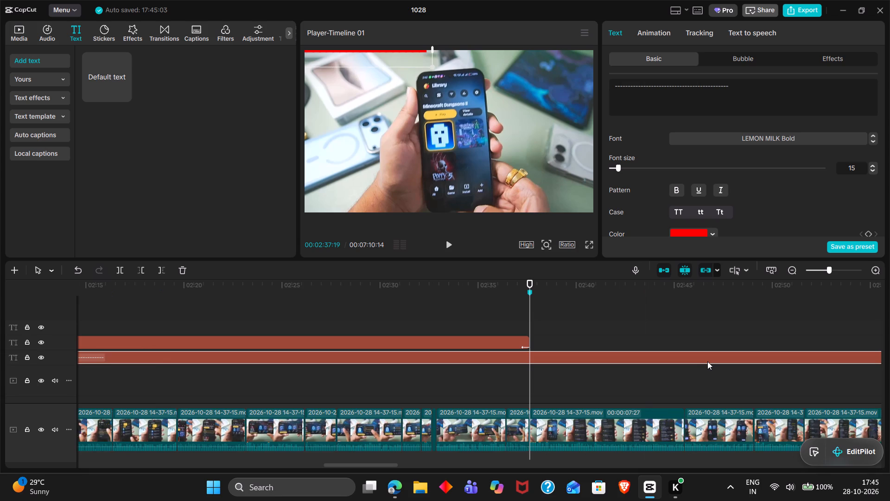
scroll(707, 361, "down", 3, "ctrl")
scroll(707, 361, "left", 3)
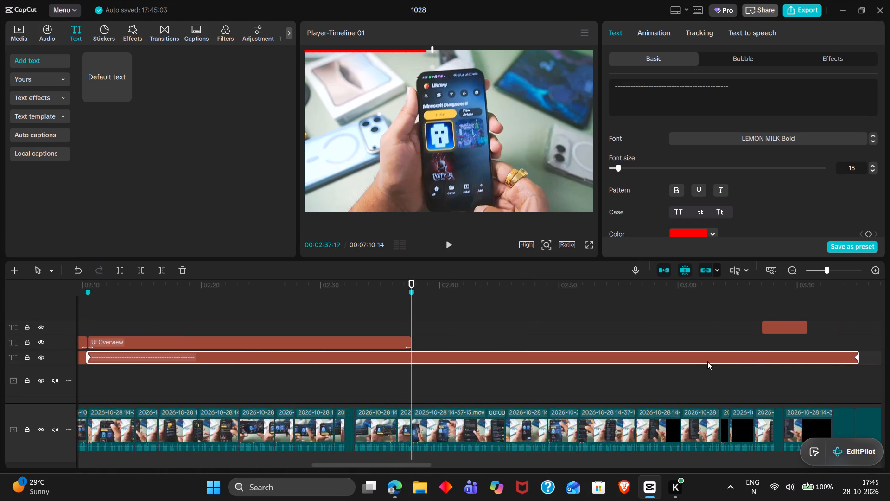
scroll(707, 361, "left", 1)
left_click_drag(758, 358, 660, 356)
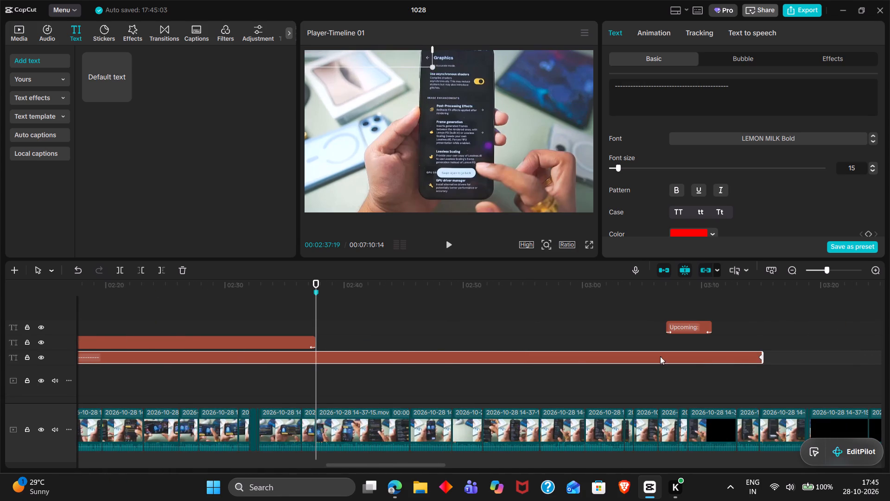
left_click_drag(660, 356, 316, 365)
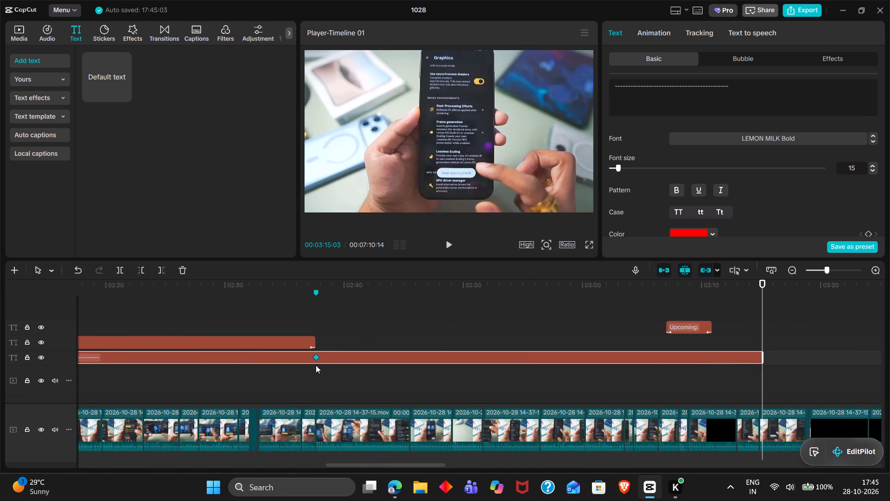
Line up precisely with the red line's end keyframe at 02:37:19 and trim off the rest of the line there.
left_click(315, 359)
left_click(315, 359)
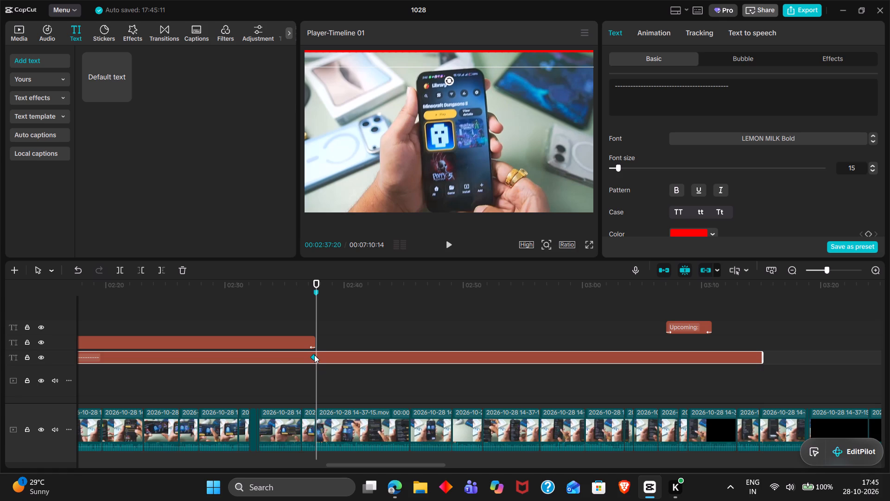
left_click(314, 355)
left_click(314, 355)
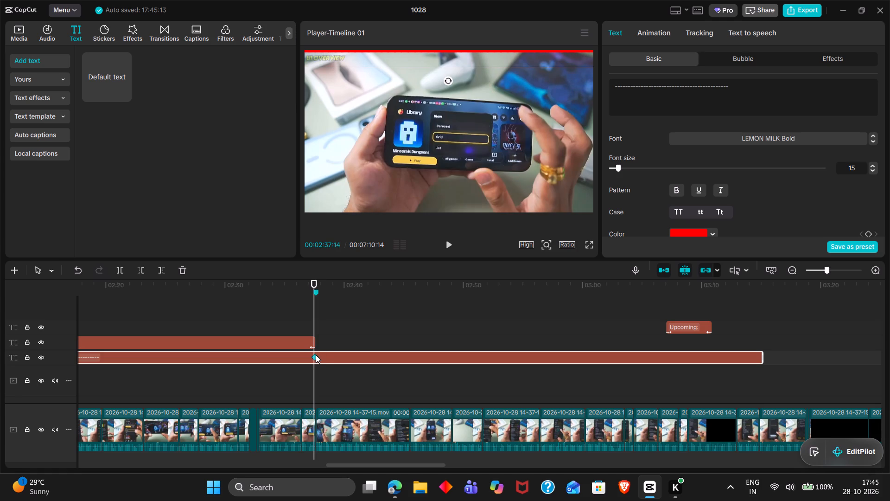
left_click(316, 355)
double_click(316, 355)
scroll(316, 355, "up", 2, "ctrl")
scroll(316, 355, "up", 2)
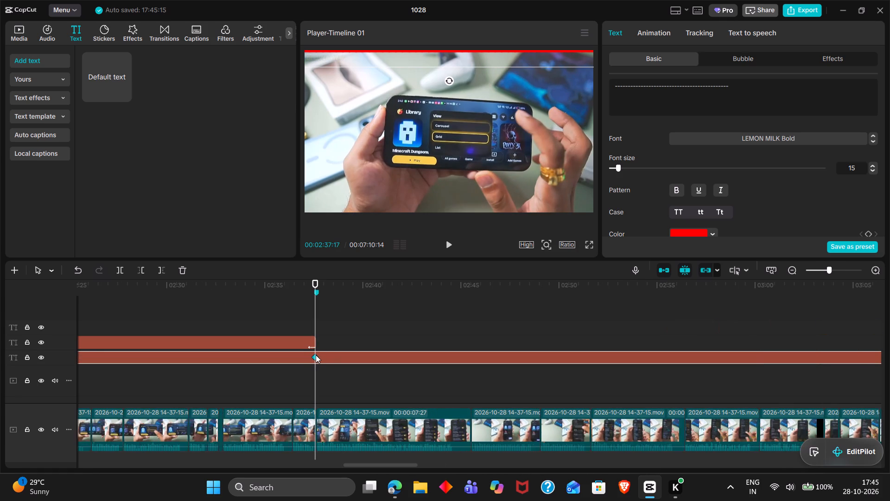
scroll(316, 355, "up", 6, "ctrl")
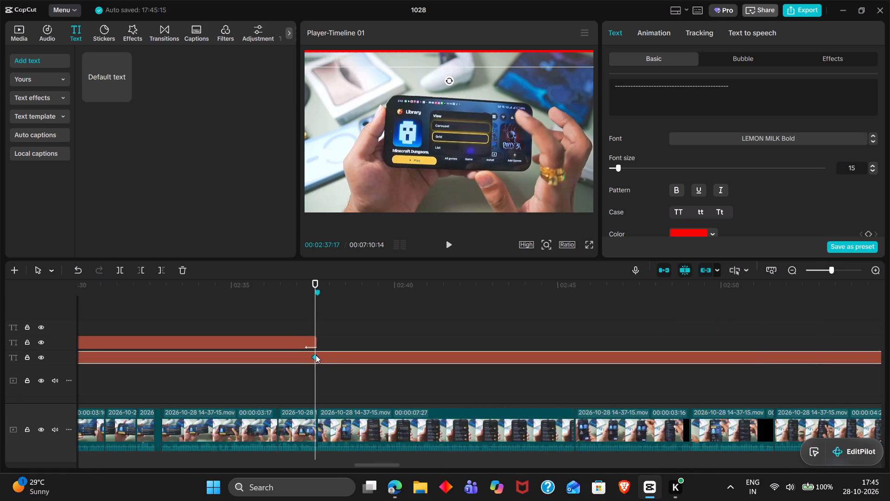
left_click(316, 355)
left_click(317, 356)
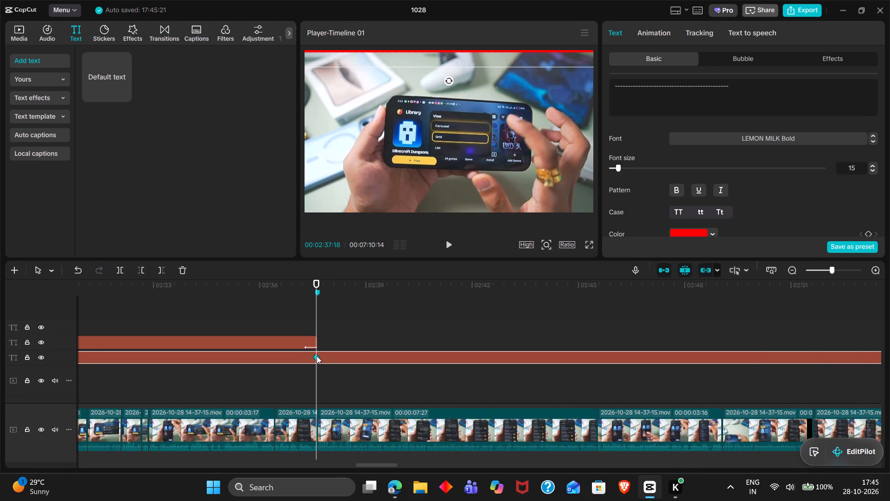
left_click(317, 356)
left_click(318, 356)
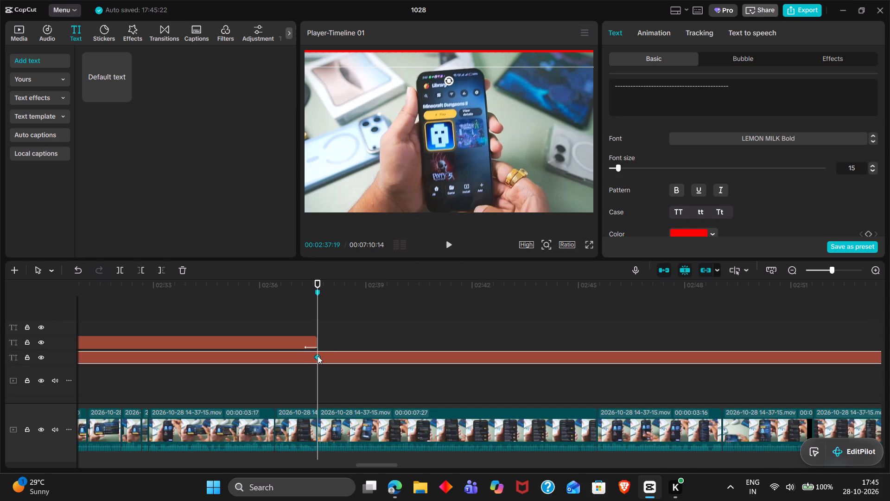
key("w")
double_click(305, 318)
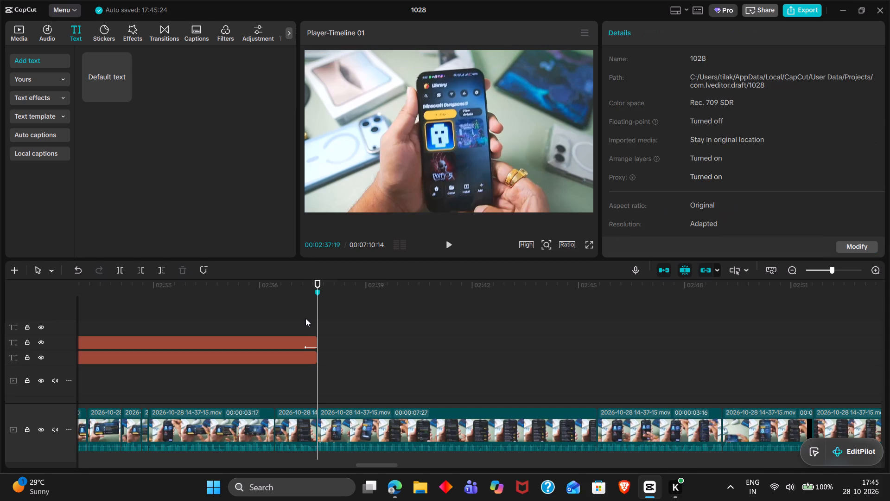
Move the Upcoming clip from after 03:05 back to about 02:32, shortly before the UI Overview section ends.
left_click_drag(305, 318, 318, 320)
scroll(339, 368, "right", 1)
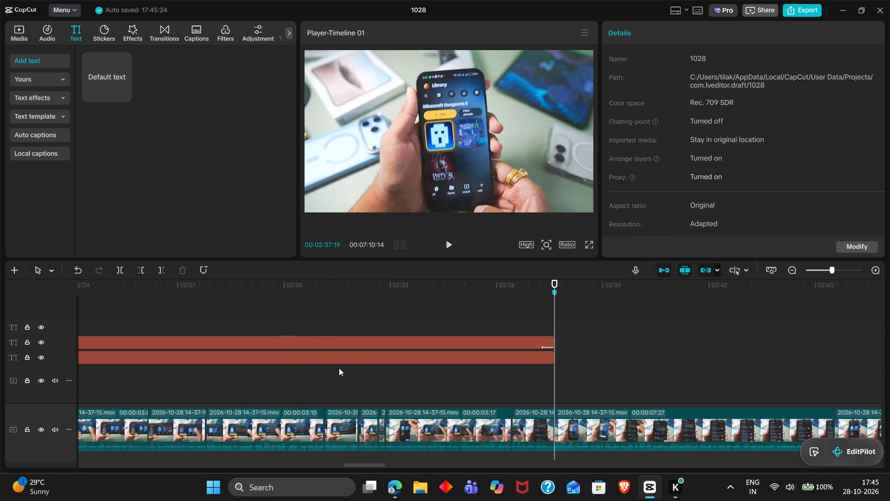
scroll(339, 368, "right", 1)
scroll(339, 368, "down", 7, "ctrl")
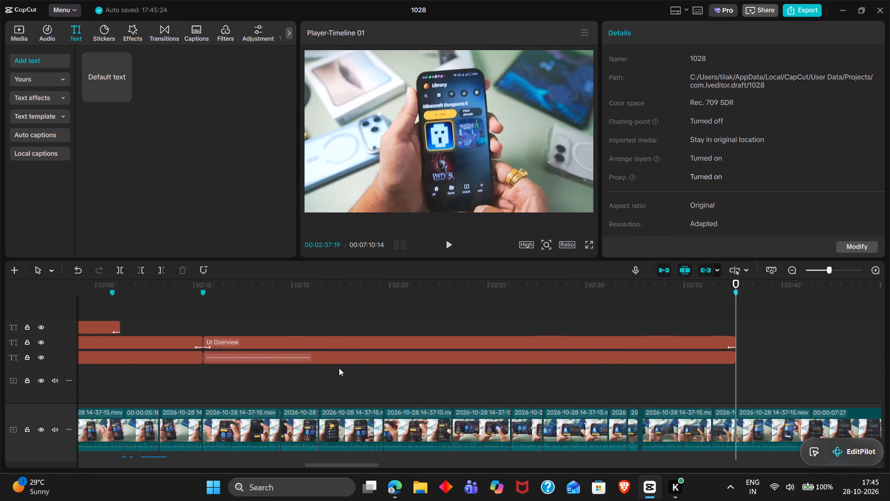
scroll(339, 368, "down", 4, "ctrl")
scroll(339, 368, "left", 1)
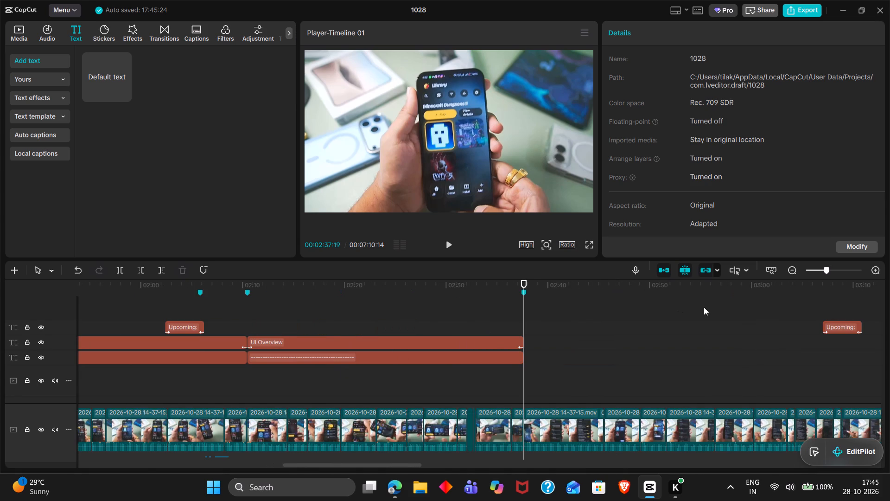
left_click_drag(841, 327, 513, 329)
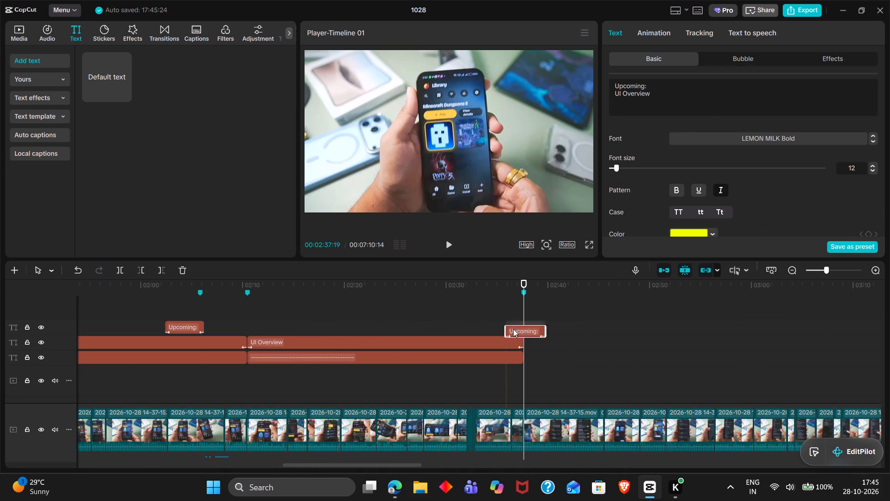
left_click_drag(513, 329, 486, 327)
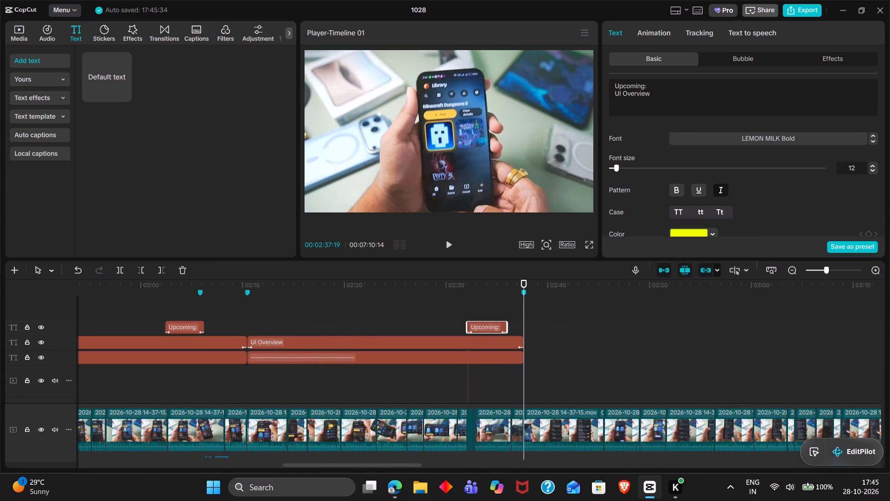
Change the second line of the moved Upcoming label to "Settings".
left_click_drag(655, 96, 610, 96)
type("Settings")
Shift the "Upcoming: Settings" label towards the frame's right edge by setting its X position to 1659.
double_click(495, 297)
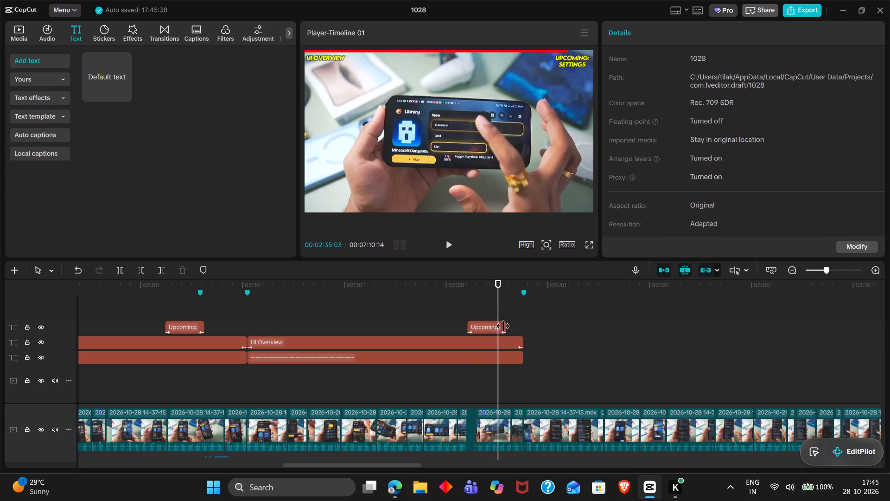
left_click(495, 329)
scroll(718, 184, "down", 1)
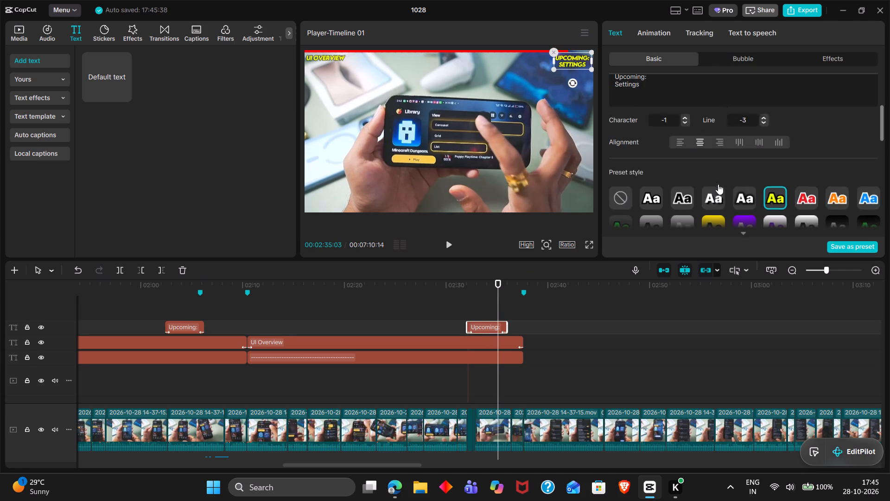
scroll(718, 184, "down", 1)
left_click(697, 220)
key("Up")
key("Up")
key("Up")
key("Up")
key("Up")
key("Up")
key("Up")
key("Up")
key("Up")
key("Up")
key("Up")
key("Up")
key("Up")
key("Up")
key("Up")
key("Up")
key("Up")
key("Up")
key("Up")
key("Up")
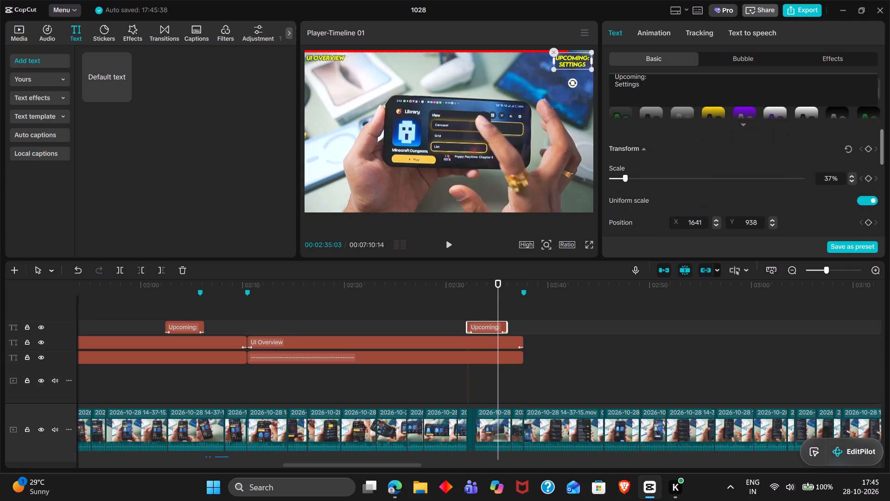
key("Up")
key("Up")
key("Up")
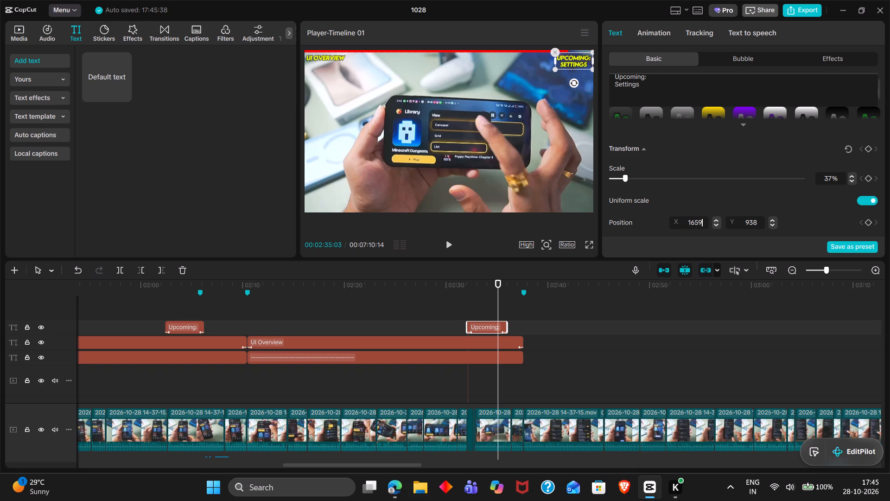
Copy the Upcoming, UI Overview and red line clips together and paste them at 02:37:19, after the originals.
left_click_drag(558, 361, 490, 316)
key("ctrl+c")
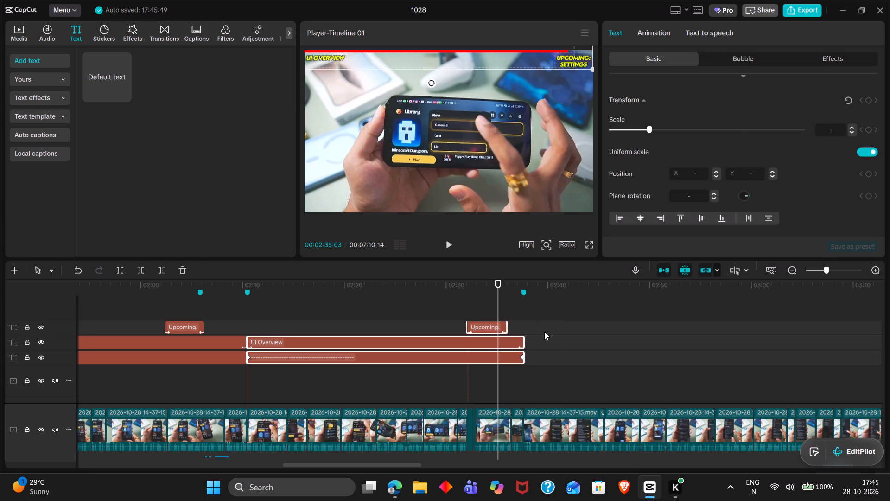
left_click(528, 325)
left_click_drag(528, 325, 523, 325)
key("ctrl+v")
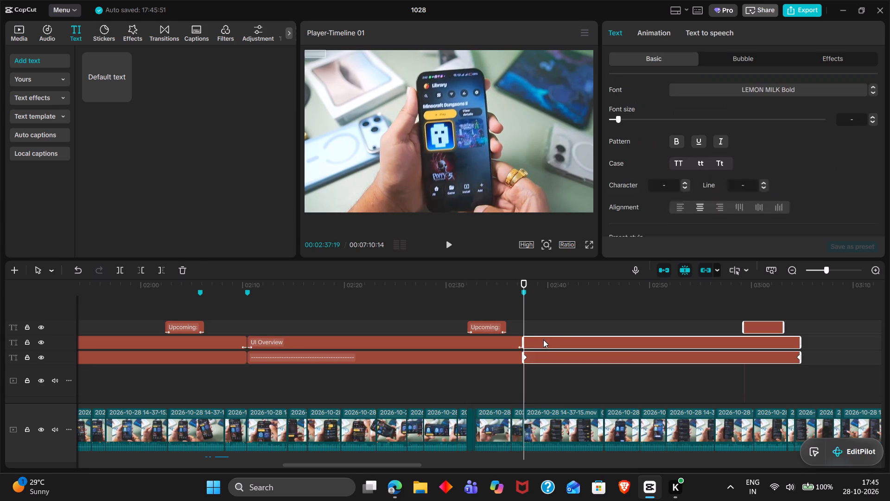
Change the text of the pasted UI Overview clip to "Settings".
left_click(548, 345)
left_click(570, 281)
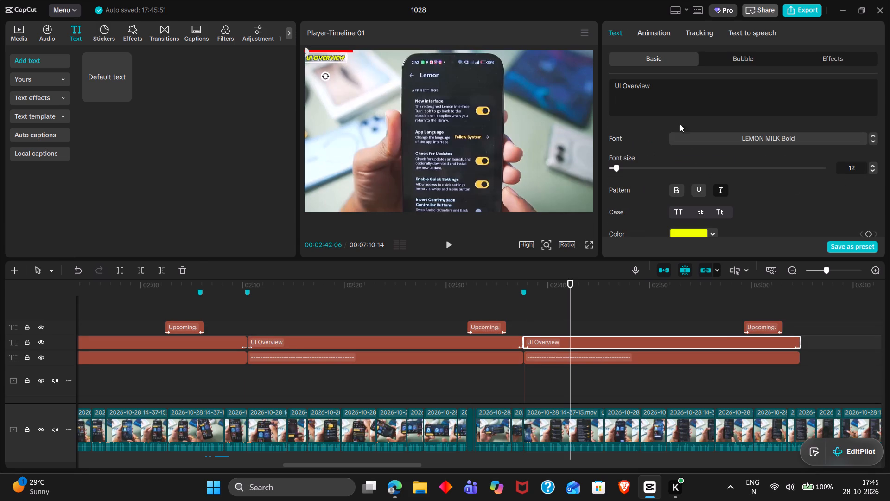
triple_click(702, 104)
type("Settings")
Shift the Settings label towards the frame's left edge by setting its X position to -1716.
scroll(735, 192, "down", 1)
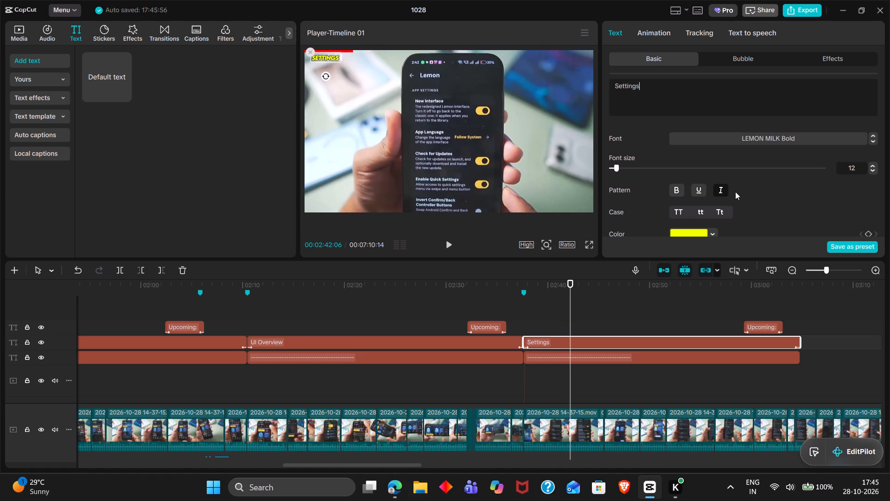
scroll(735, 192, "down", 1)
left_click(695, 161)
key("Down")
key("Down")
key("Down")
key("Down")
key("Down")
key("Down")
key("Down")
key("Down")
key("Down")
key("Down")
key("Down")
key("Down")
key("Down")
key("Down")
key("Down")
key("Down")
key("Down")
key("Down")
key("Down")
key("Down")
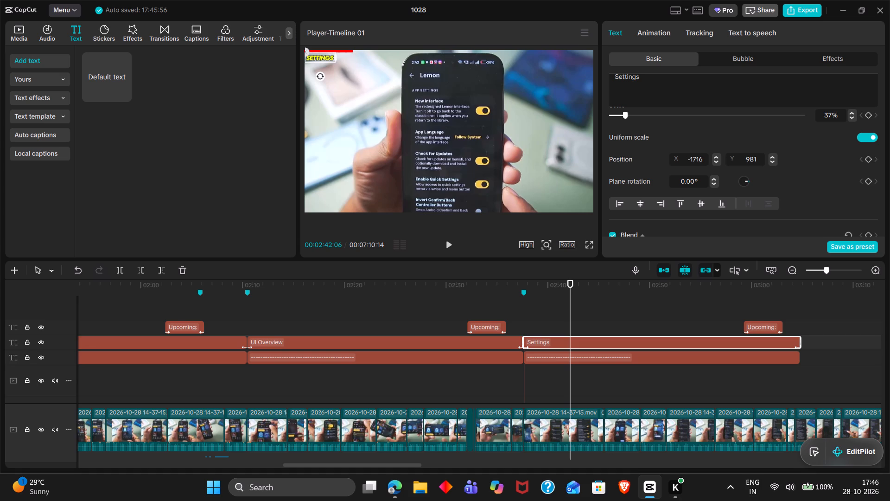
Play back the Settings section from about 02:38 to check its label and red progress line against the footage.
triple_click(536, 308)
key("space")
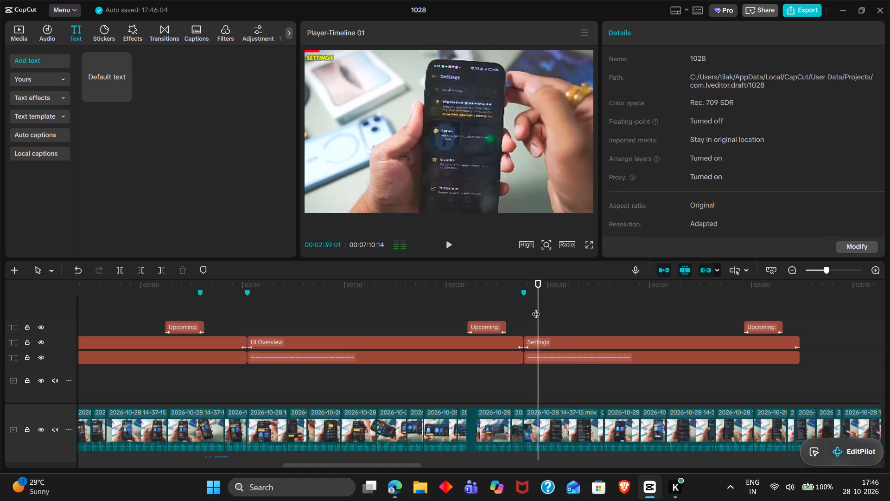
scroll(567, 321, "left", 1)
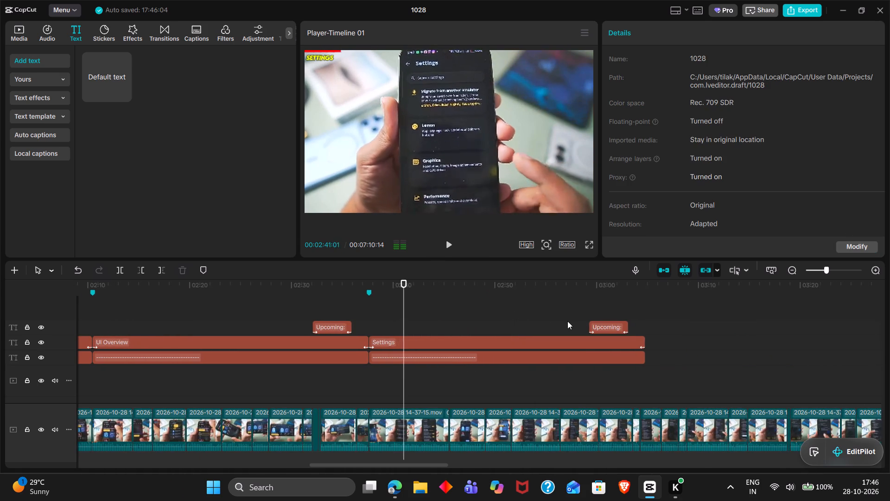
scroll(567, 321, "left", 1)
key("space")
key("space")
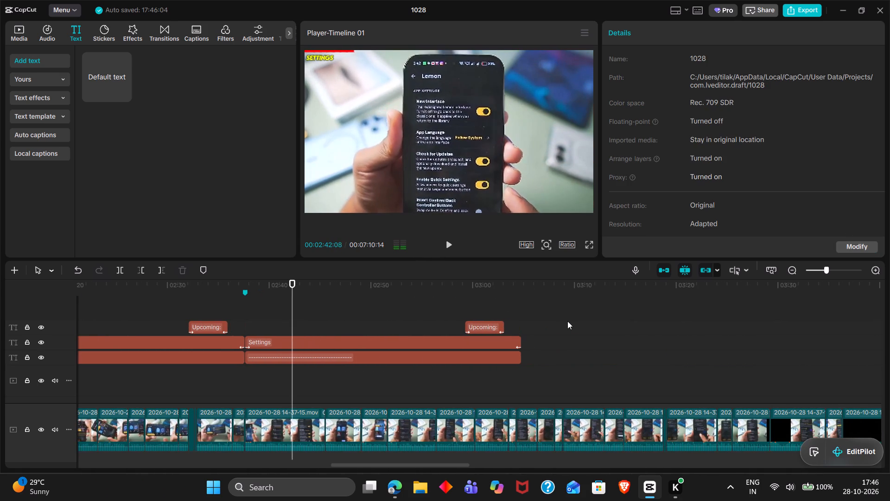
scroll(567, 321, "left", 1)
scroll(567, 321, "up", 3, "ctrl")
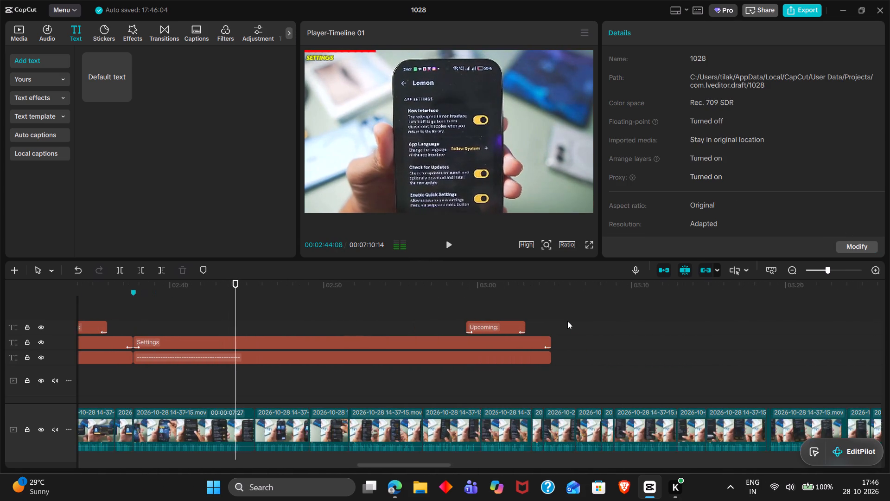
scroll(567, 321, "up", 1, "ctrl")
scroll(567, 321, "left", 2)
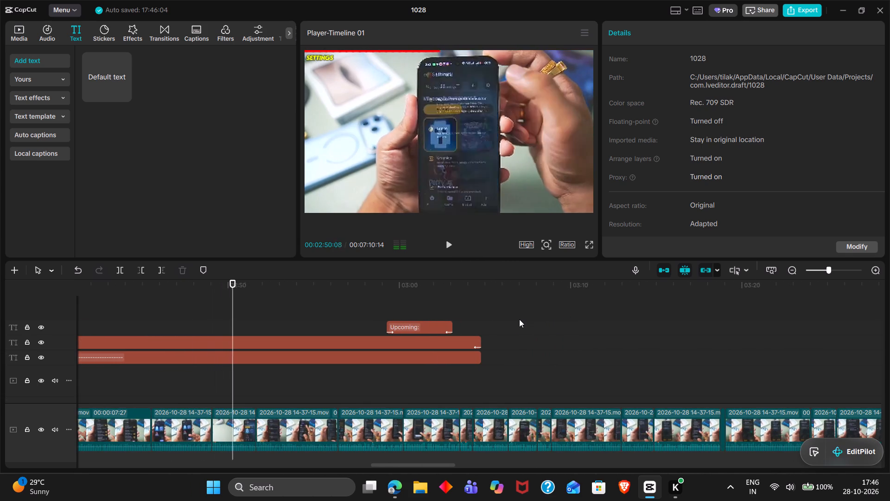
scroll(526, 319, "right", 2)
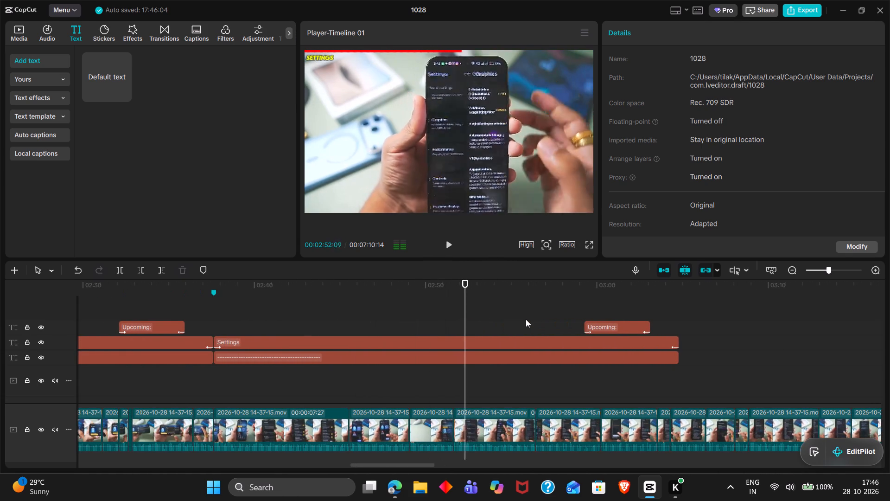
key("space")
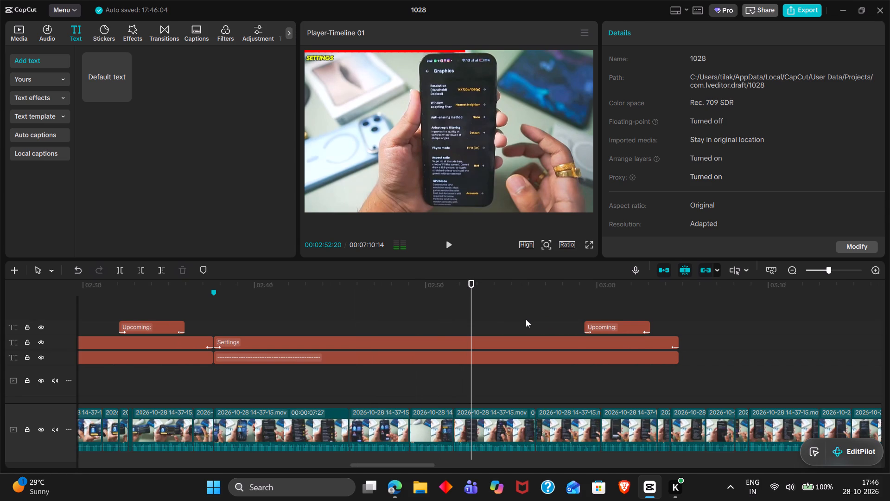
double_click(199, 311)
key("space")
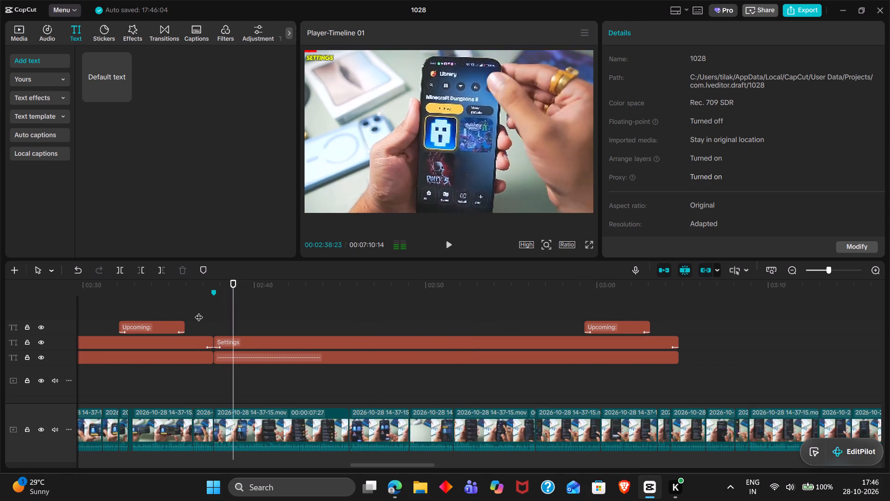
scroll(199, 311, "left", 1)
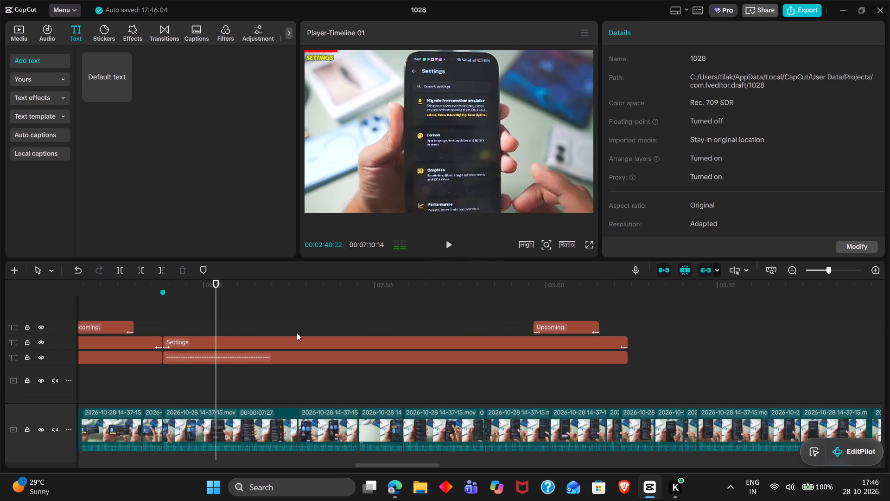
scroll(297, 333, "left", 1)
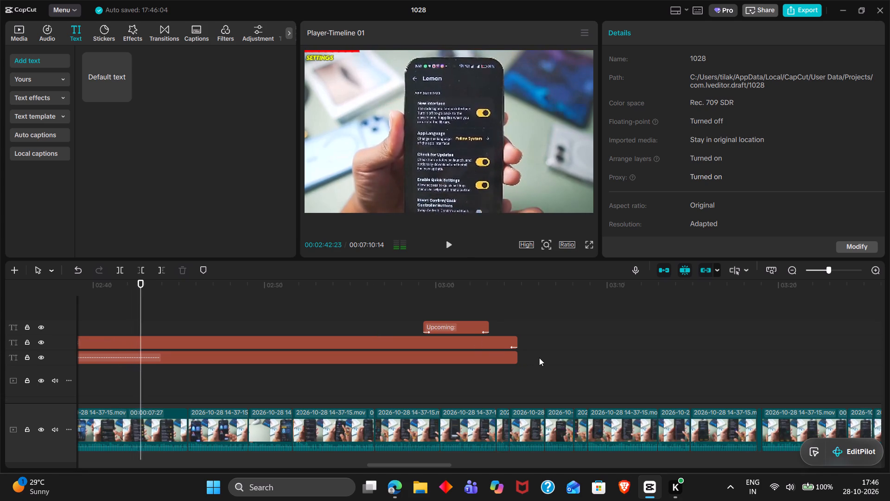
scroll(542, 358, "left", 1)
Examine the footage from 03:04 onwards to find where the settings walkthrough ends.
double_click(451, 322)
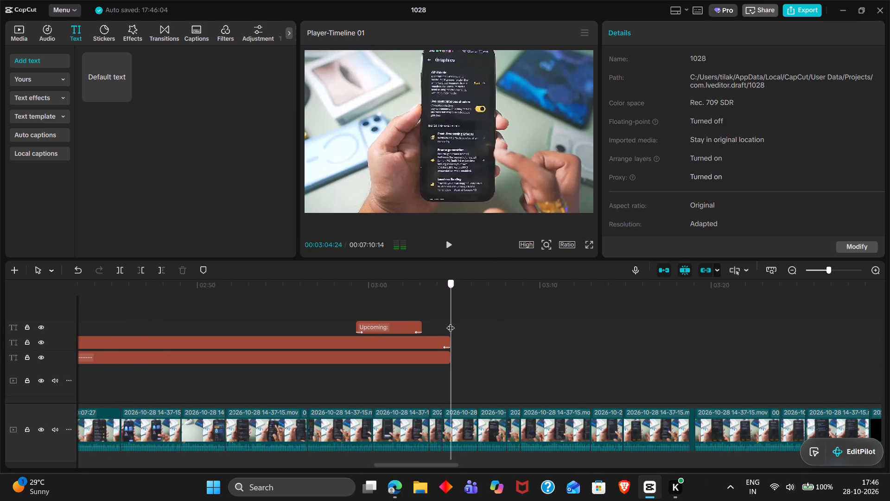
left_click_drag(451, 322, 656, 327)
key("space")
scroll(656, 327, "left", 1)
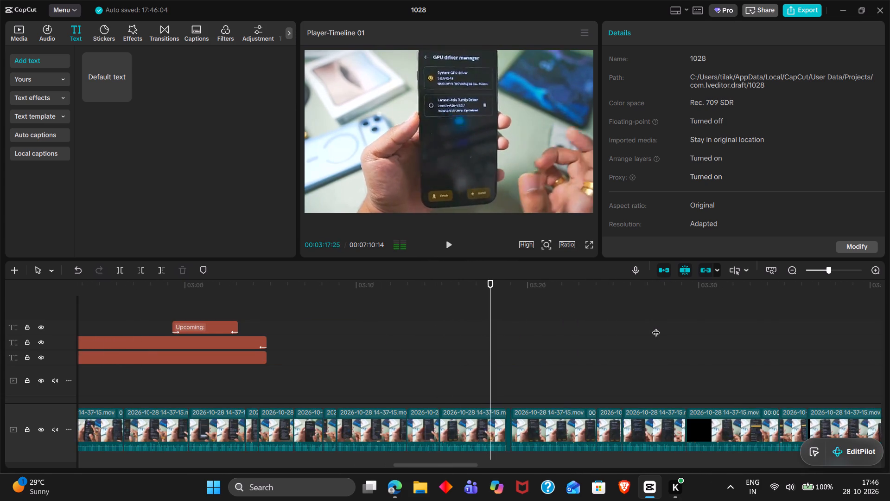
scroll(656, 327, "up", 5, "ctrl")
scroll(656, 327, "down", 2, "ctrl")
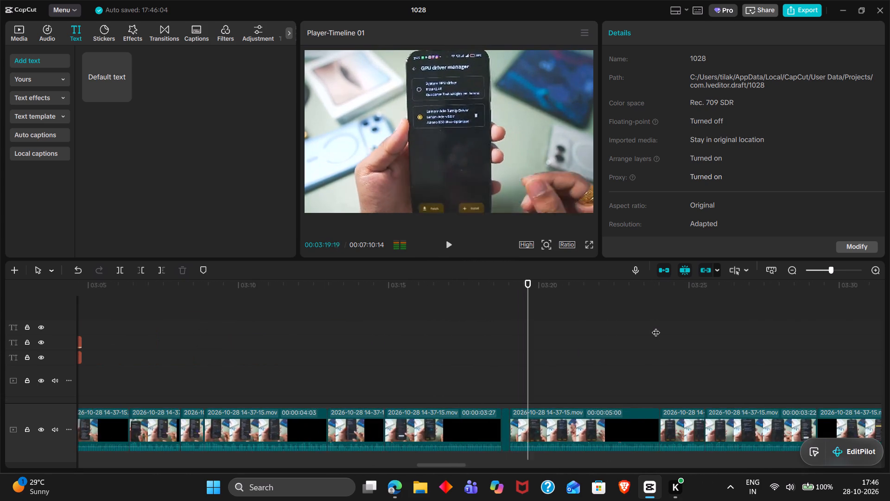
scroll(656, 327, "down", 1, "ctrl")
scroll(656, 327, "left", 1)
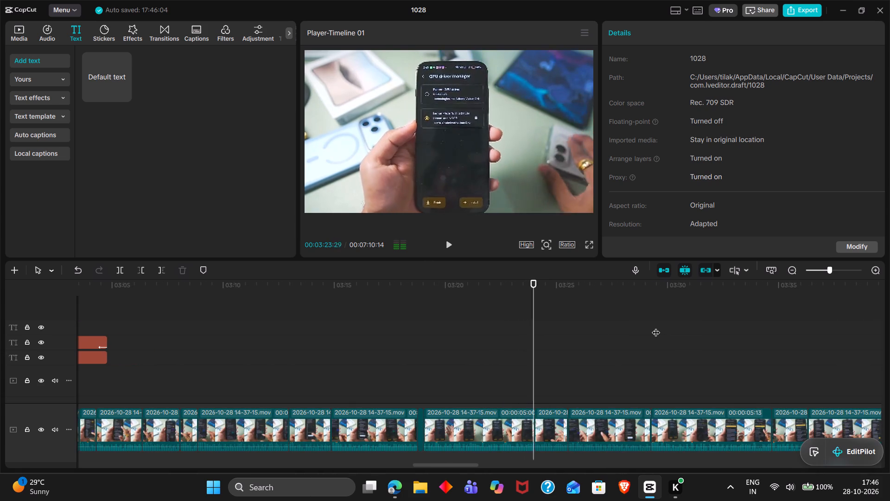
scroll(656, 327, "down", 1, "ctrl")
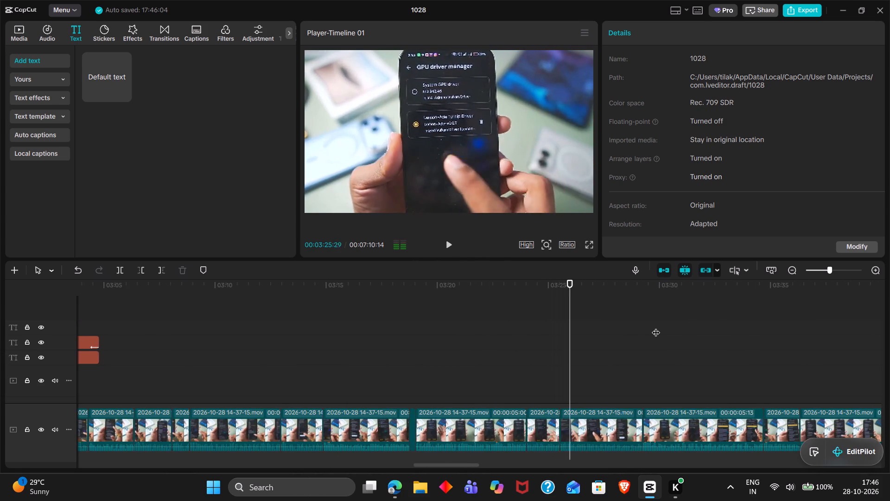
scroll(656, 327, "down", 2, "ctrl")
scroll(656, 327, "left", 1)
scroll(656, 327, "down", 1, "ctrl")
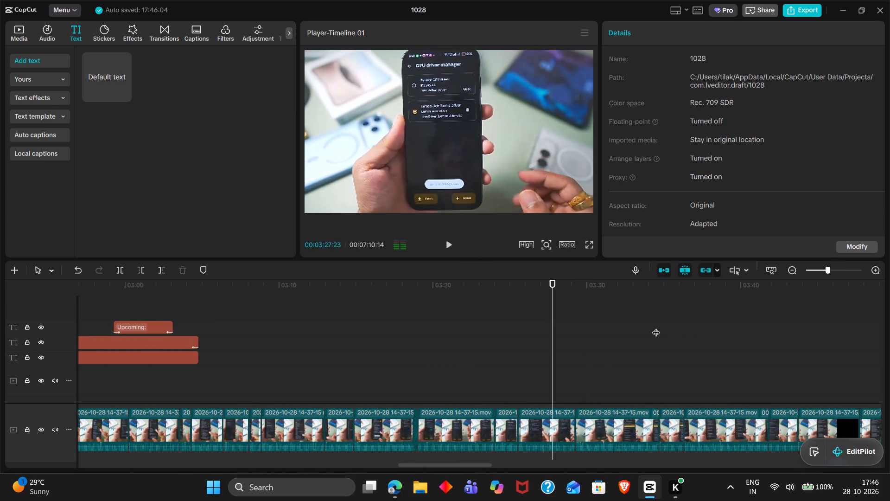
scroll(656, 327, "down", 1, "ctrl")
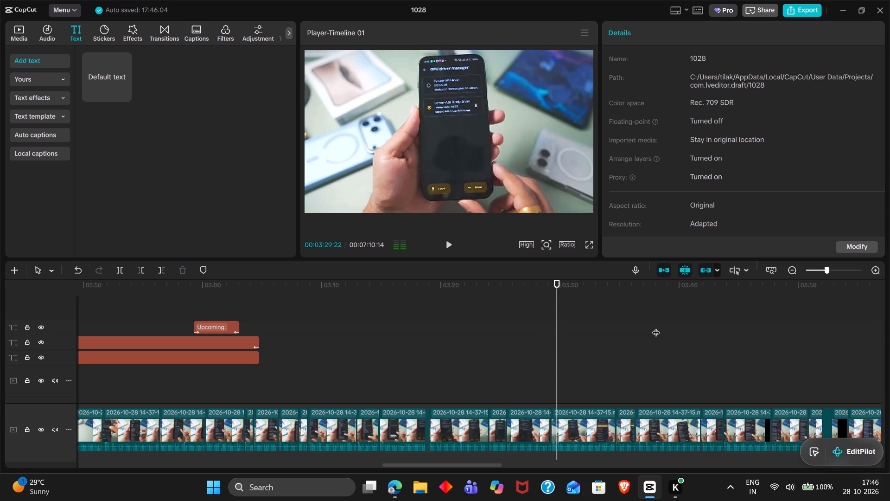
scroll(656, 327, "left", 2)
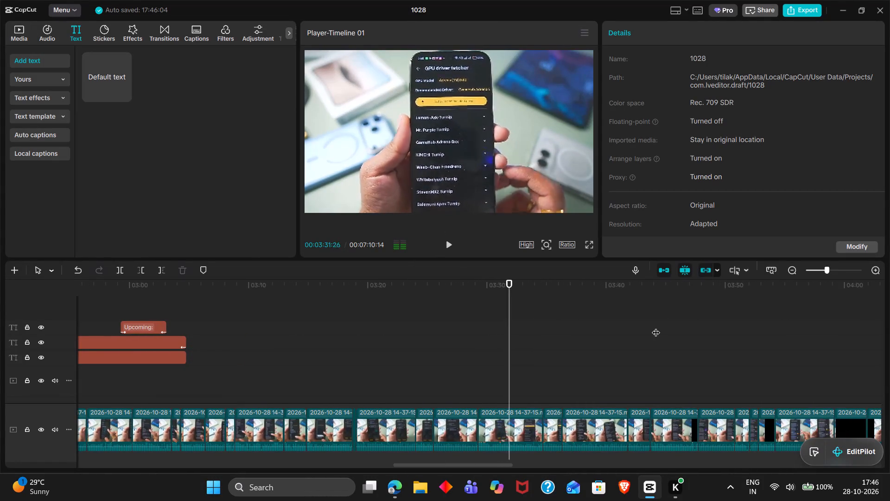
scroll(656, 327, "left", 1)
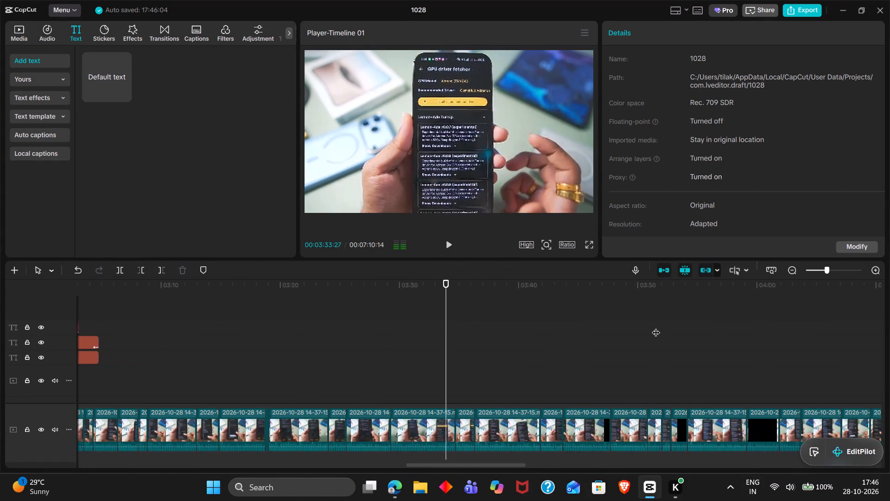
scroll(656, 327, "left", 2)
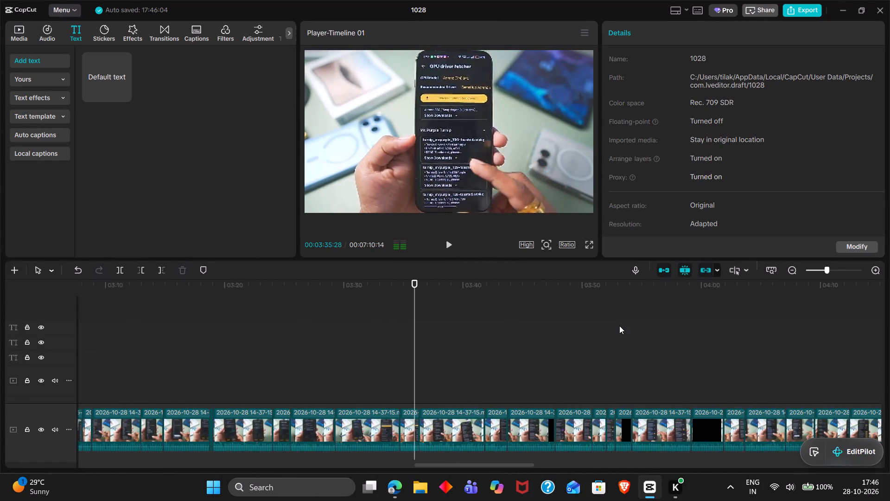
scroll(619, 326, "left", 1)
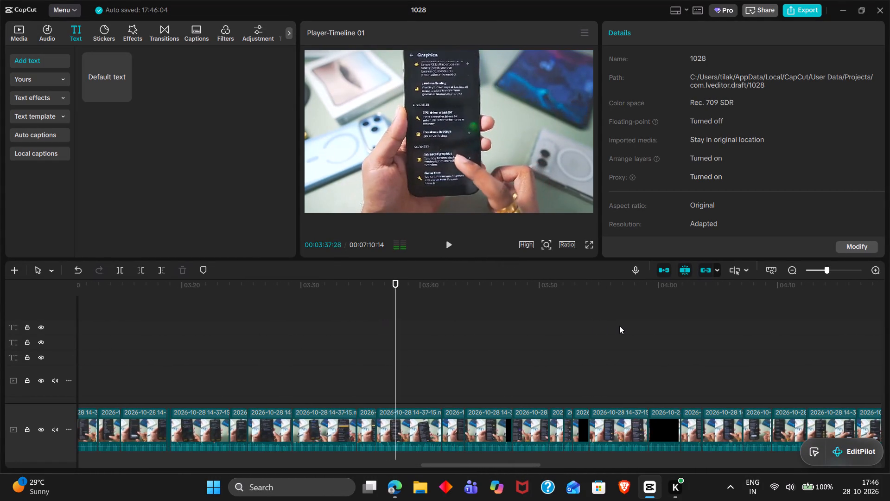
scroll(619, 326, "left", 1)
left_click(437, 341)
left_click_drag(437, 341, 637, 350)
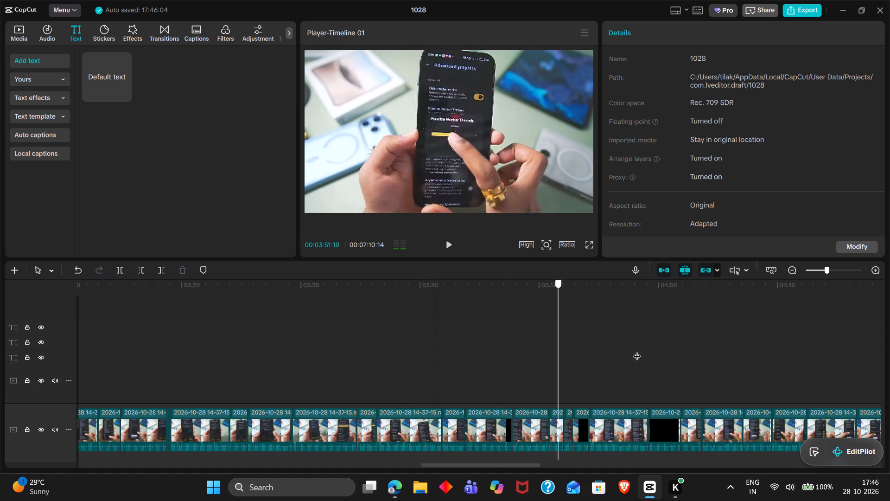
left_click_drag(637, 350, 642, 350)
scroll(642, 350, "left", 1)
key("space")
scroll(642, 350, "left", 1)
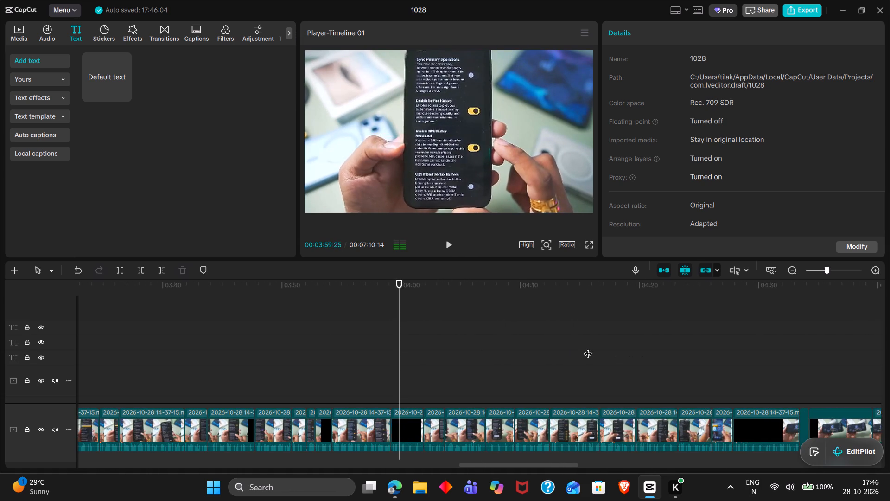
left_click(580, 348)
left_click_drag(580, 348, 665, 355)
key("space")
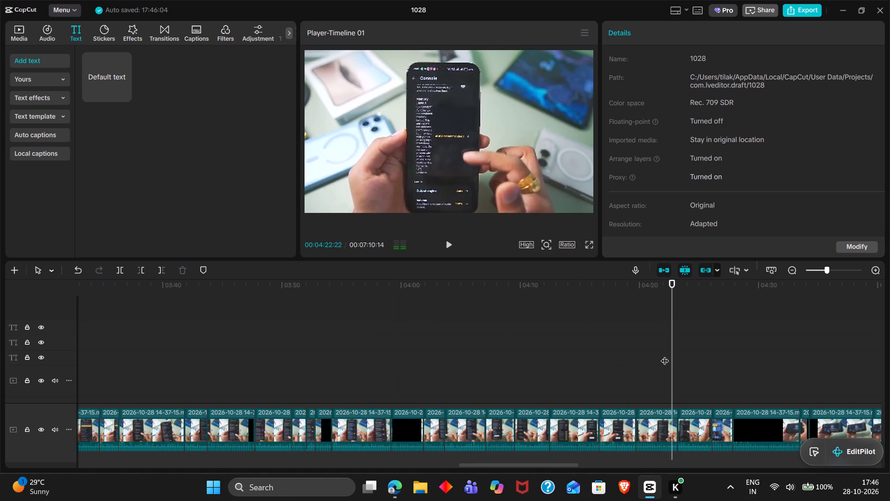
scroll(665, 355, "left", 1)
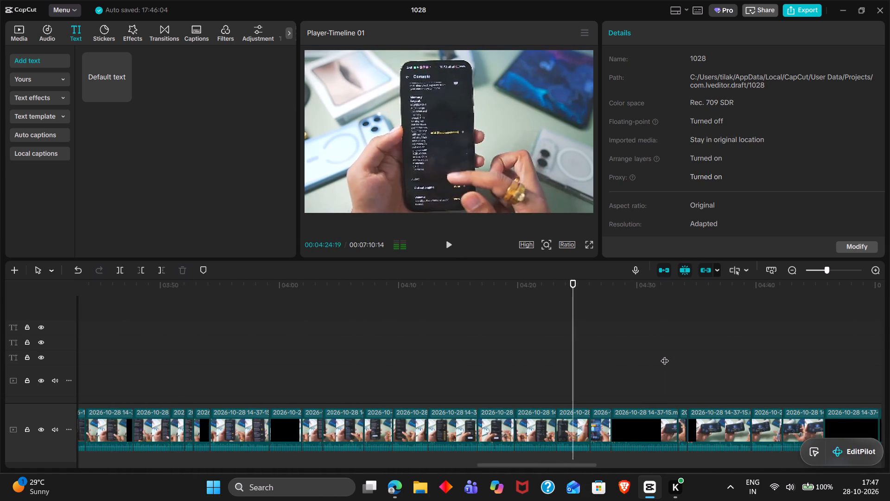
scroll(624, 353, "left", 1)
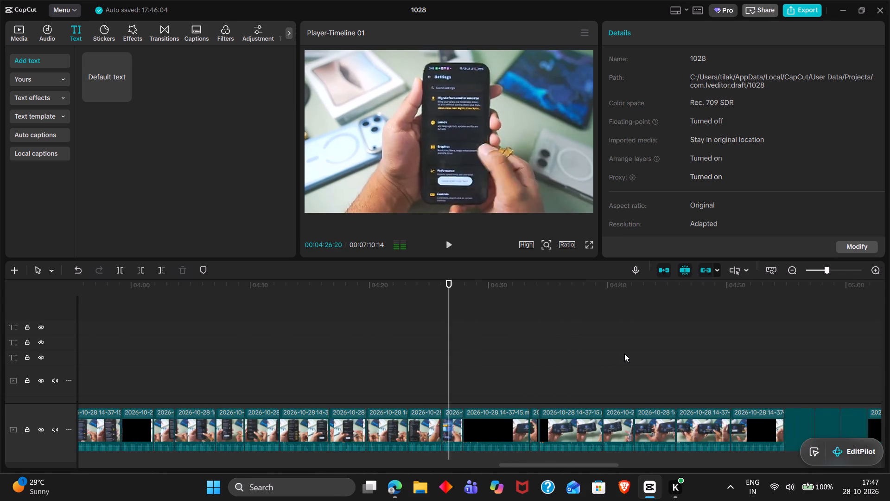
Extend the Settings label and its red line clip together so both end at 04:27:26, where the game library appears.
left_click(468, 373)
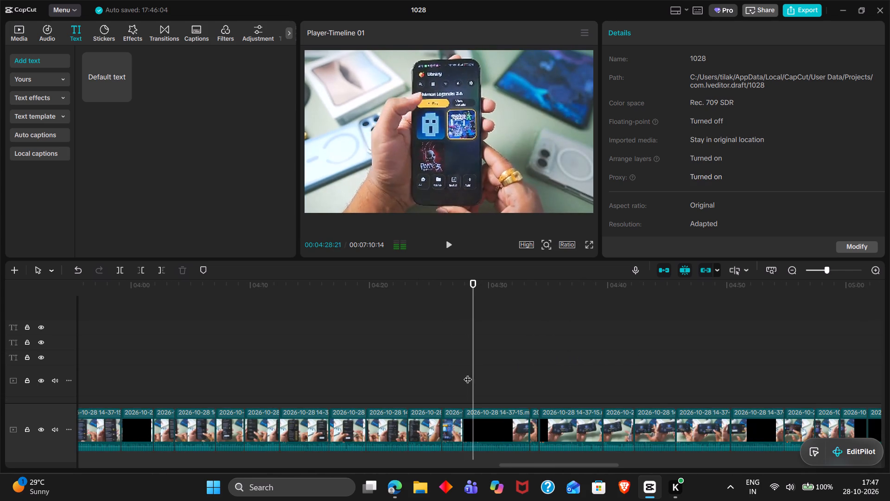
left_click_drag(468, 373, 463, 373)
scroll(463, 373, "right", 1)
scroll(463, 373, "down", 2, "ctrl")
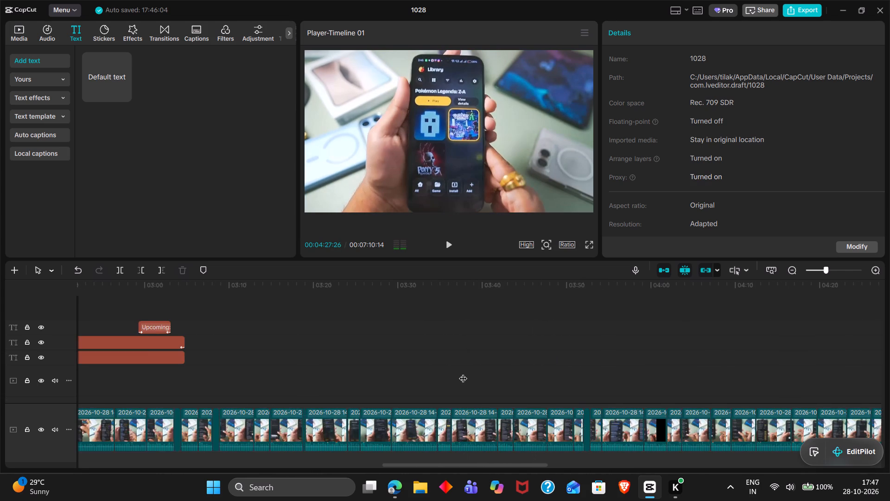
scroll(463, 373, "down", 2, "ctrl")
scroll(463, 373, "left", 1)
scroll(463, 373, "down", 1, "ctrl")
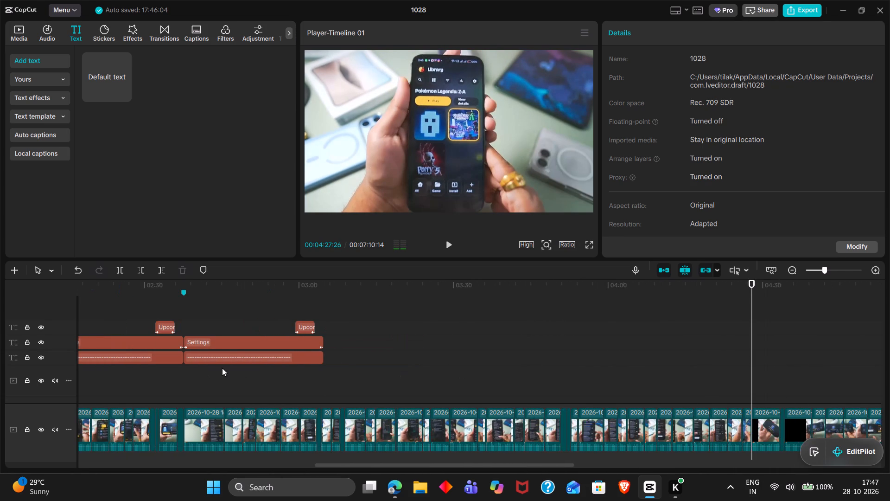
left_click_drag(351, 363, 318, 341)
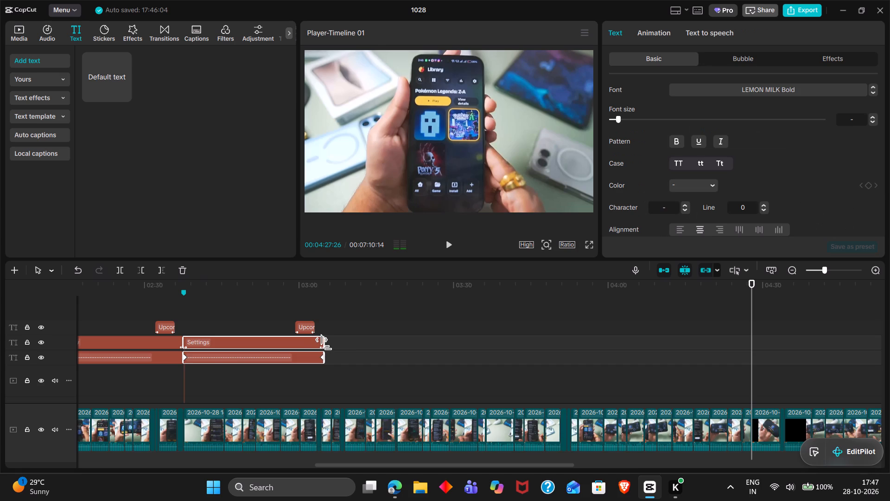
left_click_drag(325, 344, 750, 357)
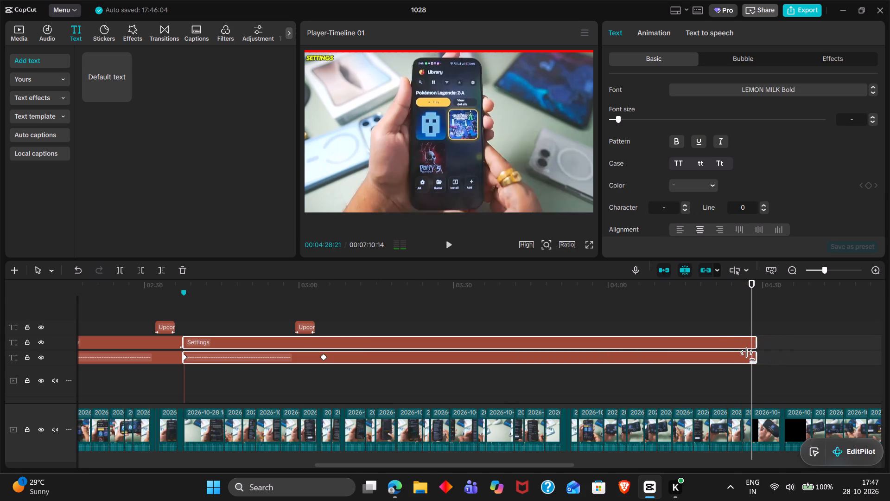
left_click_drag(750, 357, 750, 357)
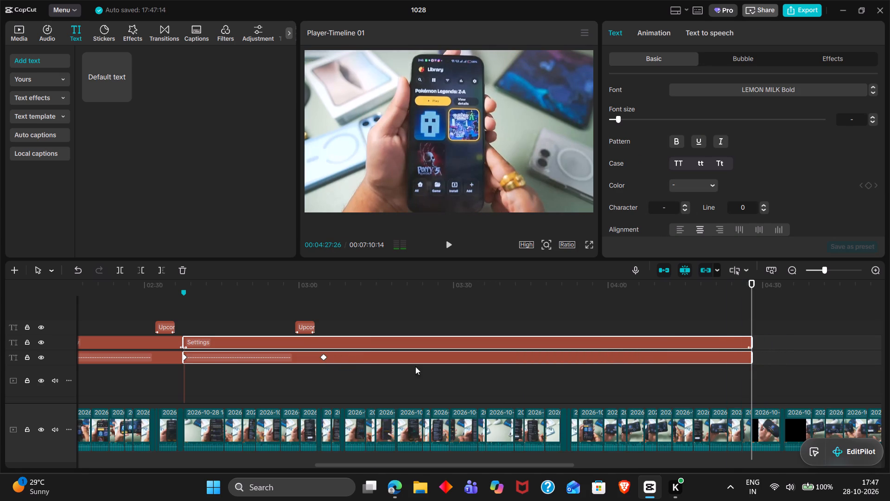
Move the red line's end keyframe from 03:04:24 to the end of the extended clip.
left_click_drag(323, 358, 615, 361)
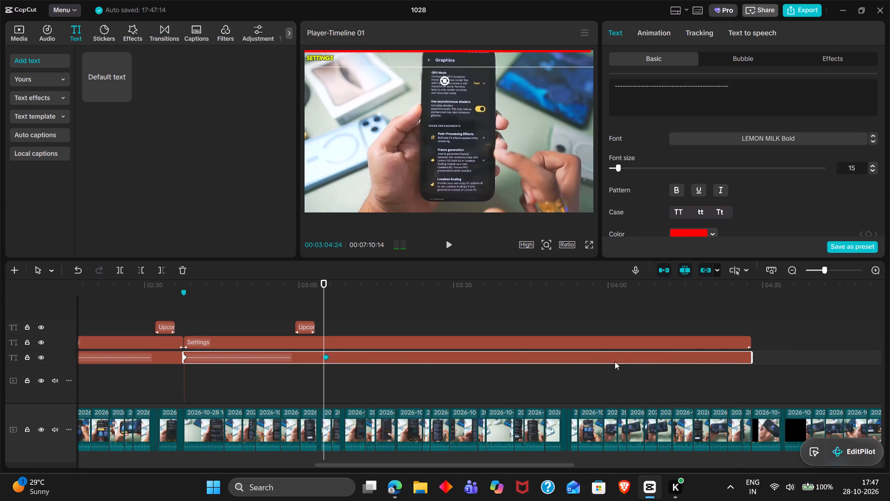
left_click_drag(615, 361, 776, 362)
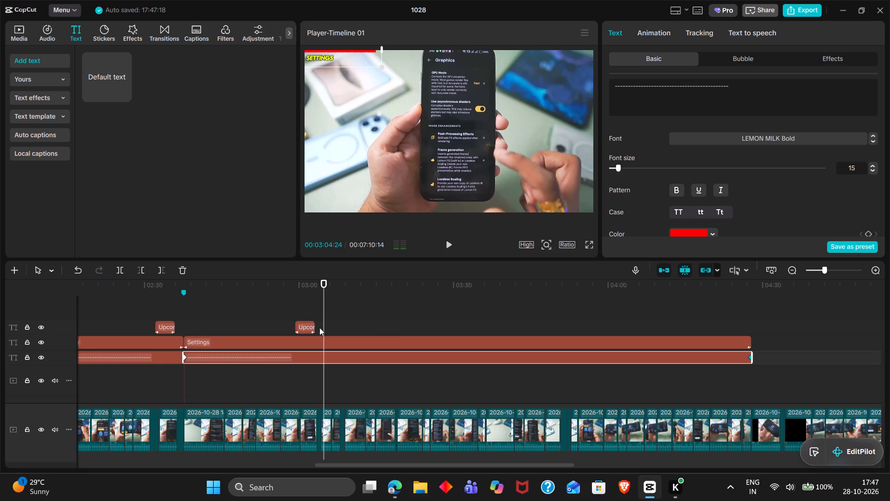
Move the last Upcoming label clip to shortly before the end of the extended Settings clip, starting at about 04:22.
left_click(304, 326)
left_click_drag(304, 326, 718, 330)
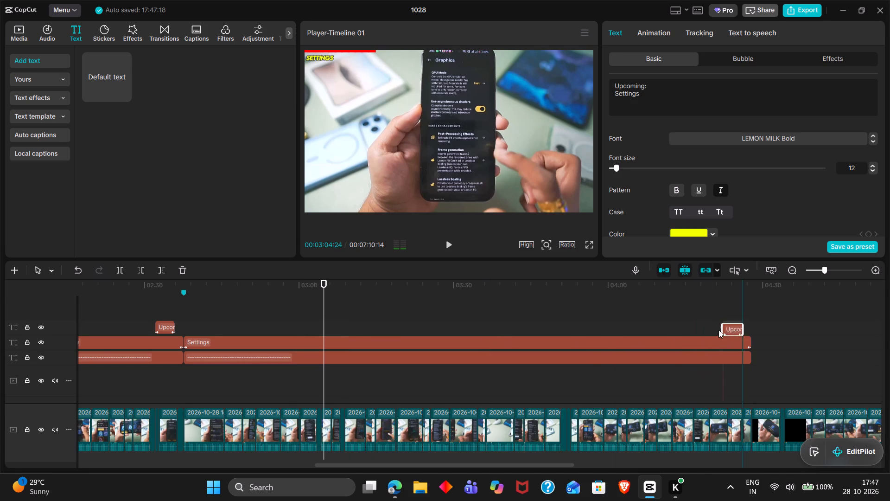
Shift the last Upcoming label clip slightly earlier on the timeline, starting at about 04:19.
left_click_drag(718, 330, 716, 330)
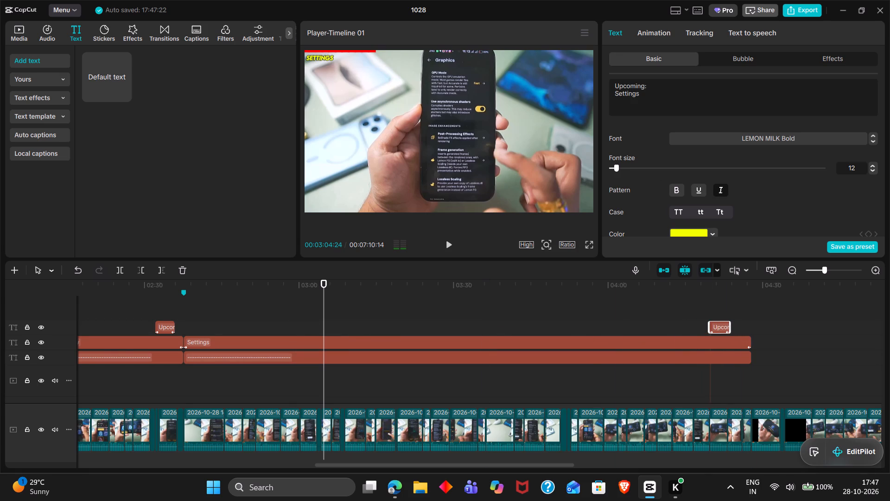
Change the second line of this last Upcoming label from Settings to "Gameplay".
double_click(632, 97)
type("Gs")
type("meplat")
key("BackSpace")
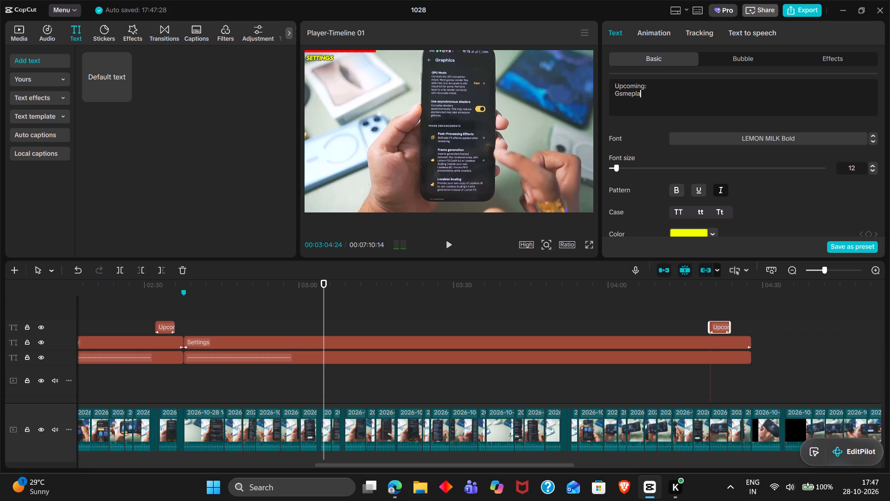
key("y")
left_click(623, 90)
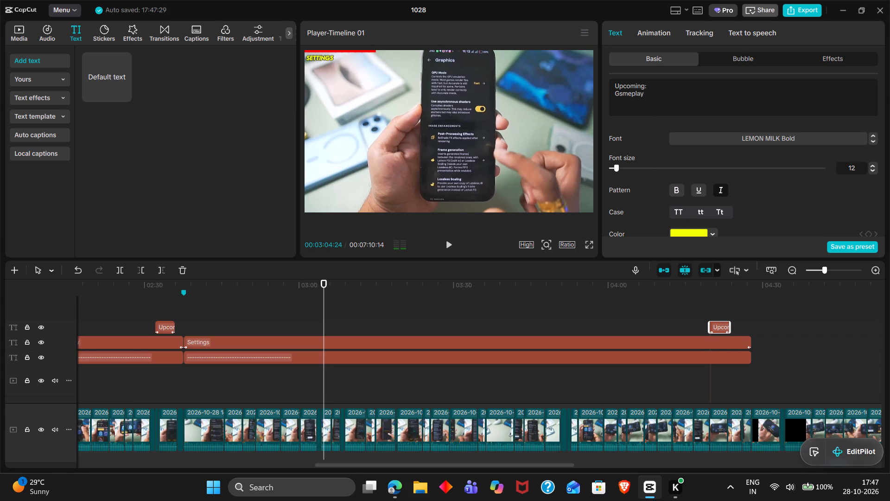
left_click(622, 92)
key("BackSpace")
key("a")
Copy the Settings label, its red line and the Upcoming: Gameplay label, and paste them at 04:27:26, where the Settings section ends.
left_click(710, 302)
left_click_drag(710, 302, 717, 304)
left_click_drag(768, 362, 725, 330)
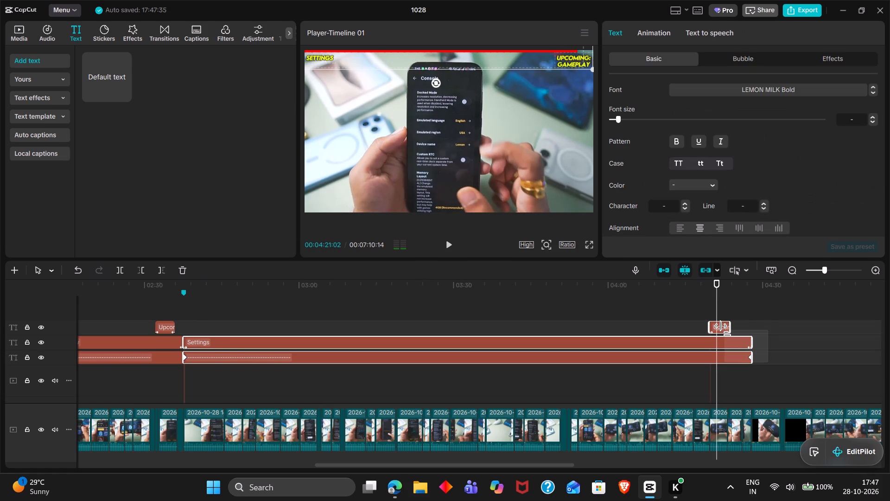
key("ctrl+c")
left_click(757, 331)
left_click_drag(757, 331, 752, 330)
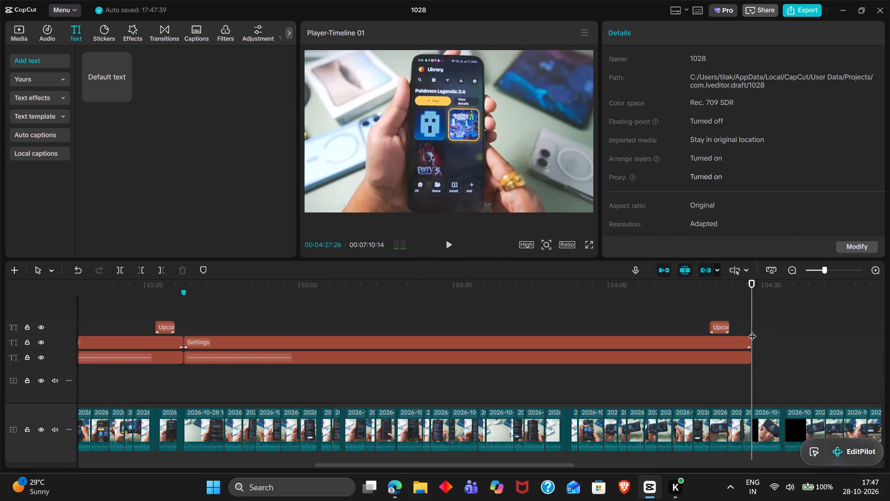
key("ctrl+v")
Replace the text of the pasted Settings label with "Pokeom Legends Z-a".
scroll(752, 330, "left", 1)
double_click(566, 311)
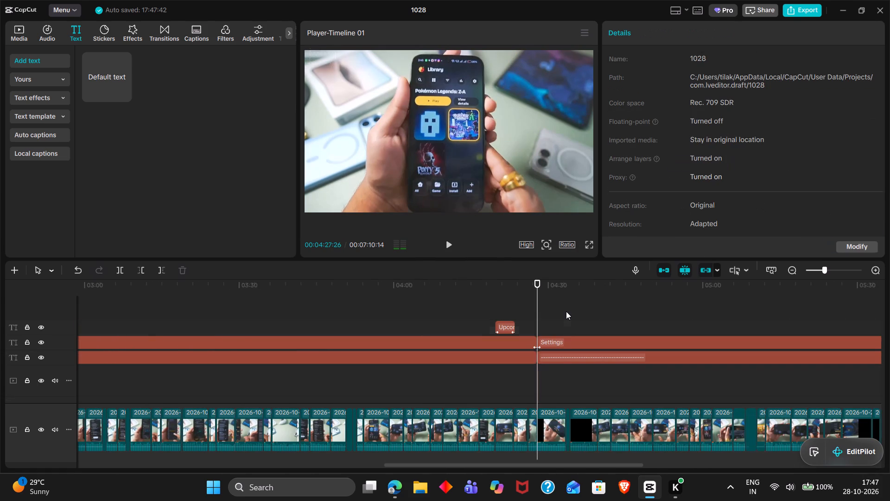
left_click(566, 341)
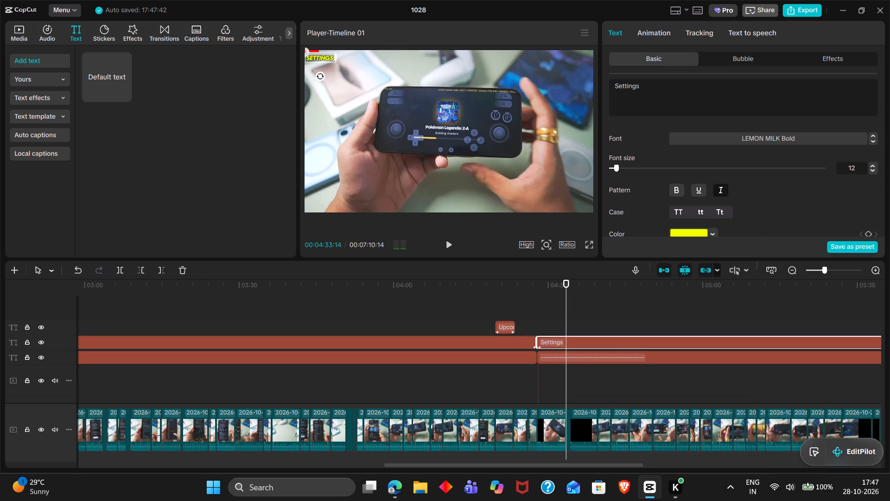
triple_click(645, 113)
type("Pokeom Legends Z-a")
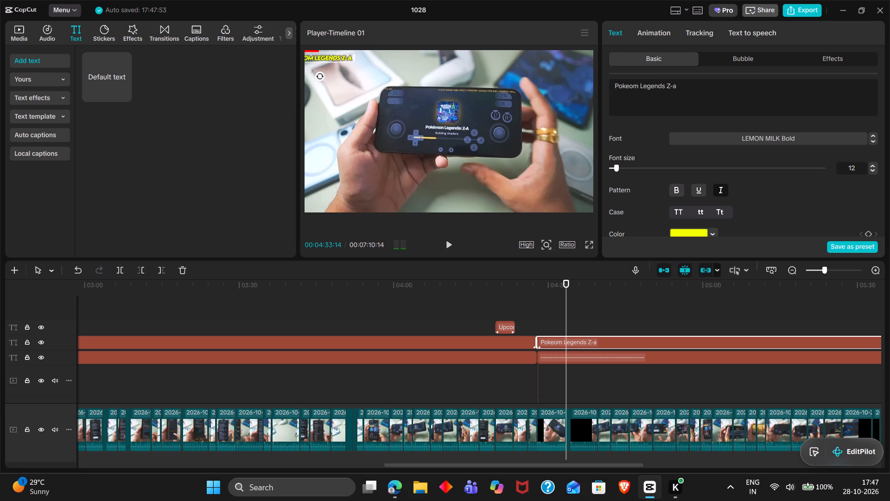
Set the X position of the new game-title label to -1448 so the whole title fits in the frame.
scroll(706, 202, "down", 1)
left_click(694, 233)
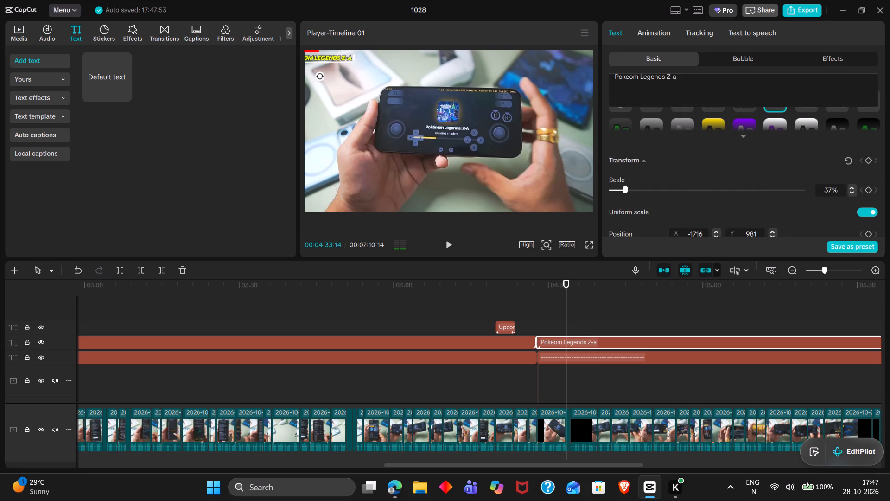
key("Up")
key("Up")
key("Up")
key("Up")
key("Up")
key("Up")
key("Up")
key("Up")
key("Up")
key("Up")
key("Up")
key("Up")
key("Up")
key("Up")
key("Up")
key("Up")
key("Up")
key("Up")
key("Up")
key("Up")
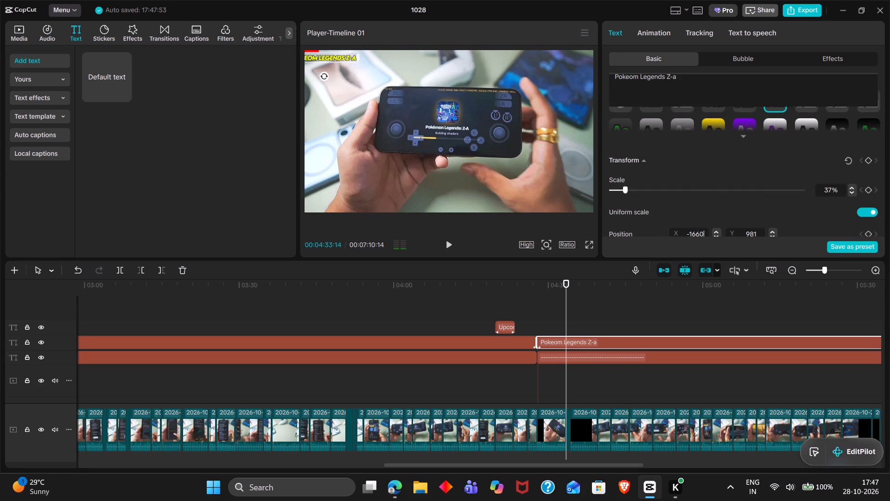
scroll(695, 210, "down", 1)
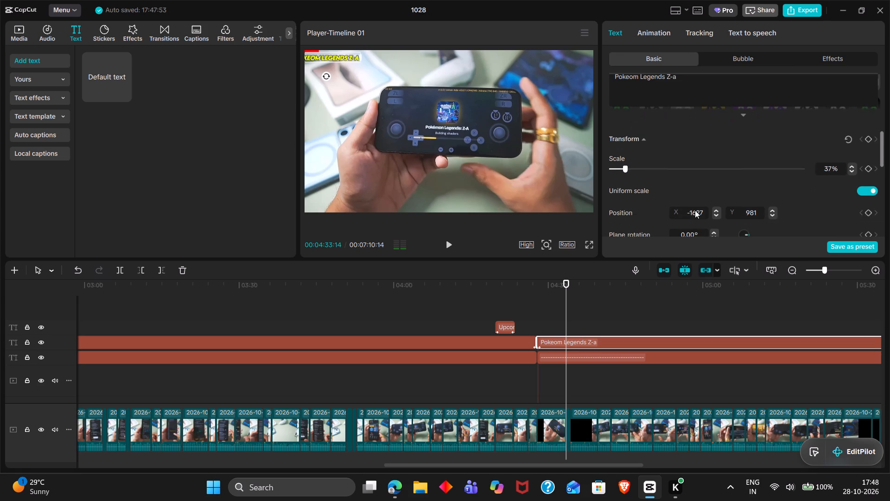
scroll(695, 210, "down", 1)
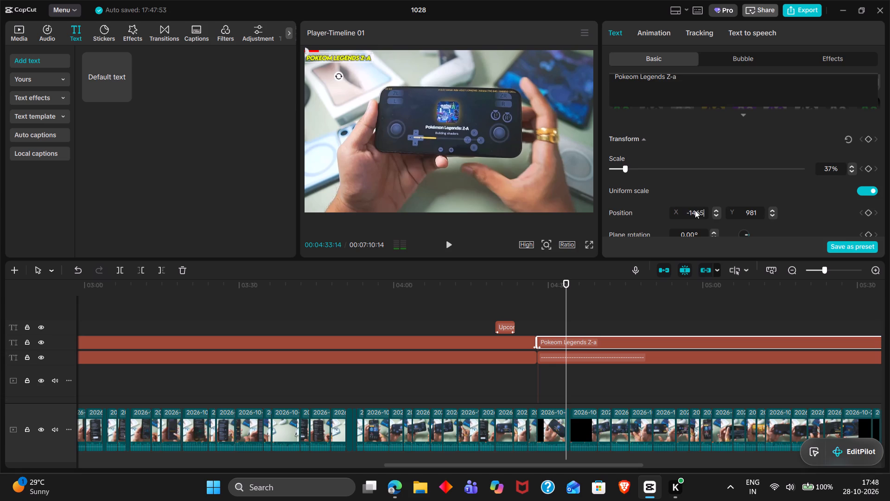
key("Up")
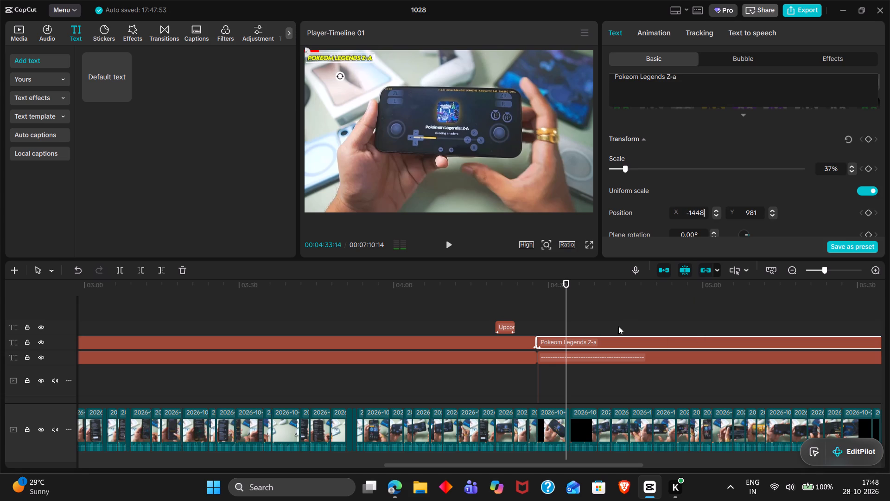
Correct the spelling of the label to "Pokemon Legends Z-a".
left_click(629, 77)
key("m")
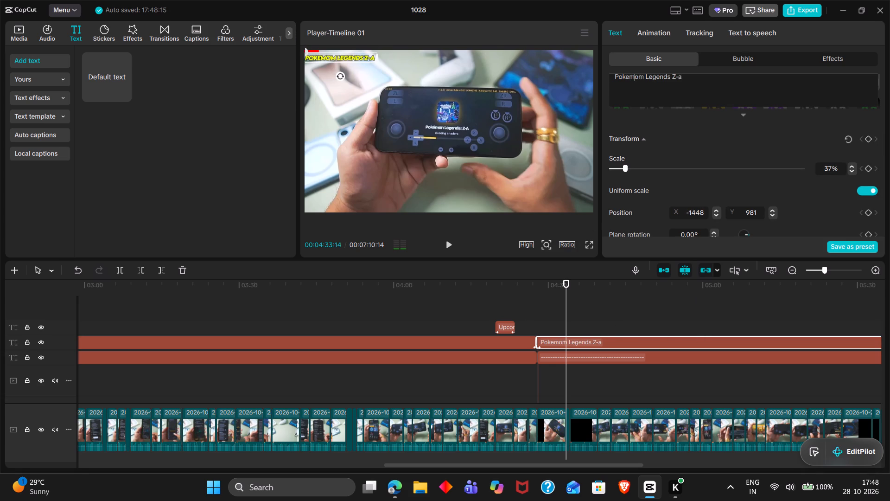
key("Right")
key("Right")
key("BackSpace")
key("n")
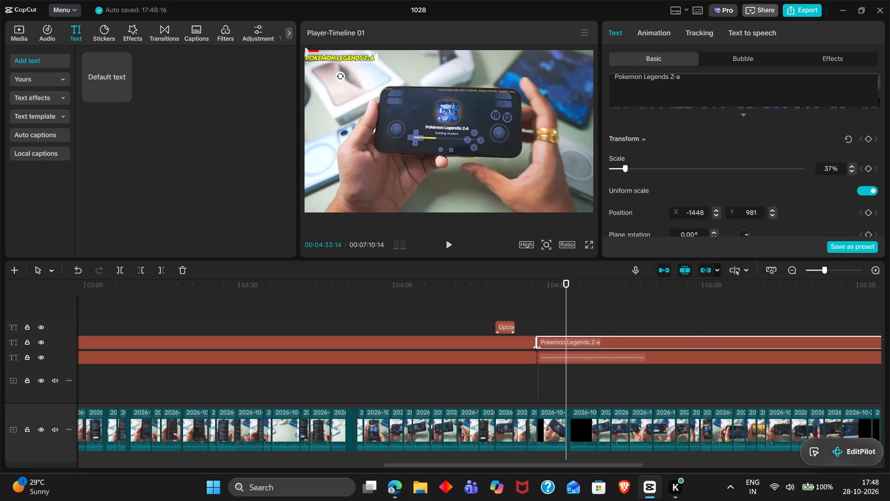
Compare the Settings and Pokemon label placement across the section boundary, and adjust the Pokemon label's X position to about -1440.
left_click(533, 316)
left_click_drag(533, 316, 543, 320)
key("space")
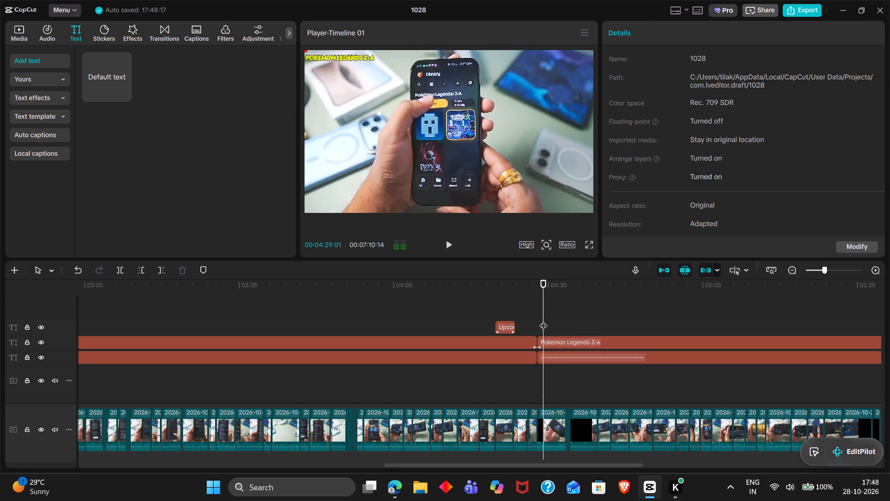
left_click(516, 326)
left_click_drag(516, 326, 533, 328)
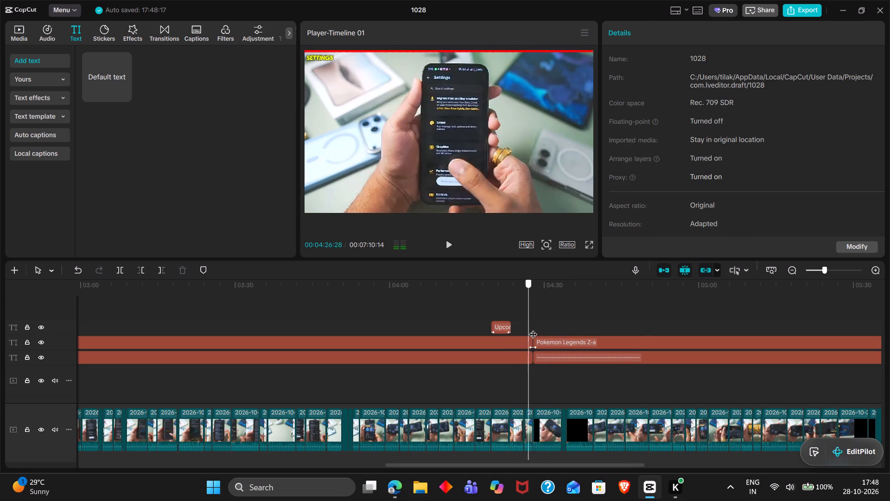
left_click_drag(533, 328, 540, 331)
left_click(558, 343)
scroll(743, 199, "down", 1)
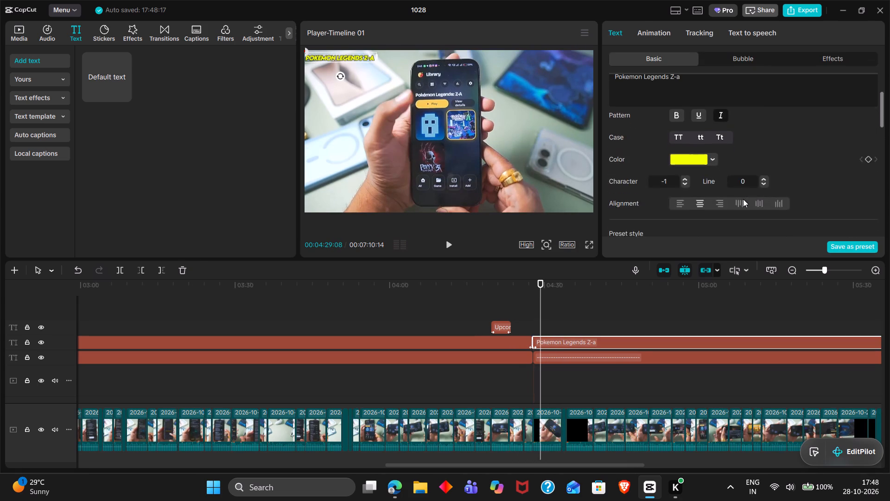
scroll(743, 199, "down", 1)
left_click(694, 177)
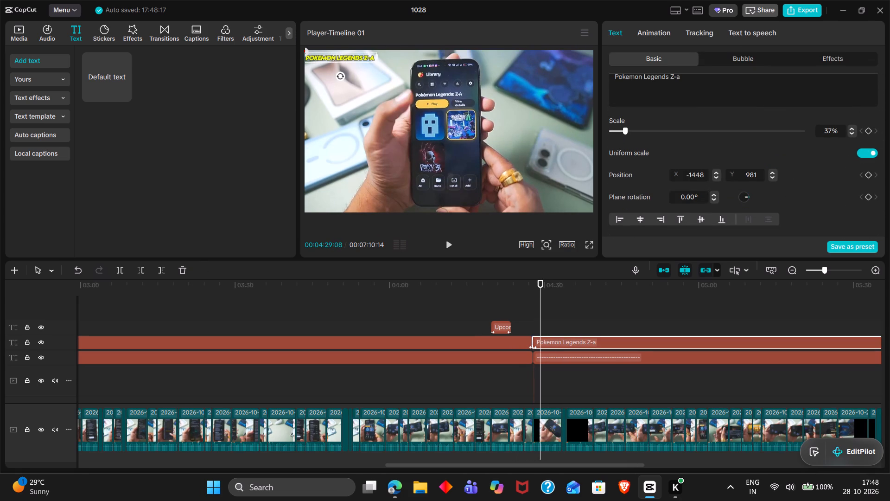
key("Up")
key("Up")
key("Up")
key("Up")
key("Up")
key("Up")
key("Up")
key("Up")
key("Up")
key("Up")
key("Up")
Examine the footage from about 04:40 onwards to find where the Pokemon section ends and the next game starts.
double_click(597, 314)
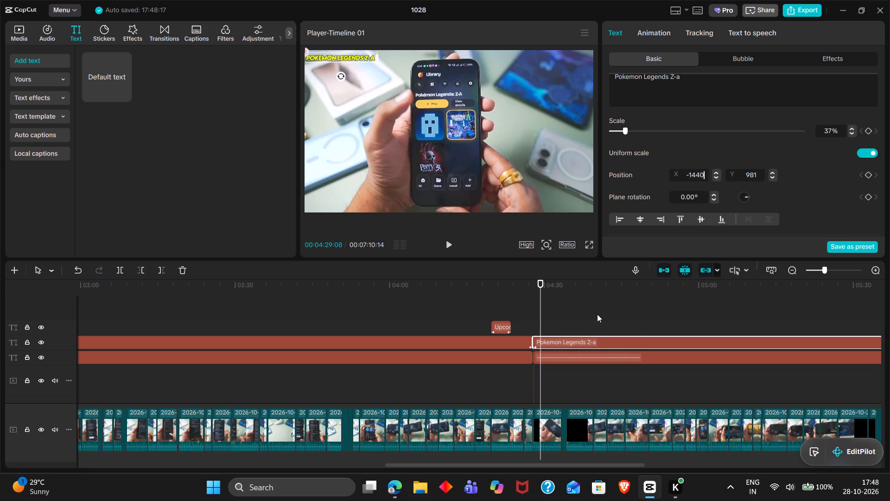
key("space")
key("space")
scroll(597, 314, "left", 2)
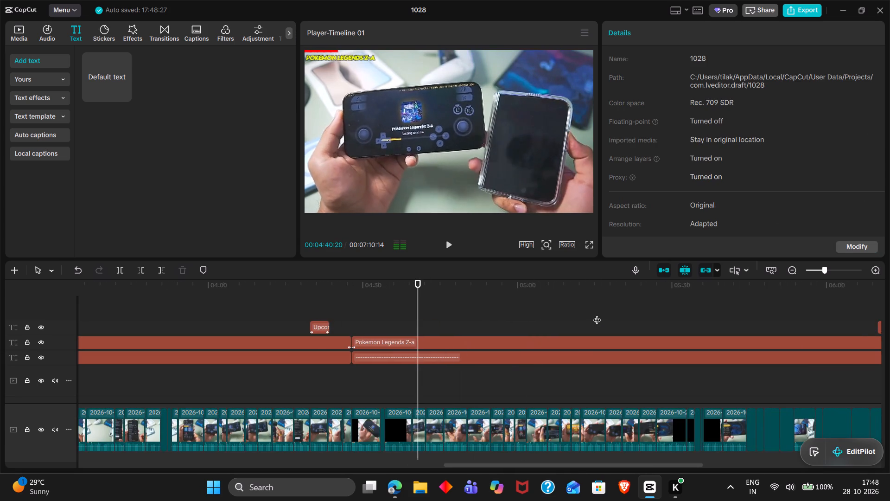
scroll(597, 314, "left", 1)
scroll(597, 314, "up", 1, "ctrl")
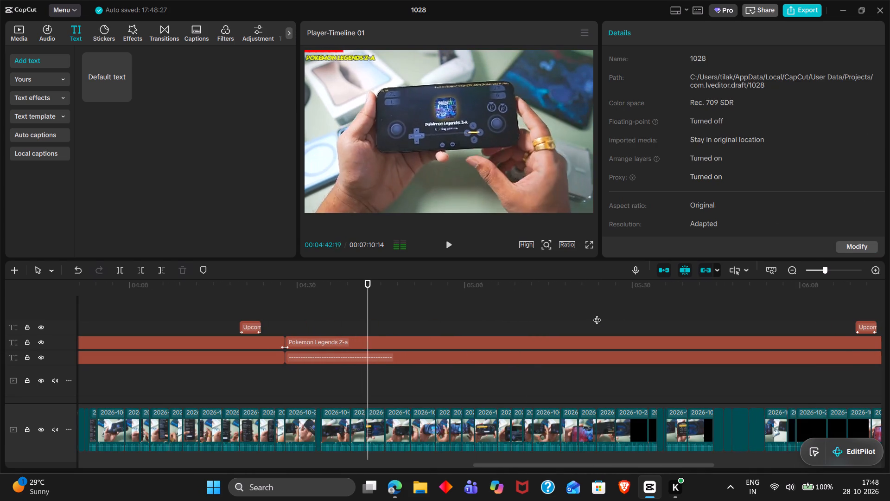
scroll(597, 314, "up", 3, "ctrl")
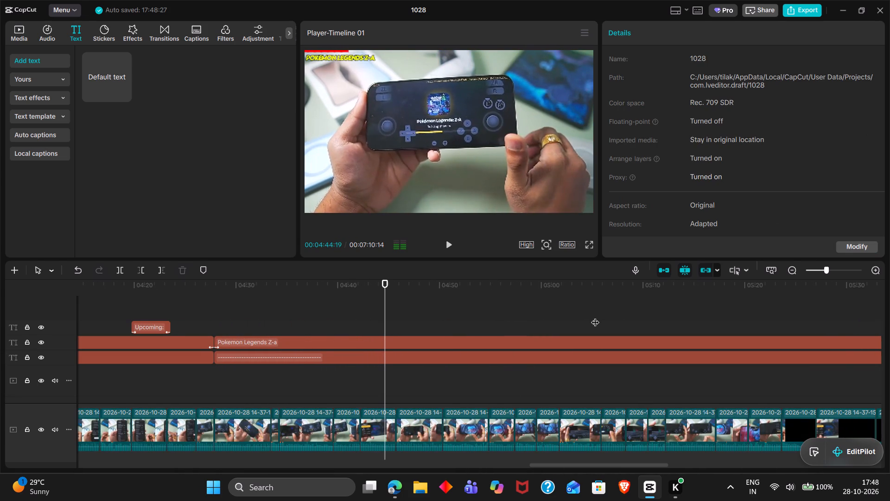
scroll(595, 316, "left", 1)
double_click(442, 316)
left_click_drag(442, 316, 426, 312)
left_click_drag(426, 312, 403, 308)
key("space")
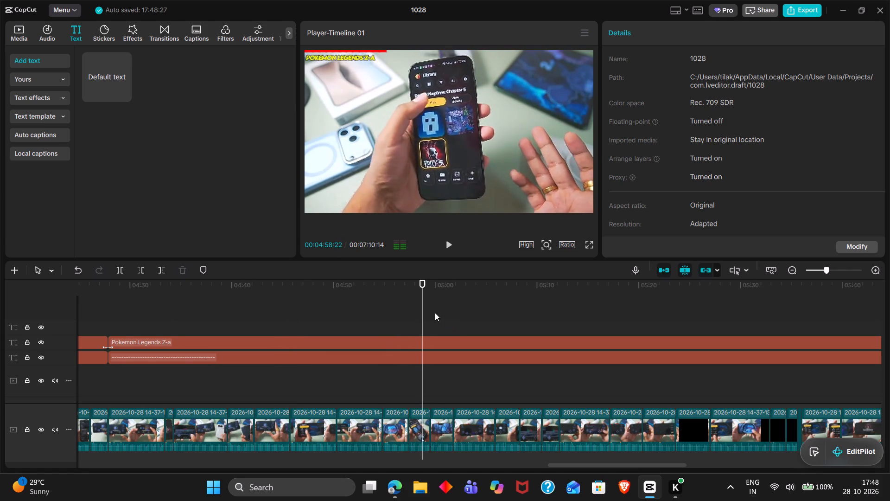
key("space")
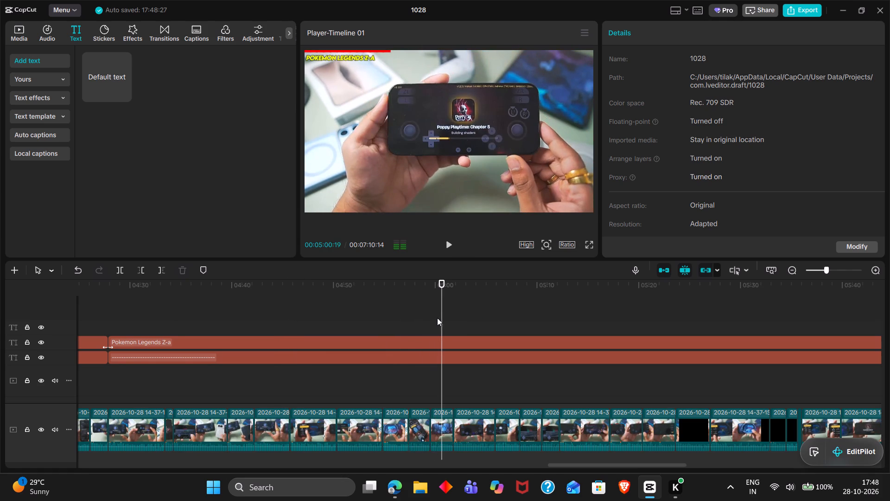
Trim the end of the Pokemon Legends Z-a label clip to 04:59:16.
double_click(432, 317)
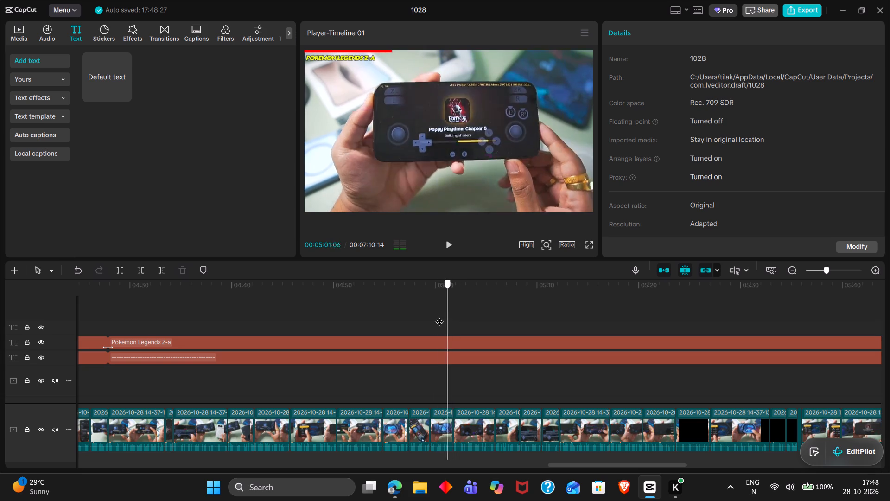
left_click(452, 347)
key("w")
Trim the Pokemon section's red line clip to end at 04:59:16 and move its end keyframe to the clip's new end.
scroll(452, 347, "down", 3, "ctrl")
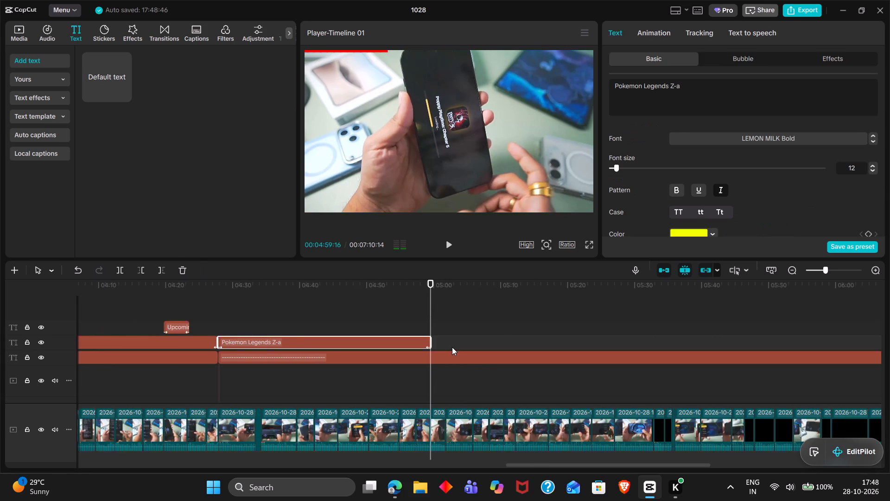
scroll(452, 347, "down", 1, "ctrl")
left_click(240, 359)
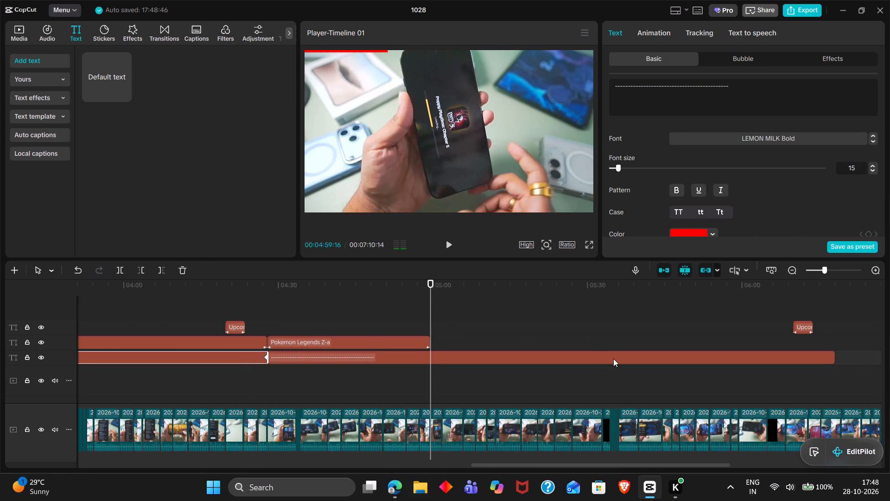
left_click(613, 359)
left_click_drag(831, 357, 428, 357)
double_click(434, 315)
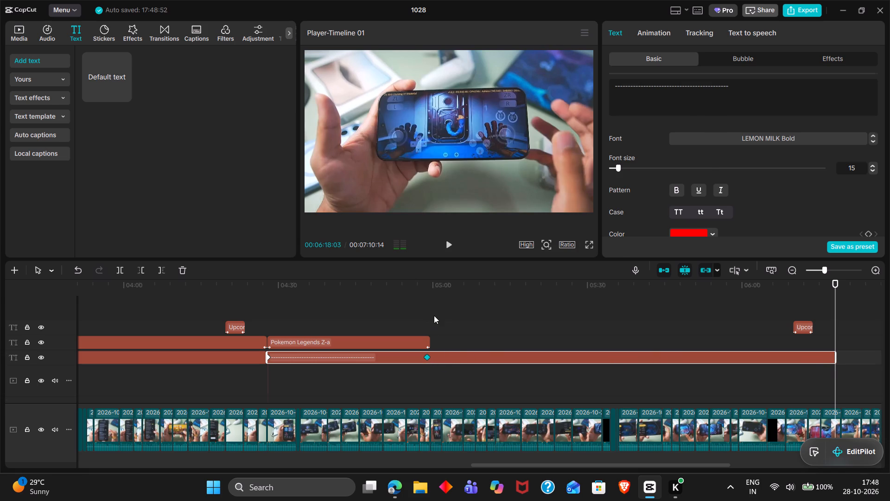
left_click(442, 357)
key("w")
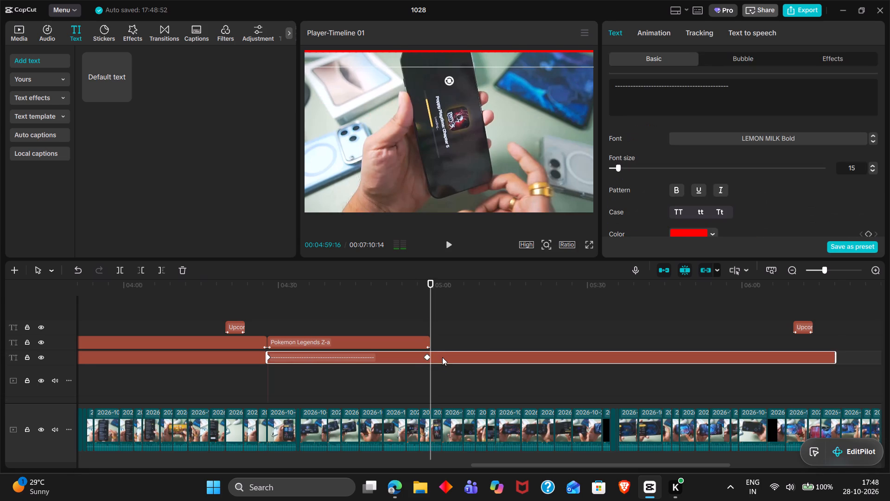
left_click_drag(426, 357, 502, 360)
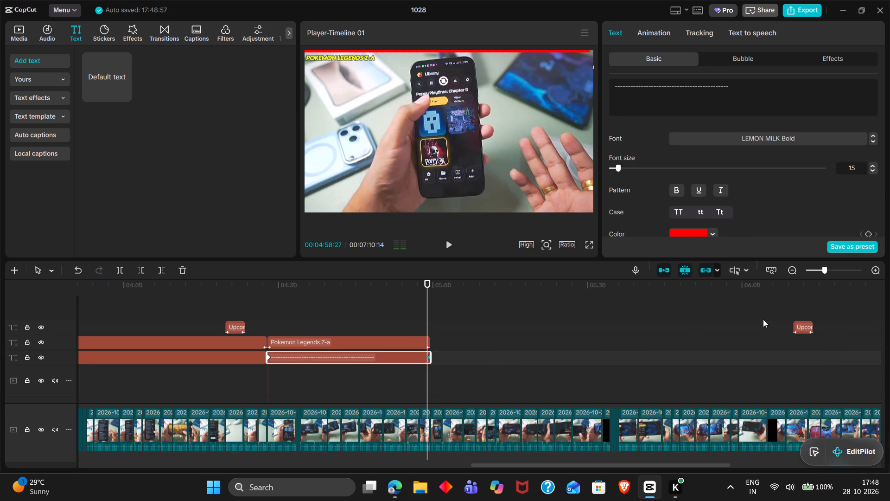
Move the last Upcoming label clip to shortly before the end of the Pokemon section, starting at about 04:52.
left_click_drag(801, 329, 403, 333)
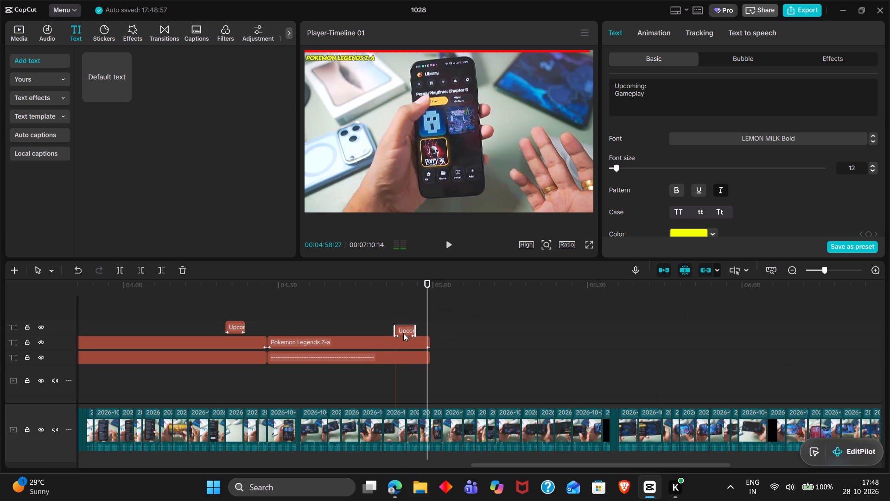
Change the text of the Upcoming label near the end of the Pokemon section to "Upcoming: Poppy Ch 5".
left_click_drag(403, 333, 407, 333)
triple_click(634, 94)
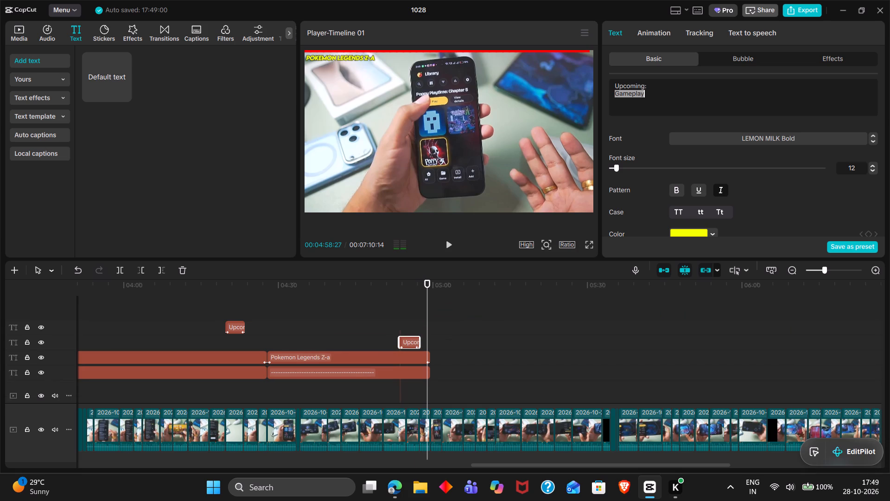
type("Popp")
key("y")
double_click(407, 322)
key("space")
key("space")
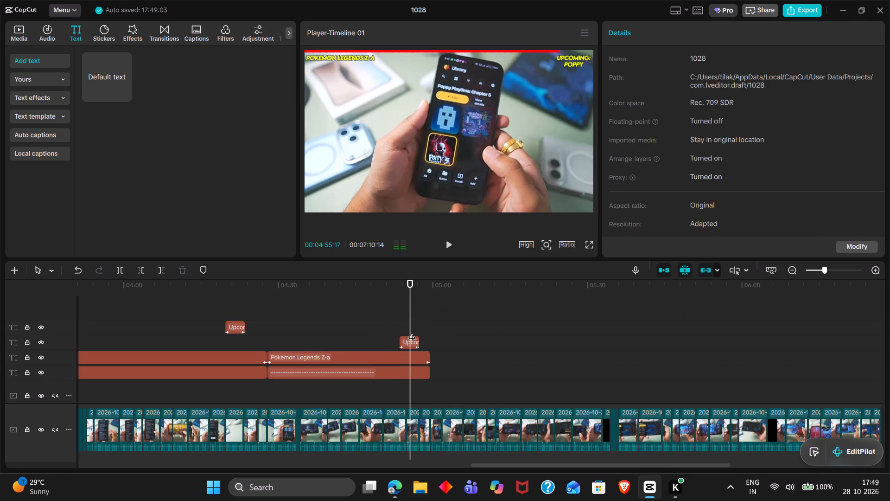
left_click(411, 343)
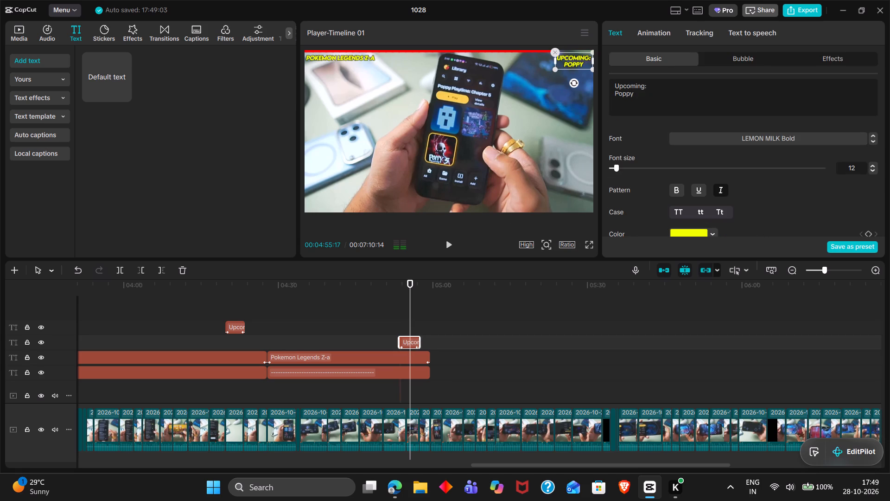
left_click(658, 97)
key("space")
type("Ch 5")
Copy the Pokemon section's name label, red line and Upcoming label, and paste them at 04:59:16 for the next section.
left_click_drag(453, 388, 420, 347)
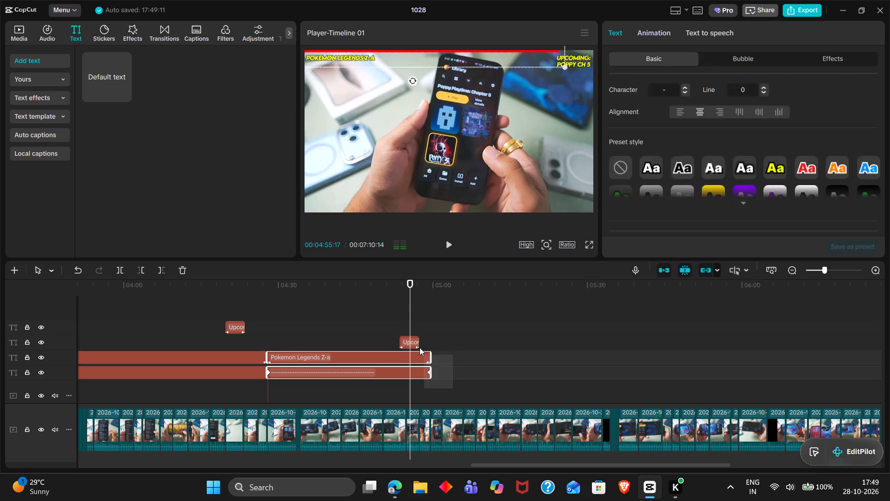
left_click_drag(420, 347, 416, 344)
key("ctrl+c")
left_click(434, 339)
left_click_drag(434, 339, 430, 337)
key("ctrl+v")
left_click(461, 358)
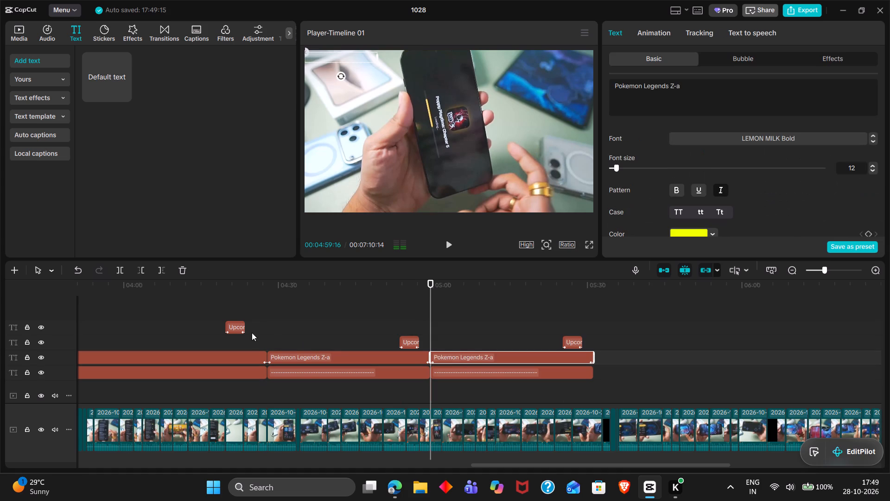
Break the original Pokemon Legends Z-a label into two lines after "Pokemon" and set its line spacing to -3.
double_click(296, 347)
left_click(313, 359)
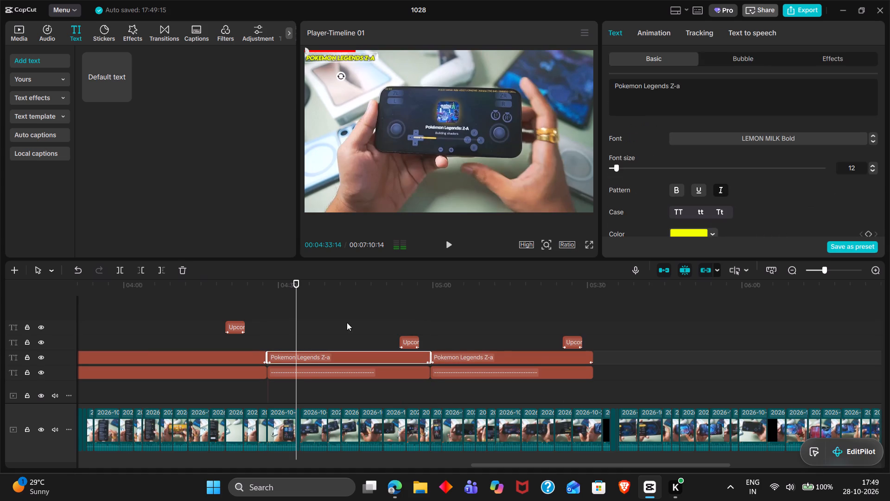
left_click(643, 87)
key("BackSpace")
key("Return")
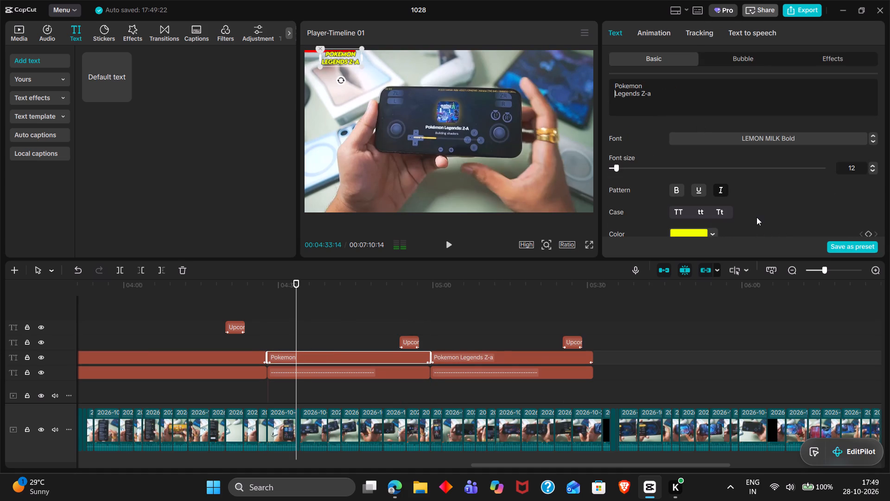
scroll(756, 217, "down", 1)
triple_click(763, 121)
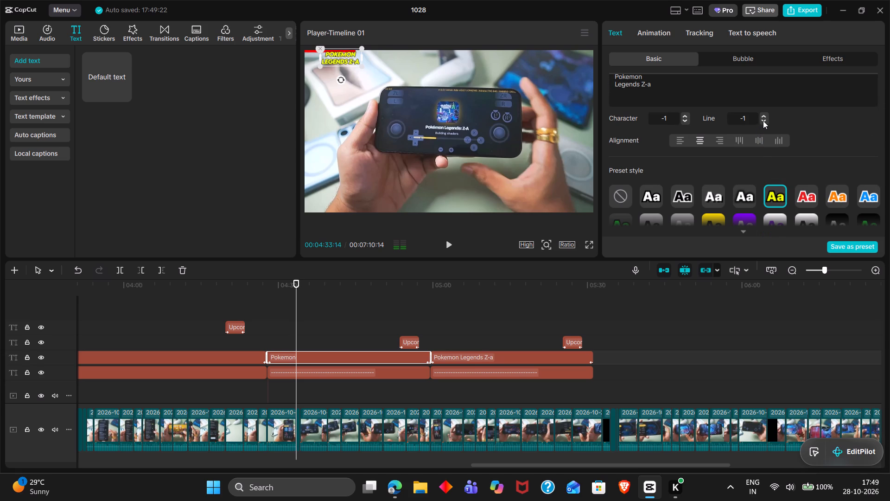
scroll(720, 117, "up", 1)
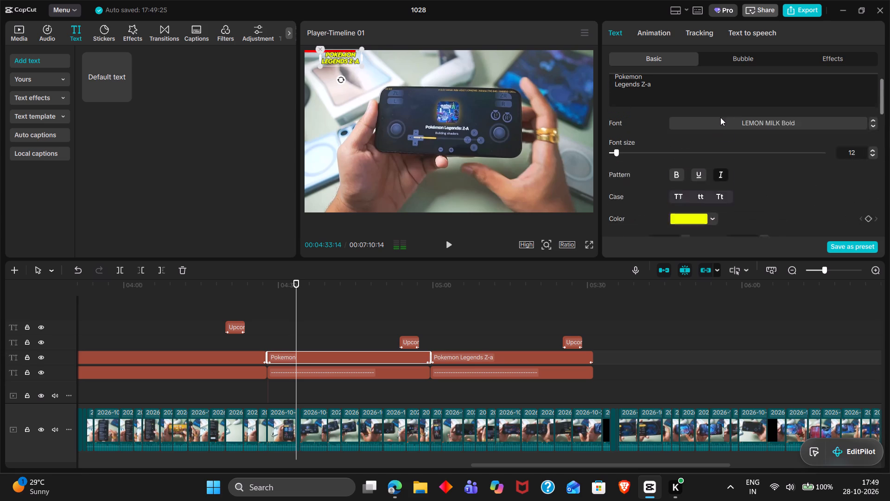
scroll(720, 117, "up", 1)
scroll(720, 117, "down", 2)
scroll(713, 171, "down", 1)
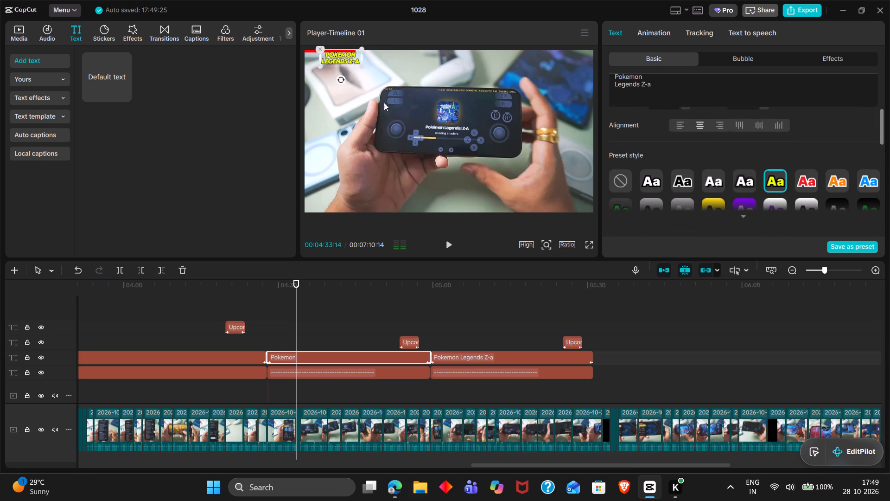
Move the two-line Pokemon label into the upper-left corner of the video frame, at about X -1644, Y 927.
left_click_drag(330, 47, 324, 58)
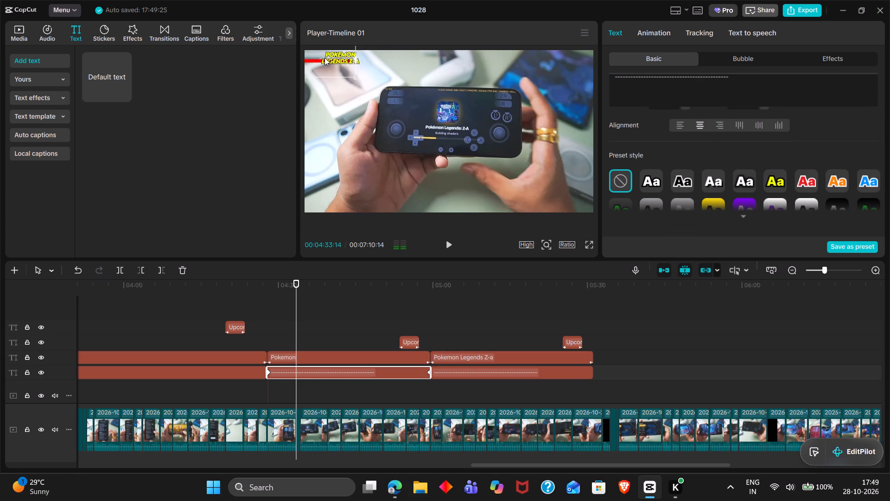
key("ctrl+z")
left_click(362, 363)
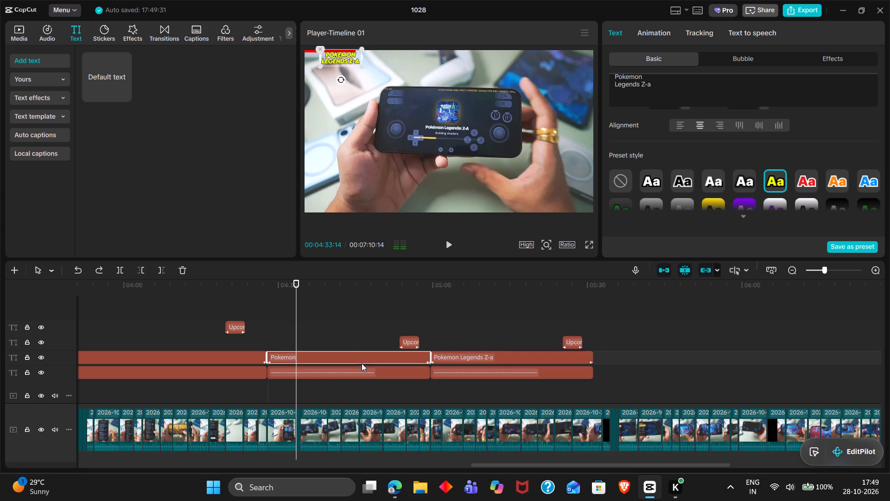
left_click_drag(343, 60, 329, 65)
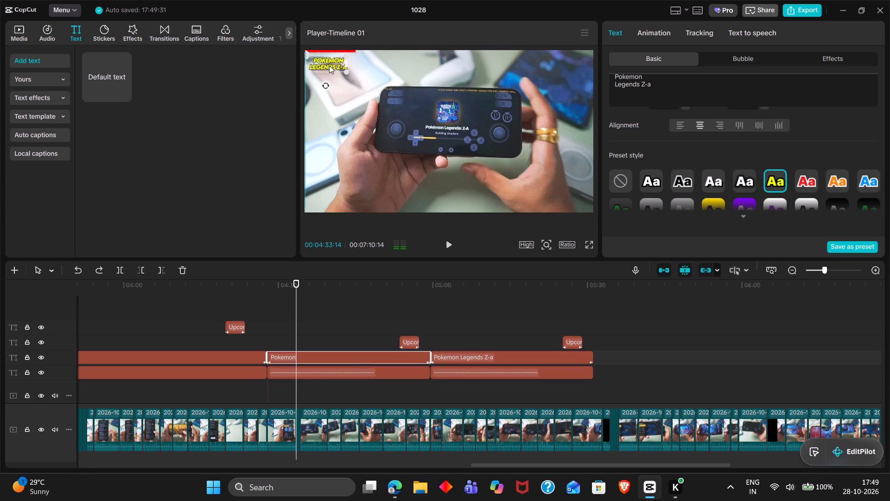
left_click_drag(329, 65, 327, 63)
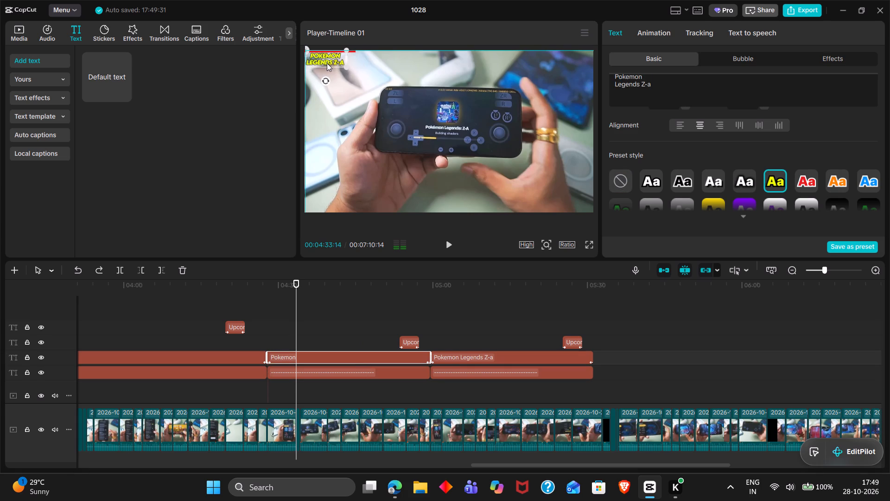
left_click_drag(327, 63, 327, 64)
Raise the two-line Pokemon label slightly by setting its Y position to 943.
scroll(704, 196, "down", 1)
scroll(704, 196, "up", 1)
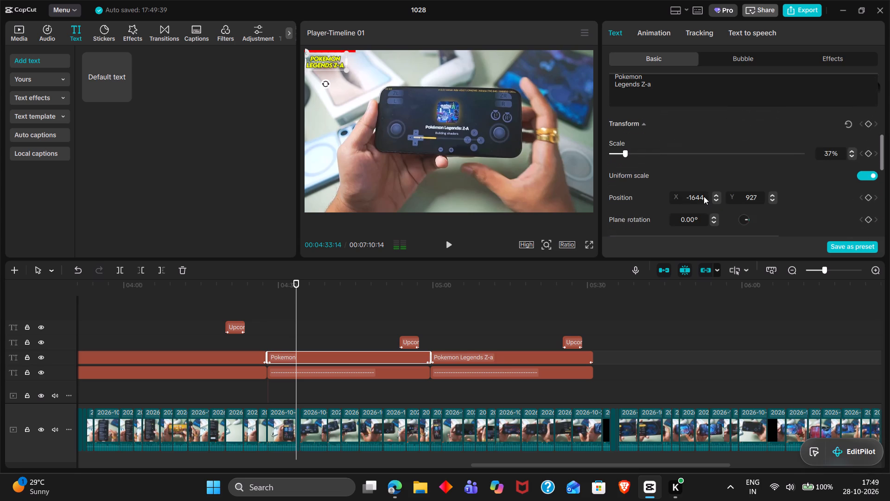
left_click(751, 203)
key("Up")
key("Up")
key("Up")
key("Up")
key("Up")
key("Up")
key("Up")
key("Up")
key("Up")
key("Up")
key("Up")
key("Up")
key("Up")
key("Up")
key("Up")
key("Up")
key("Up")
key("Up")
key("Up")
key("Up")
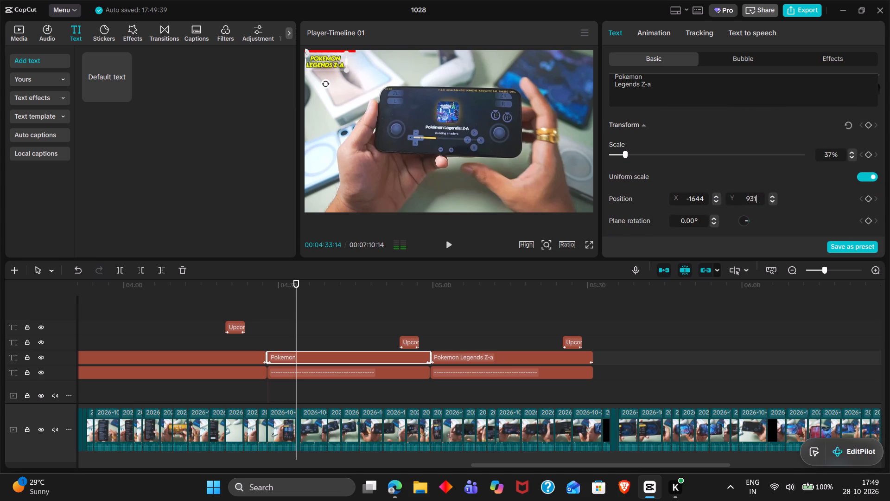
left_click(591, 242)
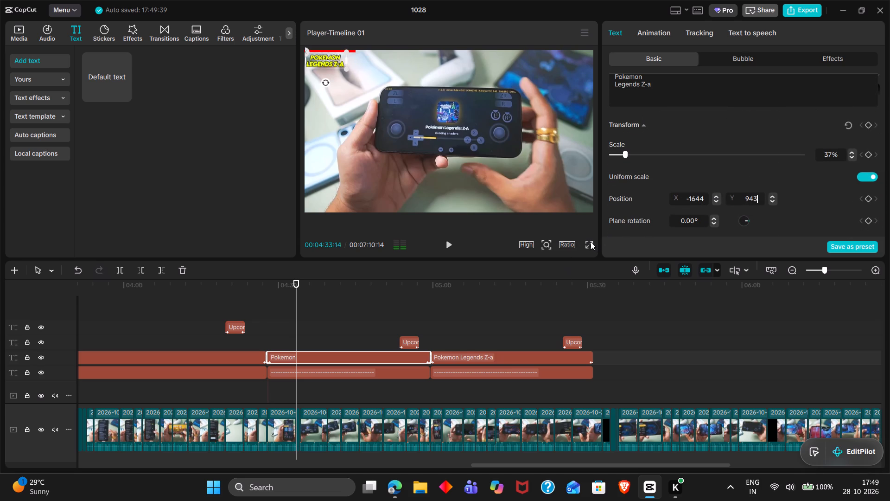
key("Escape")
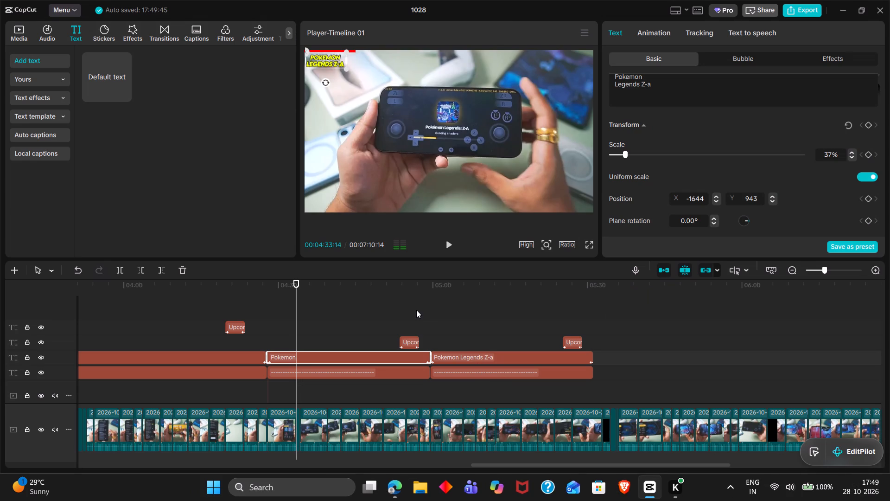
Compare the Pokemon label with the Upcoming label full screen at about 04:55, and left-align the Pokemon label's text.
left_click(416, 310)
left_click_drag(416, 310, 410, 305)
left_click(587, 242)
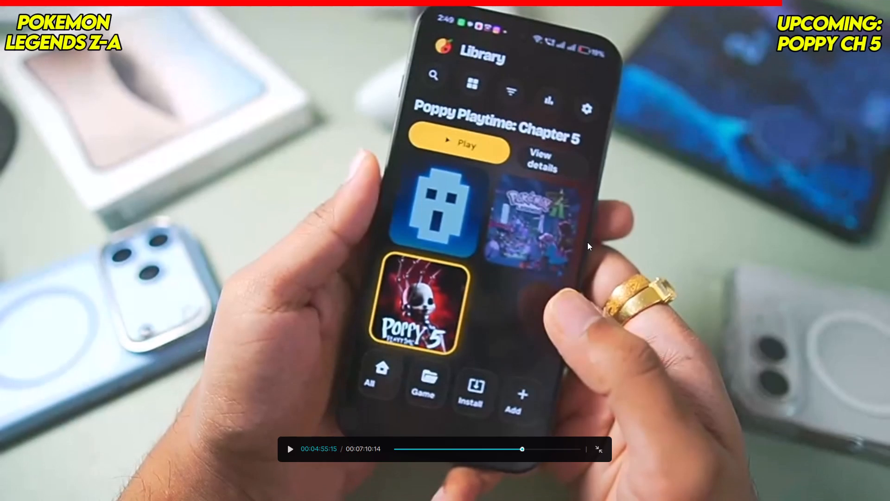
key("Escape")
left_click(407, 359)
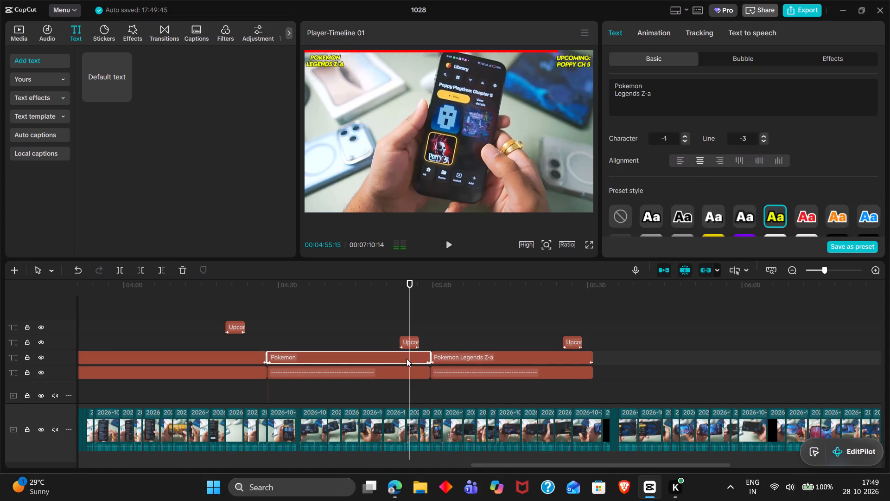
scroll(697, 206, "down", 1)
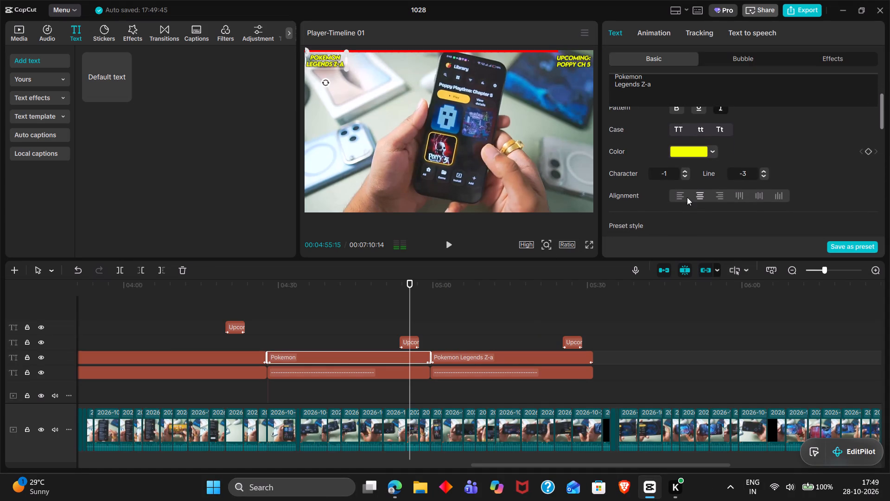
left_click(687, 197)
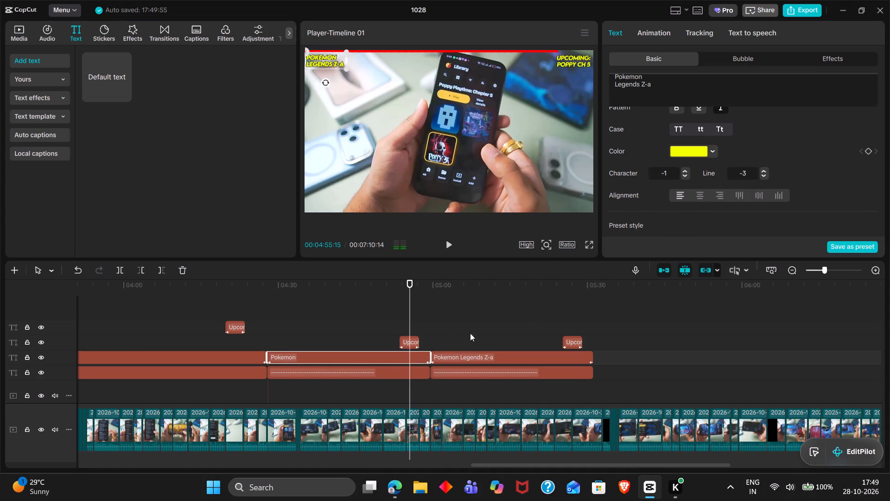
Replace the pasted section label's text after 04:59:16 with "Poppy Playtime" on one line and "Chapter 5" below it.
left_click(427, 328)
left_click_drag(427, 328, 496, 327)
key("space")
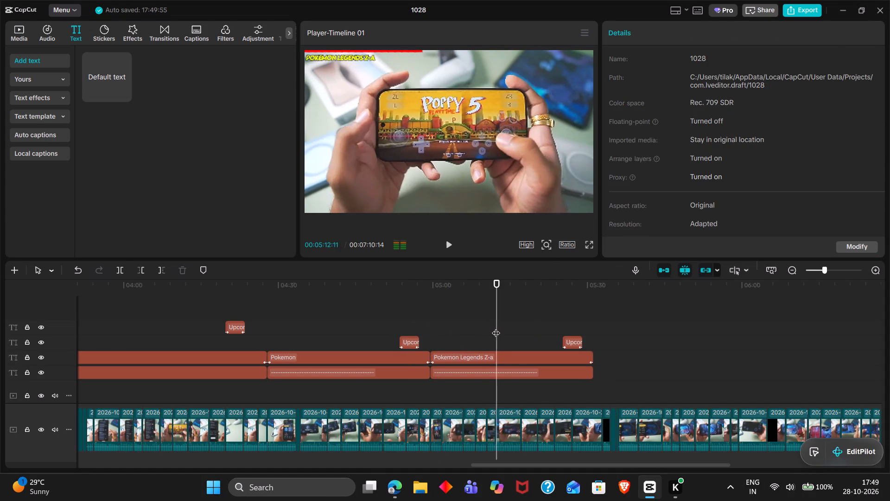
key("space")
left_click(508, 360)
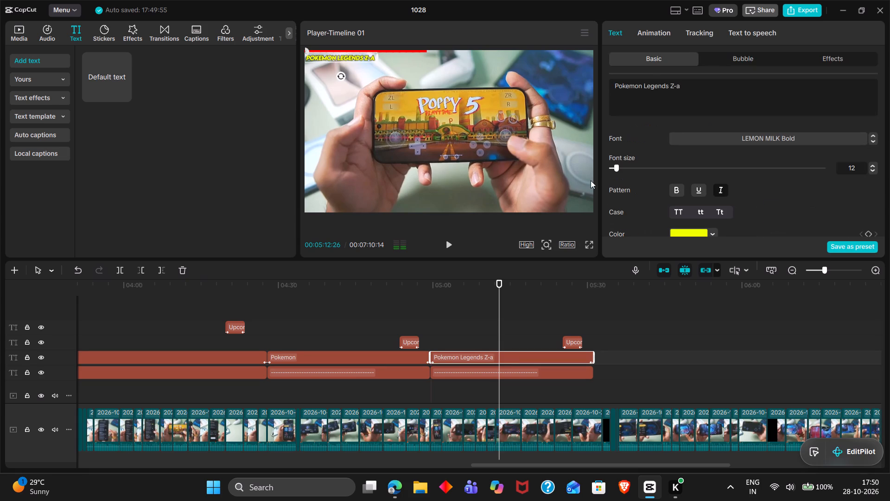
left_click_drag(712, 102, 601, 84)
type("Poppu Pl")
key("BackSpace")
key("BackSpace")
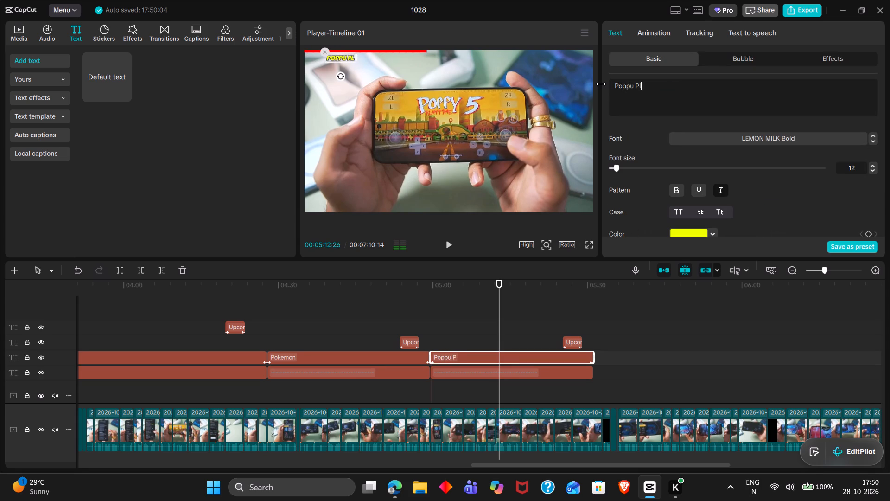
key("BackSpace")
key("BackSpace")
type("y Playtime")
key("Return")
type("Ch 5")
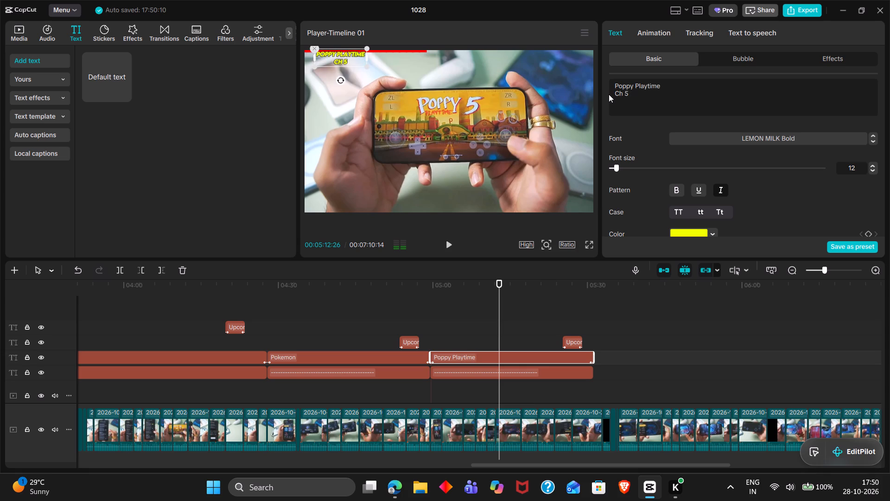
key("BackSpace")
key("BackSpace")
key("BackSpace")
type("hapter 5")
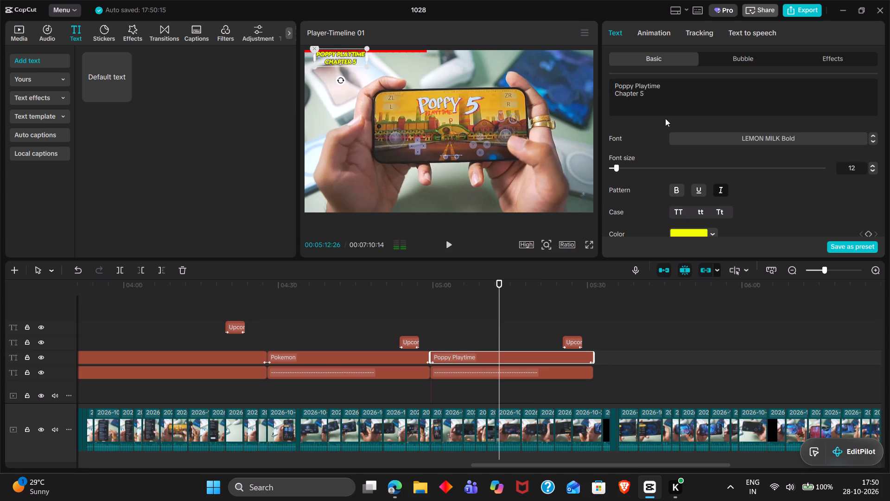
Set the Poppy Playtime Chapter 5 label's line spacing to -3 and left-align its text.
scroll(768, 200, "down", 1)
double_click(765, 188)
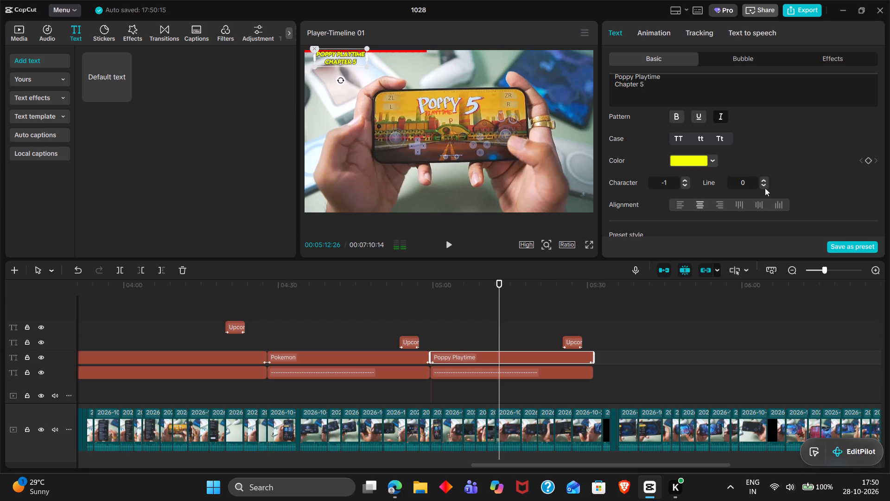
triple_click(763, 185)
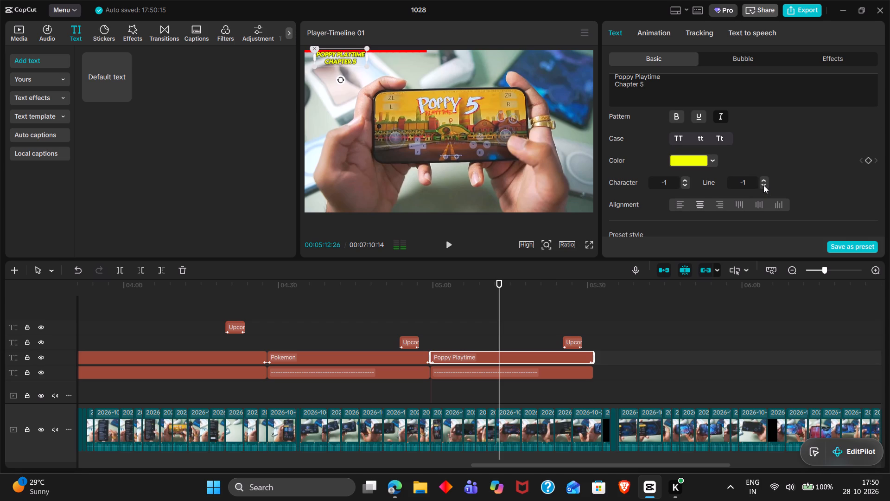
left_click(683, 202)
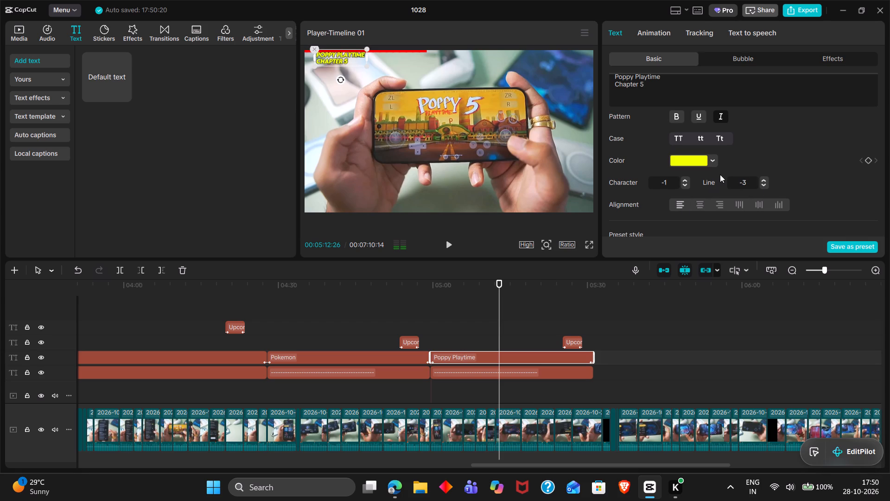
Check the Pokemon label's position settings and set the Poppy Playtime Chapter 5 label's X position to -1644 to match.
scroll(720, 174, "down", 1)
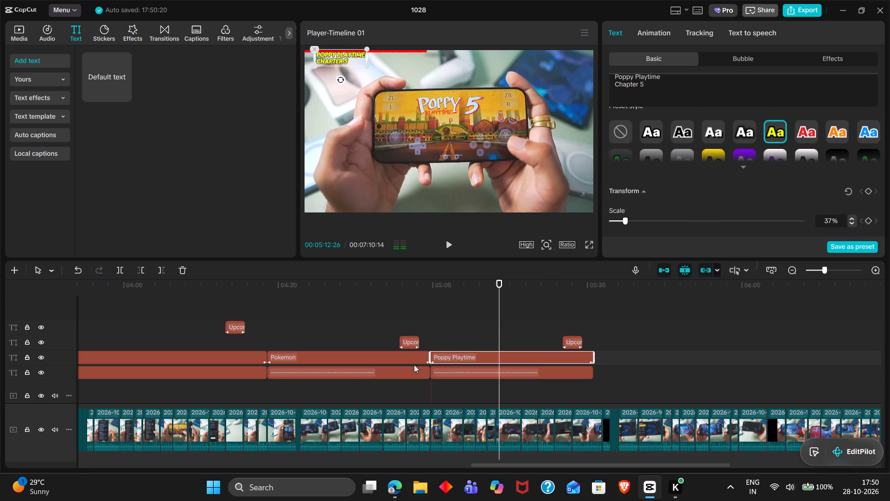
left_click(414, 365)
left_click(414, 358)
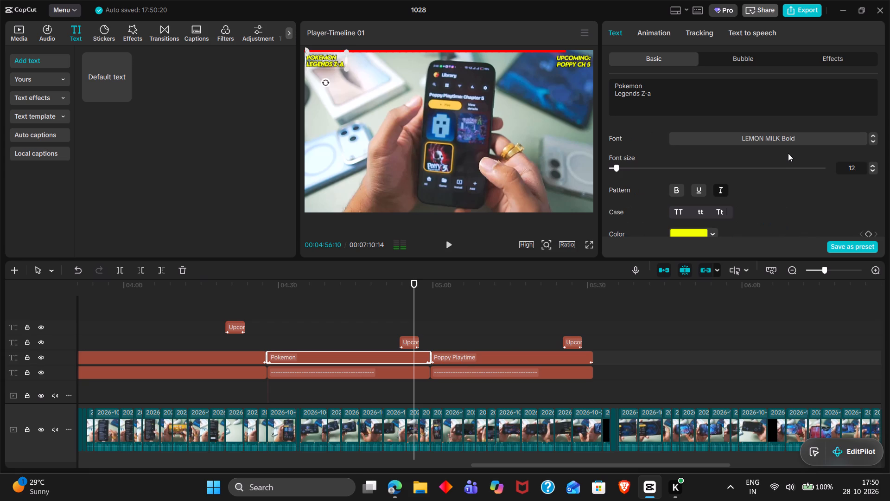
scroll(788, 153, "down", 1)
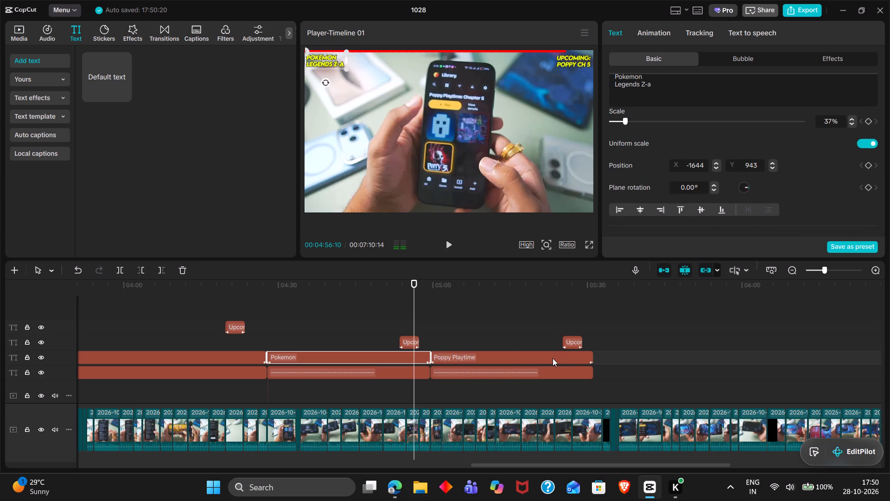
left_click(553, 358)
double_click(693, 168)
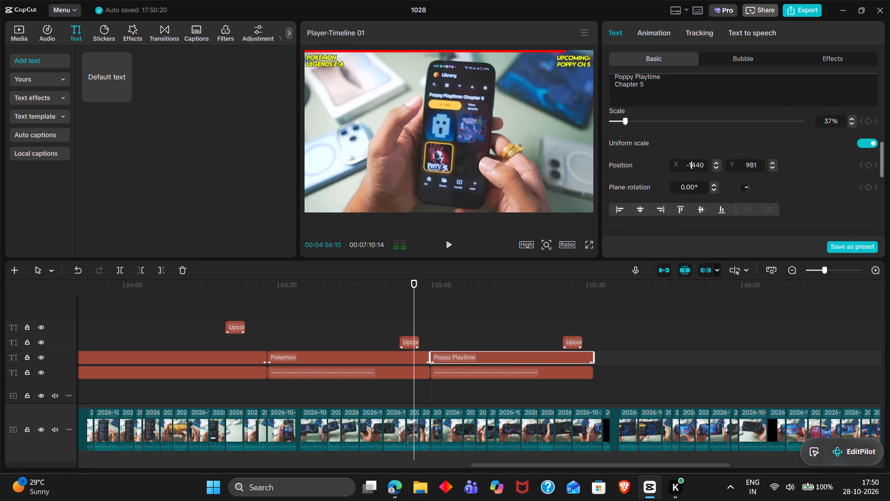
type("1644")
key("Return")
With the playhead at about 05:10, nudge the Poppy Playtime Chapter 5 label's X position to -1560 to clear the frame edge.
left_click(473, 291)
left_click_drag(473, 291, 485, 291)
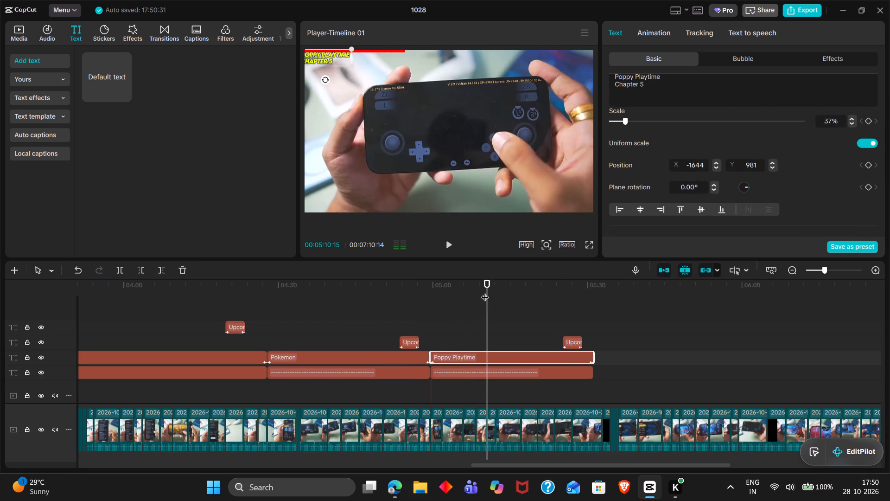
left_click(697, 167)
key("Up")
key("Up")
key("Up")
key("Up")
key("Up")
key("Up")
key("Up")
key("Up")
key("Up")
key("Up")
key("Up")
key("Up")
key("Up")
key("Up")
key("Up")
key("Up")
key("Up")
key("Up")
key("Up")
key("Up")
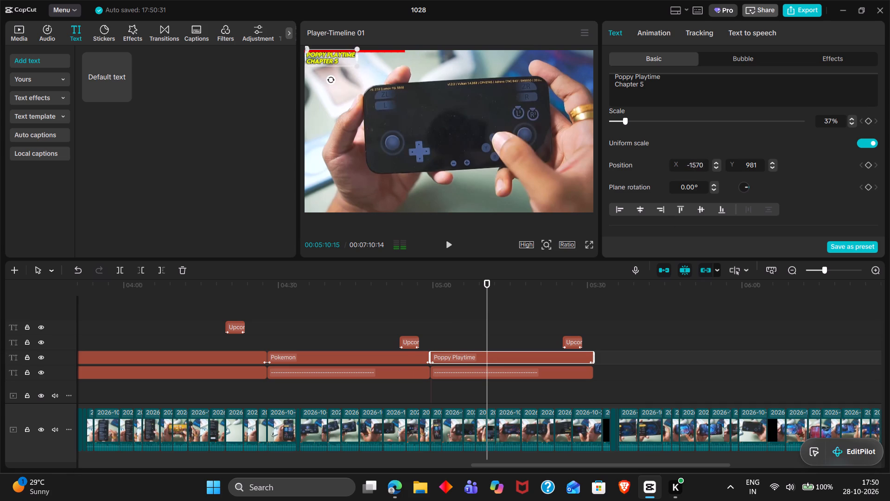
left_click(420, 353)
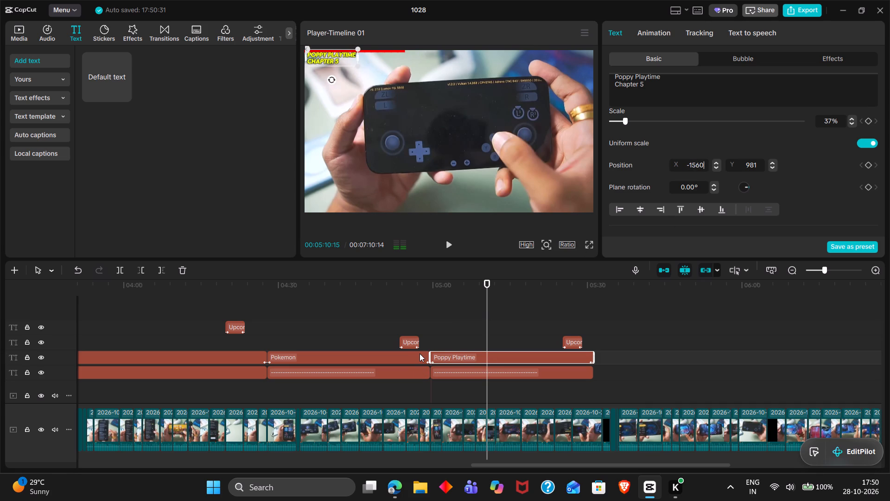
Set the Poppy Playtime Chapter 5 label's Y position to 943.
left_click(465, 357)
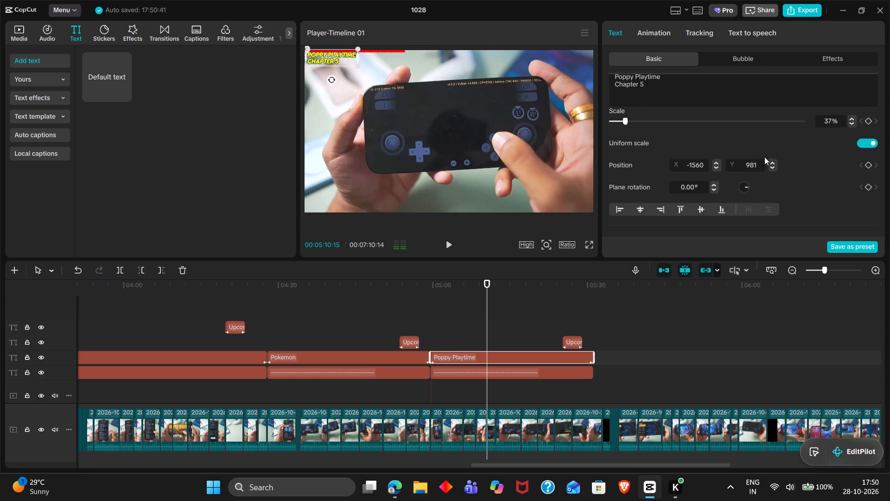
left_click(762, 160)
left_click_drag(762, 160, 761, 167)
triple_click(761, 167)
type("943")
key("Return")
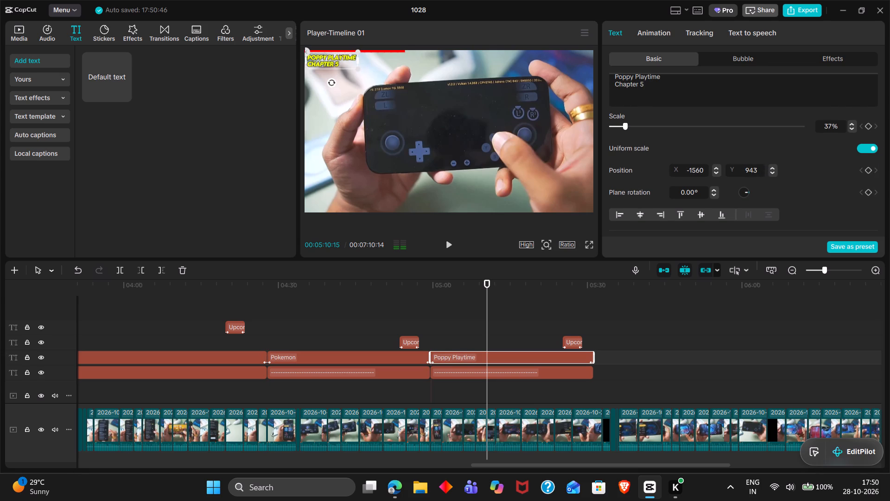
Compare the Poppy Playtime label with the Pokemon label across their boundary, and fine-tune its X position to about -1565.
left_click(438, 324)
left_click_drag(438, 324, 415, 321)
key("space")
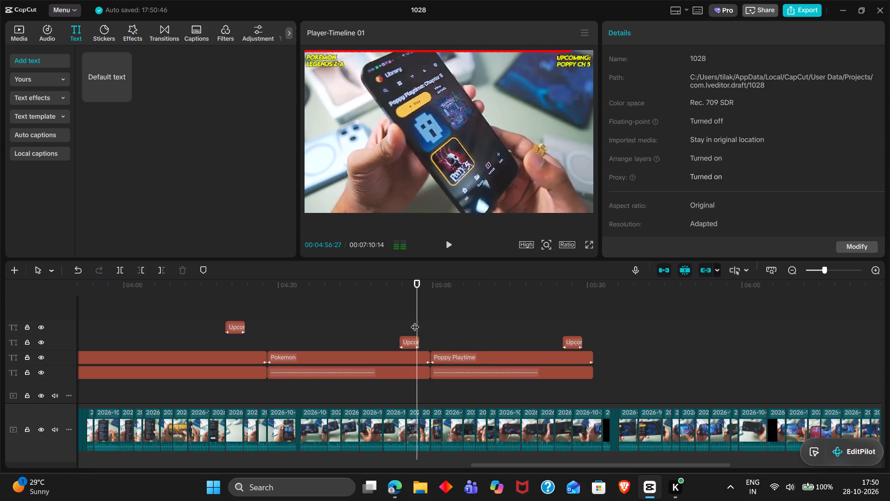
left_click(428, 330)
left_click_drag(428, 330, 445, 331)
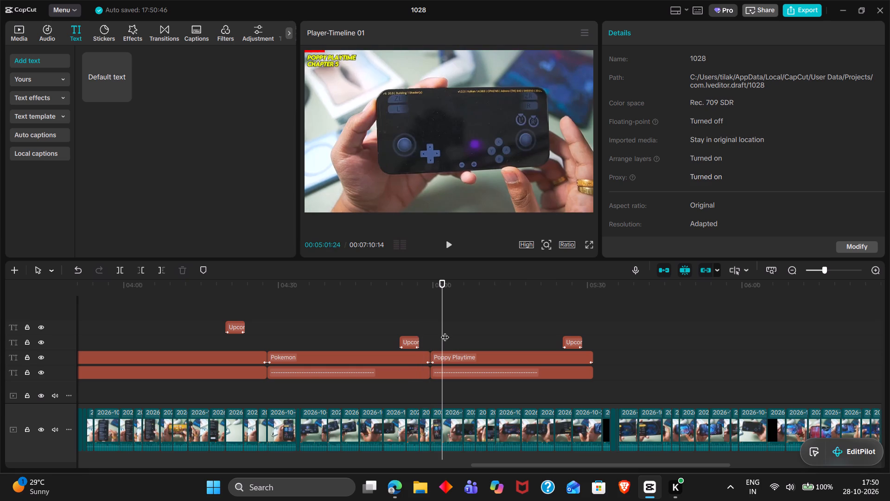
left_click(453, 356)
scroll(723, 207, "down", 1)
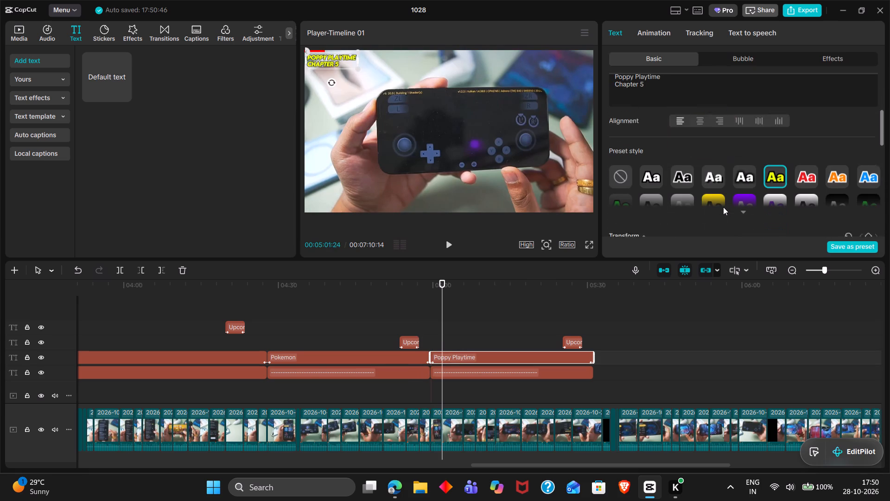
scroll(723, 207, "down", 2)
left_click(698, 214)
key("Down")
key("Down")
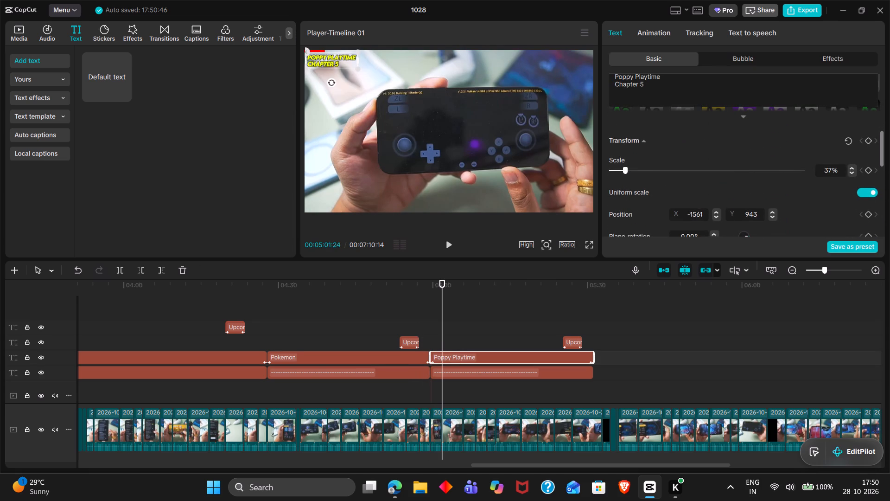
key("Down")
key("Down")
key("Down")
key("Down")
key("Down")
key("Down")
key("Up")
key("Up")
key("Up")
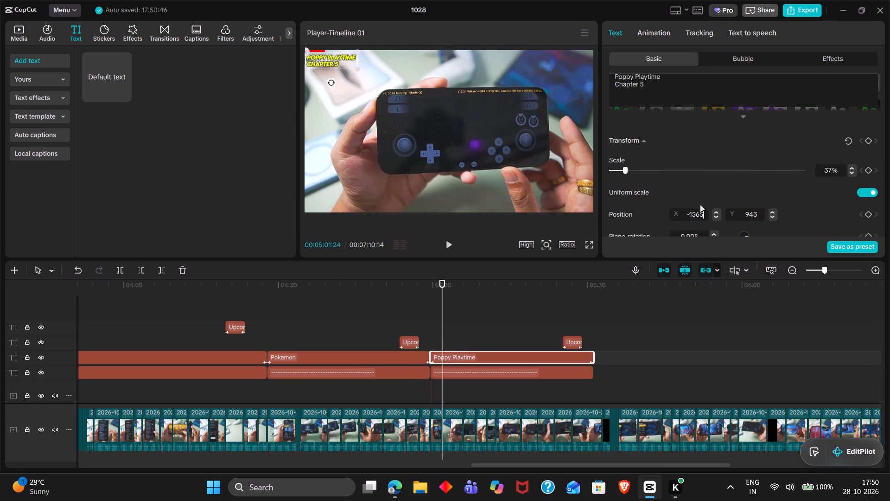
key("Up")
key("Up")
Review the footage from about 05:09 to 06:33 to find where the Poppy Playtime section ends.
double_click(481, 321)
key("space")
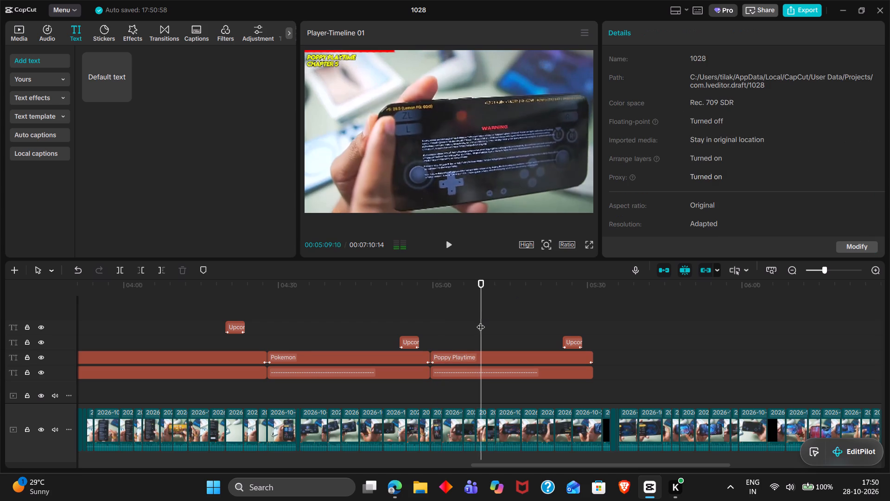
scroll(481, 321, "left", 1)
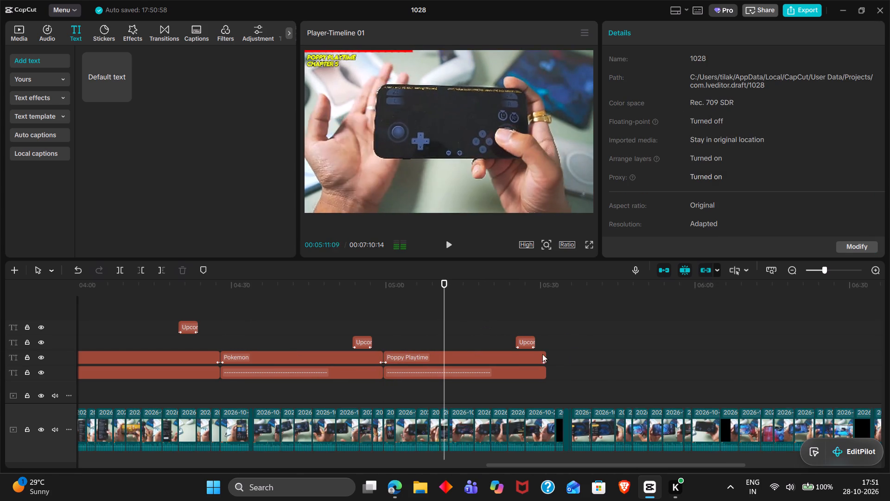
scroll(583, 368, "left", 1)
scroll(583, 368, "up", 3, "ctrl")
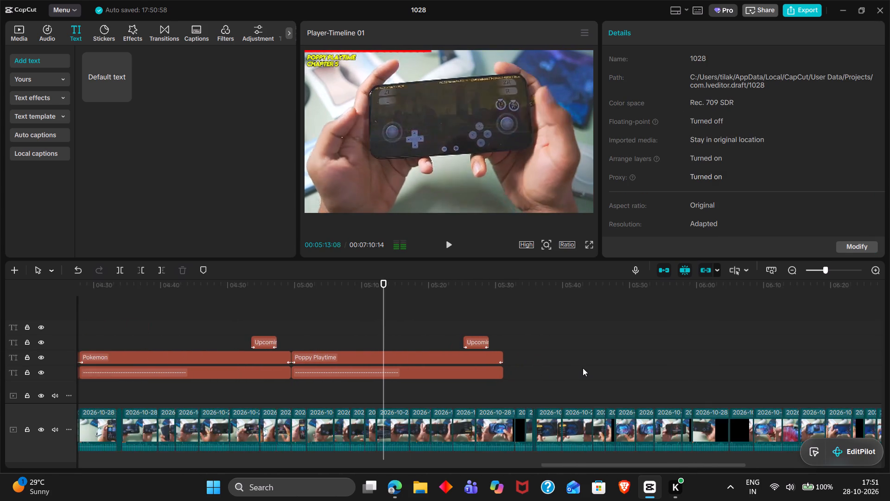
scroll(583, 368, "up", 1, "ctrl")
scroll(583, 368, "left", 1)
left_click(436, 329)
left_click_drag(436, 329, 437, 329)
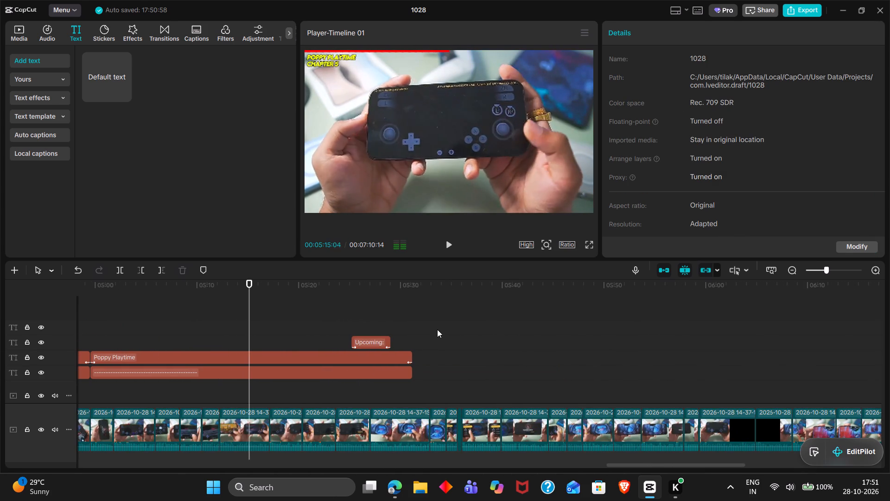
left_click_drag(437, 329, 455, 334)
key("space")
scroll(455, 334, "left", 1)
scroll(455, 334, "up", 2, "ctrl")
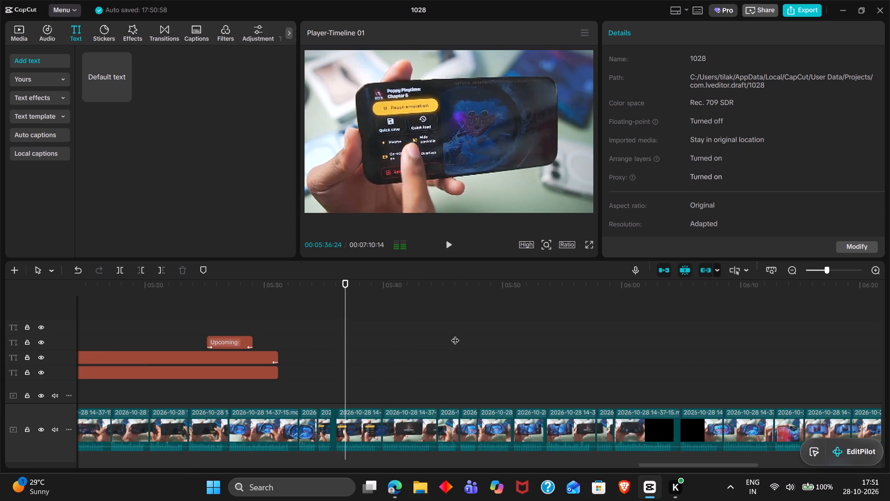
scroll(455, 334, "left", 1)
left_click(362, 347)
left_click_drag(362, 347, 380, 347)
key("space")
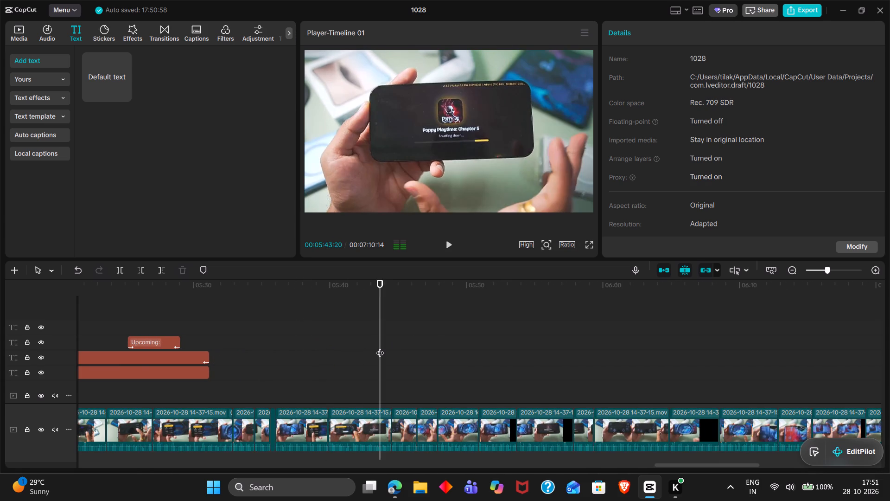
scroll(380, 347, "down", 3, "ctrl")
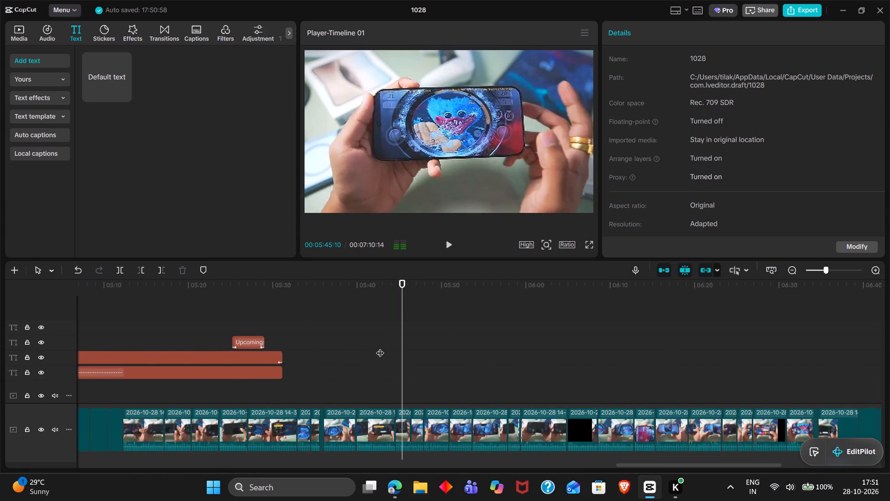
scroll(380, 347, "left", 1)
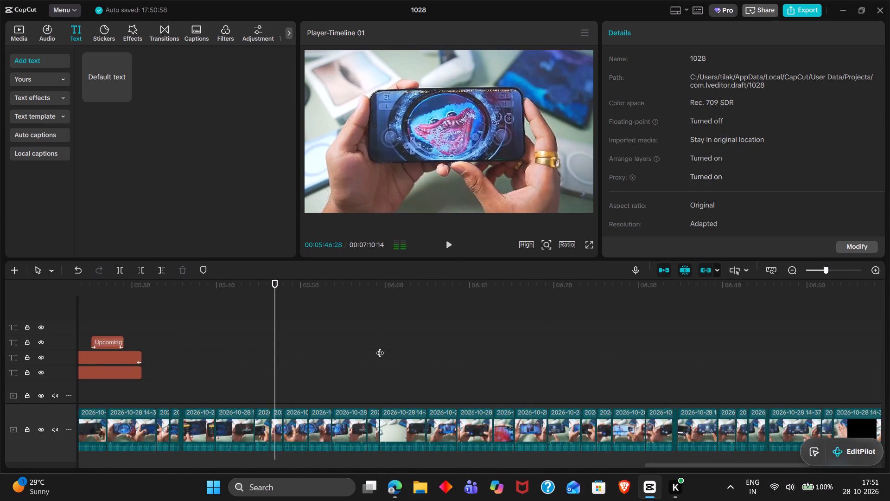
scroll(380, 347, "down", 1, "ctrl")
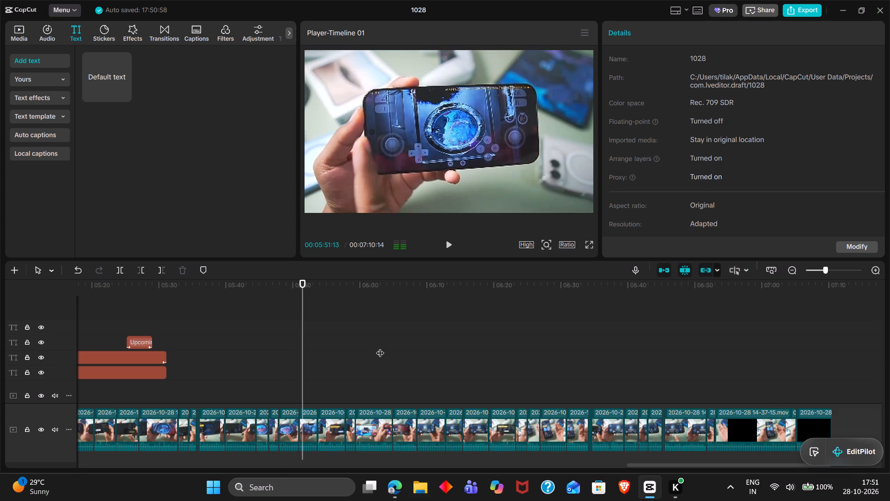
scroll(380, 347, "up", 1, "ctrl")
scroll(380, 347, "right", 1)
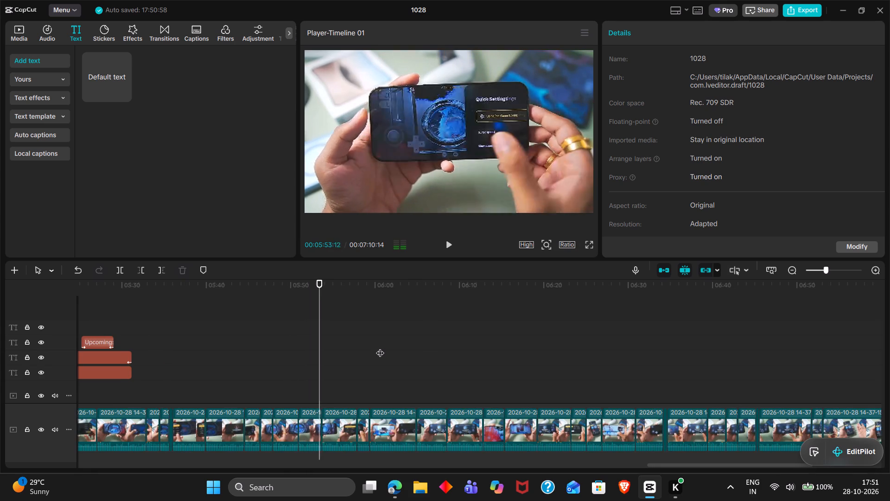
scroll(380, 347, "right", 1)
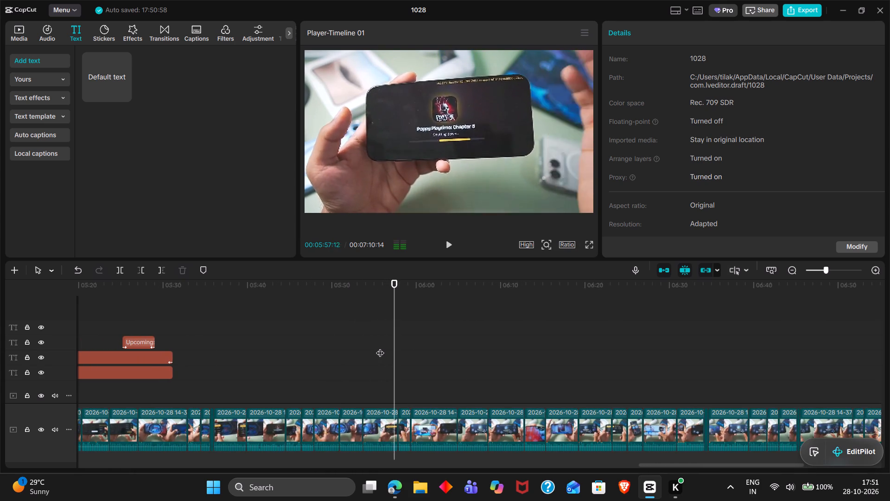
scroll(380, 347, "down", 2, "ctrl")
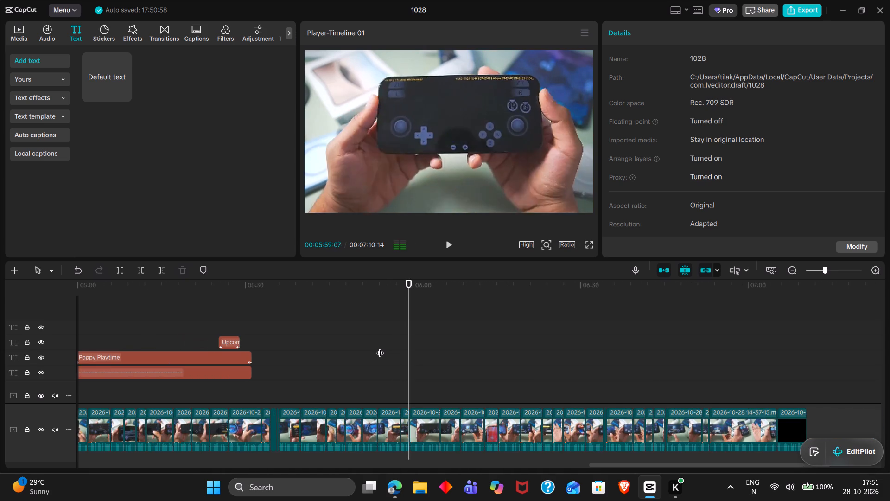
scroll(380, 347, "up", 1, "ctrl")
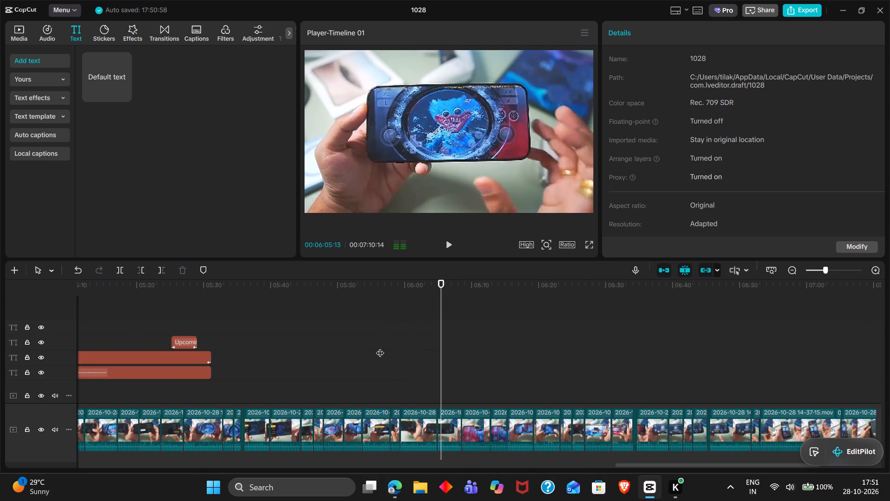
scroll(380, 347, "left", 1)
left_click(405, 357)
left_click_drag(405, 357, 436, 361)
key("space")
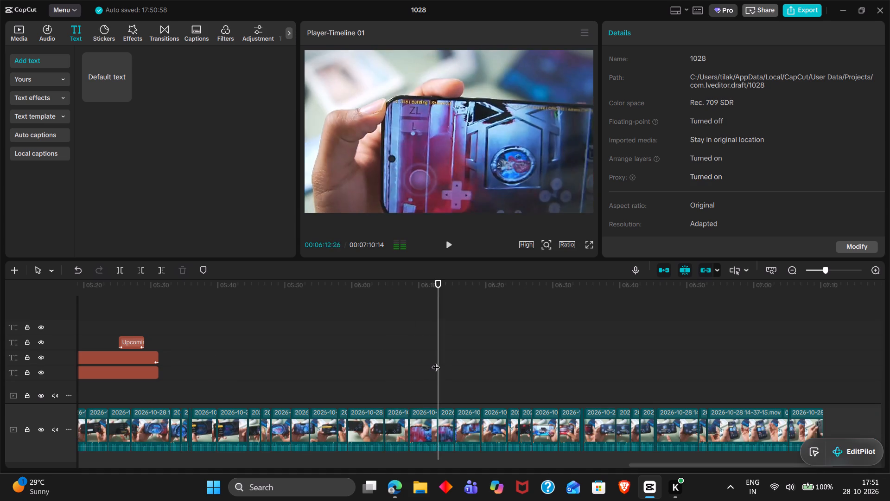
scroll(436, 361, "left", 1)
triple_click(436, 361)
left_click(436, 361)
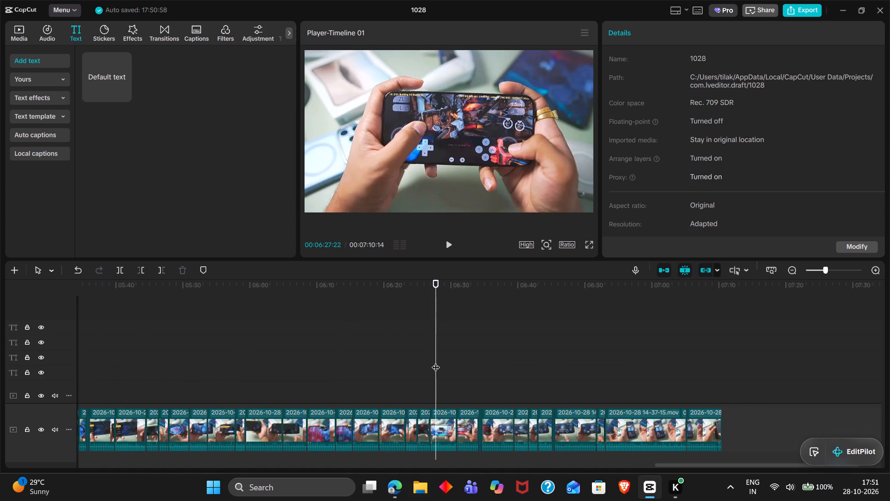
key("space")
left_click(467, 377)
left_click_drag(467, 377, 472, 379)
key("space")
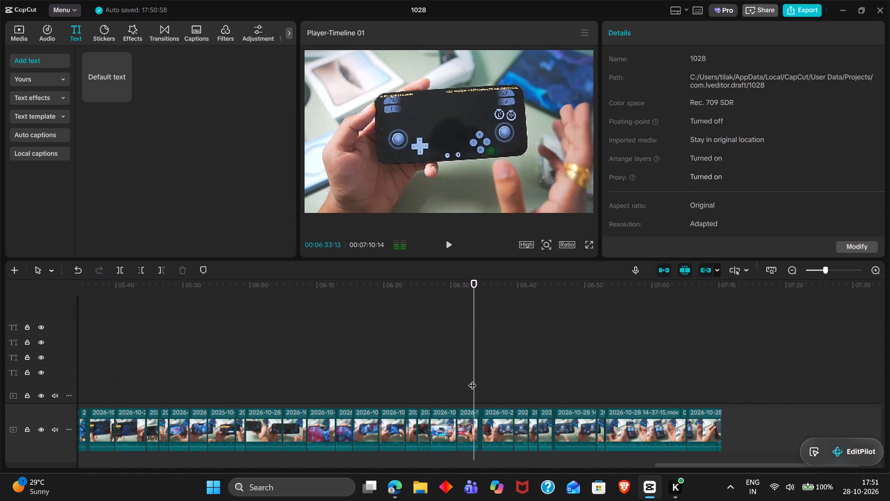
Extend the Poppy Playtime label and its red progress line together so both end at 06:34:19.
scroll(472, 379, "up", 3, "ctrl")
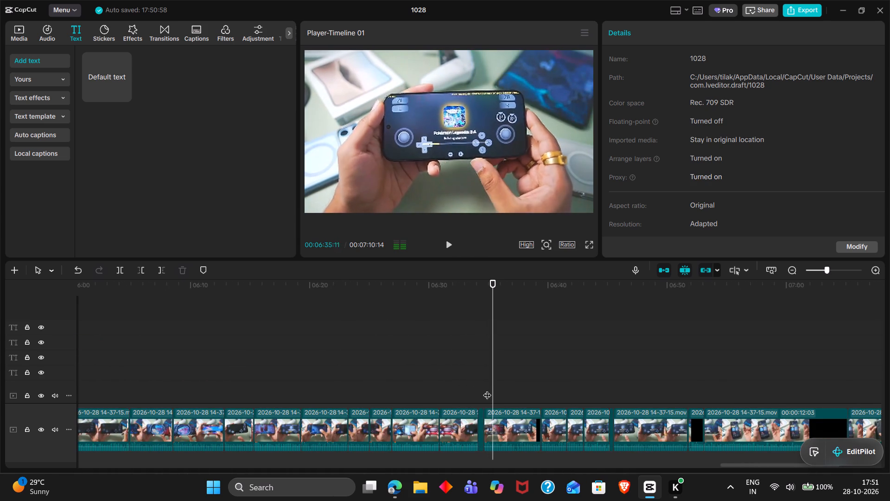
left_click(493, 390)
left_click_drag(493, 390, 482, 388)
scroll(482, 388, "down", 5, "ctrl")
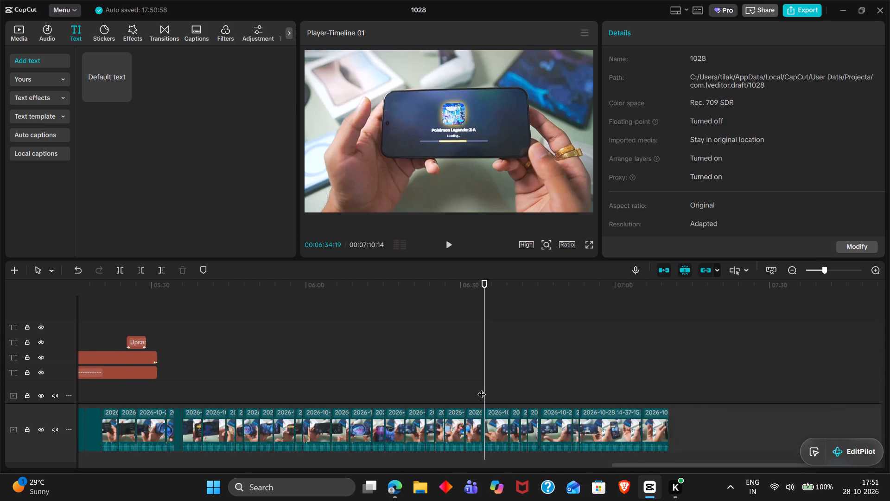
scroll(482, 388, "right", 1)
left_click_drag(318, 379, 266, 355)
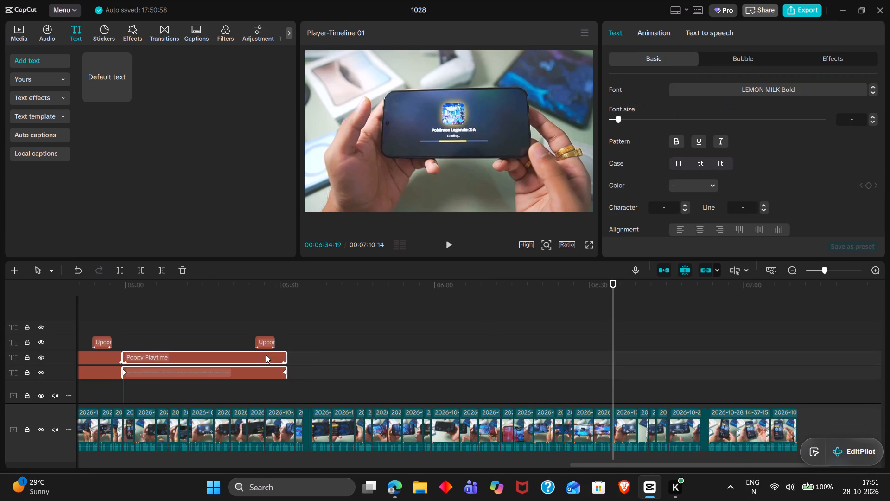
left_click_drag(287, 357, 610, 364)
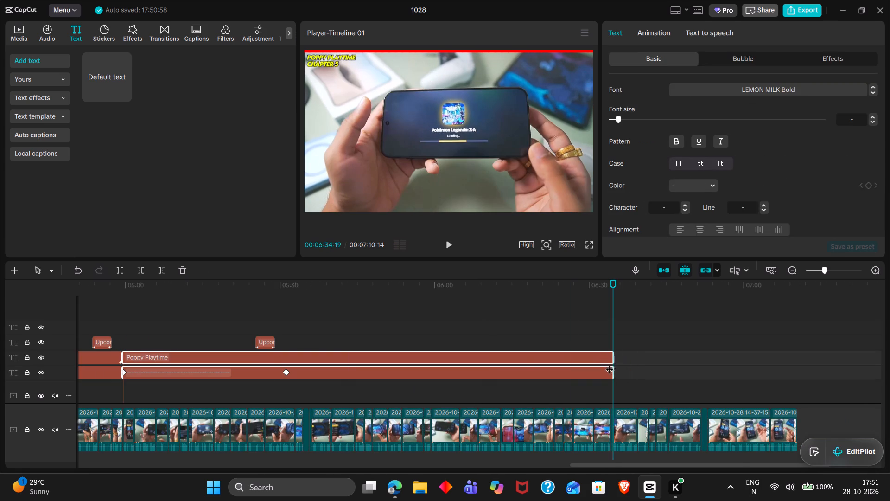
Move the Poppy Playtime red progress line's final keyframe to the line's end at 06:34:19.
left_click_drag(286, 370, 712, 383)
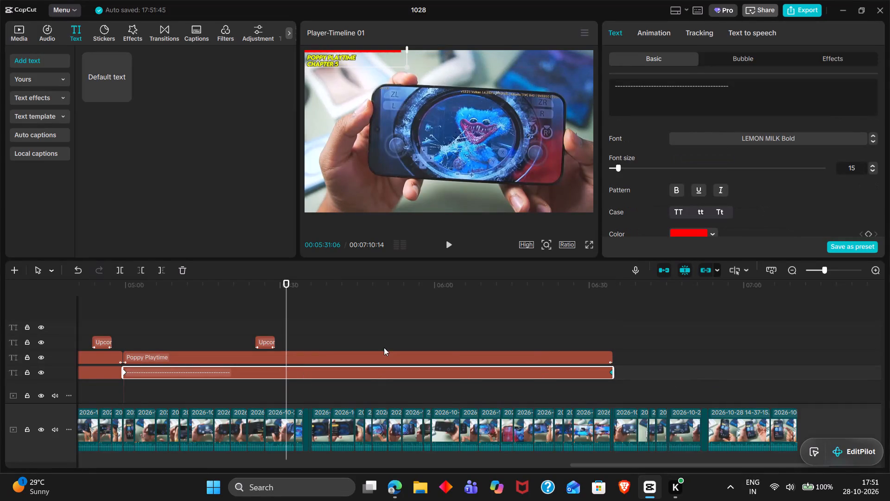
Move the last Upcoming label near the end of the Poppy Playtime section, starting at about 06:27.
left_click_drag(267, 341, 585, 355)
Check the earlier Upcoming labels, and change the moved label's second line to "Pokemon Z-A".
left_click_drag(655, 99, 612, 92)
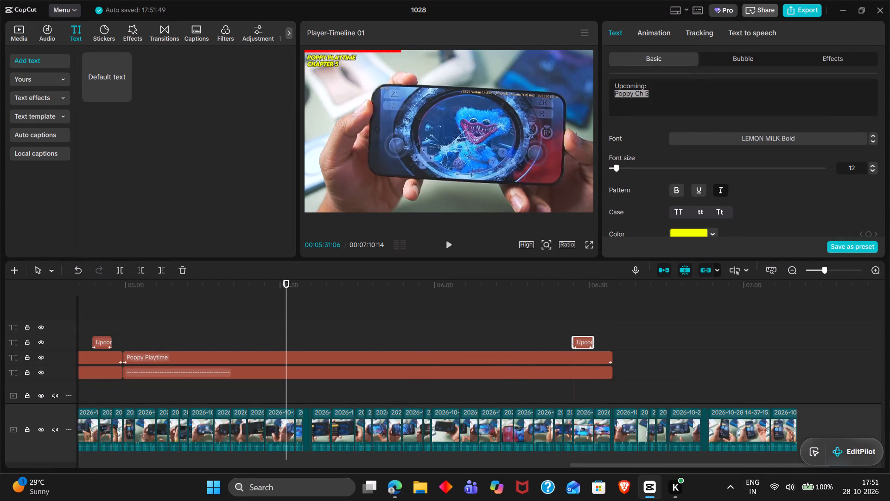
left_click_drag(612, 92, 605, 92)
scroll(286, 333, "right", 1)
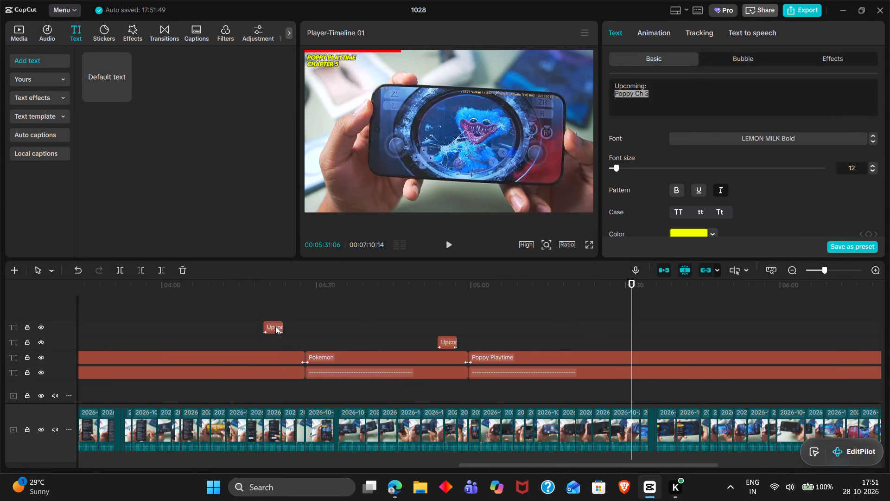
left_click(275, 326)
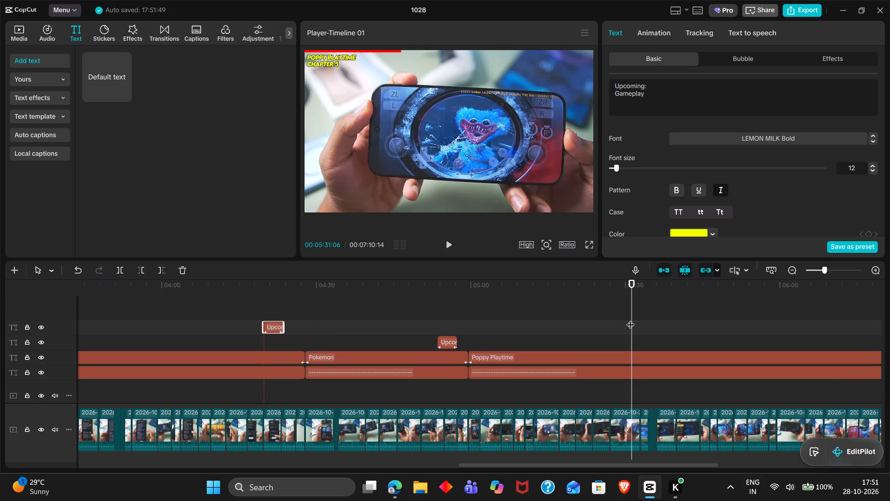
key("ctrl+c")
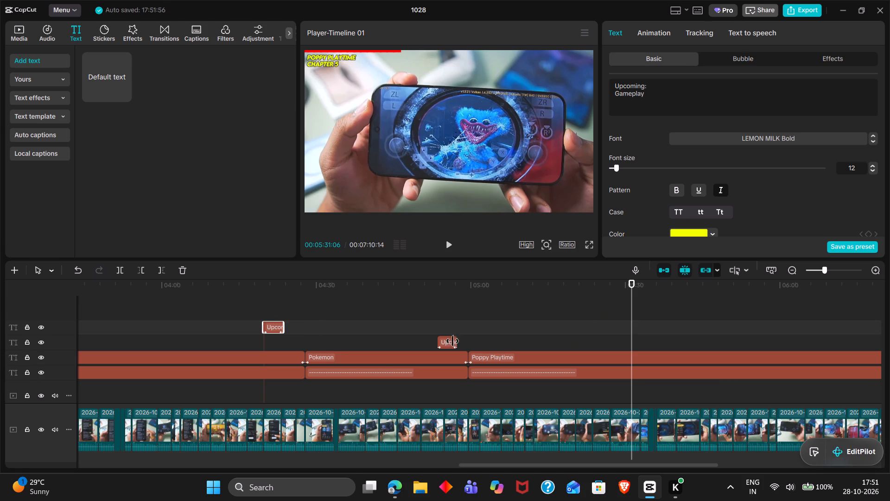
left_click(448, 340)
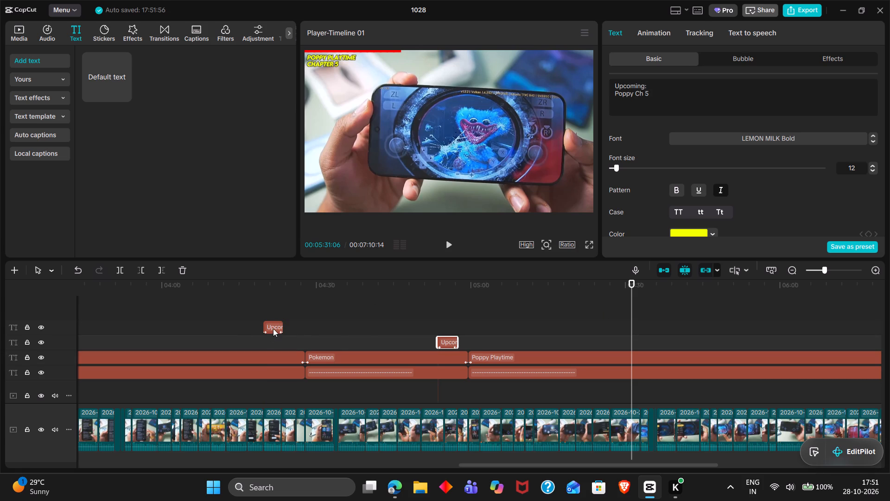
left_click(273, 328)
scroll(477, 330, "left", 2)
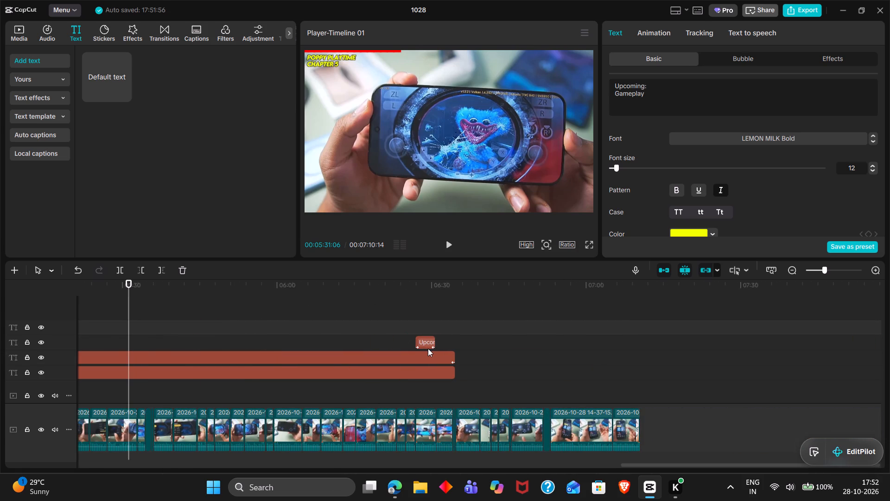
left_click(428, 348)
left_click_drag(673, 103, 605, 93)
type("Pokeom")
key("space")
key("BackSpace")
key("BackSpace")
key("BackSpace")
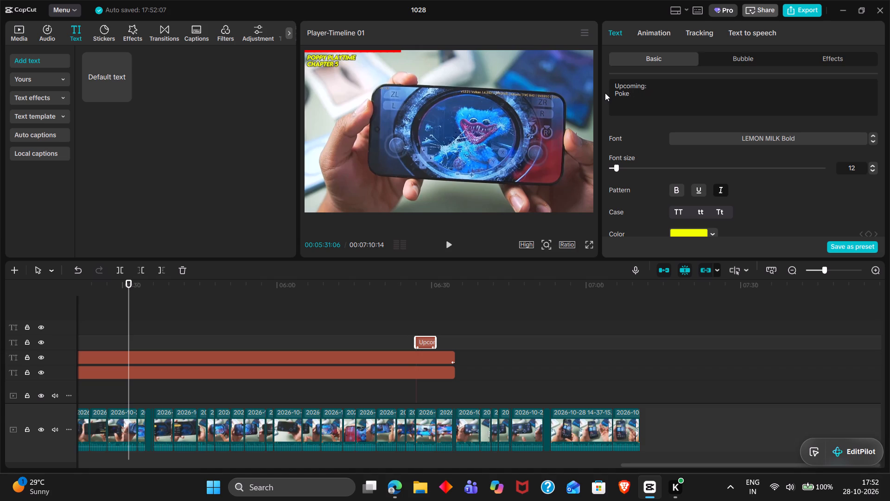
type("mon")
key("space")
type("Z-a")
key("BackSpace")
key("shift+a")
Shift the "Upcoming: Pokemon Z-A" label inward until it fits the frame, with X position about 1613.
left_click(430, 318)
left_click_drag(430, 318, 426, 316)
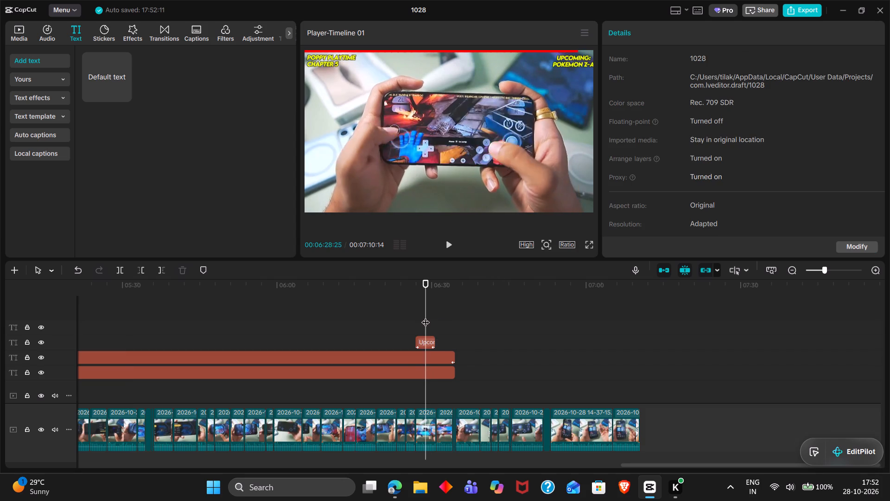
left_click(431, 343)
scroll(705, 210, "down", 1)
left_click(697, 204)
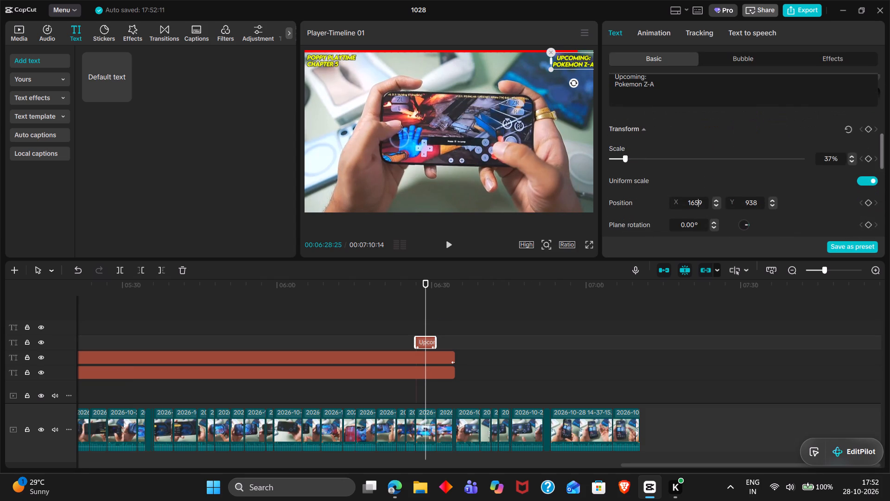
key("Down")
key("Down")
key("Down")
key("Down")
key("Down")
key("Down")
key("Down")
key("Down")
key("Down")
key("Down")
key("Down")
key("Down")
key("Down")
key("Down")
key("Down")
key("Down")
key("Down")
key("Down")
key("Down")
key("Down")
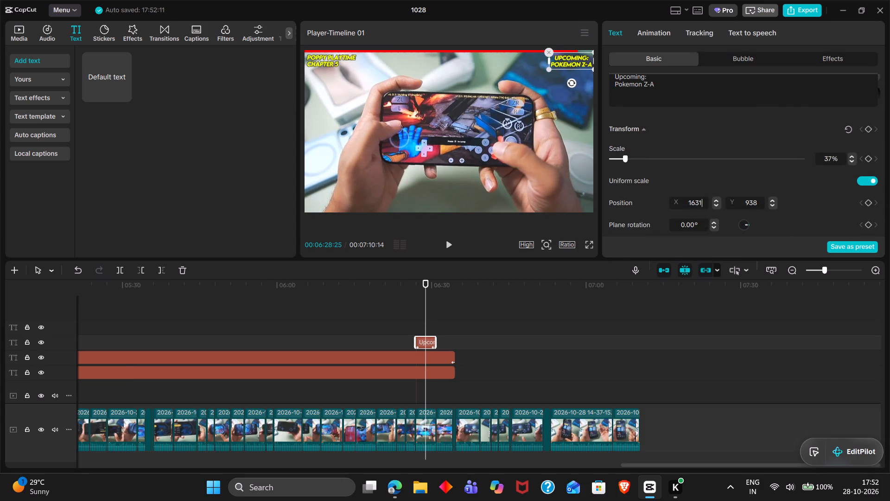
Copy the Pokemon label together with its red progress line and paste both at 06:34:19.
left_click(489, 376)
left_click_drag(489, 376, 456, 372)
scroll(456, 372, "right", 1)
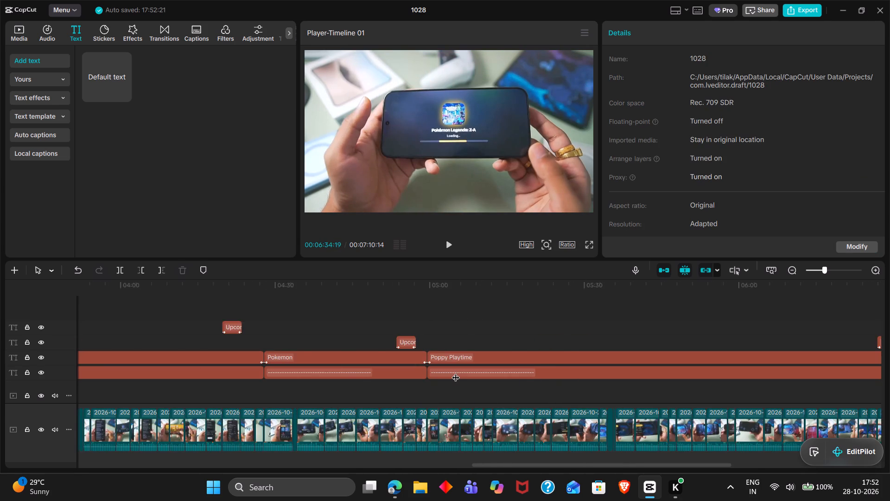
scroll(456, 372, "right", 1)
left_click(442, 357)
left_click_drag(481, 391, 448, 359)
key("ctrl+c")
scroll(474, 363, "left", 1)
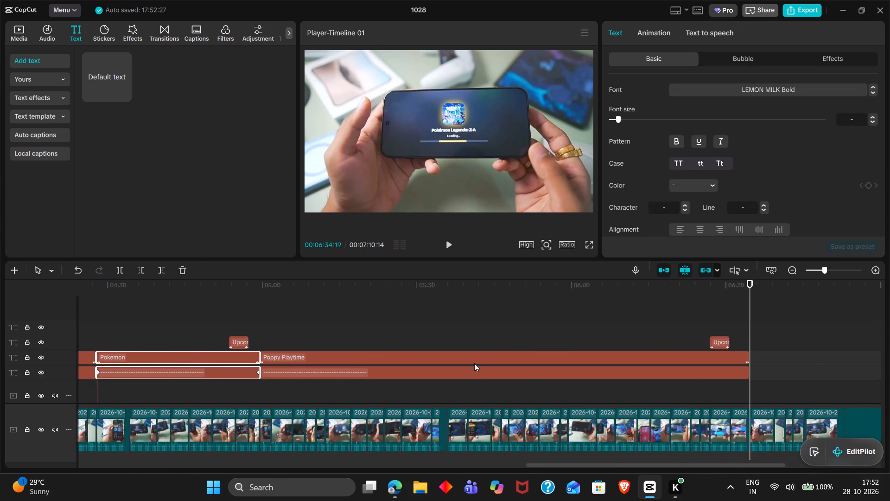
scroll(474, 363, "left", 1)
key("ctrl+v")
Review the footage from 06:34:19 to about 06:52 to find where the Pokemon Legends Z-A section ends.
key("space")
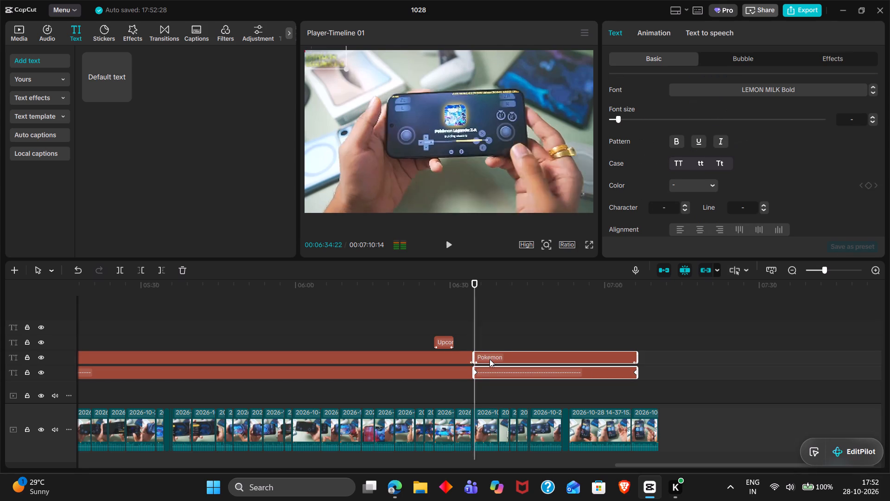
scroll(489, 359, "up", 4, "ctrl")
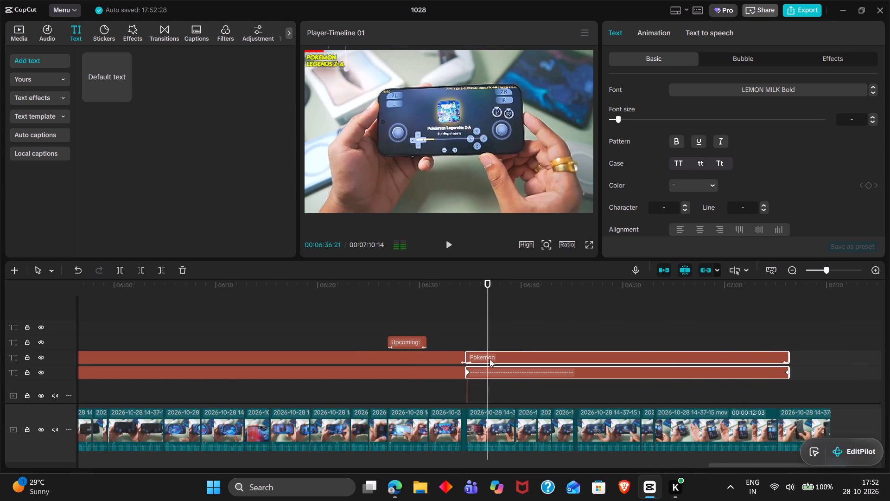
scroll(489, 359, "left", 1)
scroll(489, 359, "up", 2, "ctrl")
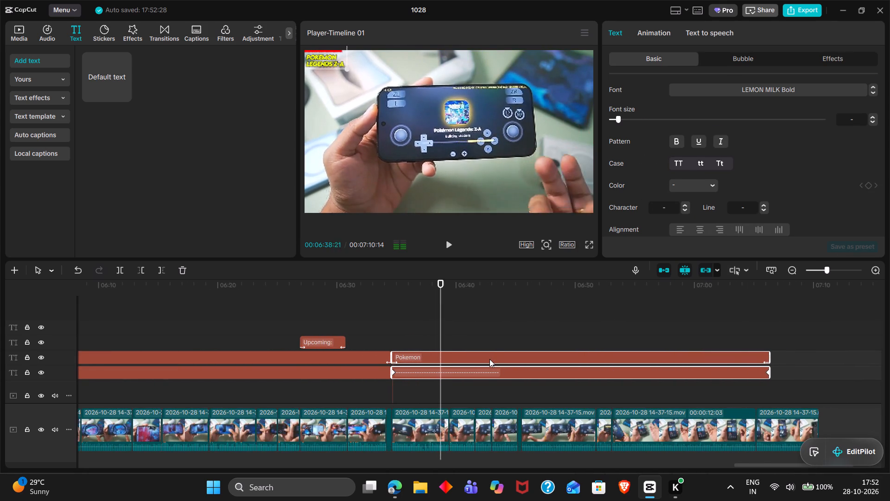
scroll(489, 359, "left", 1)
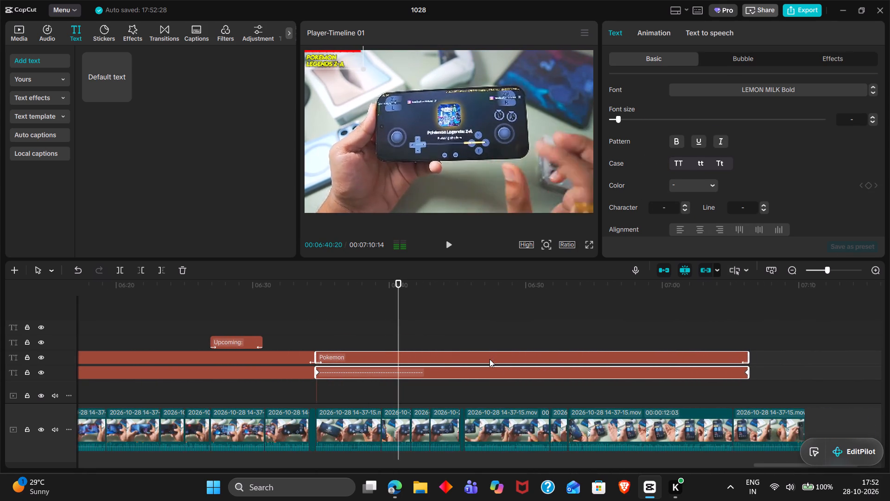
scroll(489, 359, "left", 1)
scroll(489, 359, "up", 2, "ctrl")
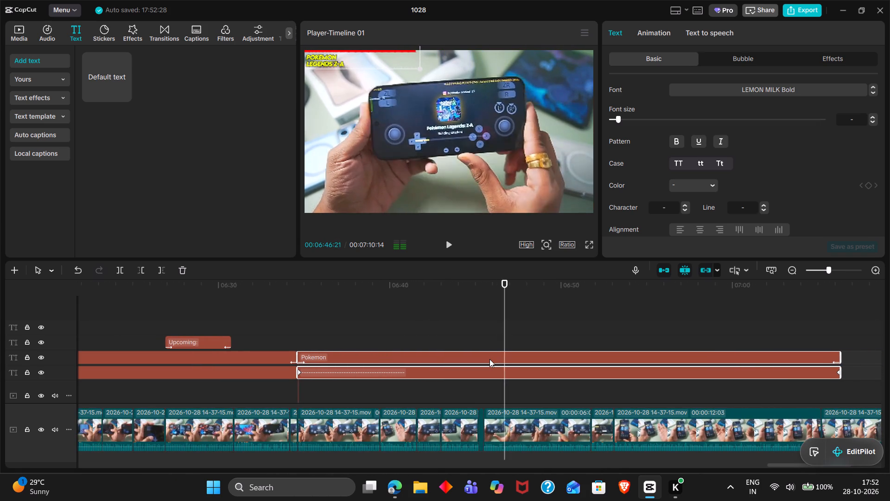
scroll(489, 359, "left", 1)
scroll(489, 359, "up", 1, "ctrl")
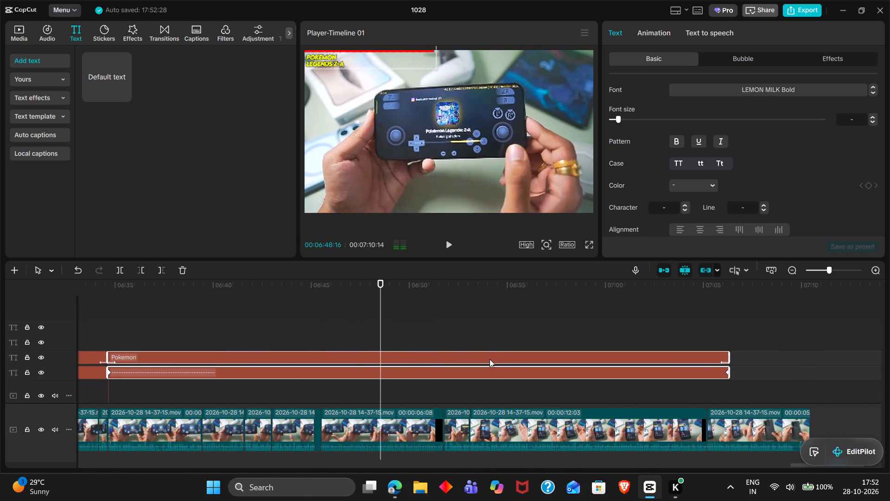
scroll(489, 359, "up", 1, "ctrl")
scroll(489, 359, "left", 1)
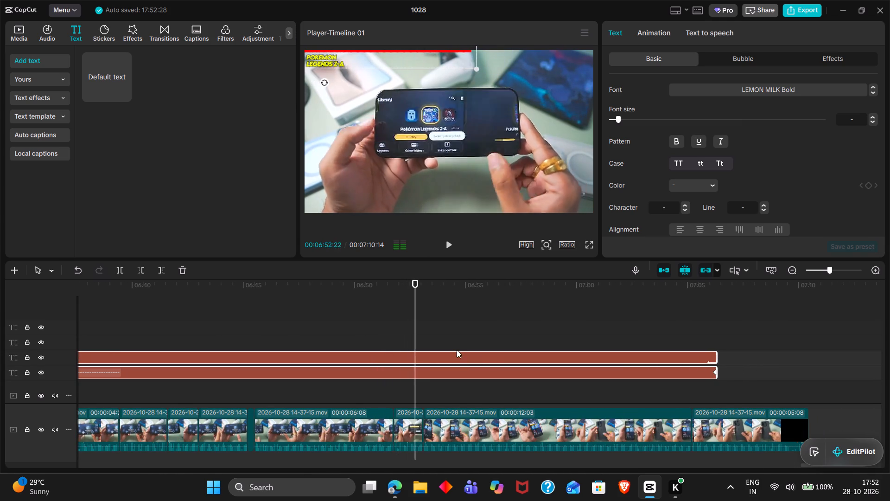
Trim the end of the second Pokemon label to 06:51:23.
left_click(425, 335)
left_click_drag(425, 335, 402, 331)
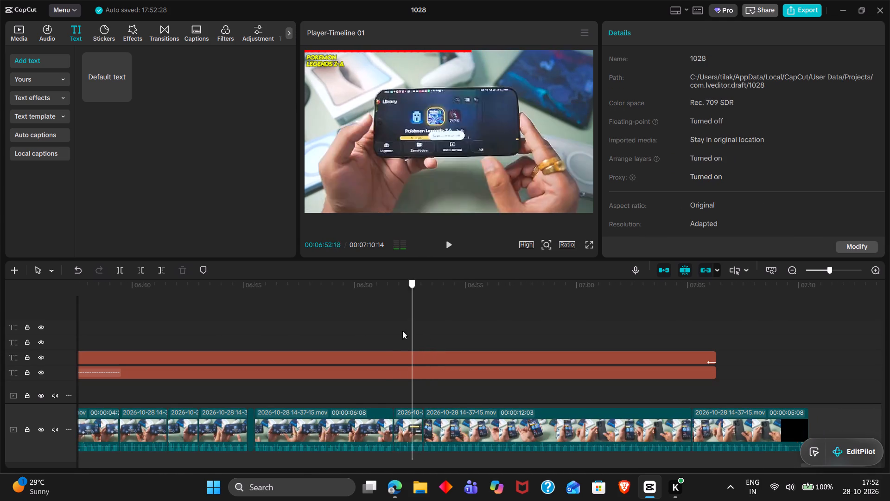
left_click_drag(402, 331, 395, 326)
left_click(412, 358)
key("w")
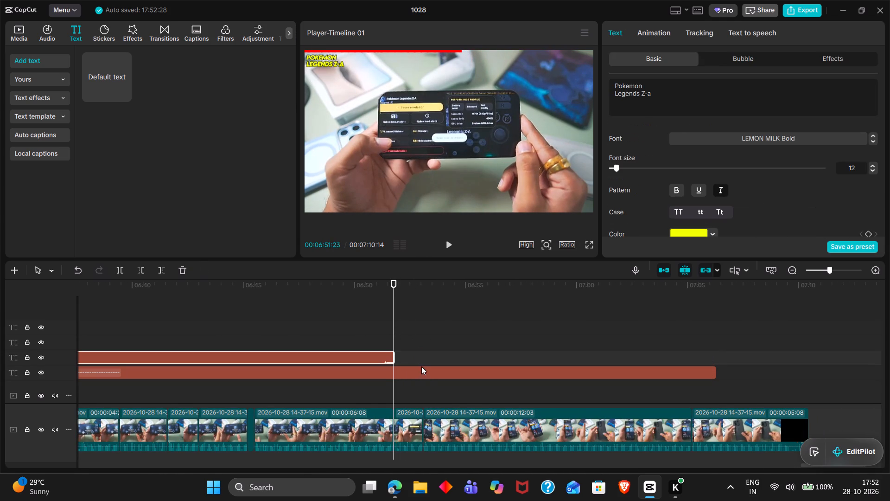
Move the second Pokemon progress line's final keyframe to about 06:51:23 and trim the line to end there.
left_click(704, 371)
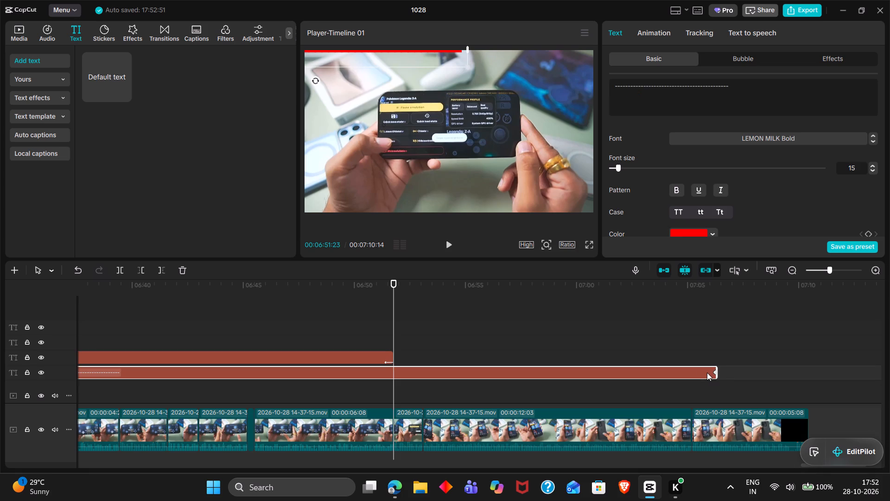
left_click_drag(714, 374, 414, 378)
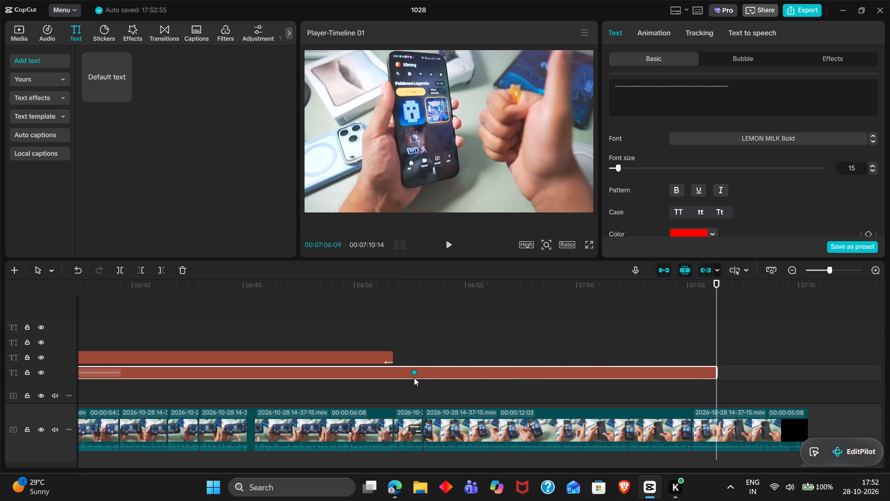
left_click_drag(413, 373, 394, 371)
left_click(394, 371)
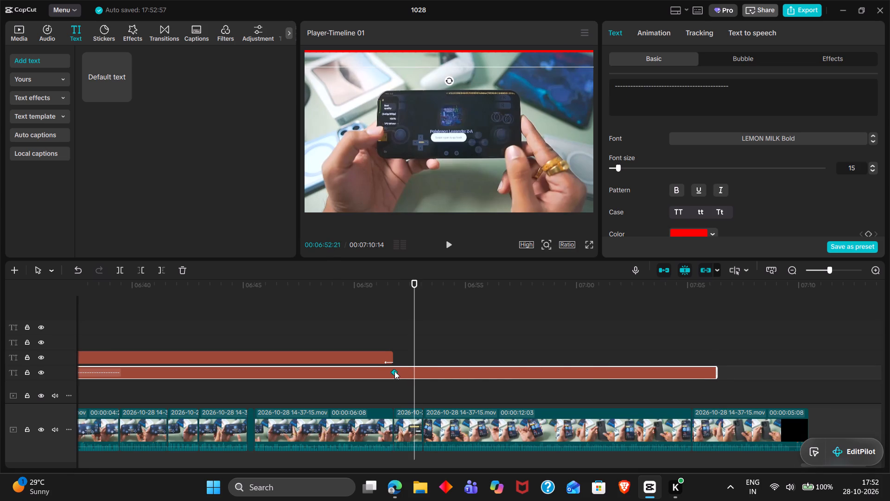
left_click(394, 371)
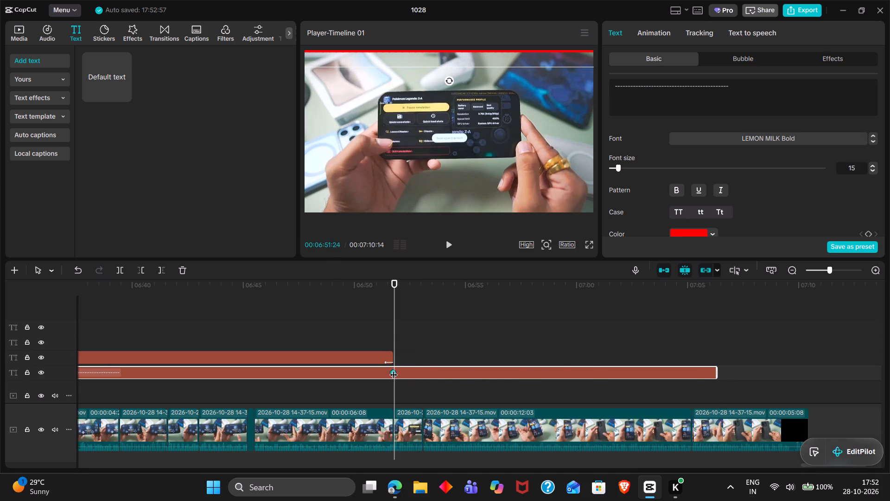
left_click(394, 369)
key("w")
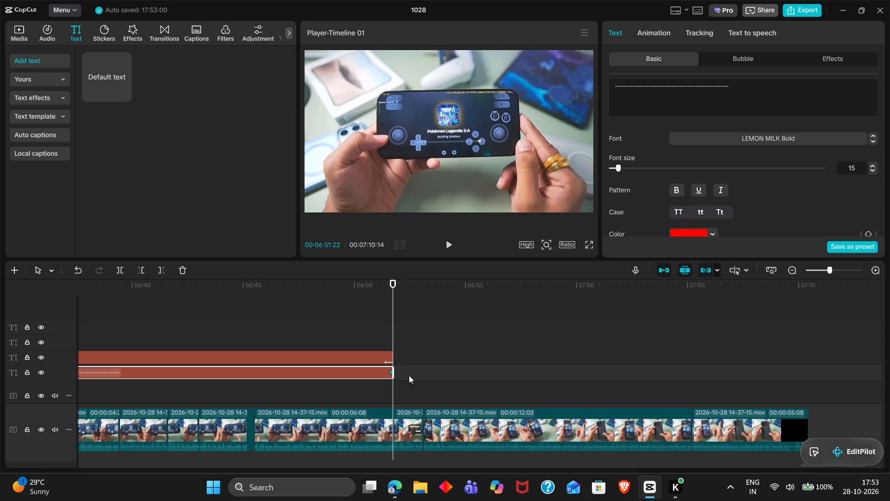
left_click(409, 375)
left_click_drag(409, 375, 392, 373)
Duplicate the "Upcoming: Pokemon Z-A" label near the end of the Pokemon section, starting at about 06:45.
scroll(392, 373, "right", 1)
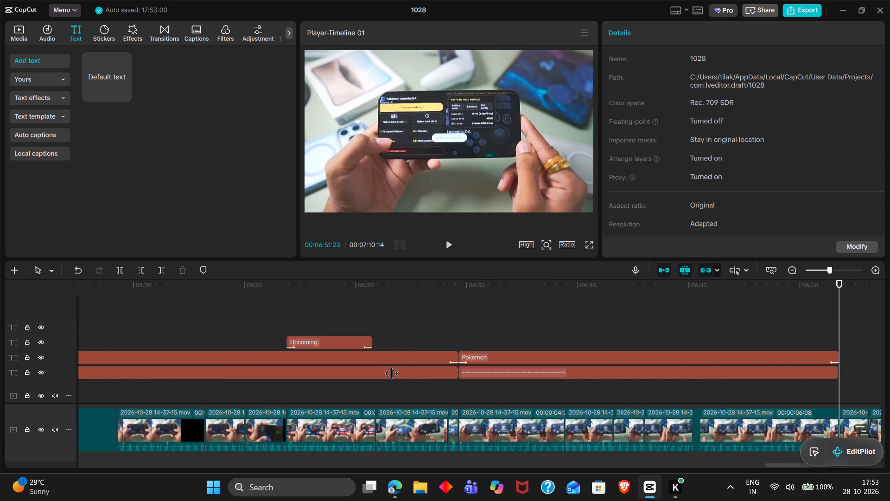
left_click(385, 348)
key("ctrl+c")
scroll(604, 327, "left", 1)
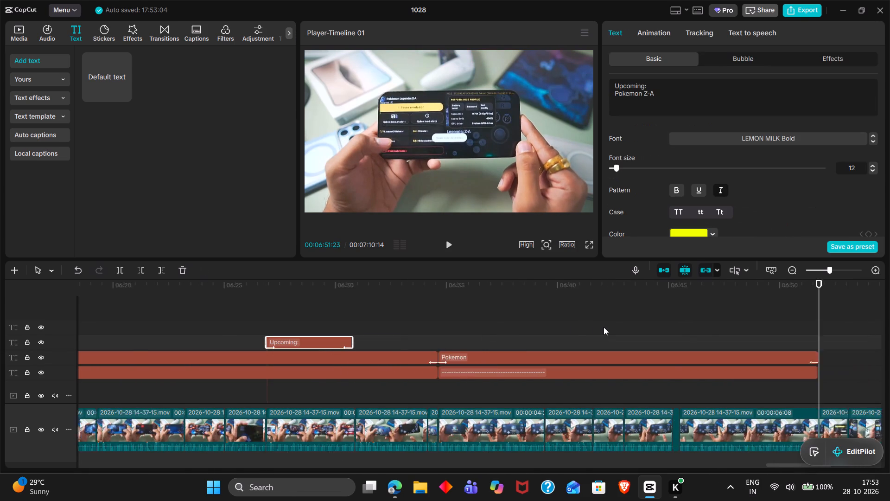
scroll(604, 327, "left", 1)
left_click(575, 325)
left_click_drag(575, 325, 565, 324)
key("ctrl+v")
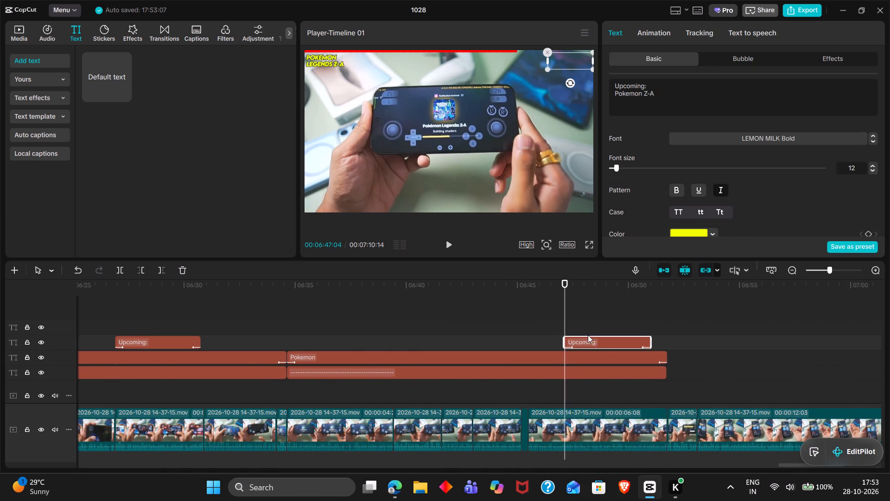
left_click_drag(607, 343, 572, 343)
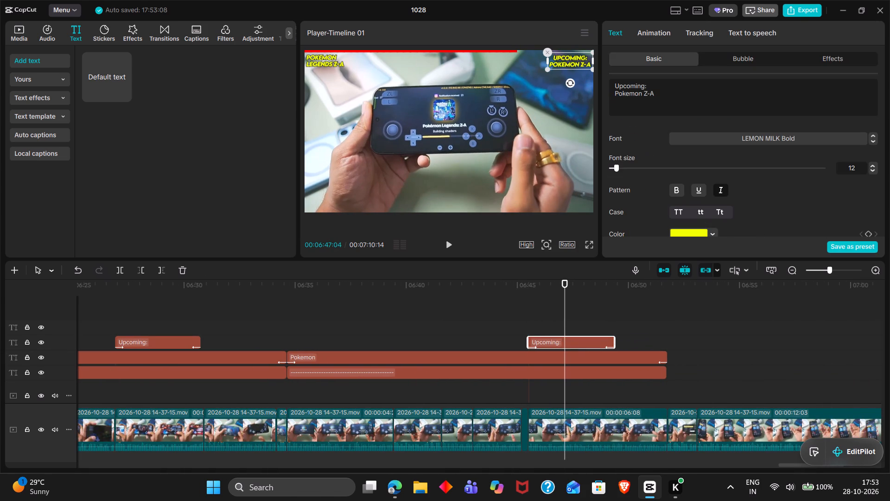
Change the duplicated Upcoming label's second line to "Conclusion".
left_click_drag(666, 93, 610, 91)
type("Conclusion")
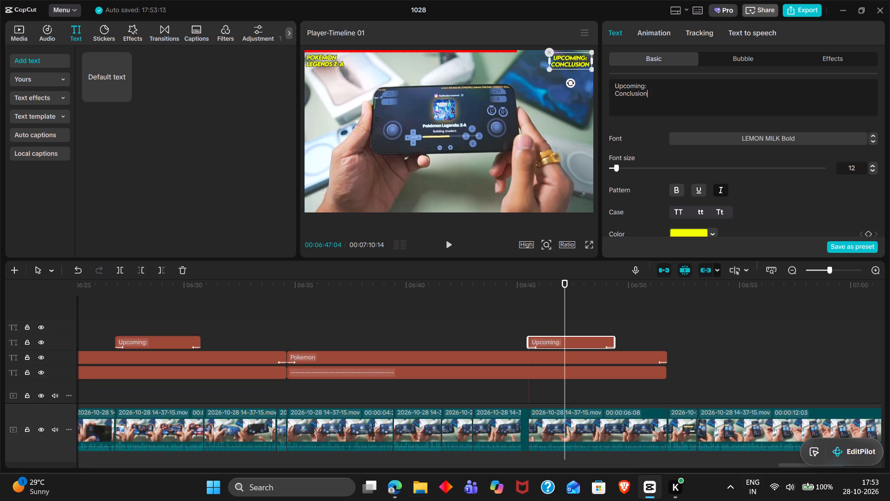
Copy the Pokemon label, its progress line and the Upcoming label together and paste them starting at 06:51:23.
left_click(618, 302)
left_click_drag(618, 302, 595, 300)
key("space")
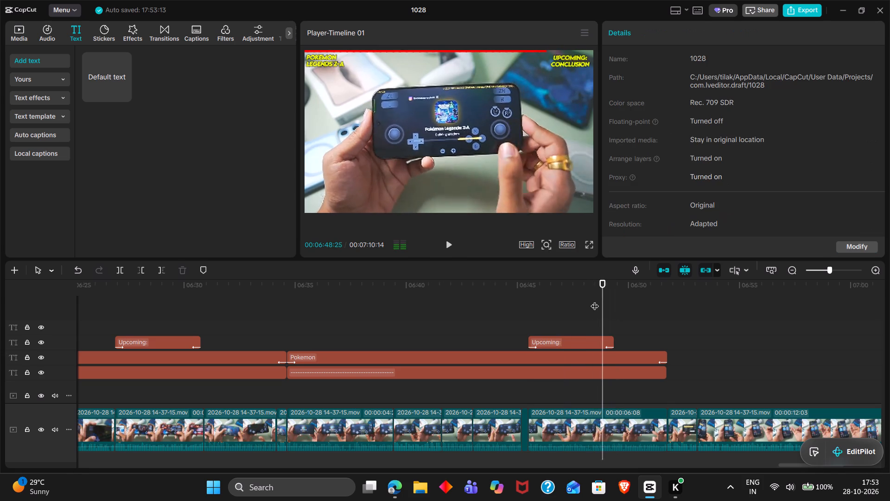
left_click_drag(706, 375, 598, 338)
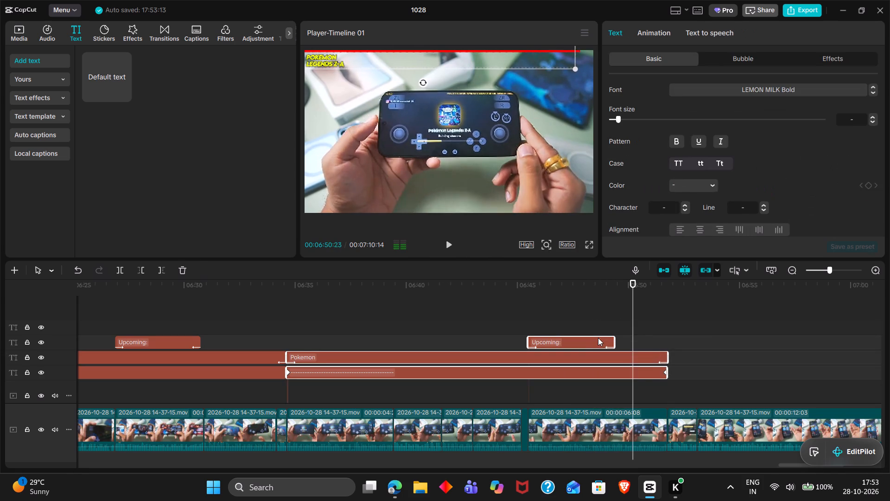
key("ctrl+c")
left_click(678, 342)
left_click_drag(678, 342, 668, 340)
key("ctrl+v")
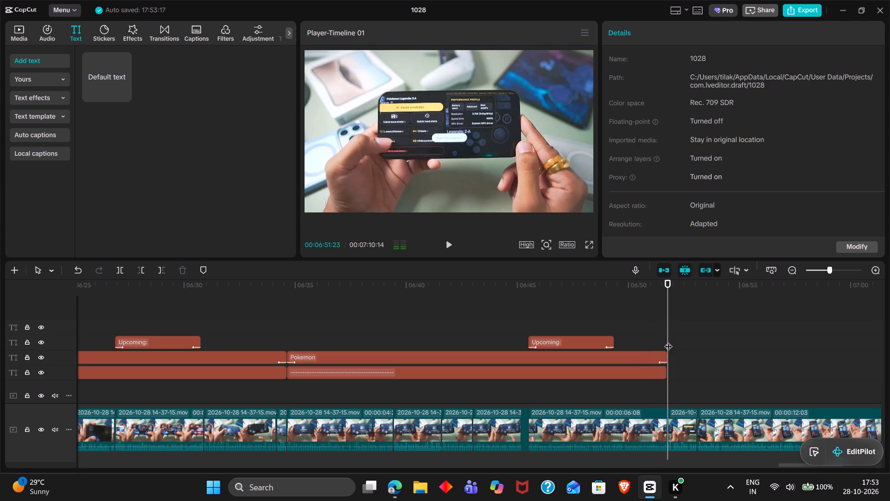
Change the pasted "Pokemon Legends Z-a" label's text to "Conclusion".
left_click(694, 359)
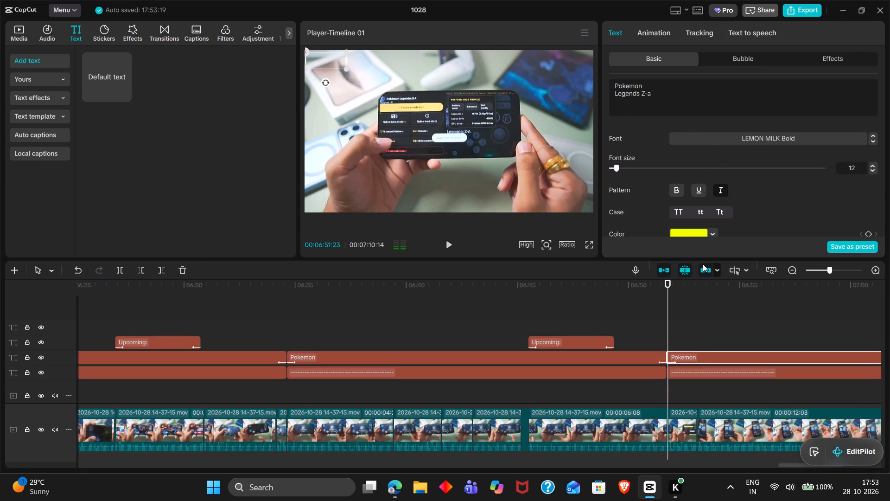
left_click_drag(671, 101, 602, 73)
type("Concl")
key("s")
key("BackSpace")
type("us")
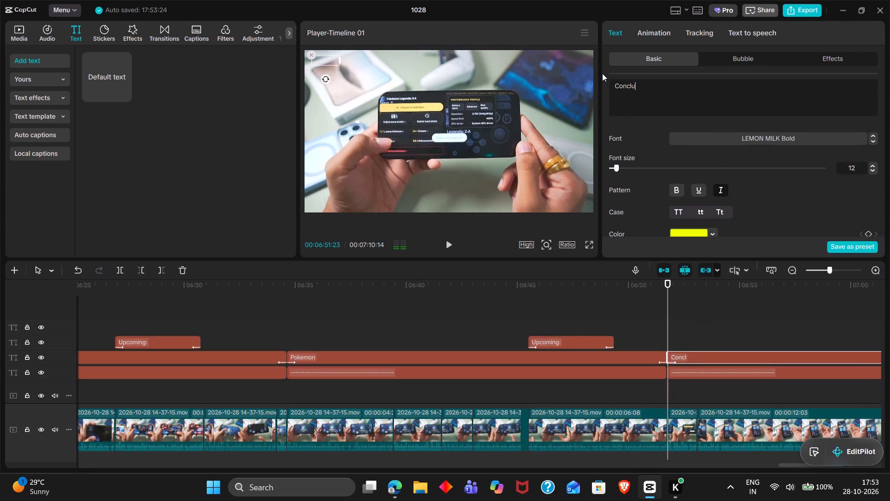
type("ion")
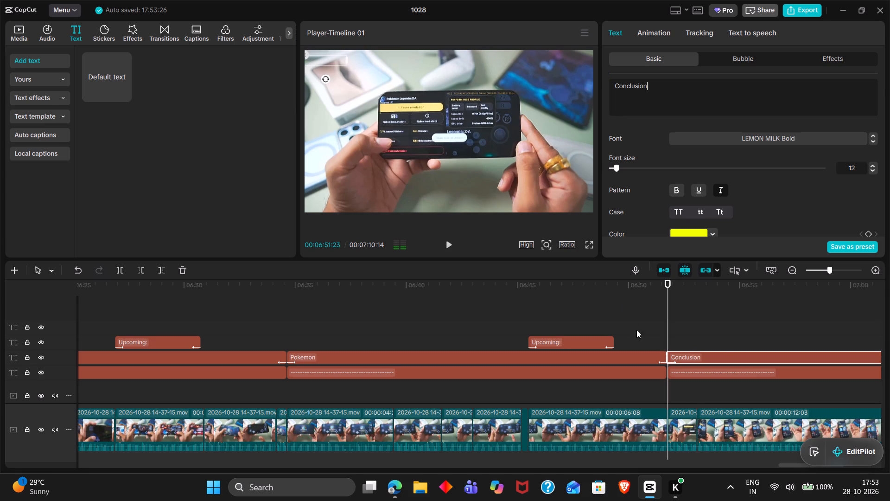
Raise the Conclusion label to Y position 986 and check its placement in the full-screen preview.
left_click(721, 346)
left_click_drag(721, 346, 724, 334)
left_click(721, 360)
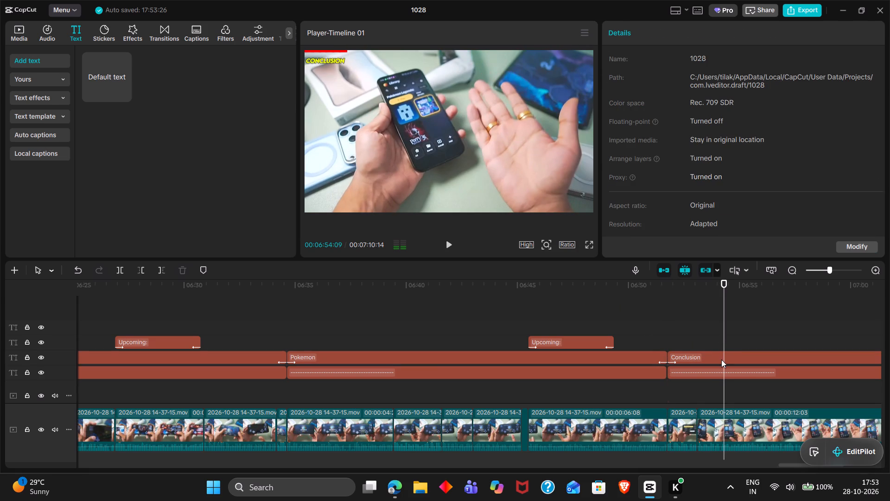
scroll(758, 220, "down", 2)
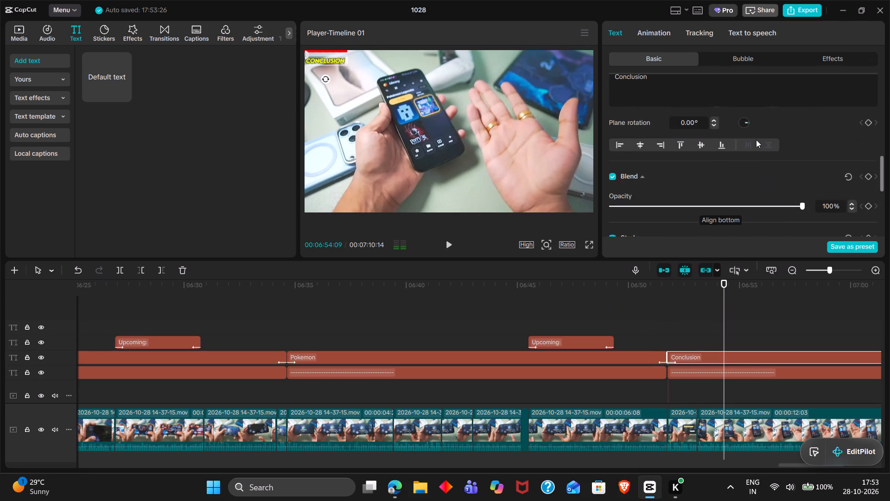
scroll(756, 140, "up", 1)
left_click(756, 184)
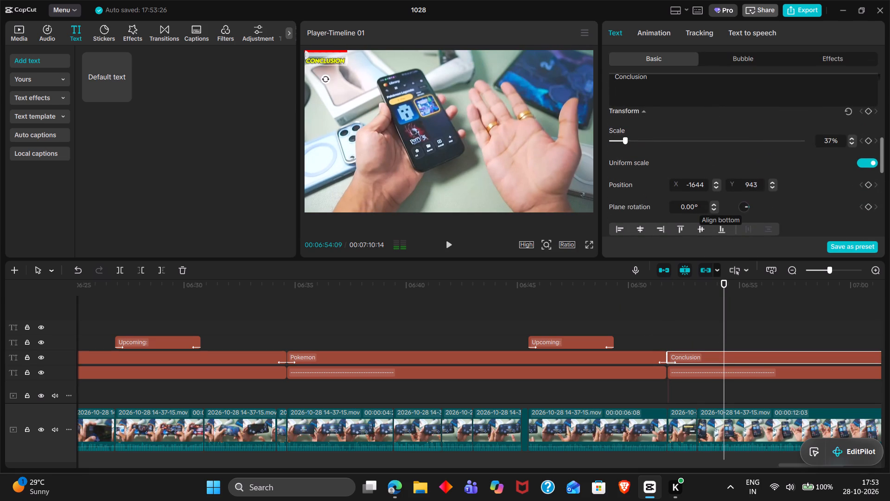
key("Up")
key("Up")
key("Up")
key("Up")
key("Up")
key("Up")
key("Up")
key("Up")
key("Up")
key("Up")
key("Up")
key("Up")
key("Up")
key("Up")
key("Up")
key("Up")
key("Up")
key("Up")
key("Up")
key("Up")
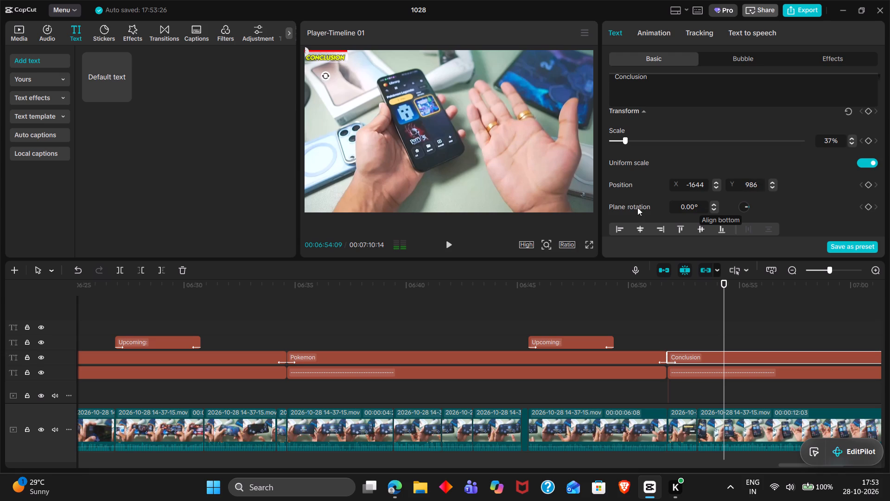
left_click(588, 243)
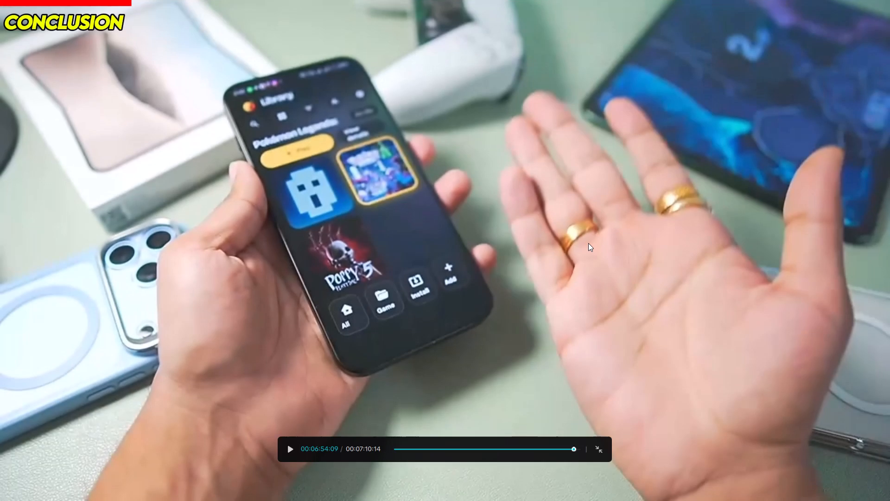
key("Escape")
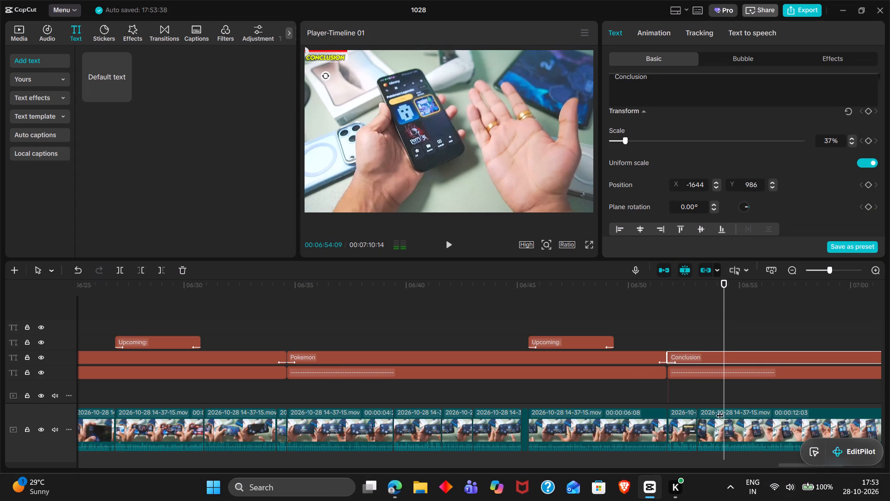
Extend the Conclusion label and its progress line, and trim both to the end of the video at 07:10:14.
scroll(720, 410, "left", 1)
double_click(613, 324)
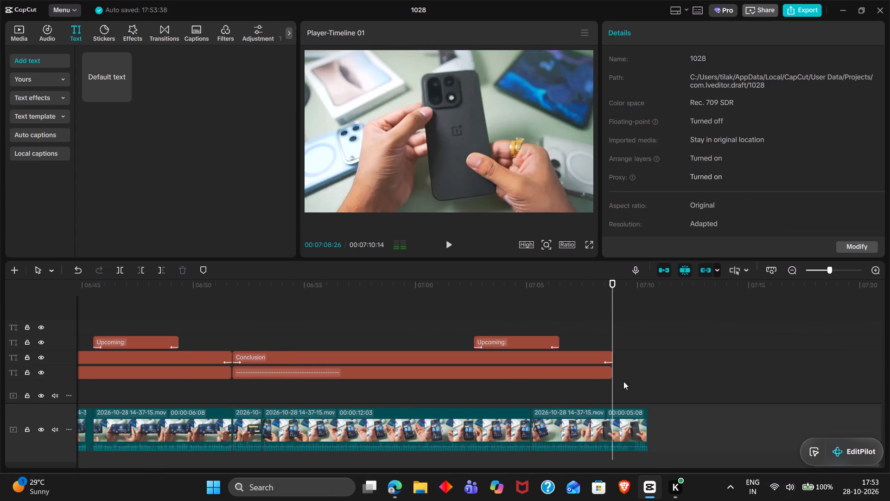
left_click_drag(632, 392, 602, 360)
left_click_drag(613, 360, 628, 360)
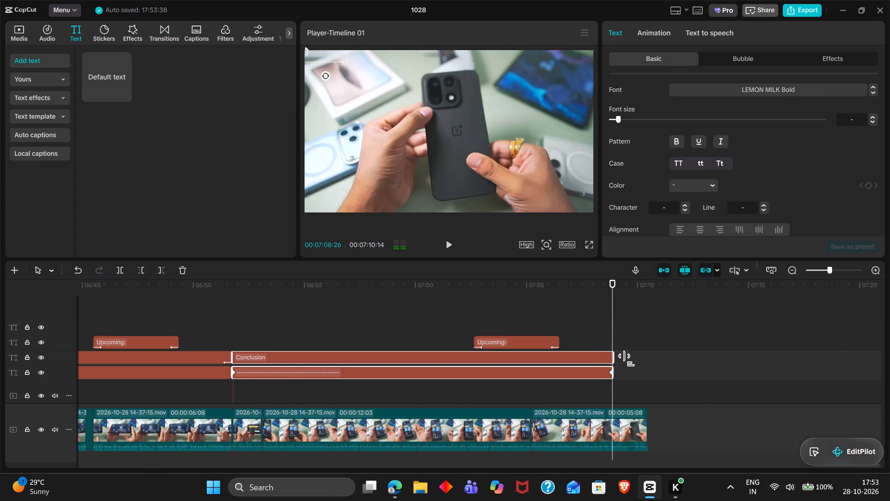
left_click_drag(628, 360, 671, 364)
left_click(647, 328)
left_click_drag(647, 328, 651, 330)
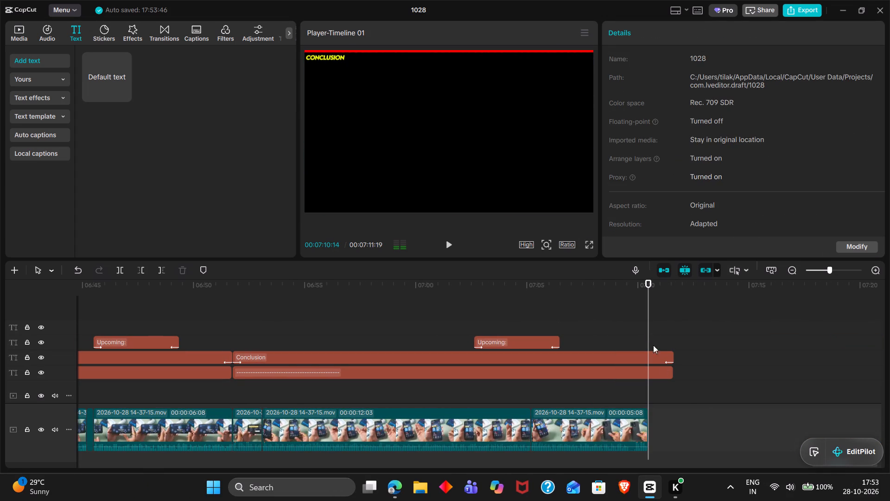
left_click_drag(686, 395, 641, 348)
key("w")
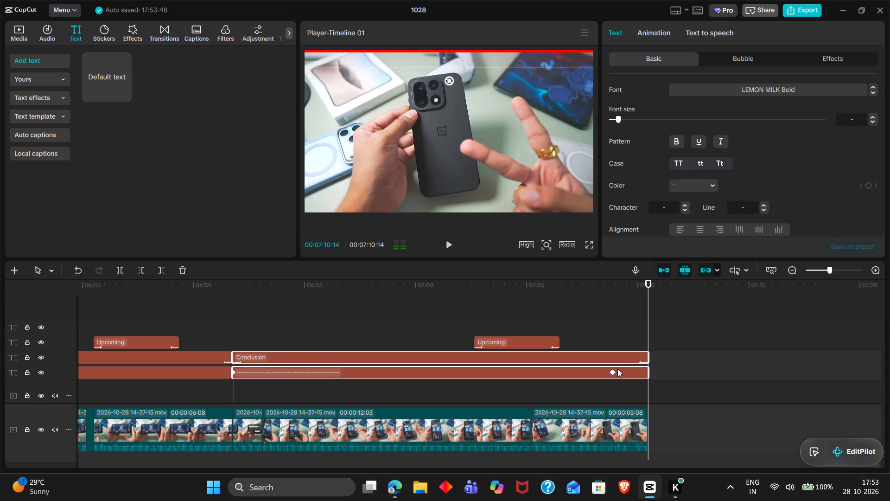
Move the Conclusion progress line's final keyframe to the end of the line.
left_click_drag(615, 374, 661, 376)
Delete the extra Upcoming label in the Conclusion section and play the end of the video.
left_click(534, 338)
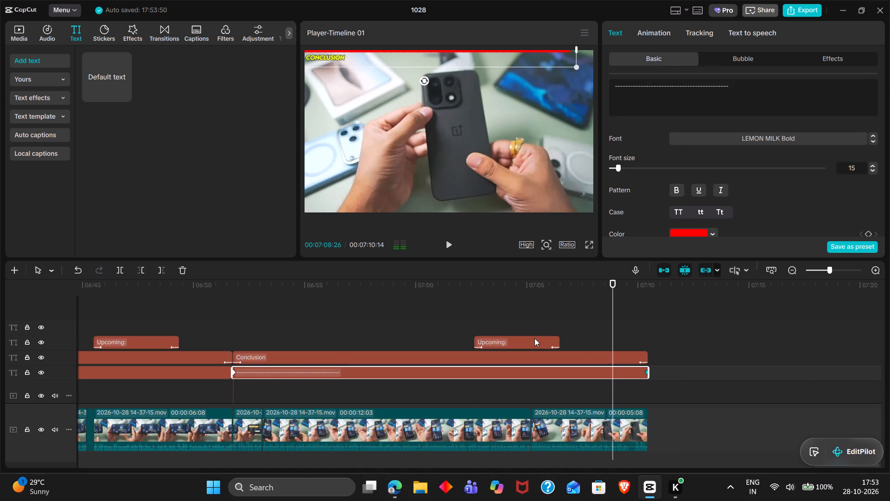
key("BackSpace")
key("space")
Return to the start of the timeline and look over its text, overlay and audio tracks.
scroll(534, 338, "down", 3, "ctrl")
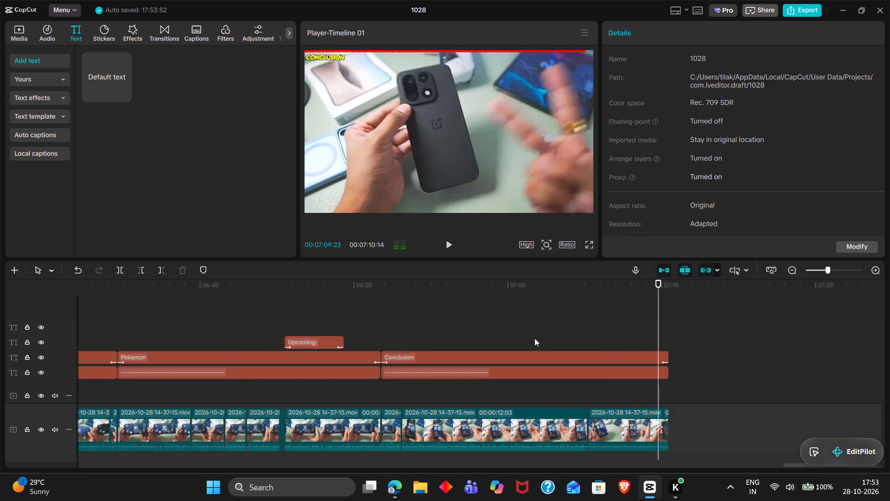
scroll(499, 343, "right", 20)
scroll(499, 343, "right", 8)
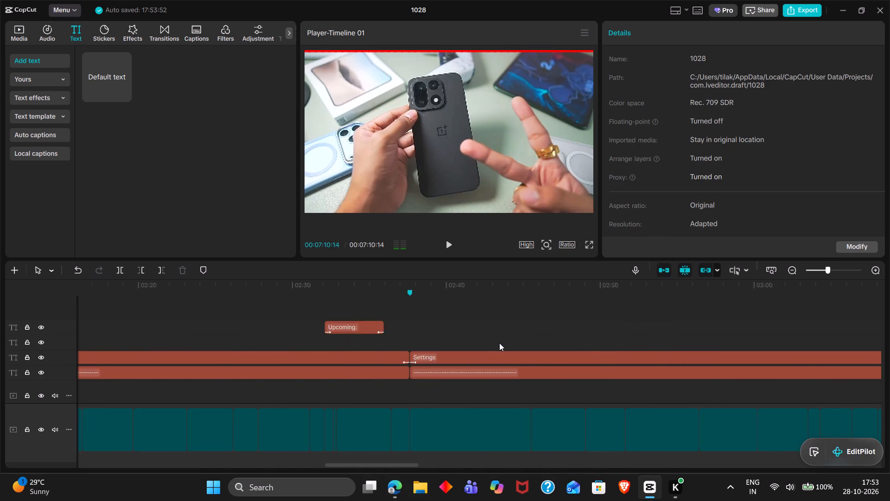
scroll(281, 333, "down", 4)
scroll(297, 390, "down", 1)
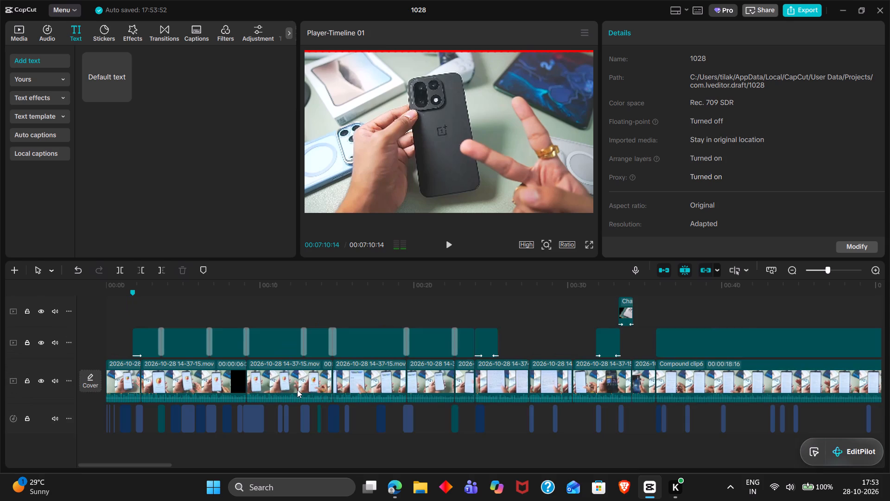
scroll(297, 390, "down", 4)
left_click(244, 456)
left_click_drag(244, 456, 89, 431)
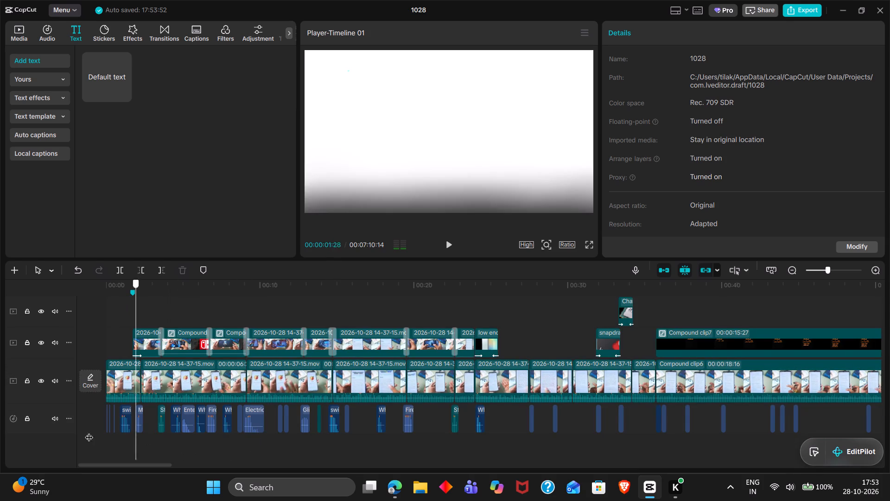
left_click_drag(89, 431, 68, 423)
left_click(14, 26)
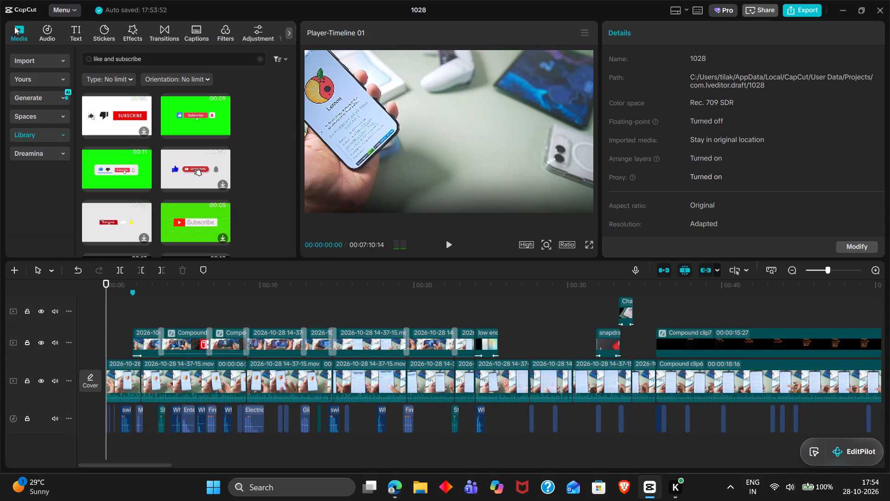
scroll(430, 342, "up", 1)
scroll(430, 342, "down", 1)
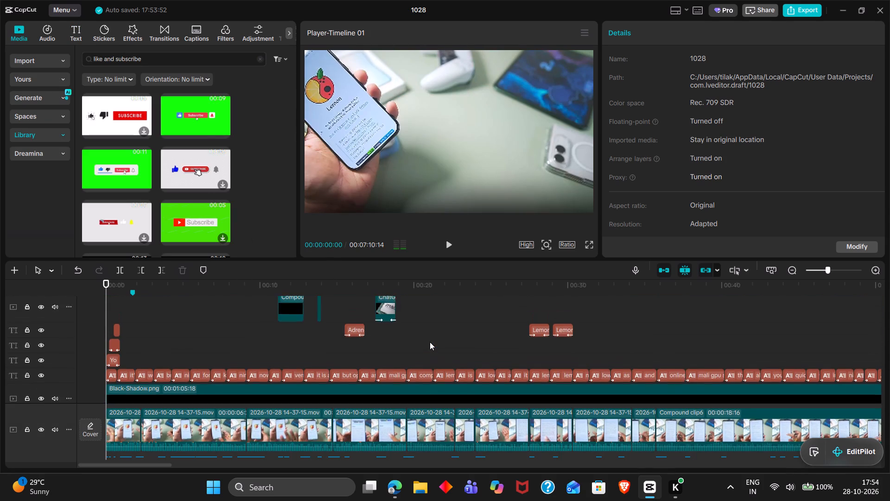
scroll(430, 342, "down", 1)
scroll(430, 342, "left", 2)
scroll(327, 344, "right", 8)
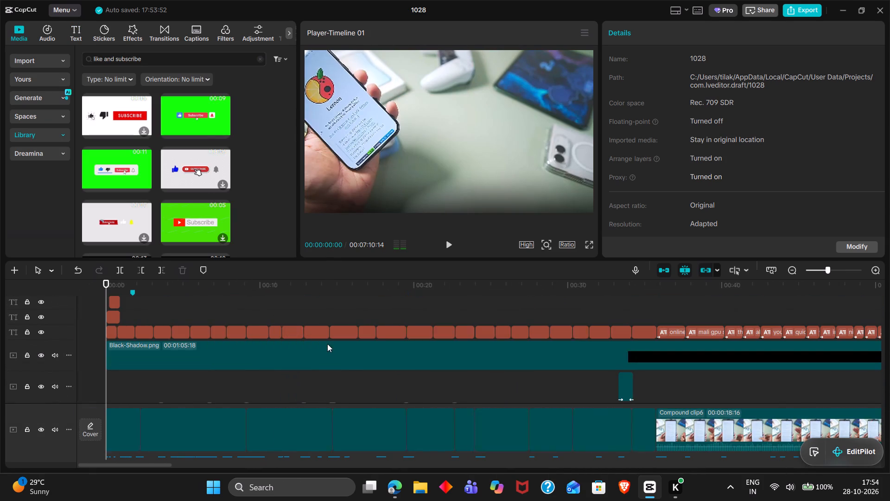
scroll(327, 344, "right", 3)
Import the Upbeat Funky Background Music MP3 from the device into the project media.
left_click(39, 66)
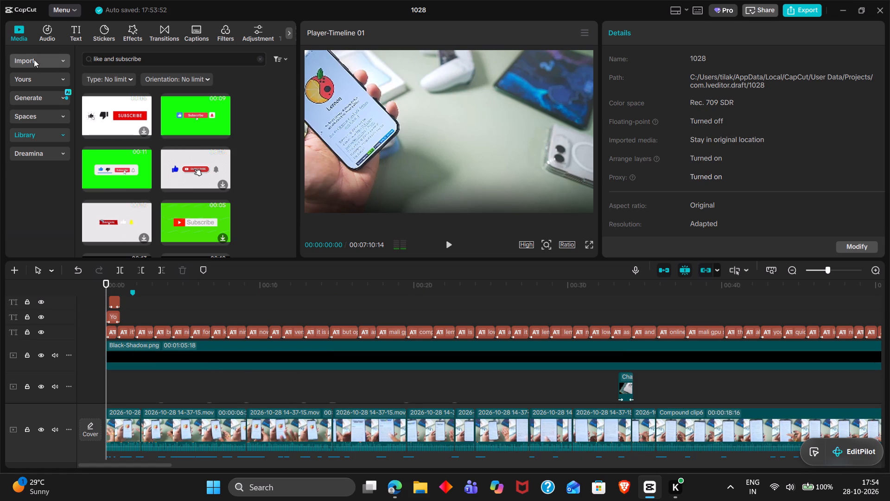
double_click(34, 59)
left_click(104, 61)
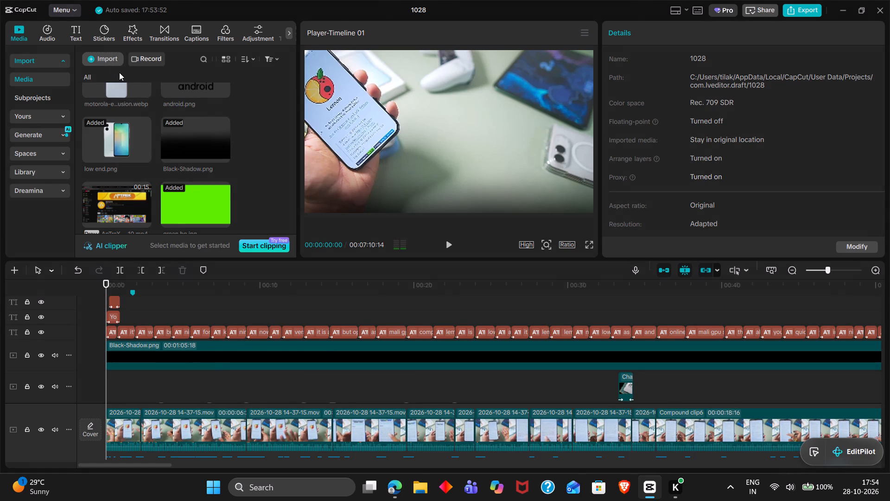
left_click(128, 83)
type("up")
key("Down")
key("Down")
key("Return")
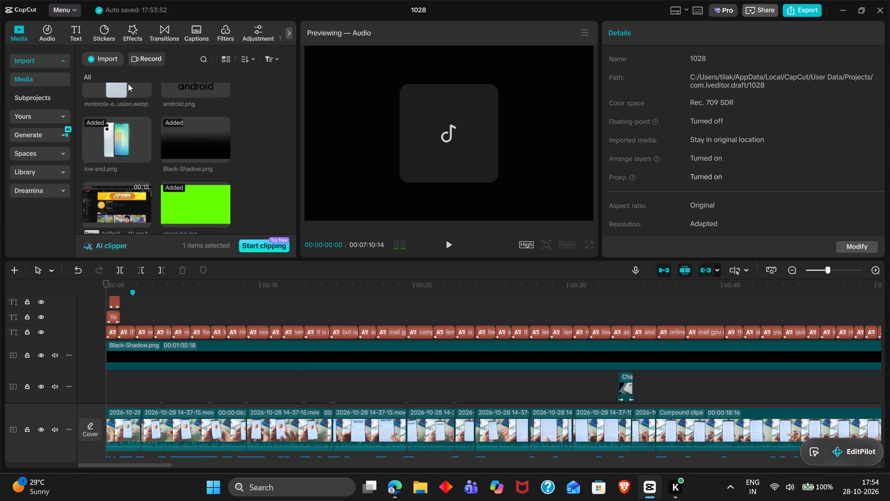
Import the "ytmp3free.cc_bonkers-beat-club-bruiser" music file from the device.
left_click(107, 54)
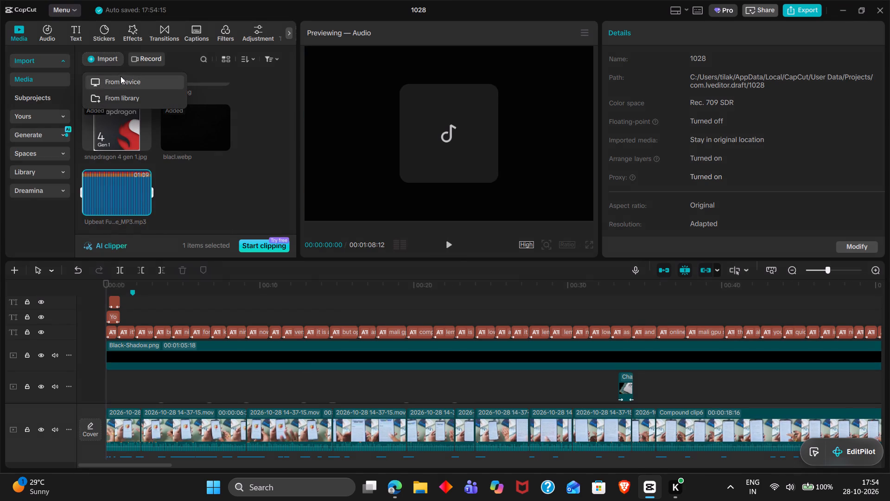
left_click(121, 77)
type("yt")
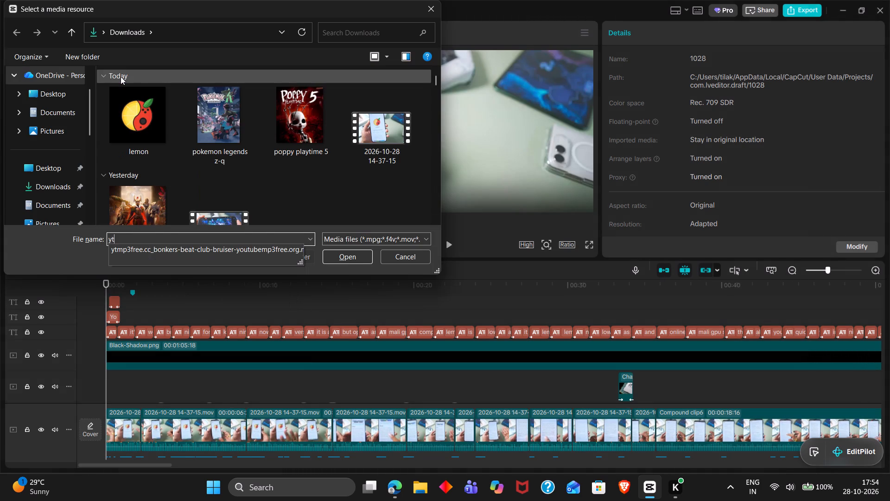
key("Down")
key("Return")
Preview the Upbeat Funky music and place it at the start of the timeline, on a new audio track below the sound effects.
double_click(137, 187)
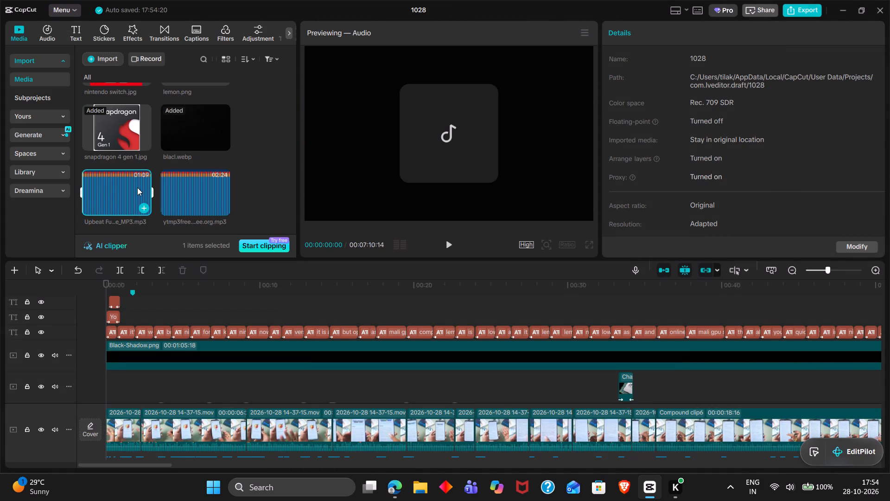
scroll(177, 386, "down", 2)
key("space")
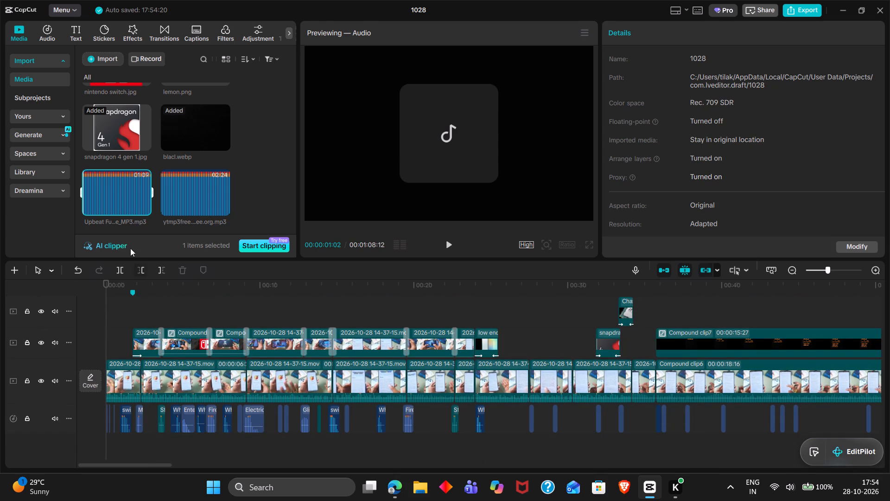
left_click_drag(127, 197, 103, 453)
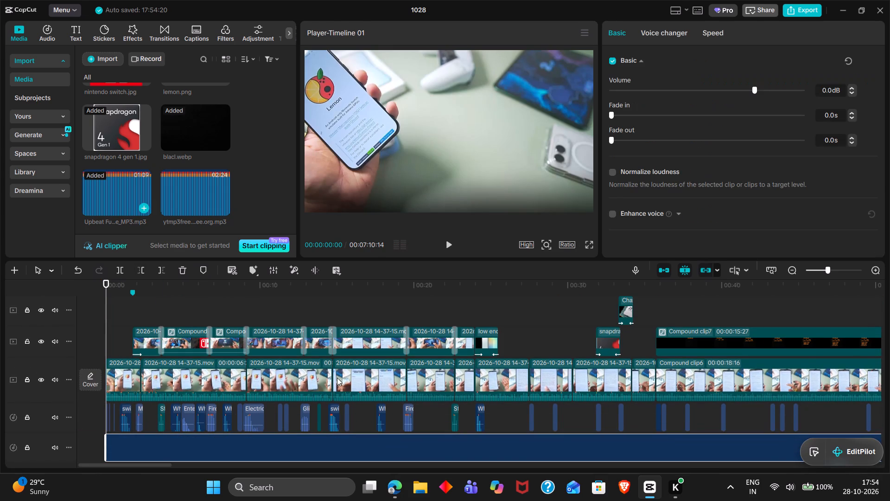
Play the video with the Upbeat Funky music and trim away the music before 00:00:20:00.
triple_click(415, 311)
key("space")
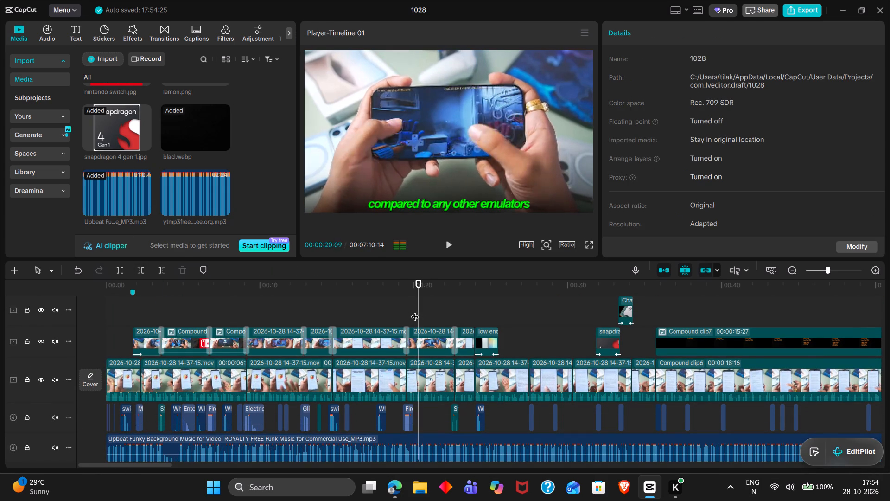
double_click(404, 302)
left_click_drag(404, 302, 417, 307)
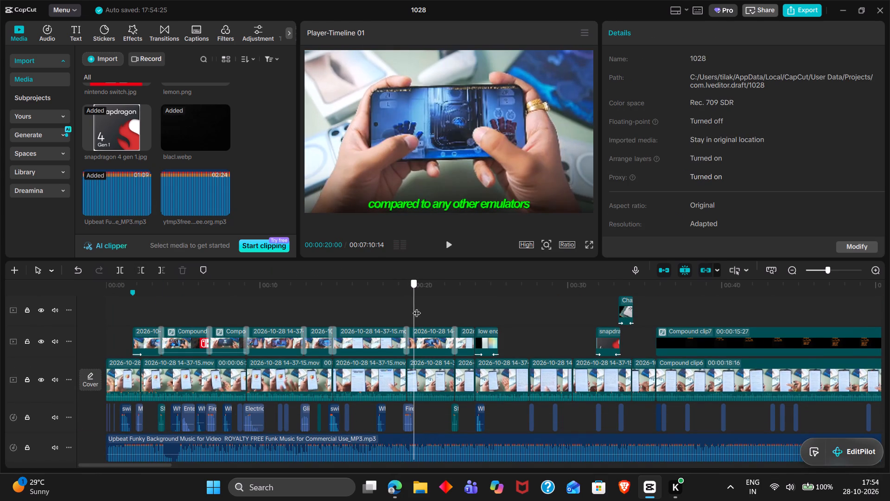
left_click_drag(417, 307, 414, 308)
left_click(429, 446)
key("q")
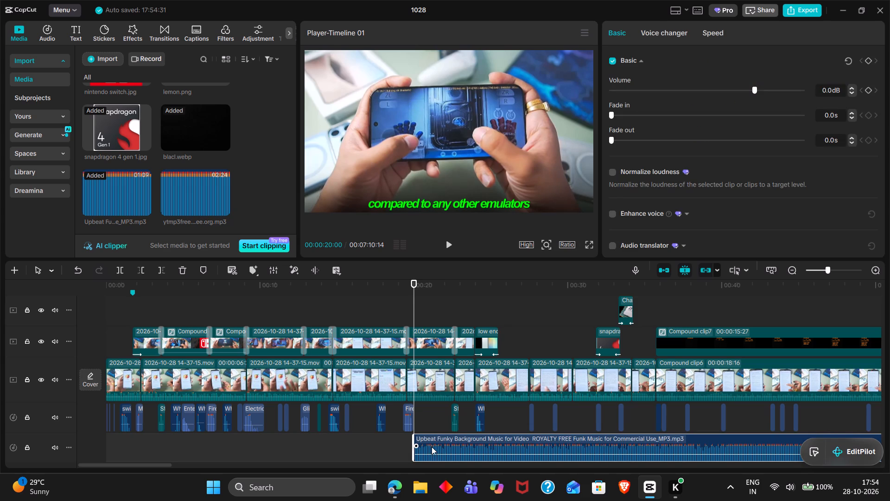
Move the trimmed Upbeat Funky music clip back to the start of the timeline.
left_click_drag(442, 448, 125, 454)
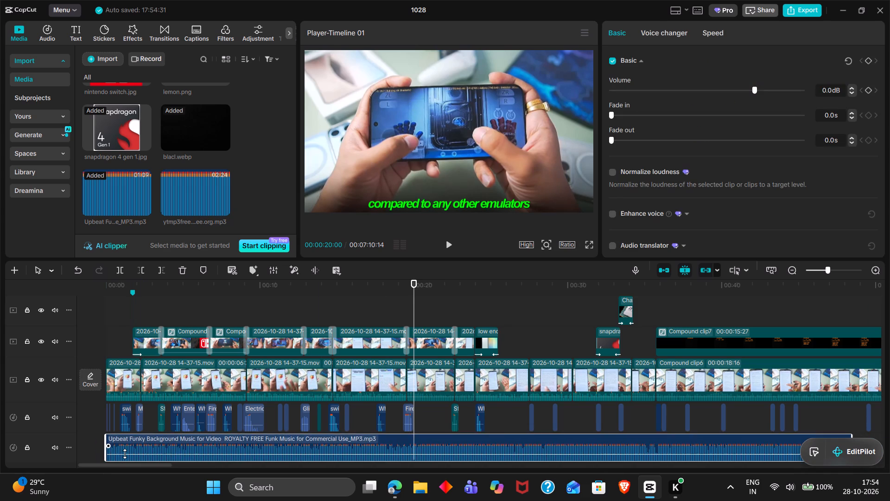
Select all clips on the main video track and set their audio volume to 3 dB.
scroll(125, 454, "down", 8, "ctrl")
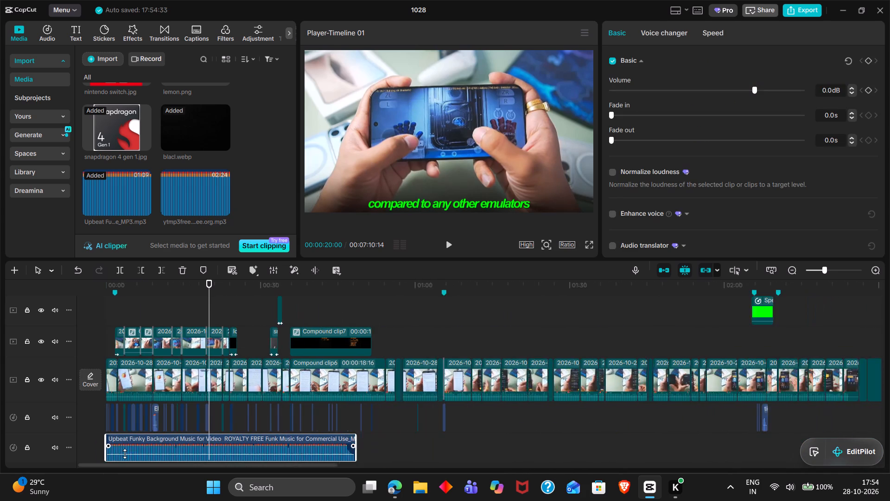
scroll(125, 454, "down", 6, "ctrl")
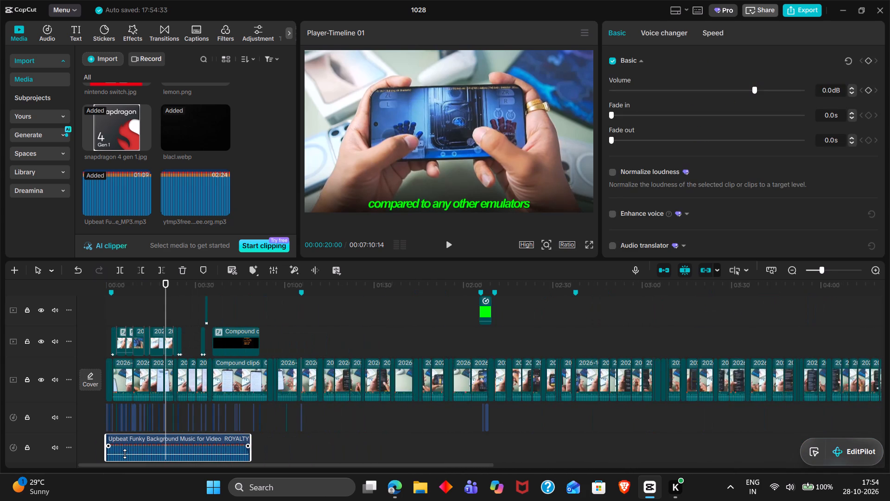
scroll(125, 454, "down", 2, "ctrl")
scroll(617, 387, "down", 2, "ctrl")
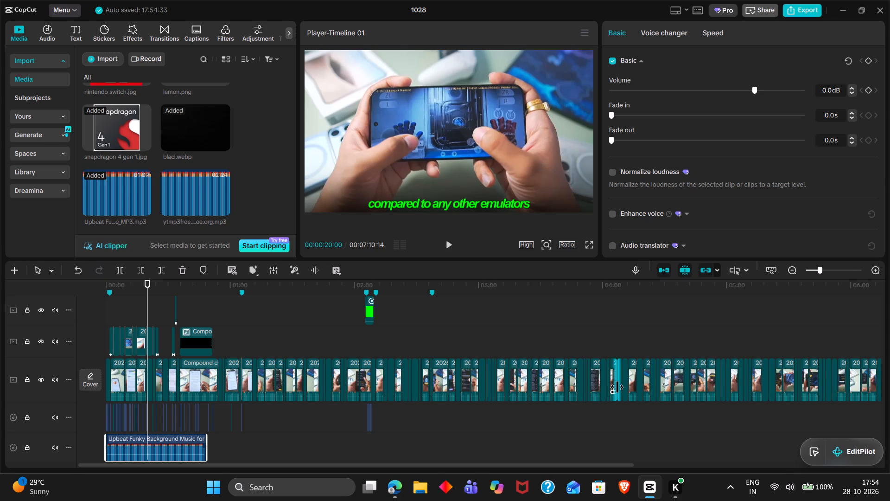
scroll(617, 387, "down", 2, "ctrl")
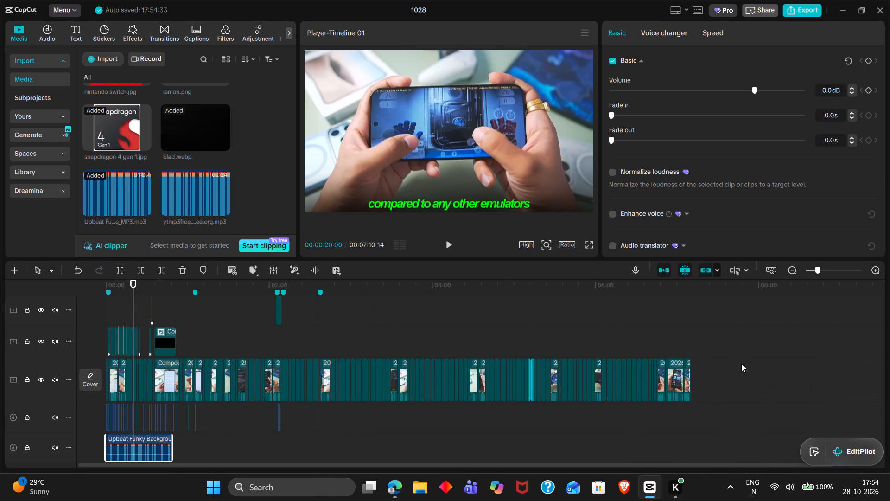
left_click_drag(742, 379, 102, 378)
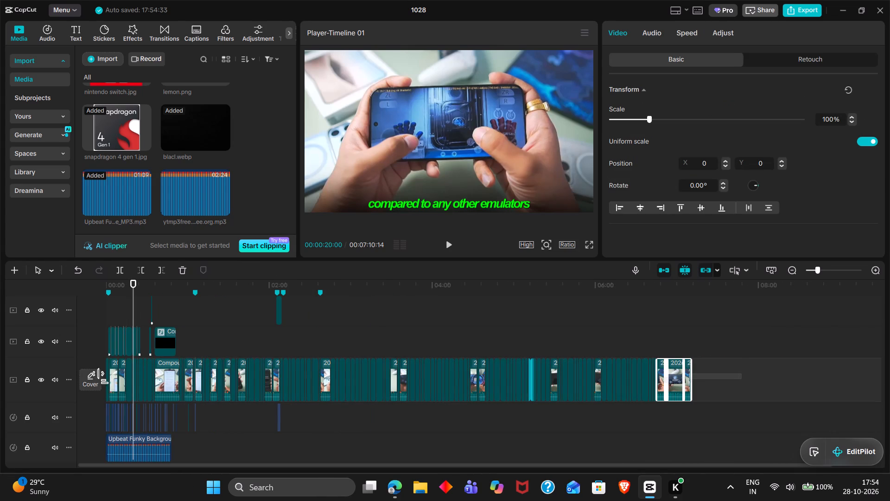
left_click_drag(102, 378, 79, 372)
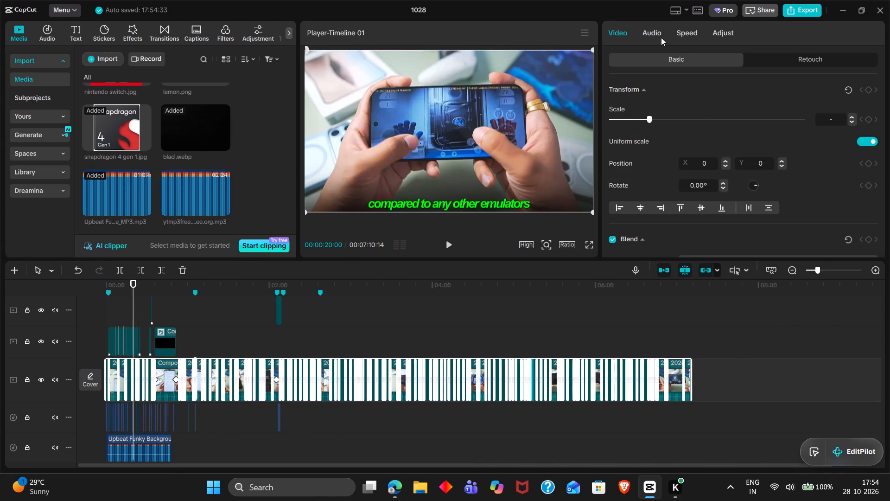
left_click(656, 36)
triple_click(822, 121)
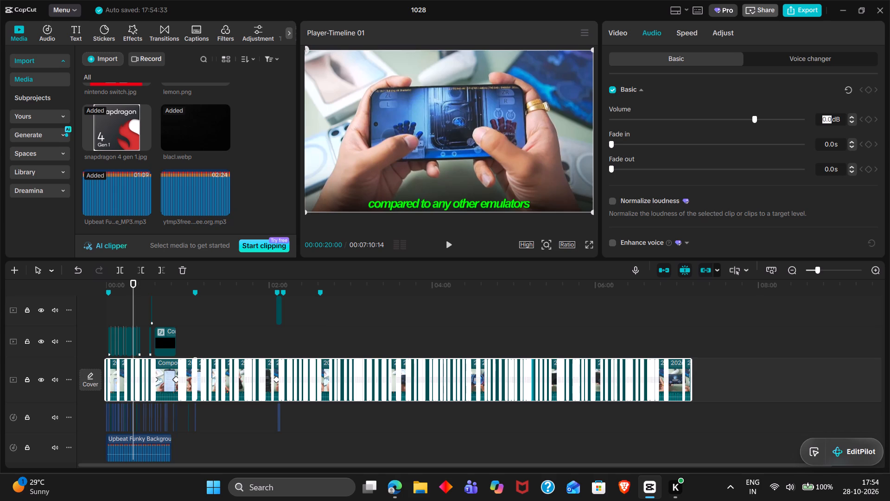
key("3")
key("Return")
Set the Upbeat Funky music clip's volume to -25 dB.
scroll(187, 456, "up", 4, "ctrl")
left_click(168, 452)
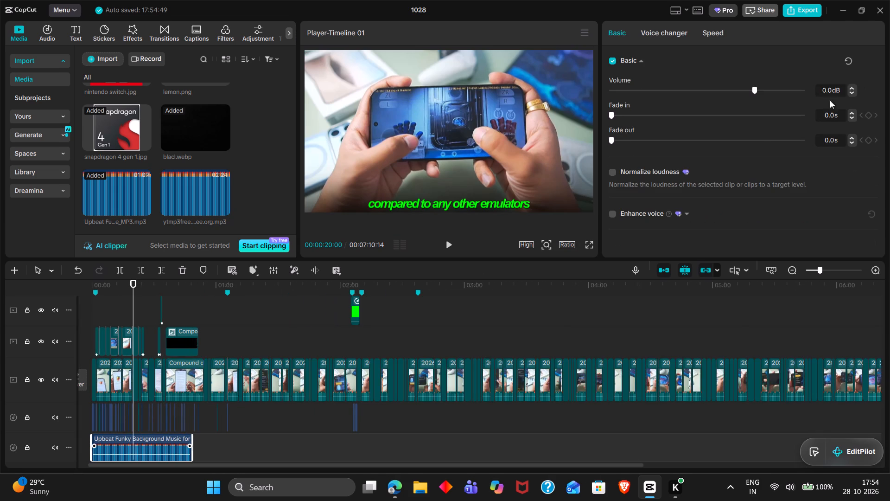
triple_click(829, 94)
type("-25")
key("Return")
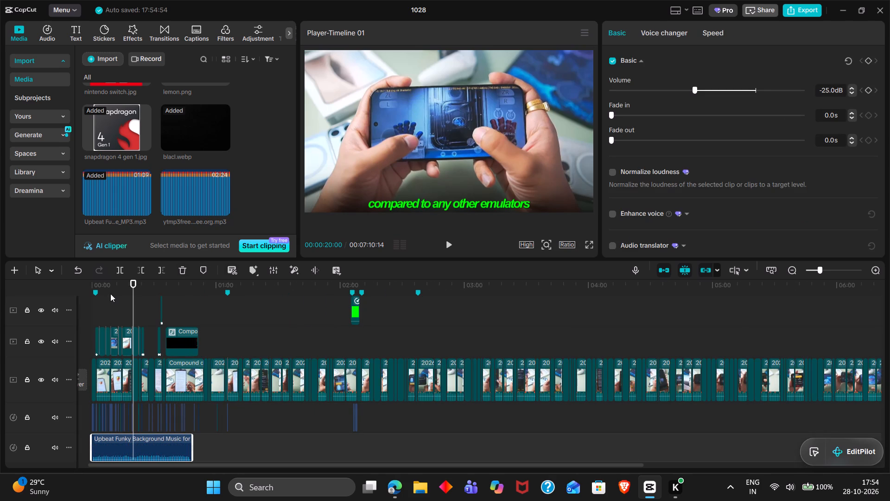
Play the video from the beginning to check the background music level against the voice.
left_click(110, 294)
left_click_drag(110, 294, 63, 289)
key("space")
scroll(96, 302, "up", 3, "ctrl")
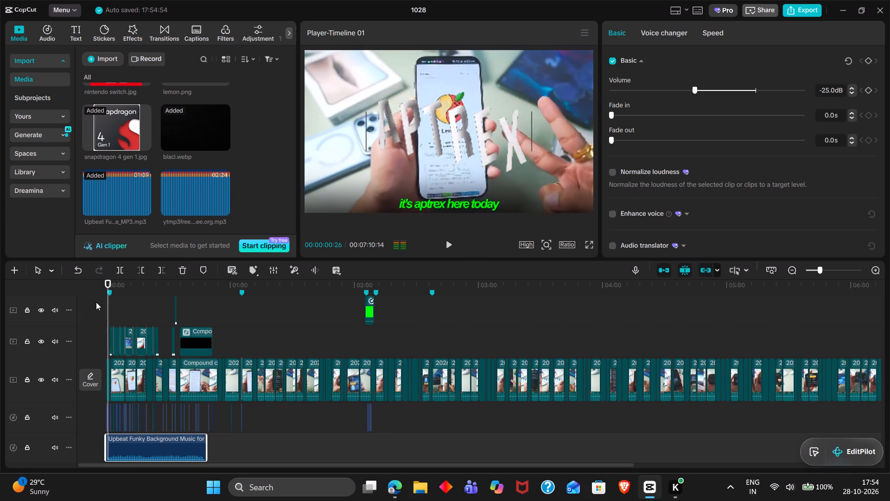
scroll(96, 302, "up", 7, "ctrl")
scroll(110, 359, "up", 3, "ctrl")
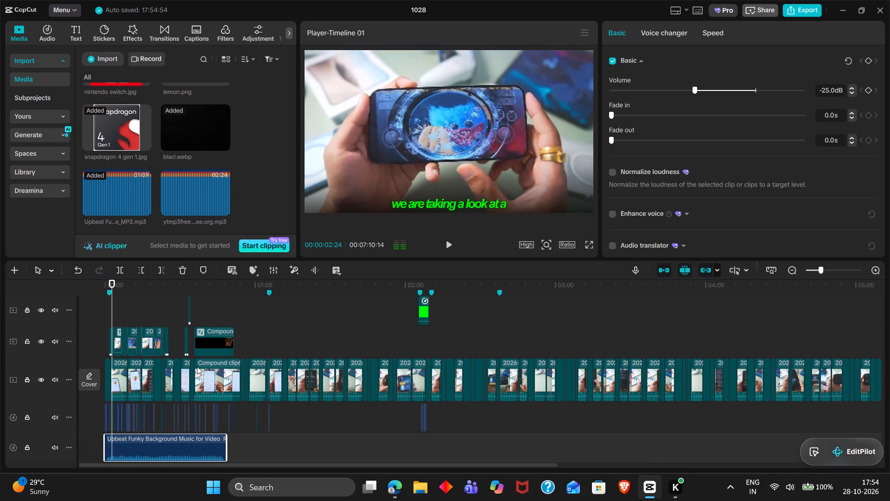
scroll(219, 368, "up", 6, "ctrl")
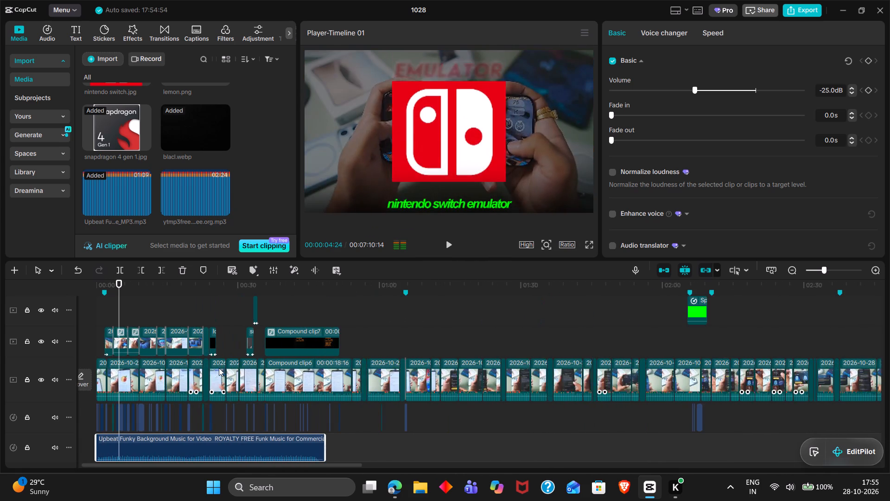
Trim away the Upbeat Funky music before 00:00:01:28 and move the clip back to the timeline start.
triple_click(104, 320)
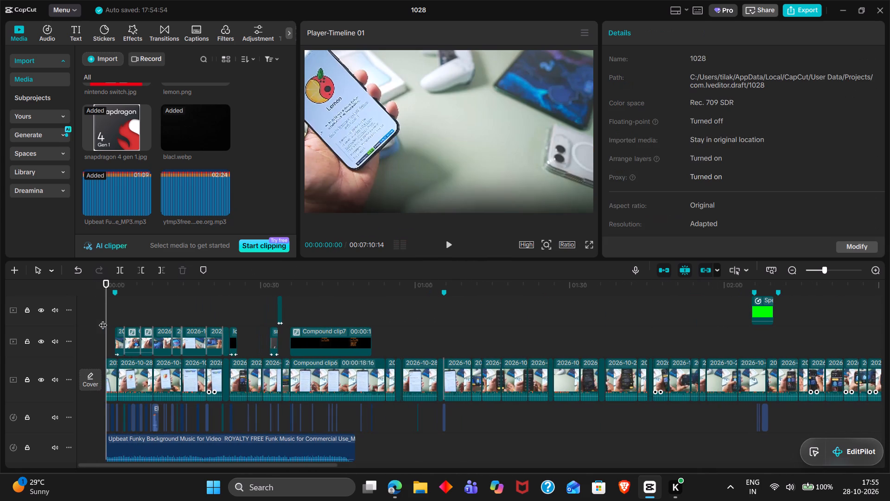
left_click(103, 319)
triple_click(113, 312)
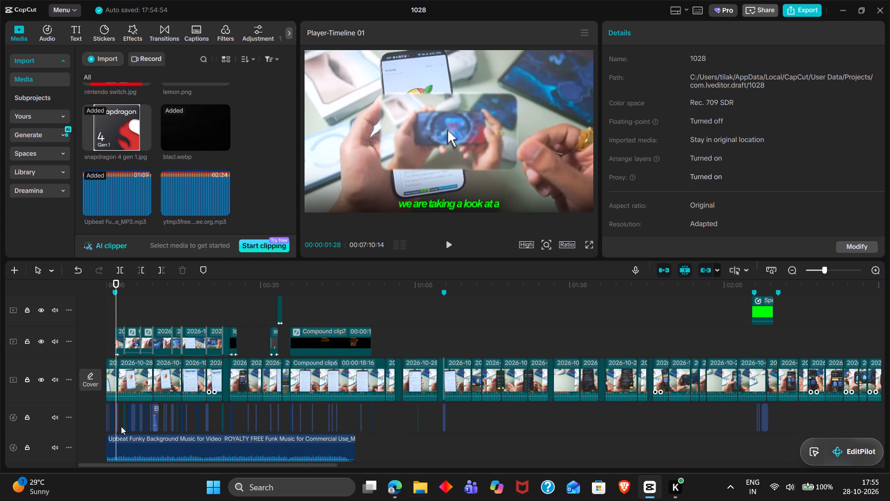
left_click(123, 445)
key("q")
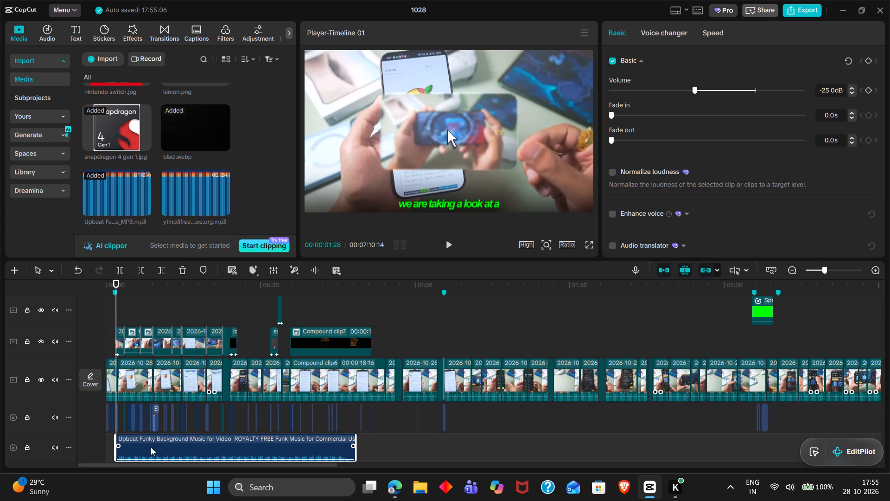
left_click_drag(151, 447, 133, 445)
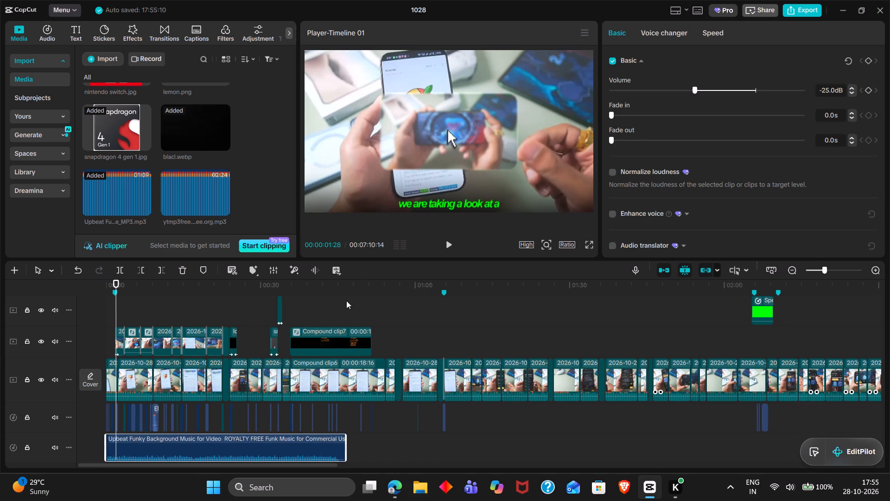
Duplicate the Upbeat Funky music at about 00:00:45 on a new audio track below, overlapping the first clip's end.
double_click(358, 299)
left_click_drag(358, 299, 329, 294)
key("space")
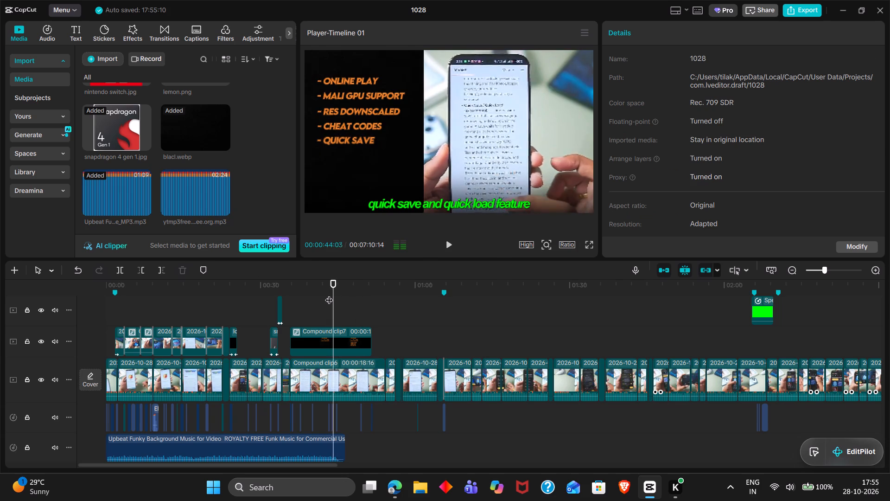
double_click(254, 289)
key("space")
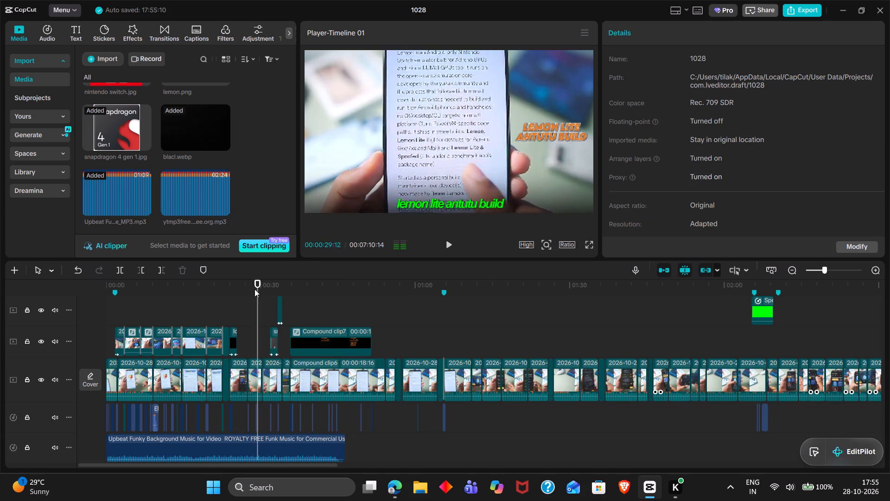
scroll(263, 300, "up", 6, "ctrl")
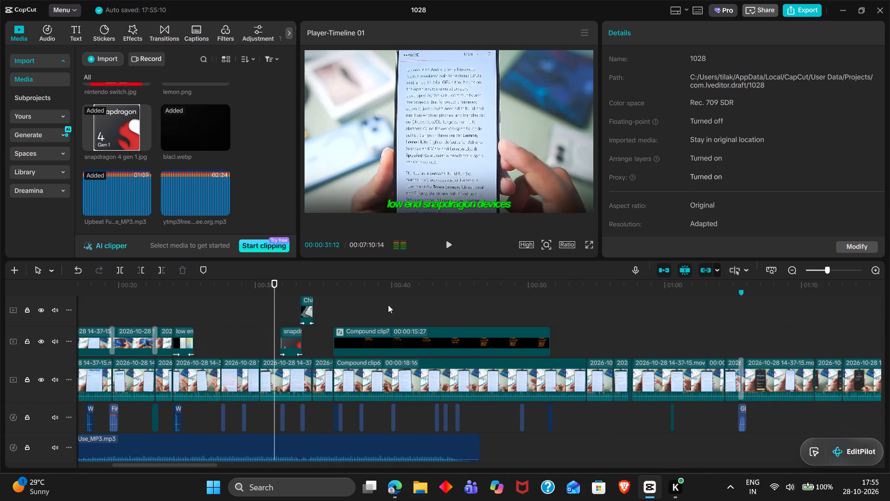
left_click(447, 449)
key("ctrl+c")
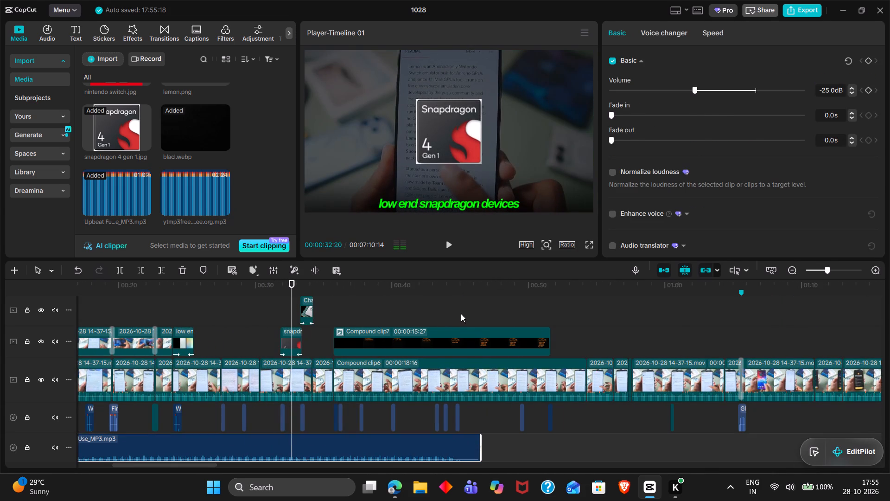
left_click(461, 314)
left_click_drag(461, 314, 457, 312)
key("ctrl+v")
key("space")
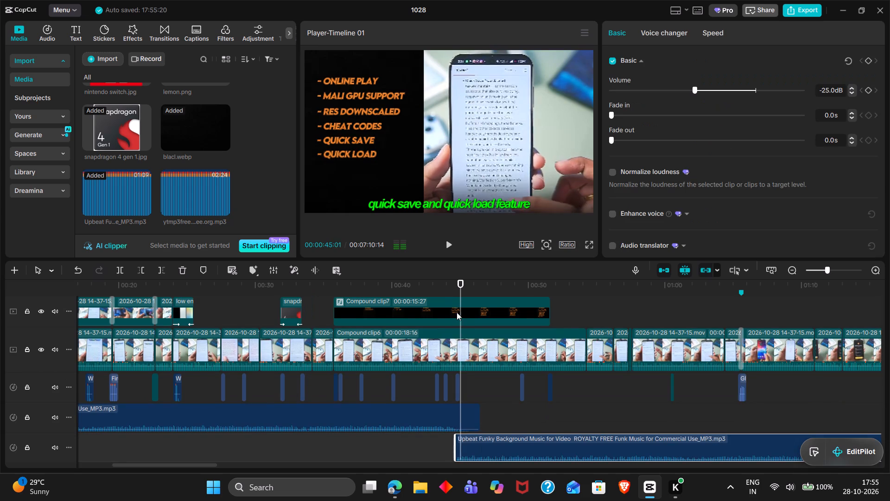
Split the second Upbeat Funky music clip at the section marker, 00:01:05:18, and remove the part after it.
scroll(457, 312, "left", 1)
scroll(549, 319, "left", 1)
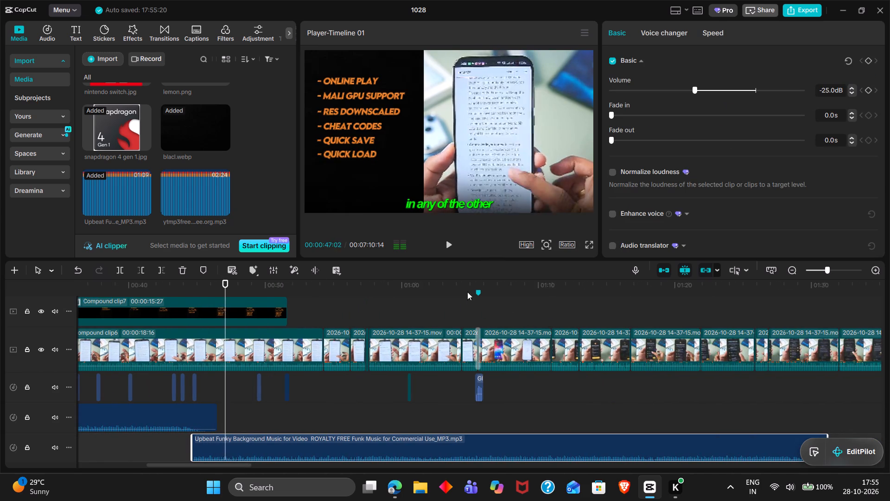
left_click(461, 305)
left_click_drag(461, 305, 477, 312)
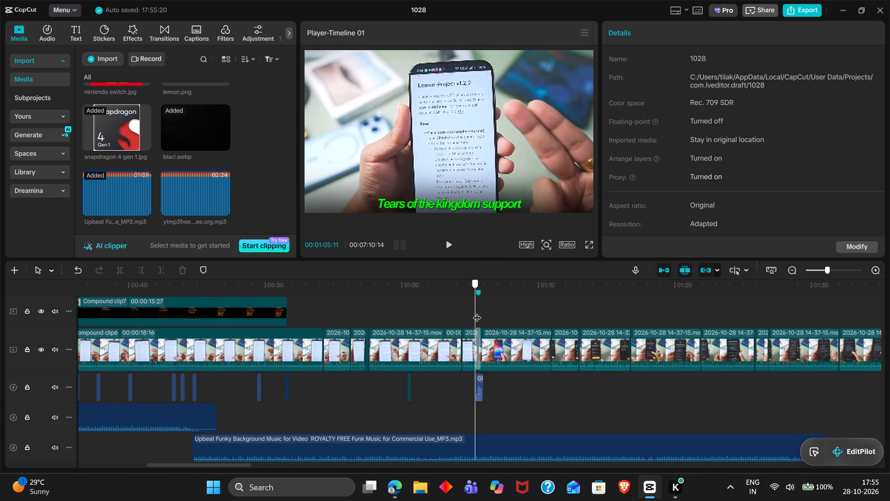
left_click_drag(477, 312, 480, 317)
left_click(497, 451)
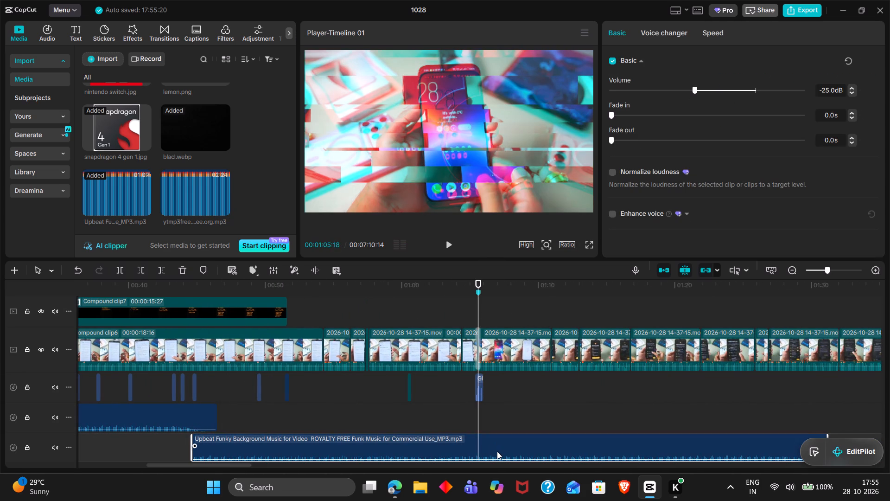
key("ctrl+b")
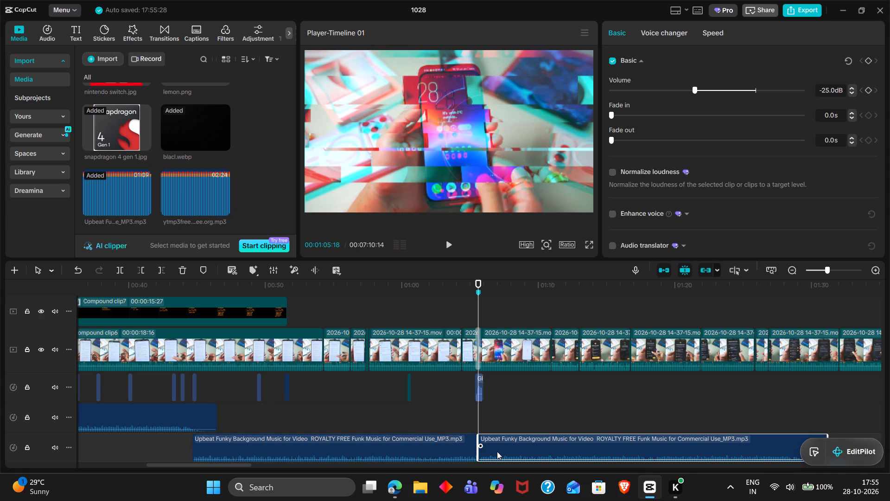
left_click_drag(497, 451, 509, 453)
key("ctrl+x")
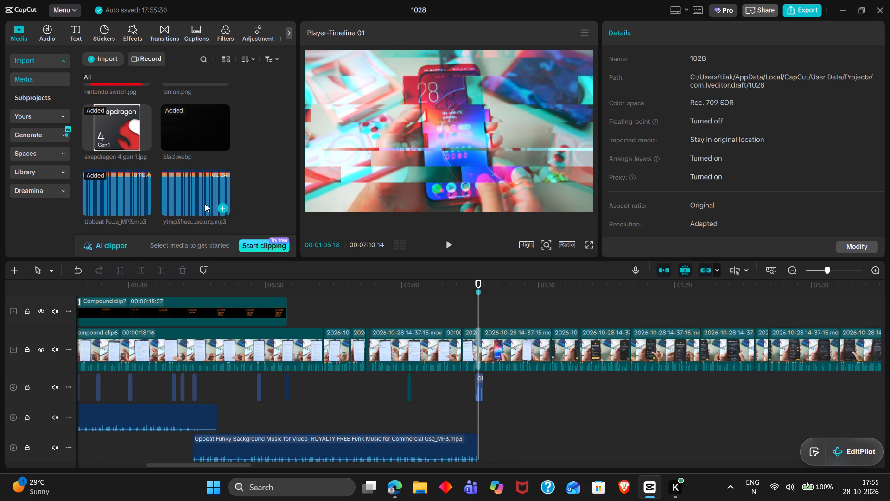
Add the bonkers-beat-club-bruiser music at 00:01:05:18, right after the Upbeat Funky clip, with its volume at -25 dB.
left_click_drag(202, 200, 480, 444)
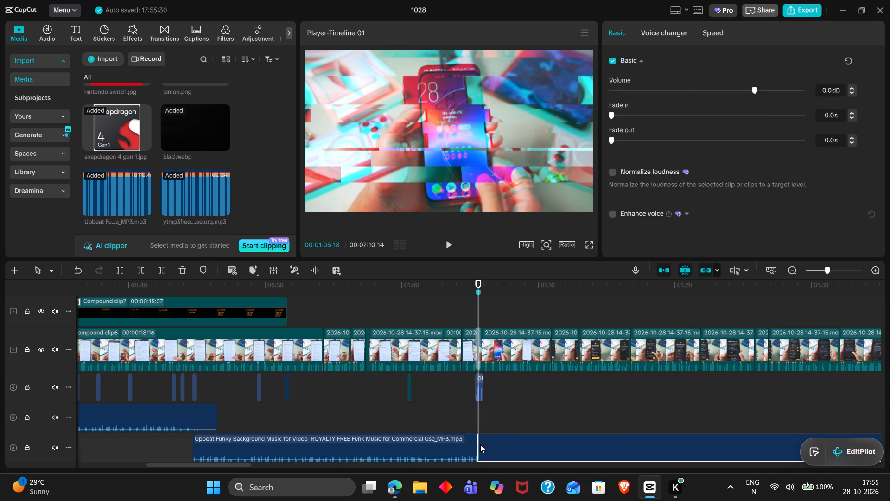
triple_click(821, 91)
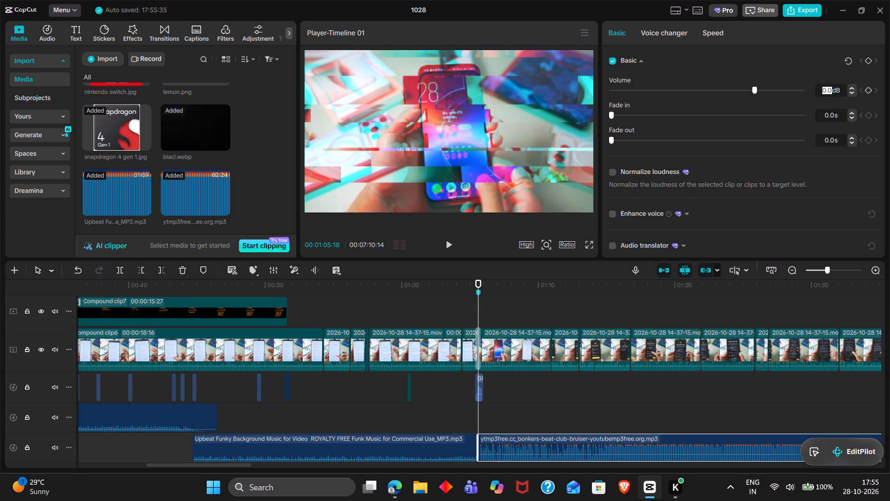
type("-25")
key("Return")
Play the bonkers-beat-club-bruiser music, trim away its part before 00:01:14:00, and move it back against the Upbeat Funky clip's end.
key("space")
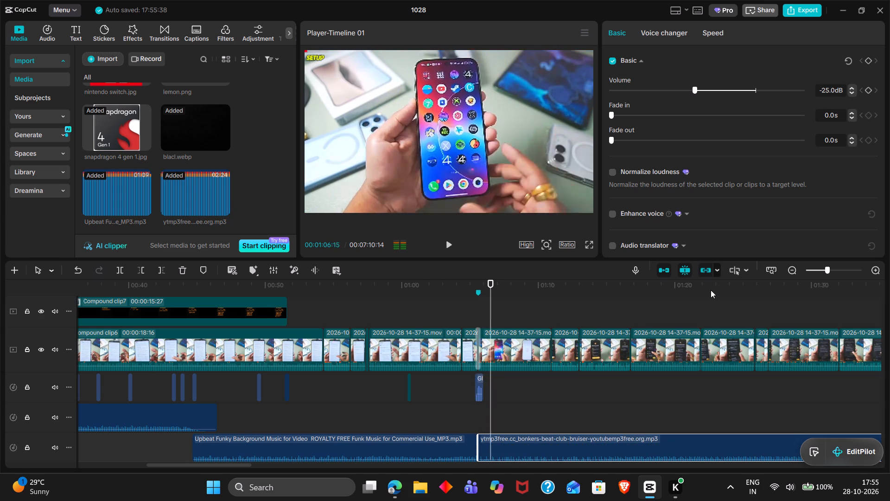
scroll(538, 409, "down", 3, "ctrl")
scroll(538, 409, "left", 1)
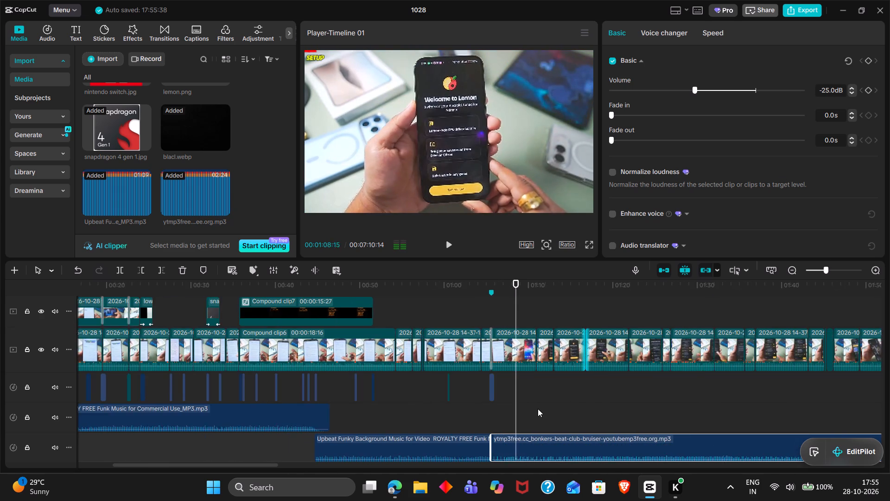
scroll(538, 409, "left", 1)
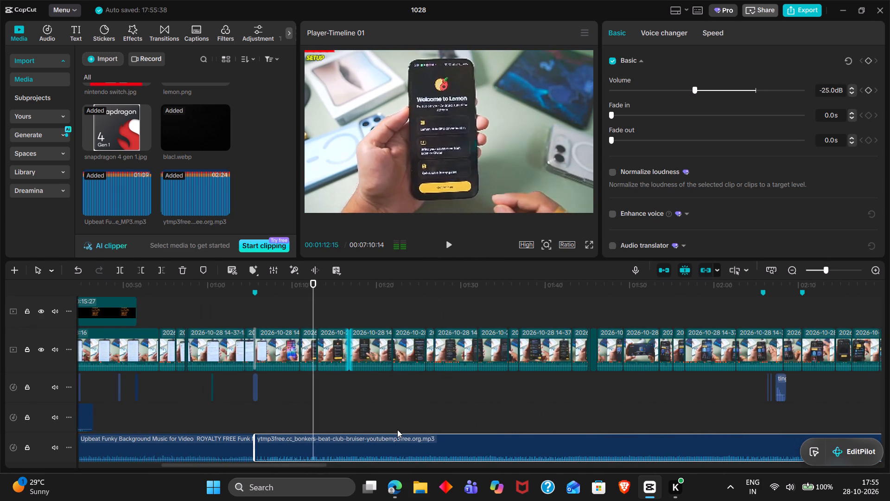
key("space")
type("q")
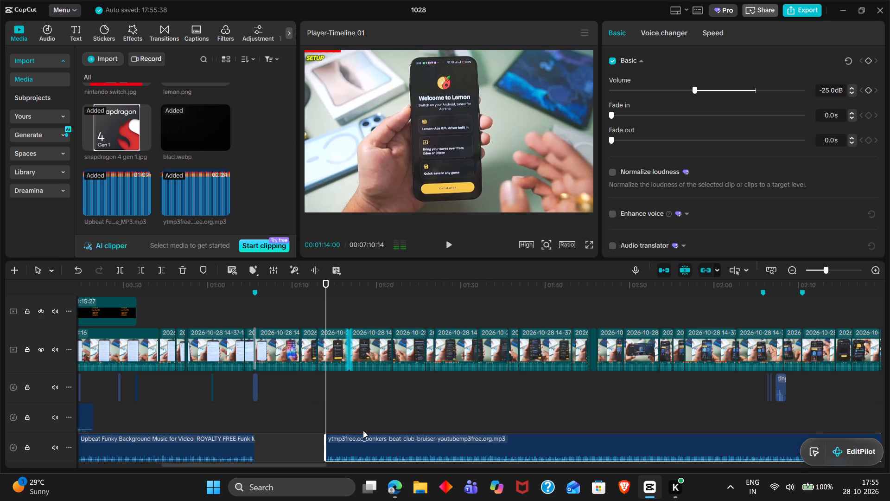
left_click_drag(372, 450, 301, 445)
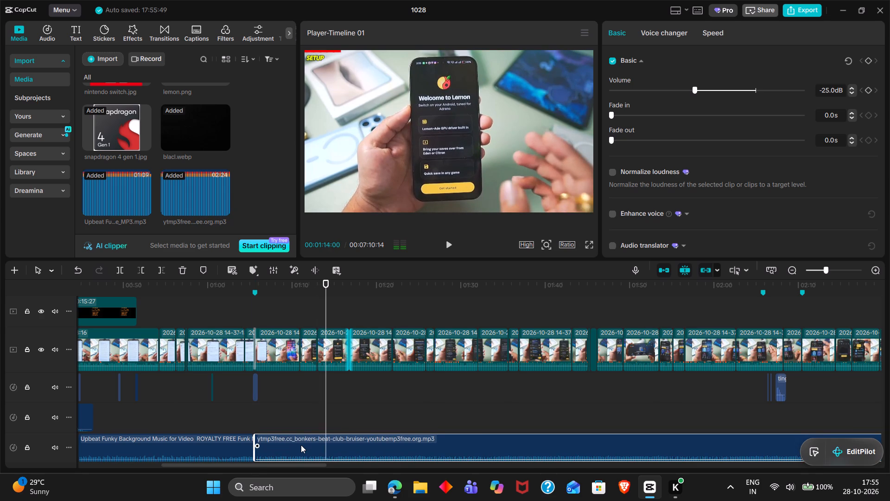
Play the bonkers-beat-club-bruiser music at several points between about 00:01:14 and 00:01:45 to check how it sounds under the voice.
key("space")
scroll(301, 445, "down", 2, "ctrl")
double_click(355, 434)
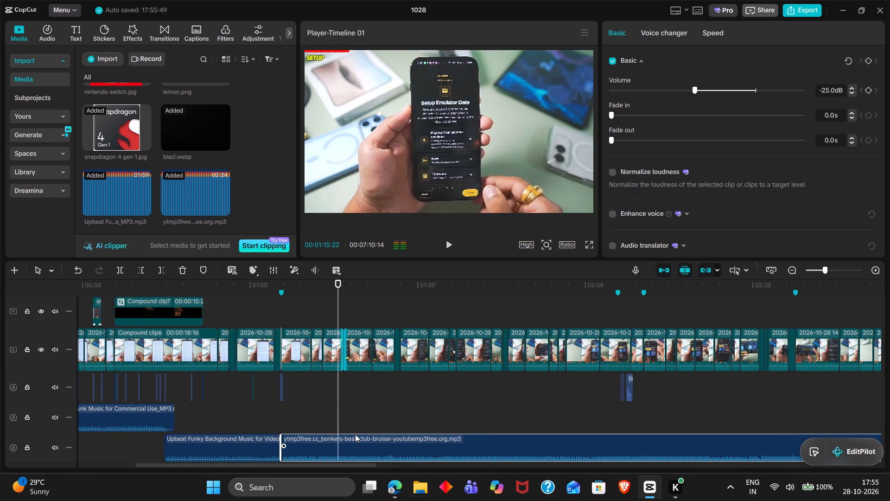
left_click(410, 398)
left_click_drag(410, 398, 419, 398)
key("space")
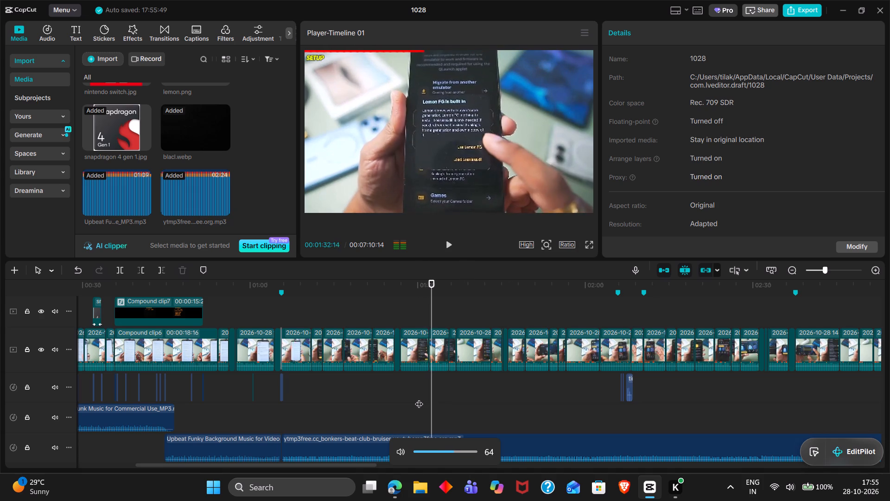
left_click(460, 401)
left_click_drag(460, 401, 493, 405)
key("space")
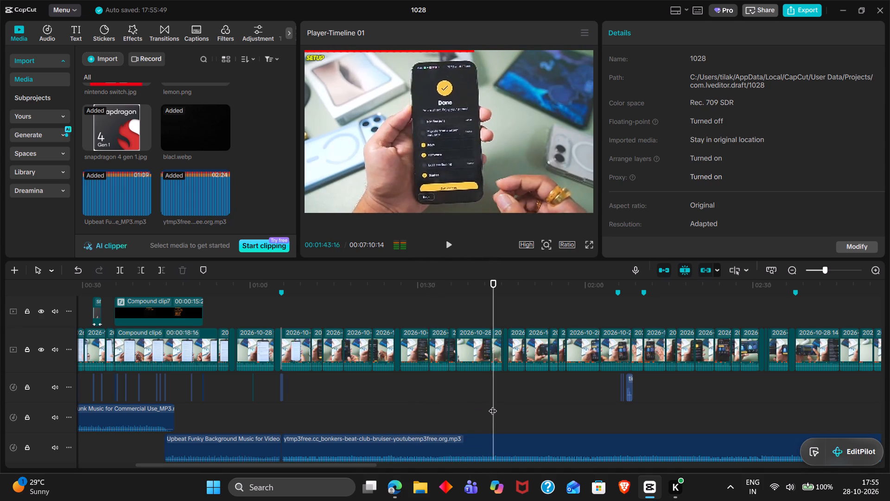
Copy the bonkers-beat-club-bruiser music clip and paste it at 00:03:18:00, where the first clip's audible part ends.
scroll(493, 405, "left", 2)
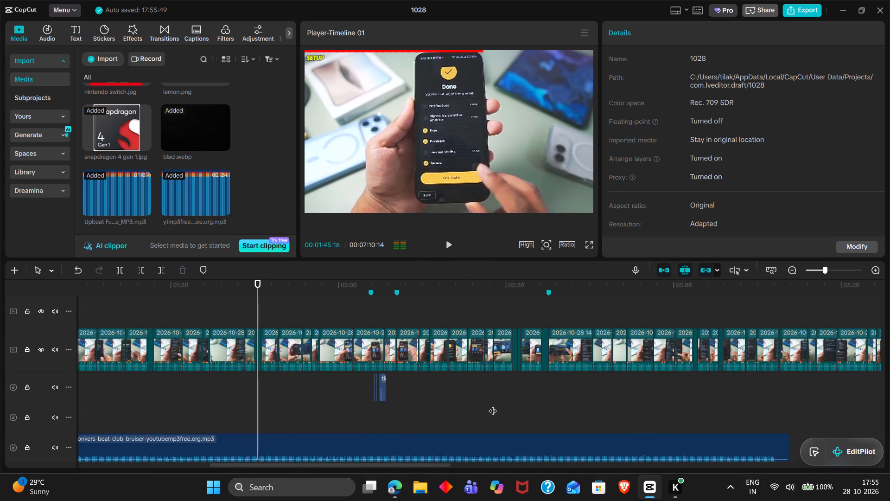
left_click(483, 437)
key("ctrl+c")
scroll(483, 437, "left", 1)
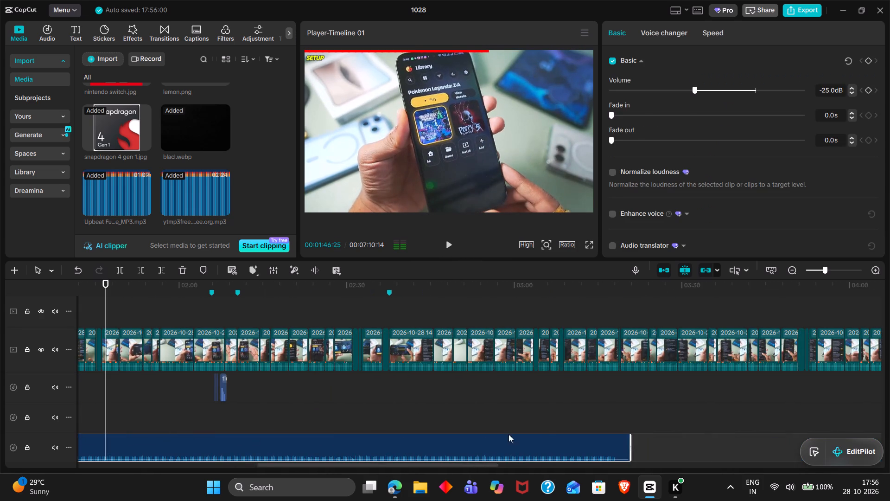
double_click(545, 430)
key("space")
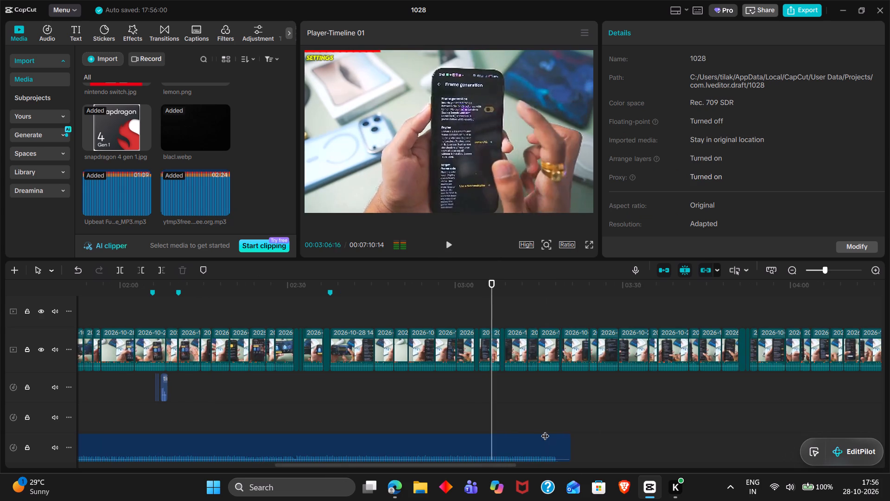
triple_click(552, 417)
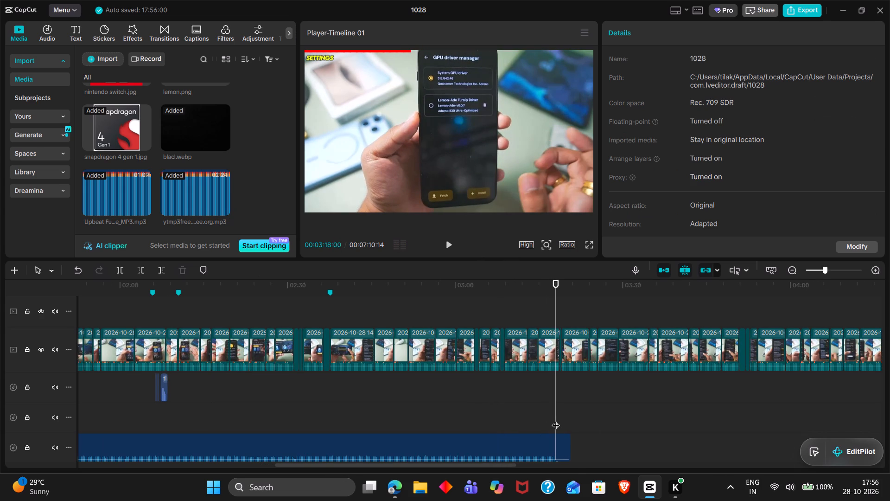
key("ctrl+v")
Paste another copy of the bonkers-beat-club-bruiser music at 00:05:30:09, overlapping the second copy's silent end.
scroll(556, 419, "left", 4)
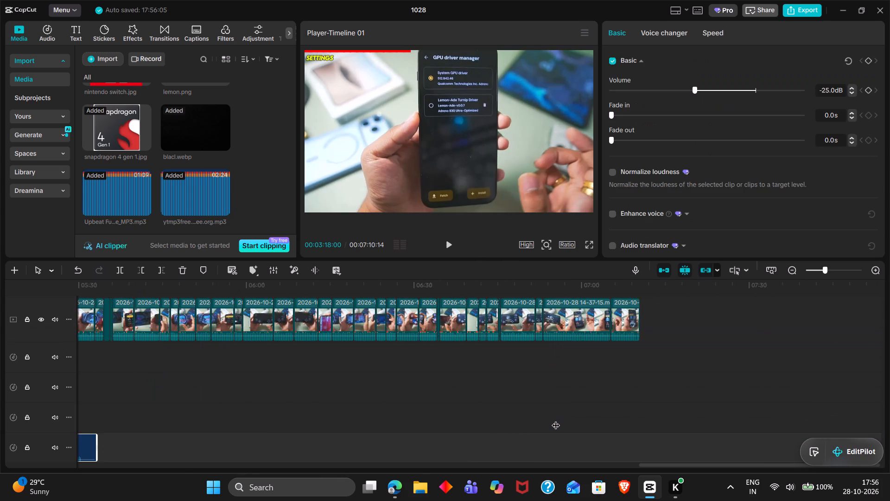
scroll(262, 422, "right", 1)
left_click(277, 419)
left_click_drag(277, 419, 267, 418)
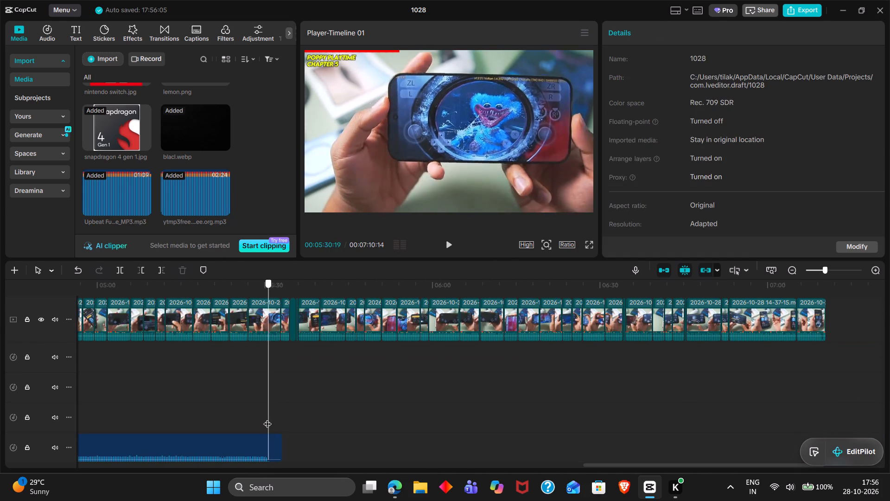
left_click_drag(267, 418, 267, 418)
key("ctrl+v")
Trim away the part of the last music clip that runs past the video's end at 00:07:10:14.
scroll(267, 418, "left", 1)
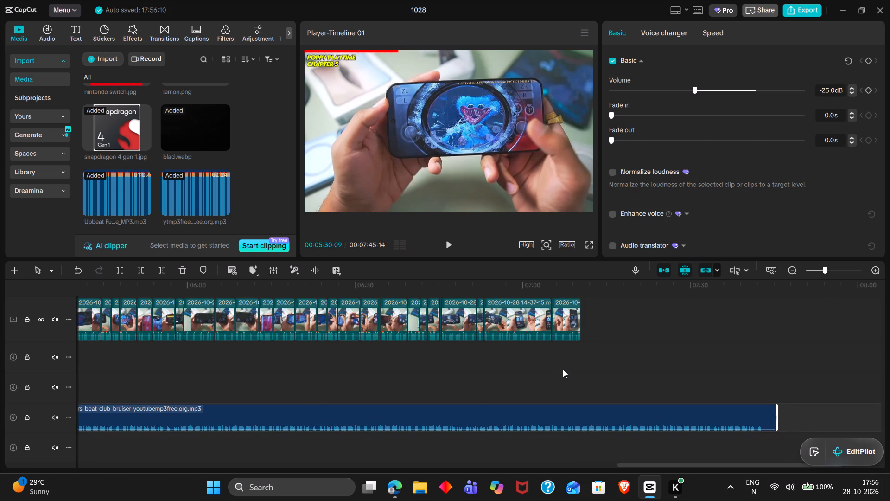
left_click(563, 369)
left_click_drag(563, 369, 585, 375)
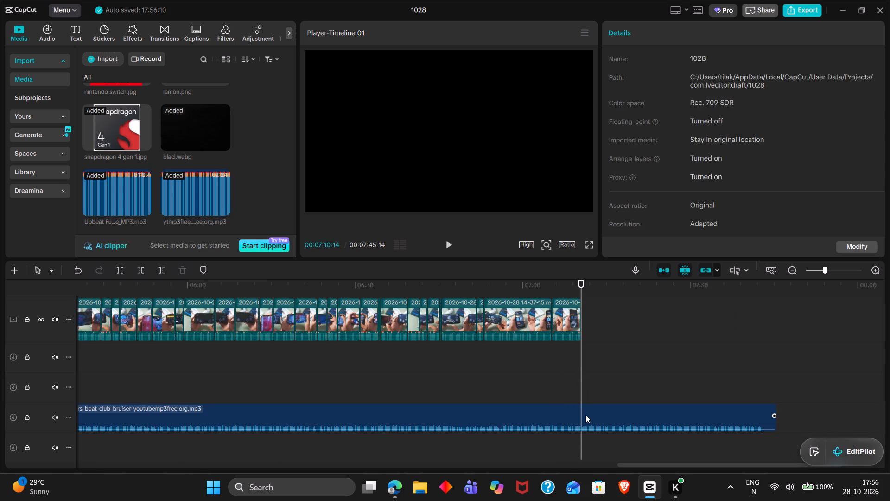
left_click(585, 419)
key("w")
Play the video from about 00:04:42 with the copied music and look over the arrangement of the music clips.
scroll(585, 419, "right", 2)
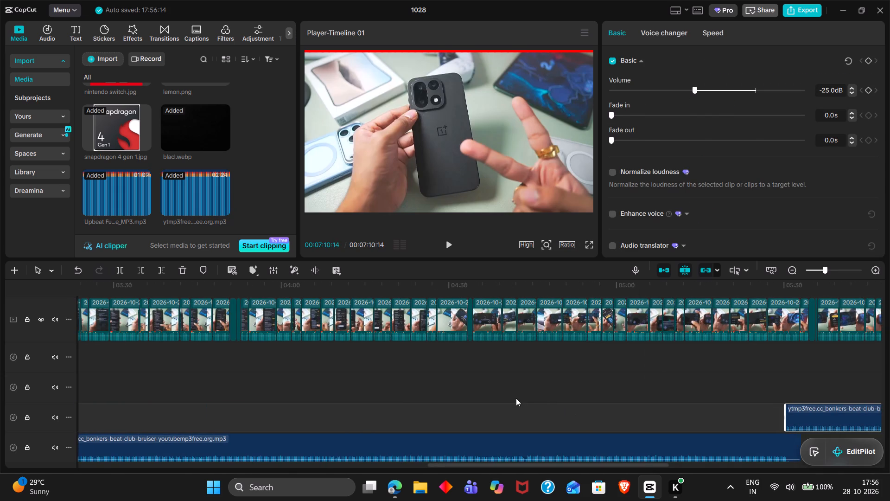
double_click(516, 398)
key("space")
scroll(516, 398, "down", 4, "ctrl")
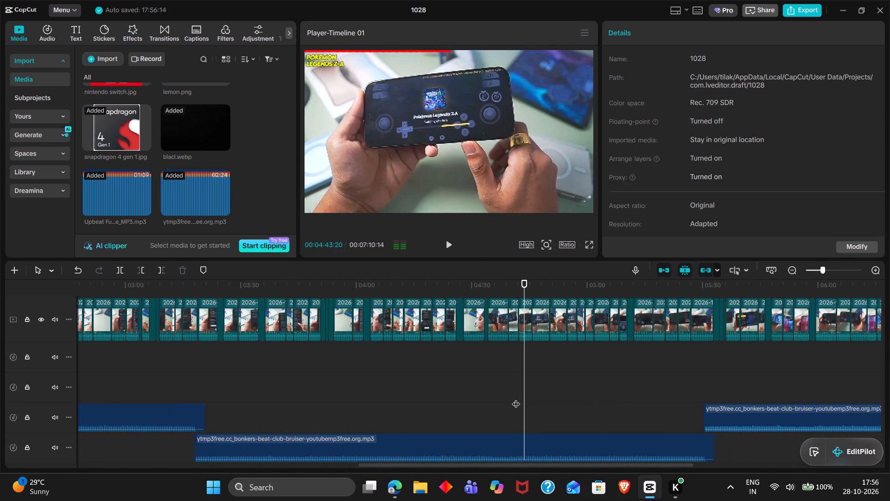
scroll(516, 398, "down", 3, "ctrl")
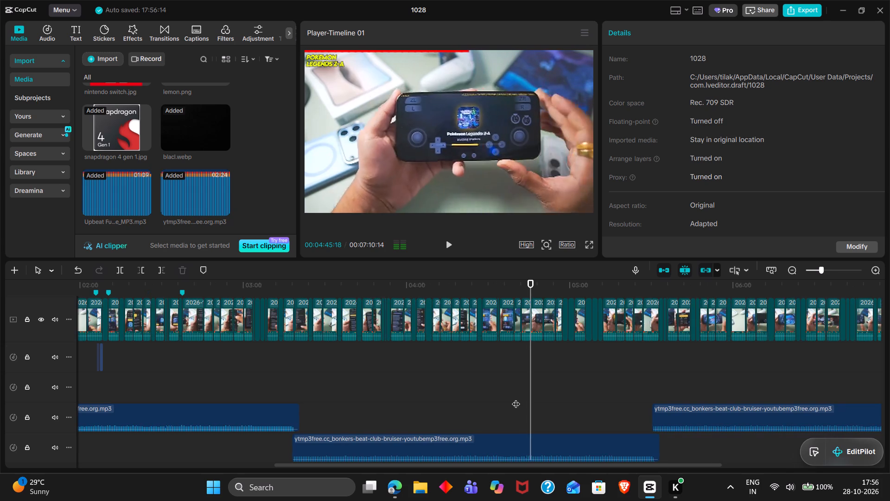
scroll(516, 398, "down", 2, "ctrl")
scroll(516, 398, "left", 1)
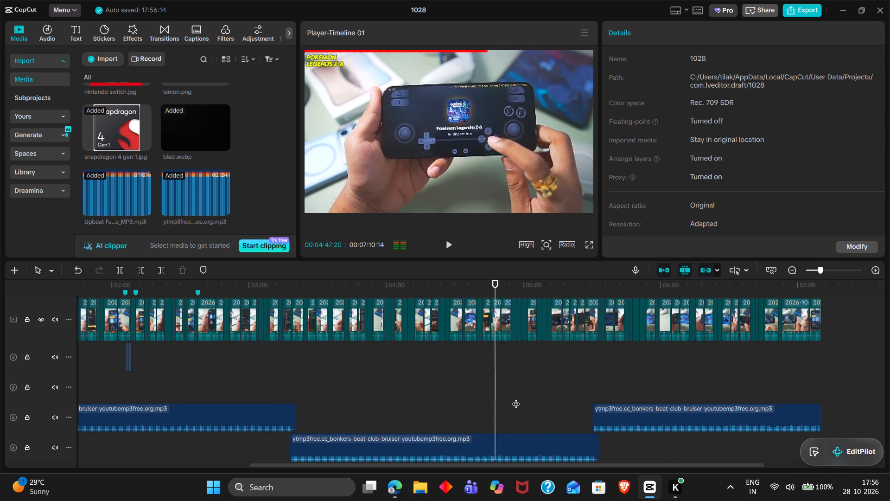
scroll(516, 398, "down", 2, "ctrl")
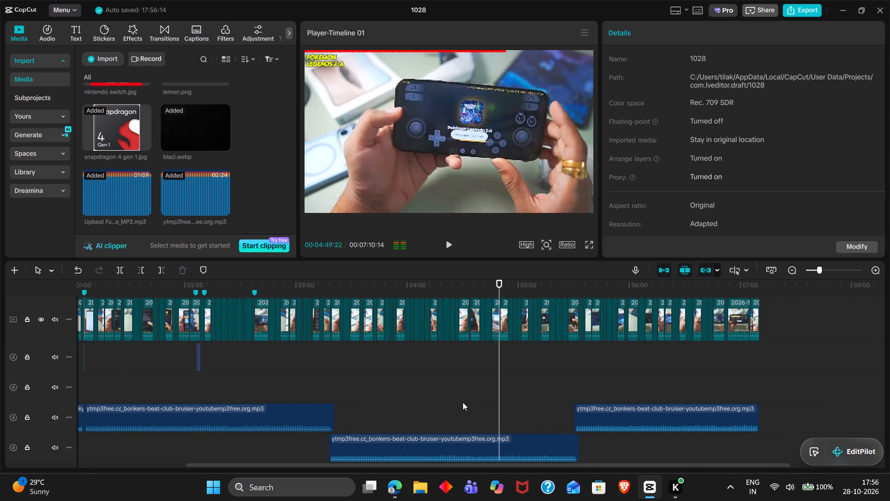
Split the middle bonkers-beat-club-bruiser clip at 00:04:23:07 and set its second part's volume to -26 dB.
double_click(463, 402)
left_click_drag(463, 402, 453, 402)
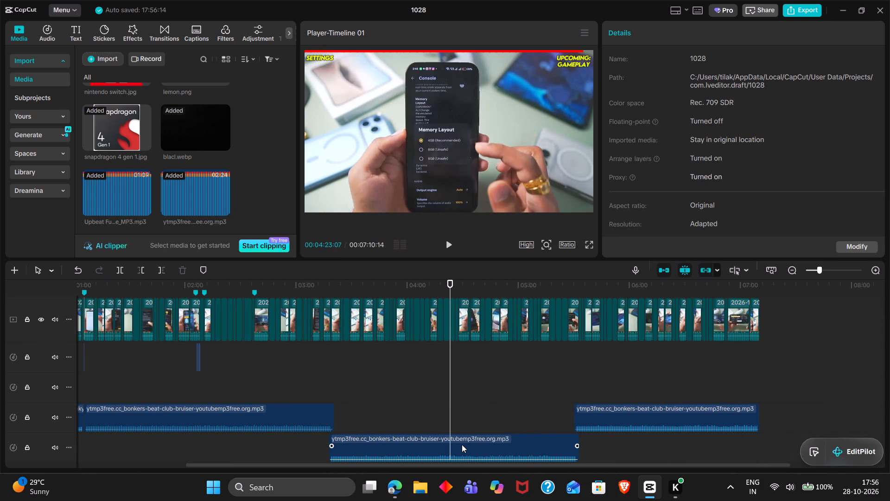
left_click(462, 444)
key("ctrl+b")
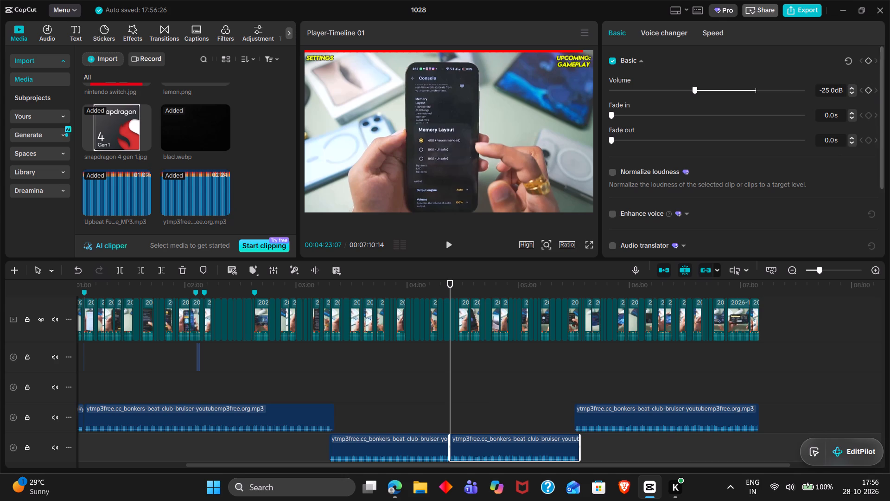
left_click(828, 92)
key("BackSpace")
key("6")
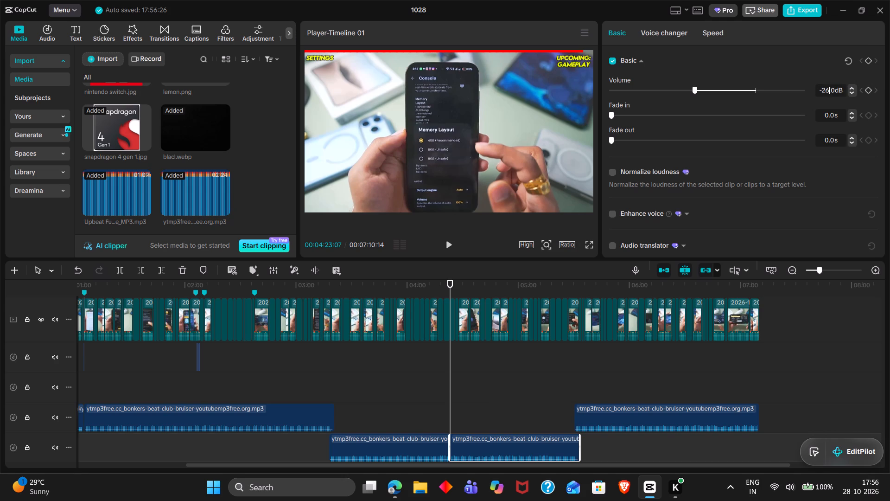
key("Return")
Split the last bonkers-beat-club-bruiser clip at 00:06:19:08 and set its second part's volume to -26 dB.
left_click(656, 380)
left_click_drag(656, 380, 664, 386)
left_click(663, 421)
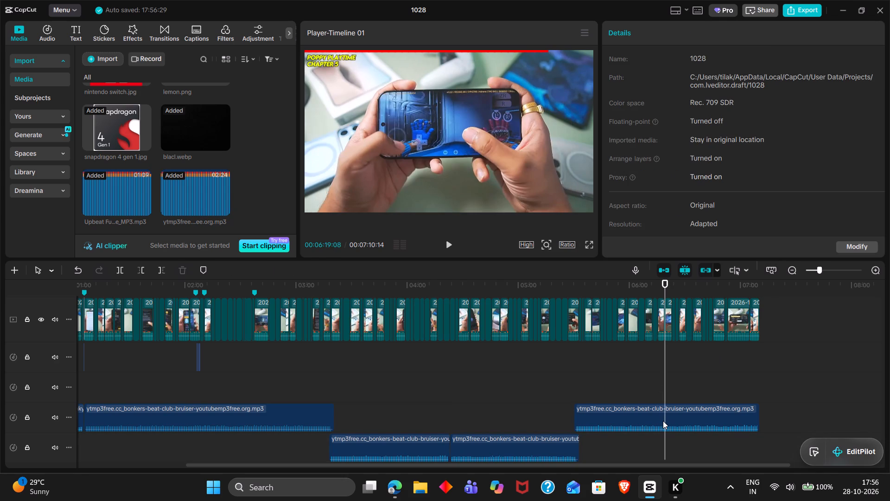
key("ctrl+b")
left_click(829, 92)
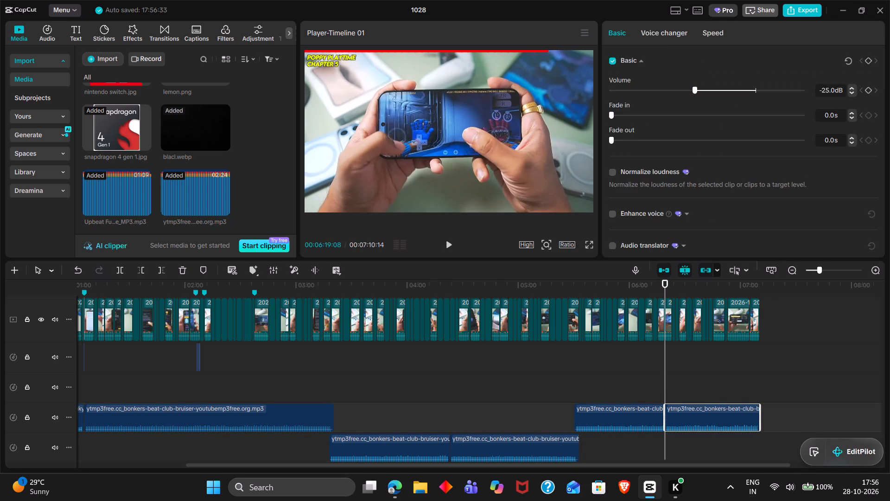
key("BackSpace")
key("6")
key("Return")
Split the first bonkers-beat-club-bruiser clip at 00:02:06:10 and set its second part's volume to -26 dB.
left_click(210, 400)
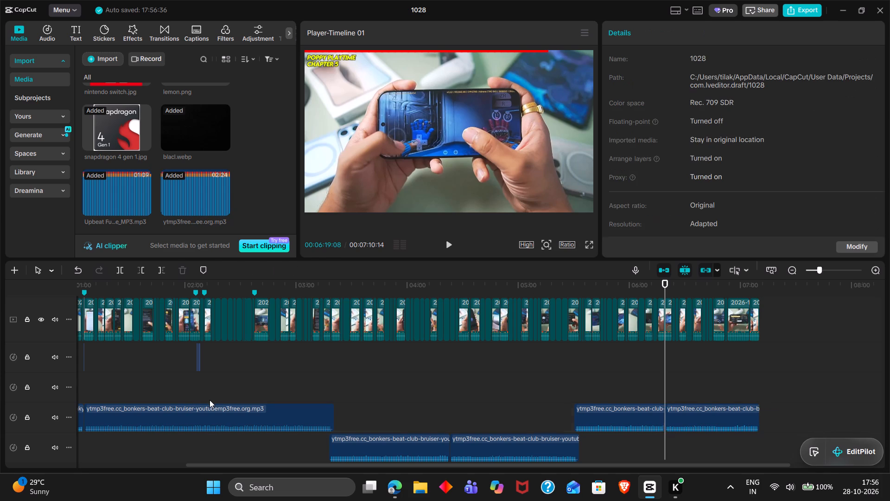
left_click_drag(210, 400, 194, 396)
left_click(216, 418)
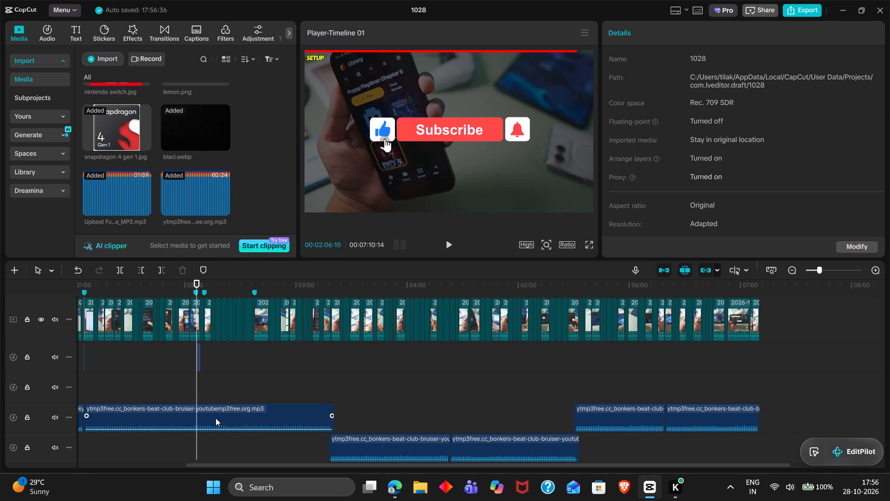
key("ctrl+b")
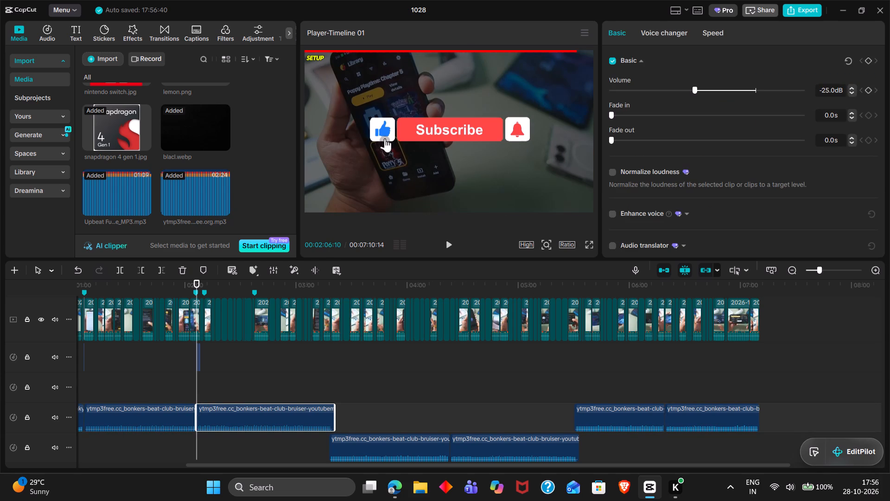
left_click(829, 89)
key("BackSpace")
key("6")
key("Return")
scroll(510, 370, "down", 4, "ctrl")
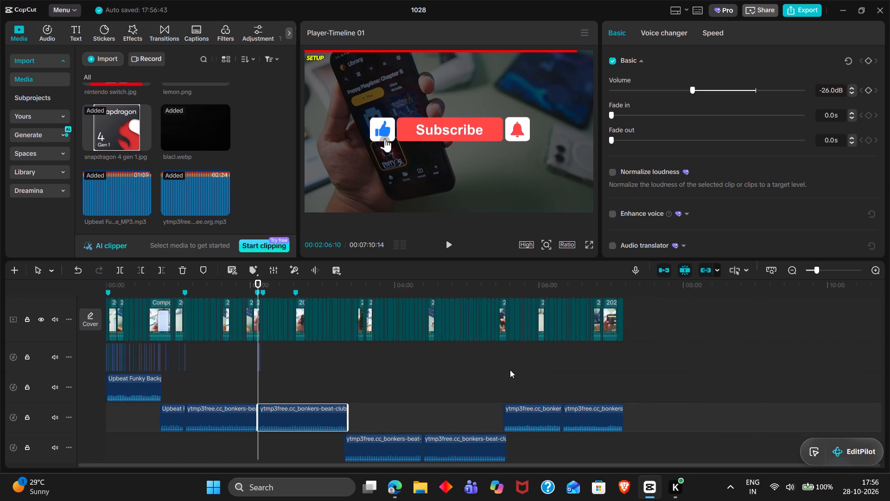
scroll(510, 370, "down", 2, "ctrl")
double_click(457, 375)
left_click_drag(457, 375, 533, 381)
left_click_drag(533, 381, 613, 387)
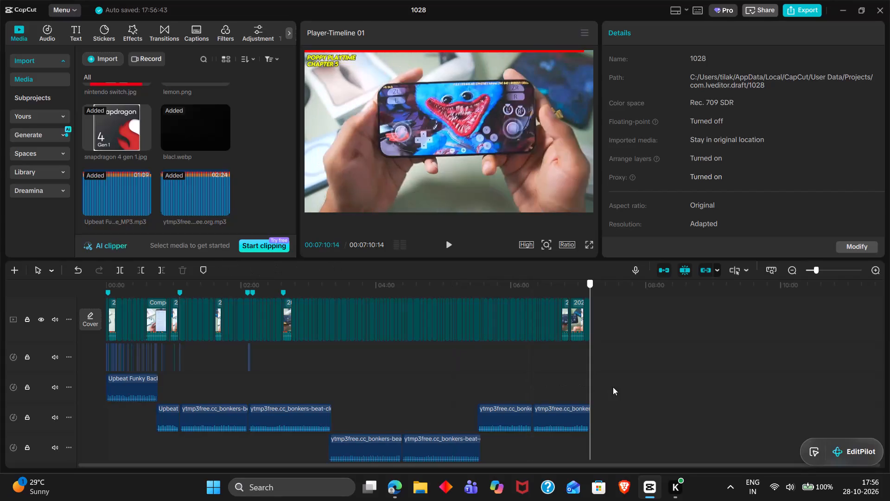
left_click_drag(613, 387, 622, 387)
Open the export settings for the project and name the exported file video no.15.
left_click(803, 14)
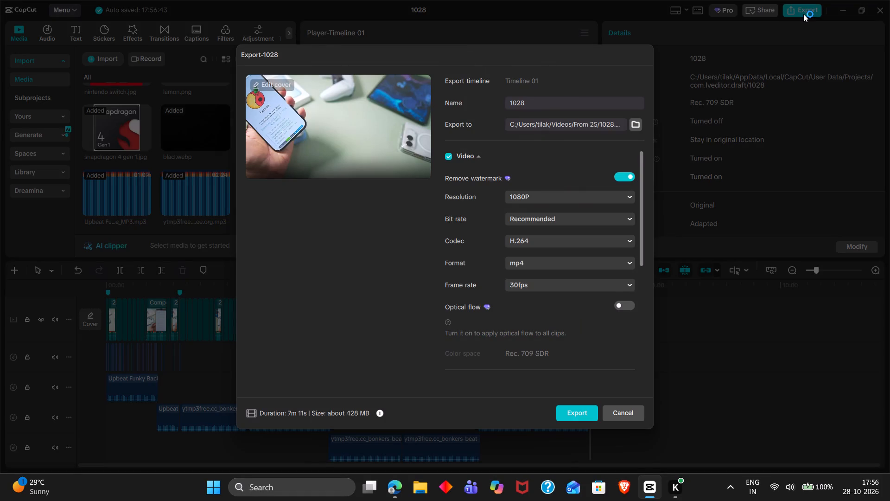
triple_click(549, 101)
type("video no.15")
Switch to File Explorer and check the number of the latest exported video in the From 25 folder.
left_click(424, 487)
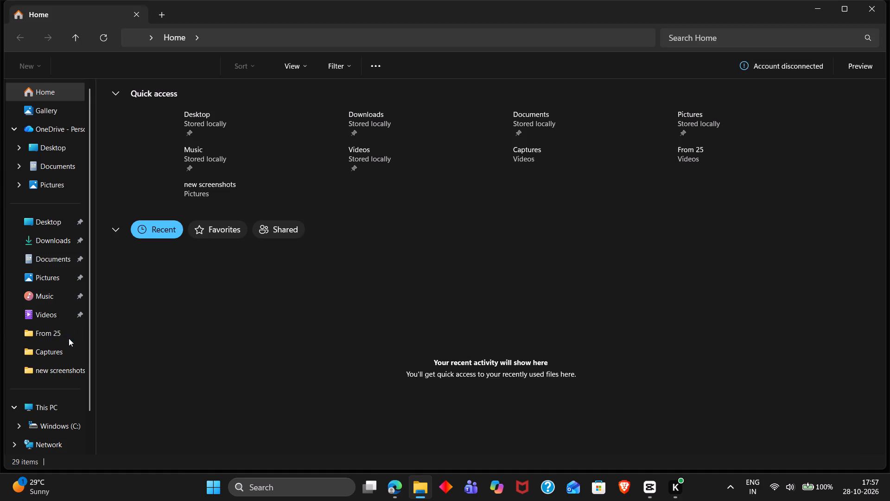
double_click(69, 338)
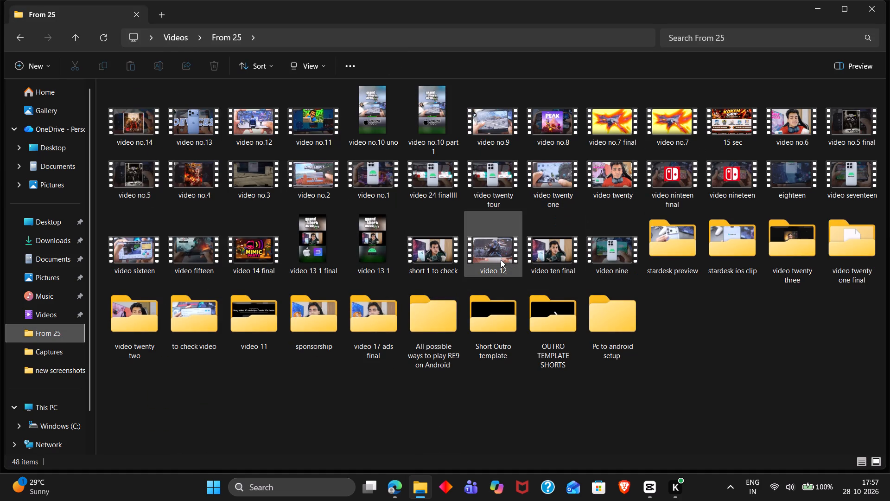
left_click(146, 115)
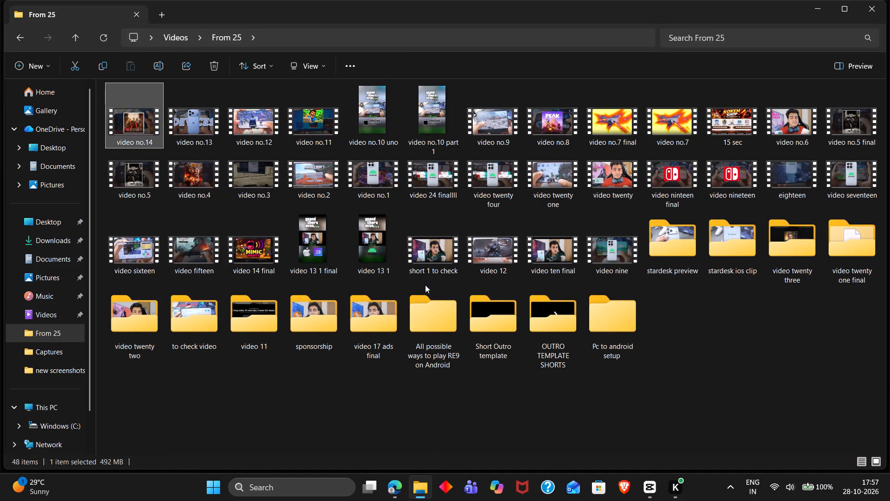
Return to CapCut, set the export frame rate to 60fps and start exporting the video.
left_click(644, 480)
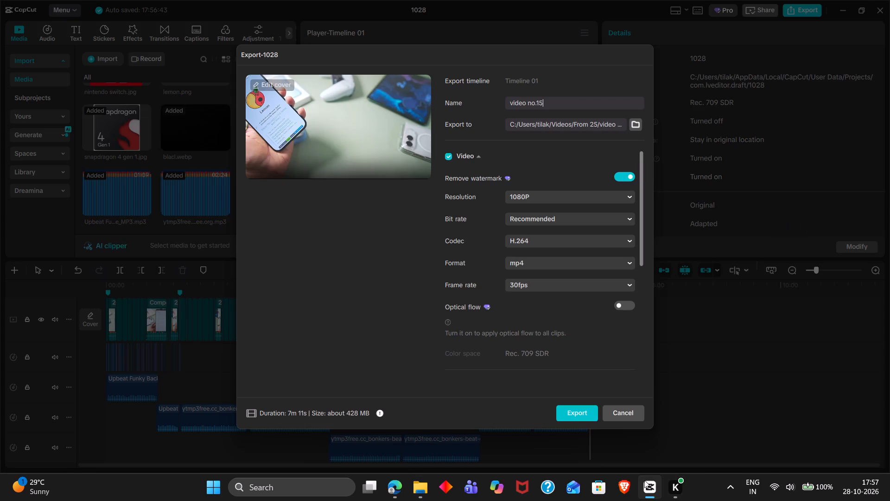
left_click(571, 291)
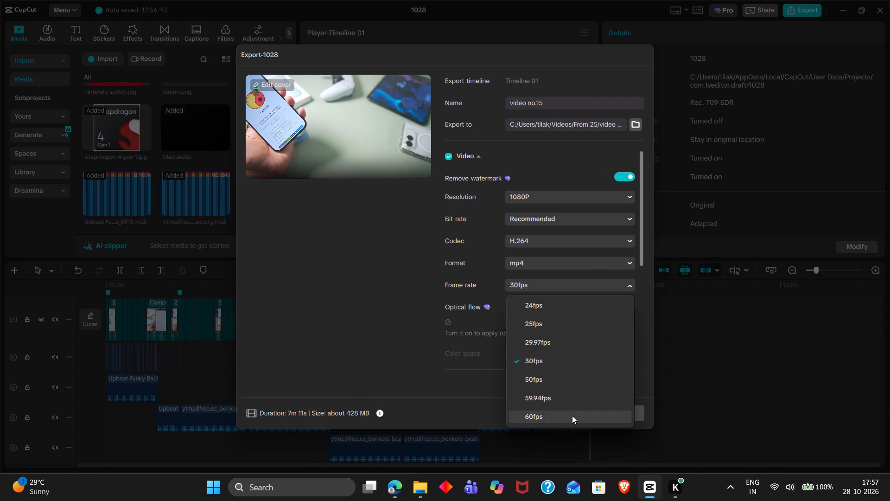
left_click(572, 416)
left_click(571, 413)
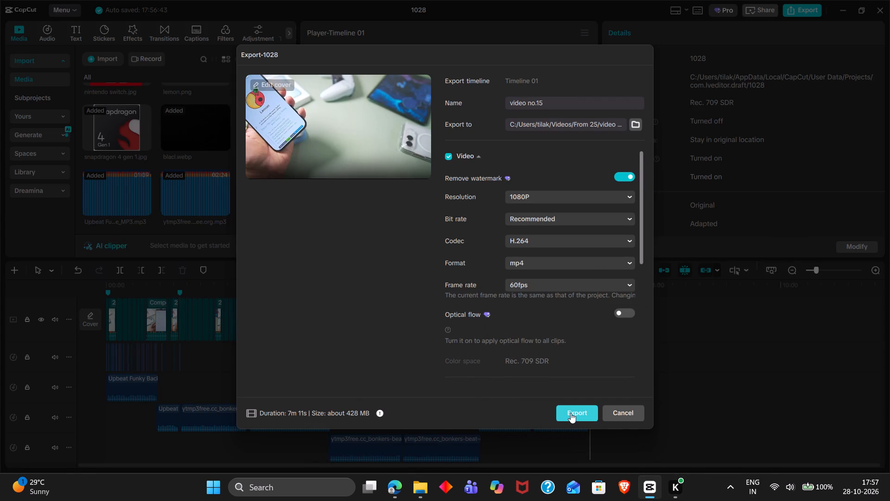